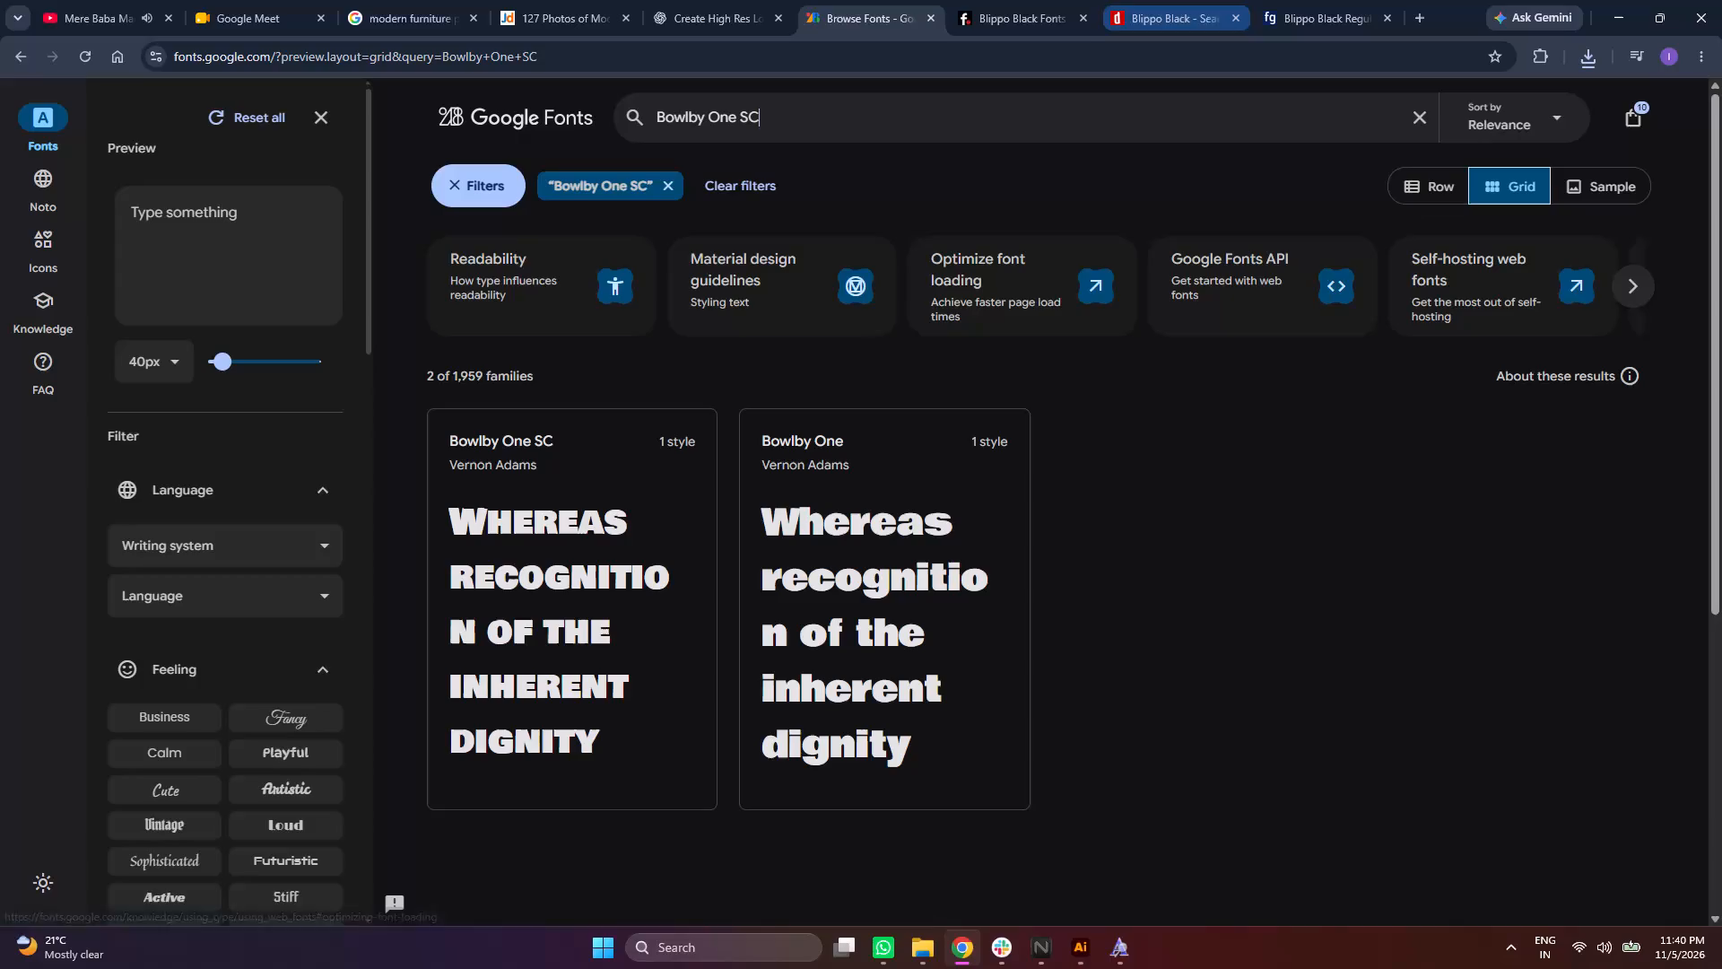
Copy the font name Archivo Black from ChatGPT's recommended matches for MODERN FURNITURE PALACE.
click(662, 4)
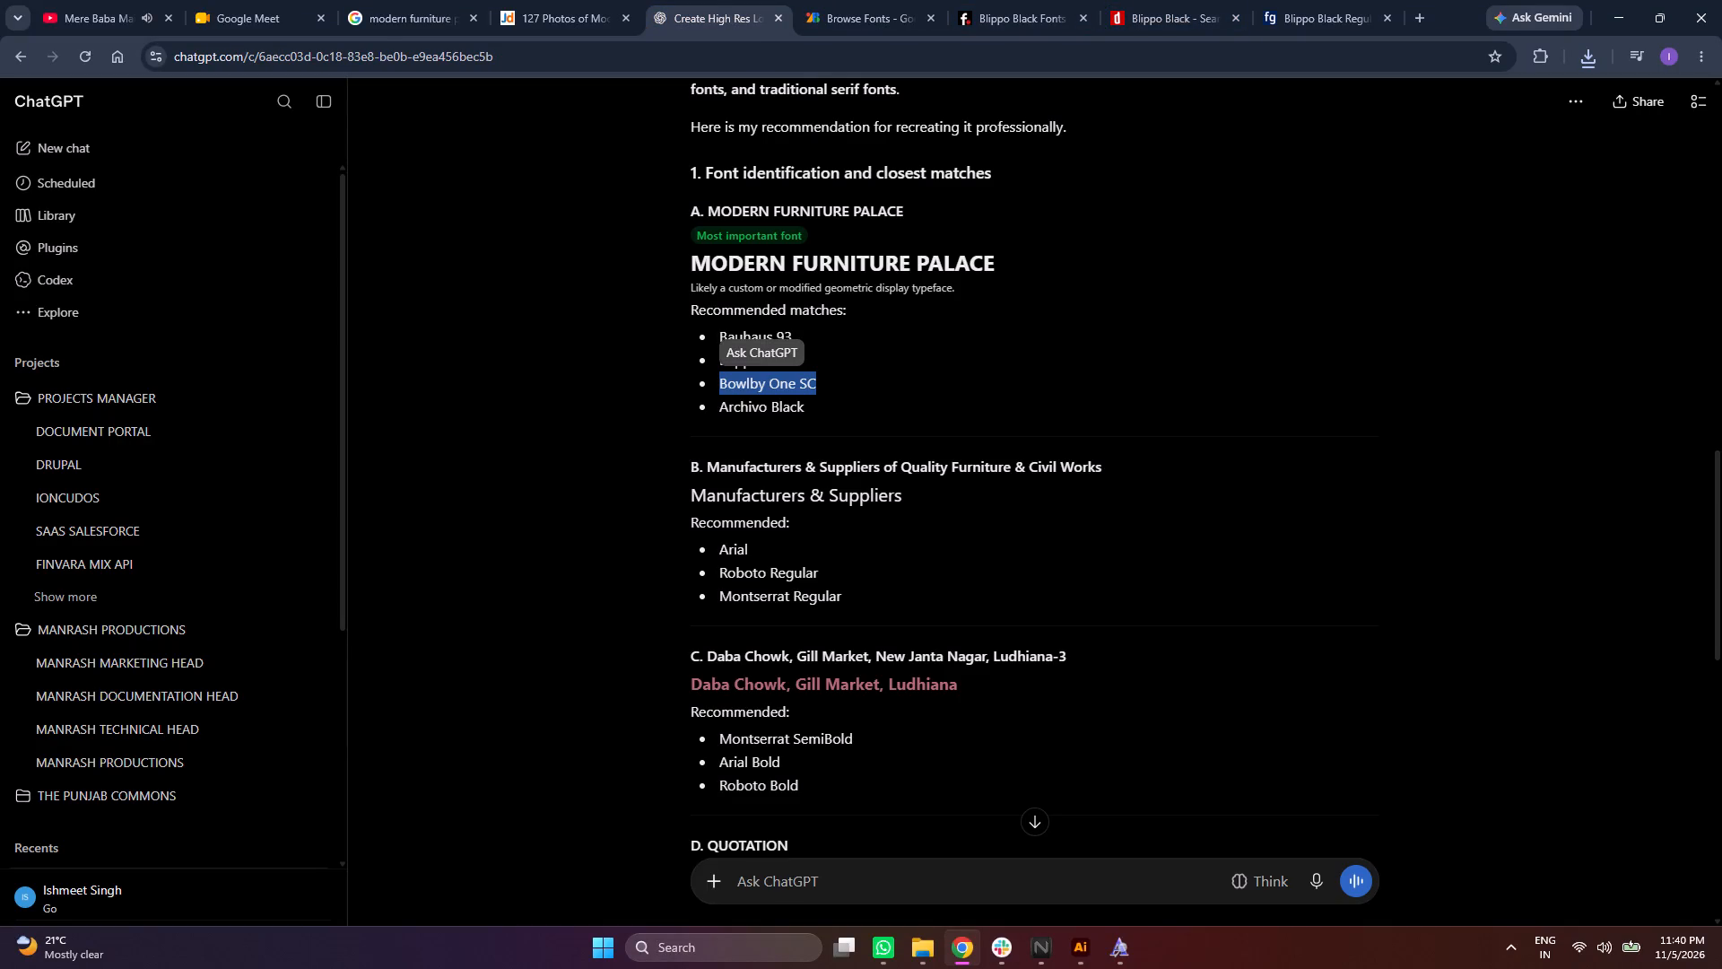
drag(813, 407, 714, 416)
key(ctrl+c)
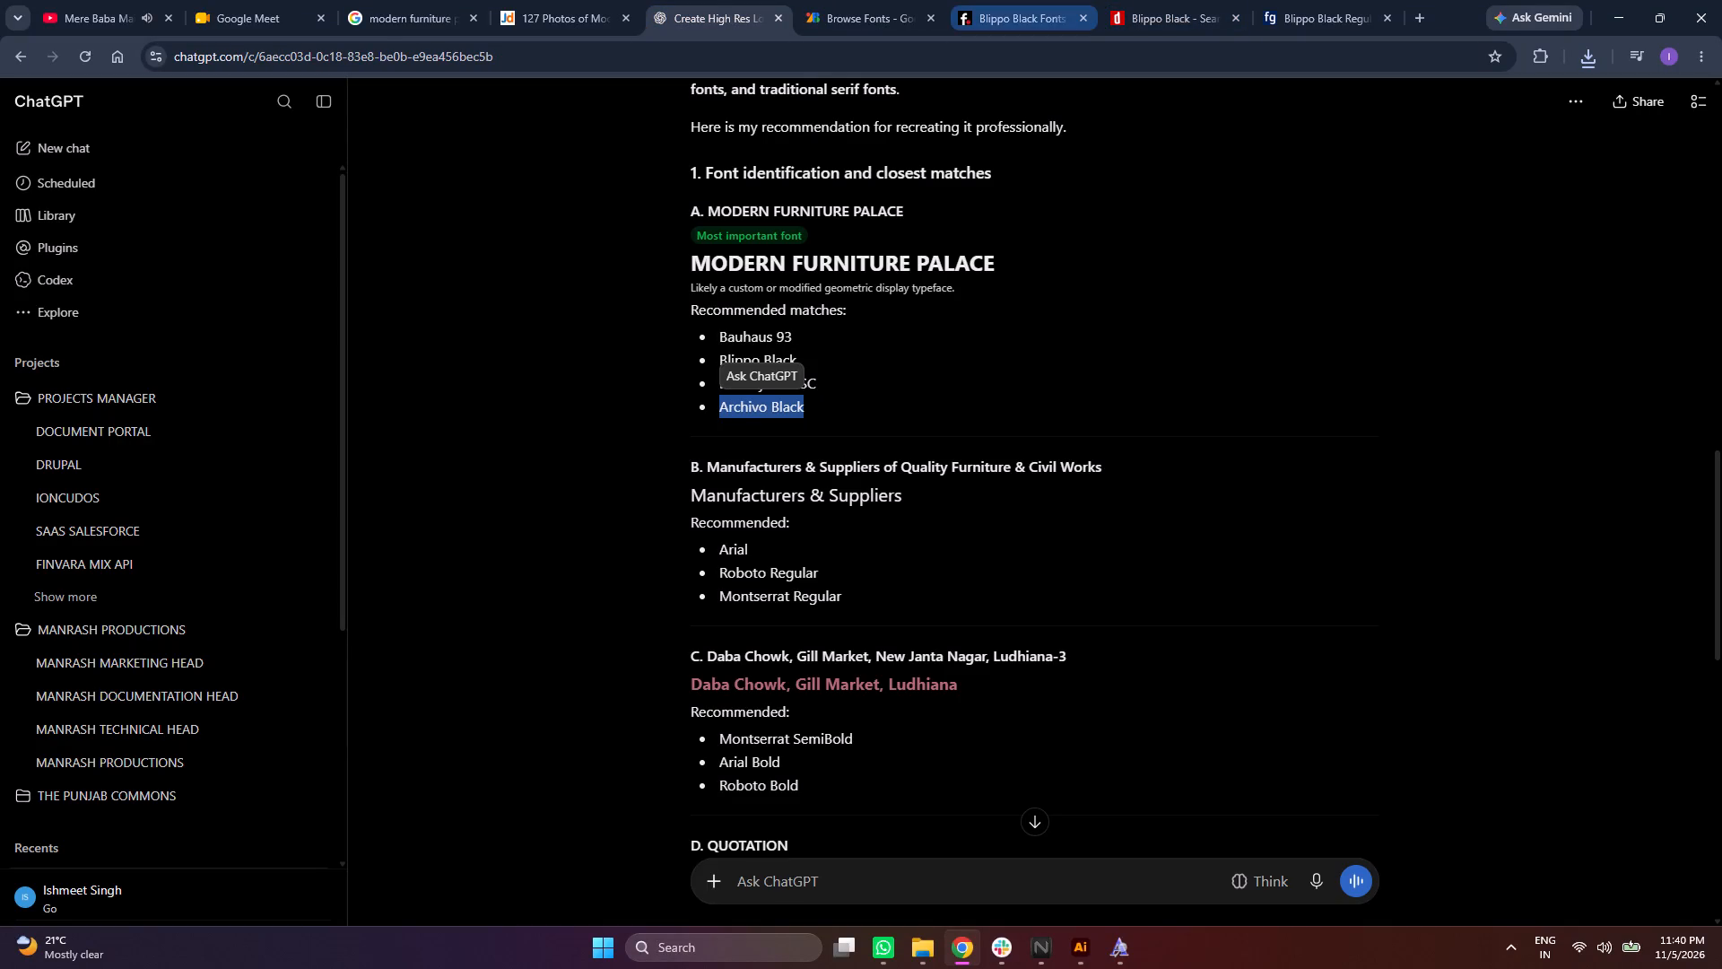
Back in Google Fonts, add Bowlby One SC to the selected font families and download that family.
click(872, 0)
drag(828, 104, 684, 111)
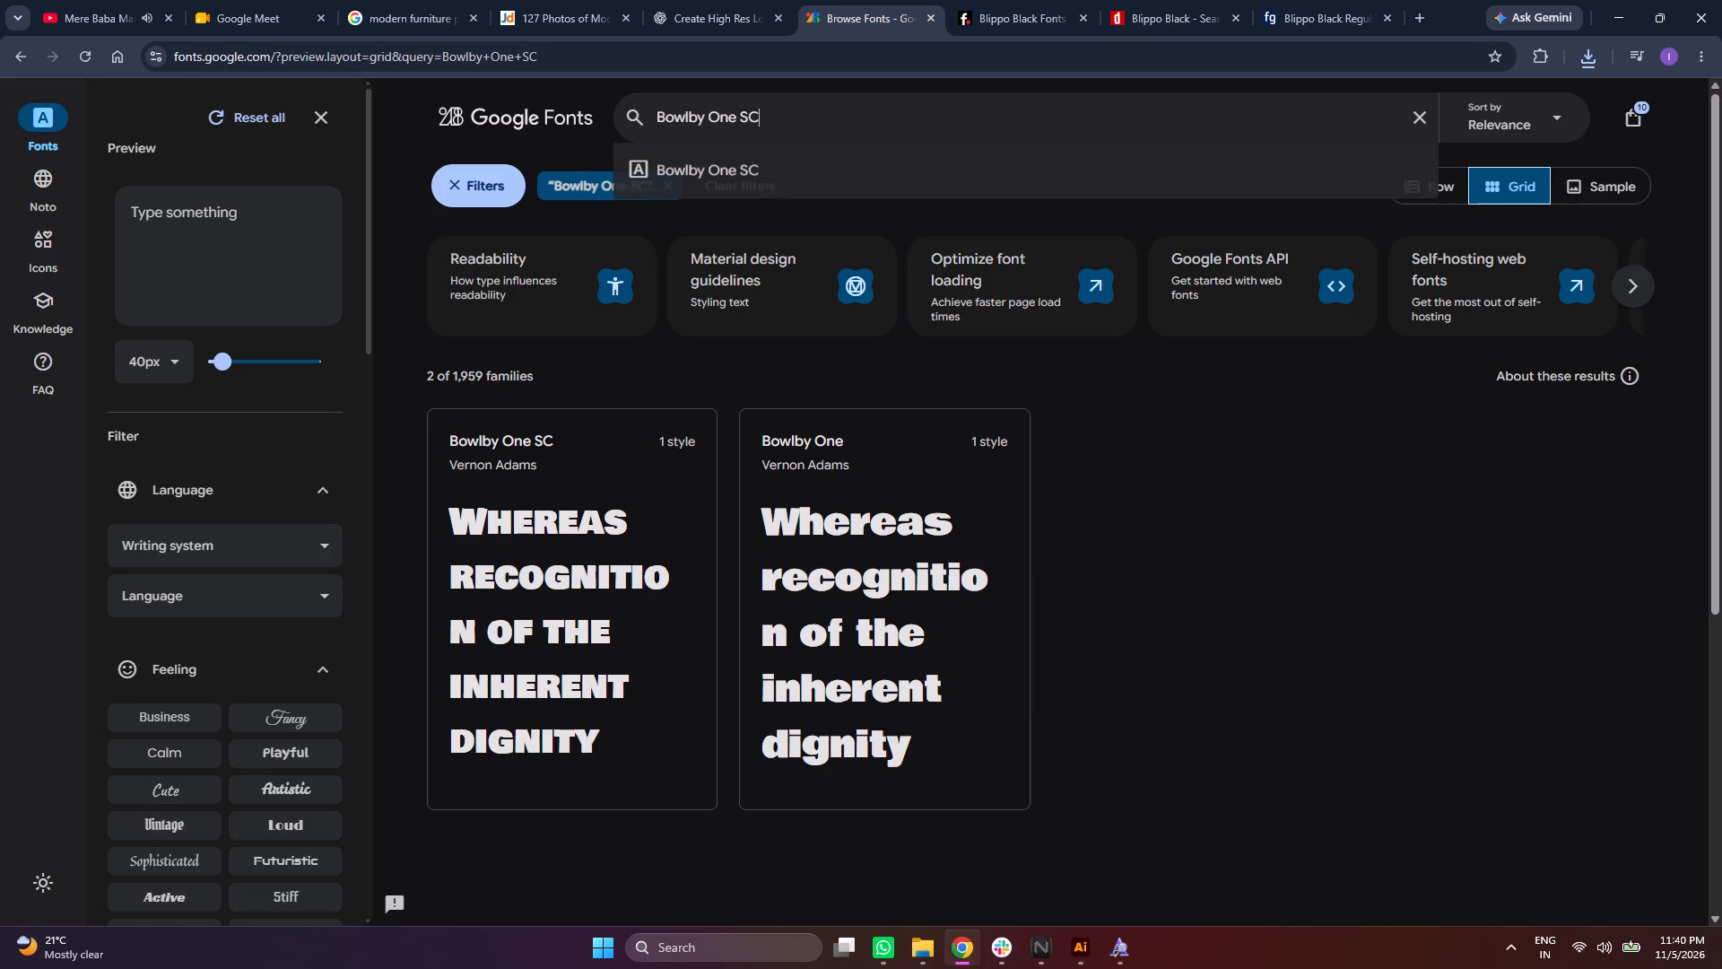
drag(774, 125, 670, 127)
click(660, 537)
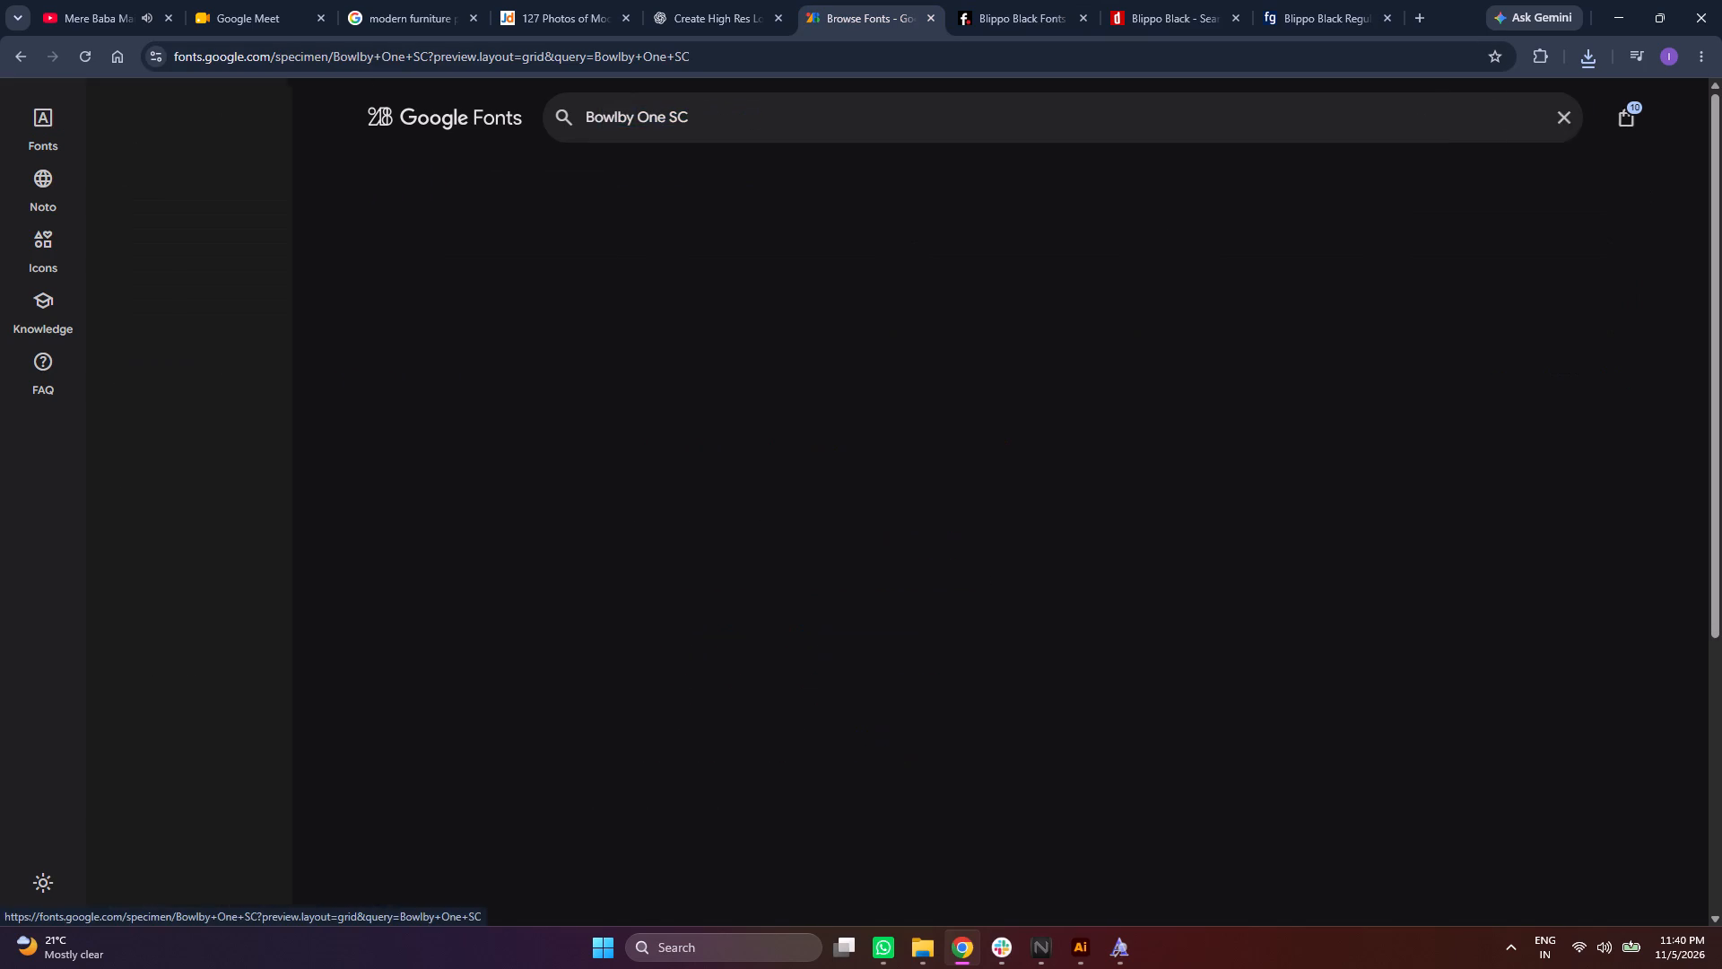
click(1482, 190)
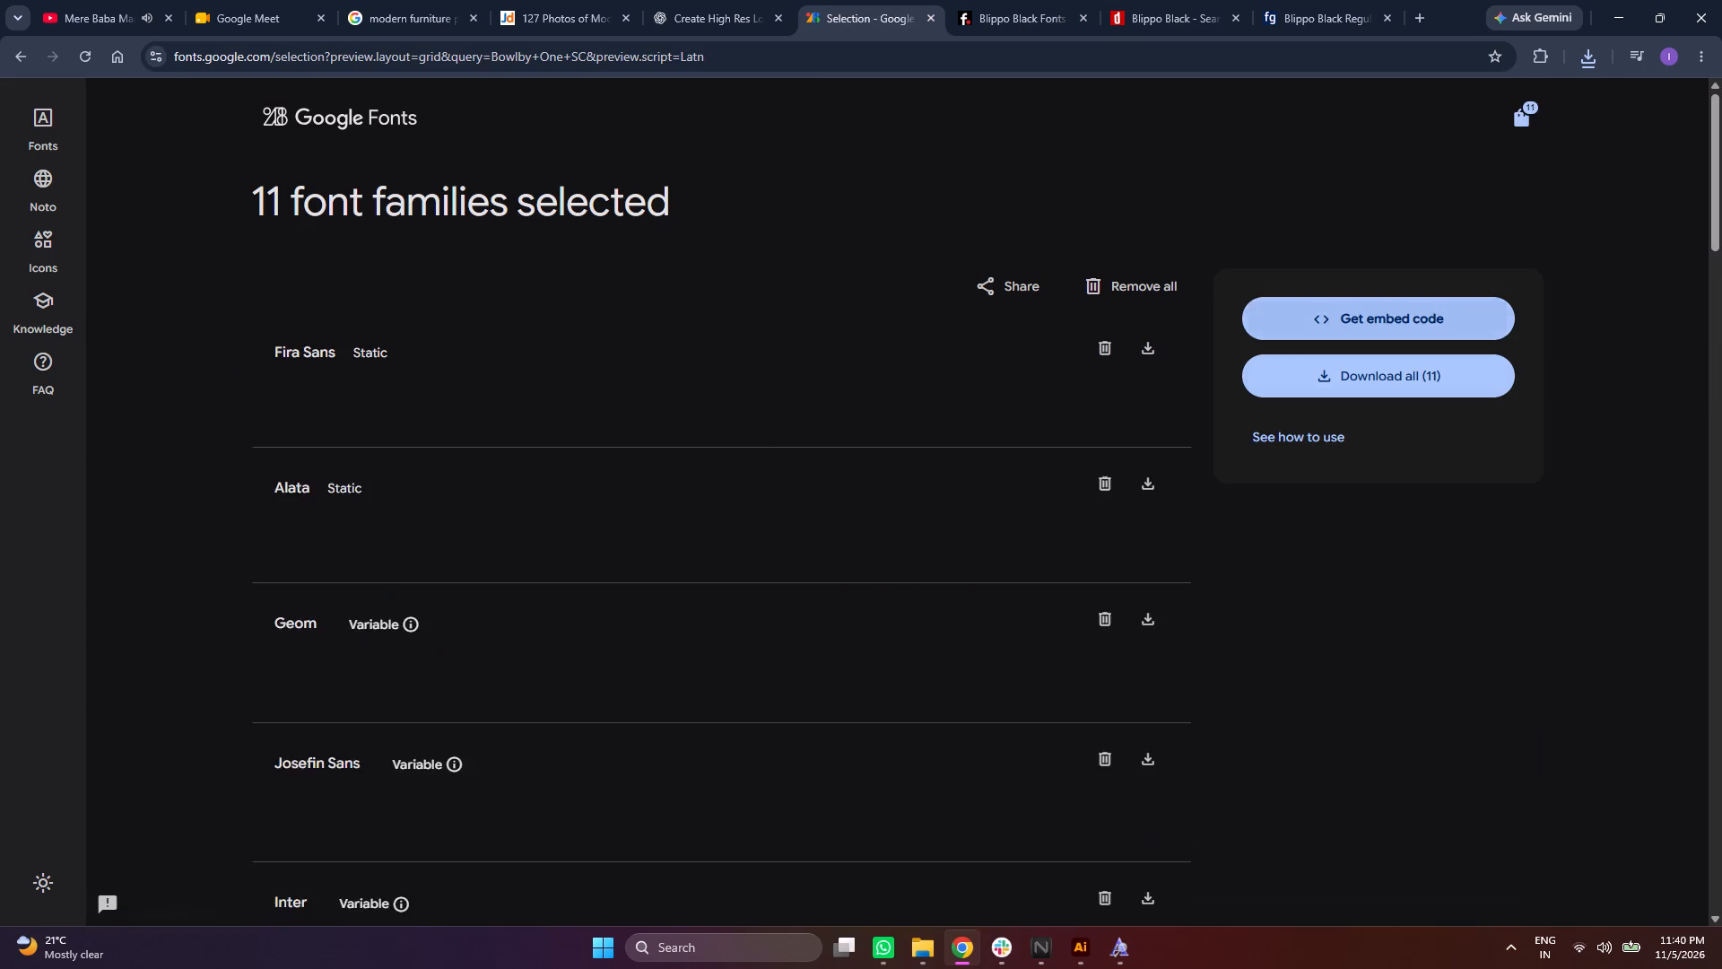
scroll(885, 434, down, 10)
scroll(1027, 627, down, 4)
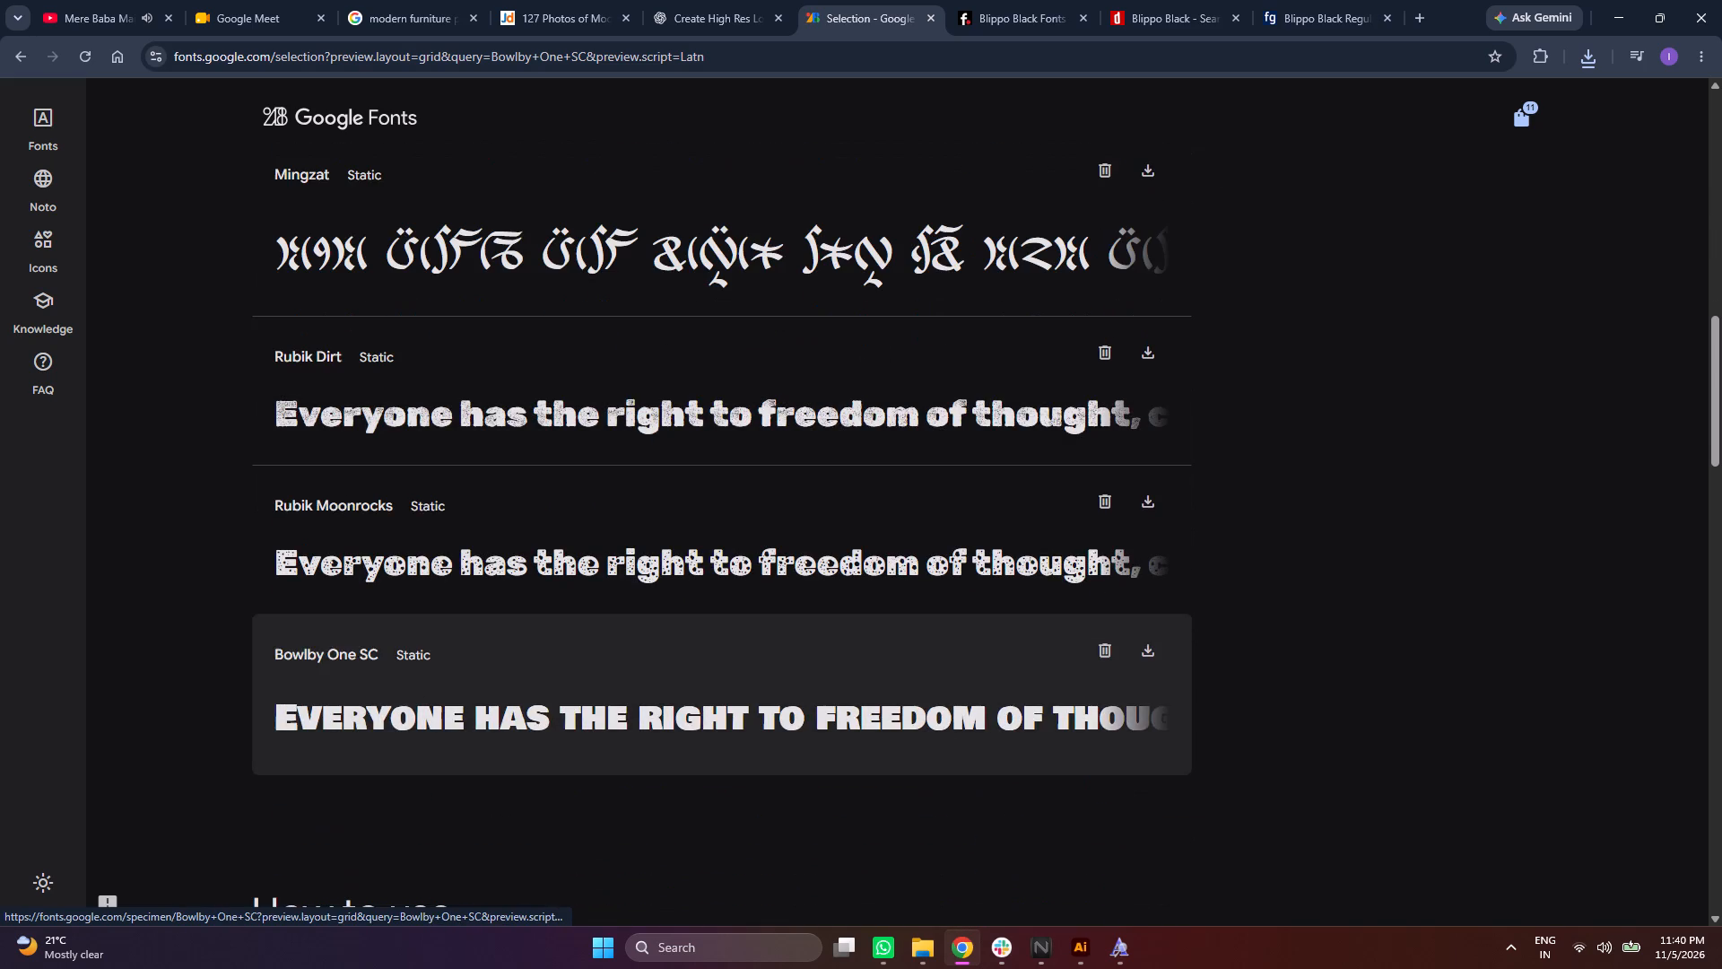
click(1158, 646)
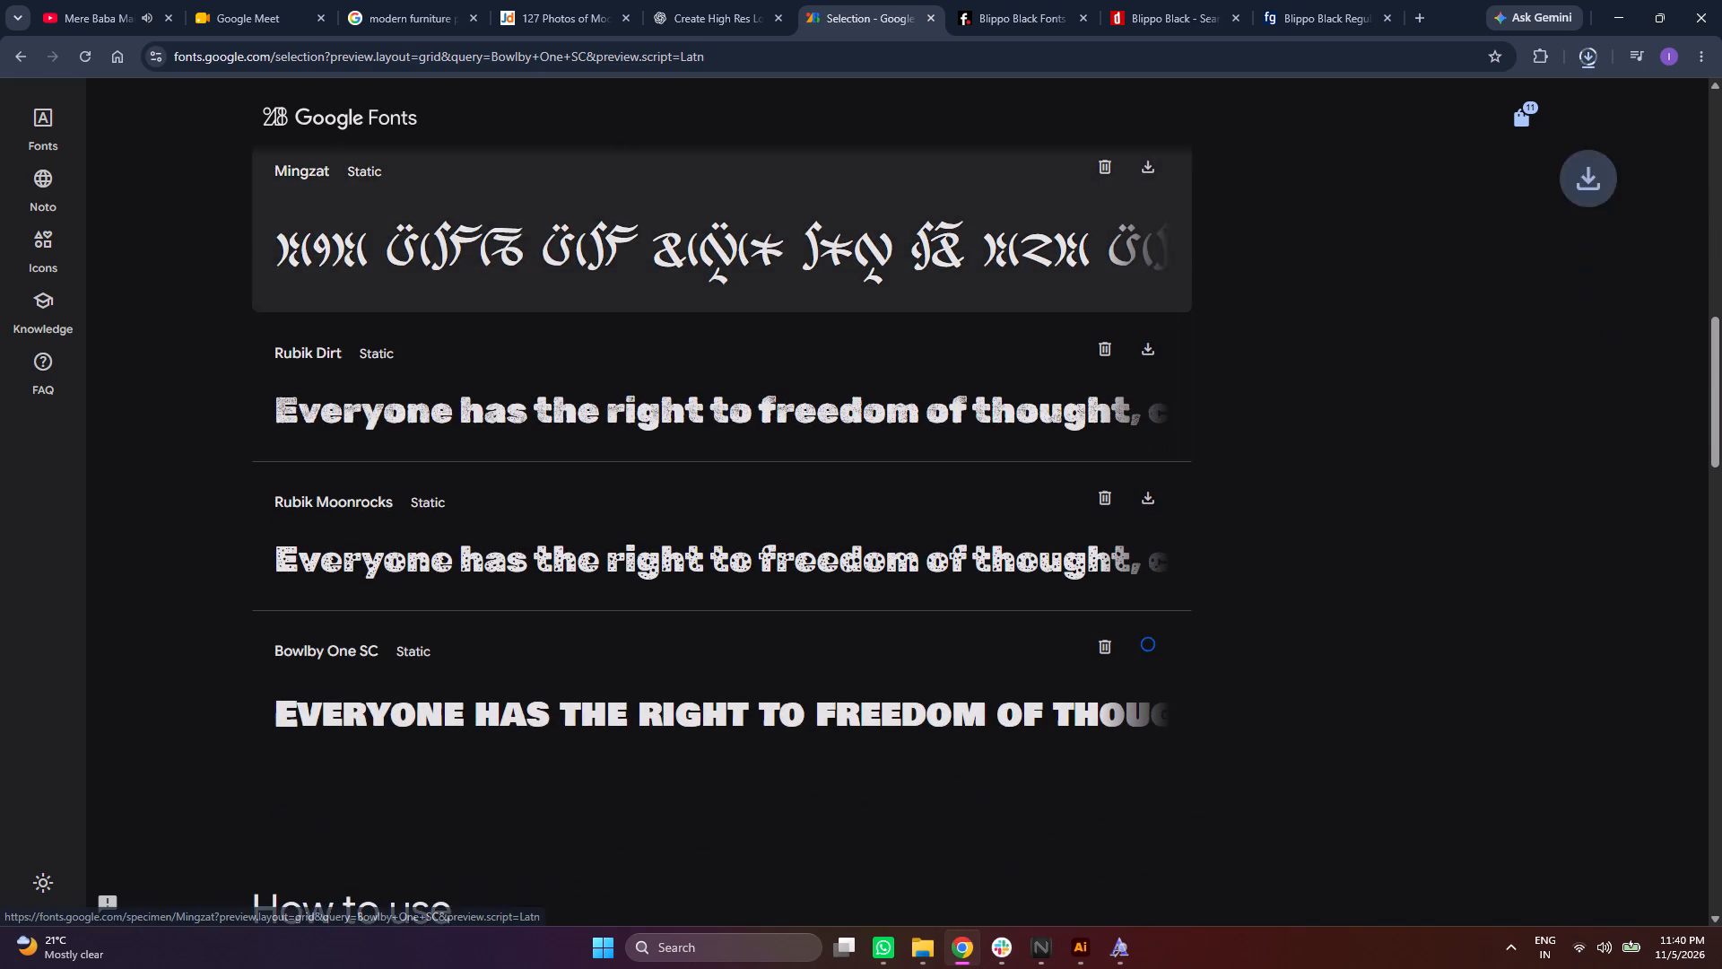
Return to the font catalogue and search for Archivo Black.
scroll(855, 140, up, 17)
scroll(574, 179, up, 8)
click(42, 130)
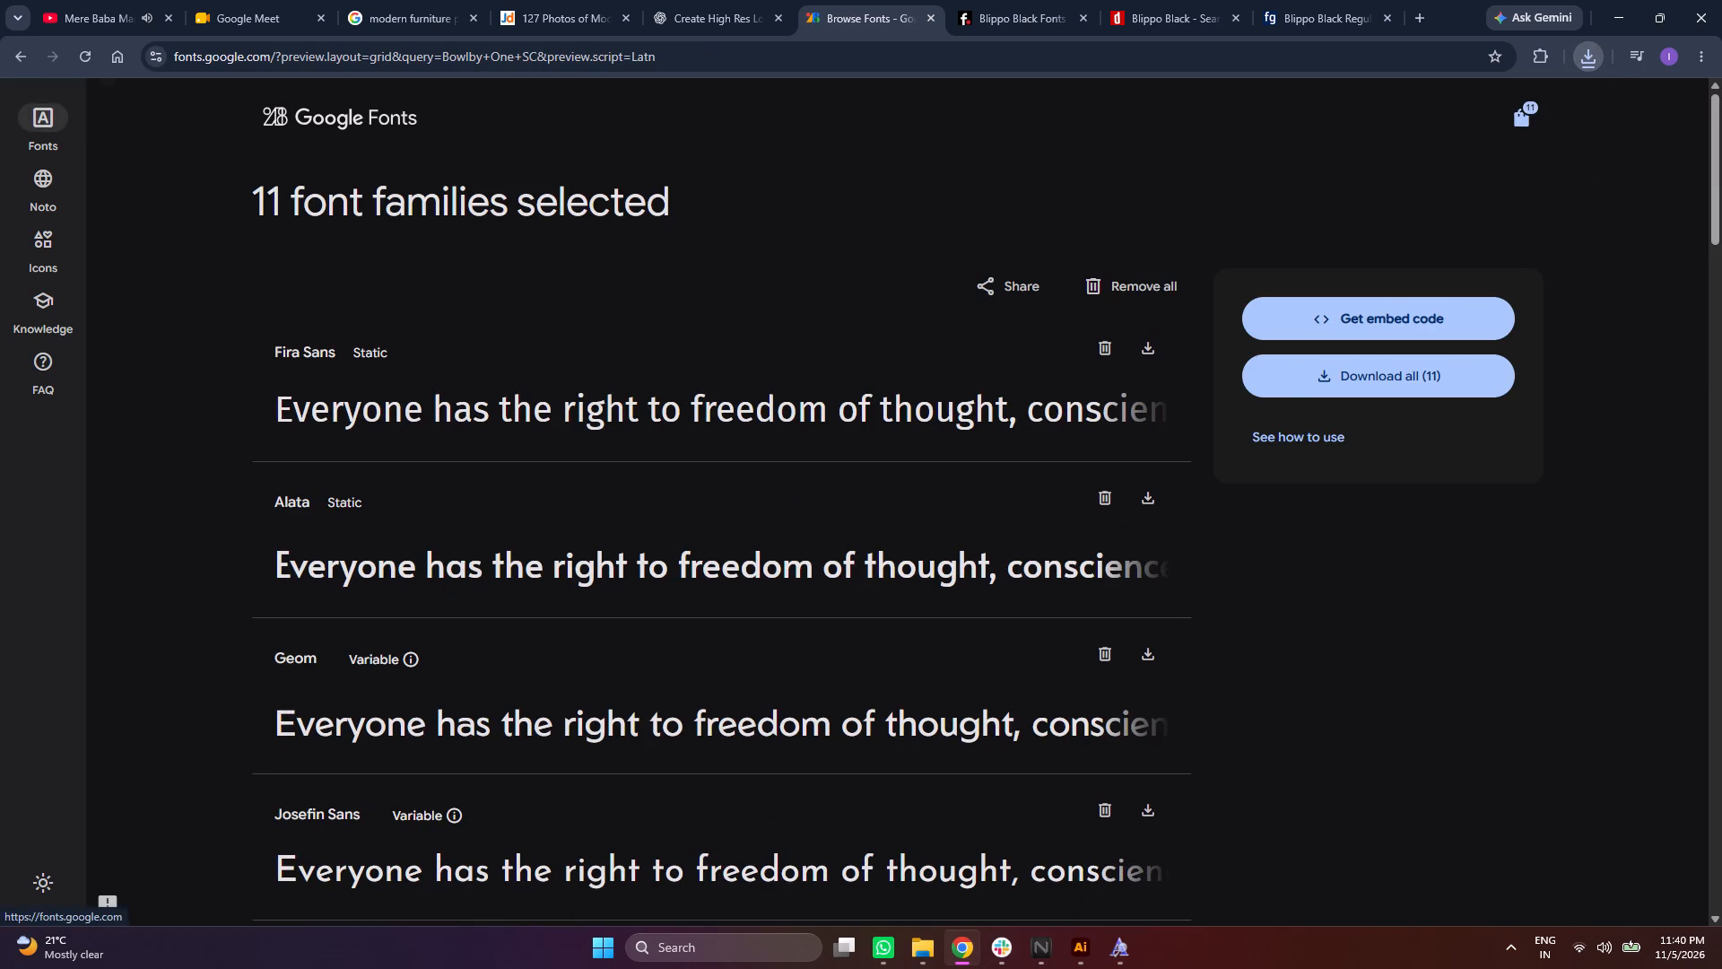
click(804, 100)
drag(810, 109, 575, 111)
key(ctrl+v)
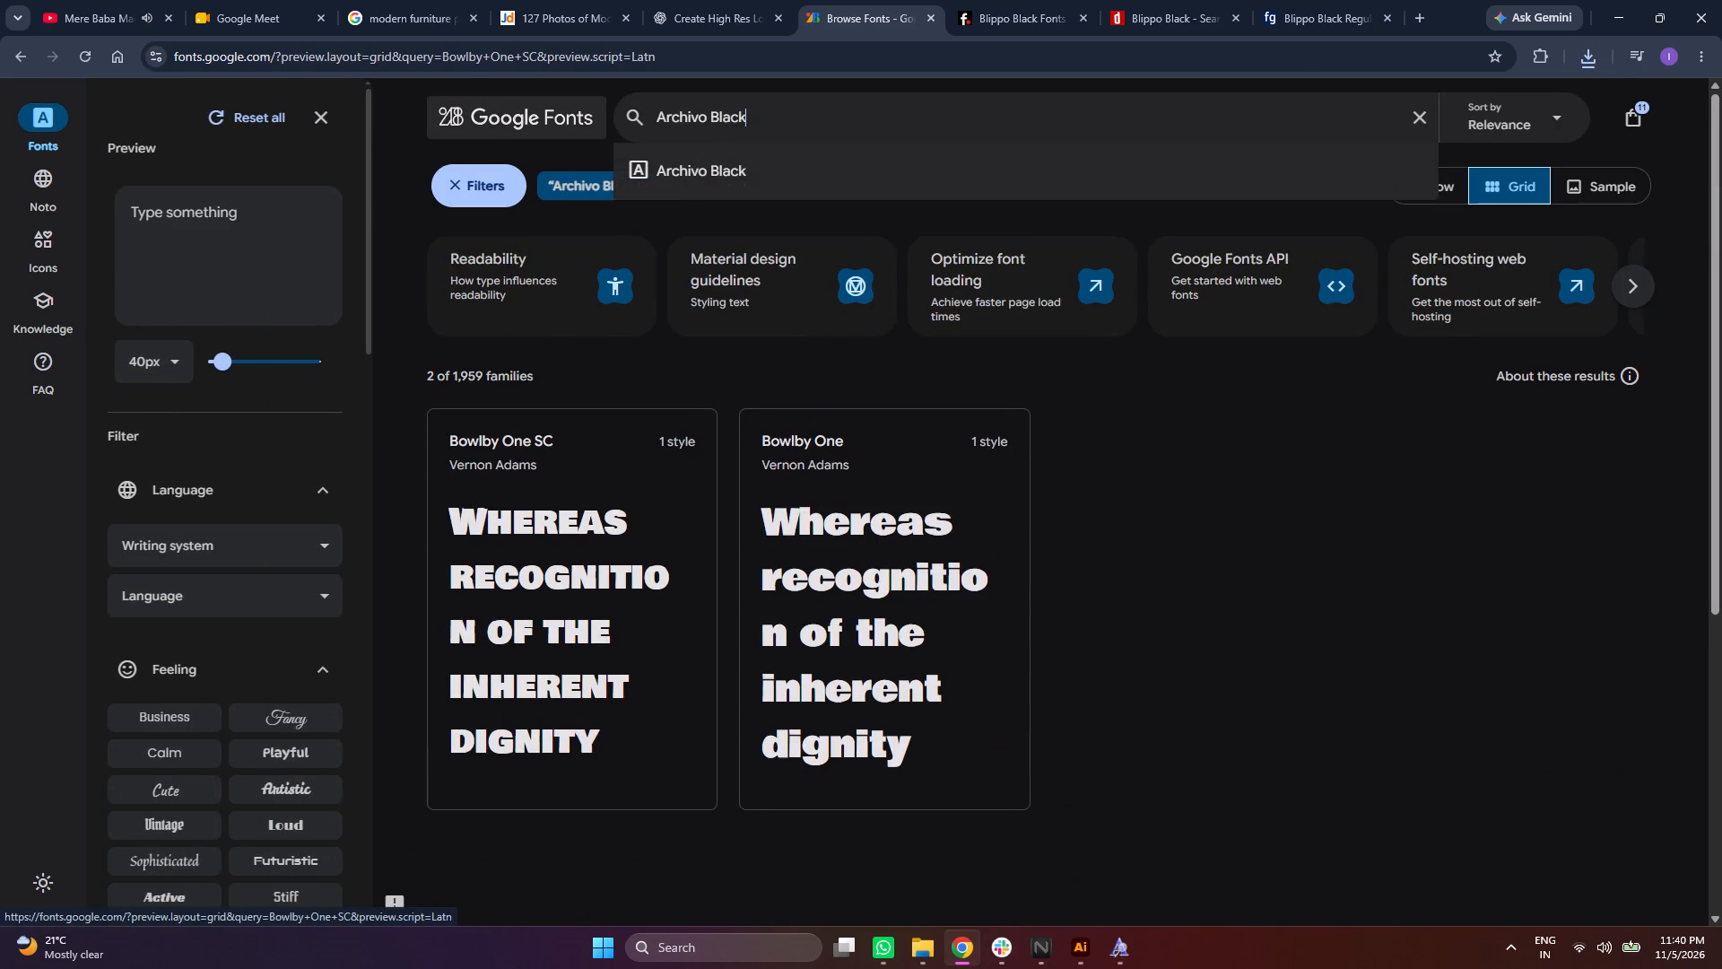
key(Return)
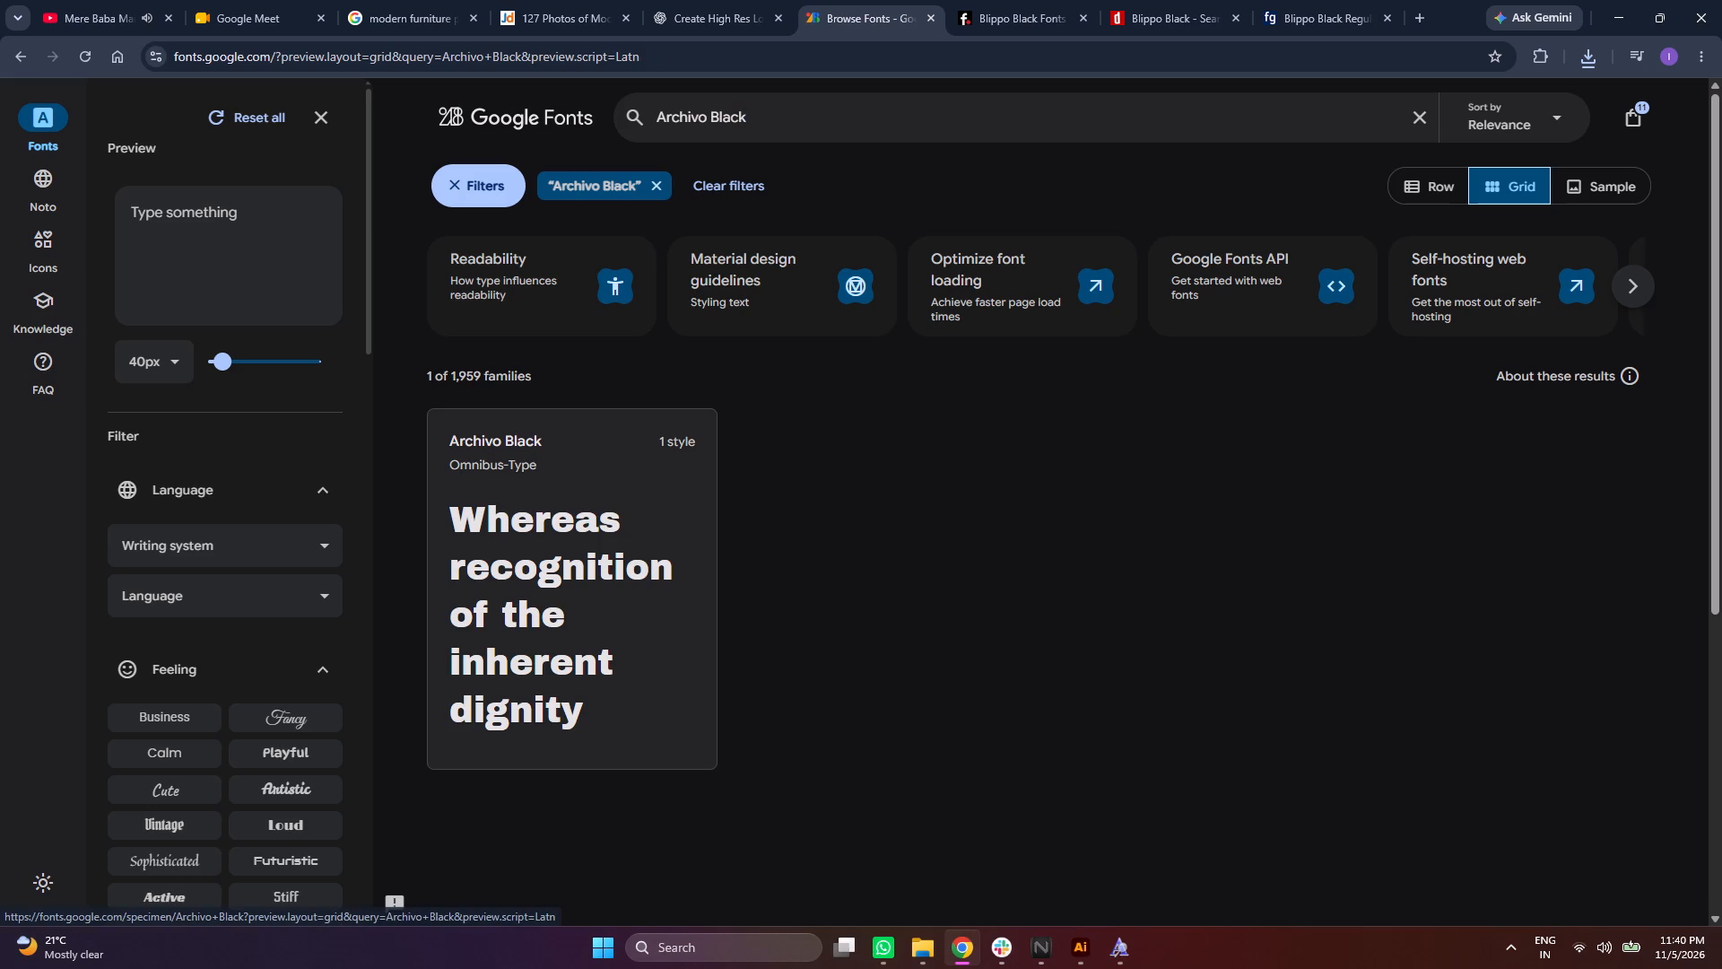
Open the Archivo Black specimen and preview the word MODERN in its Styles section.
click(679, 528)
scroll(663, 487, down, 5)
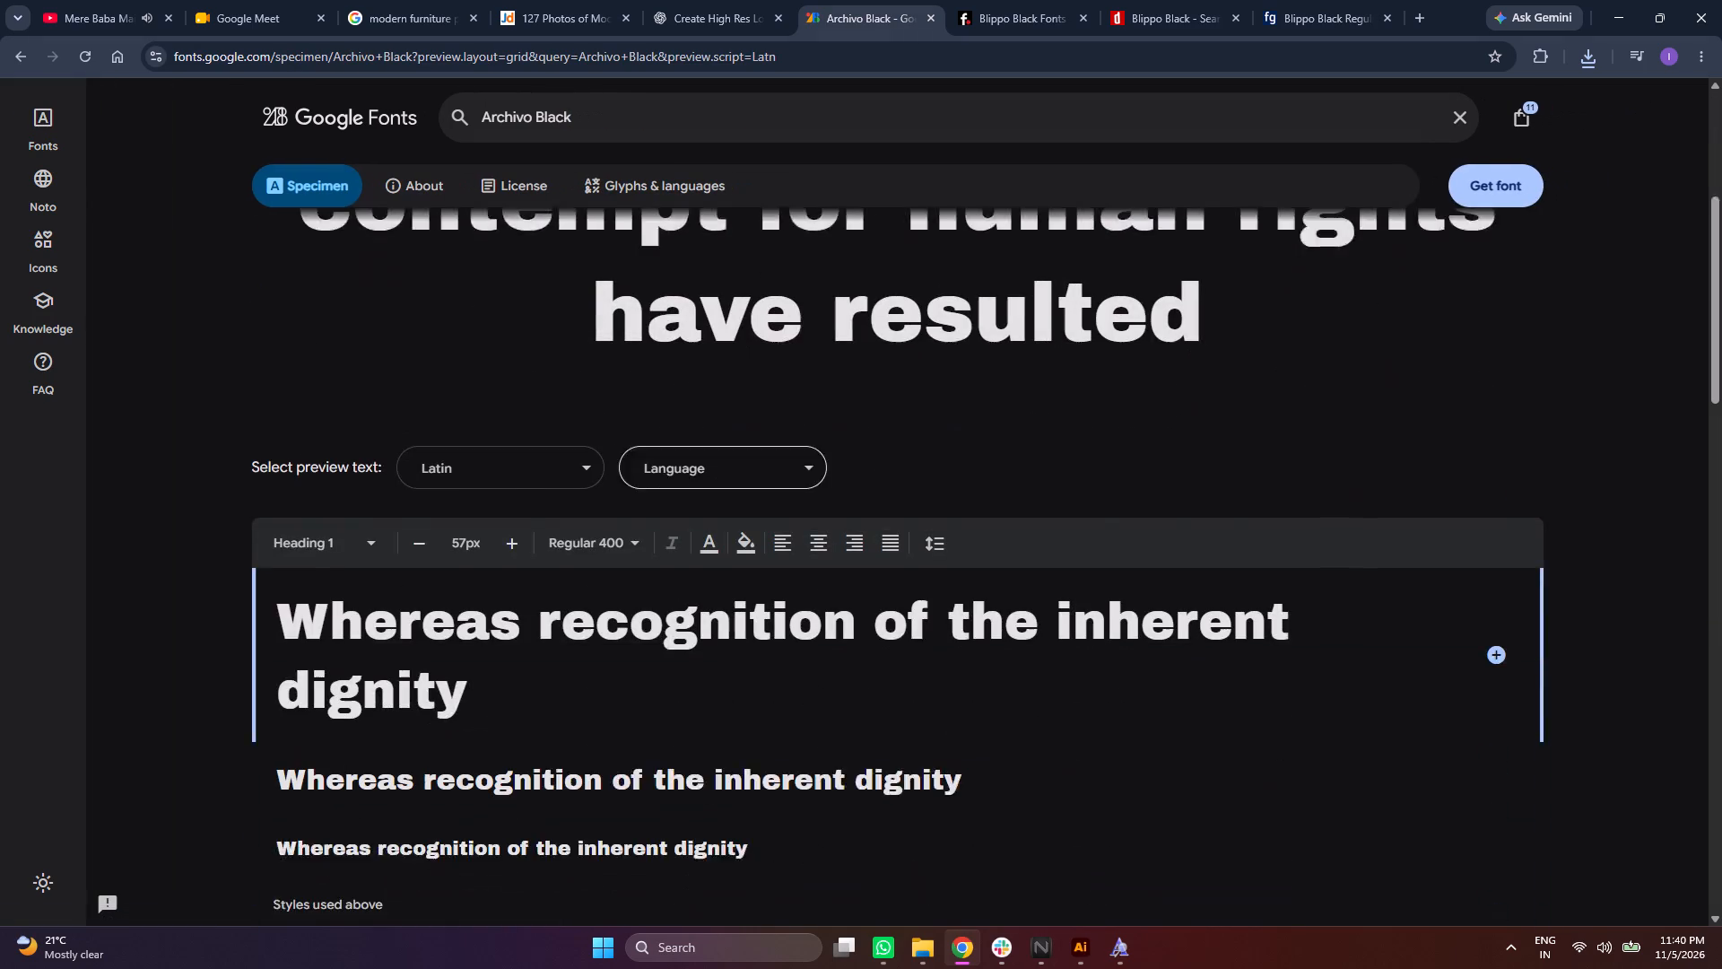
scroll(622, 501, down, 5)
scroll(503, 292, up, 1)
scroll(518, 324, down, 5)
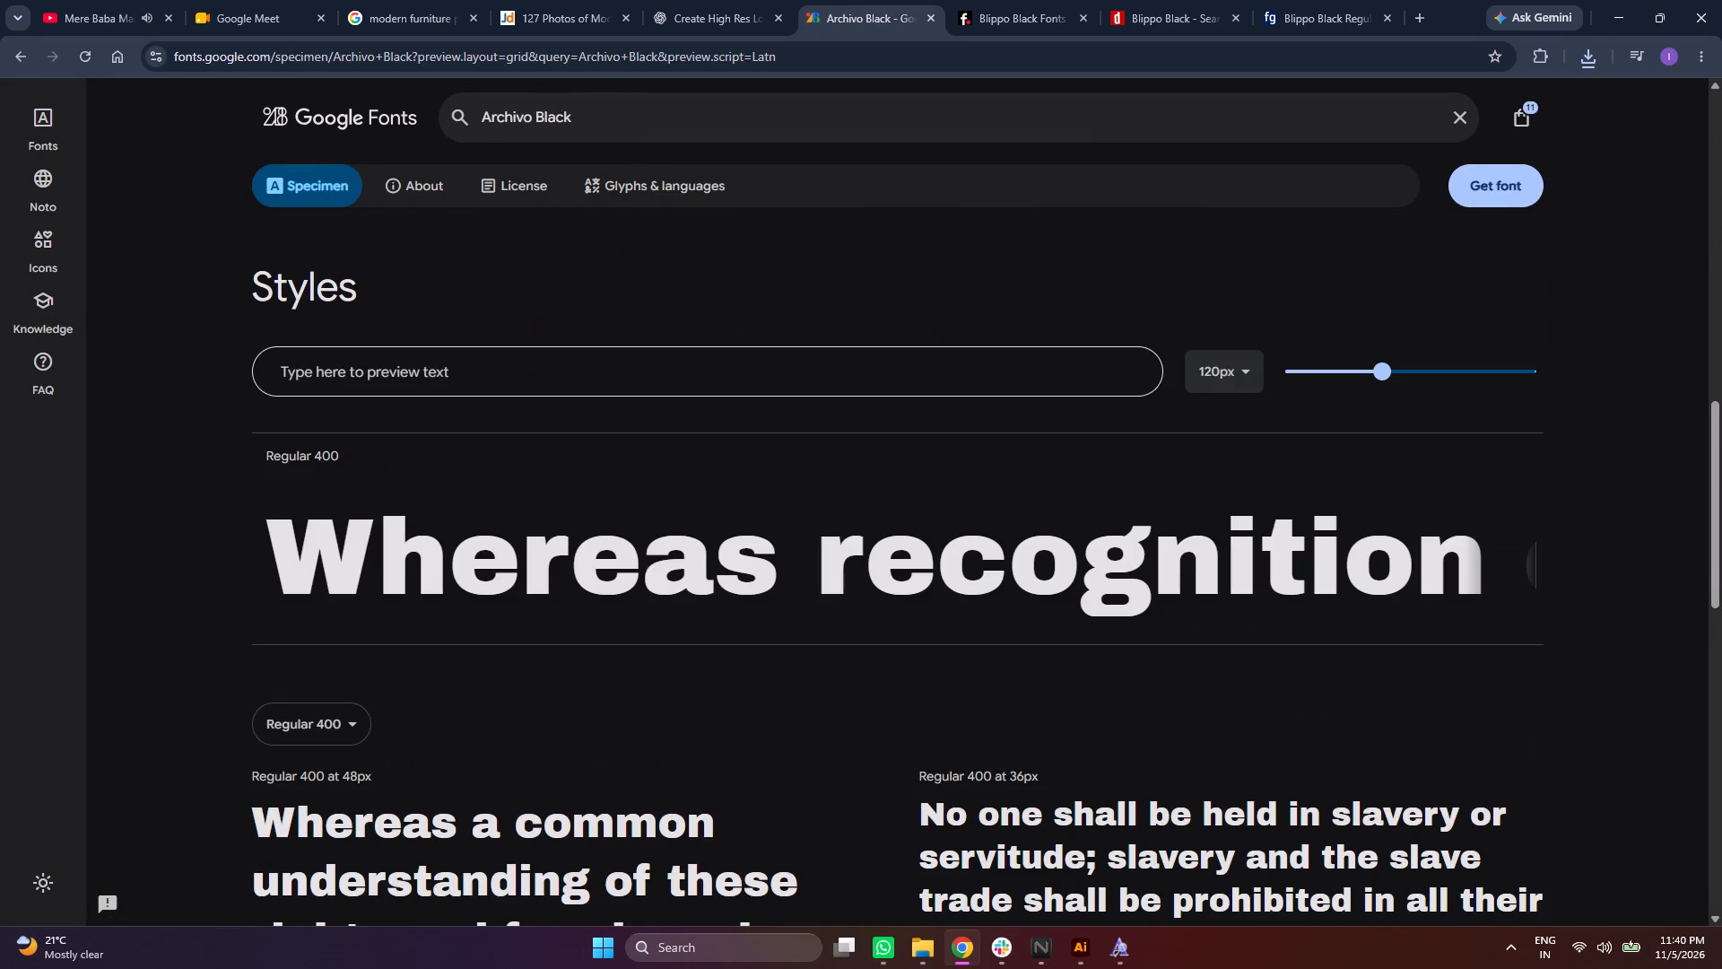
click(528, 376)
text(MODERN)
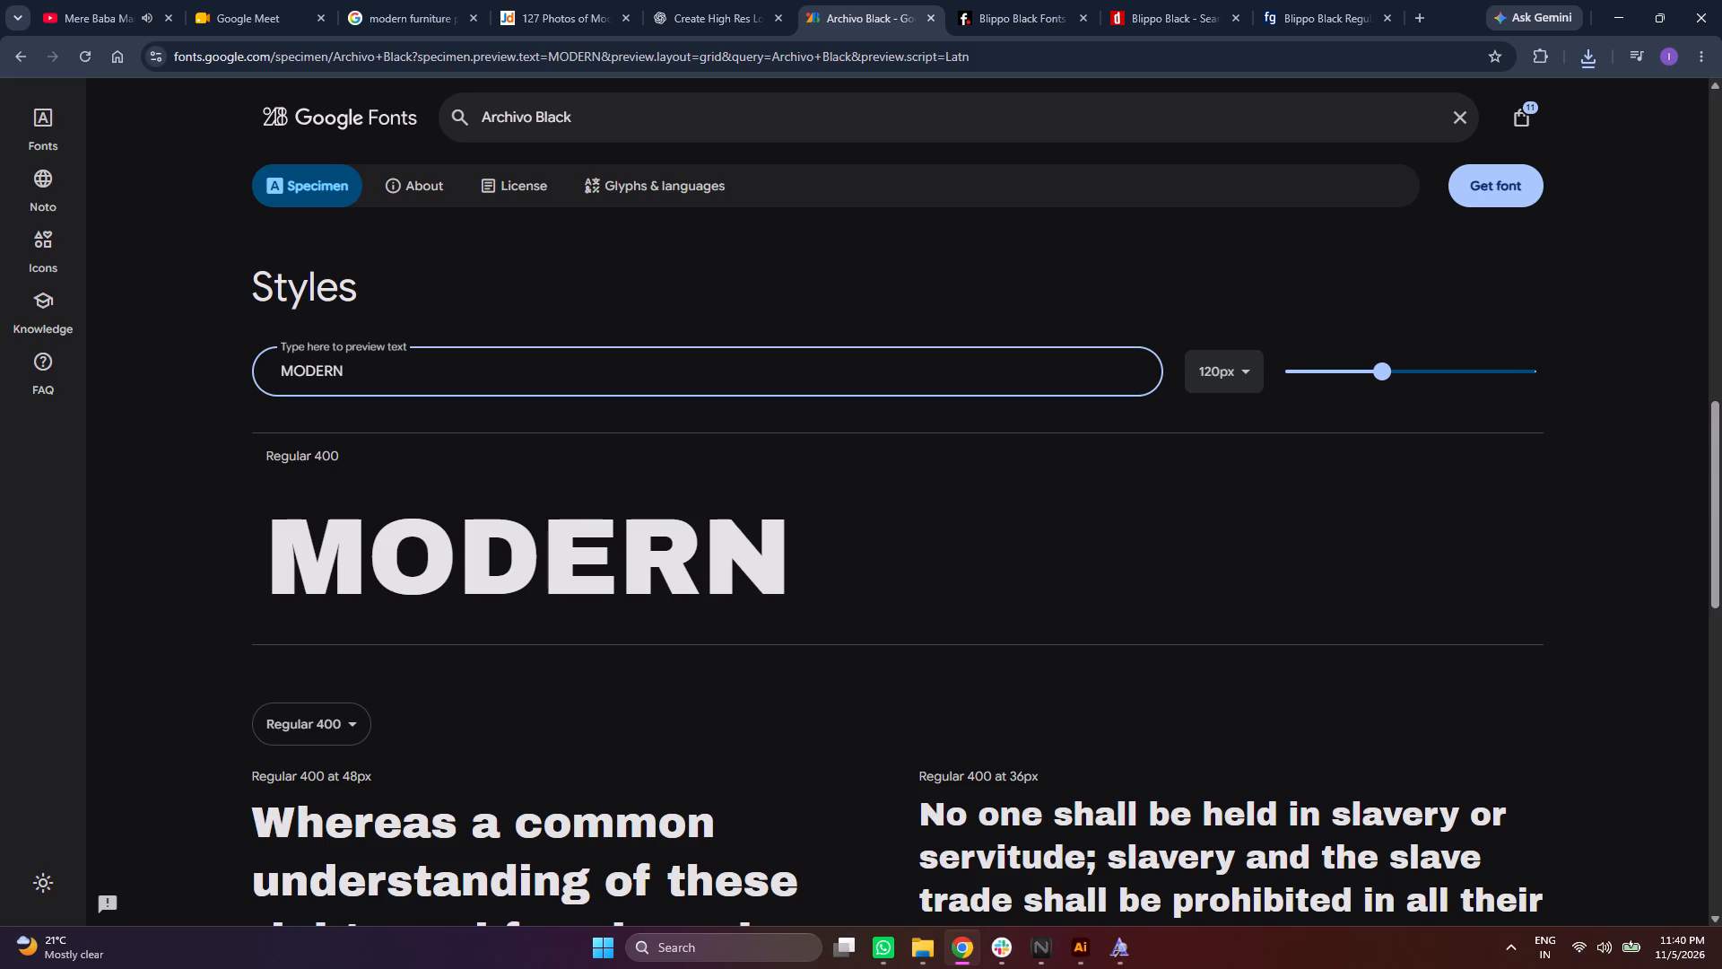
Go back to the catalogue, clear the Archivo Black search and browse all font families in the Sample layout.
scroll(562, 384, up, 5)
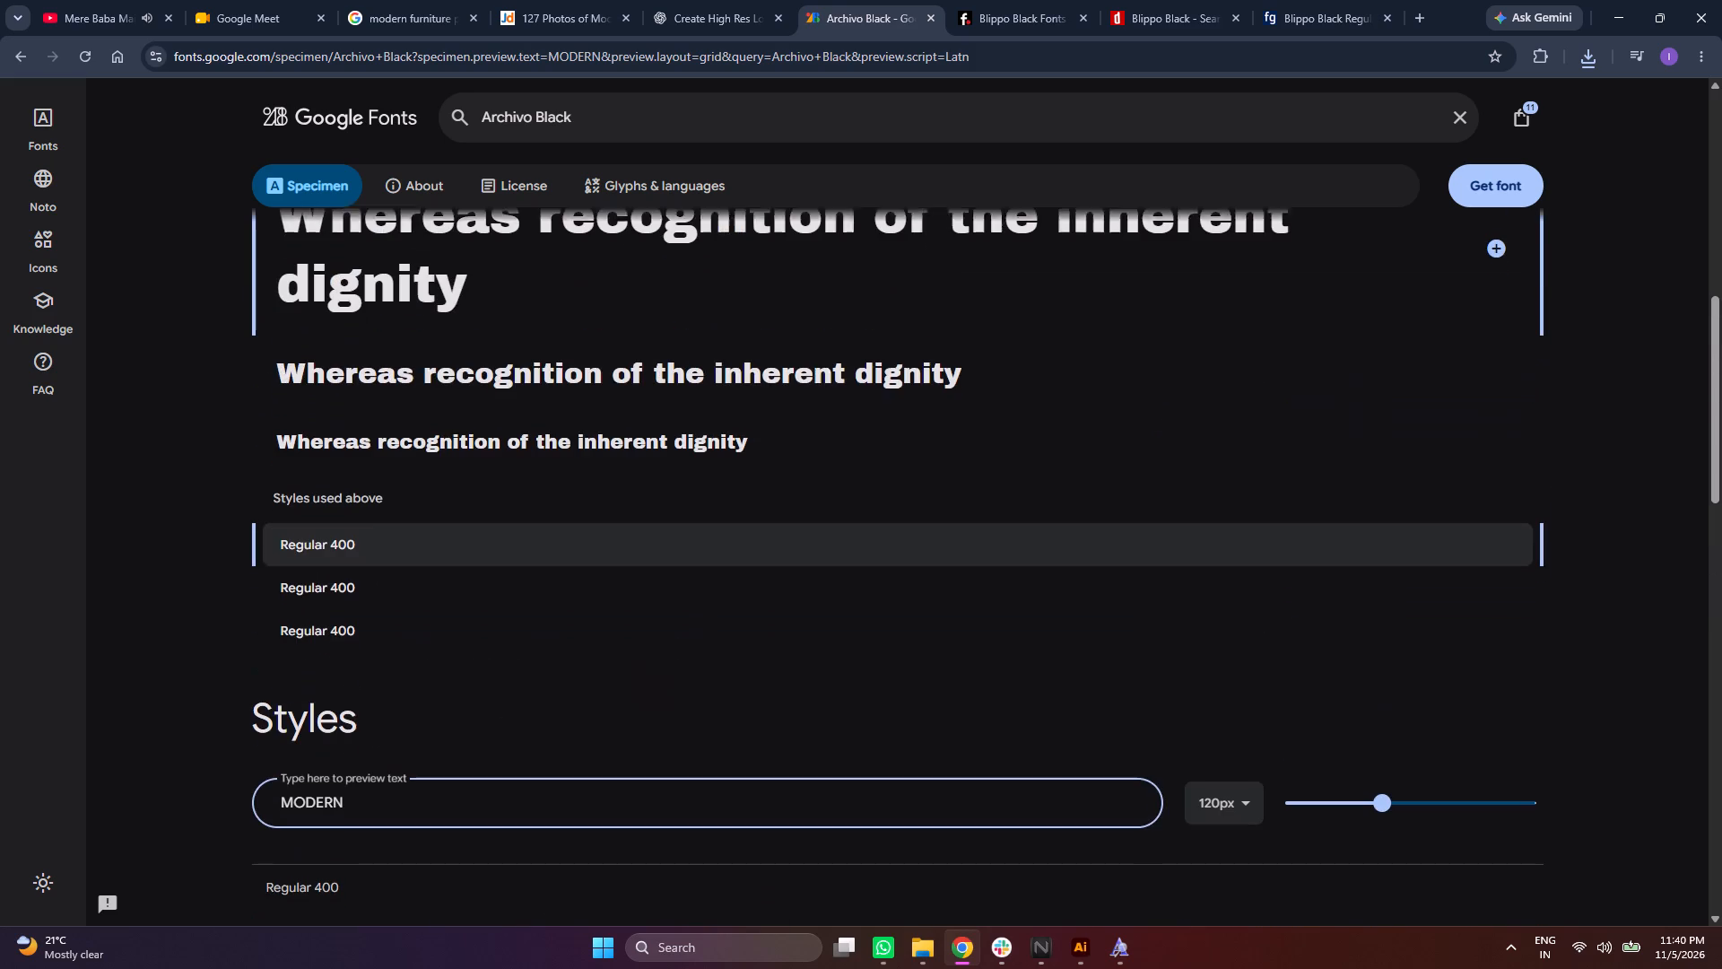
click(43, 116)
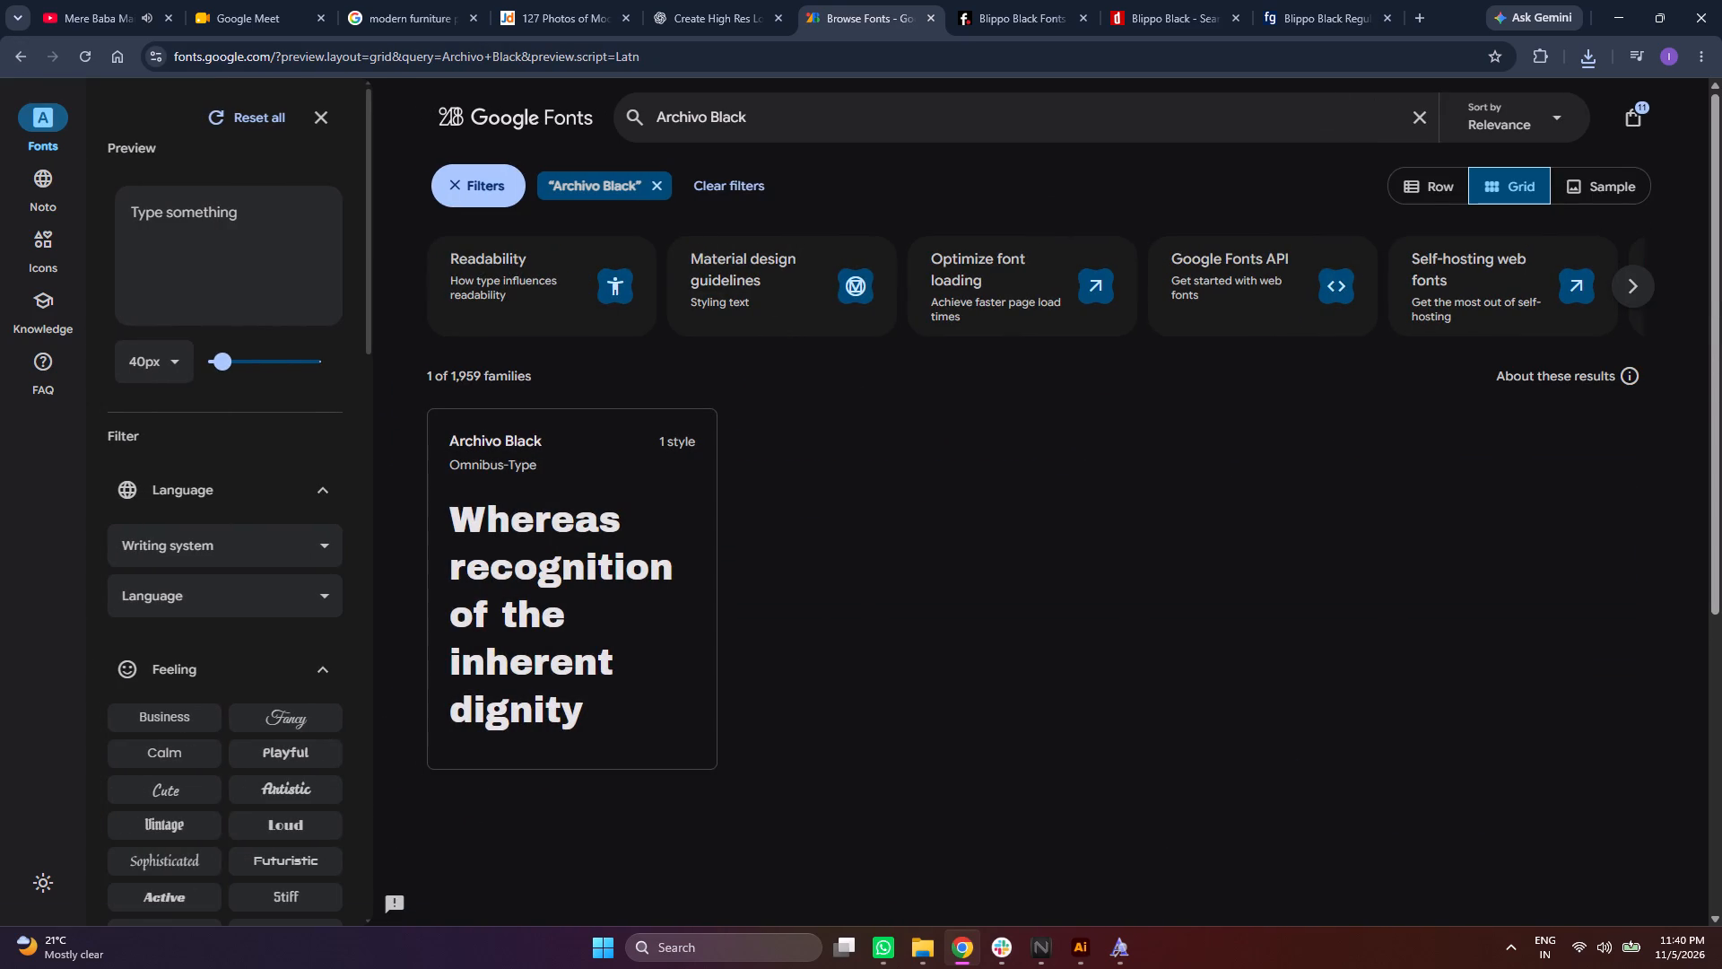
click(472, 180)
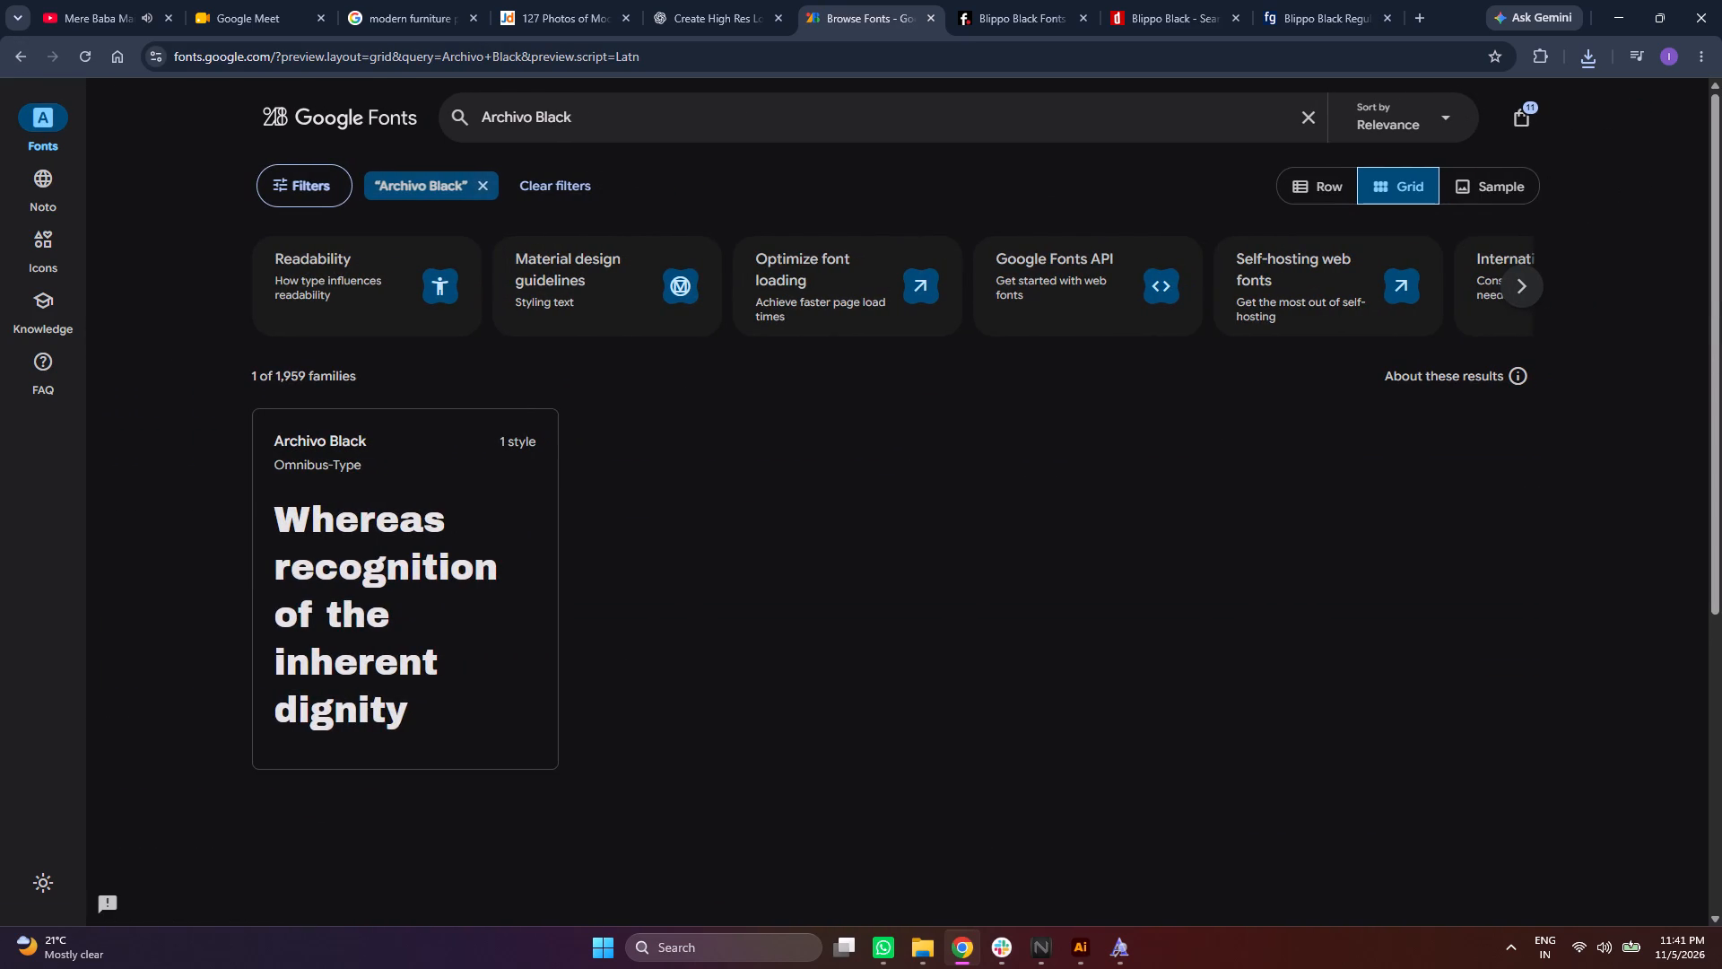
click(489, 182)
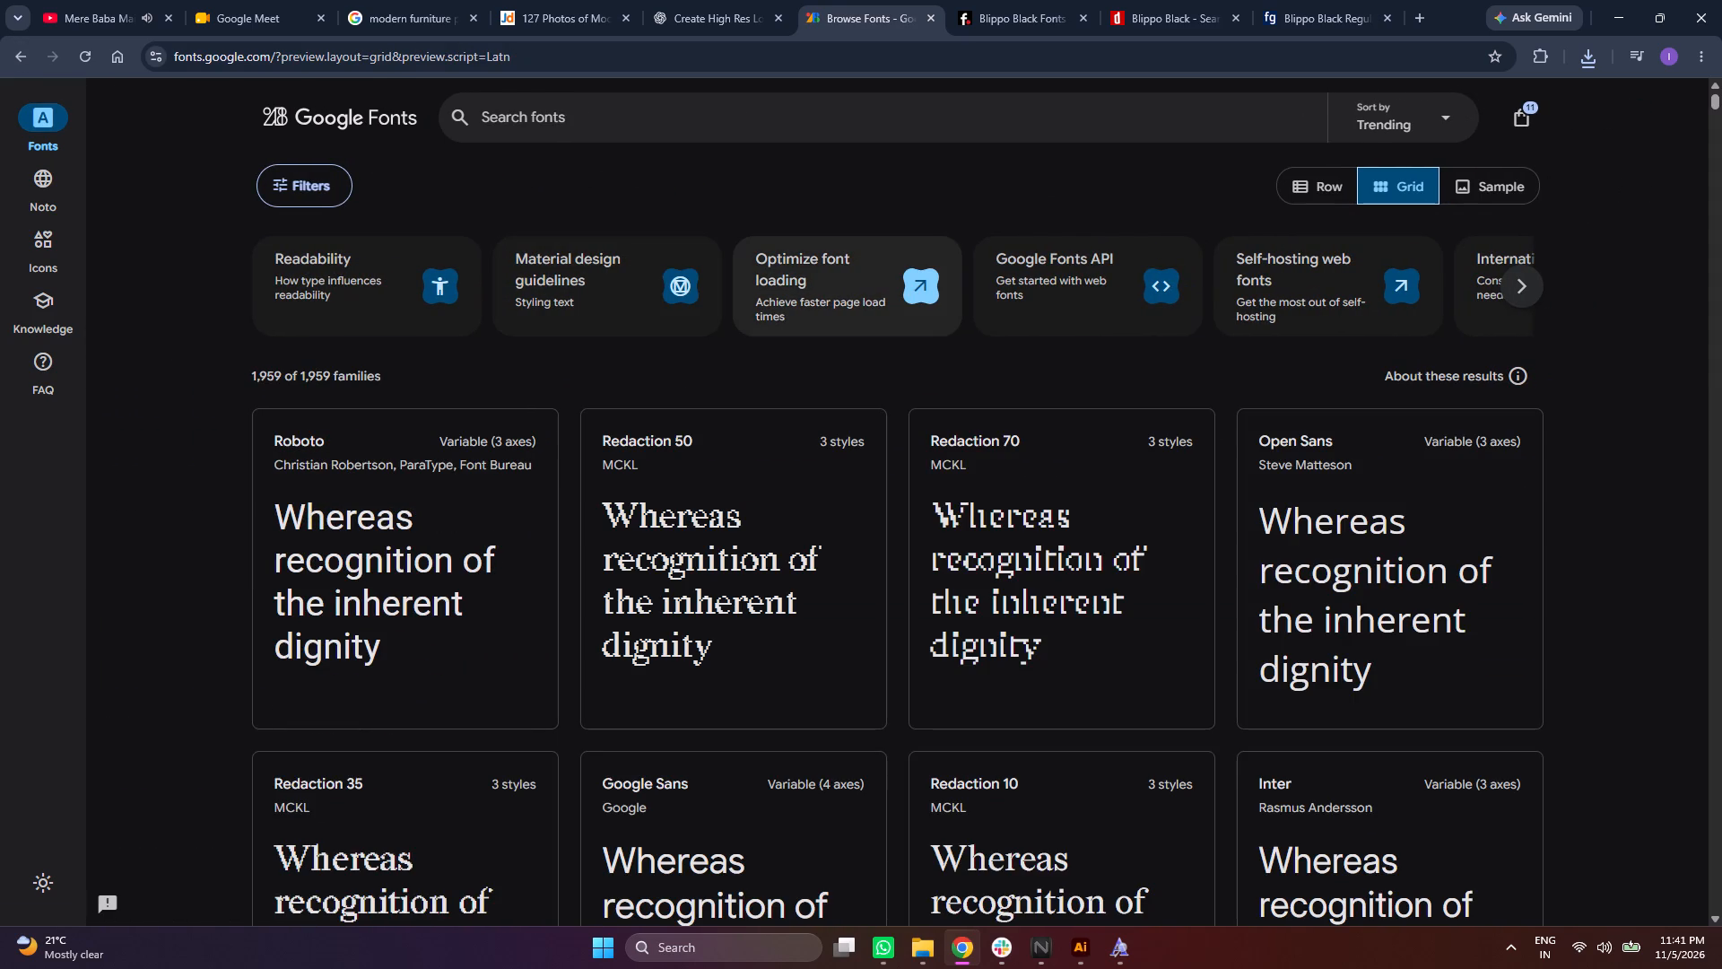
scroll(1322, 204, down, 5)
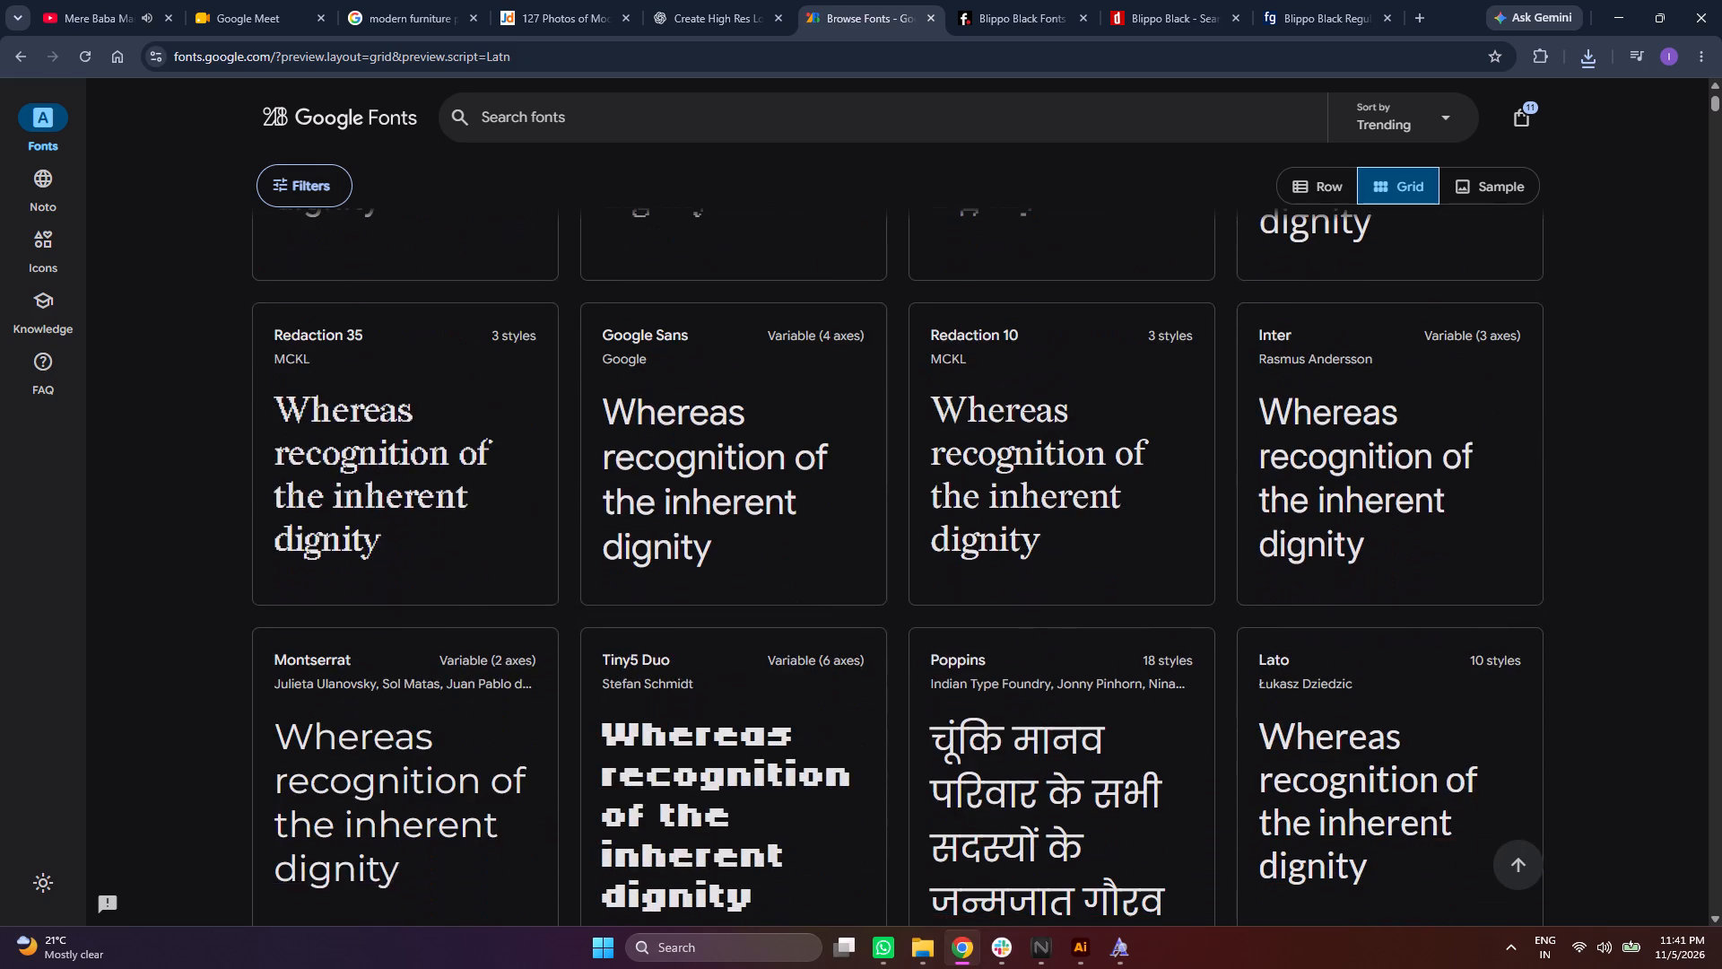
click(1470, 172)
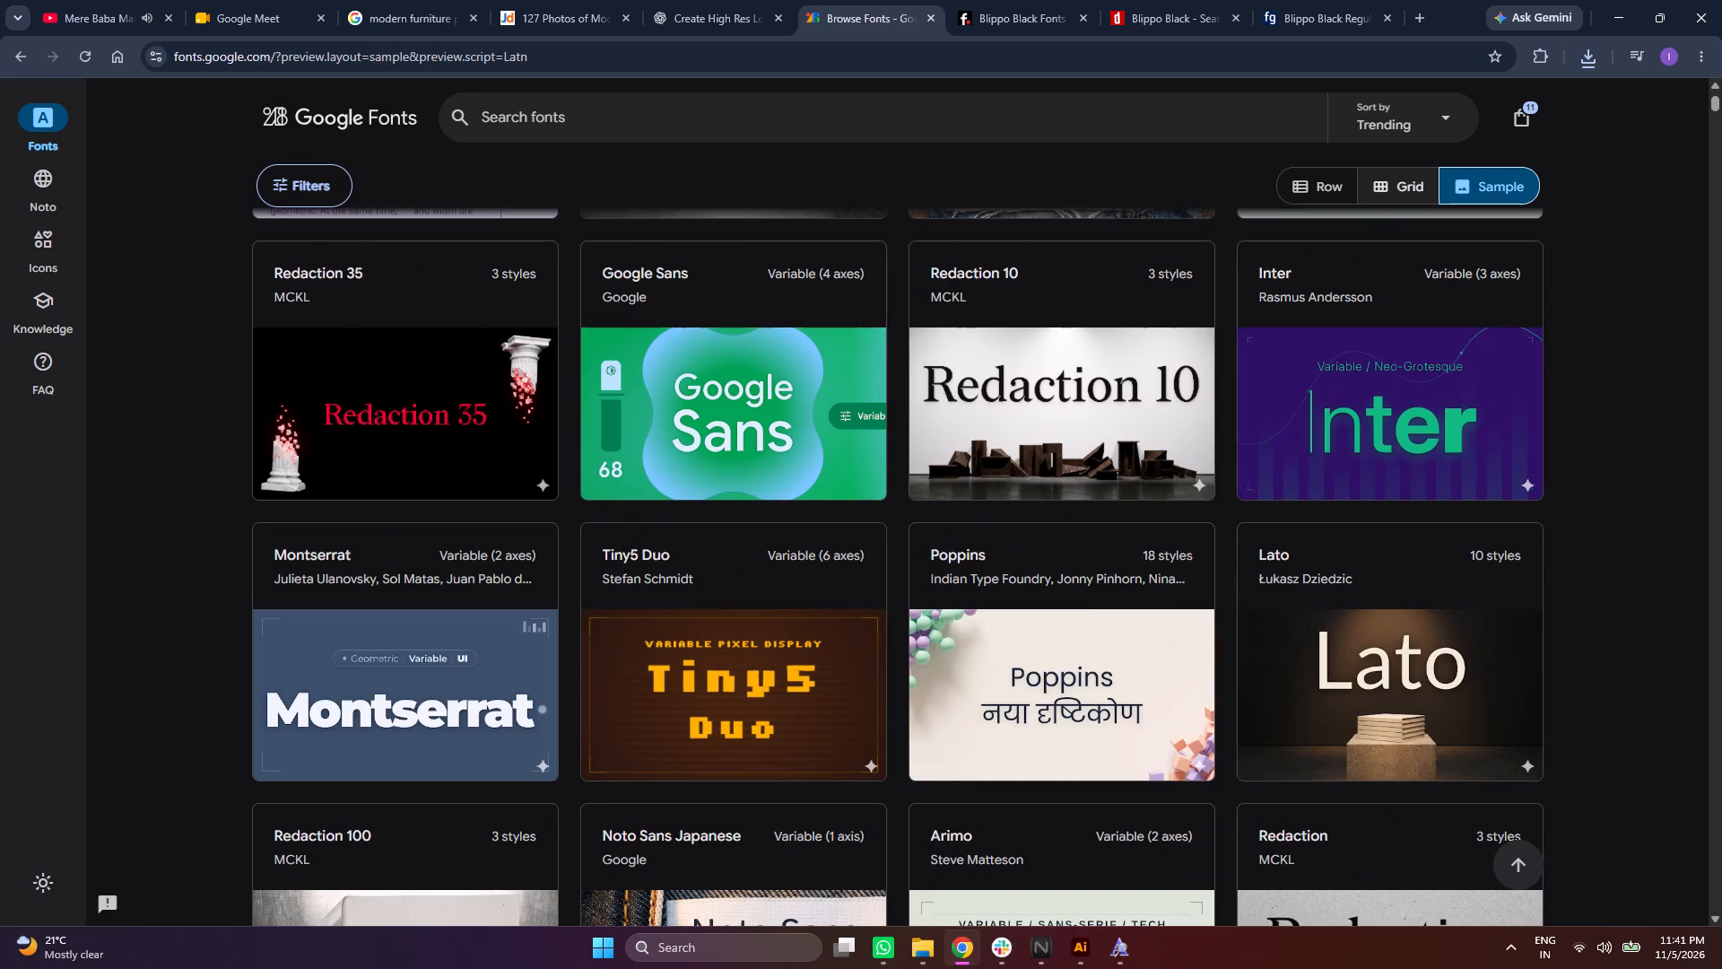
scroll(1294, 334, down, 8)
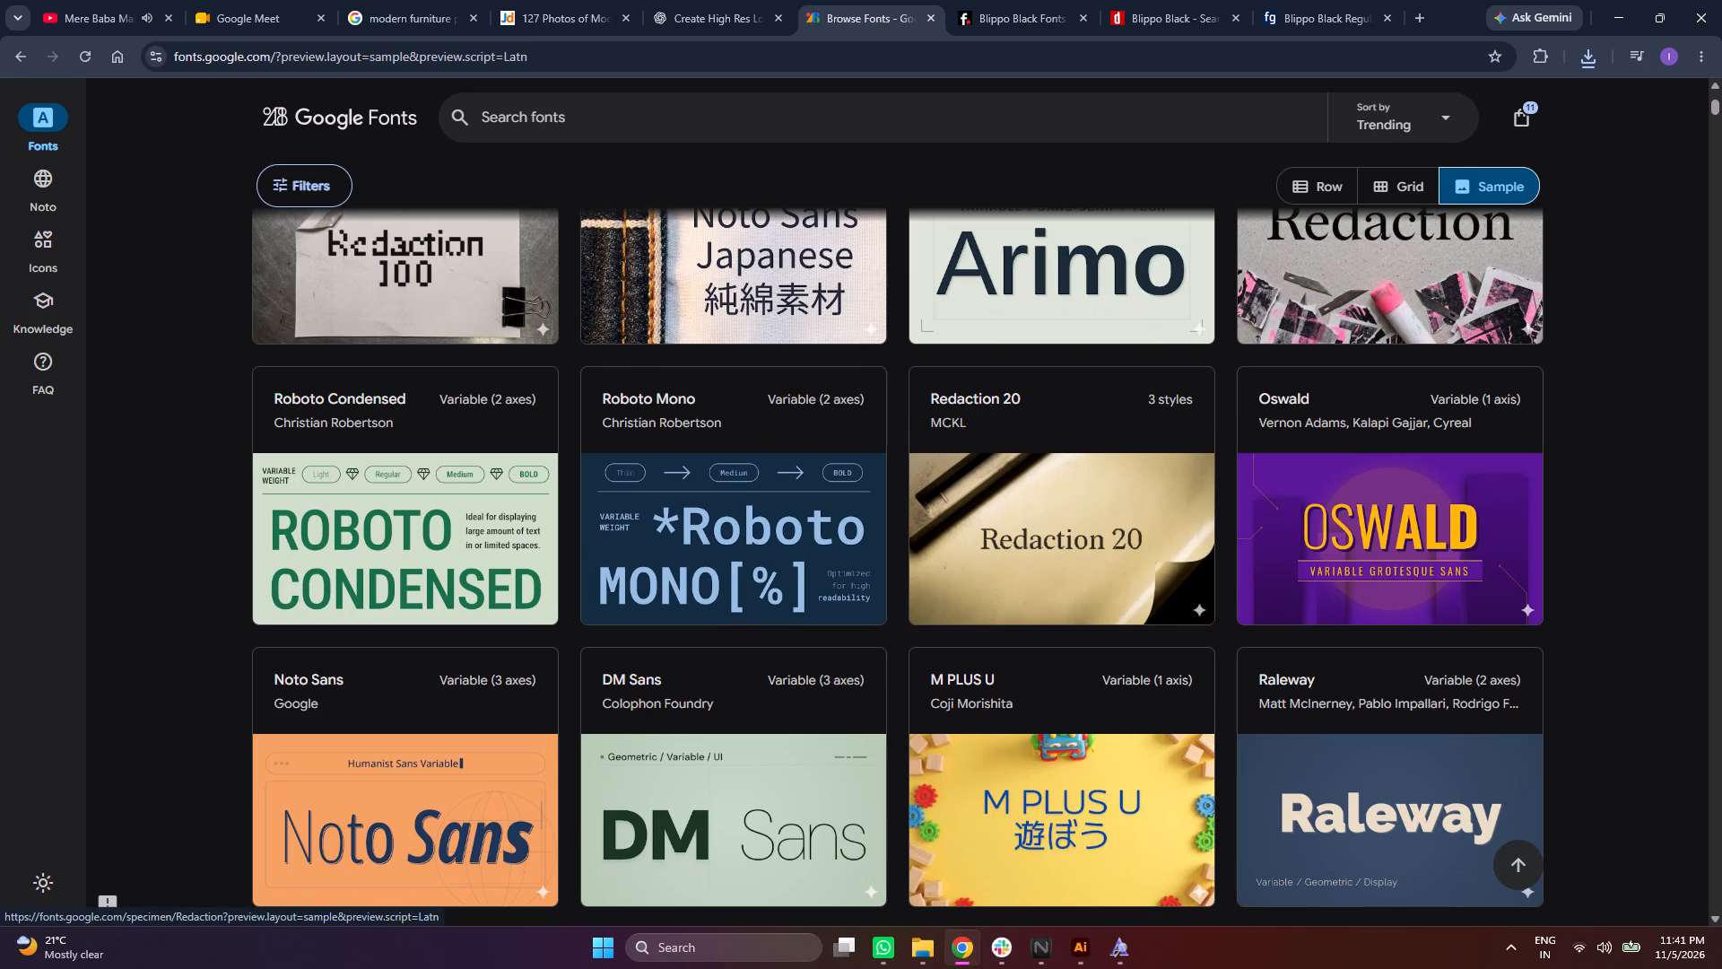
scroll(1291, 337, down, 6)
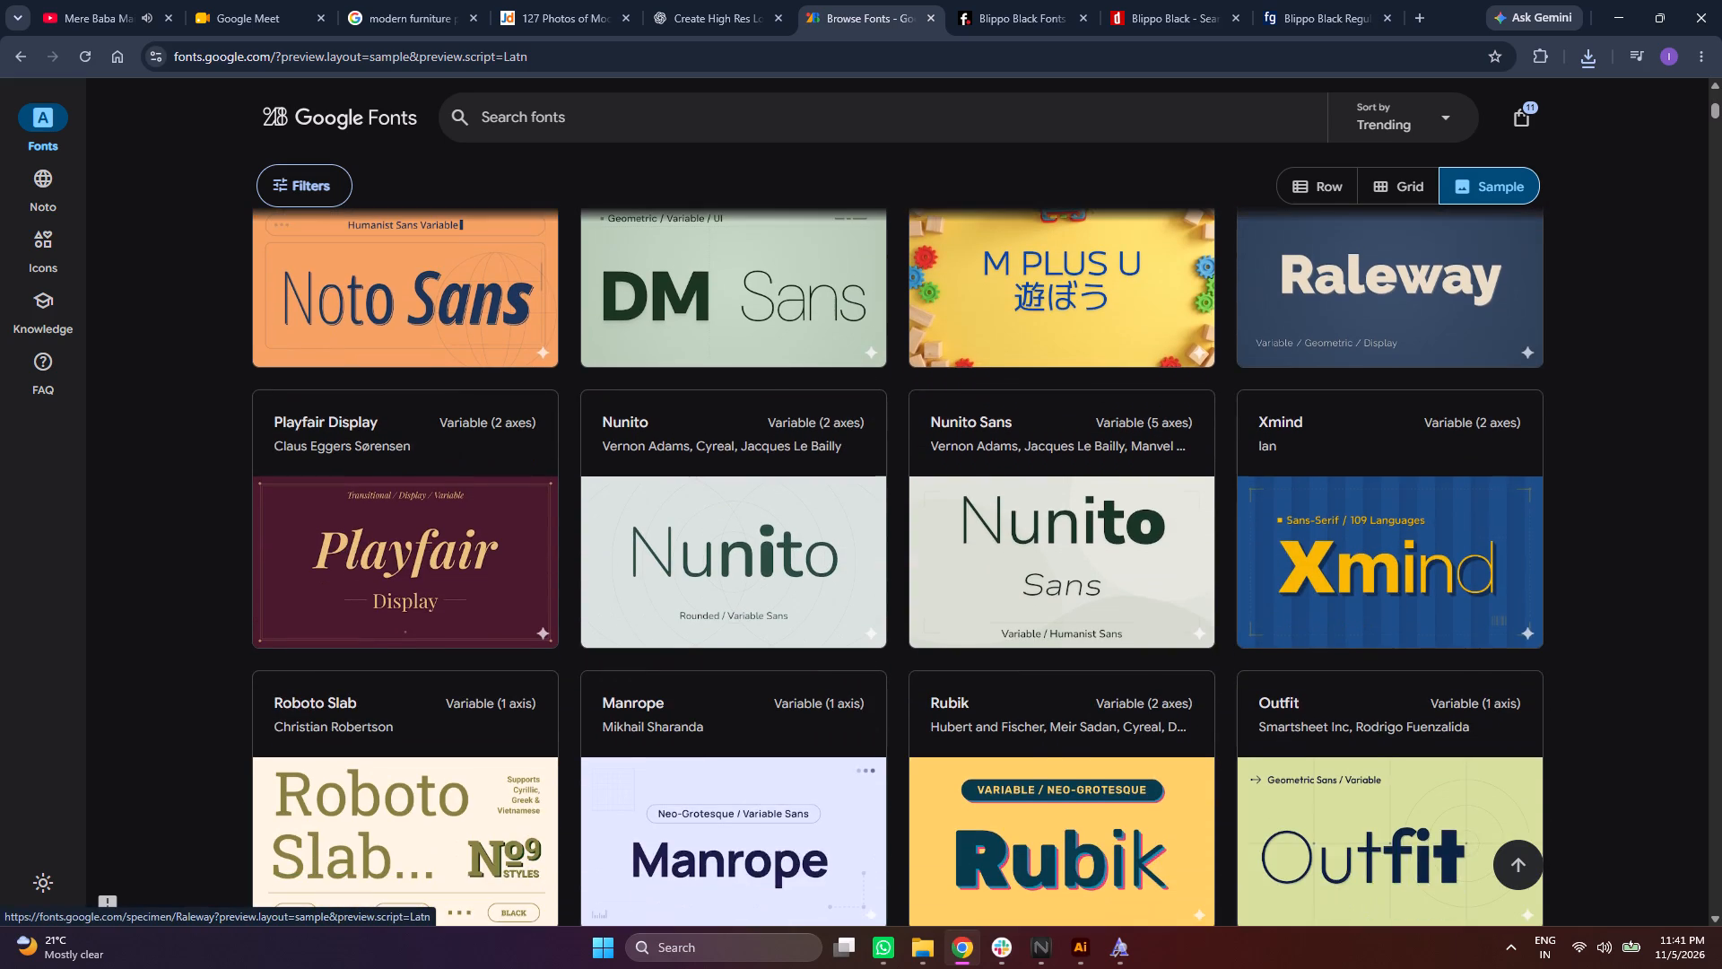
scroll(1291, 337, down, 6)
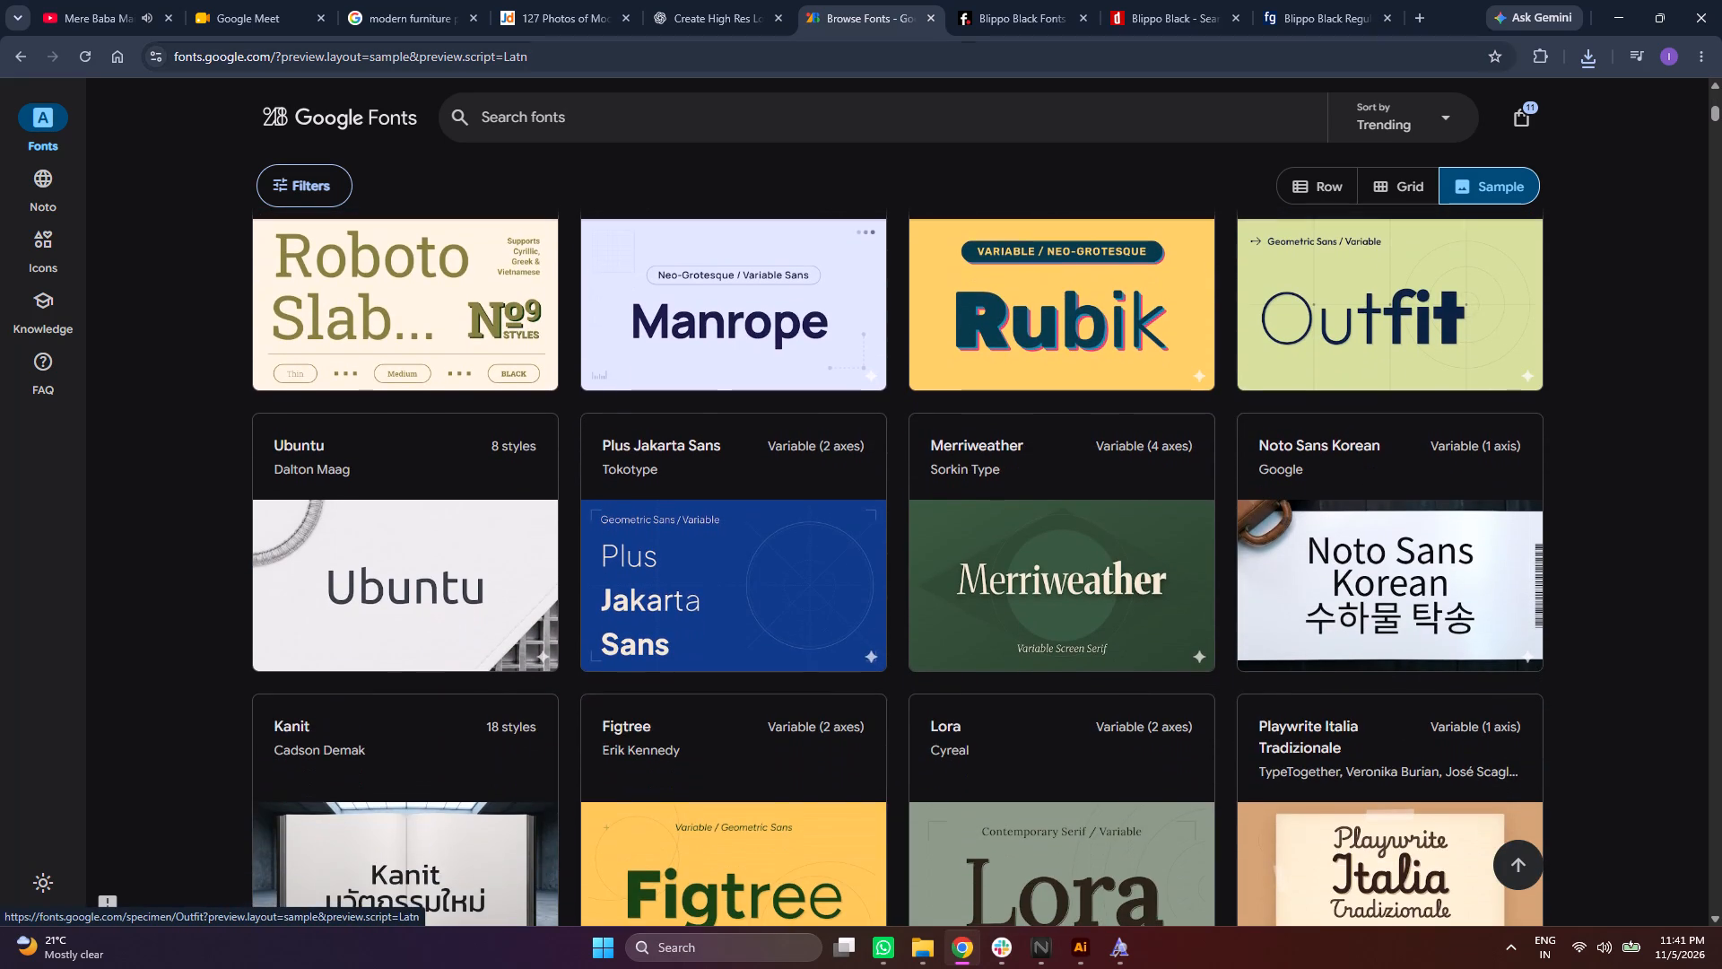
On Fontsgeek, view the BlippoBlackEF Regular page and go on to Blippo Becker Stencil Regular.
click(1356, 26)
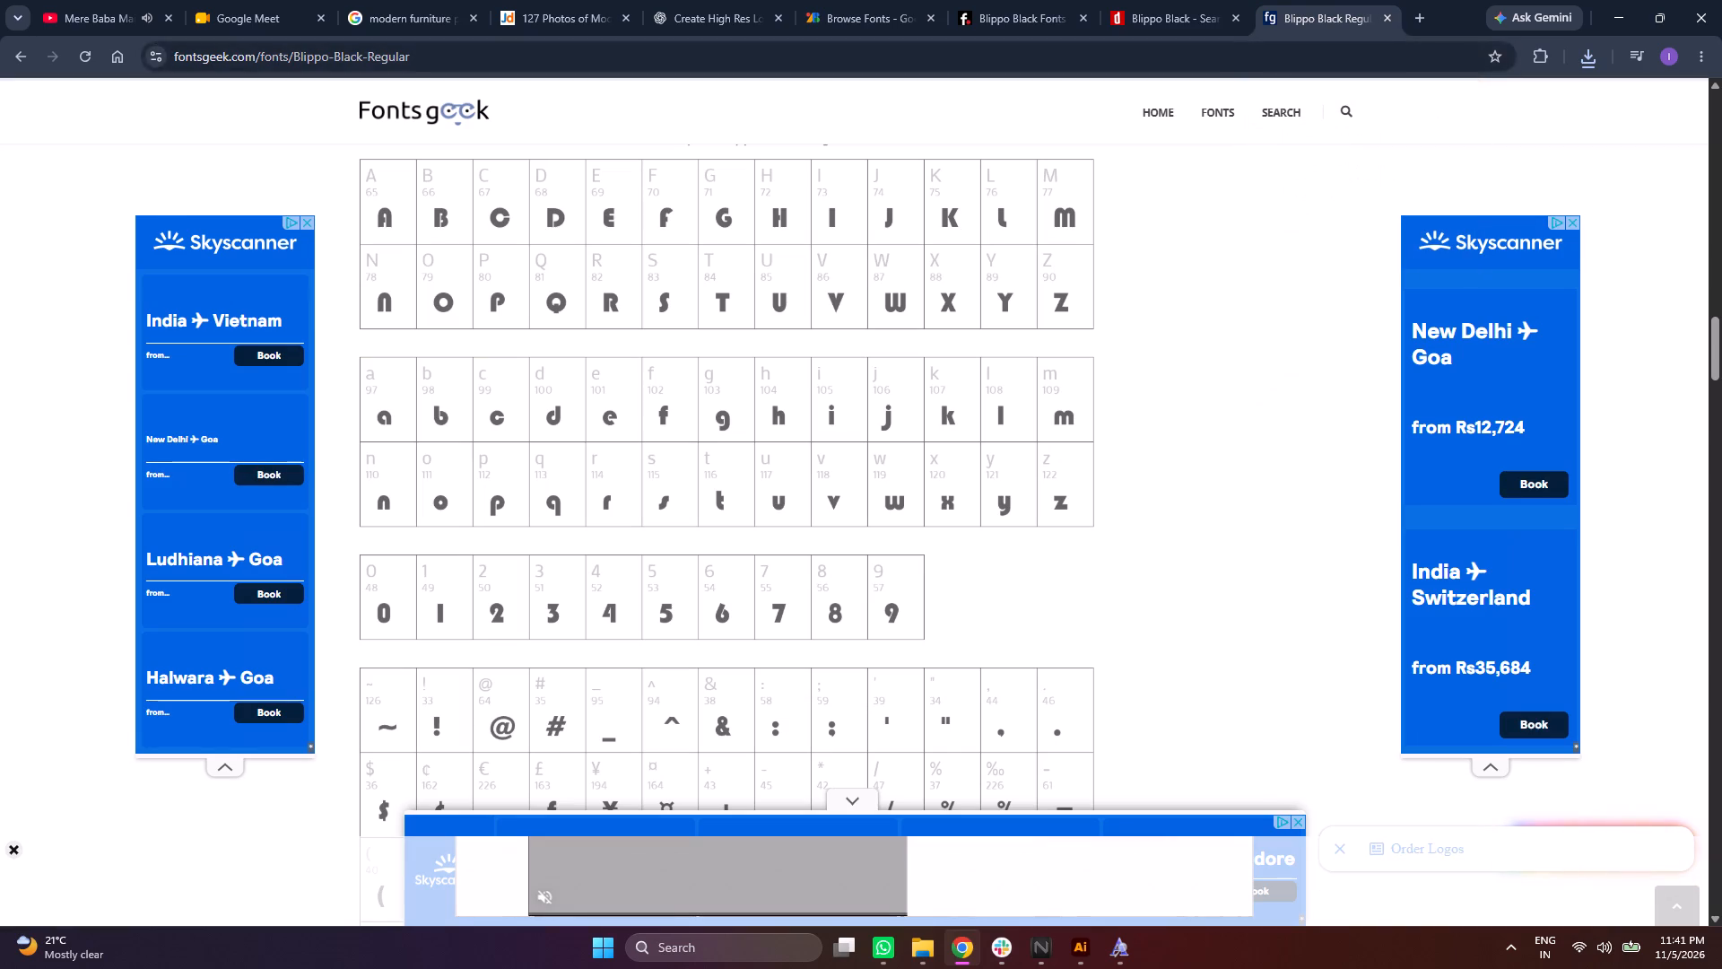
scroll(787, 188, up, 8)
scroll(795, 219, up, 20)
scroll(795, 219, up, 12)
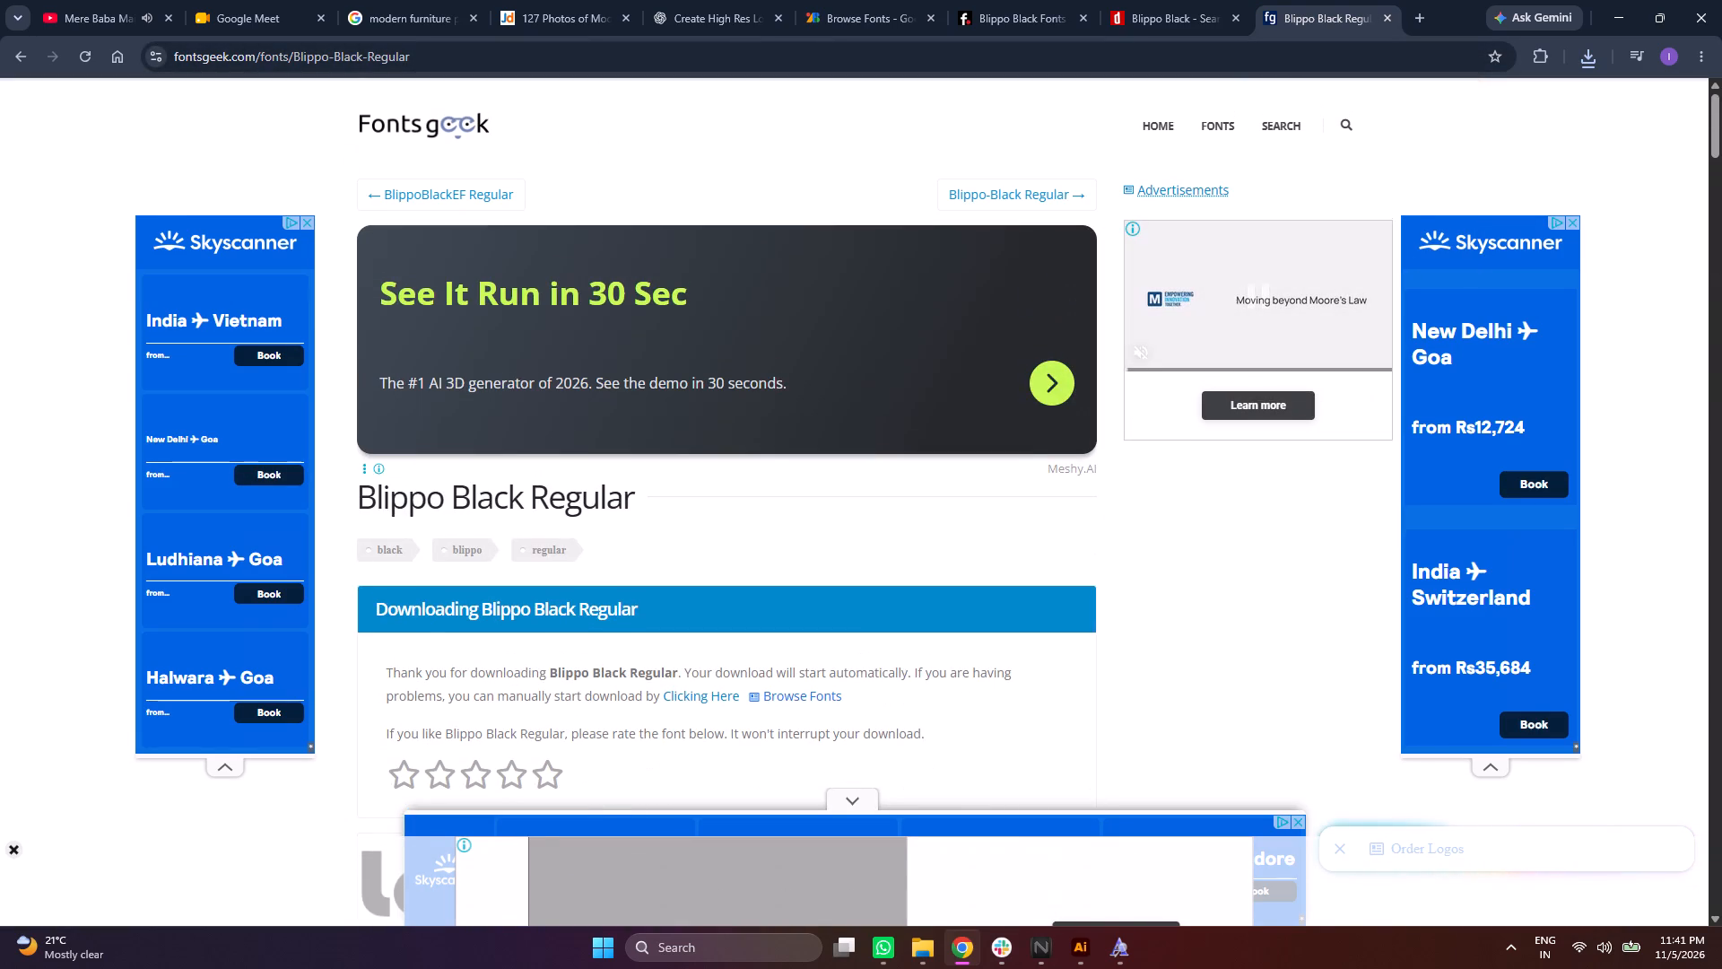
scroll(795, 219, up, 2)
click(384, 185)
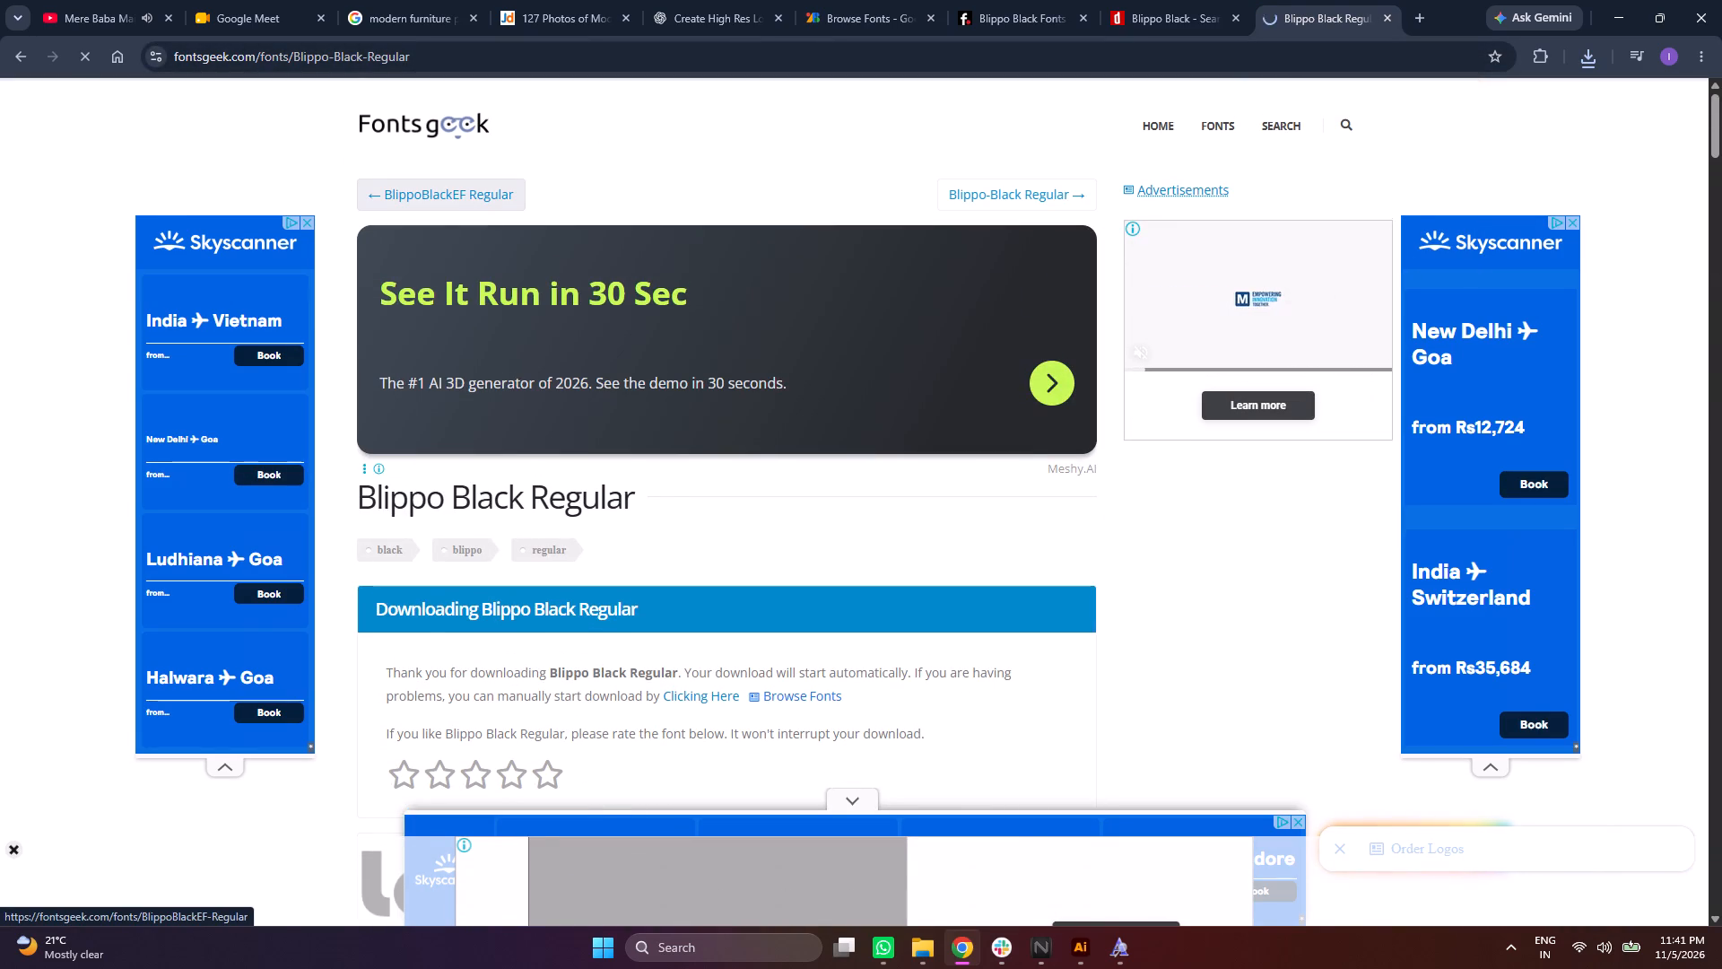
click(386, 214)
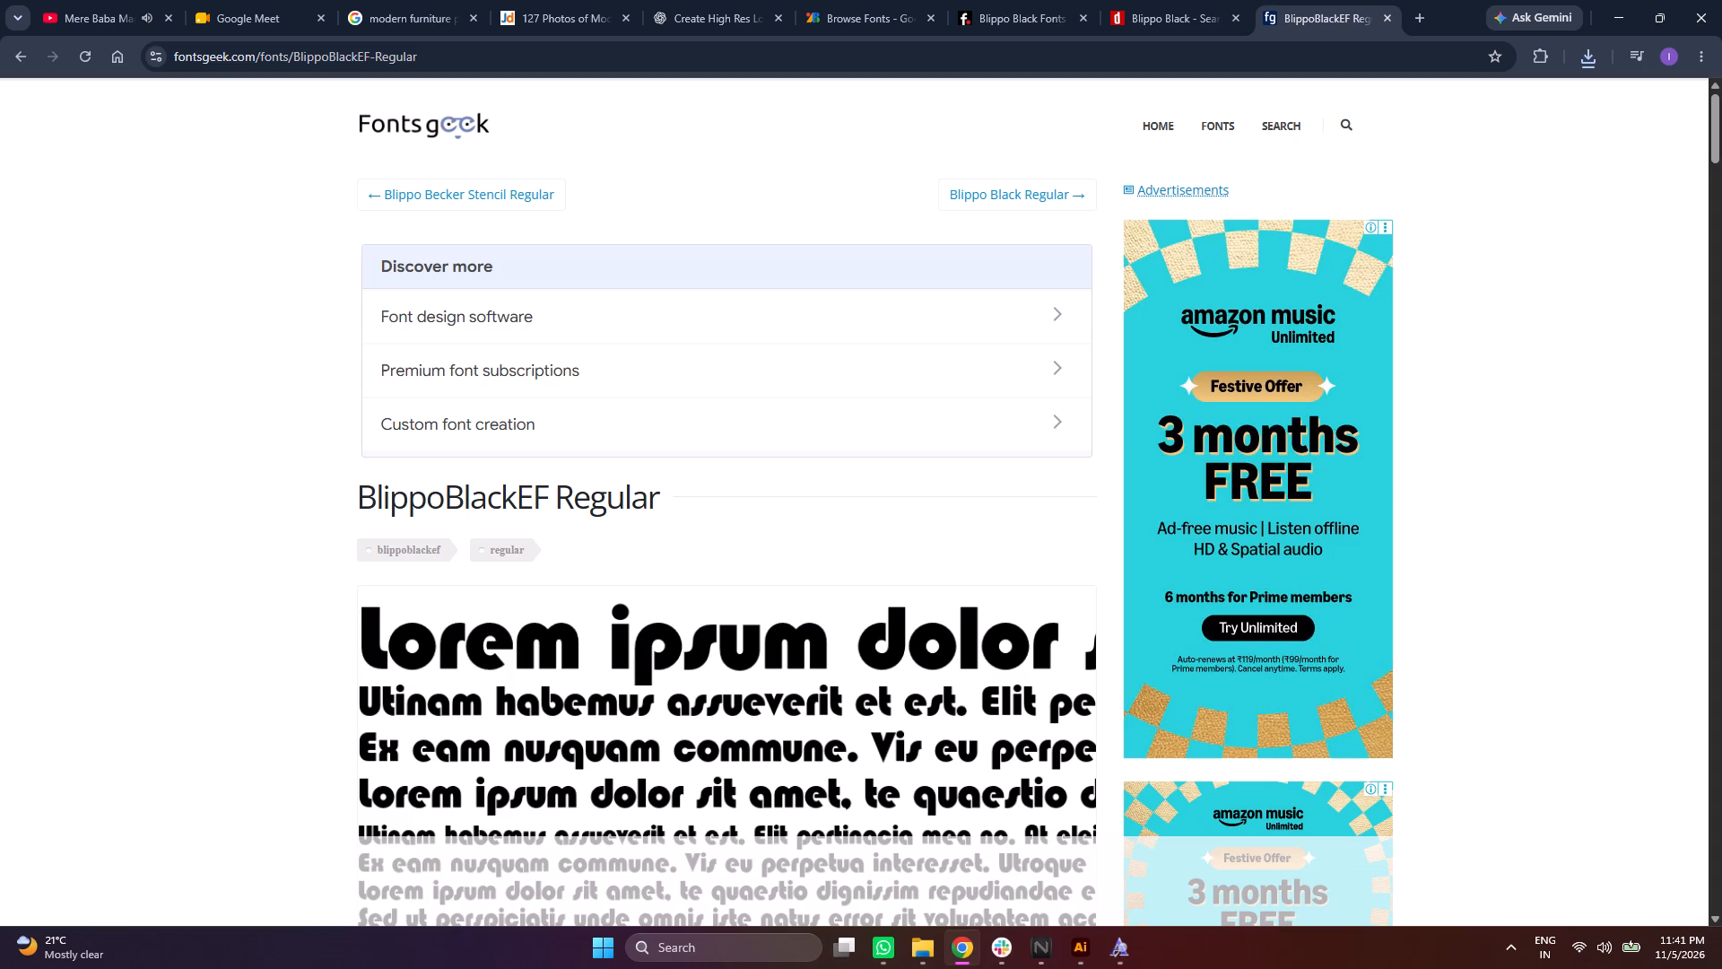
click(386, 214)
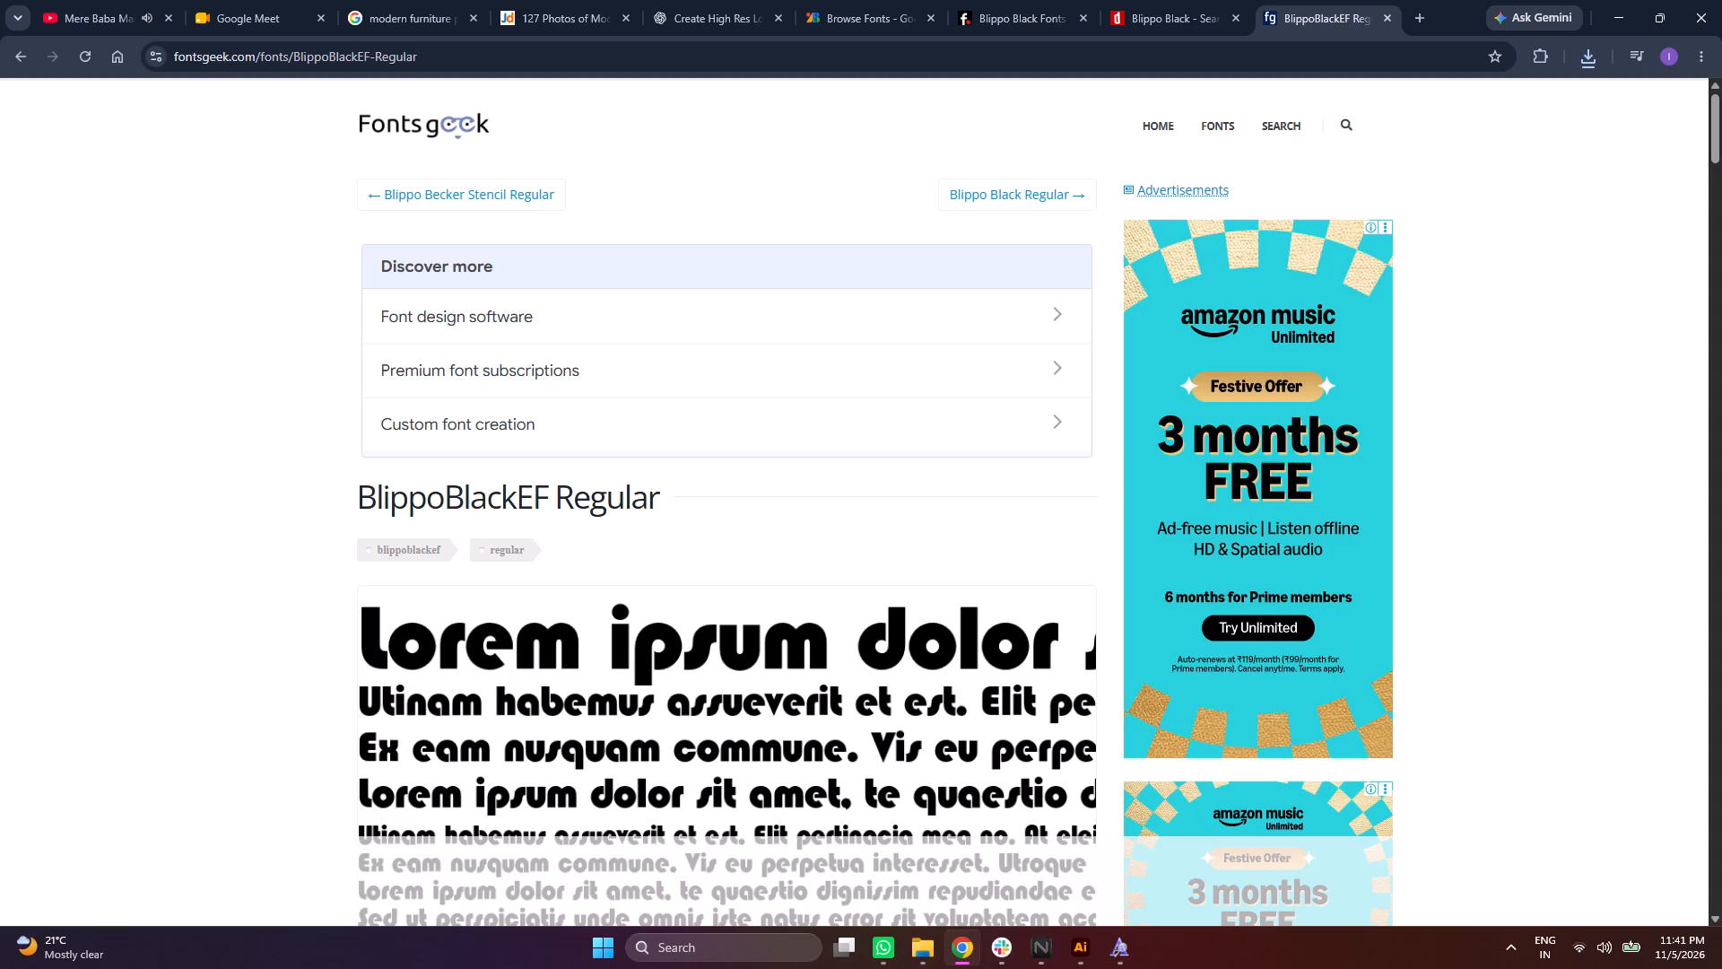
click(386, 196)
click(992, 202)
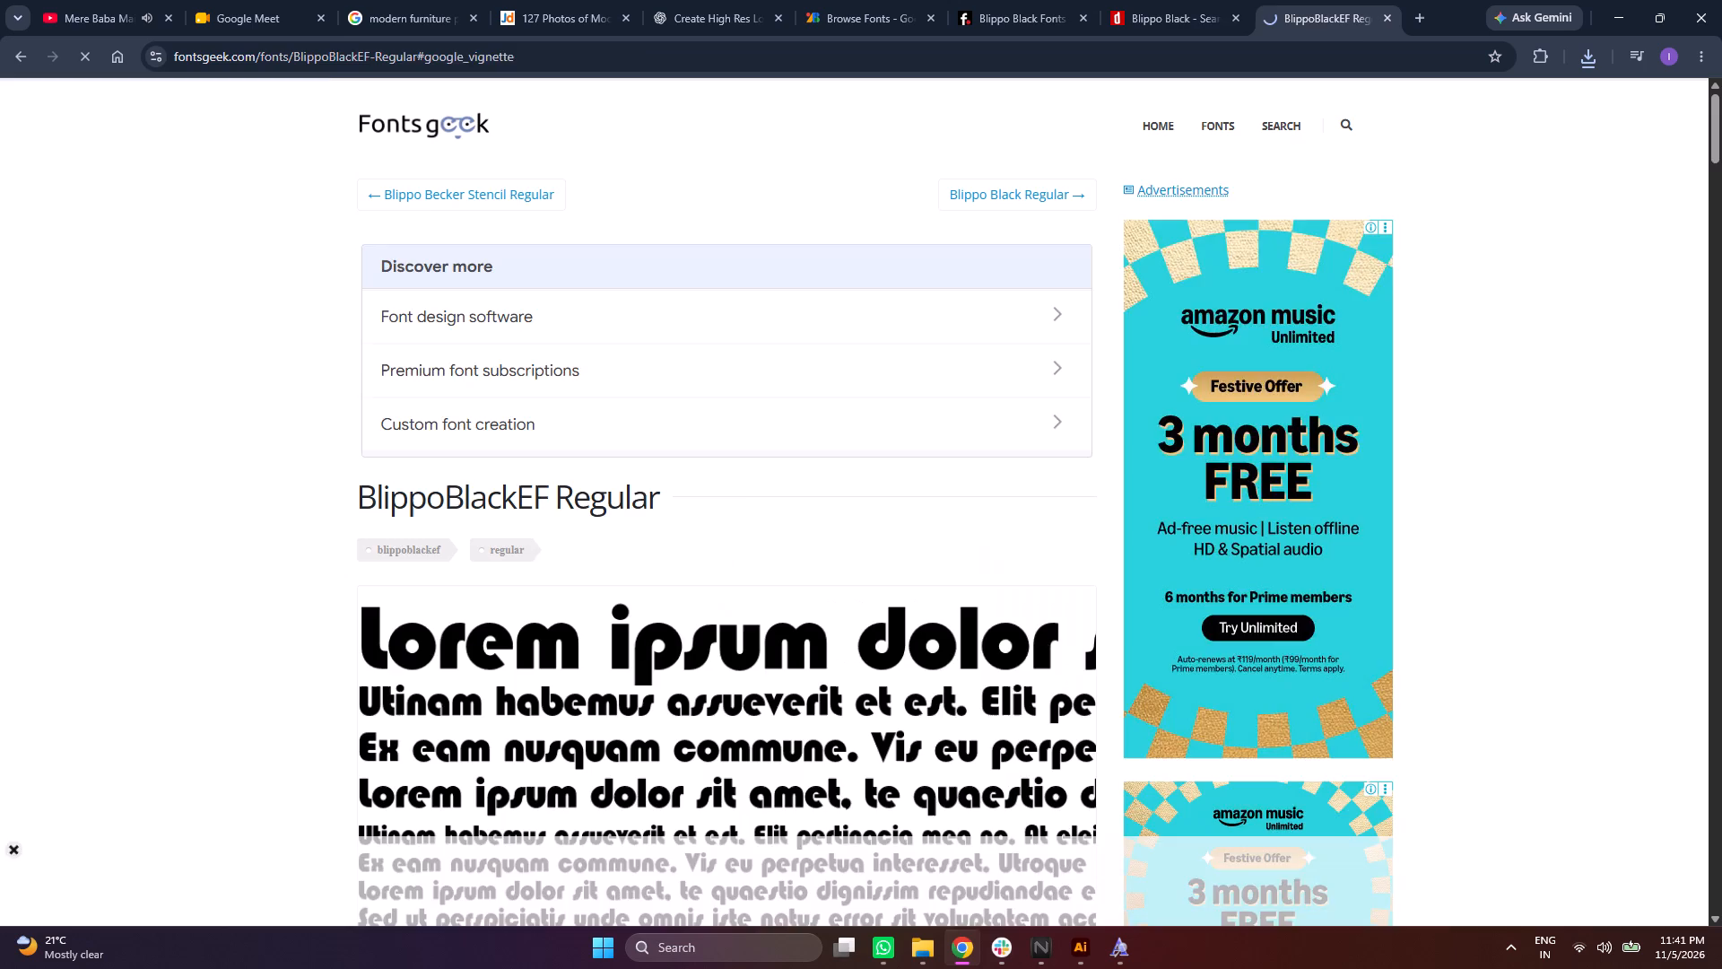
click(1165, 8)
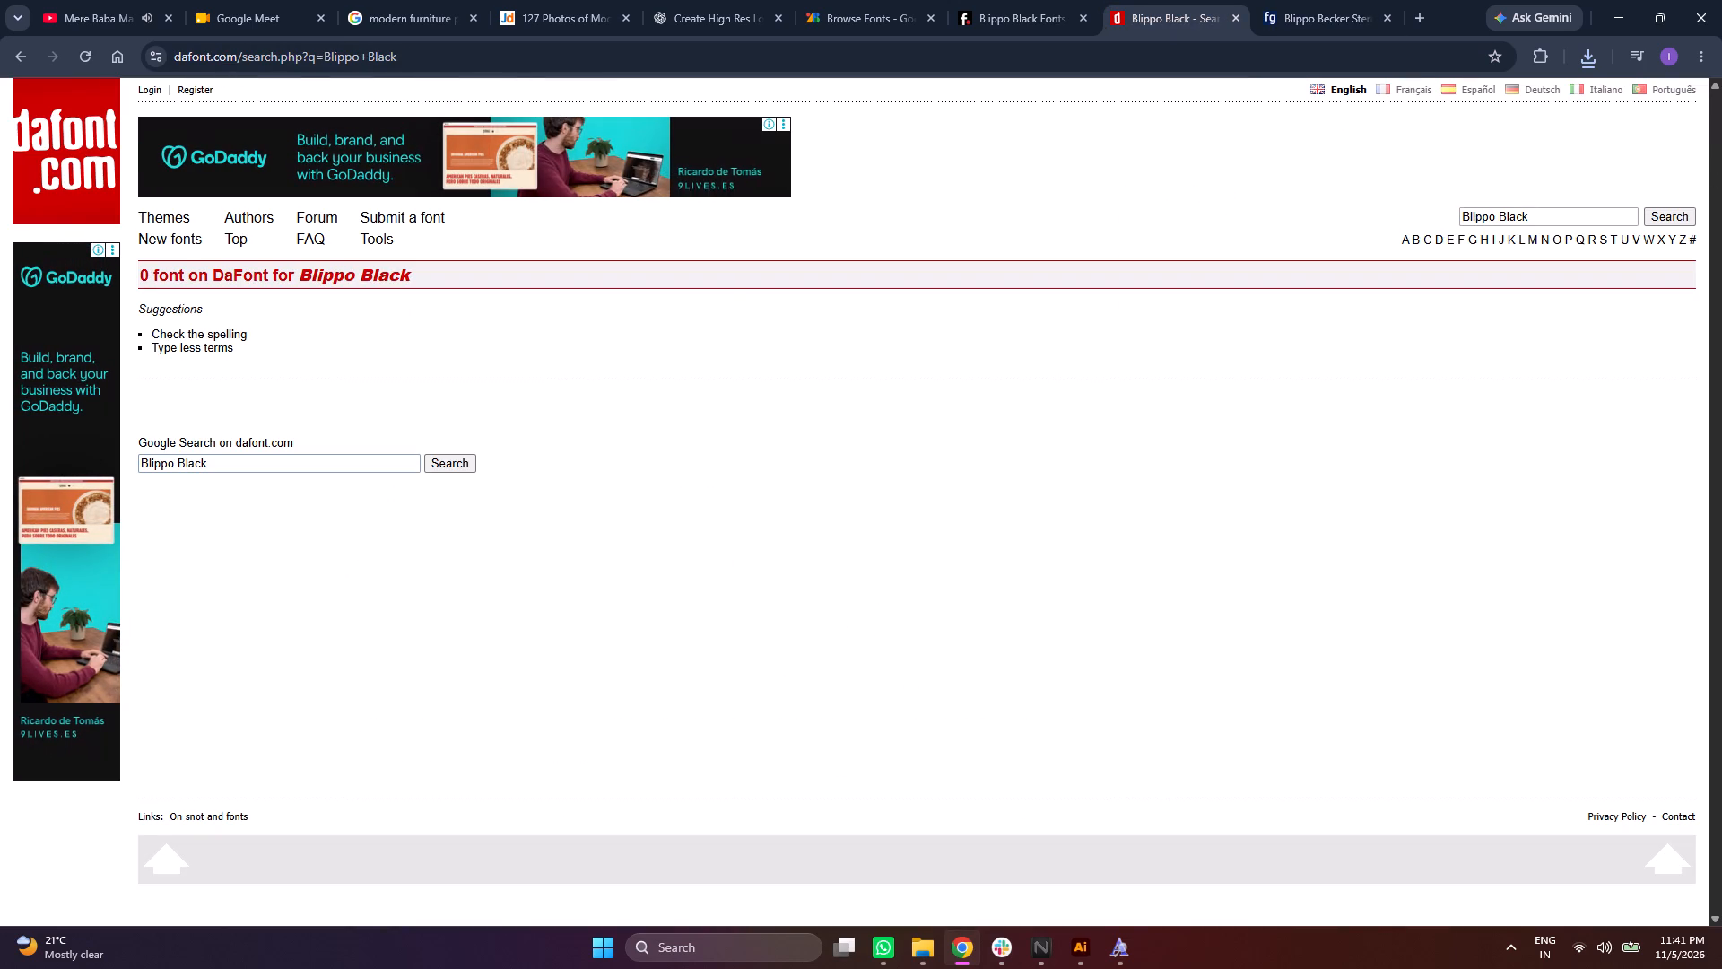
click(173, 213)
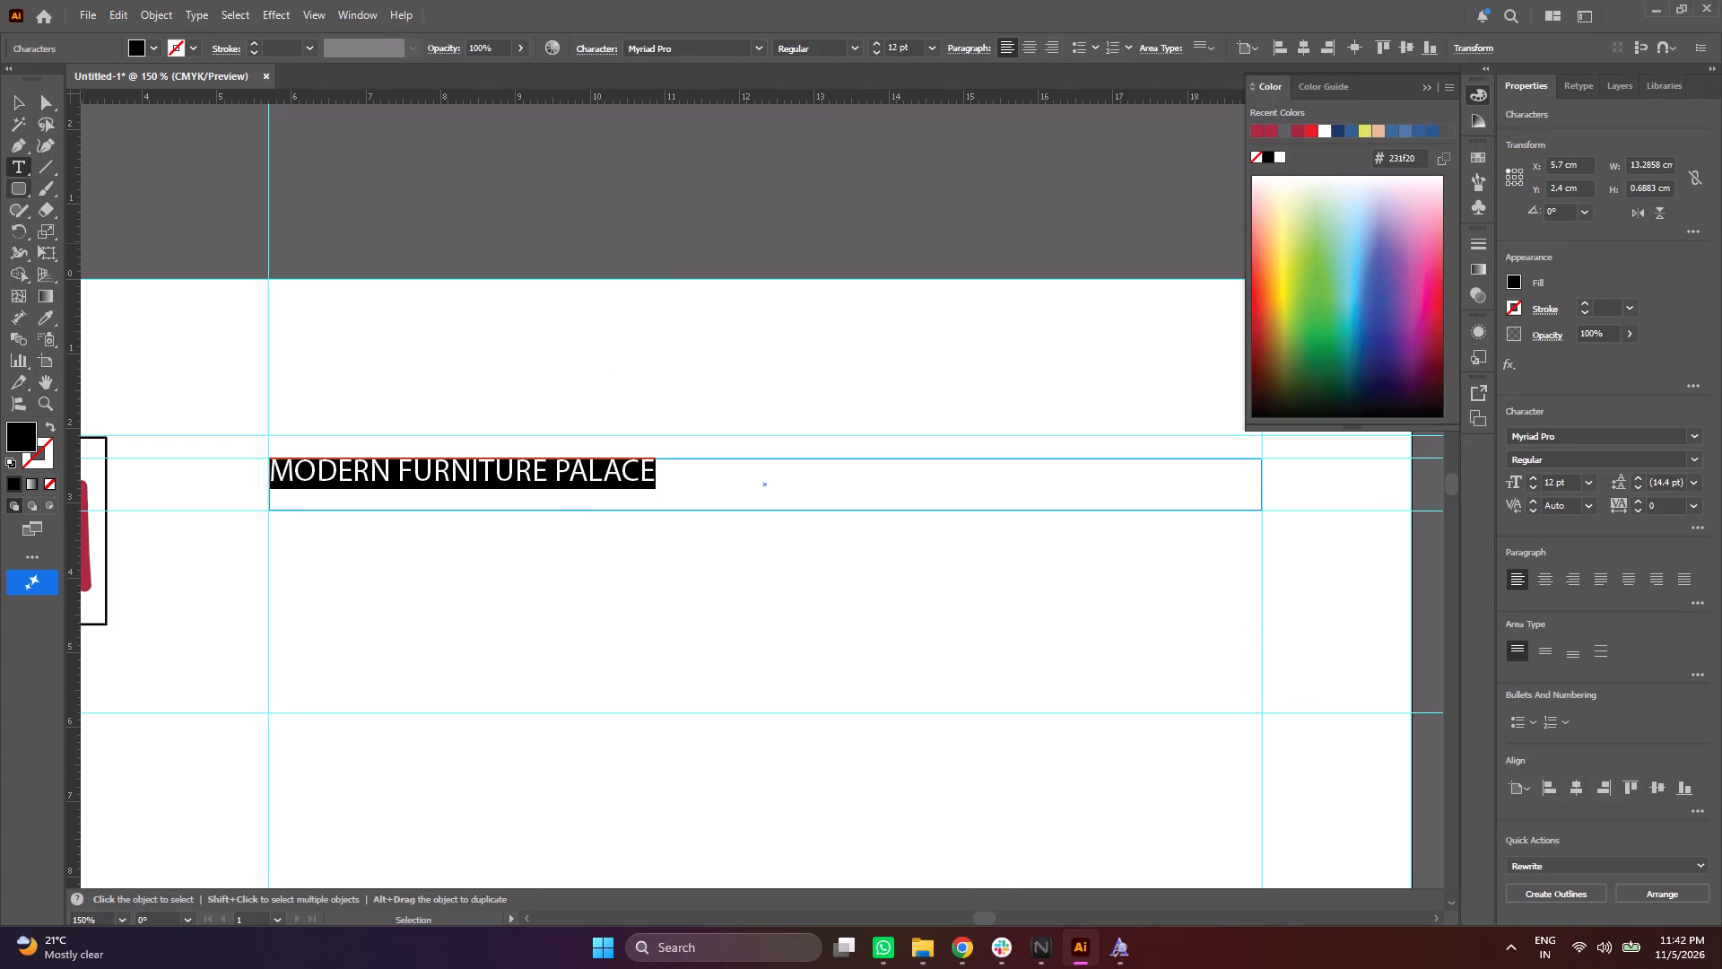
click(15, 94)
click(1690, 430)
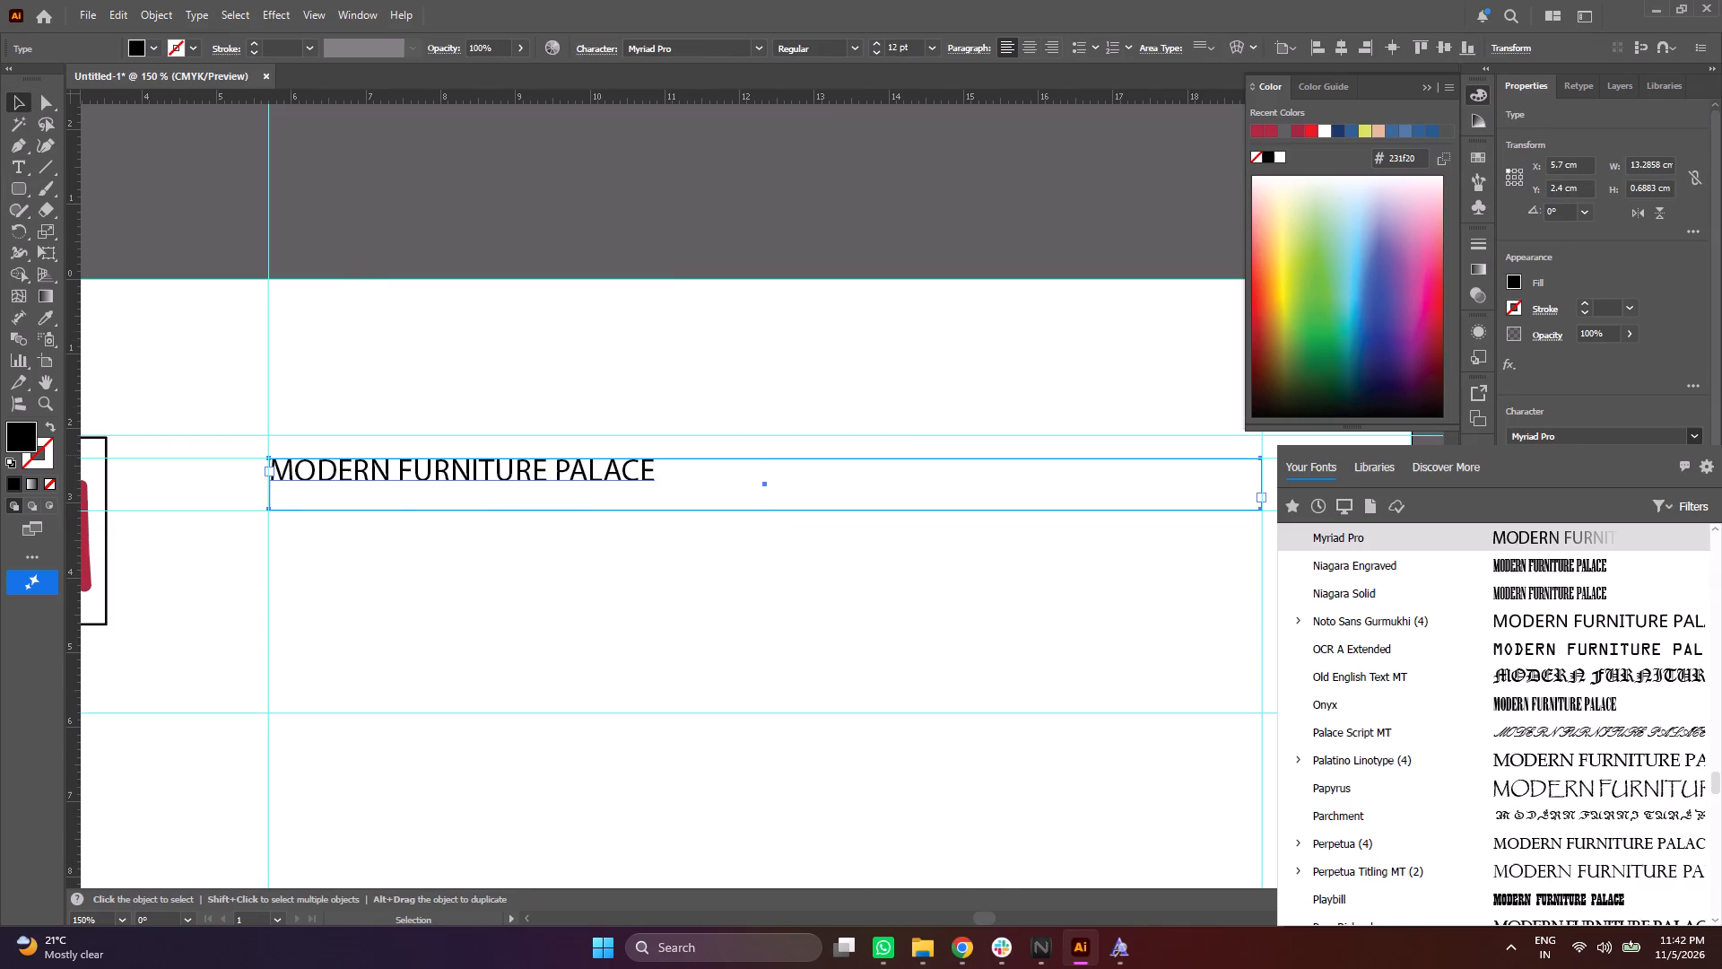
scroll(1719, 559, up, 17)
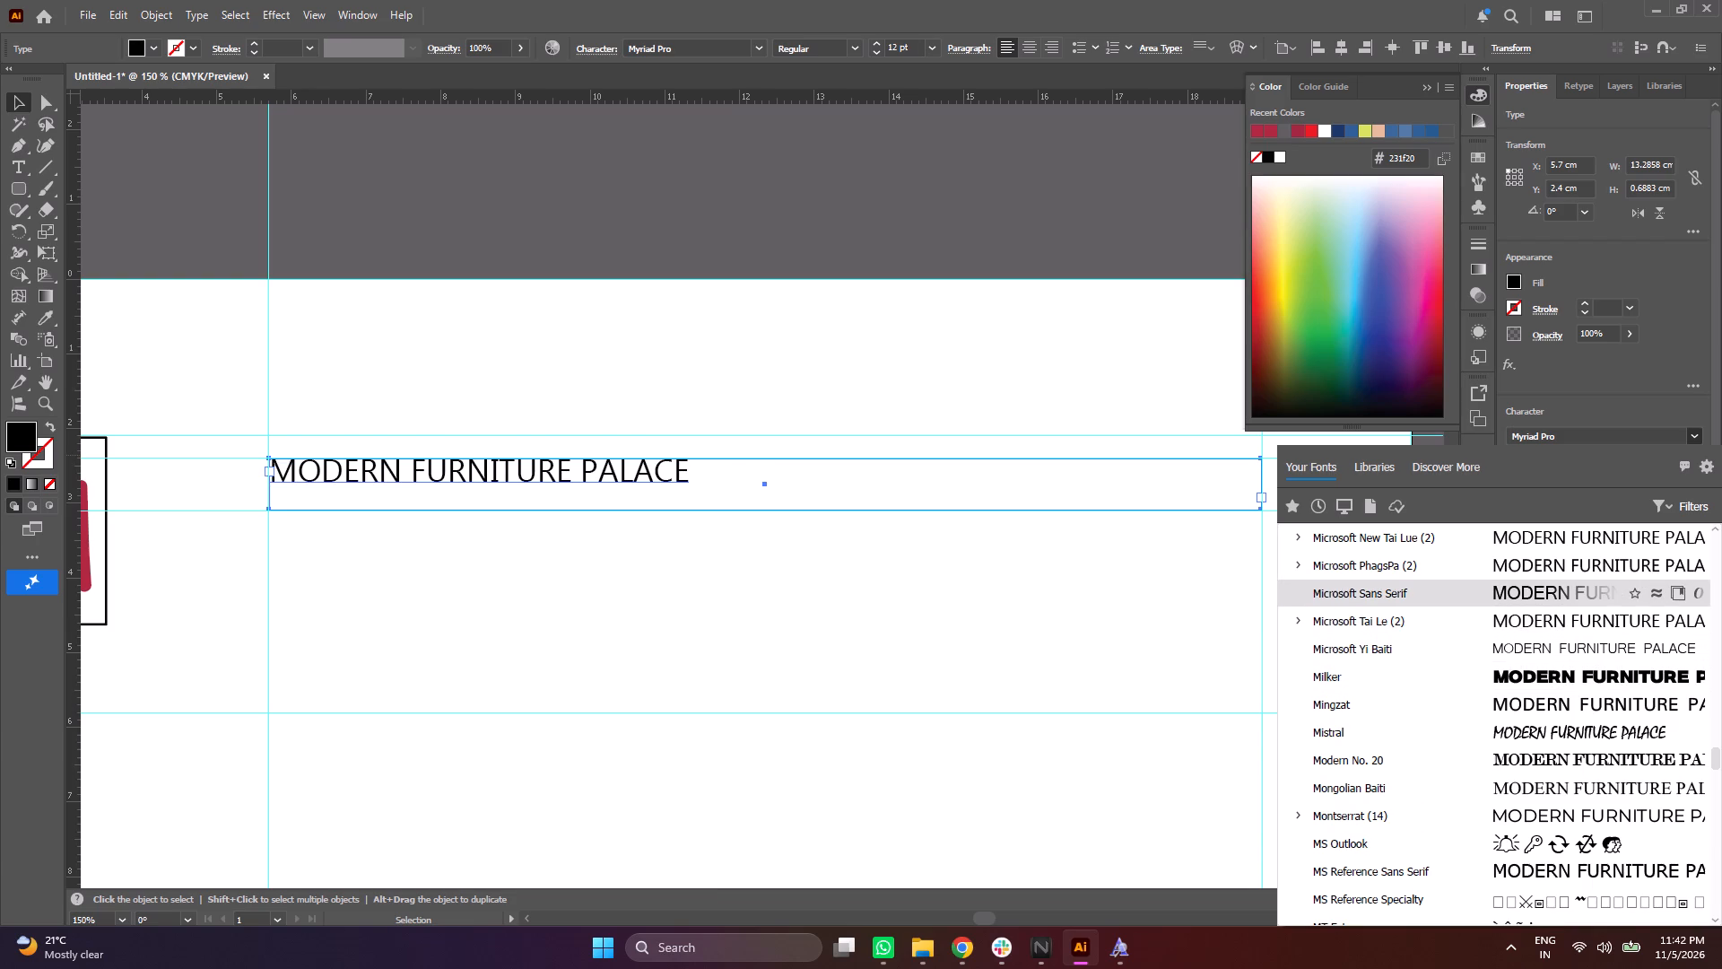
scroll(1578, 588, up, 13)
scroll(1578, 588, up, 8)
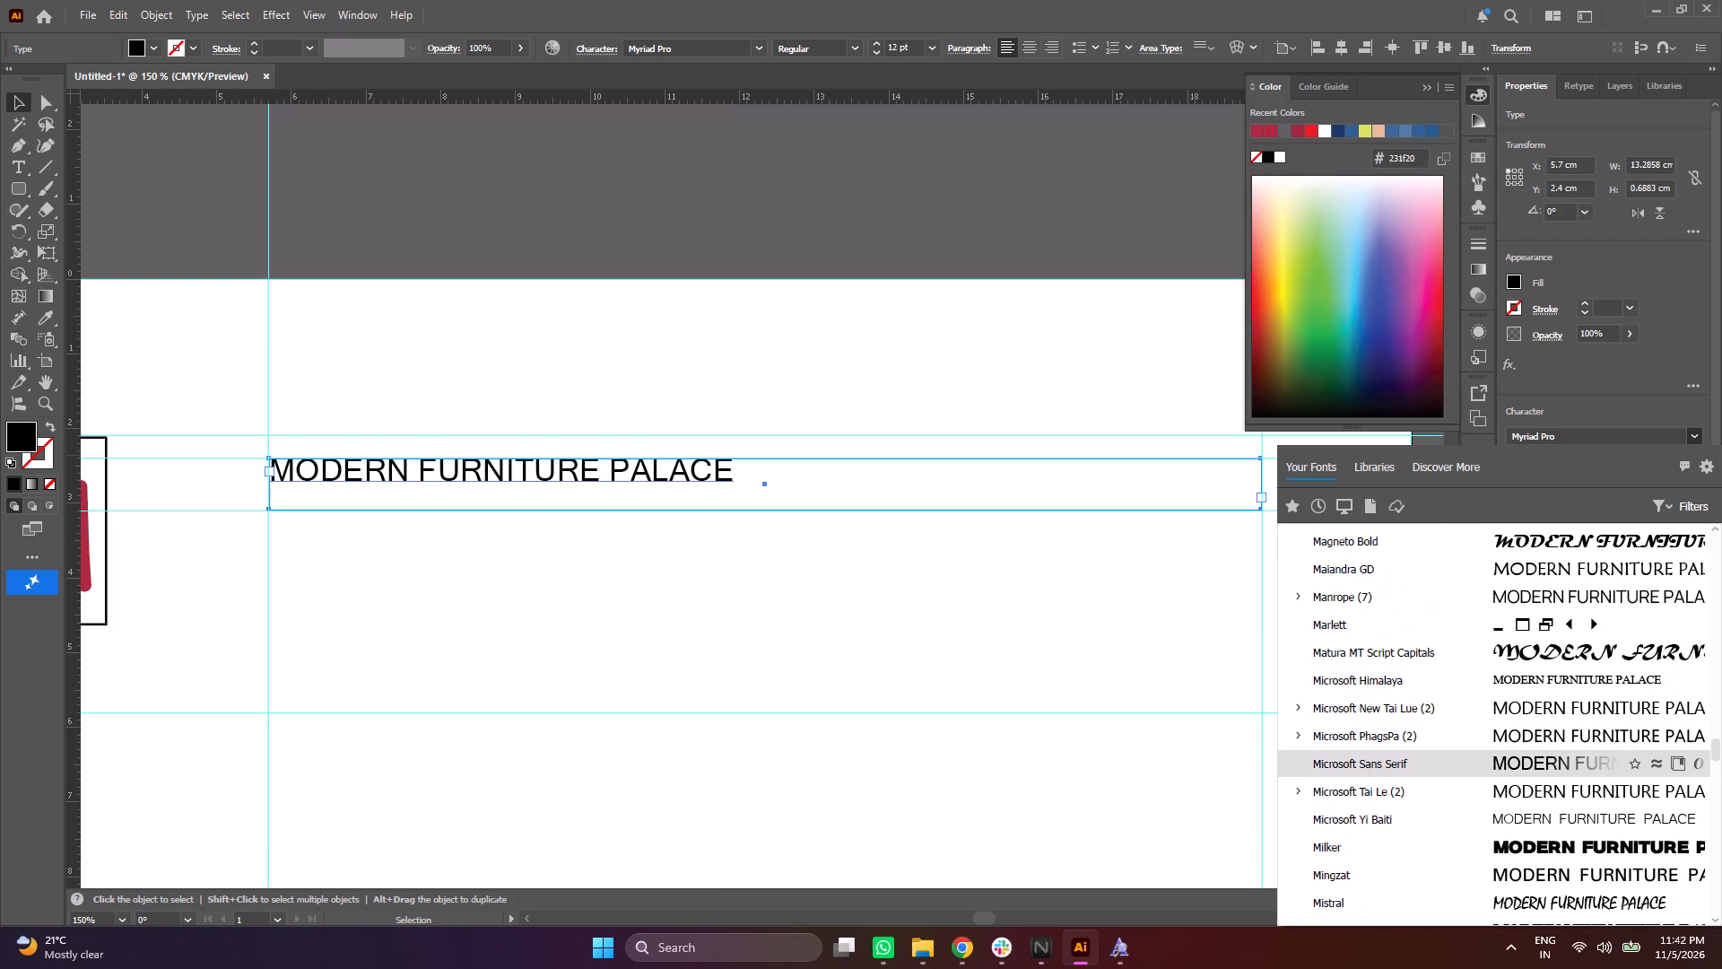
drag(1718, 747, 1708, 472)
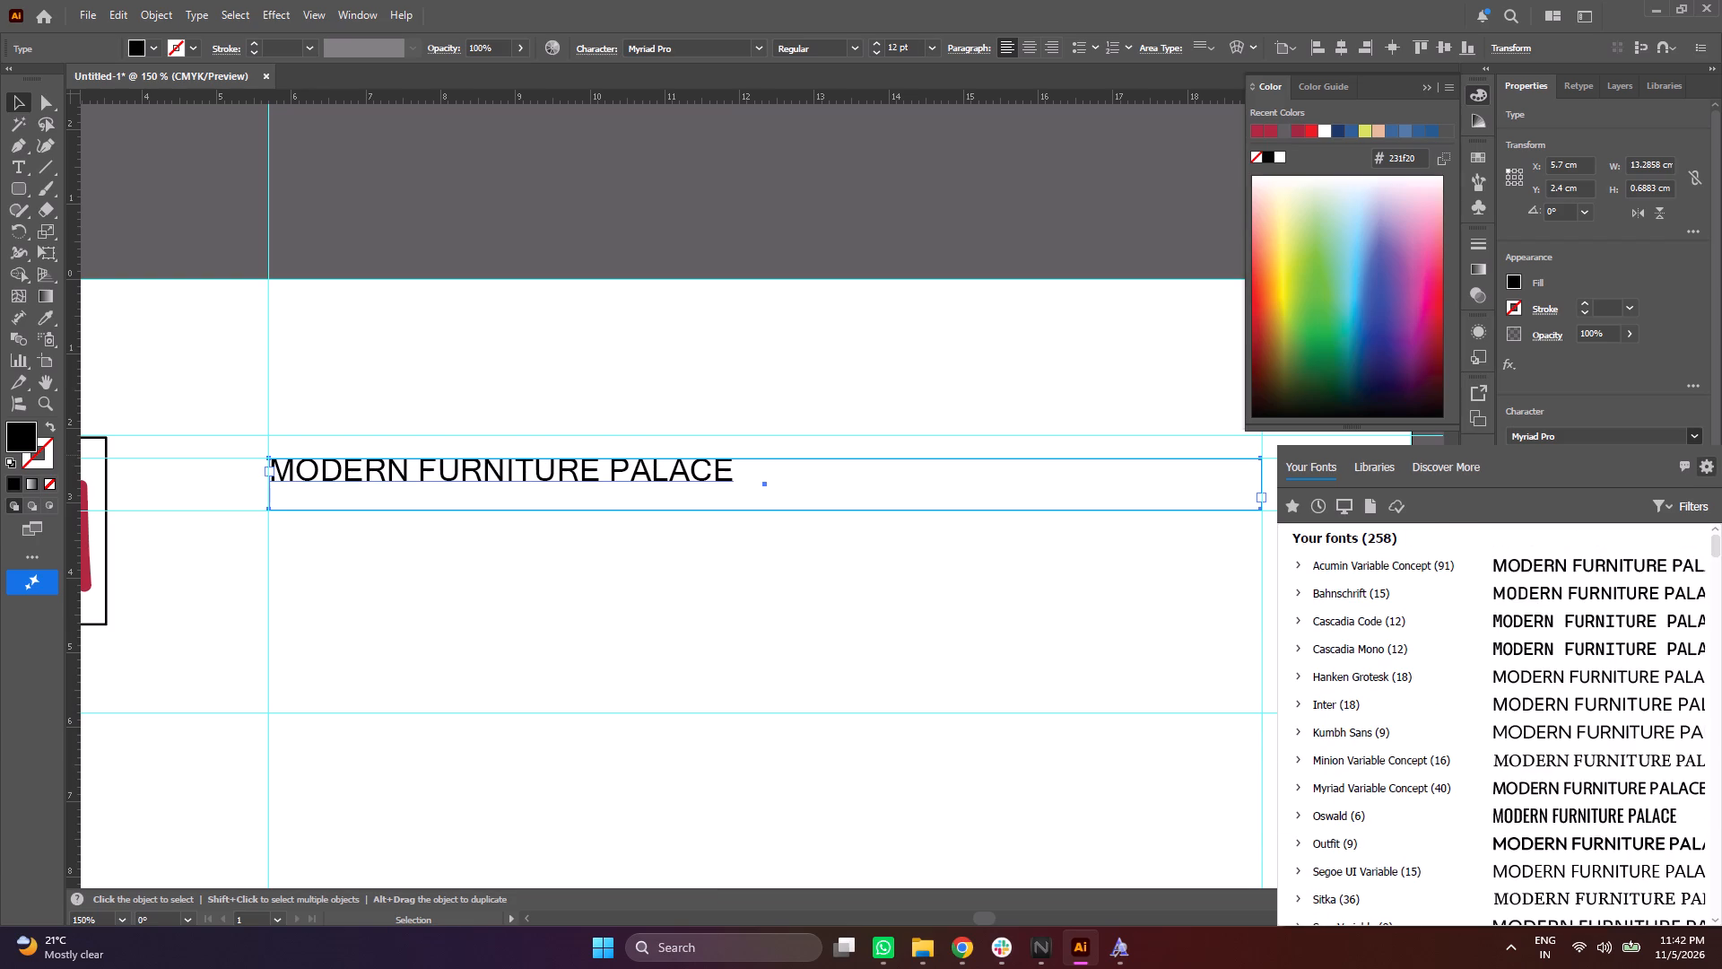
From the Downloads folder in File Explorer, open the Bowlby_One_SC archive and install the BowlbyOneSC-Regular font.
click(939, 950)
click(840, 866)
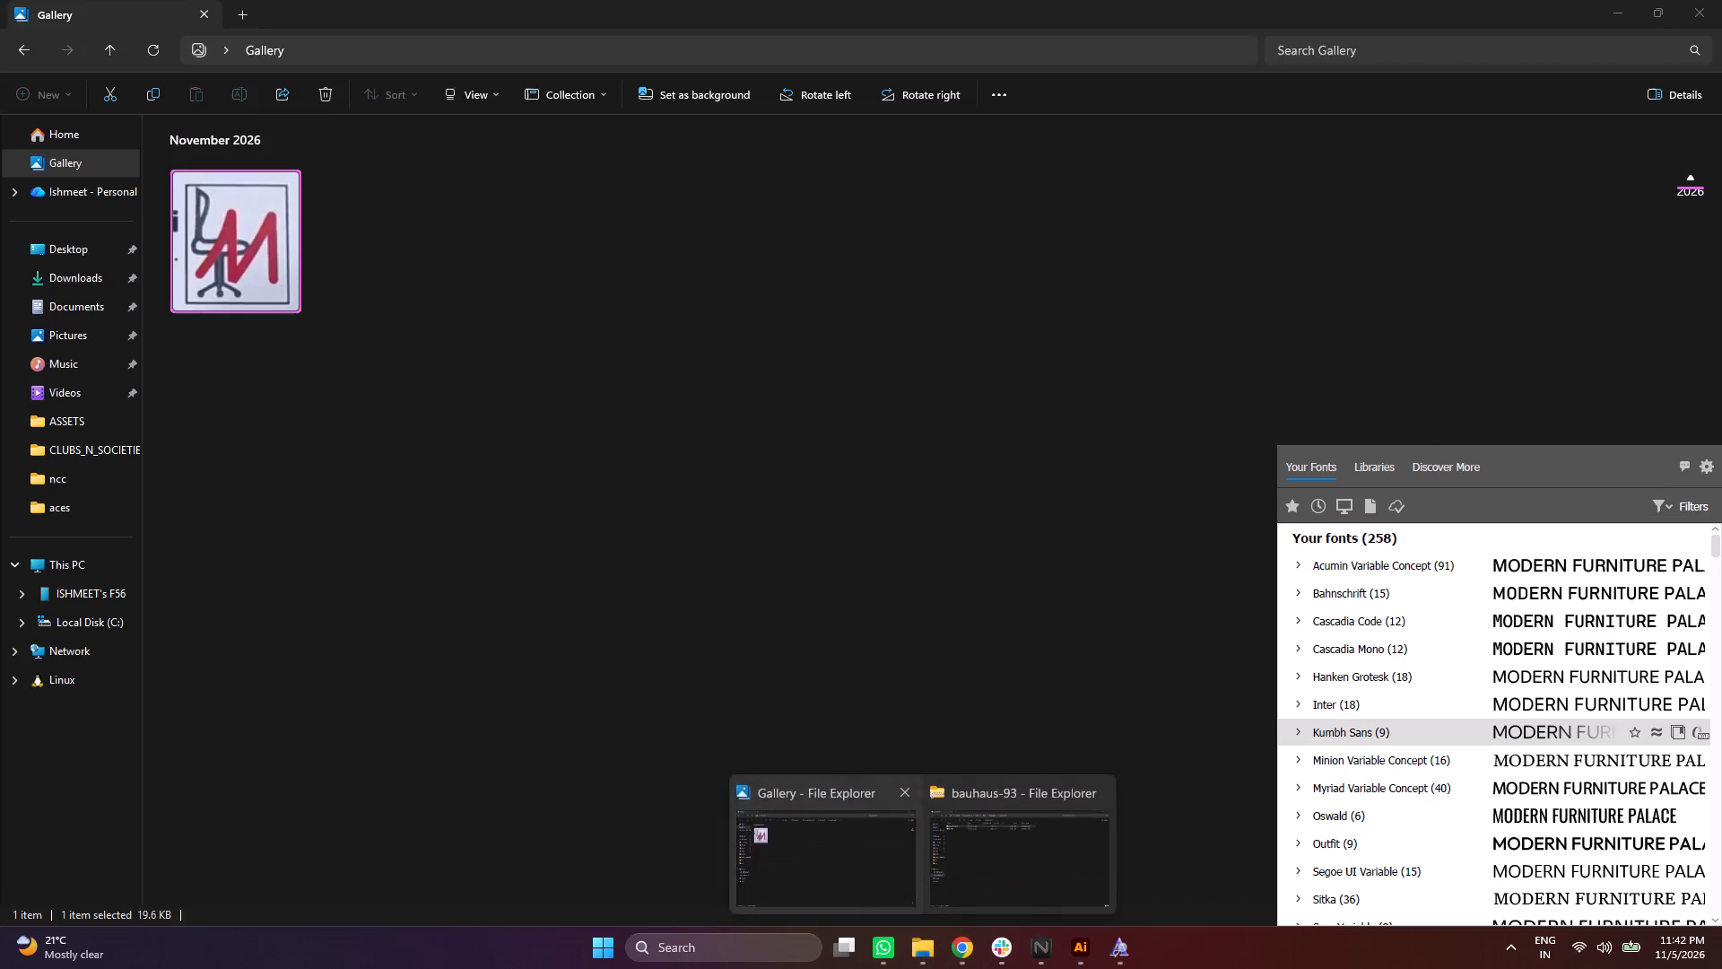
click(65, 281)
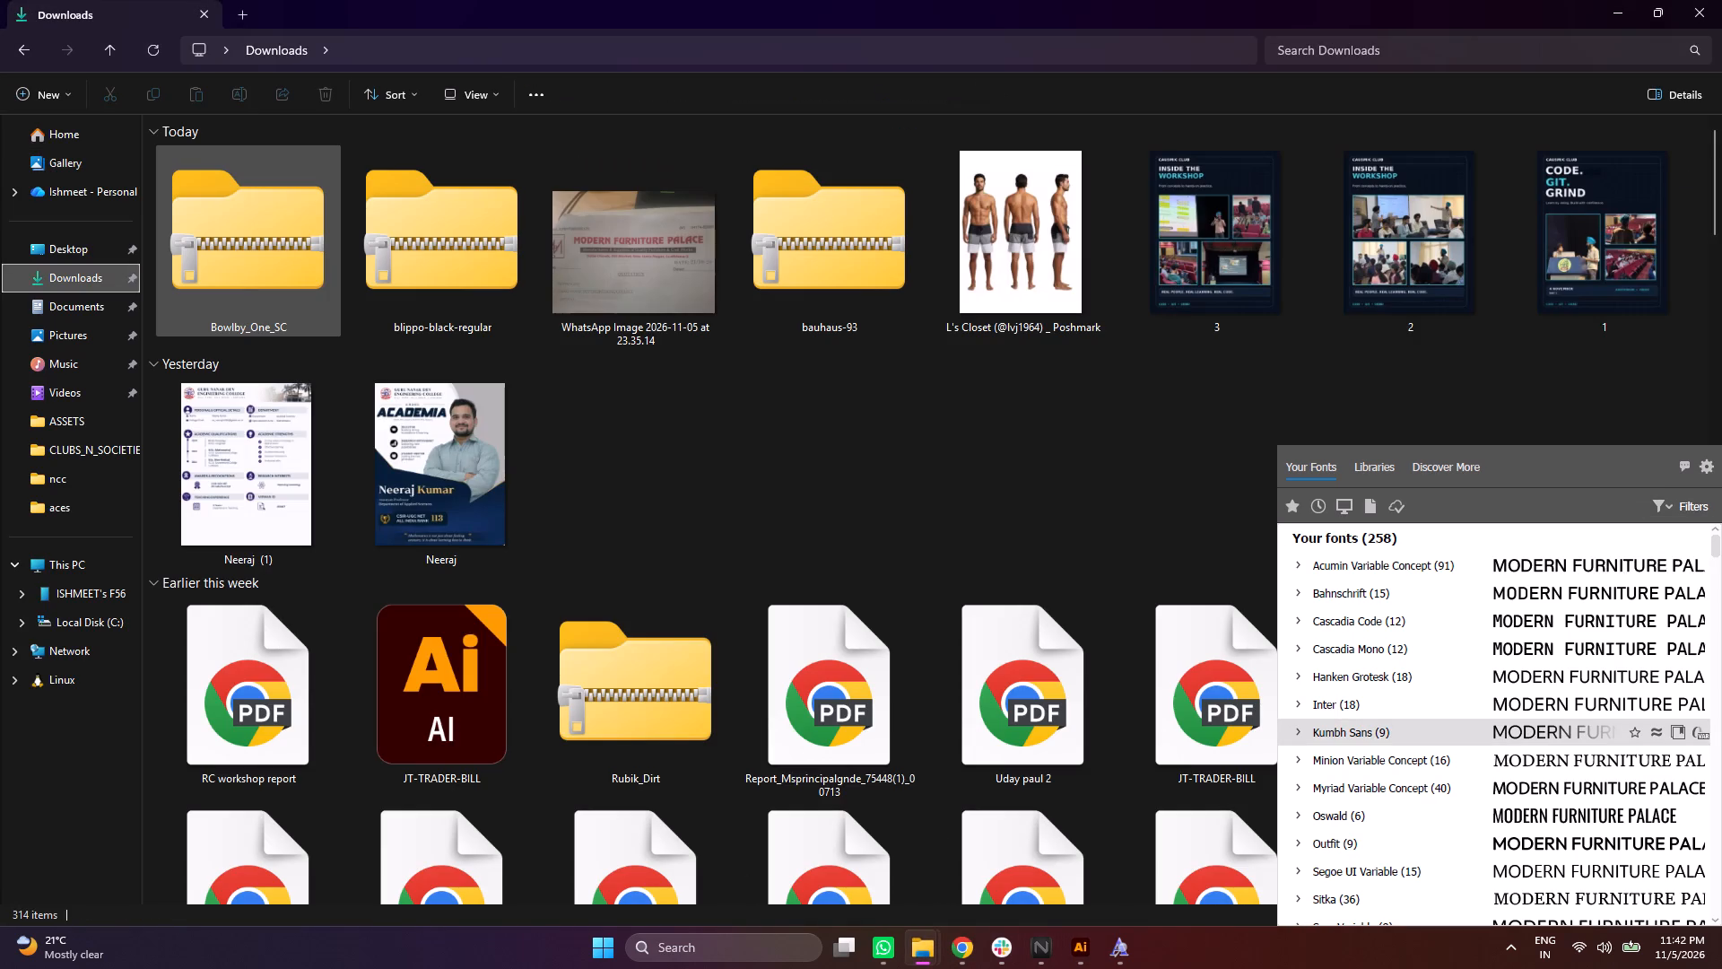
double_click(228, 231)
double_click(258, 157)
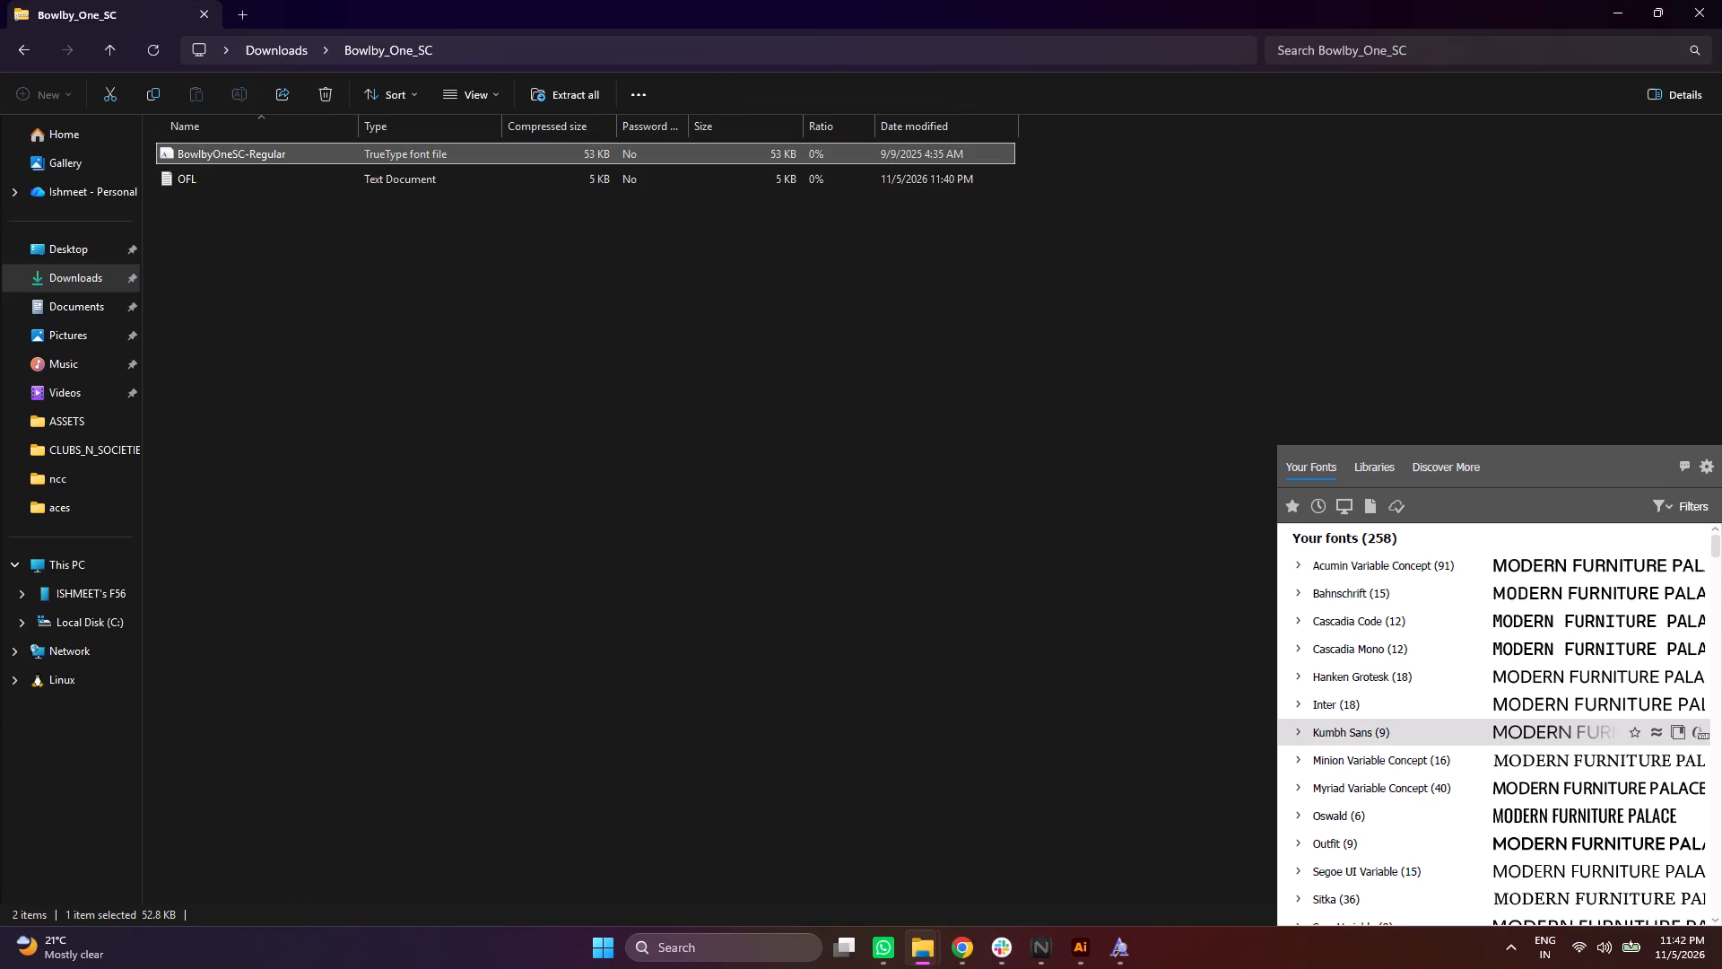
click(265, 170)
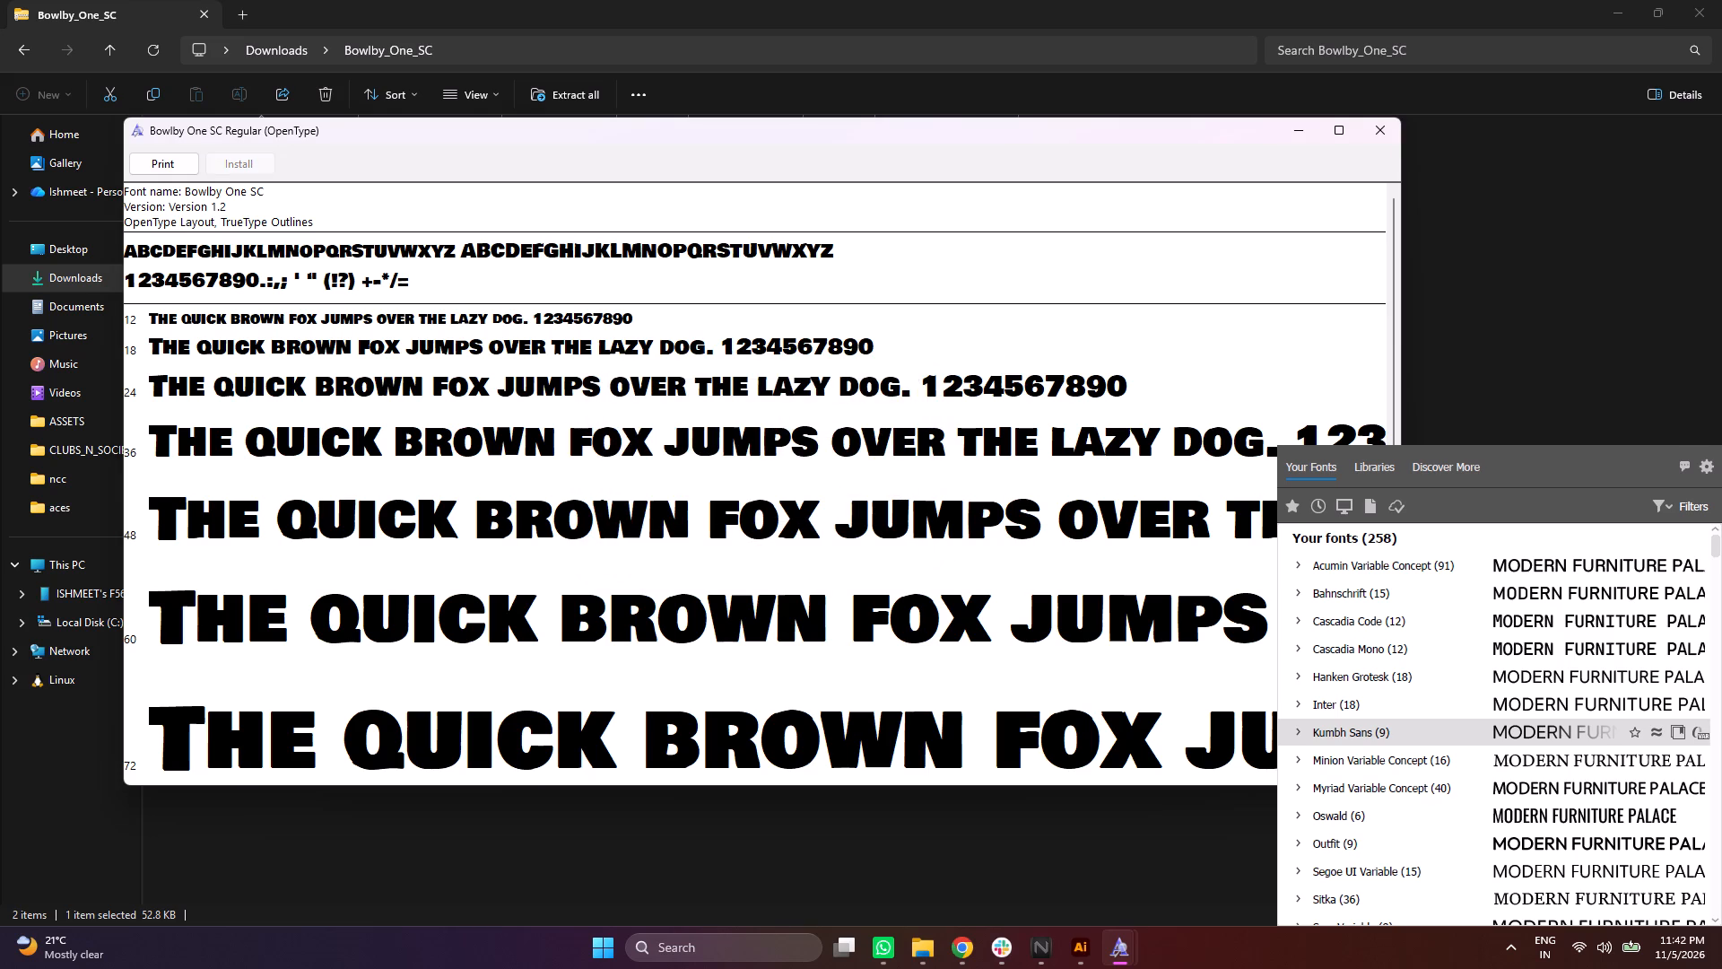
click(1398, 131)
From the blippo-black-regular archive in Downloads, install the Blippo Black Regular font.
click(295, 48)
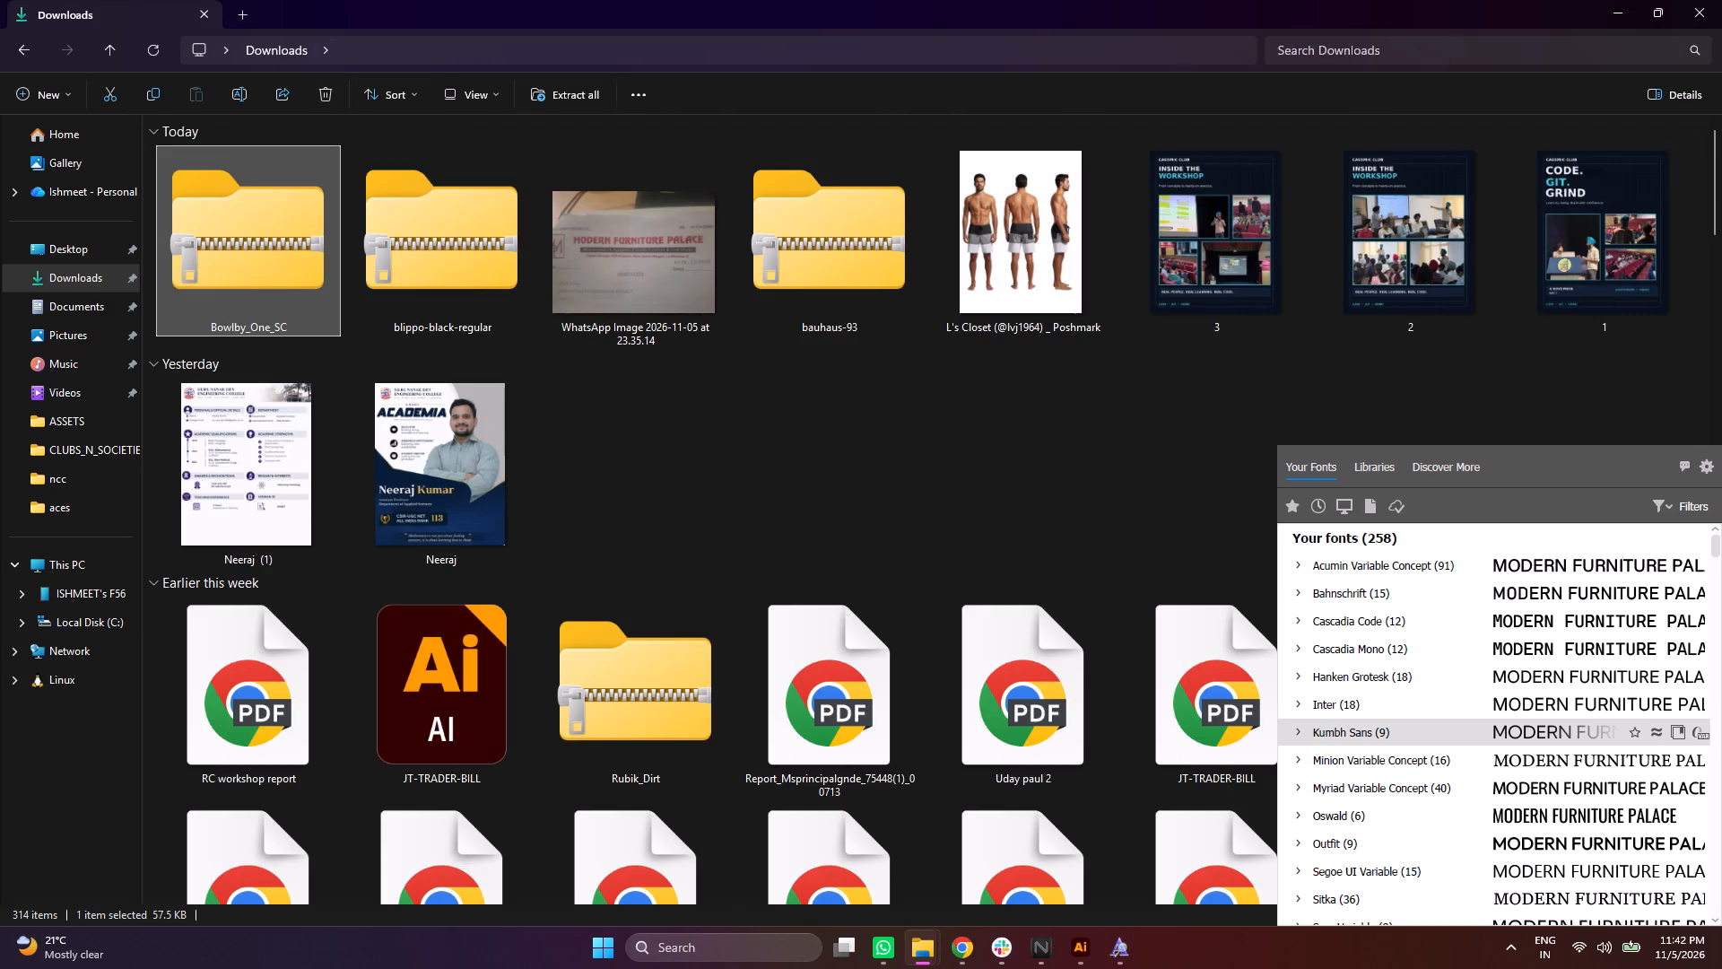
double_click(413, 216)
triple_click(266, 153)
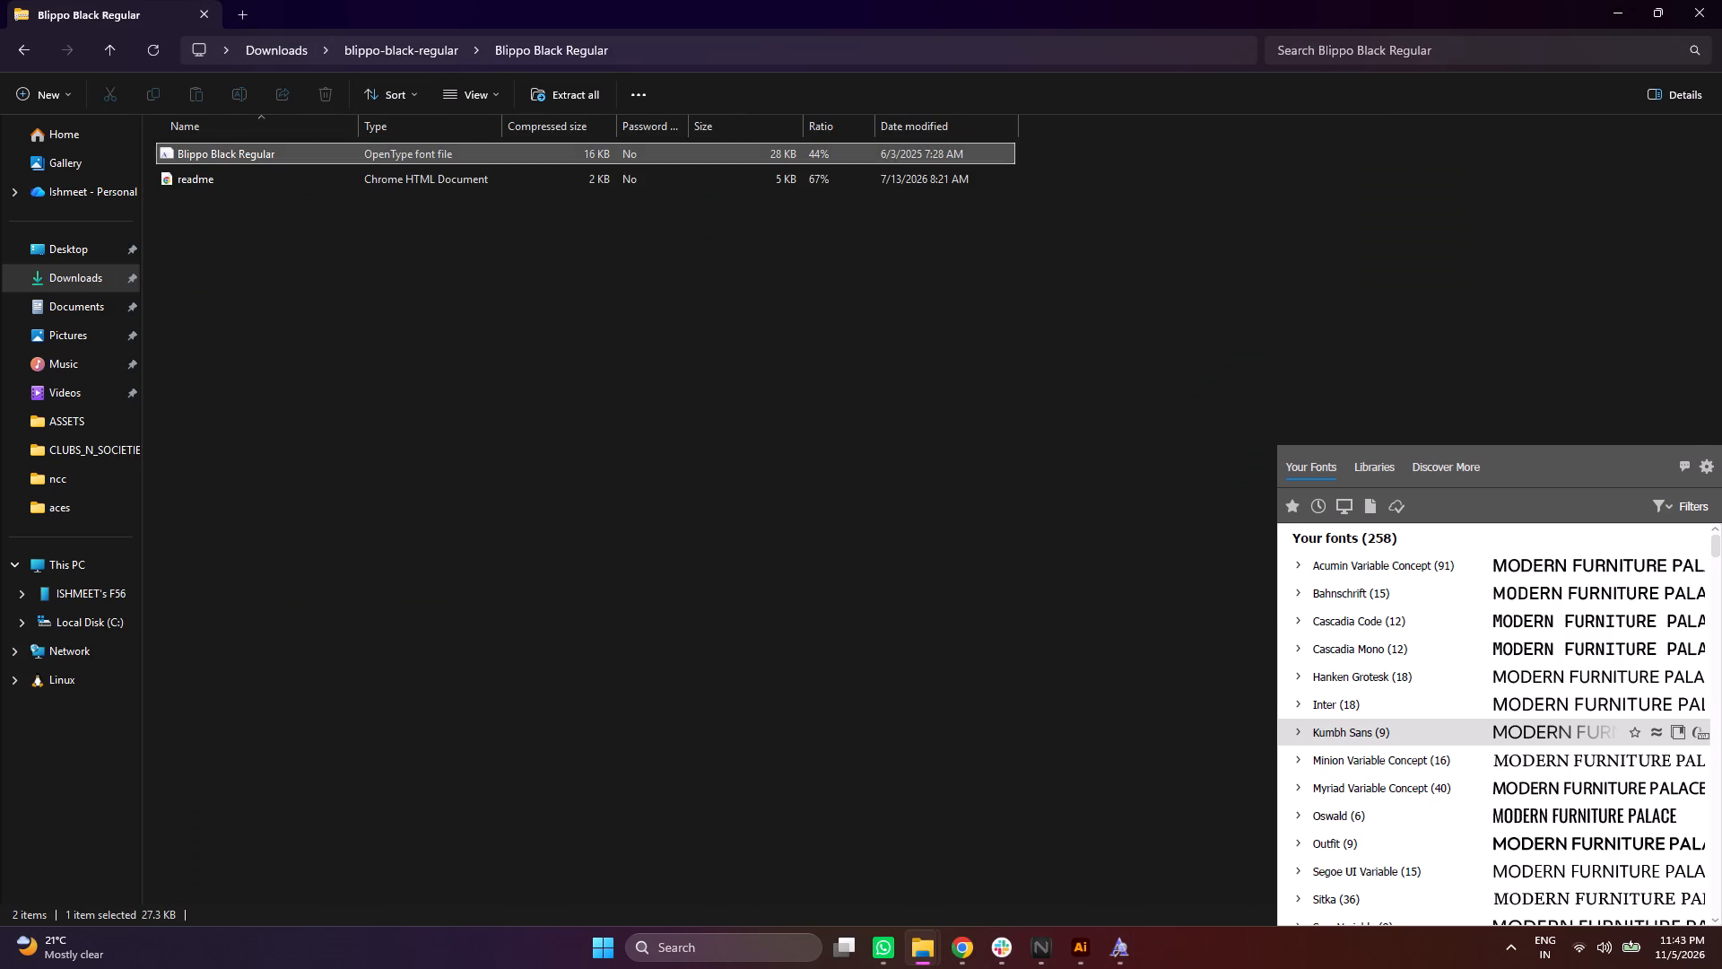
click(266, 153)
click(277, 174)
click(282, 185)
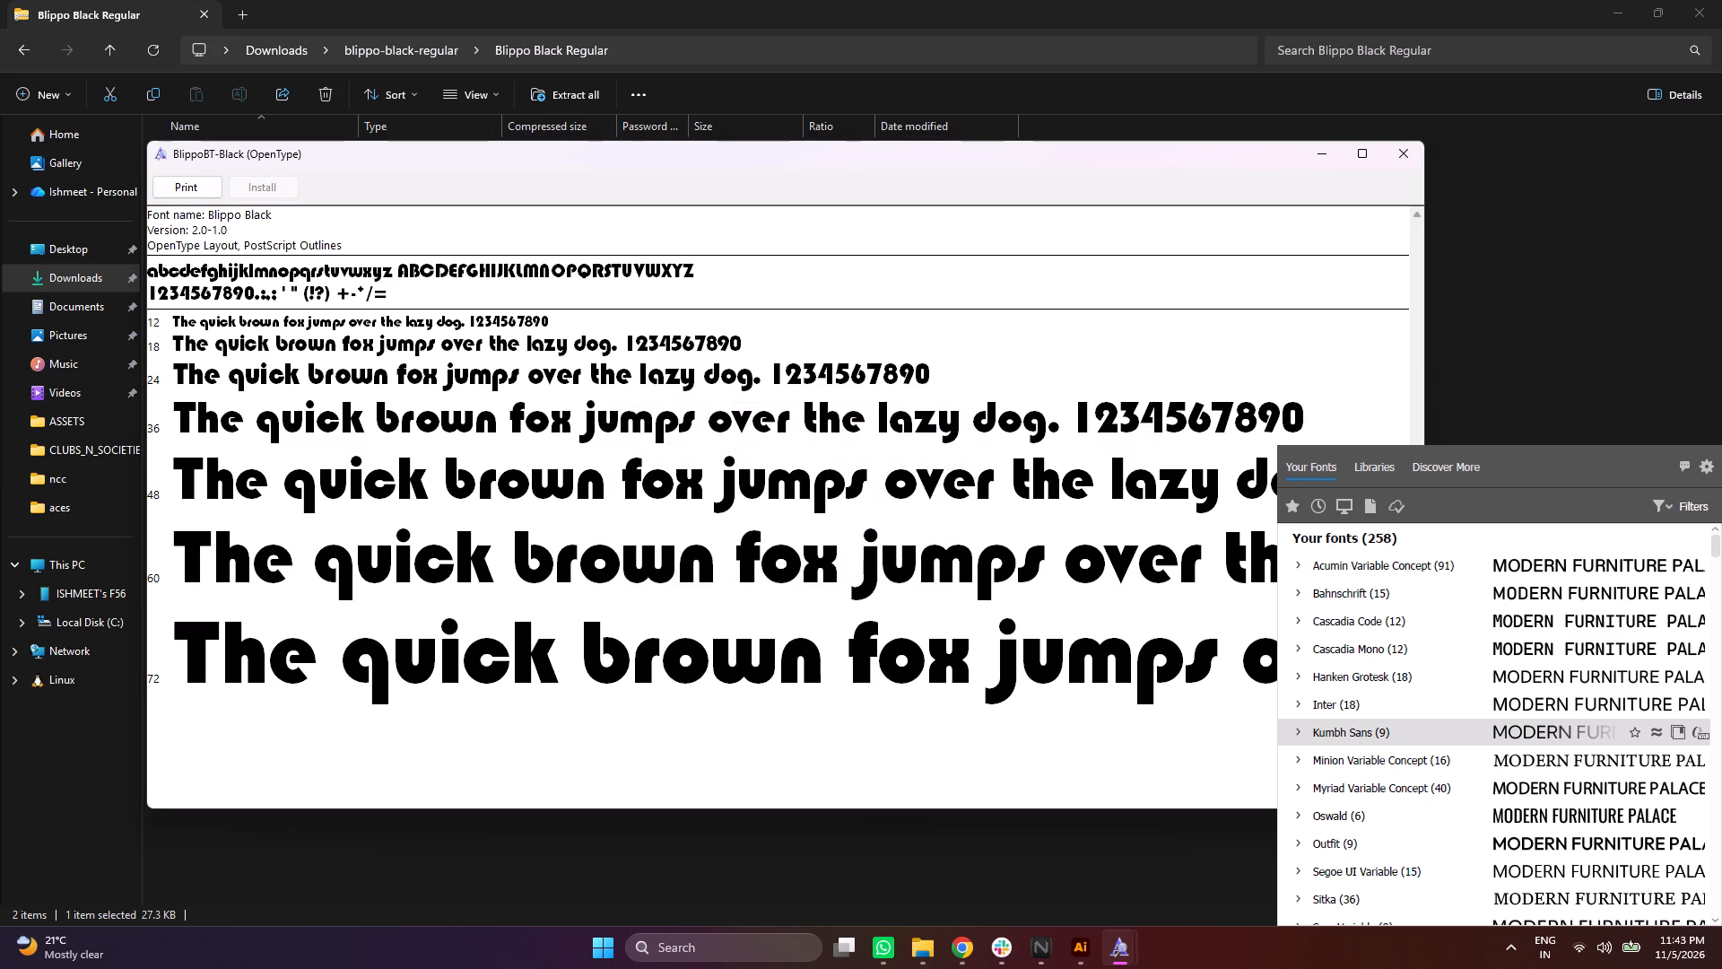
click(1397, 173)
click(1404, 156)
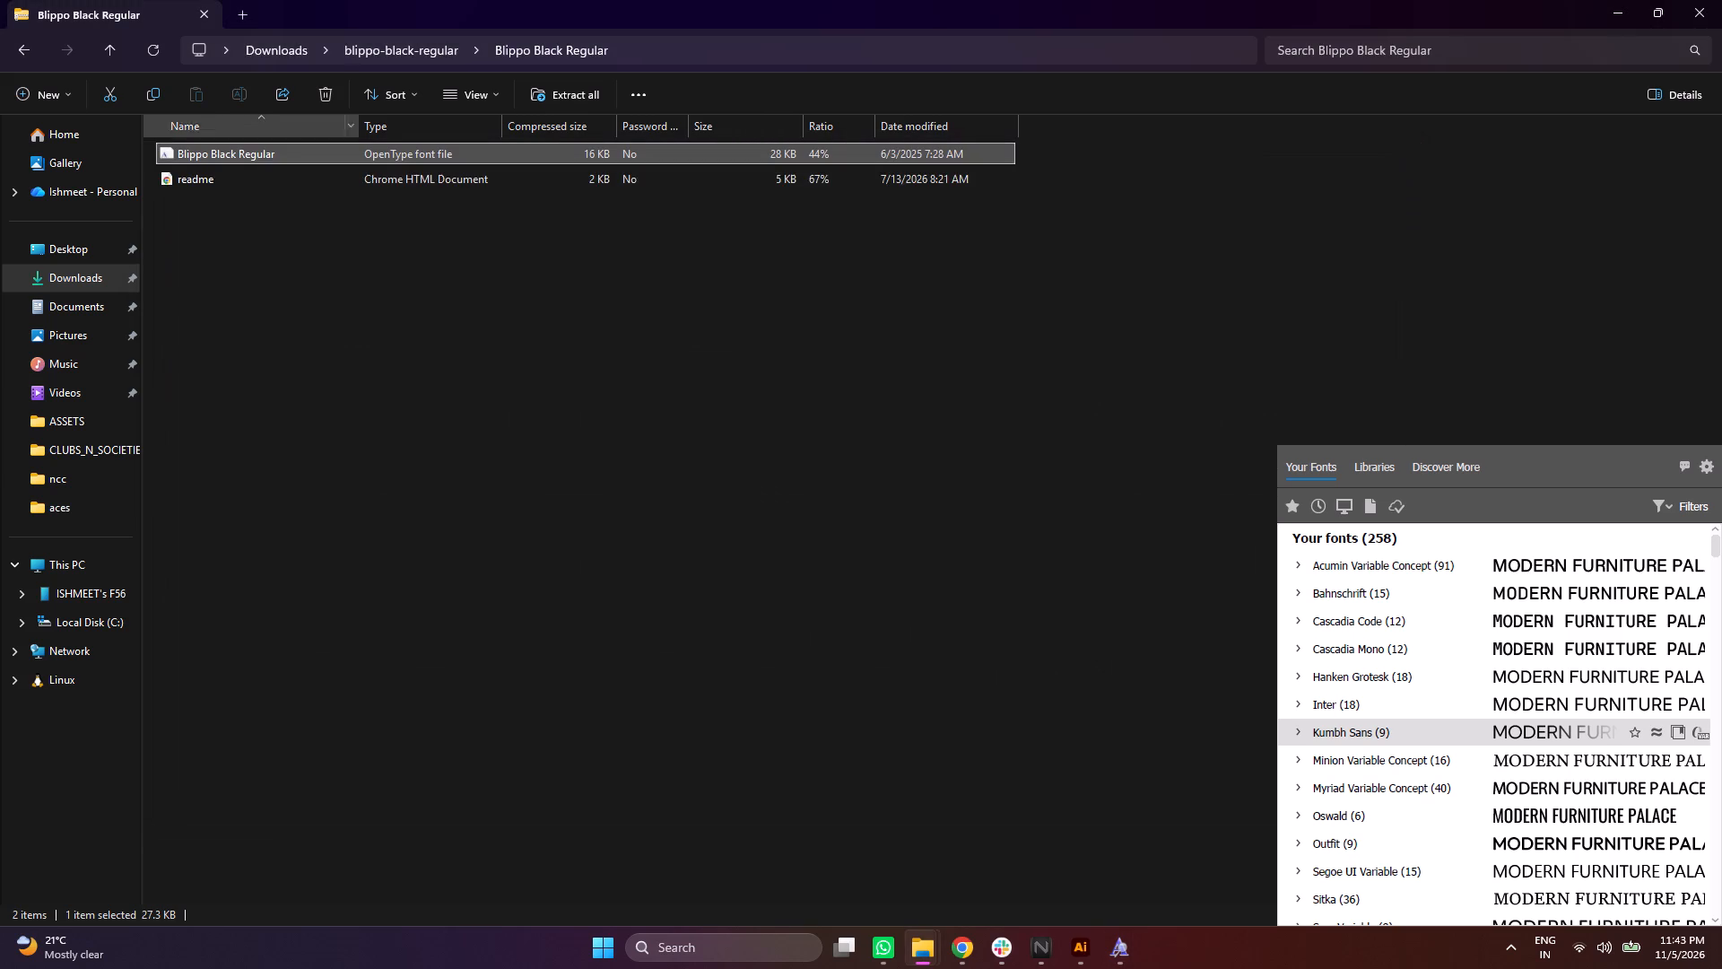
Place the WhatsApp photo of the quotation letterhead from Downloads into the Illustrator document.
click(384, 41)
click(252, 50)
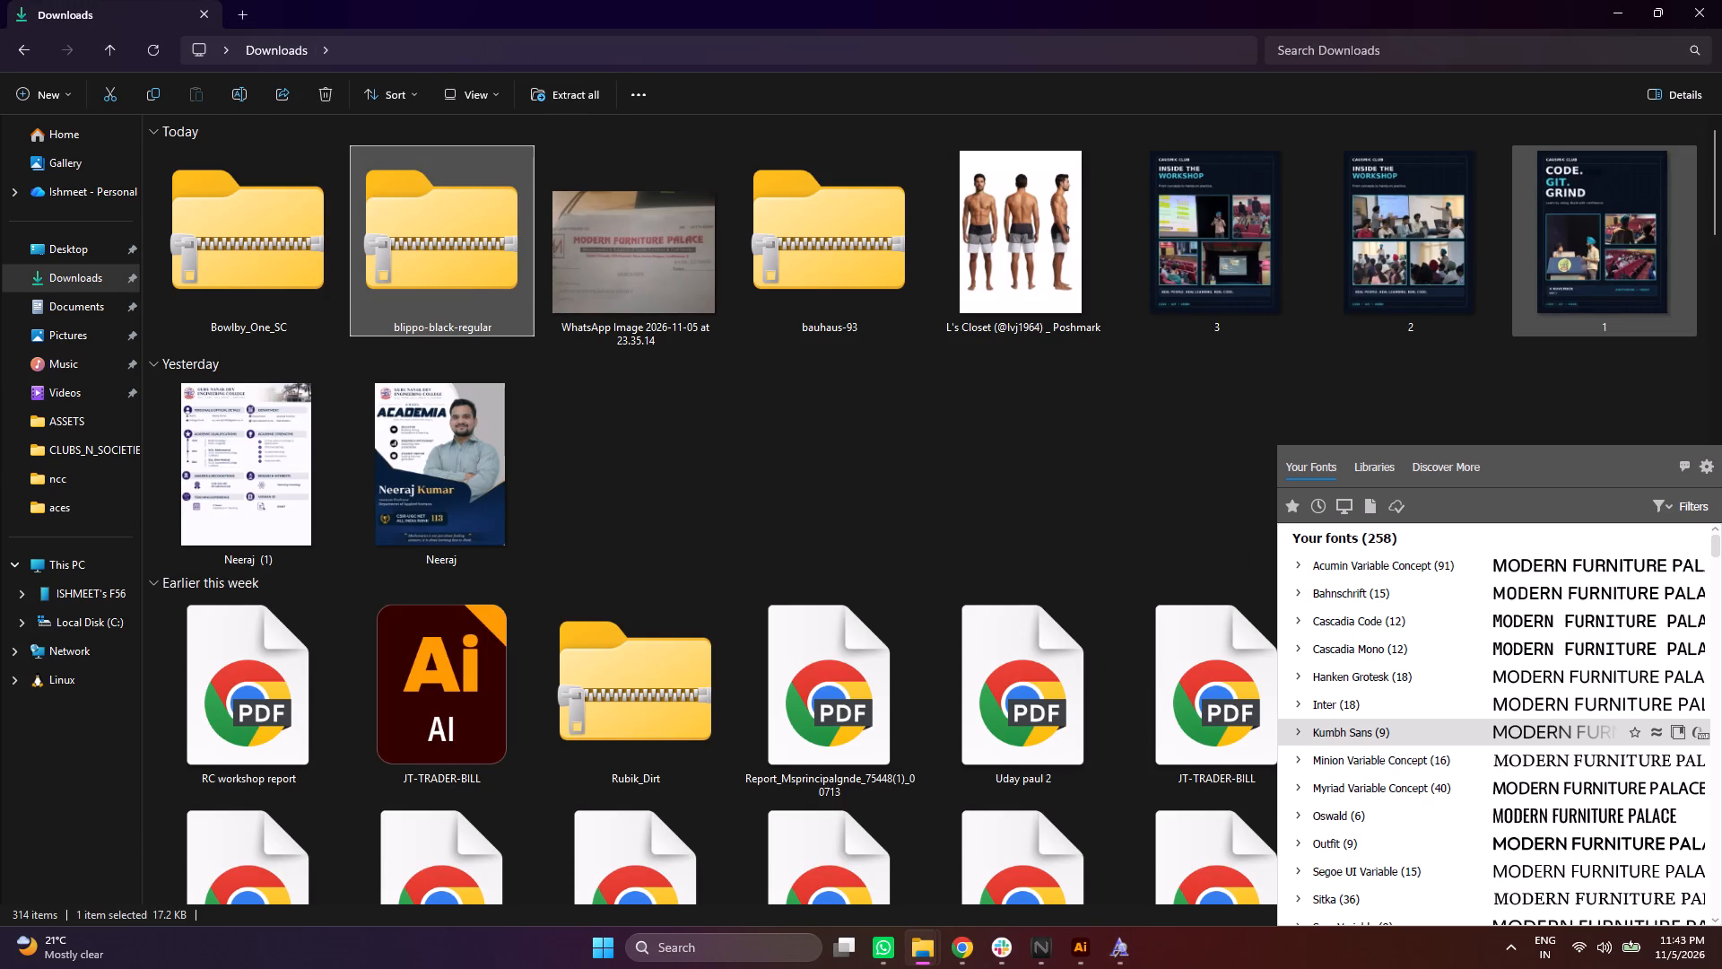
drag(629, 269, 961, 843)
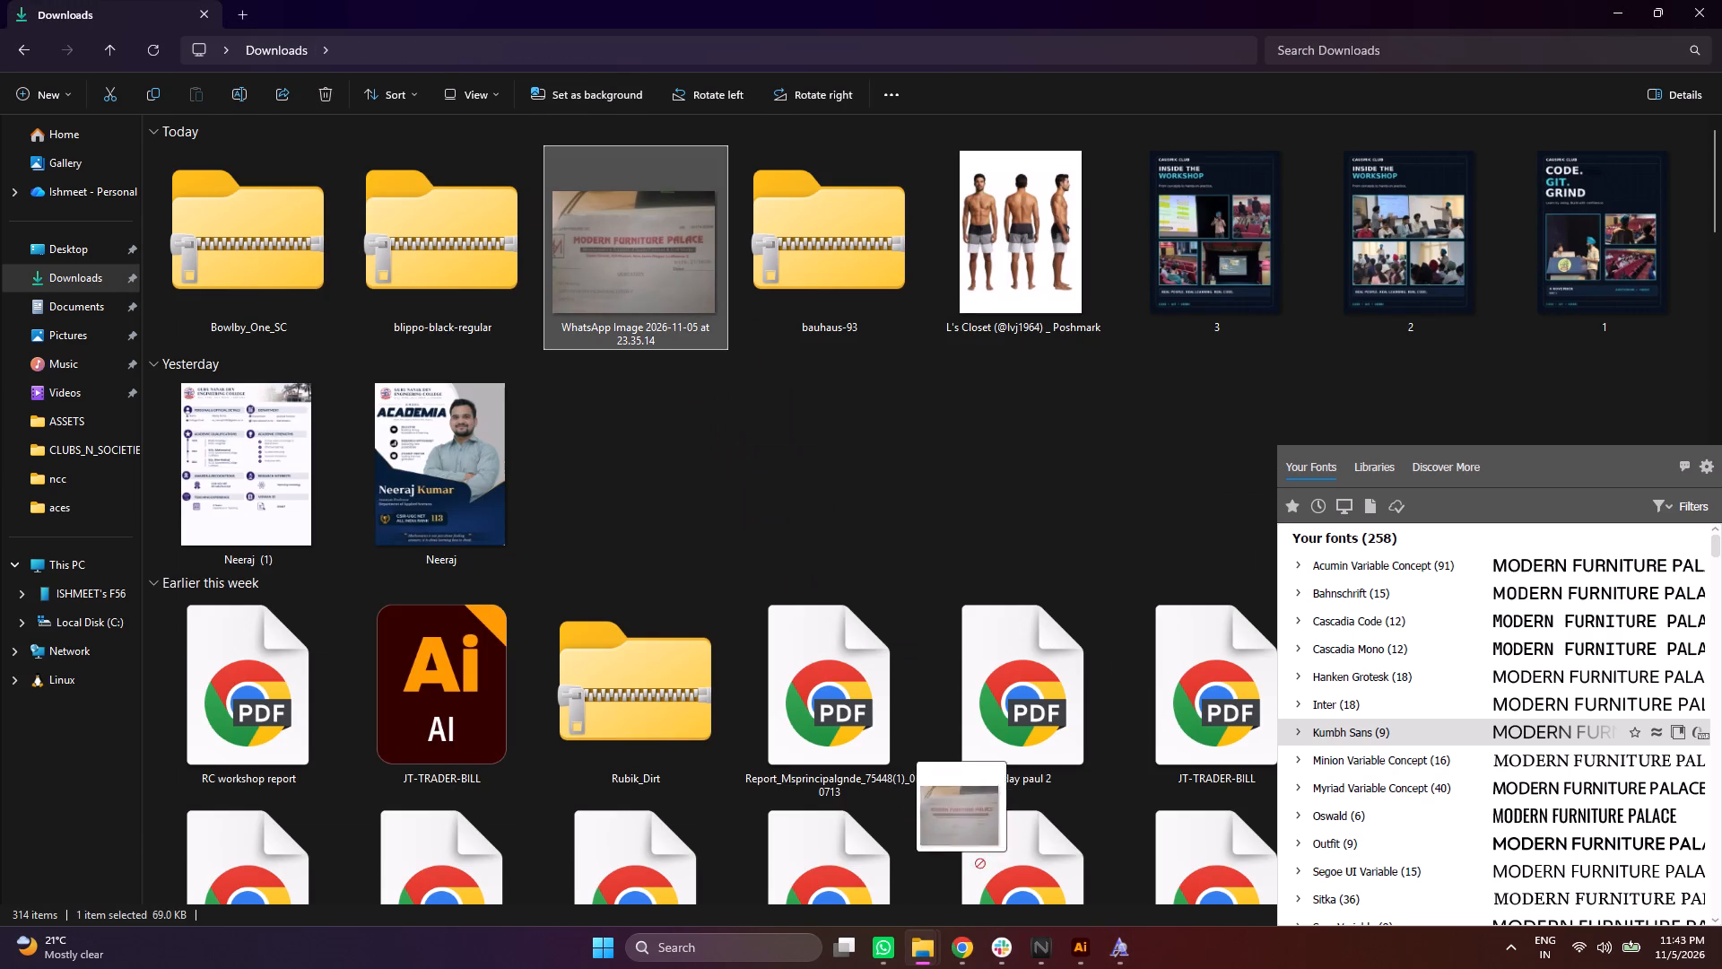
drag(961, 843, 751, 635)
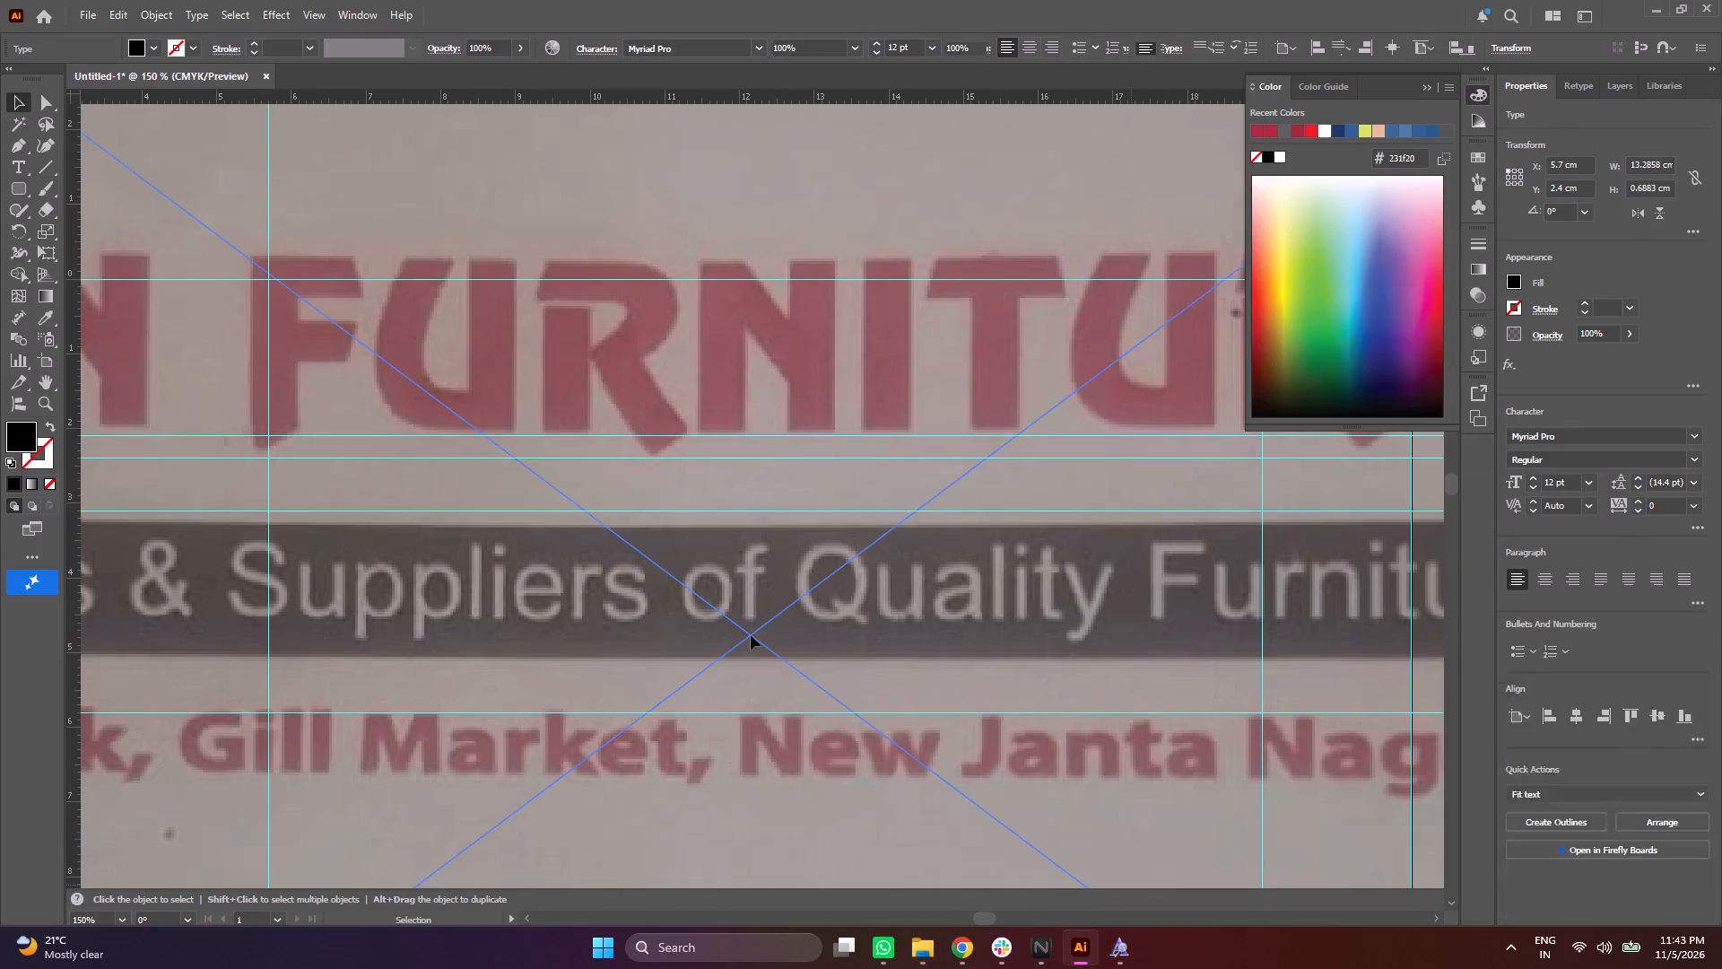
Scale the letterhead photo down to about 13.3 × 10 cm and move it onto the artboard just below the company name text.
scroll(733, 546, down, 5)
alt+scroll(733, 546, down, 3)
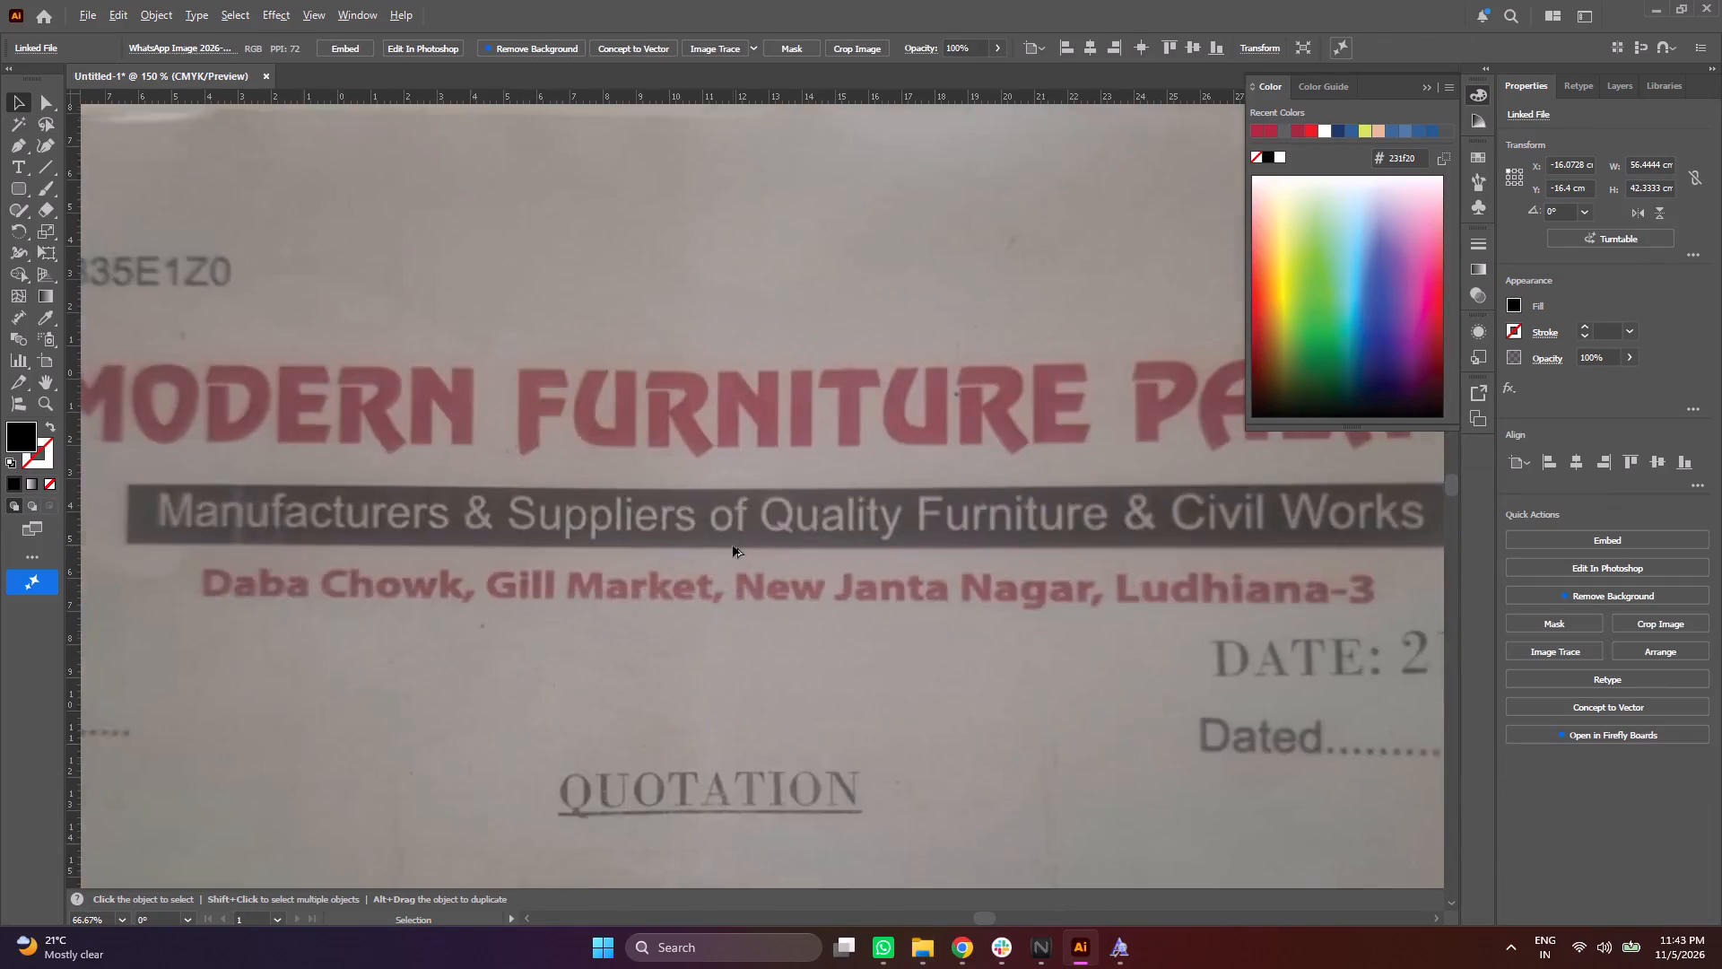
alt+scroll(733, 546, down, 2)
shift+drag(381, 279, 831, 682)
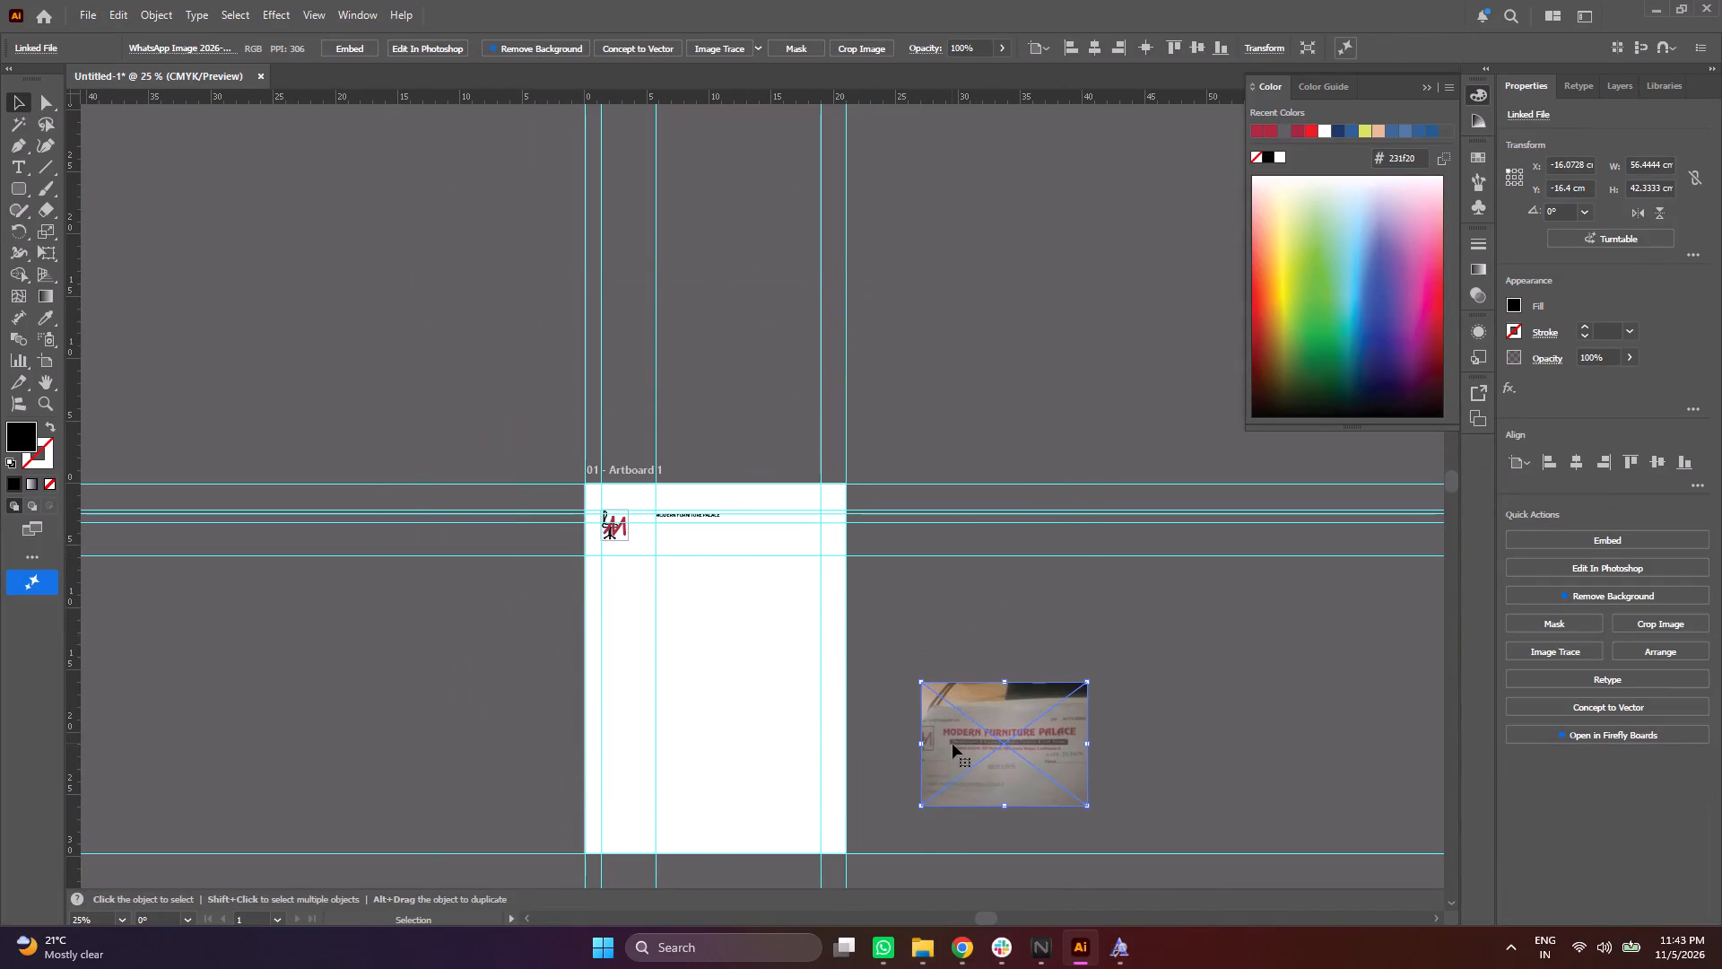
drag(1003, 746, 717, 601)
alt+scroll(739, 603, up, 4)
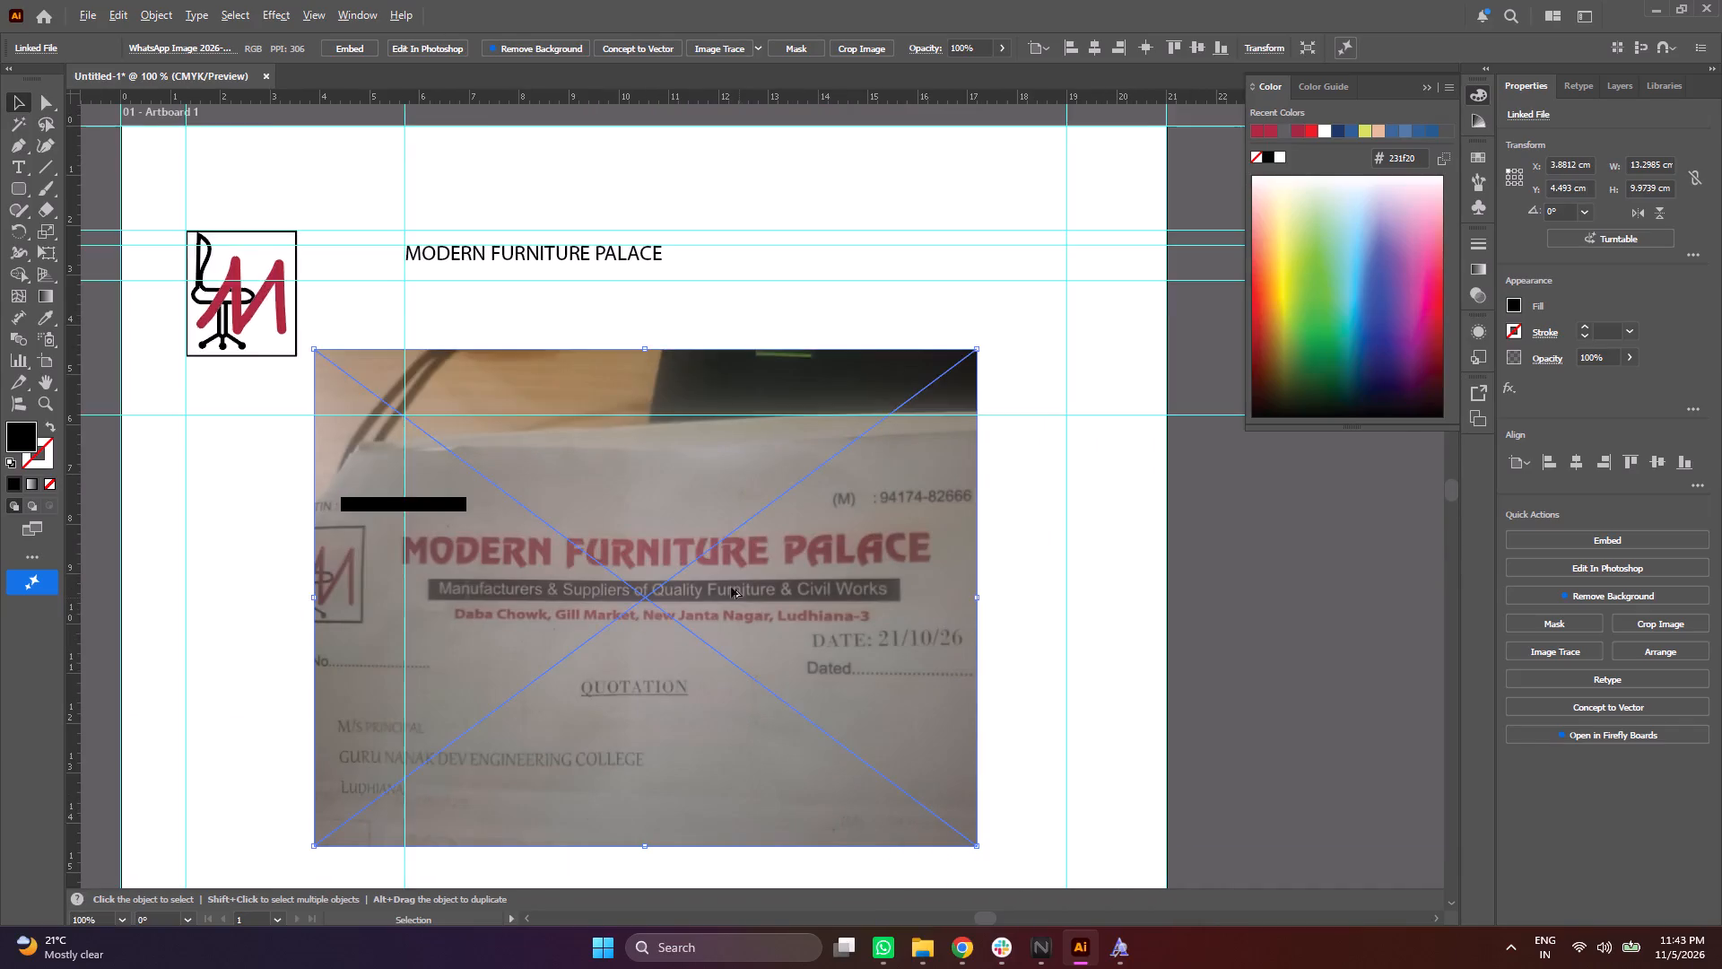
alt+scroll(690, 553, up, 1)
alt+scroll(690, 553, down, 1)
drag(701, 566, 709, 514)
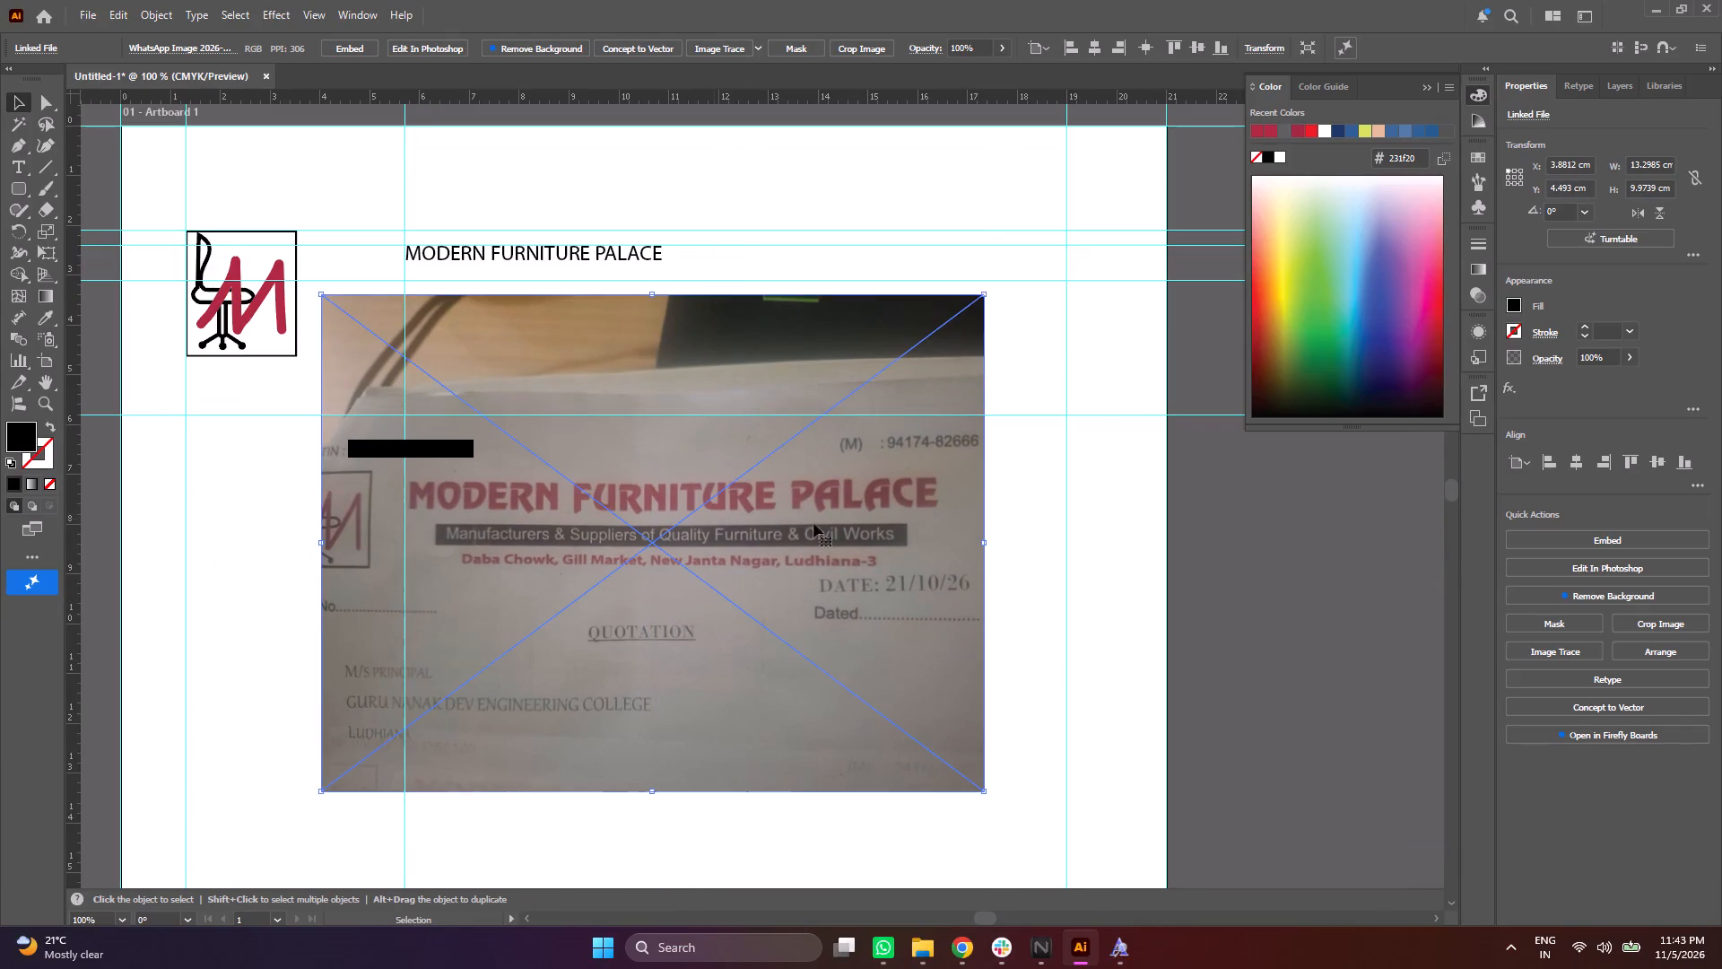
Scale the letterhead photo up to about 16.5 × 12.4 cm so its printed company name fits between the vertical guides.
shift+drag(986, 540, 1059, 586)
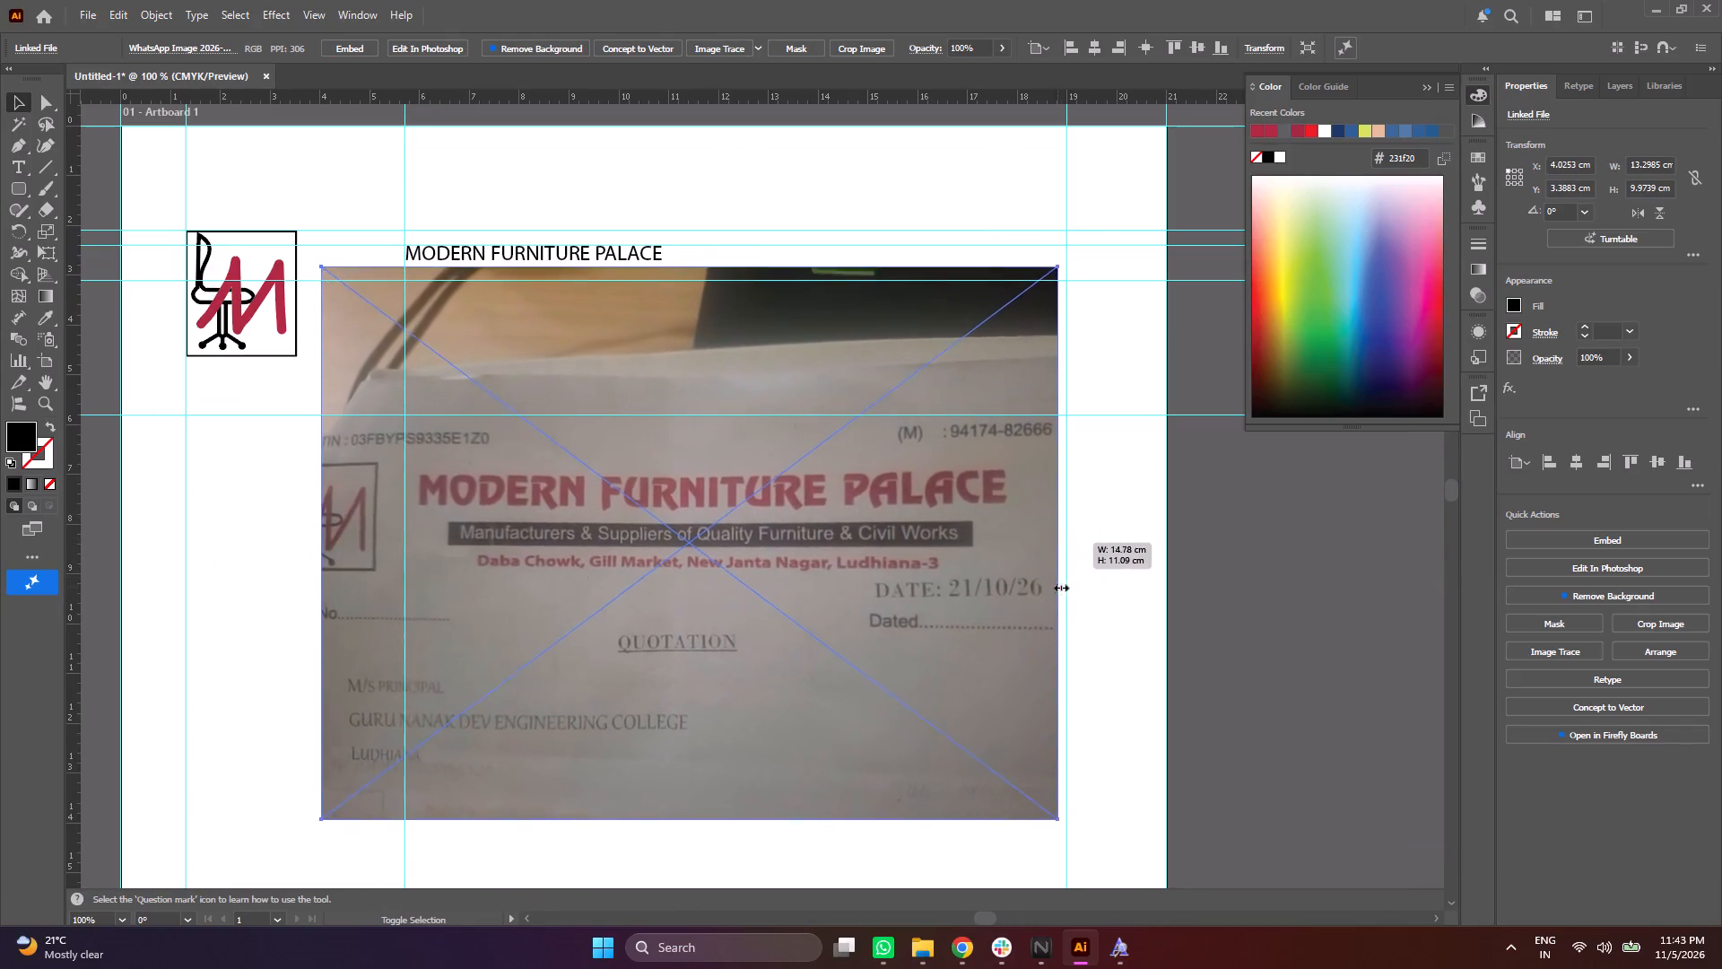
shift+drag(1059, 586, 1118, 622)
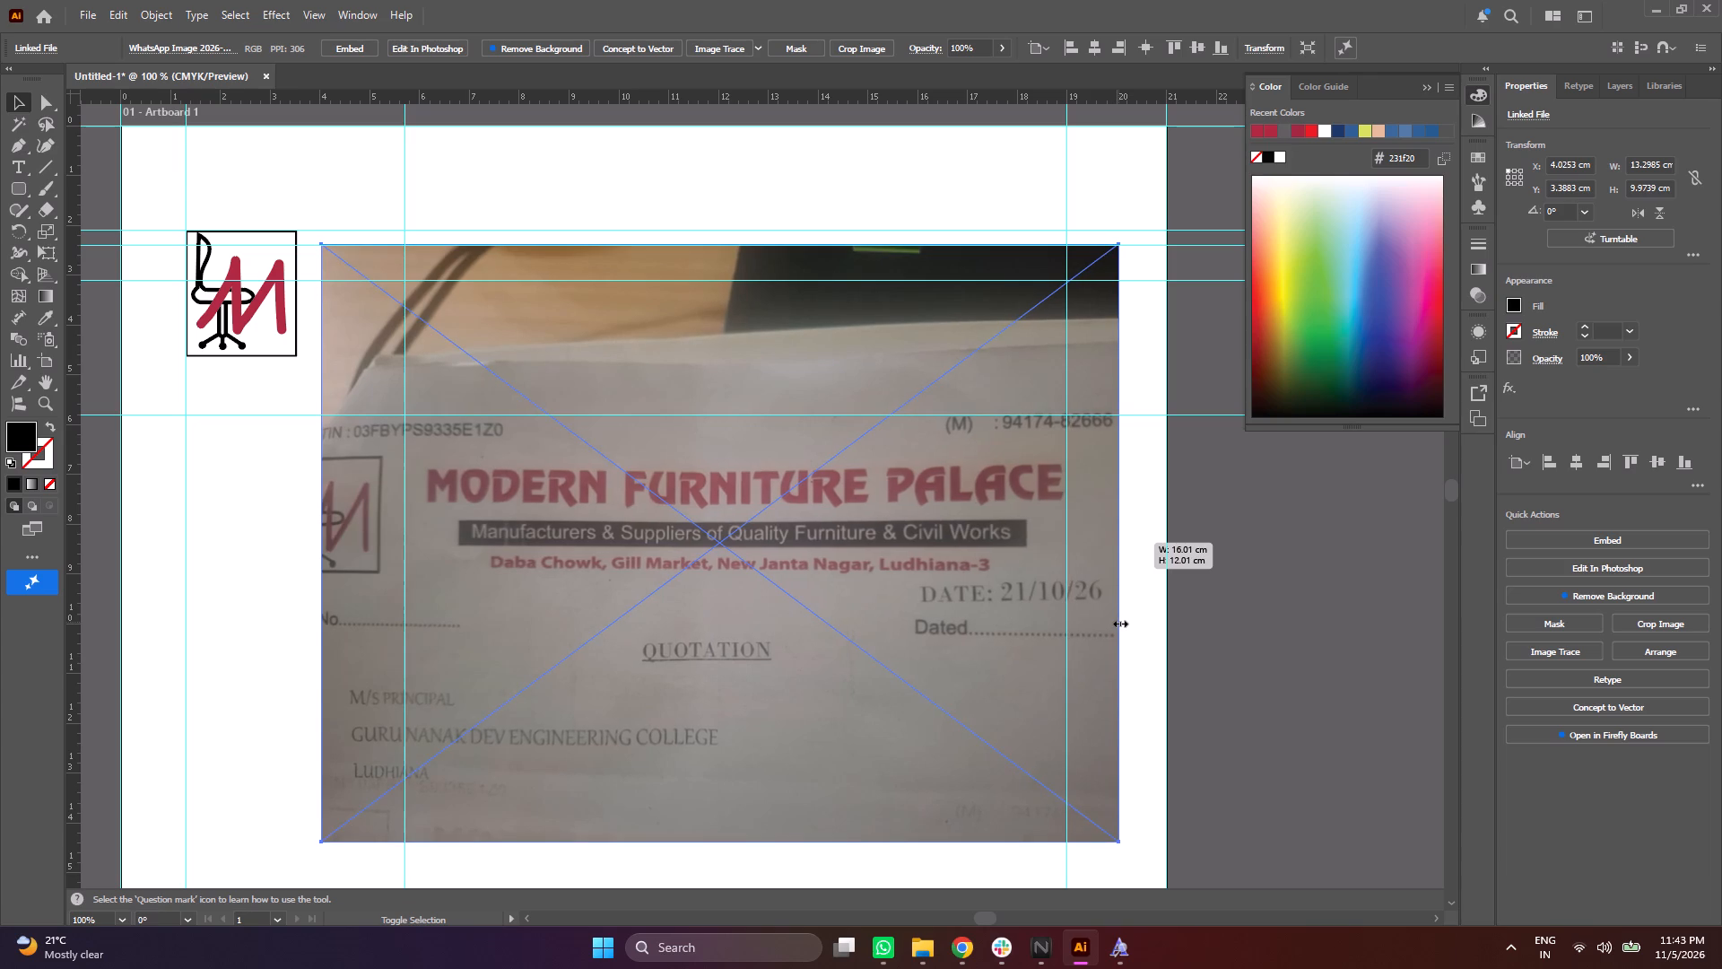
shift+drag(1118, 622, 1133, 633)
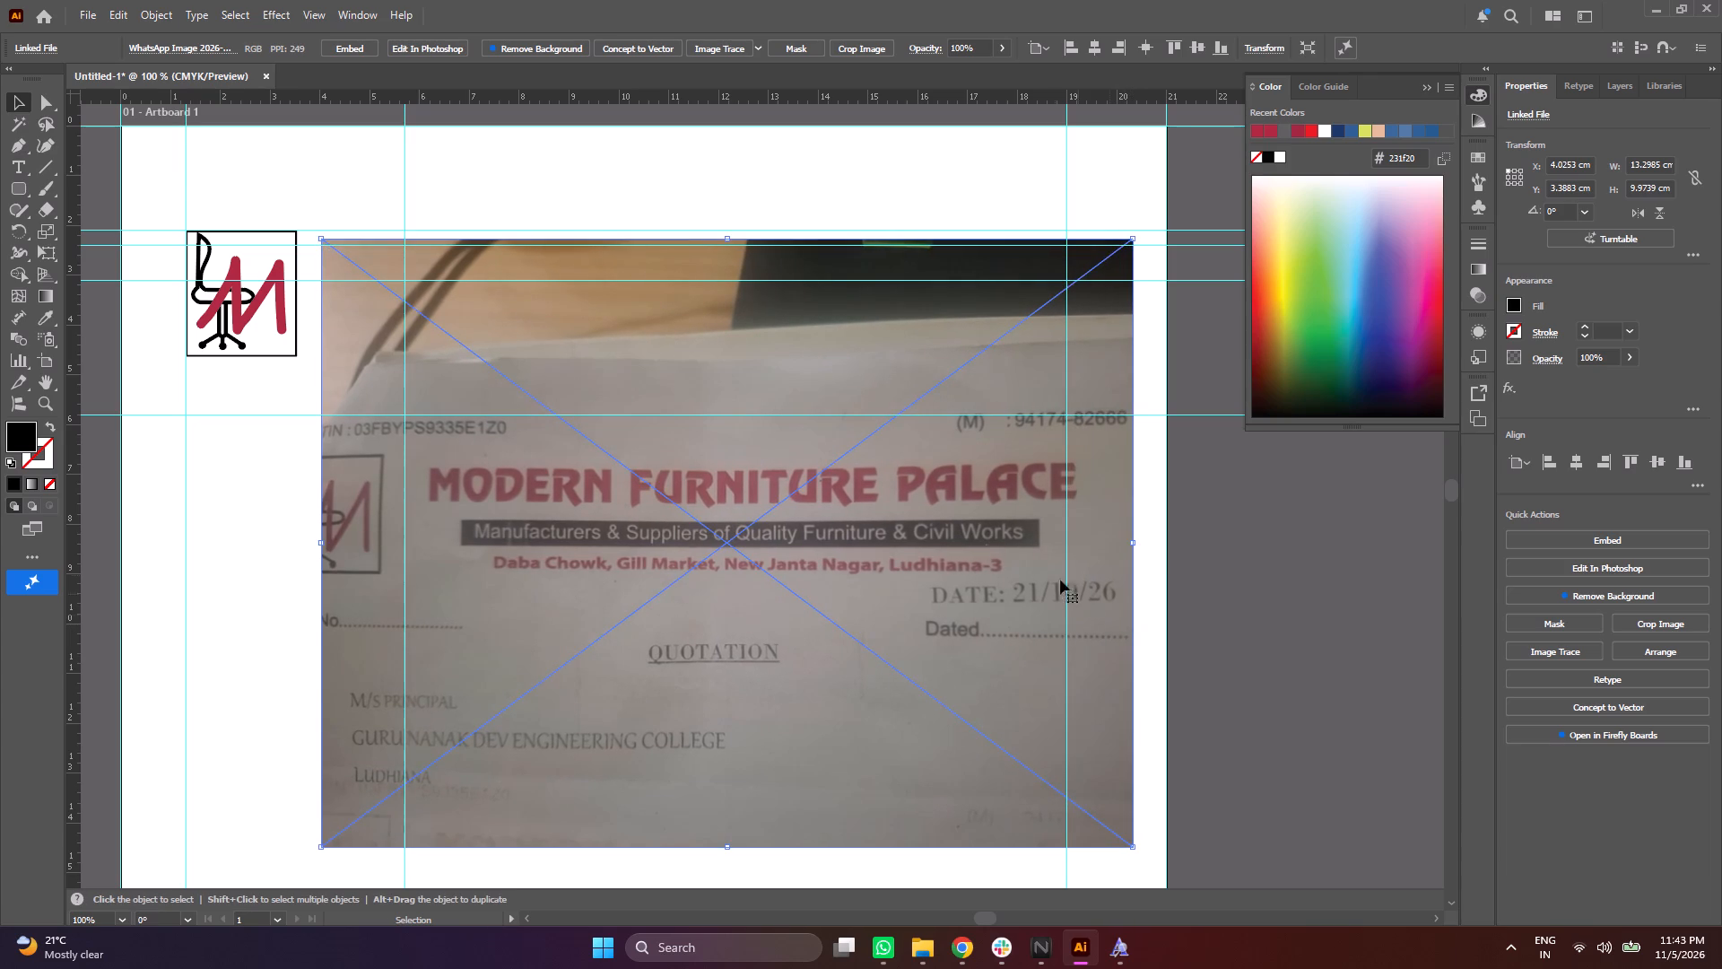
drag(853, 490, 832, 484)
shift+drag(1111, 533, 1124, 539)
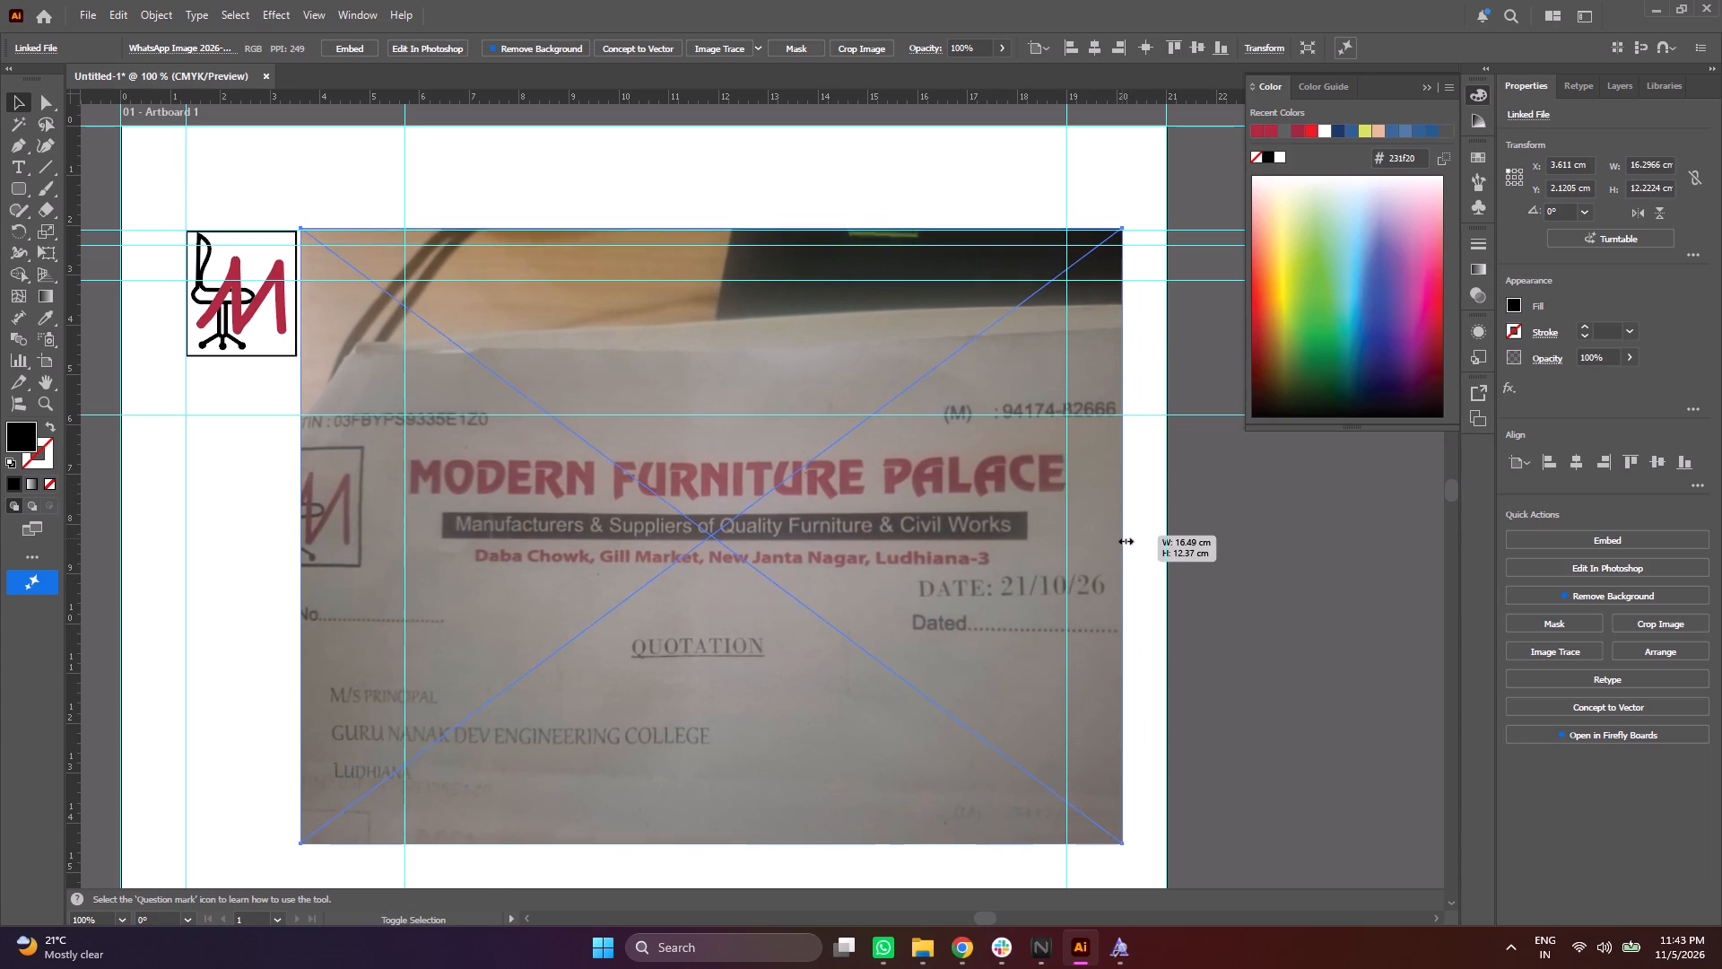
shift+drag(1124, 539, 1123, 542)
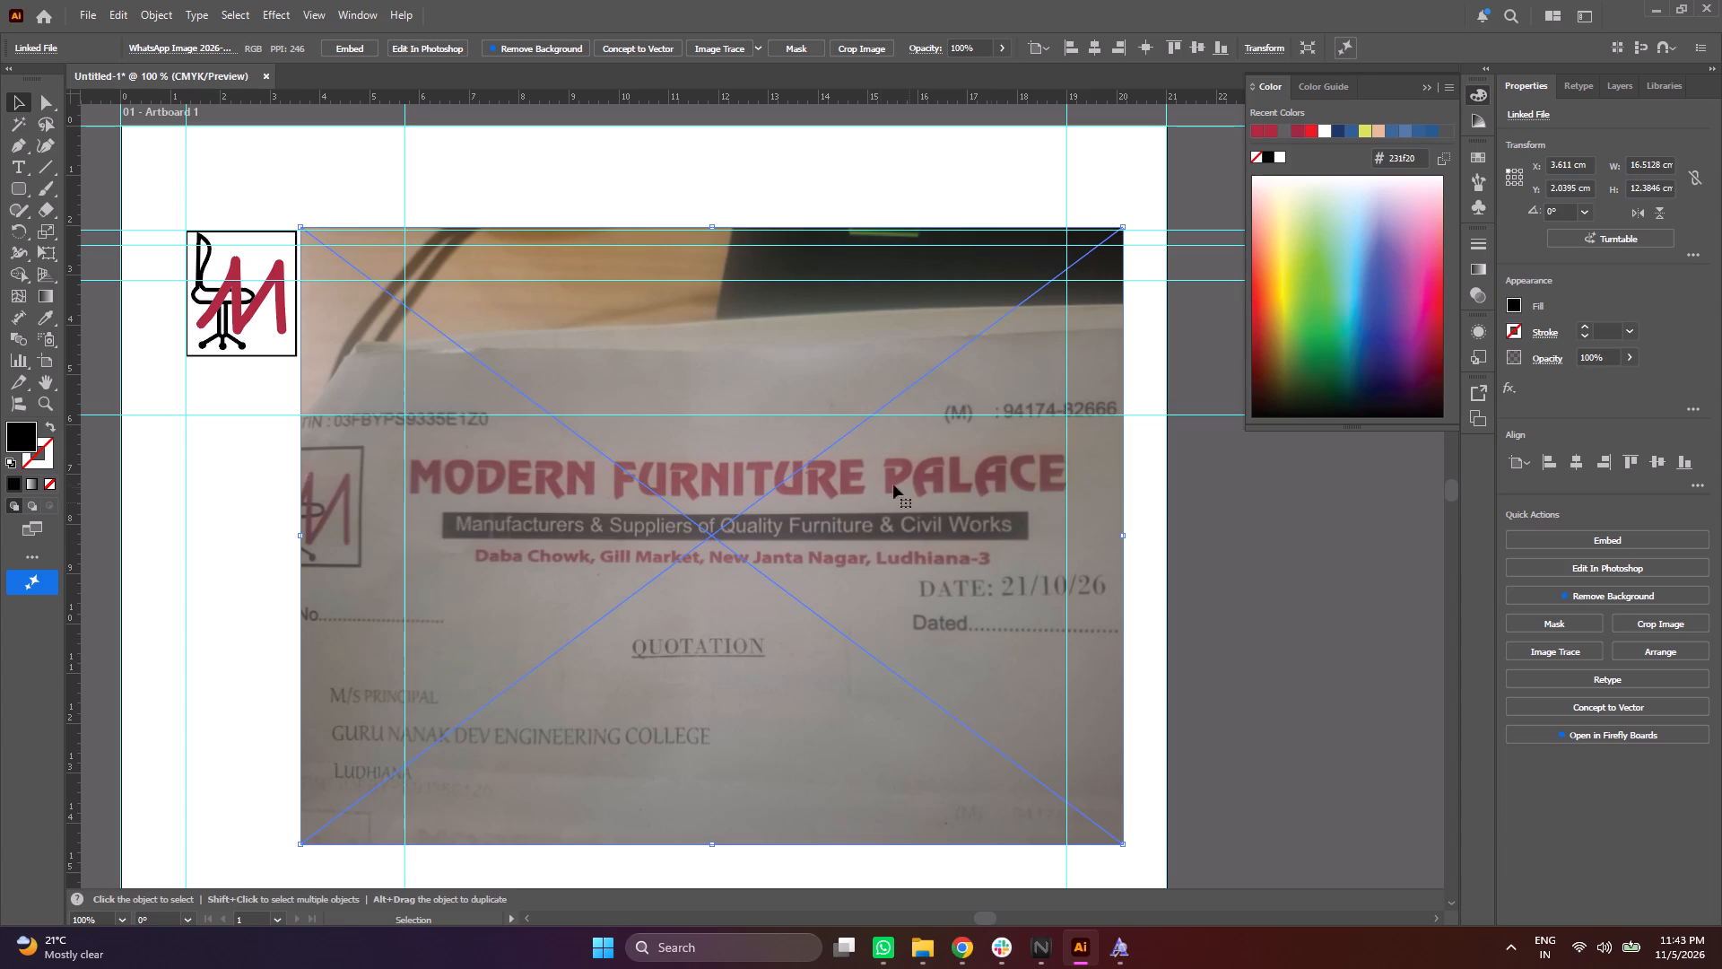
Move the letterhead photo up about 4.3 cm so its printed company name lies level with the logo and the heading guides.
drag(835, 488, 837, 278)
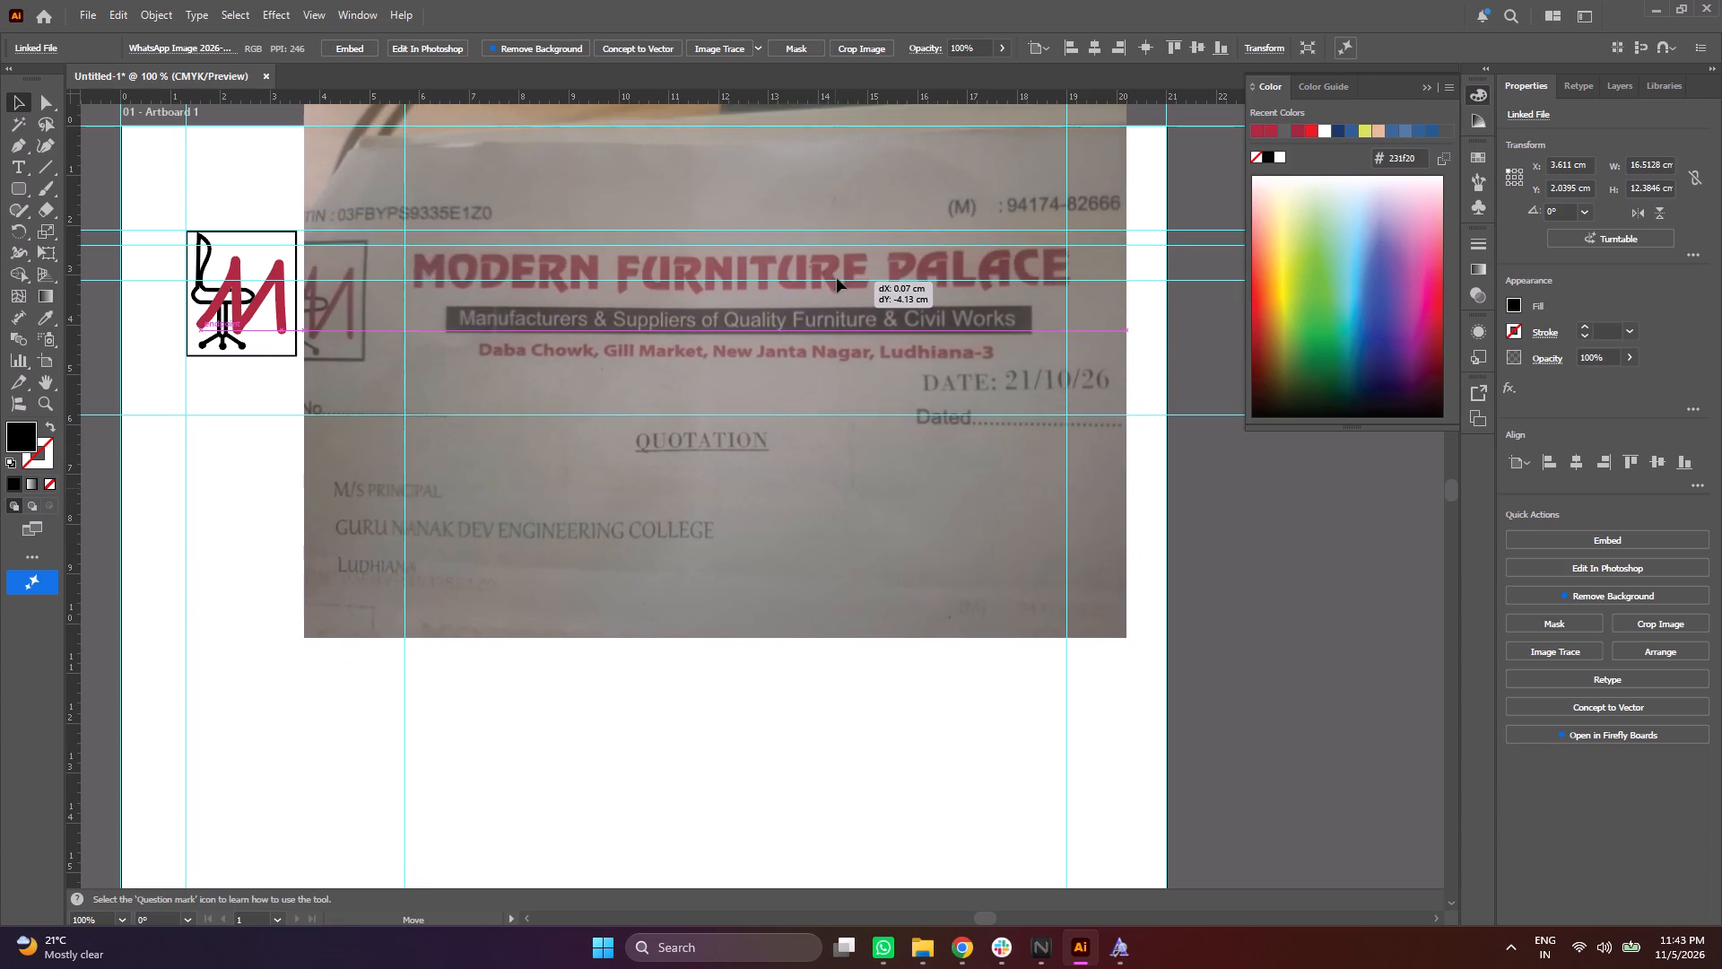
drag(837, 278, 835, 272)
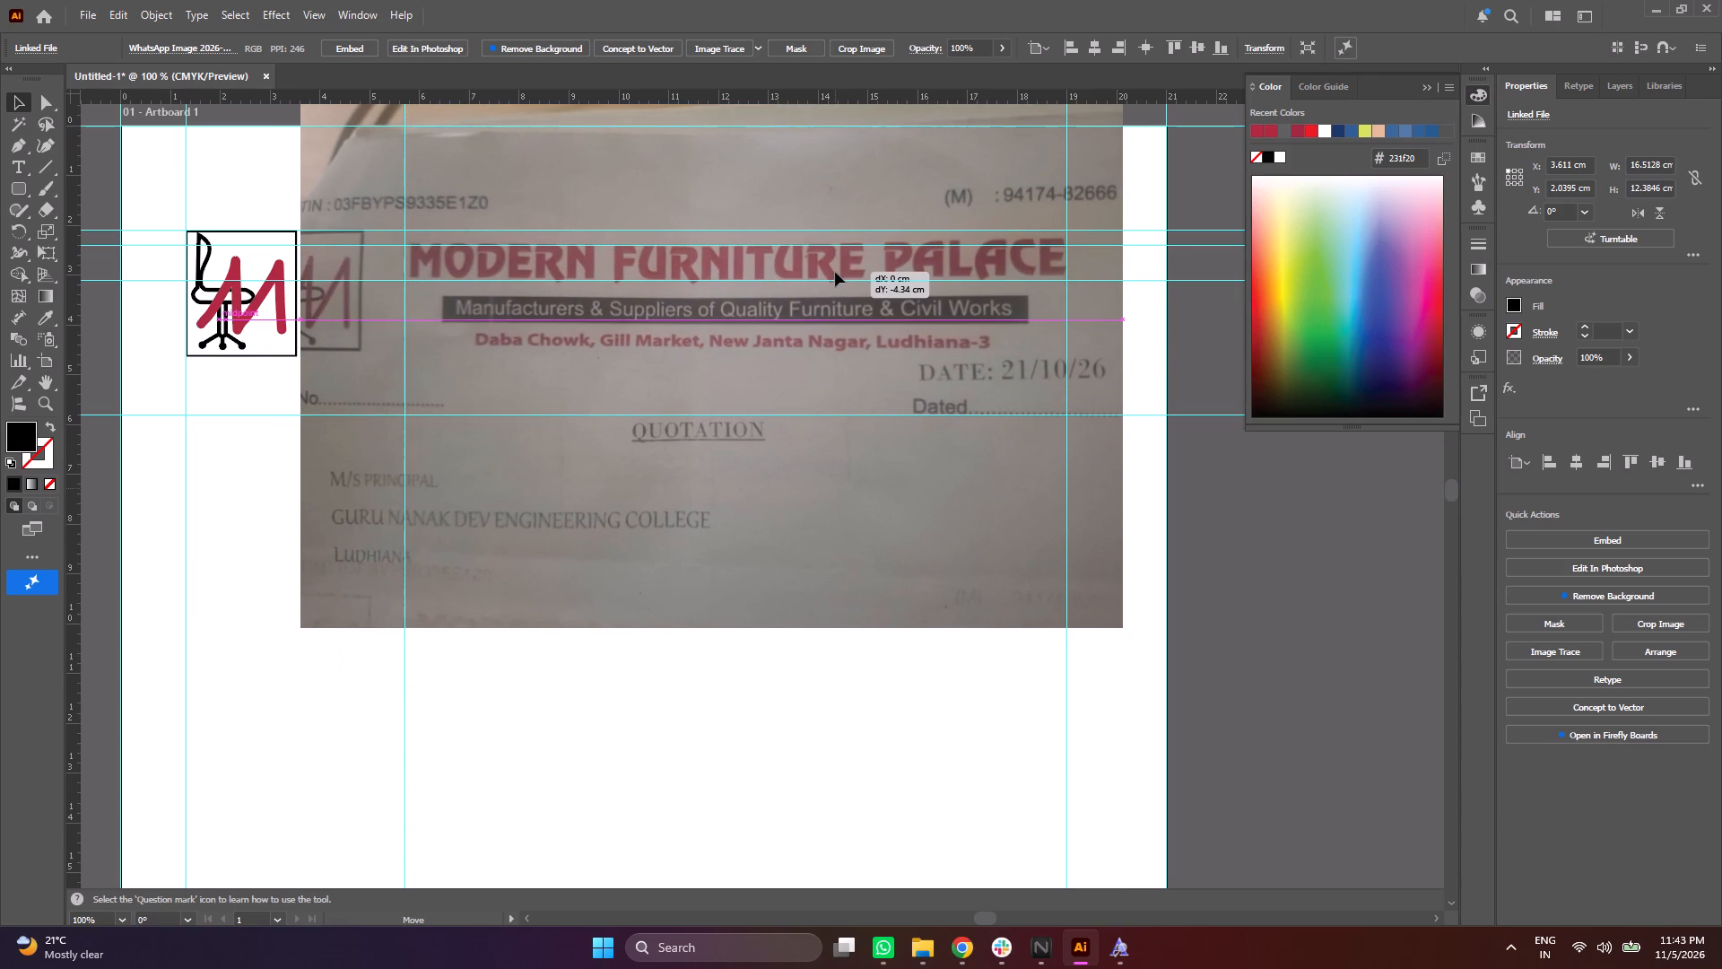
drag(835, 272, 834, 277)
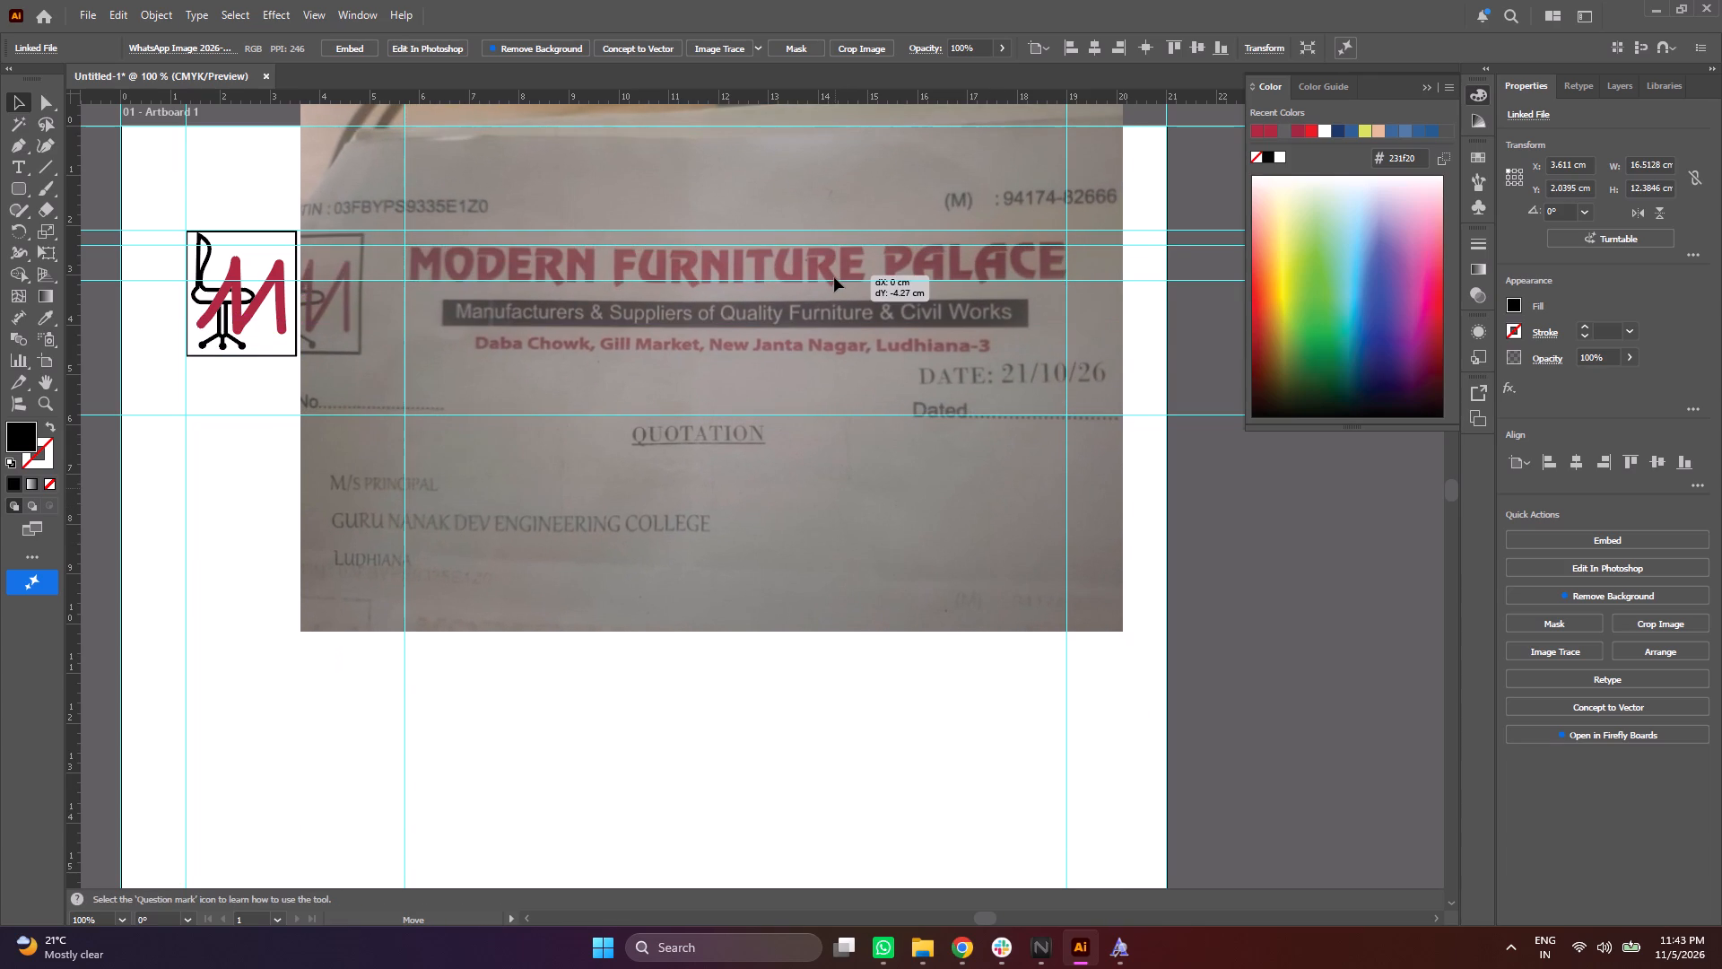
drag(834, 277, 833, 276)
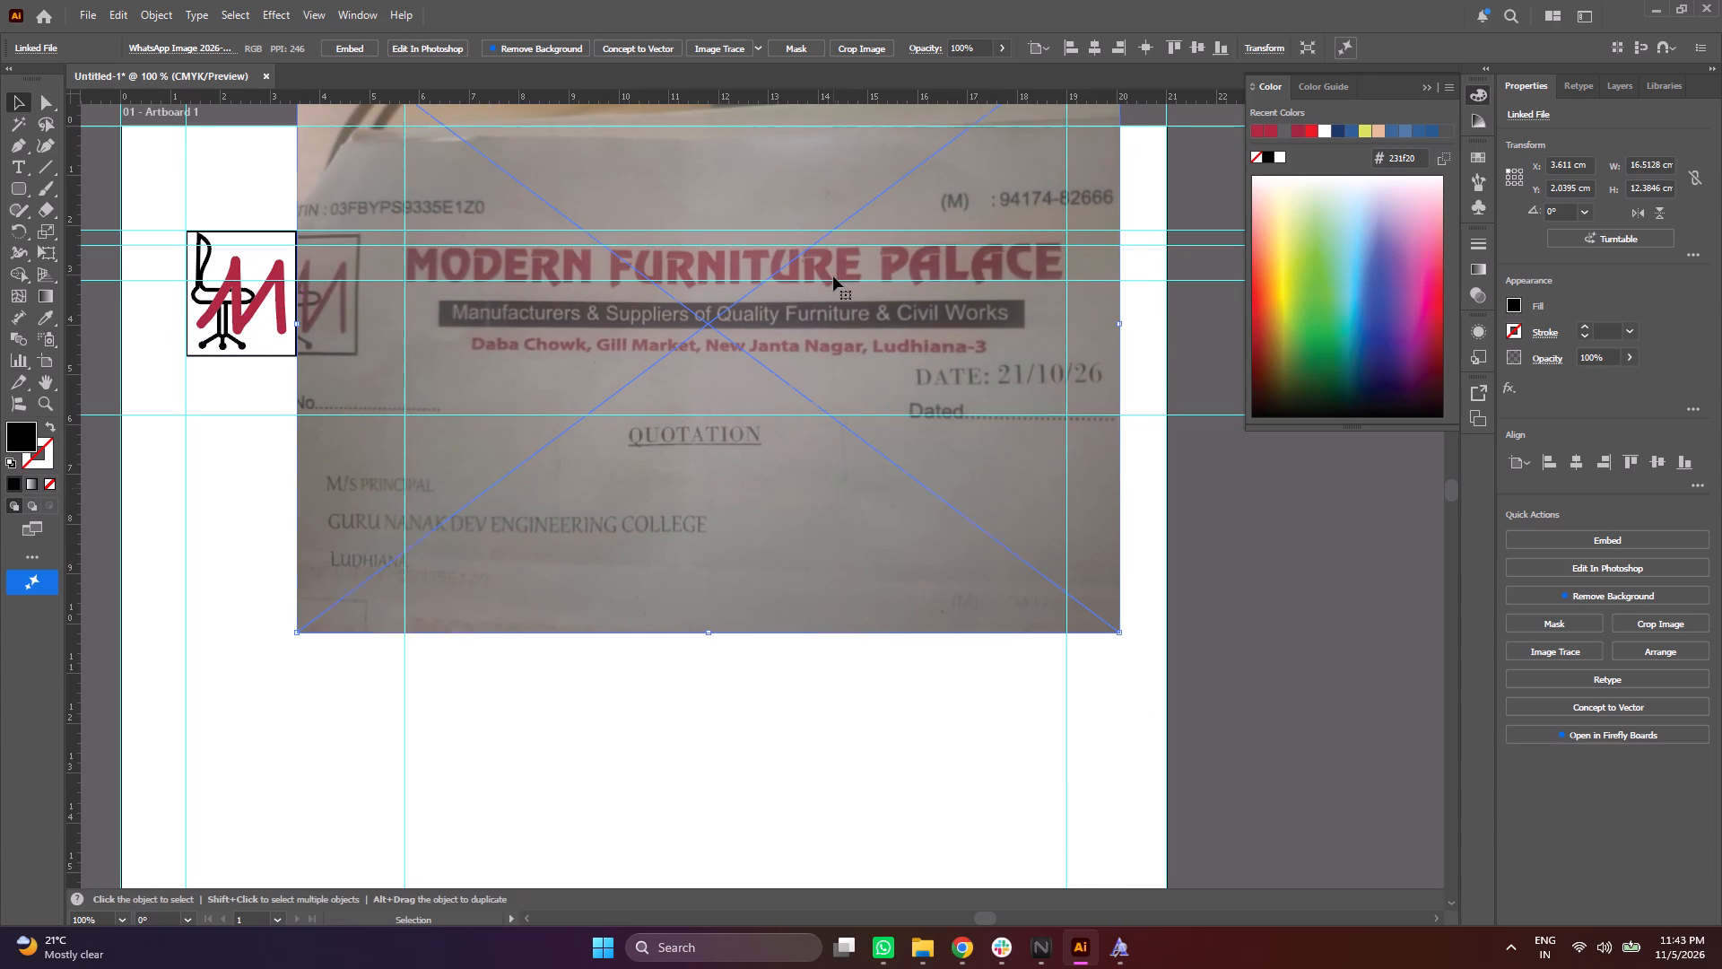
Send the letterhead photo to the back, behind the company name text.
click(1636, 642)
click(1524, 690)
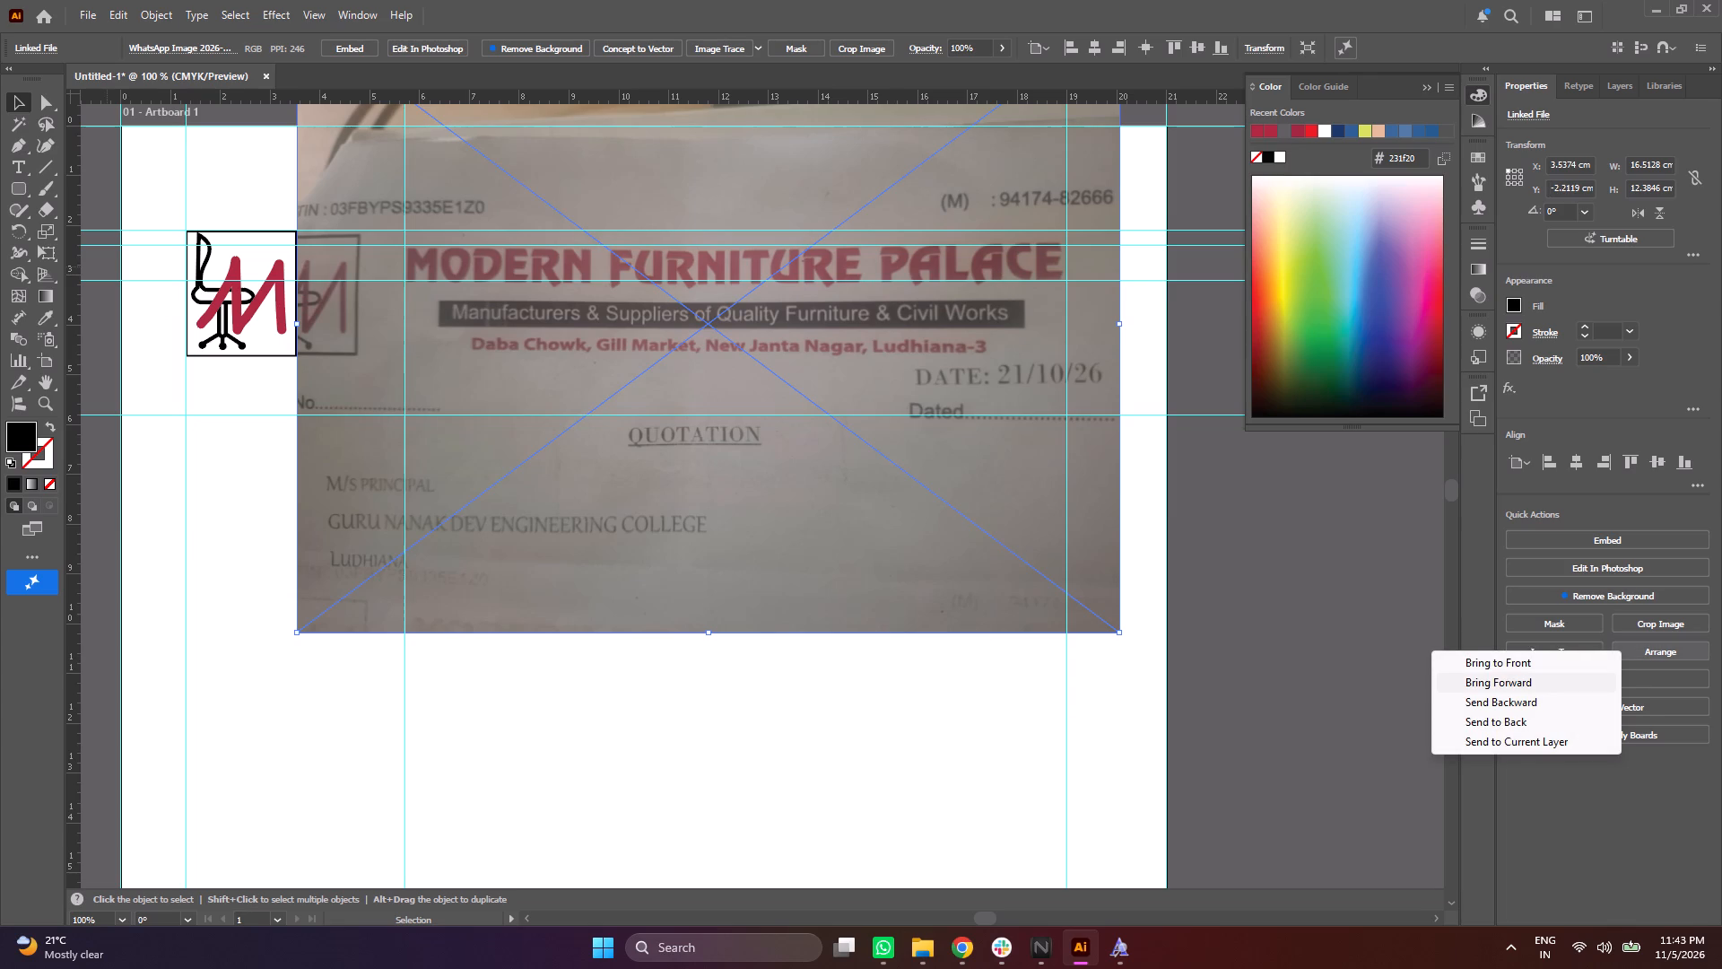
click(1657, 656)
click(1578, 721)
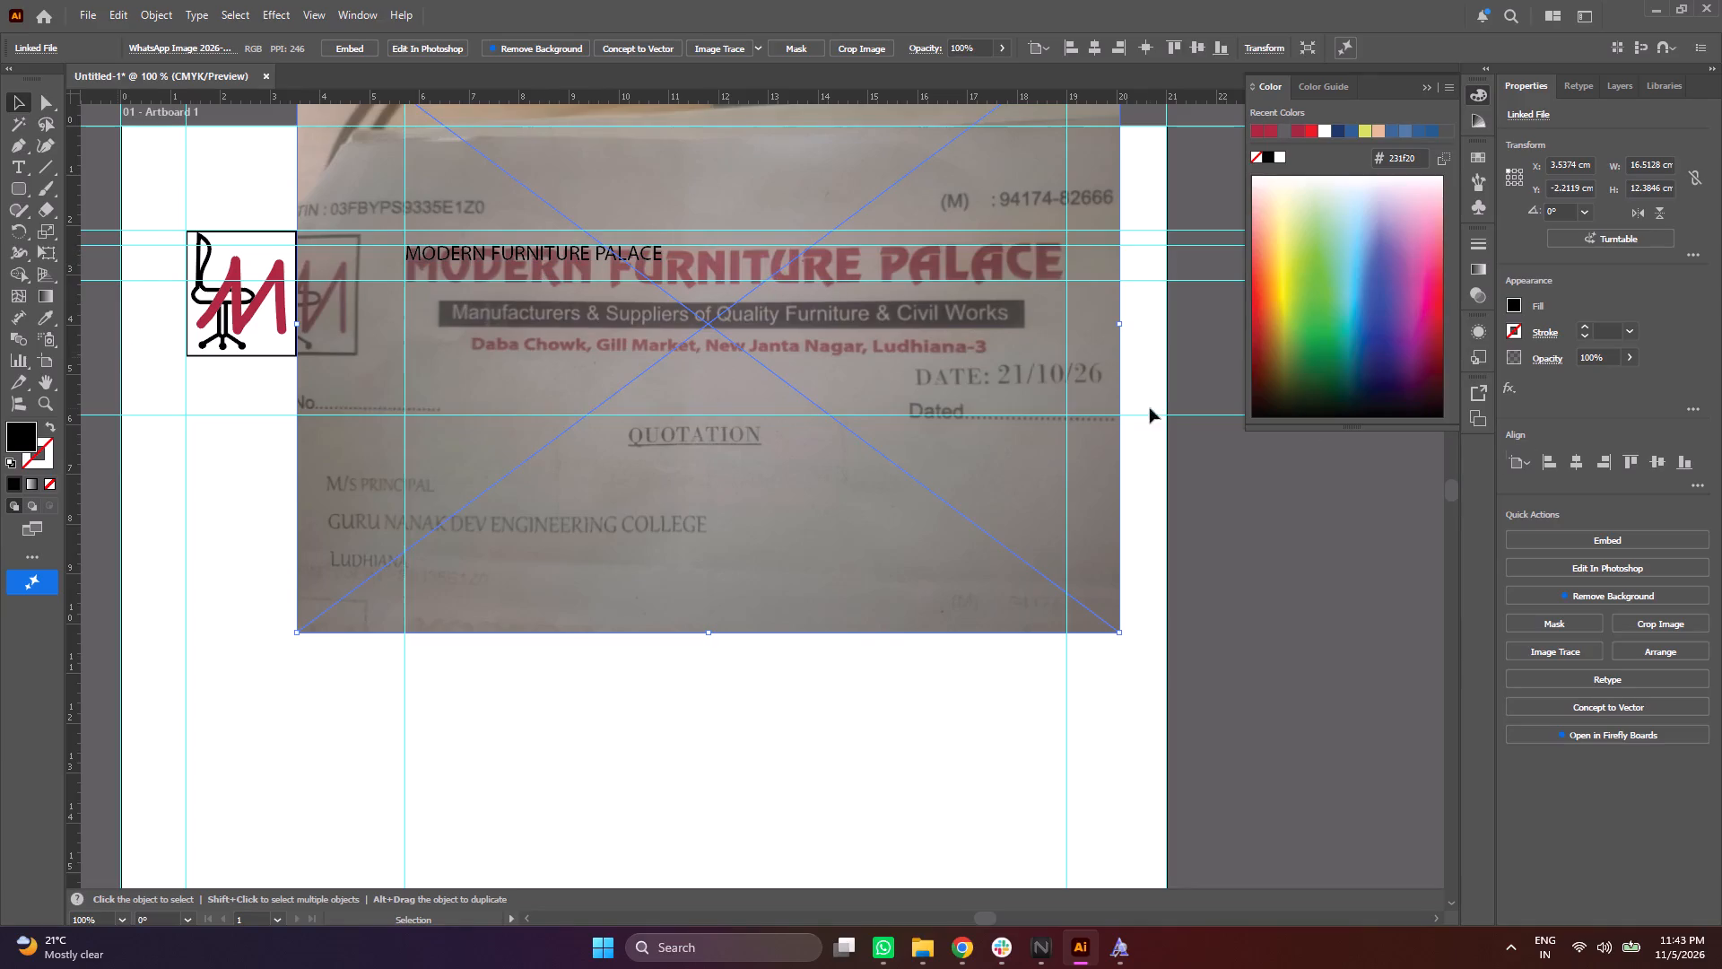
Lock the linked letterhead photo in Layer 1.
alt+scroll(731, 262, up, 2)
alt+scroll(703, 272, down, 1)
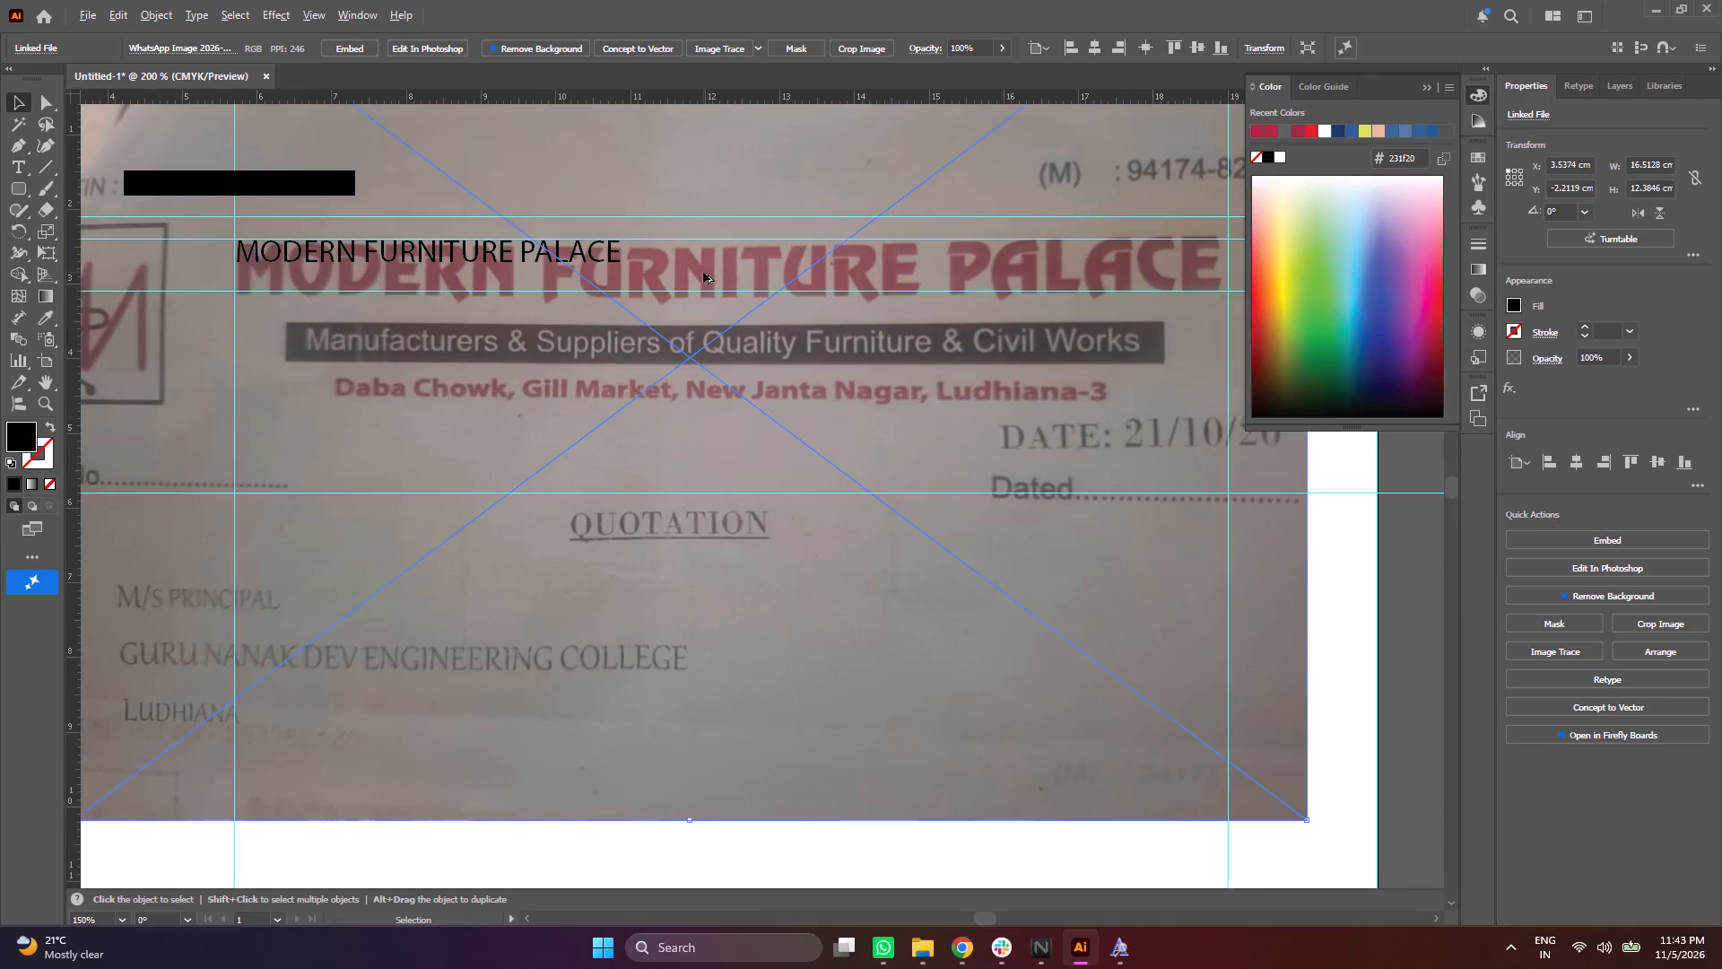
click(1426, 91)
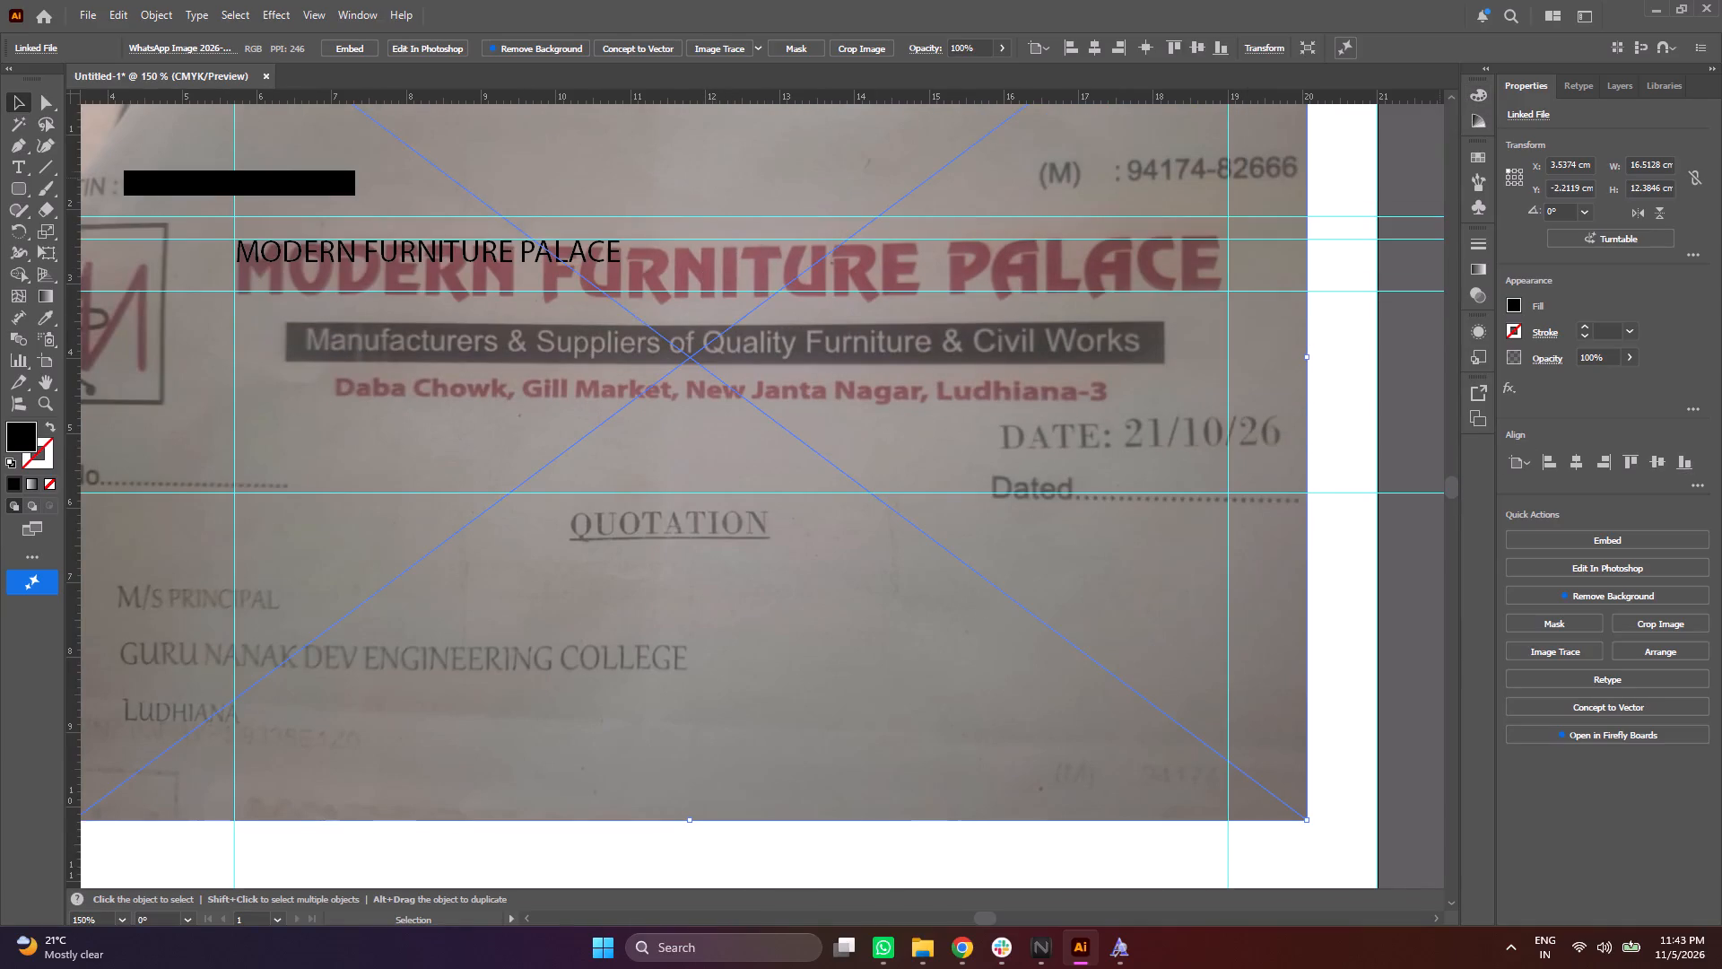
click(598, 257)
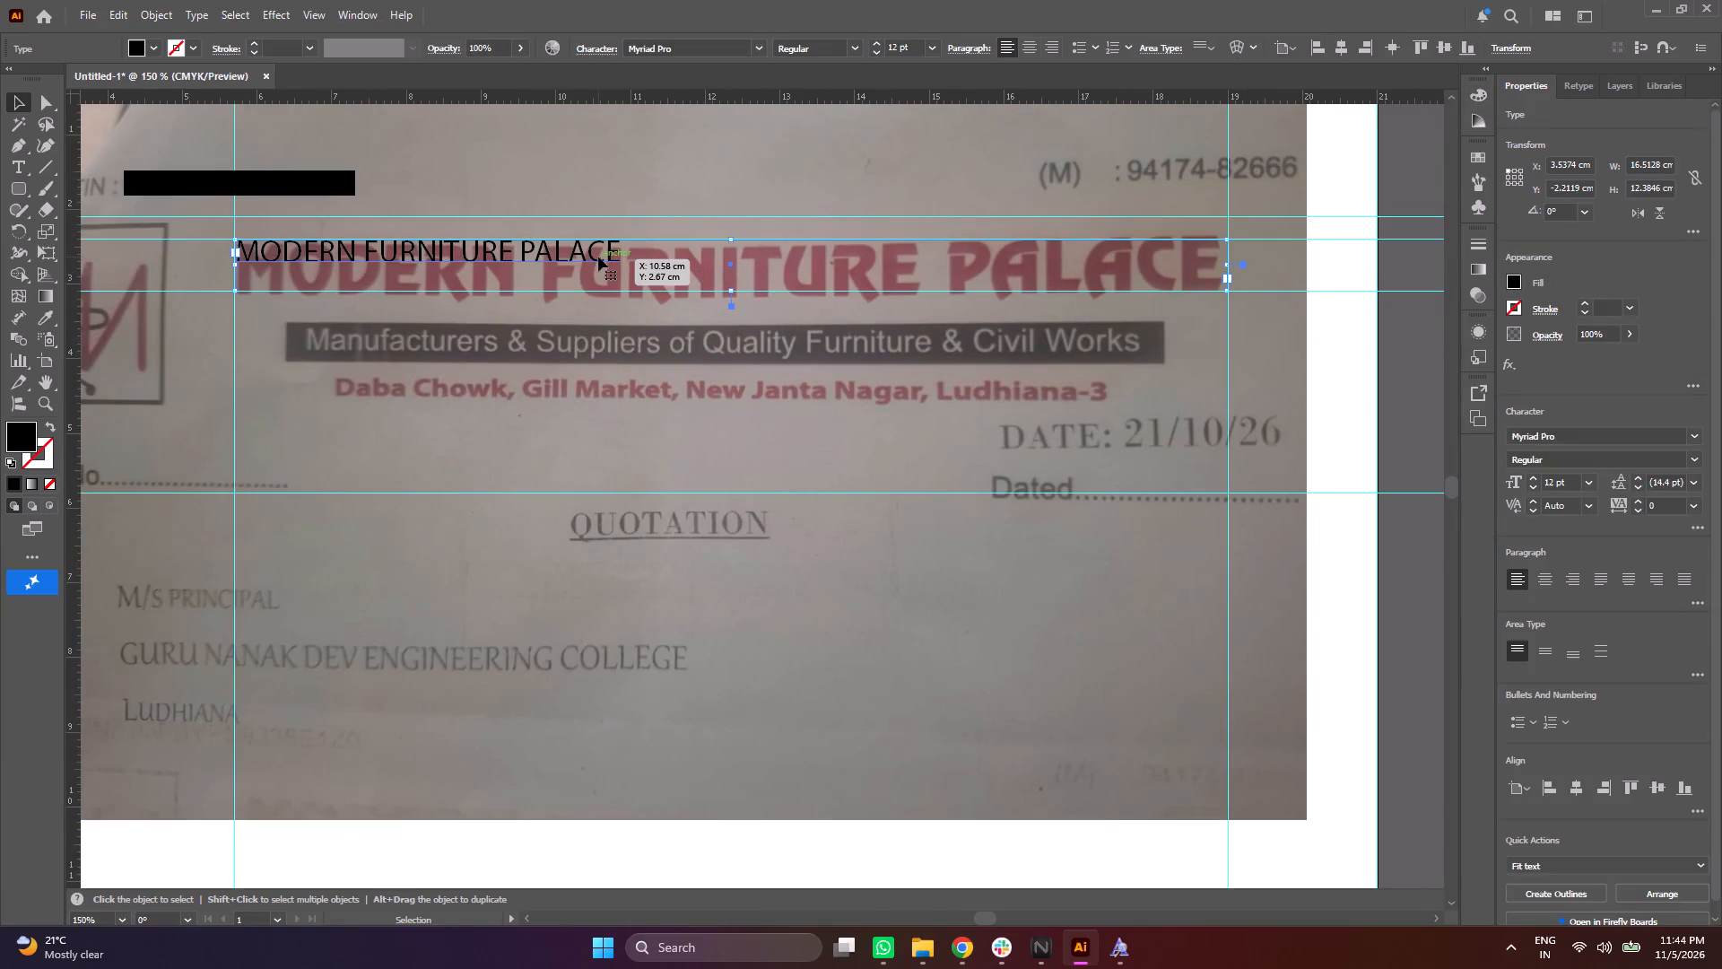
click(1254, 354)
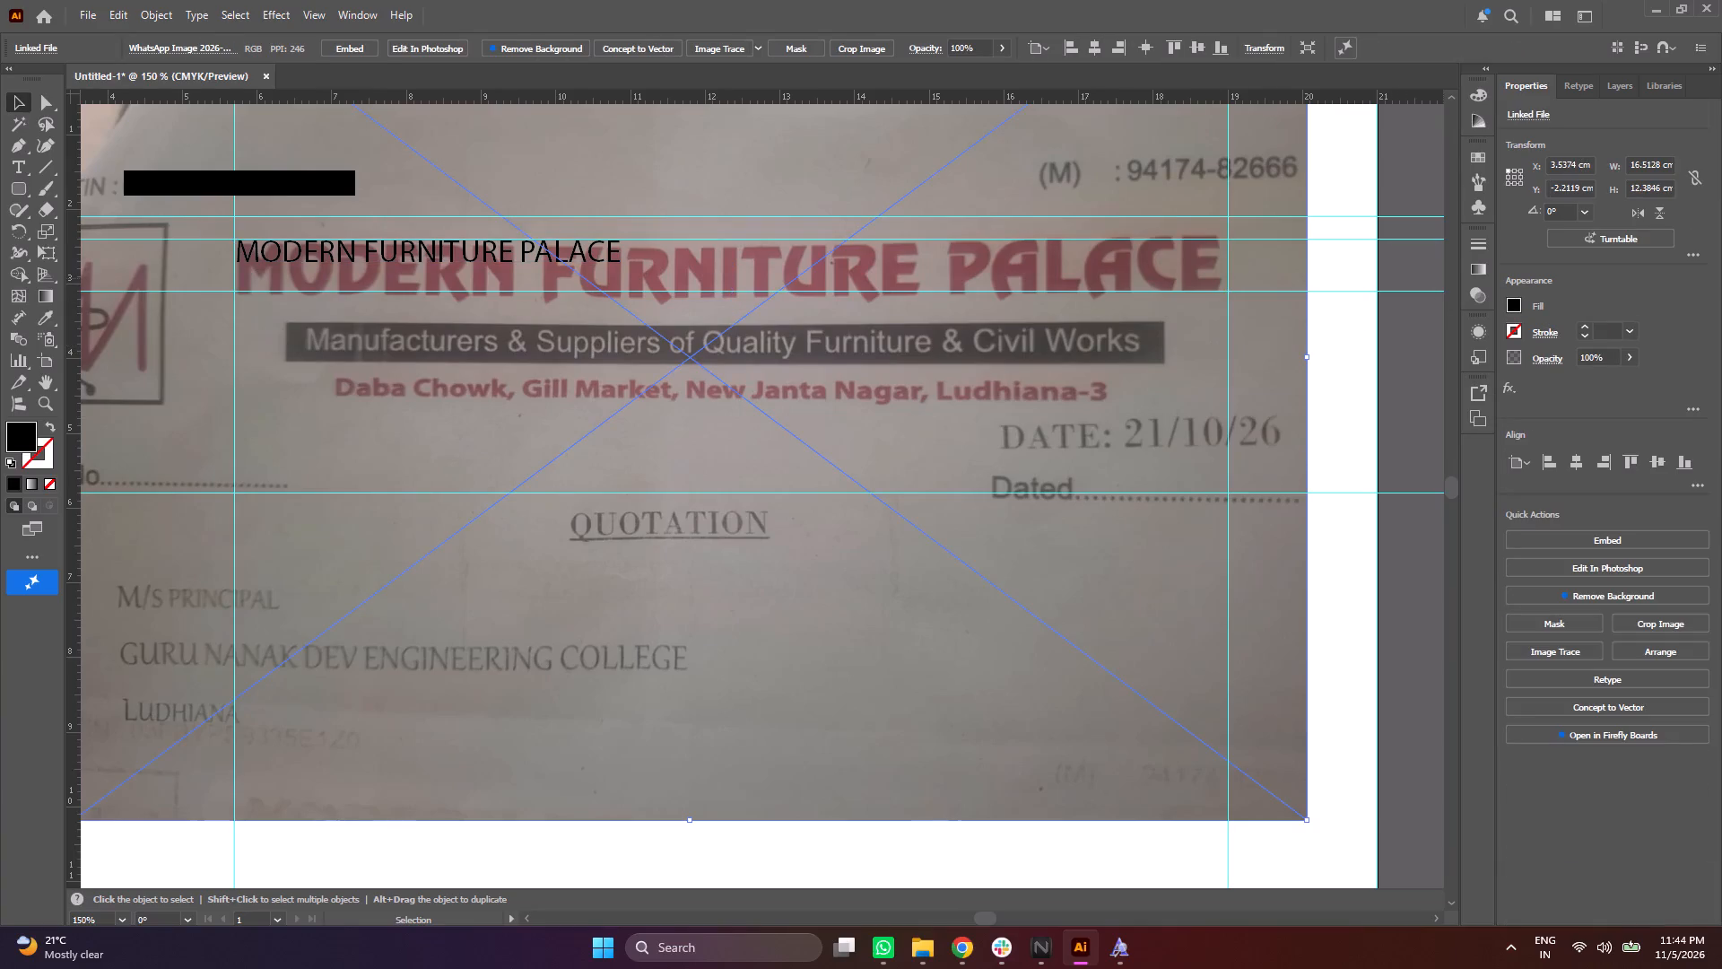
click(1618, 89)
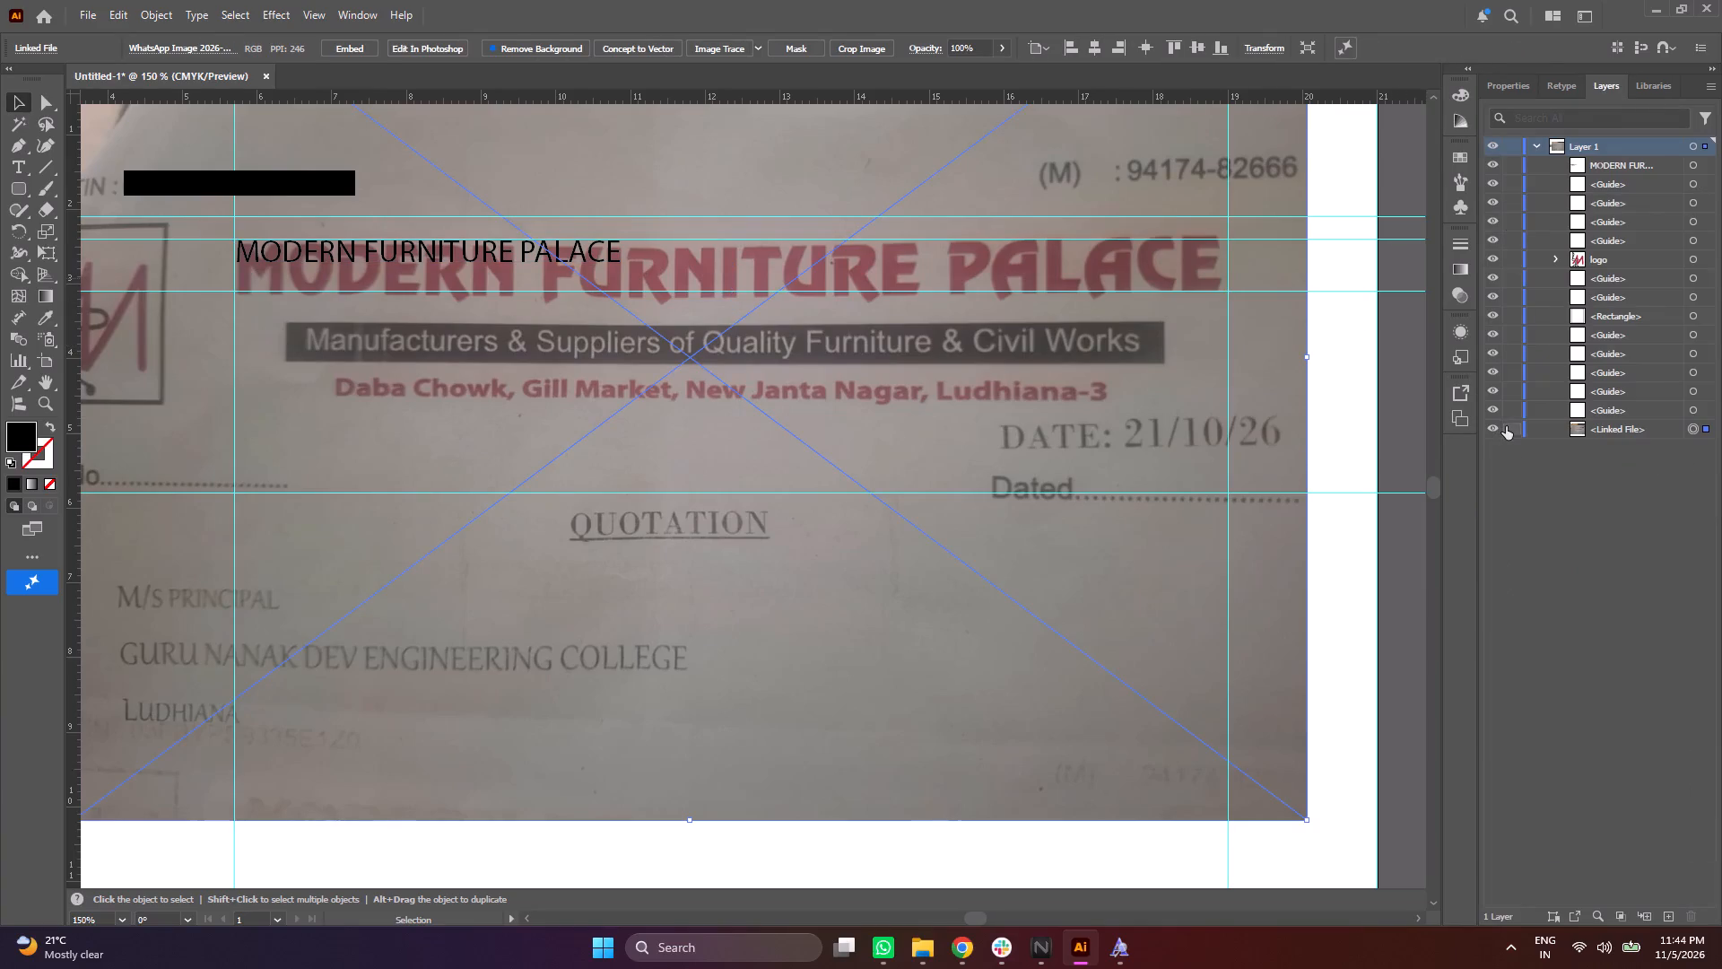
click(1505, 428)
Change the font of the MODERN FURNITURE PALACE text to Acumin Variable Concept.
click(518, 253)
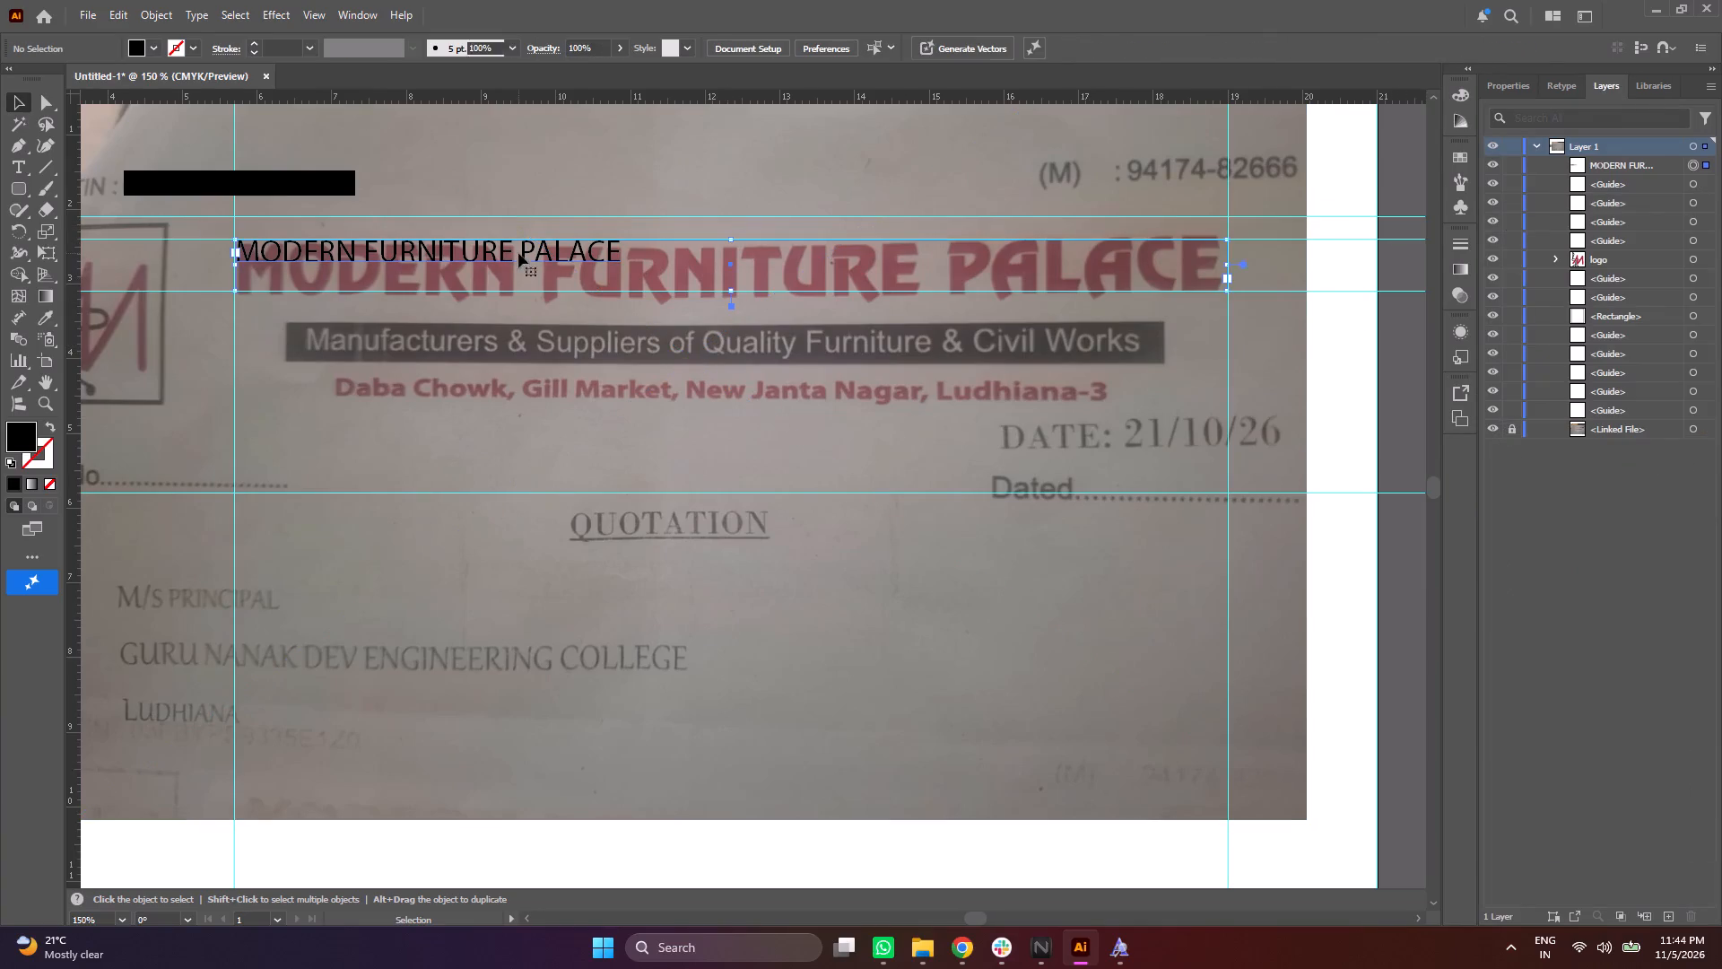
click(1510, 92)
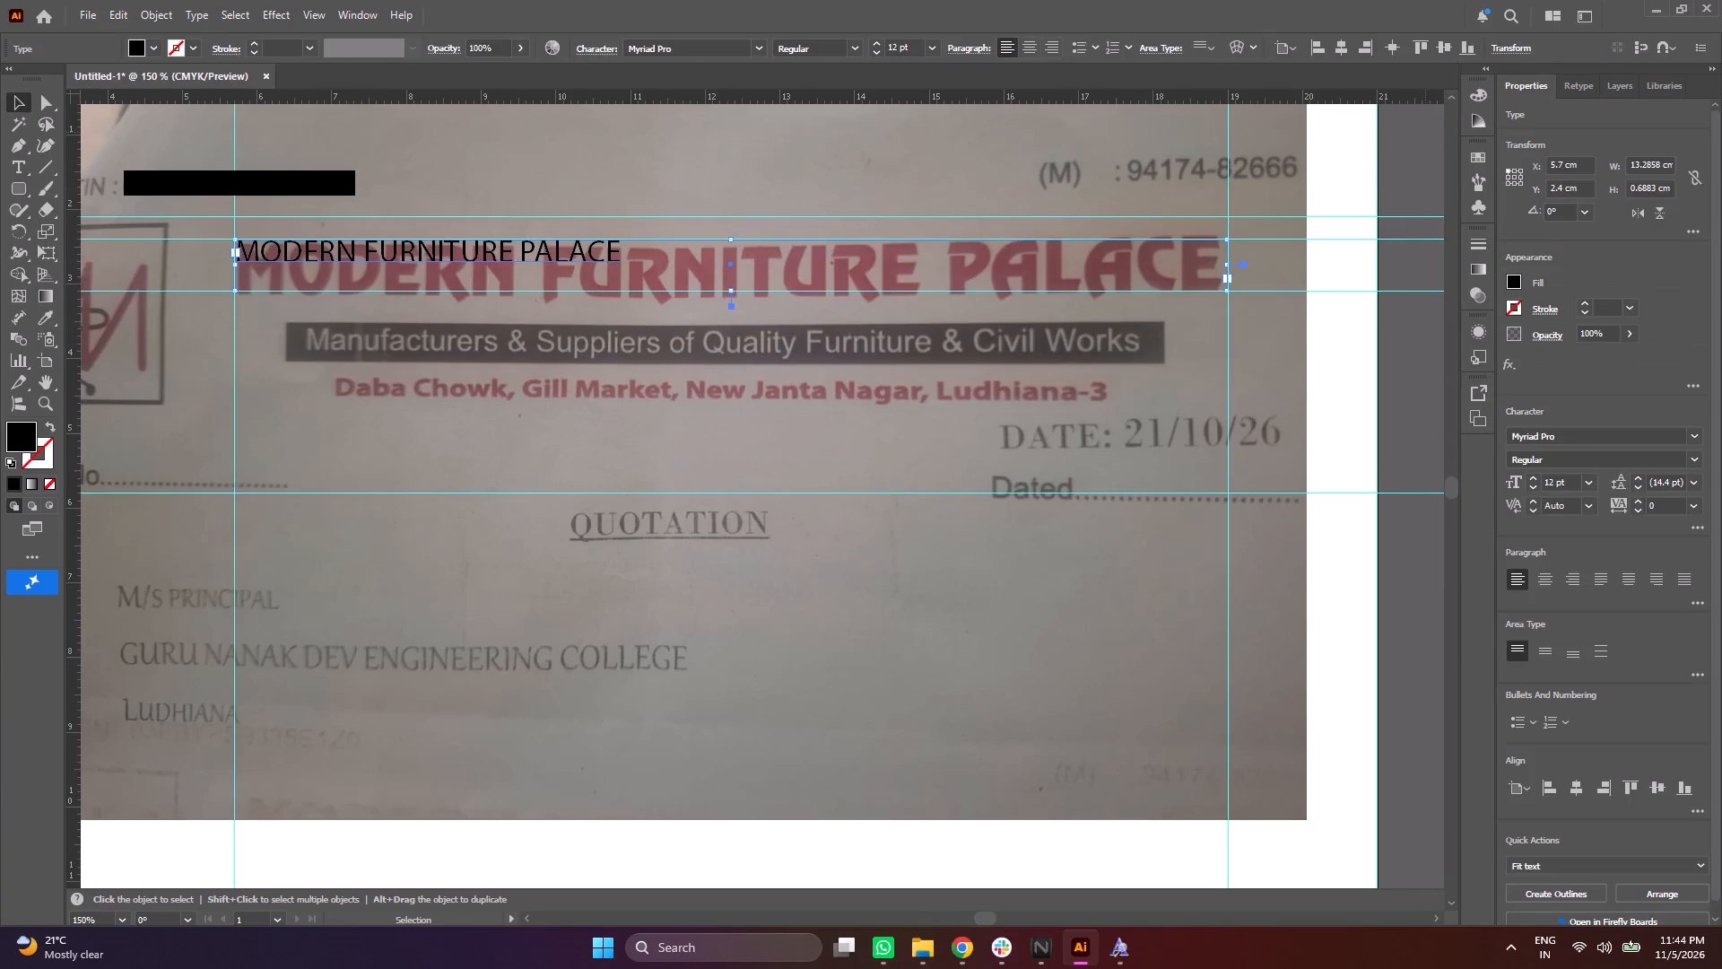
click(1699, 426)
click(1699, 429)
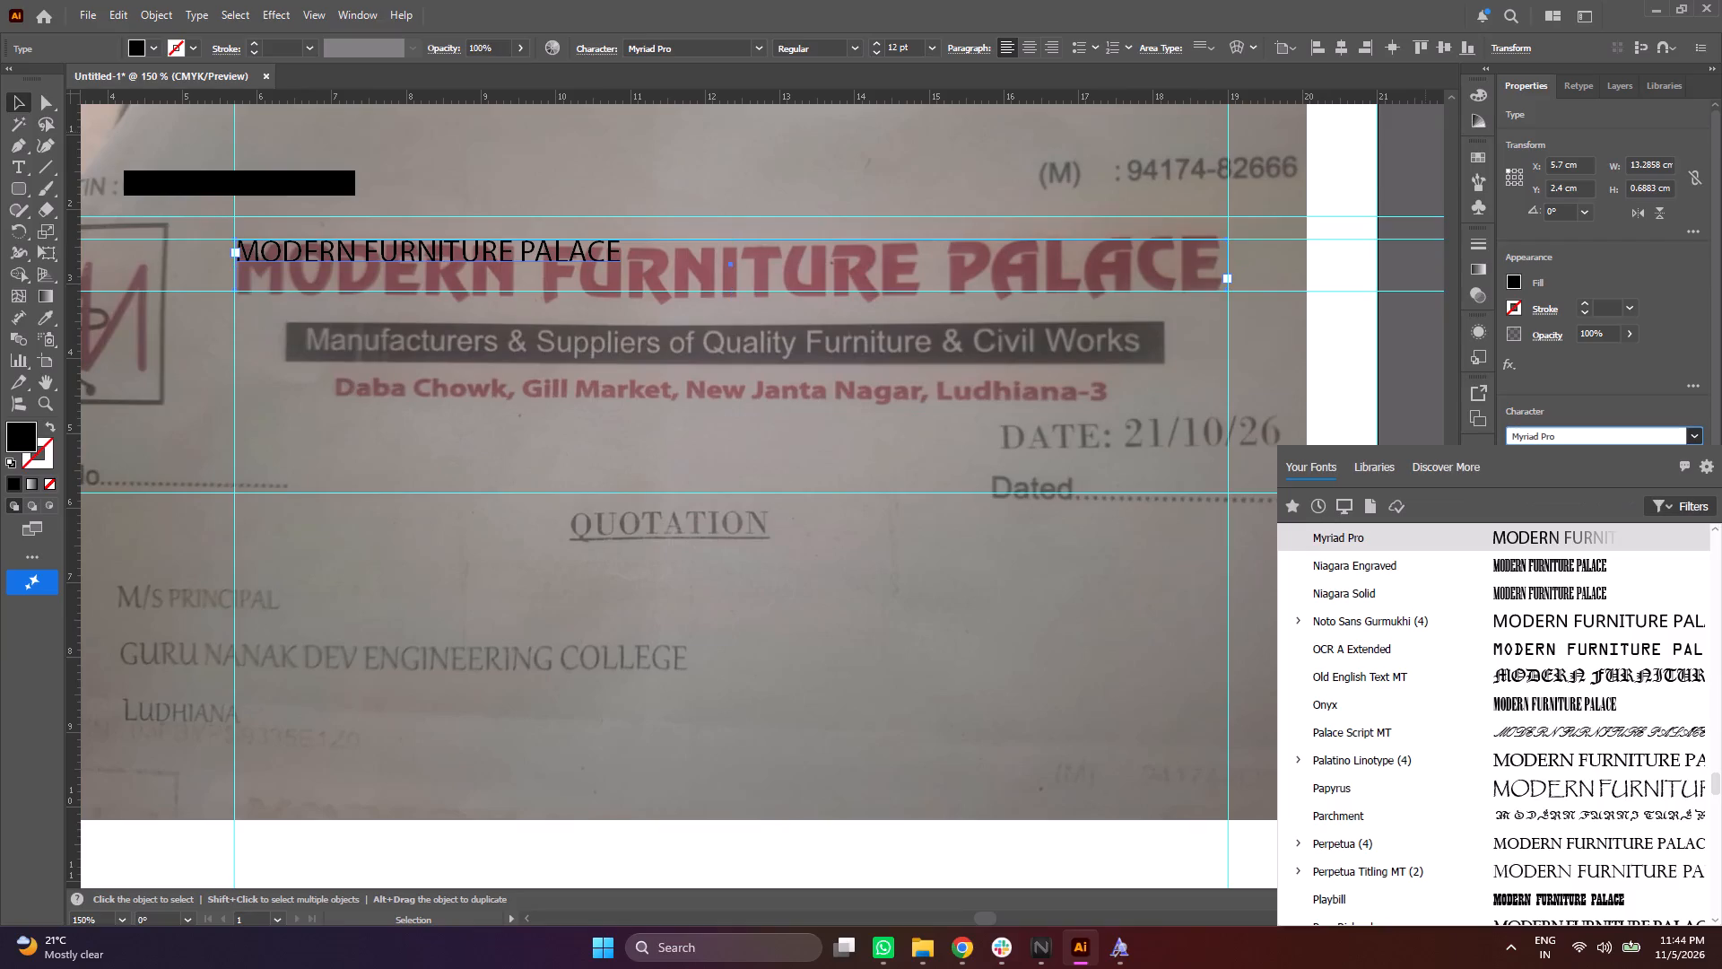
drag(1721, 566, 1721, 517)
drag(1717, 528, 1714, 541)
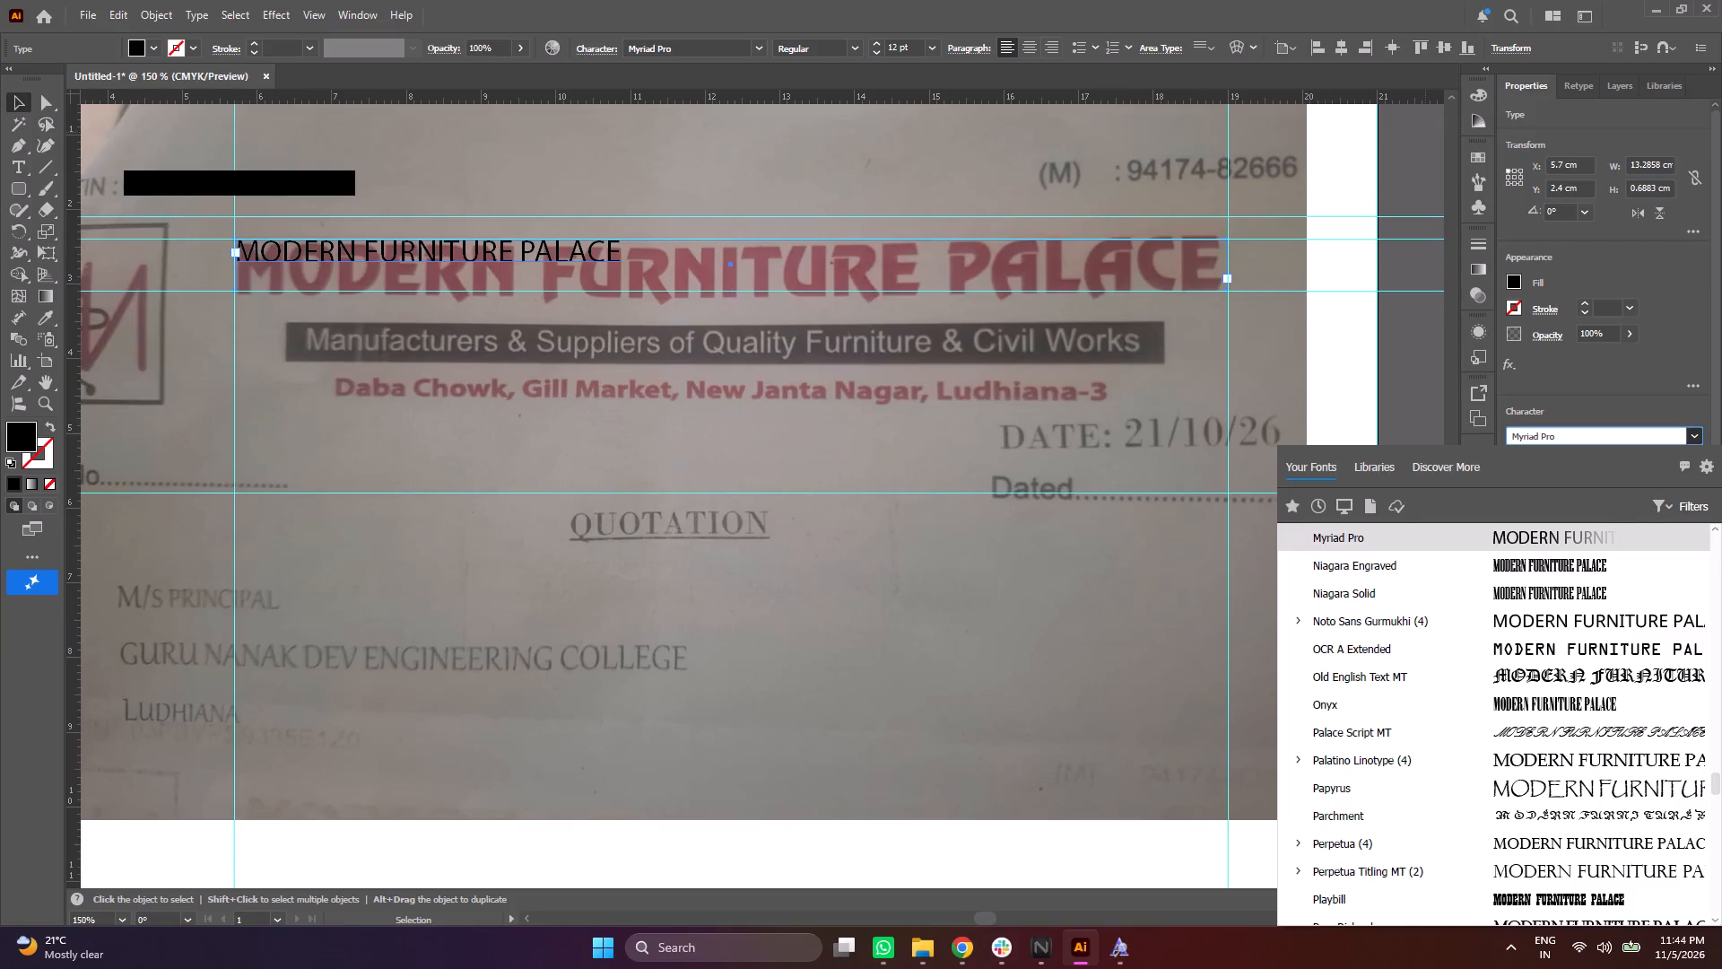
click(1714, 541)
click(1714, 544)
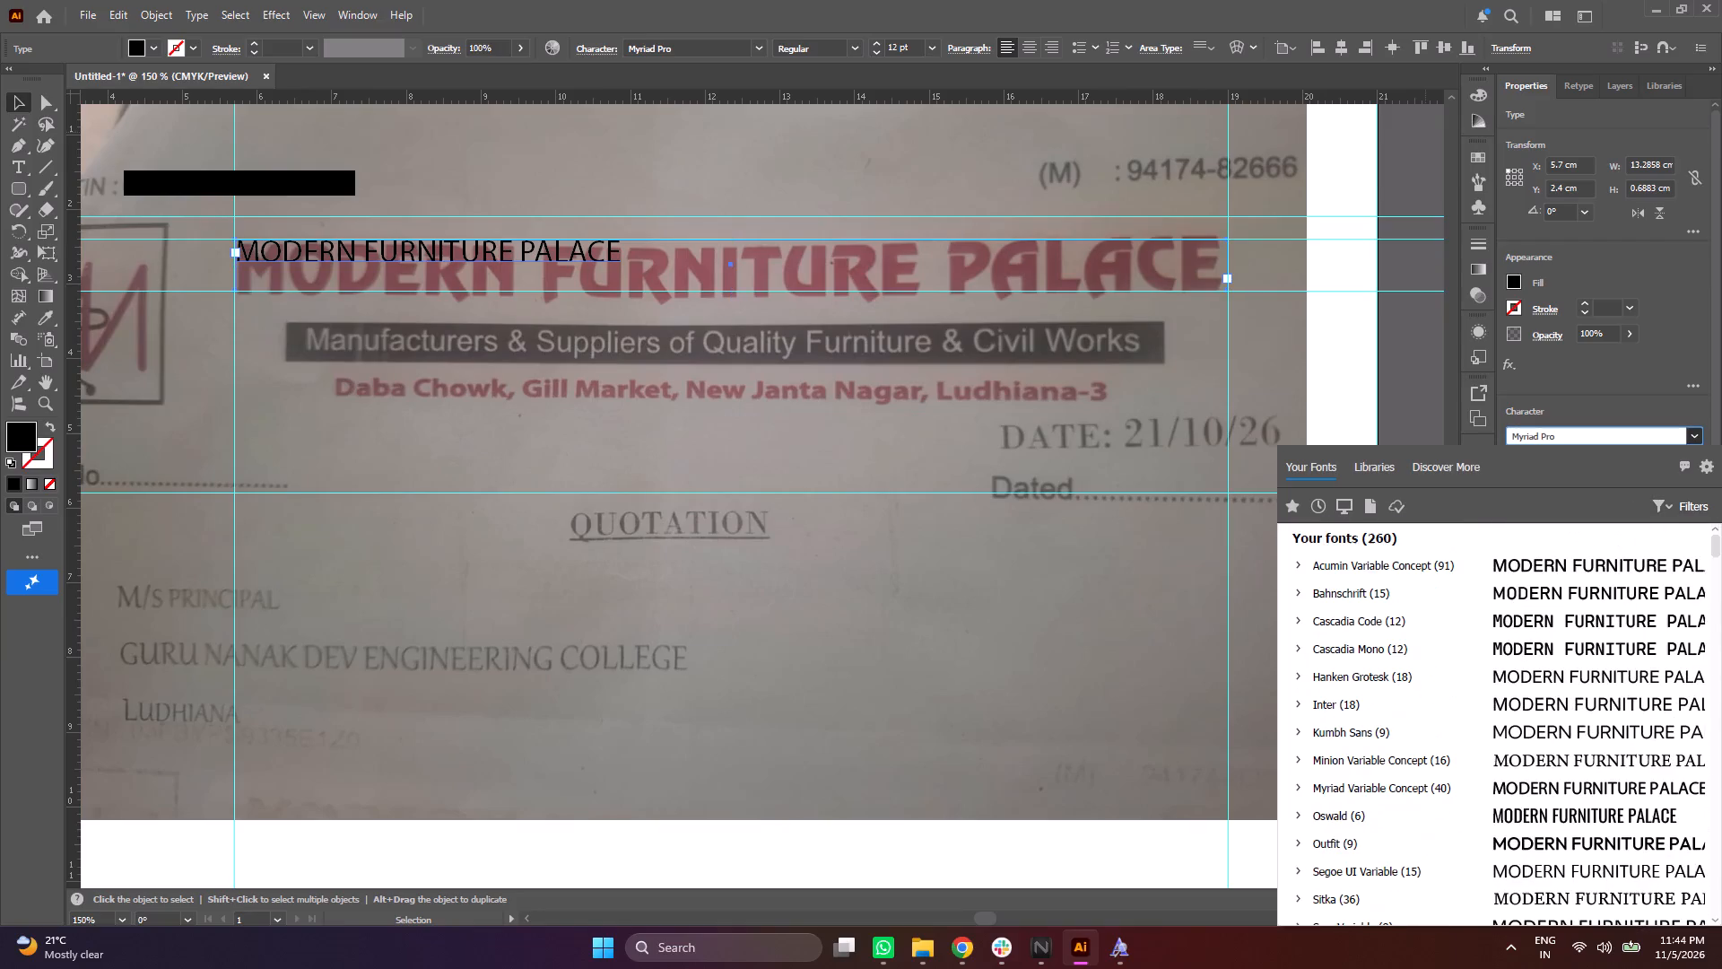
scroll(1714, 544, up, 4)
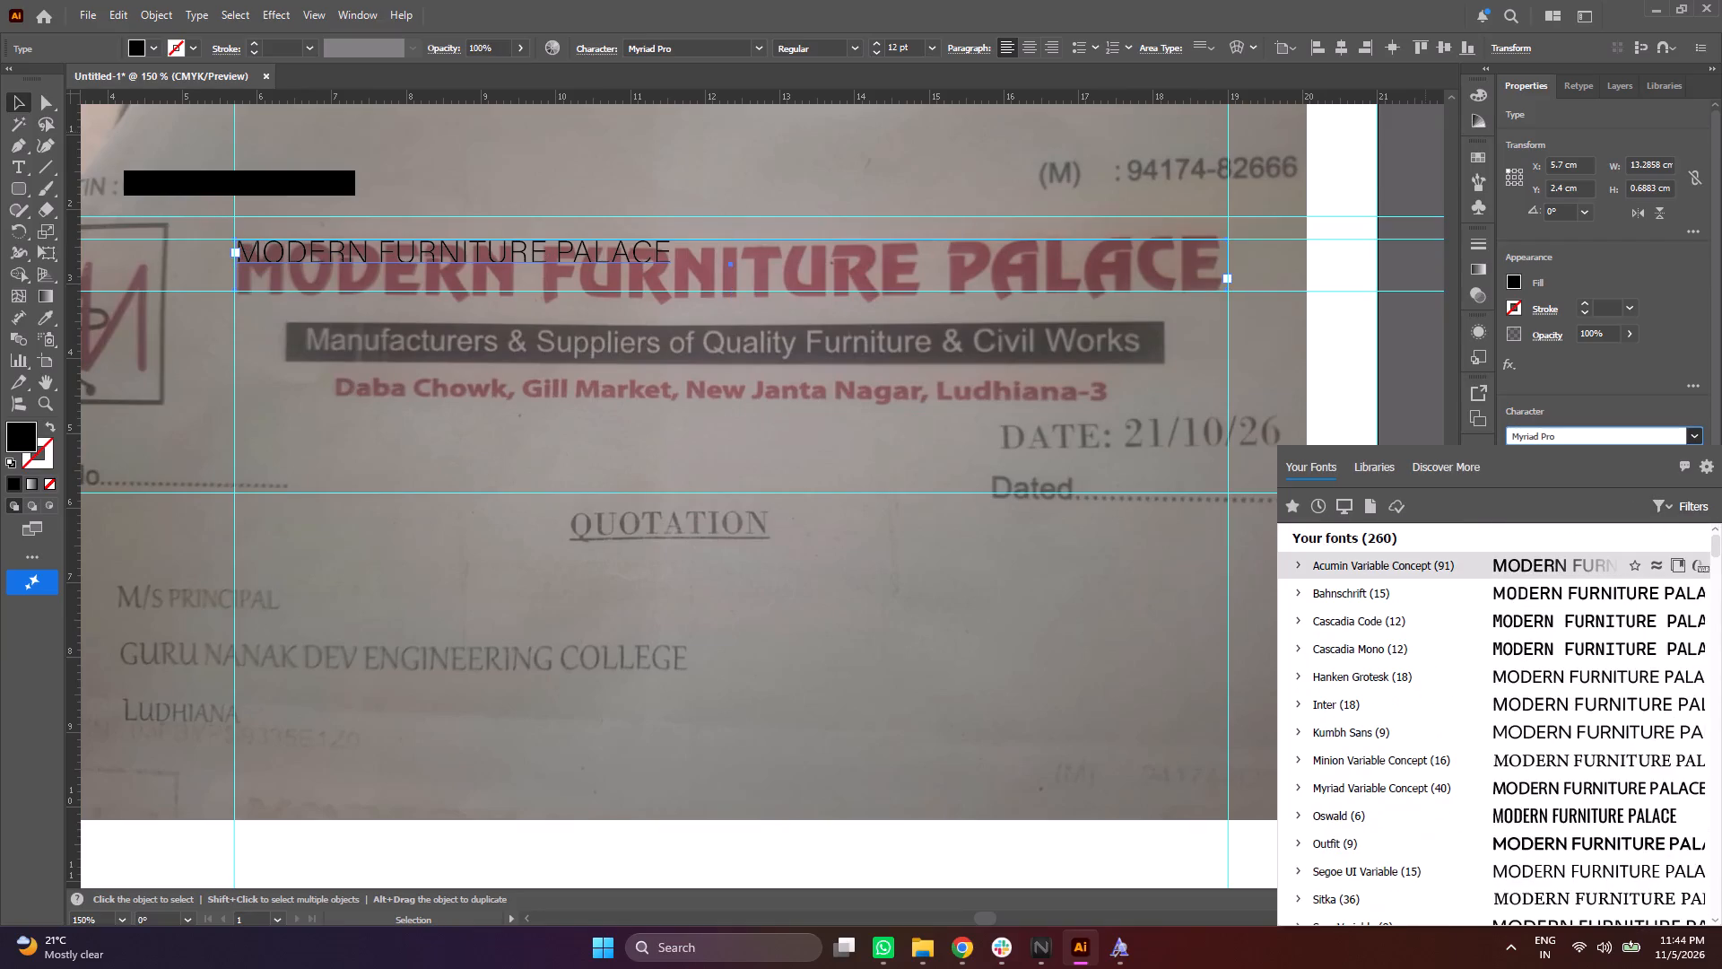
click(1465, 555)
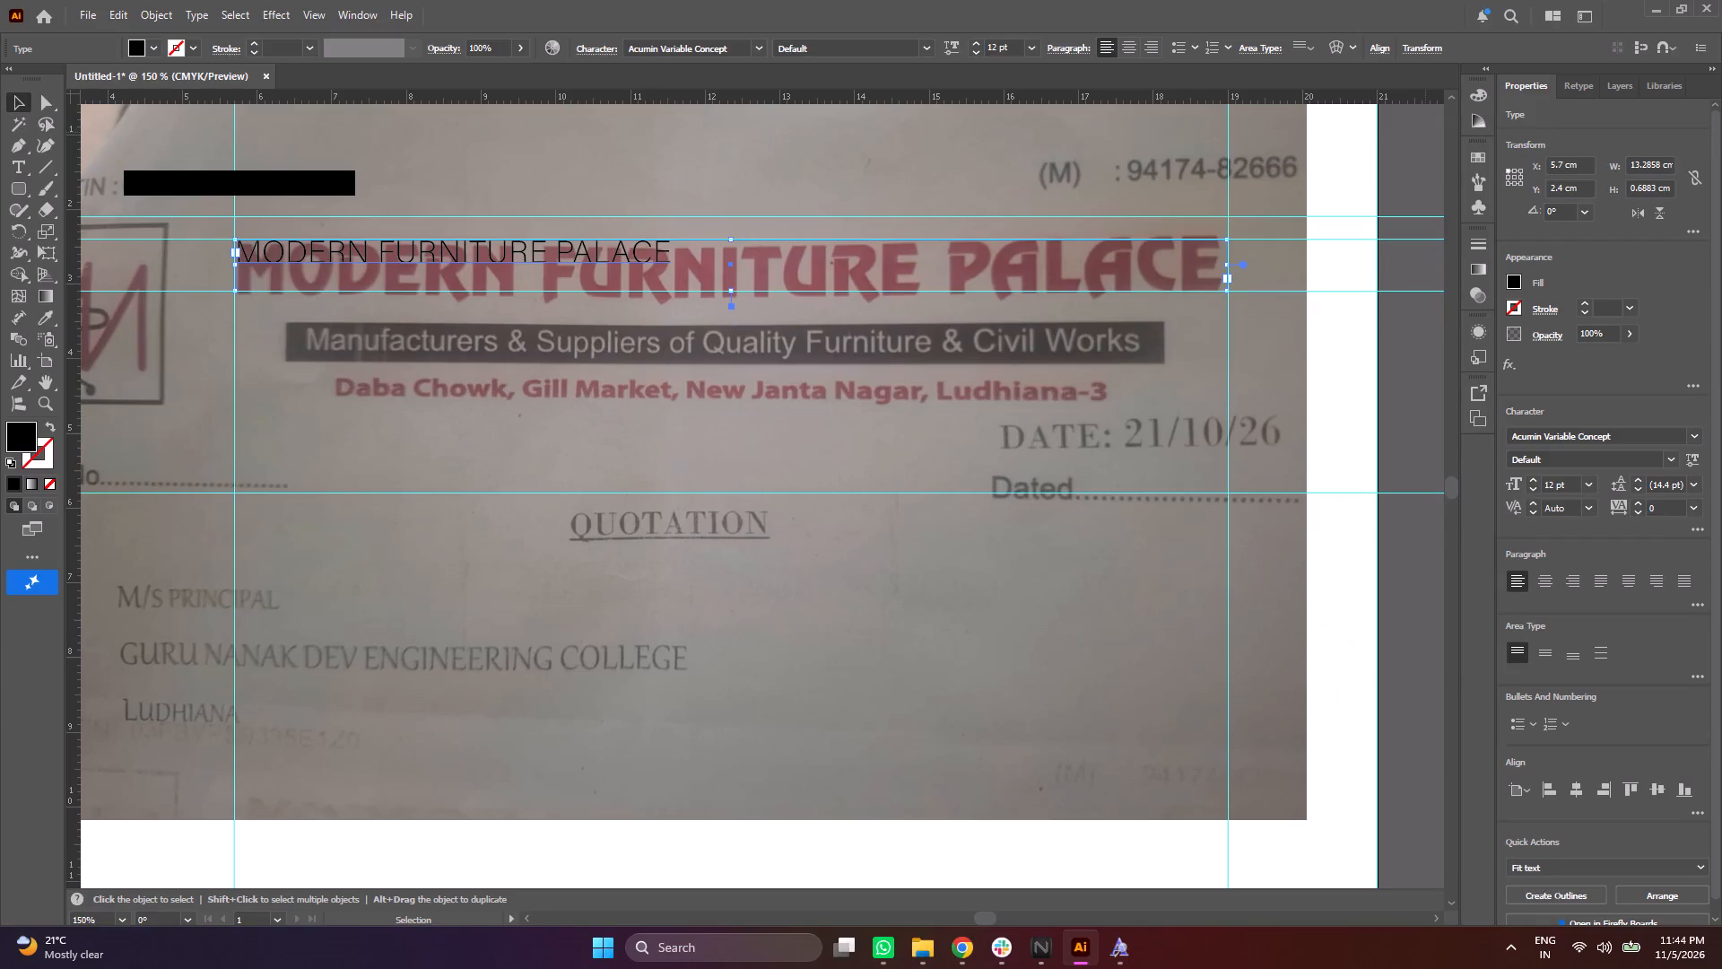
Set the font size of the MODERN FURNITURE PALACE text to 18 pt.
triple_click(1526, 480)
double_click(1526, 480)
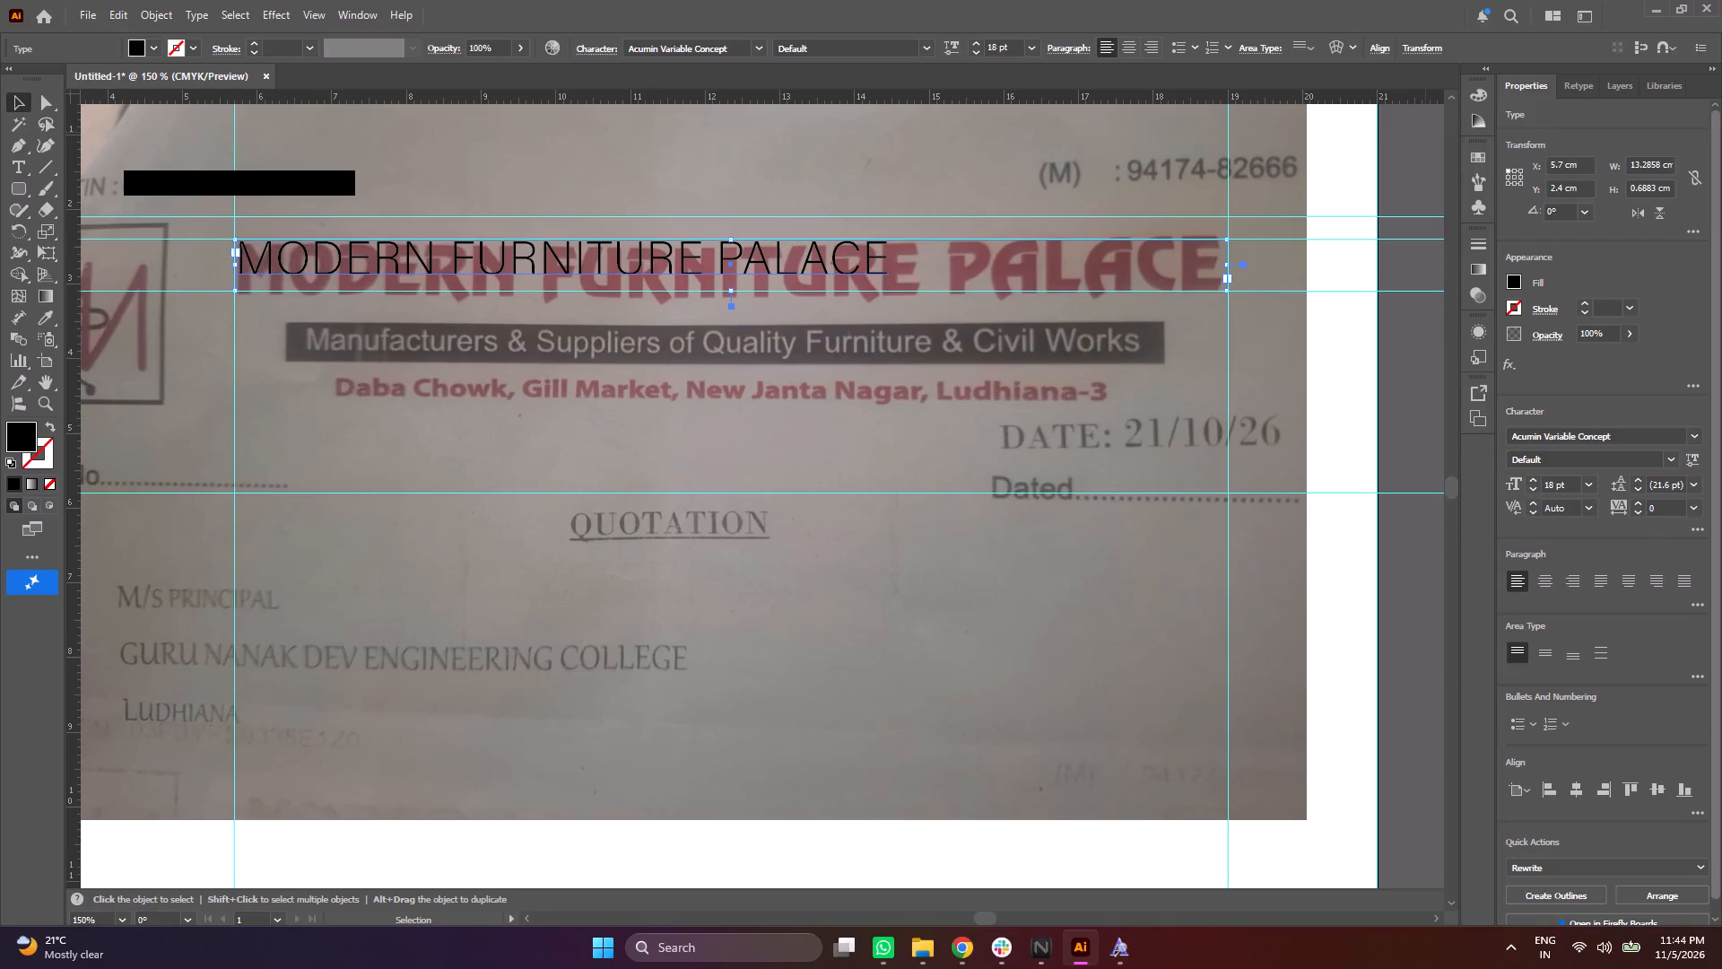
Browse the available fonts for one that matches the company name lettering in the letterhead photo.
click(1700, 430)
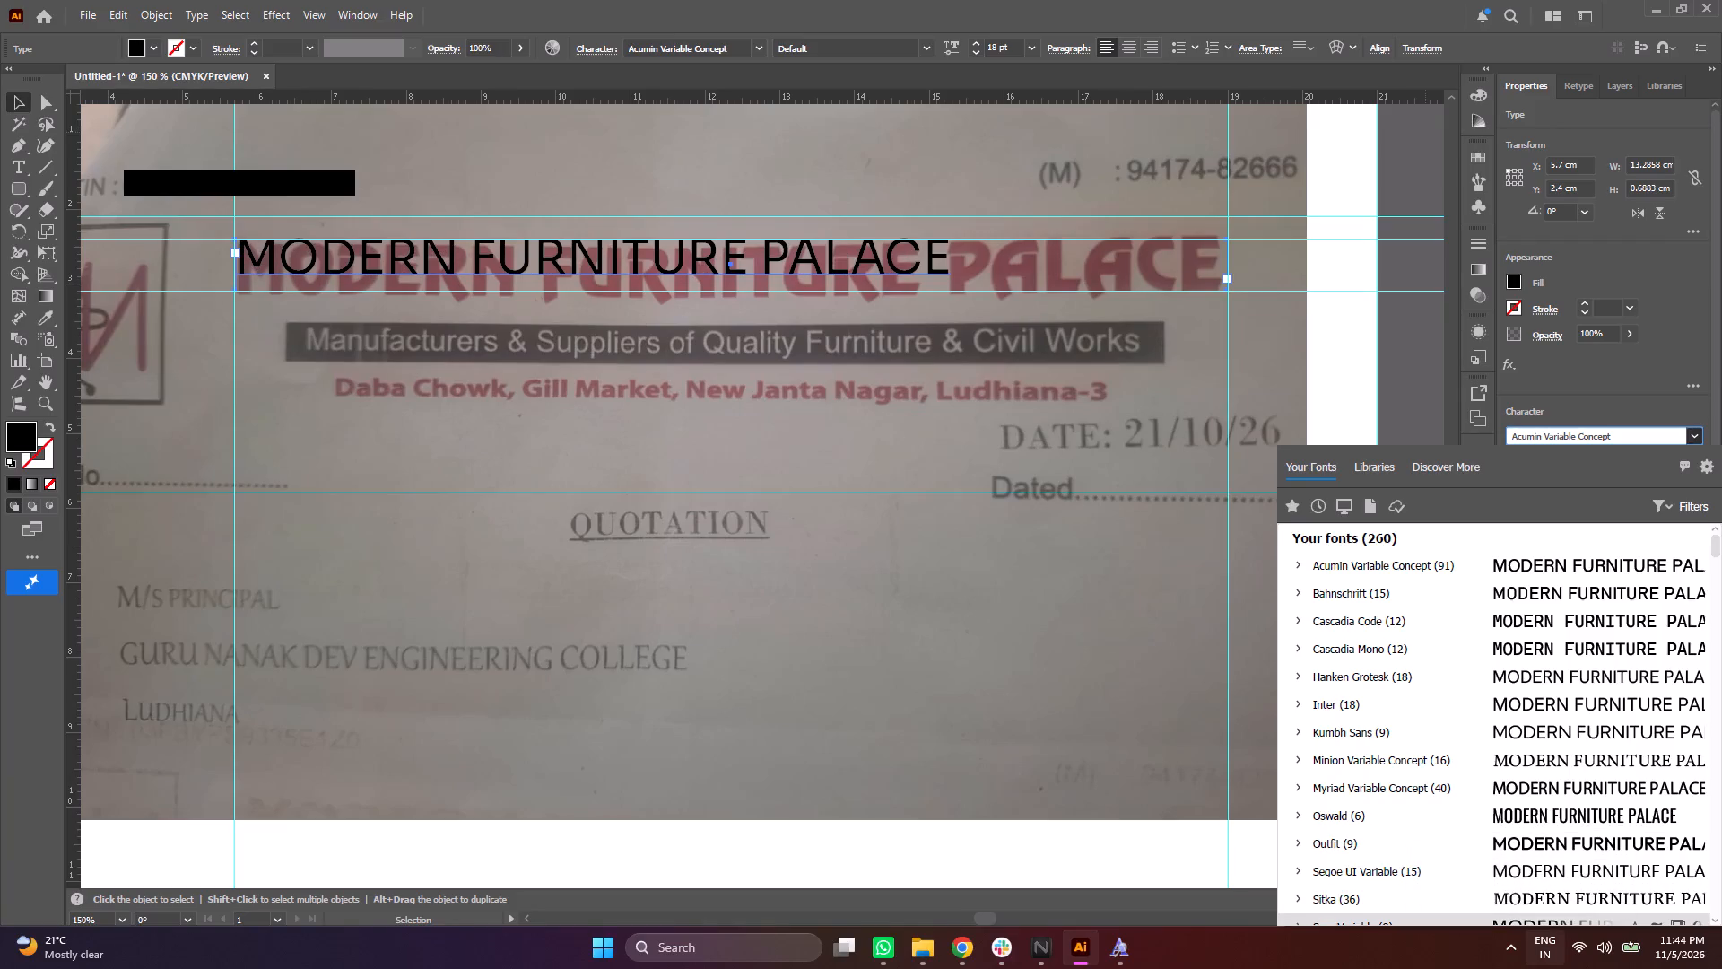
scroll(1523, 938, down, 1)
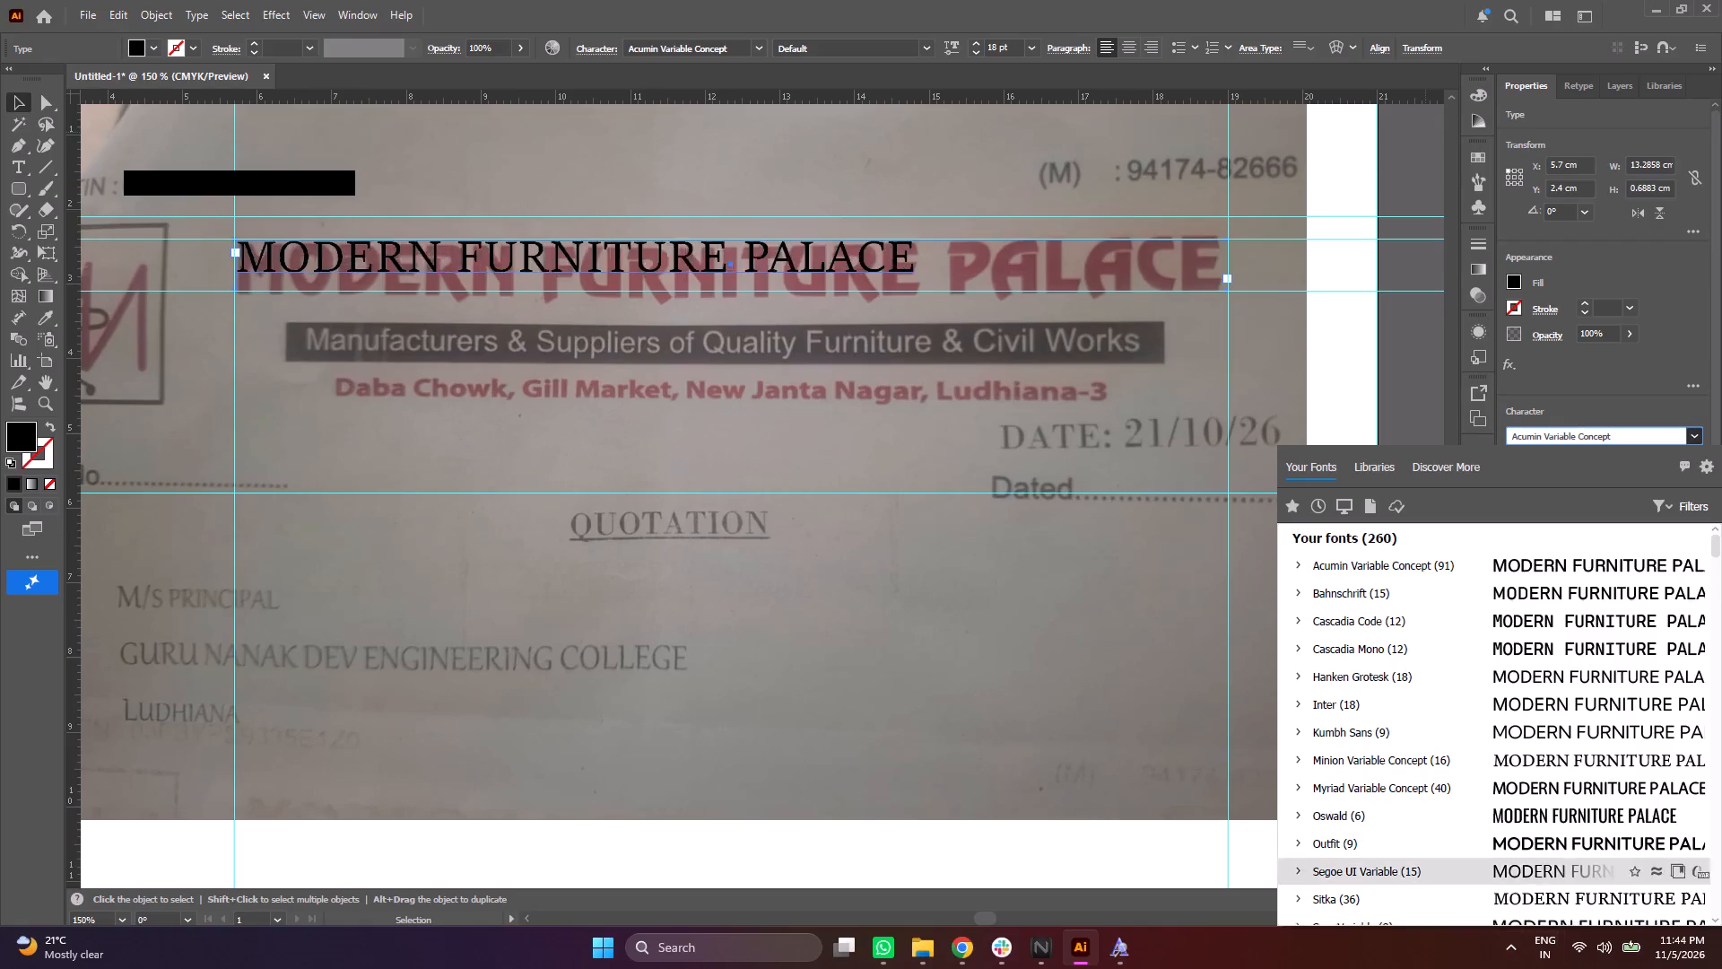
scroll(1541, 797, down, 3)
scroll(1560, 690, up, 12)
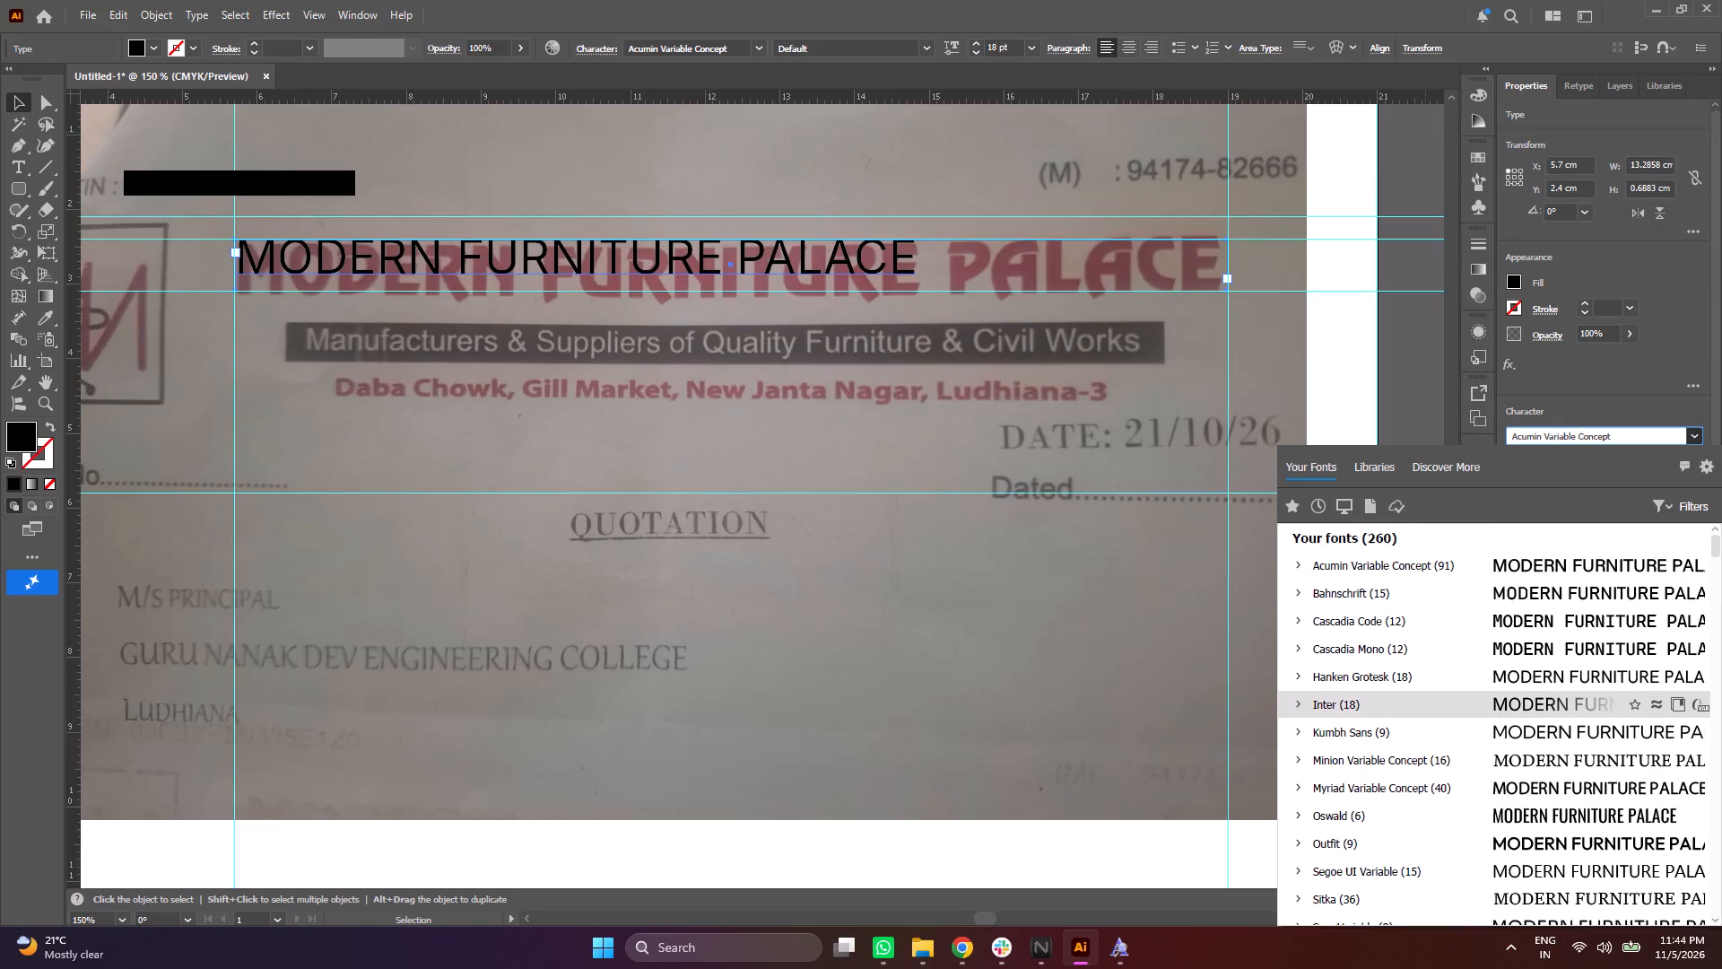
scroll(1357, 561, down, 11)
scroll(1409, 611, down, 12)
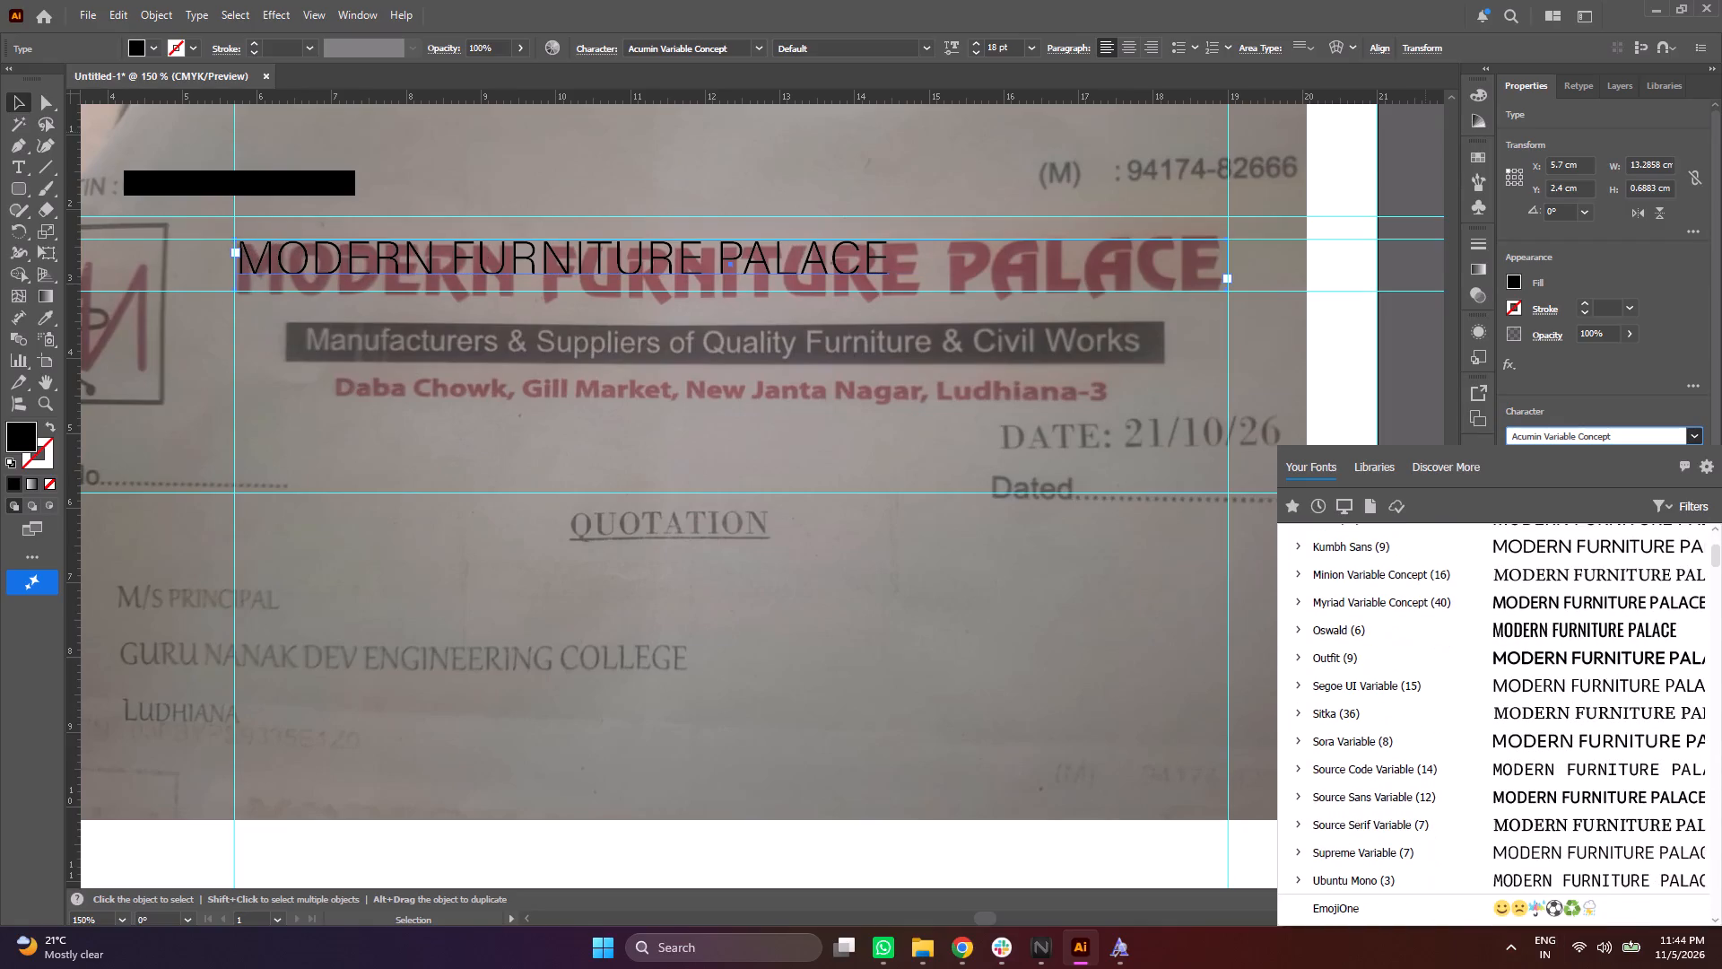
scroll(1431, 526, down, 4)
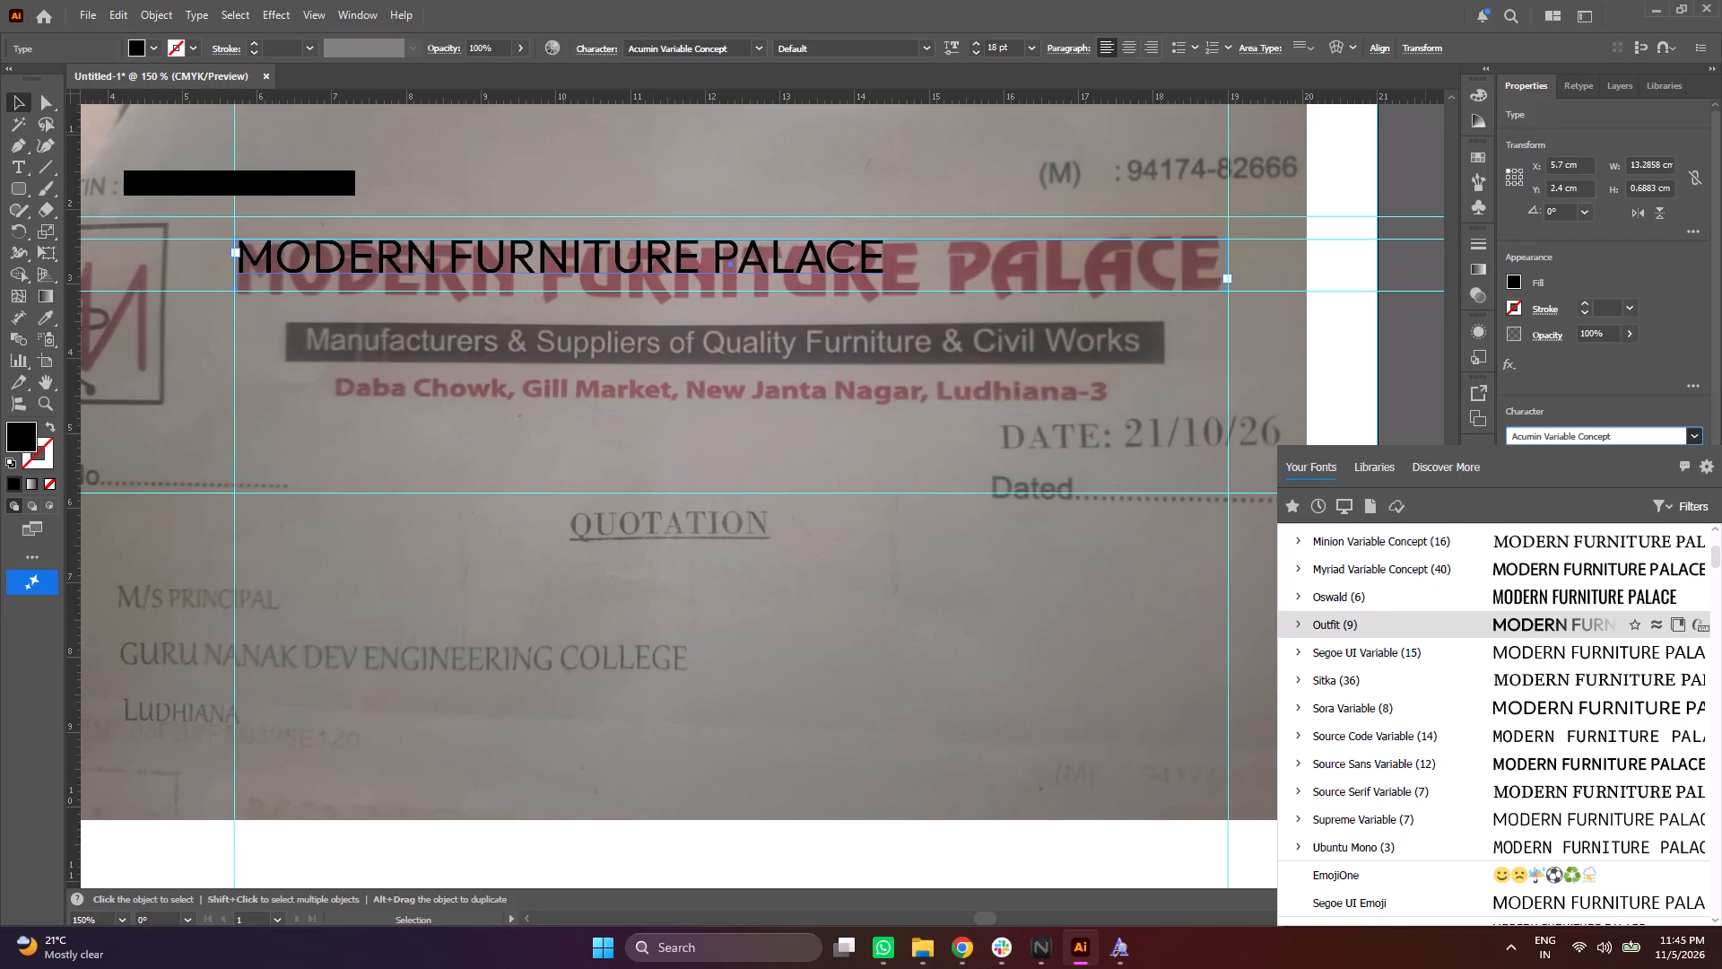
scroll(1536, 625, down, 8)
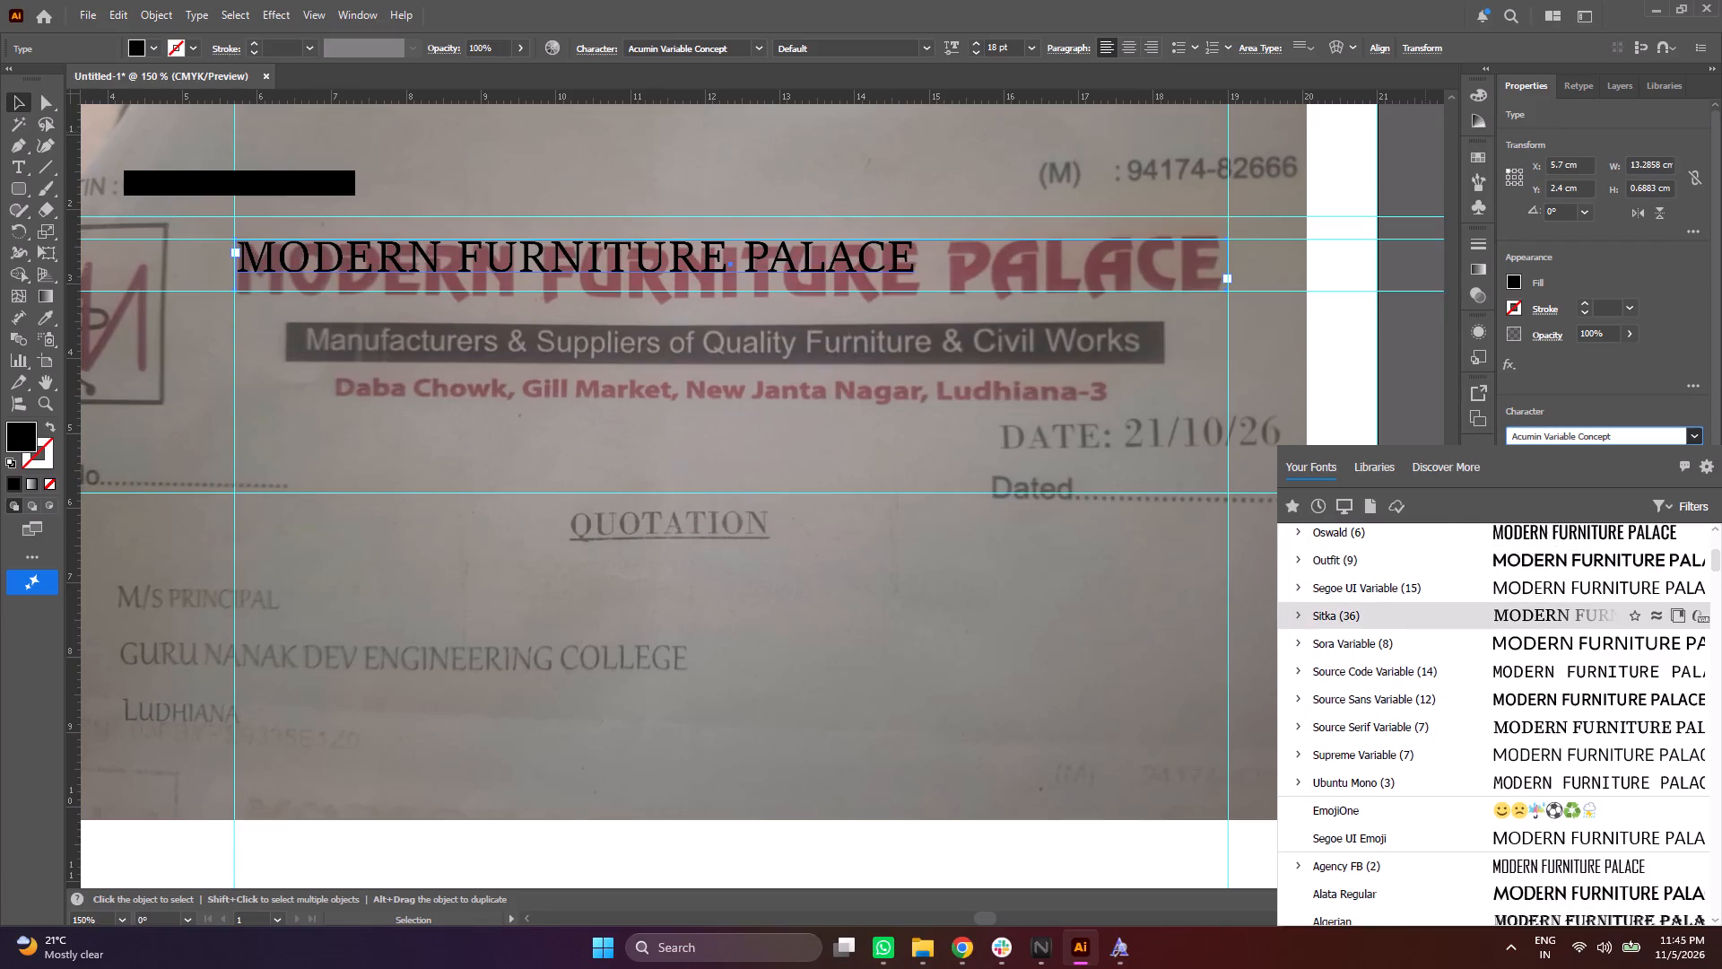
scroll(1536, 625, down, 13)
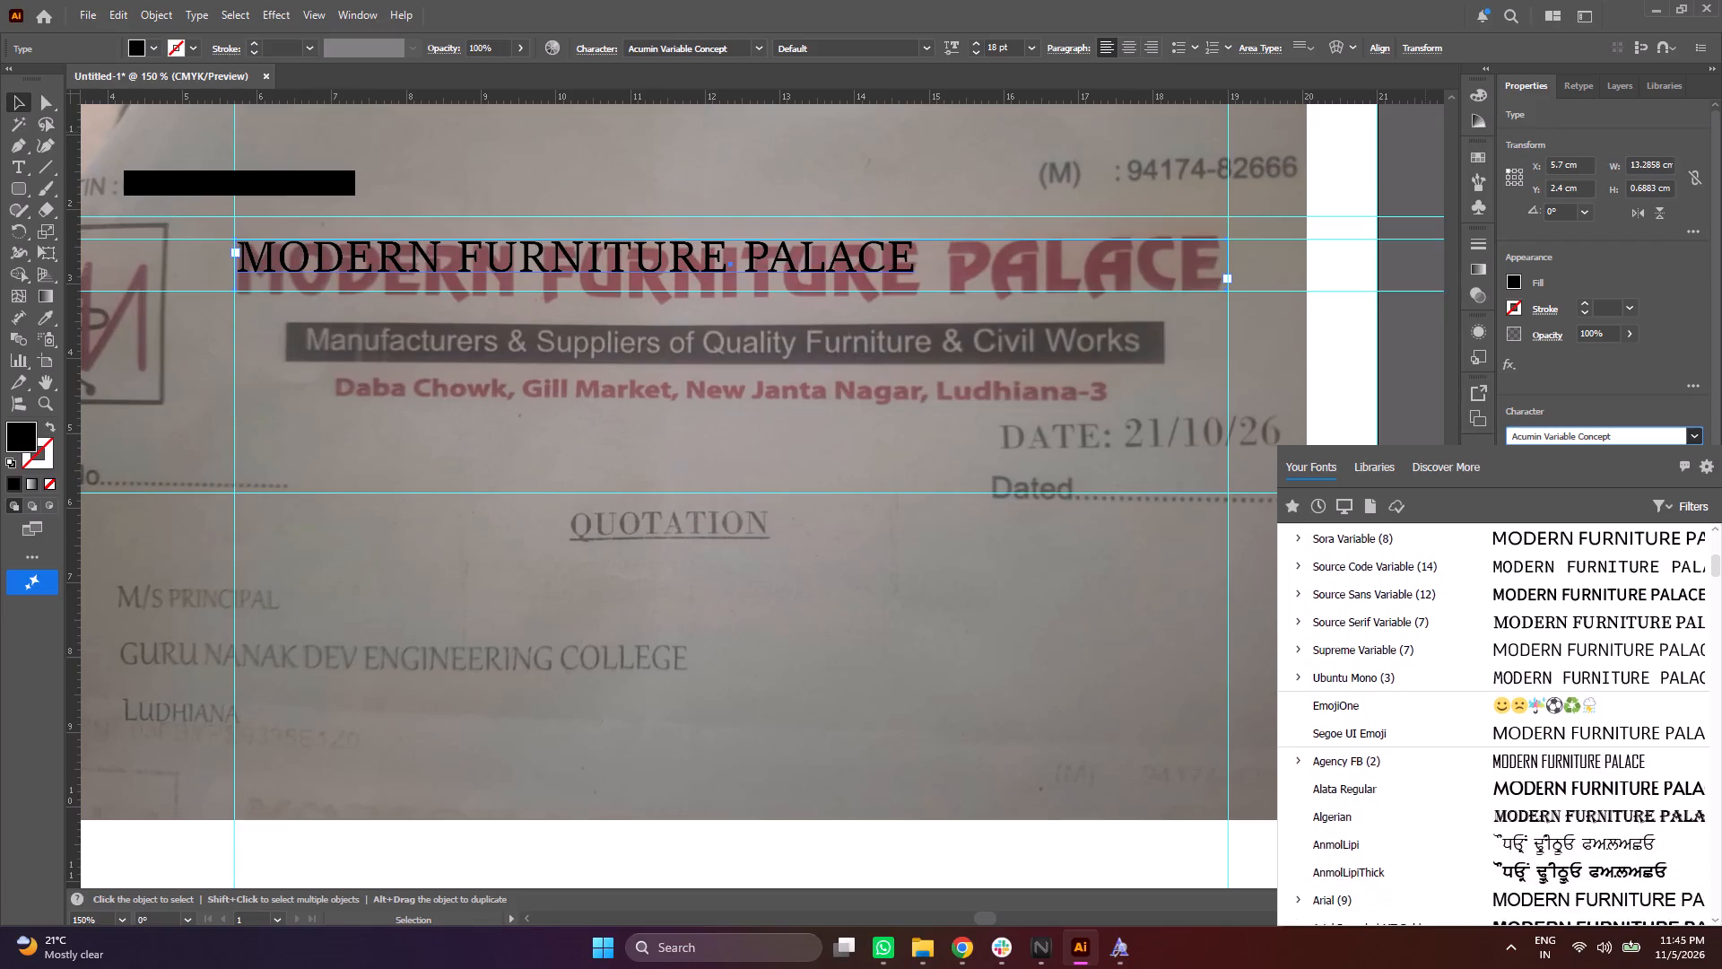
scroll(1536, 625, down, 14)
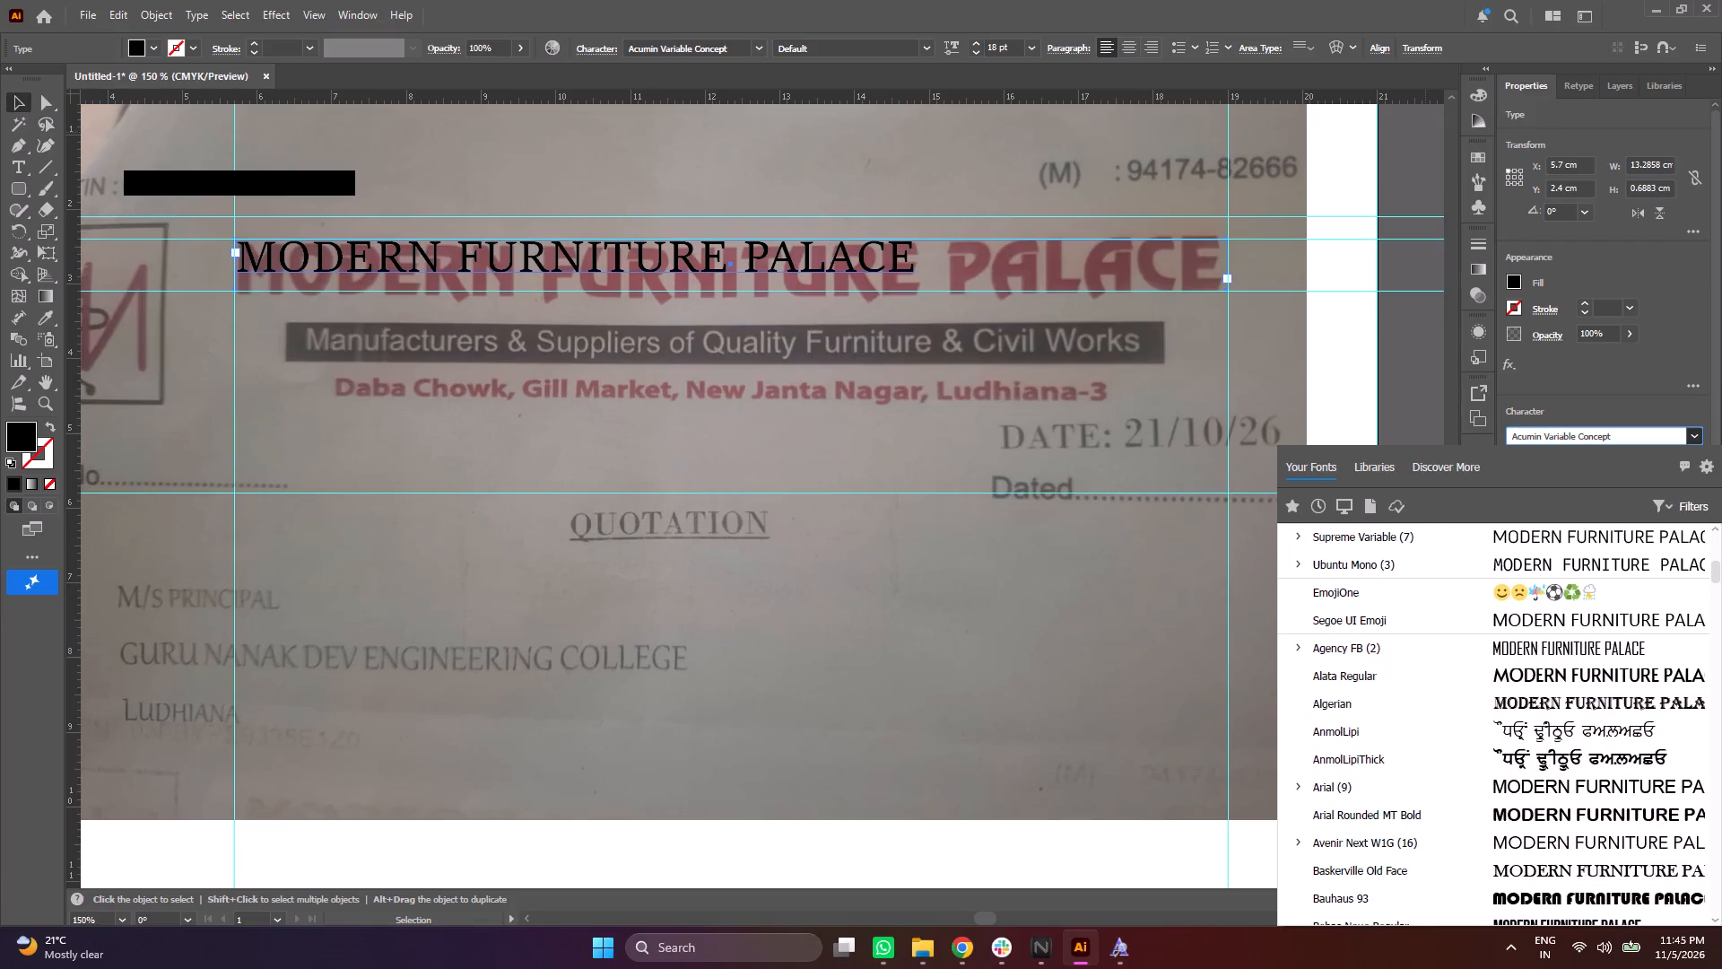
click(1643, 398)
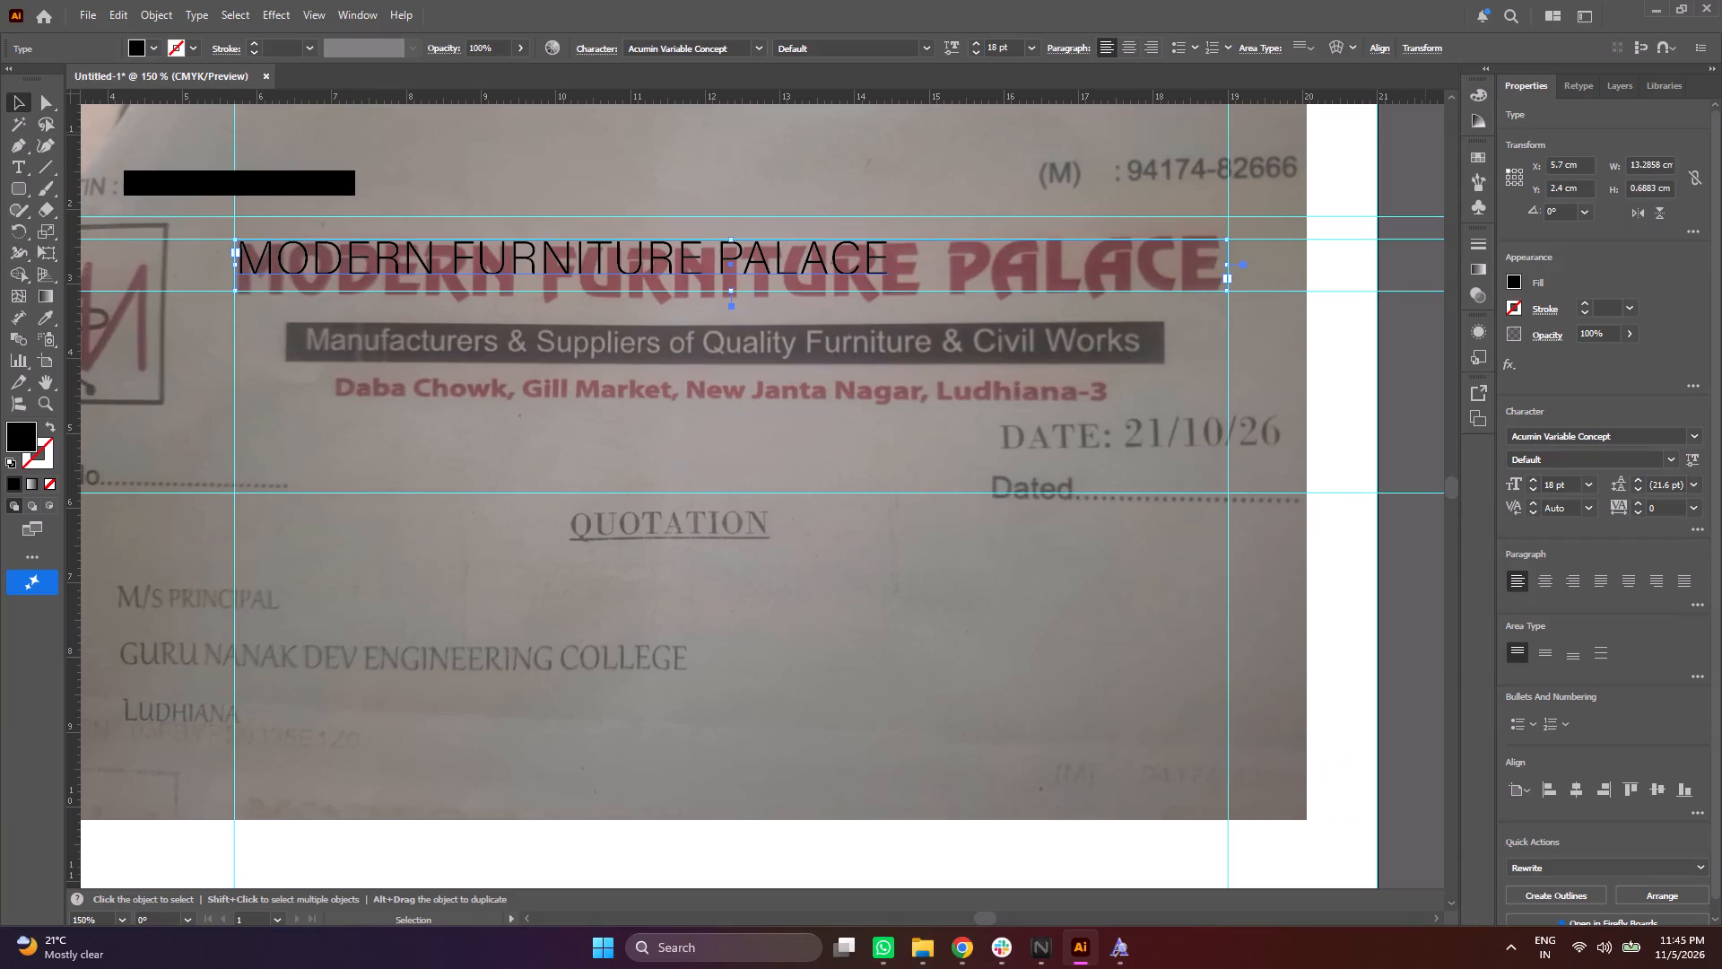
Unlock the linked letterhead photo in Layer 1.
click(1631, 83)
click(1513, 423)
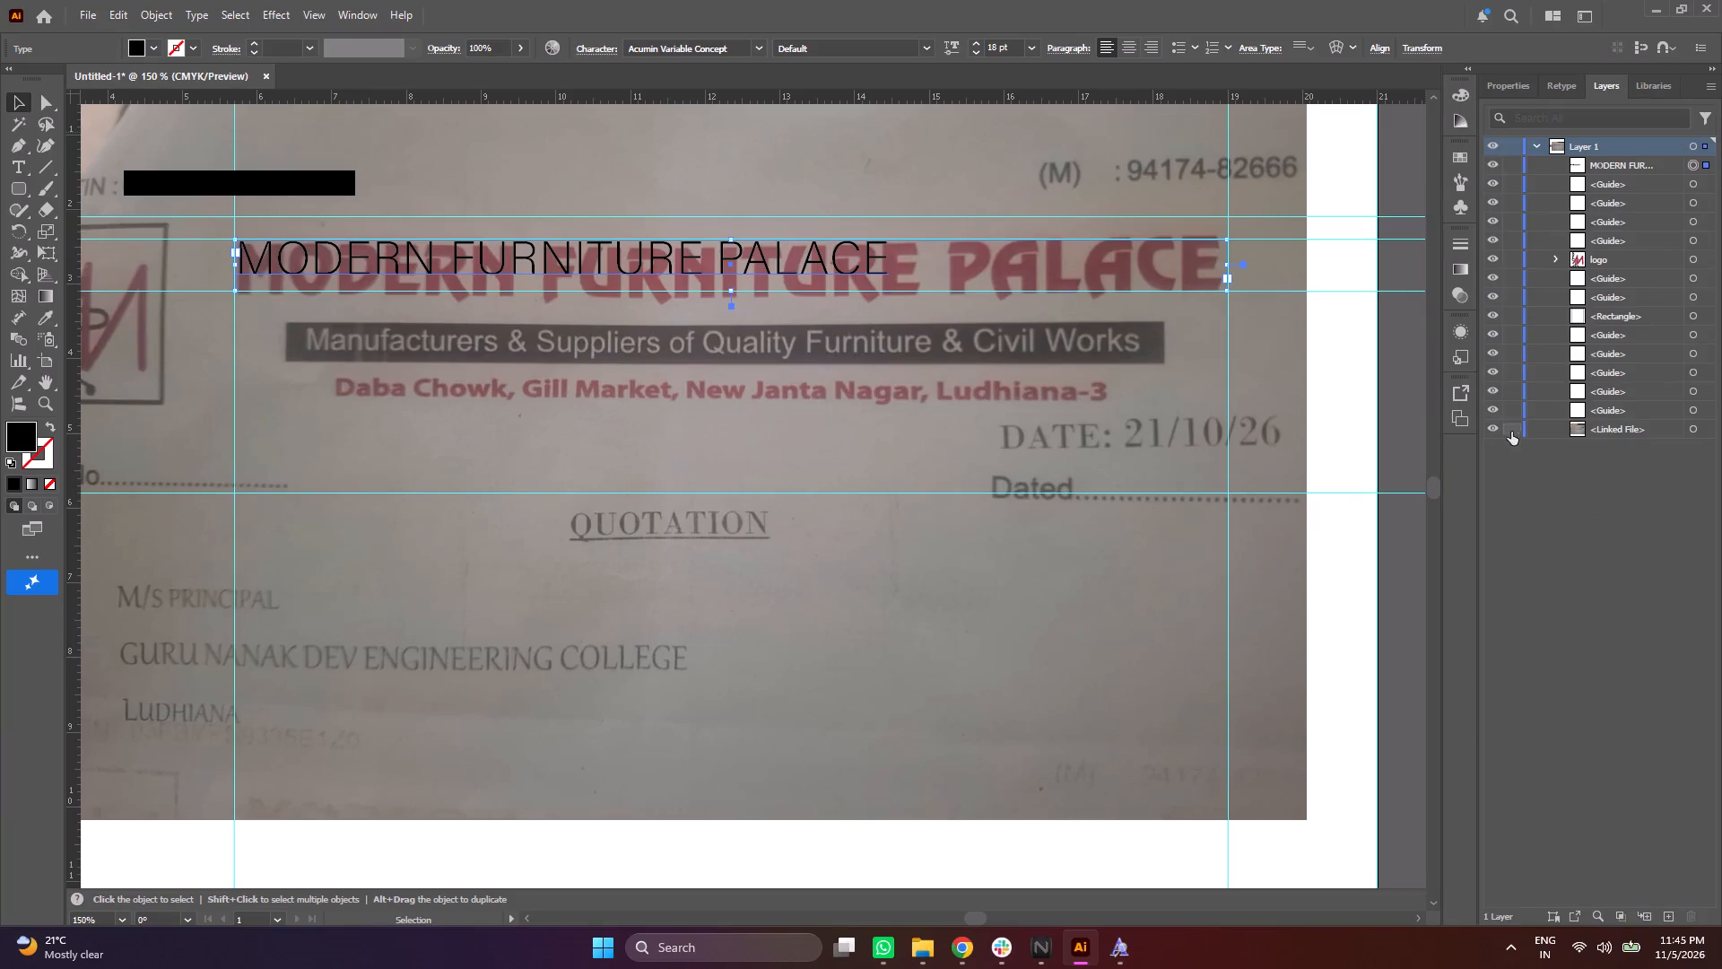
Crop the linked letterhead photo, fitting the crop frame's left and bottom edges closely around the red MODERN FURNITURE PALACE heading.
click(1085, 374)
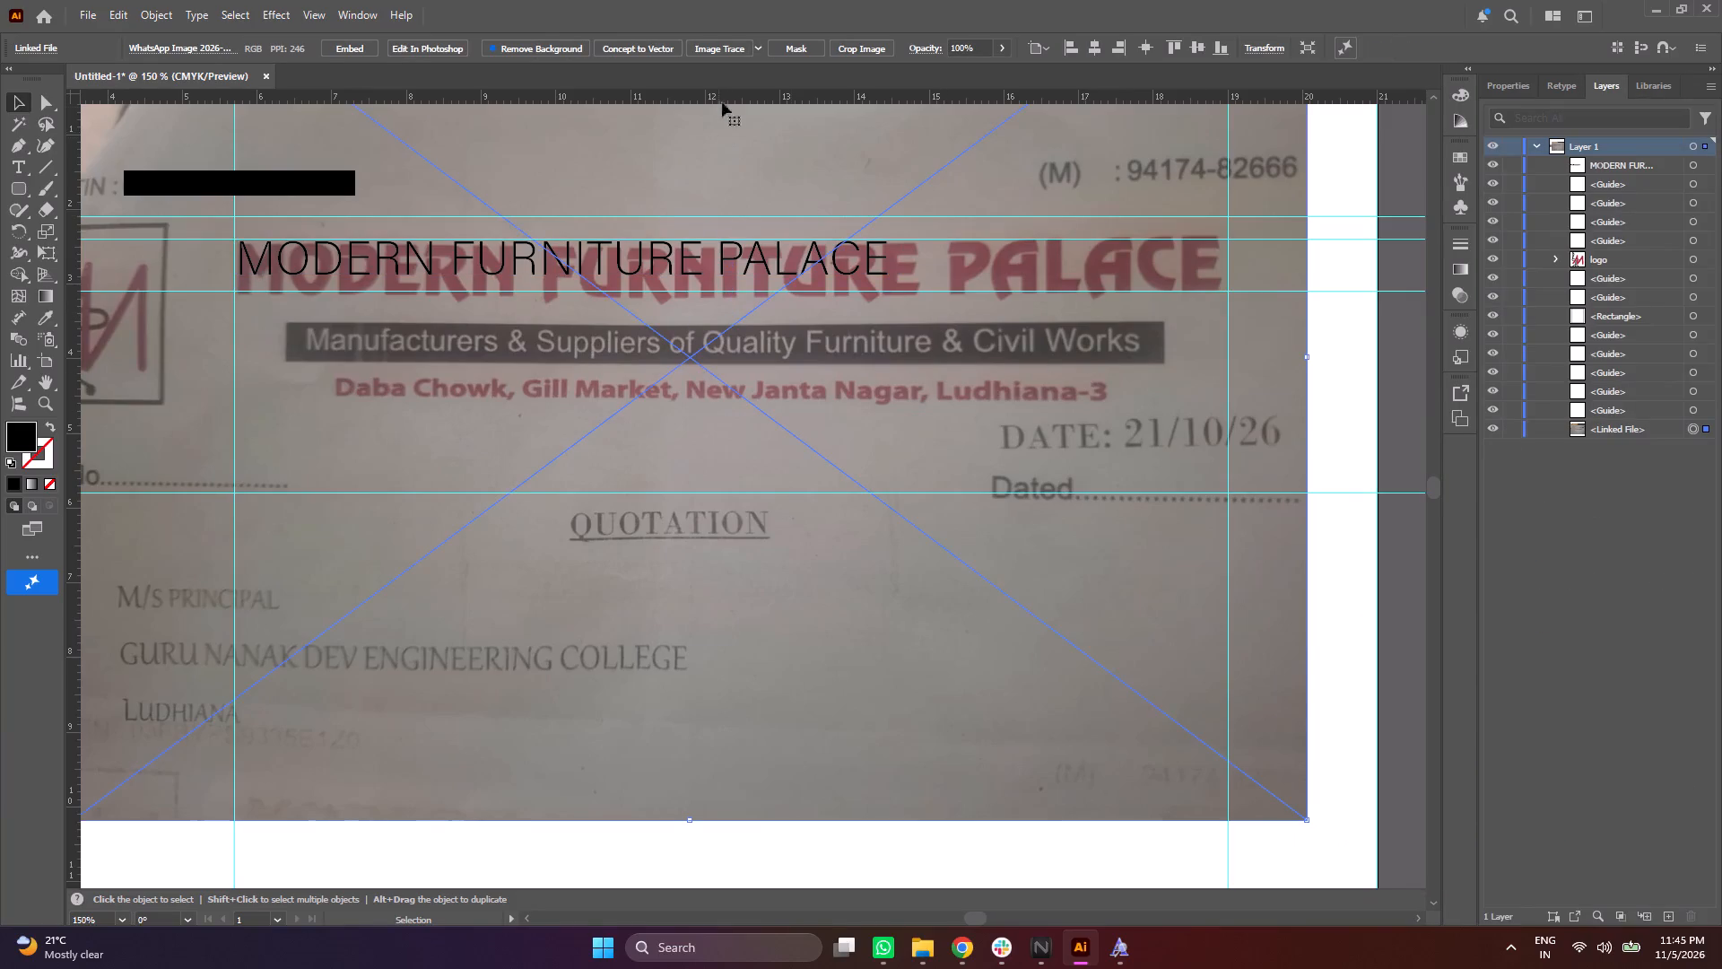
click(834, 51)
scroll(823, 289, down, 2)
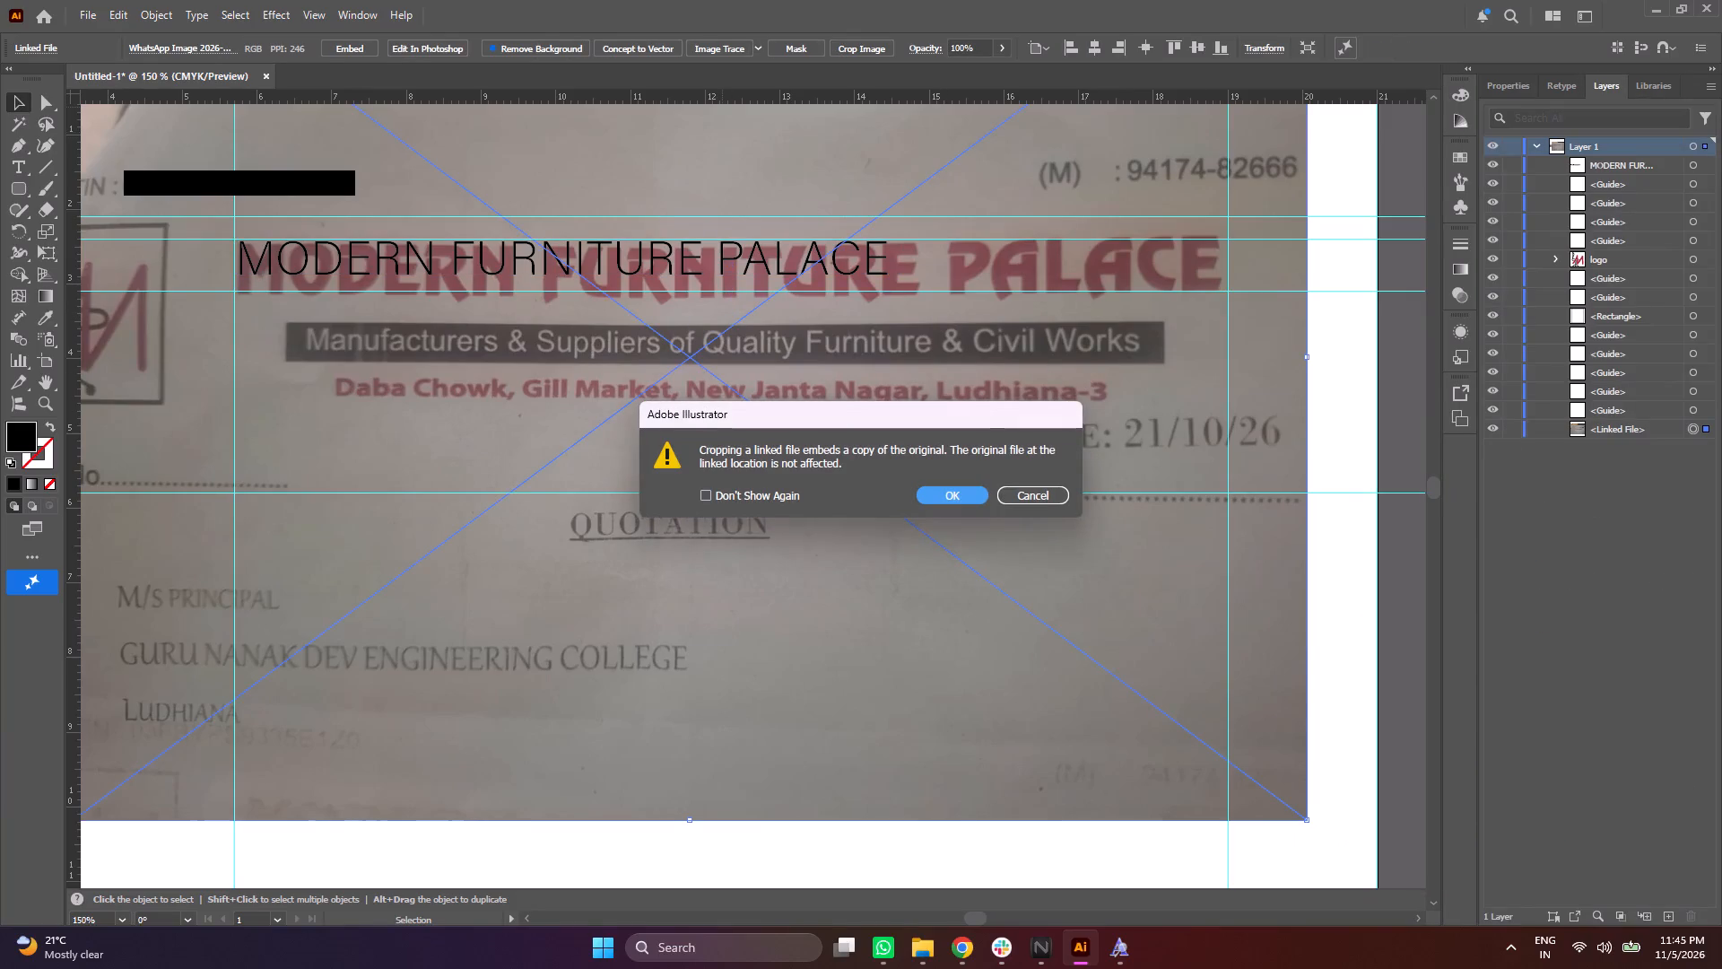
click(944, 495)
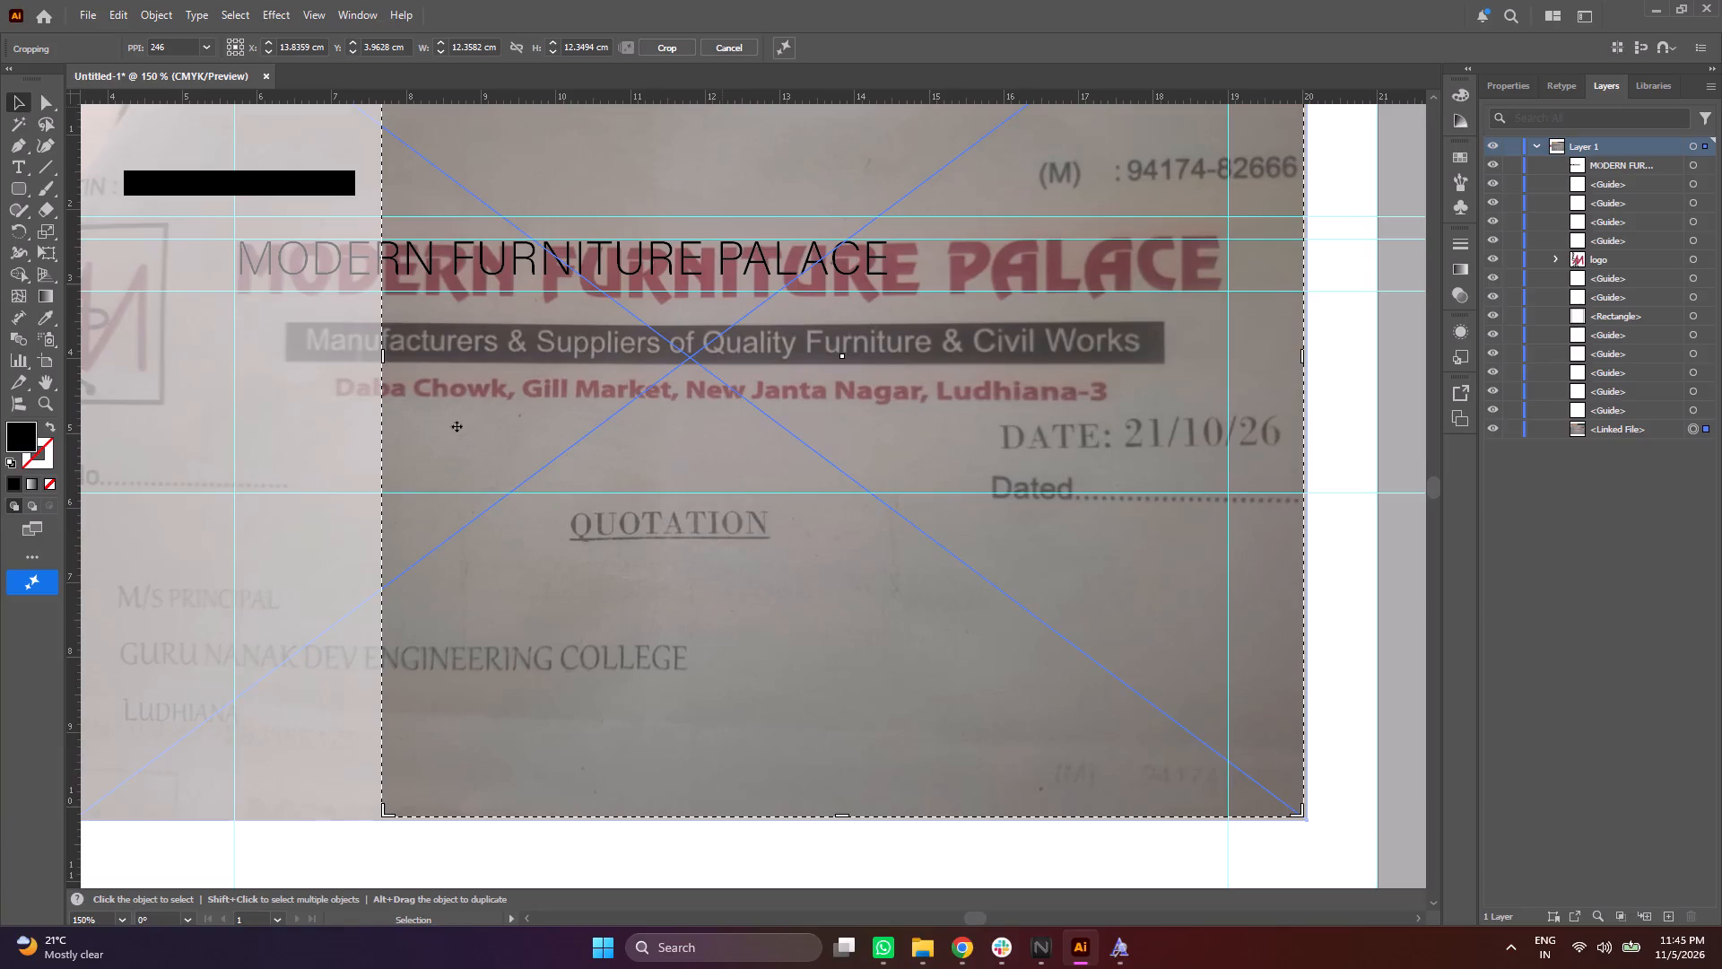
drag(384, 357, 230, 328)
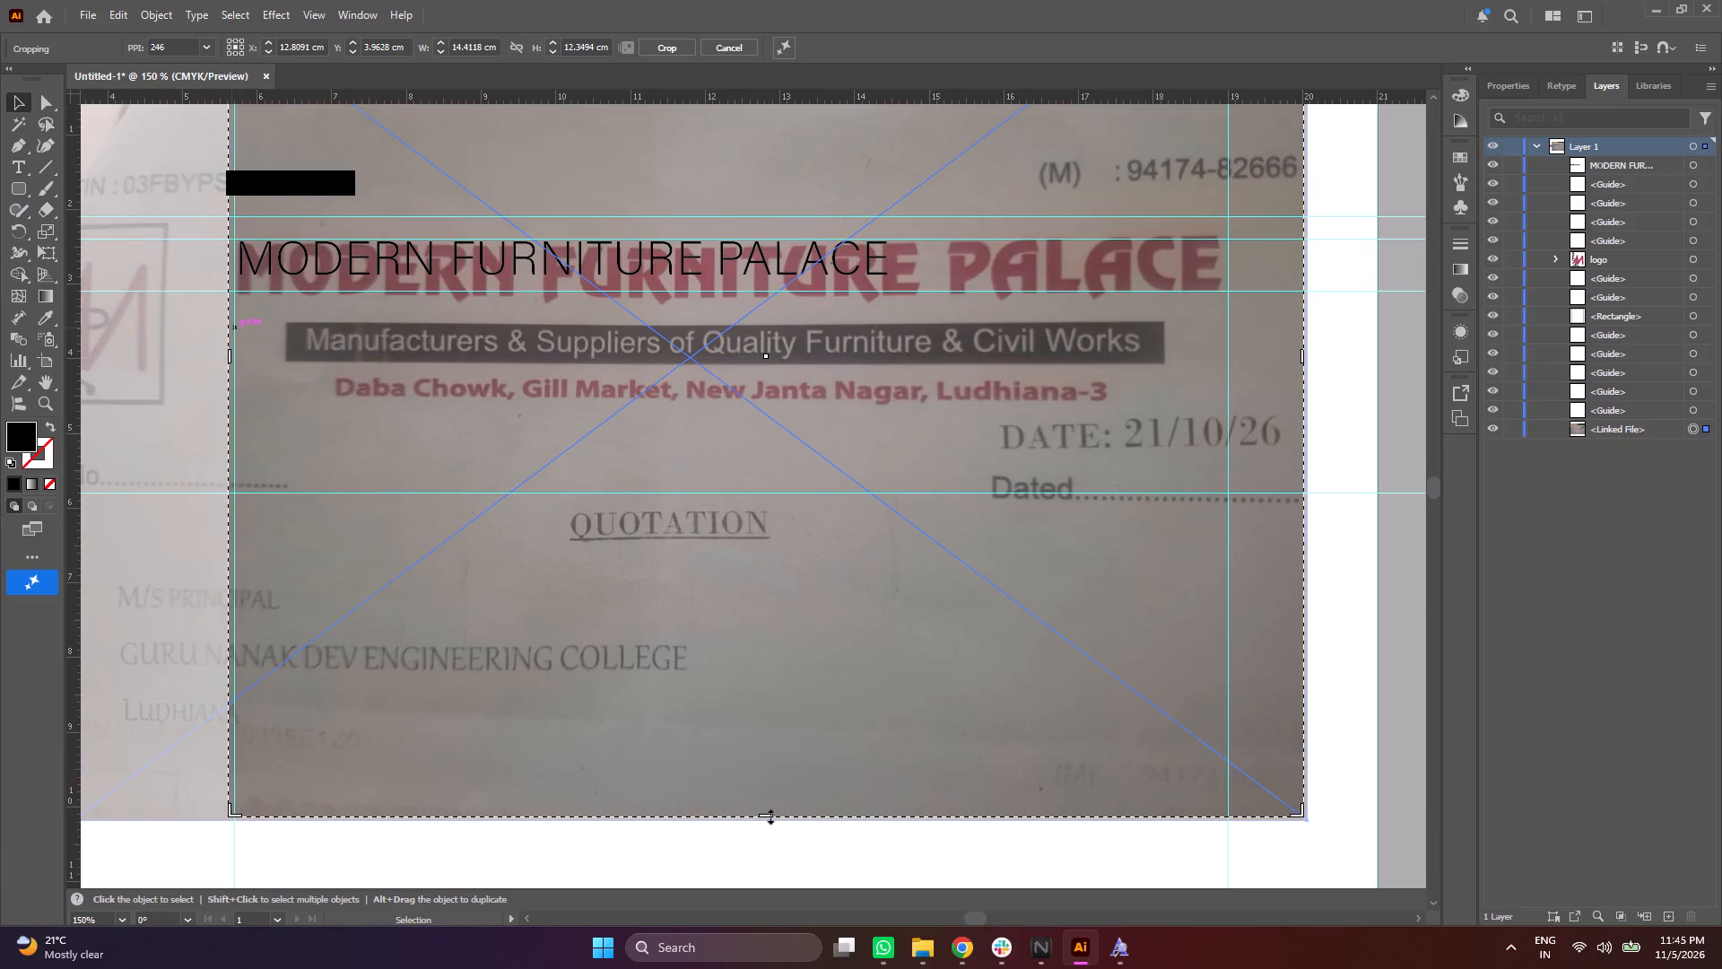
drag(769, 815, 898, 302)
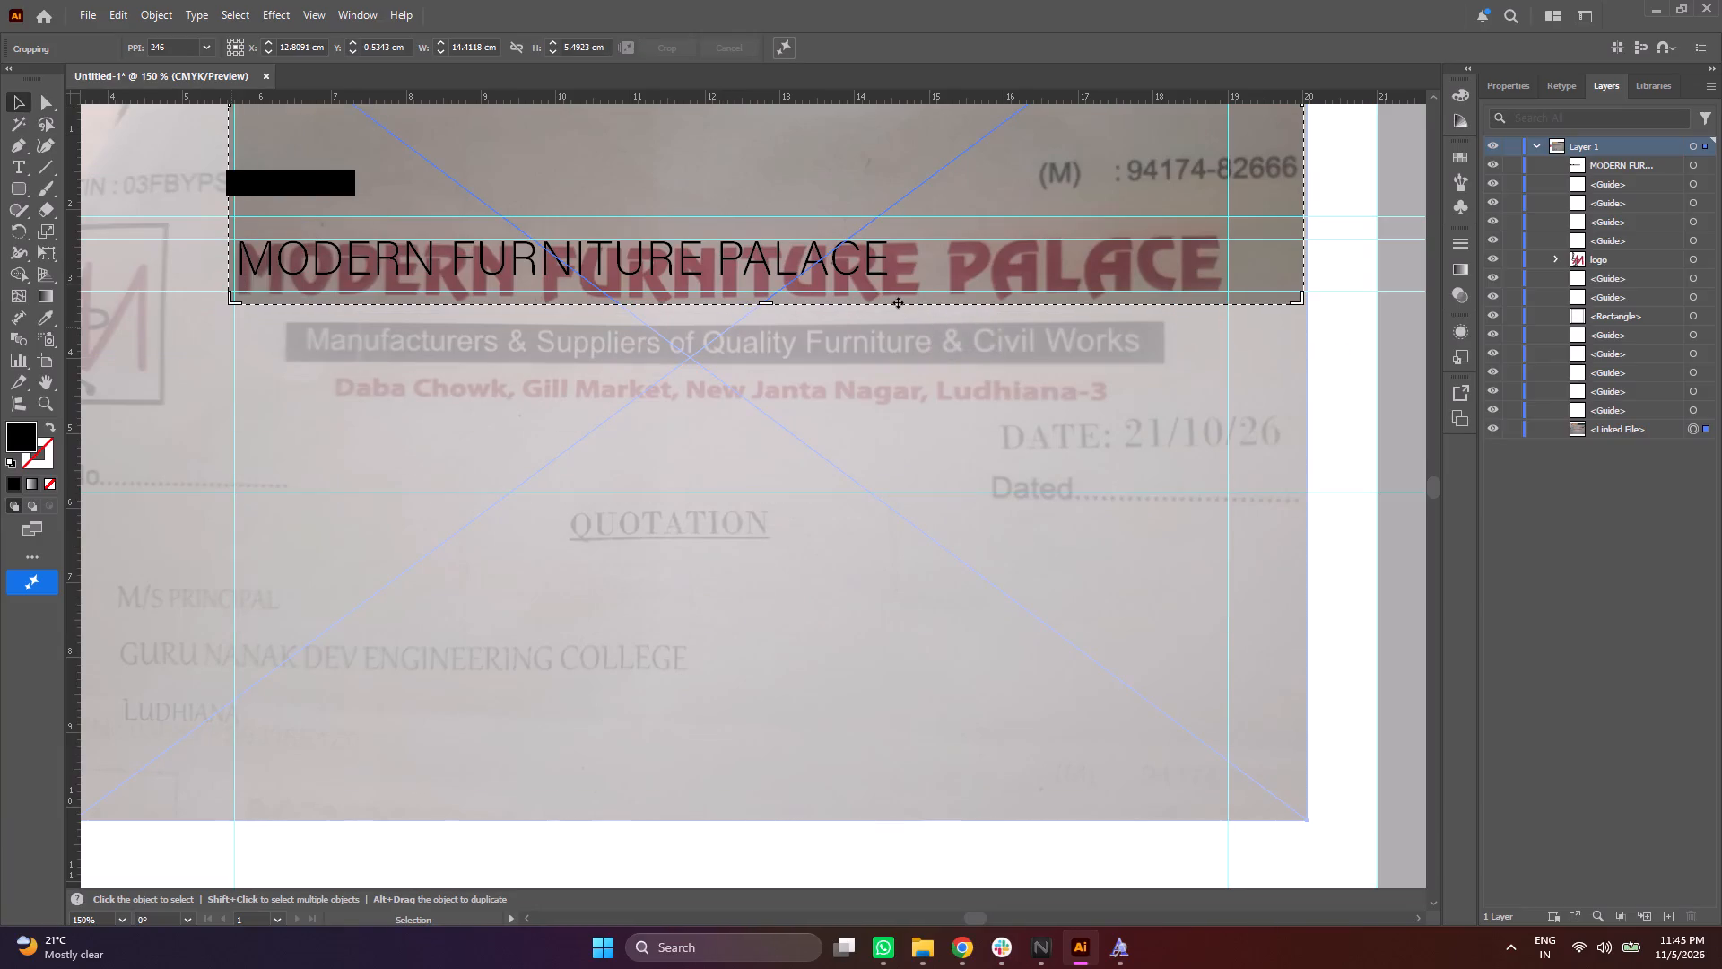
scroll(898, 302, down, 1)
scroll(898, 302, up, 12)
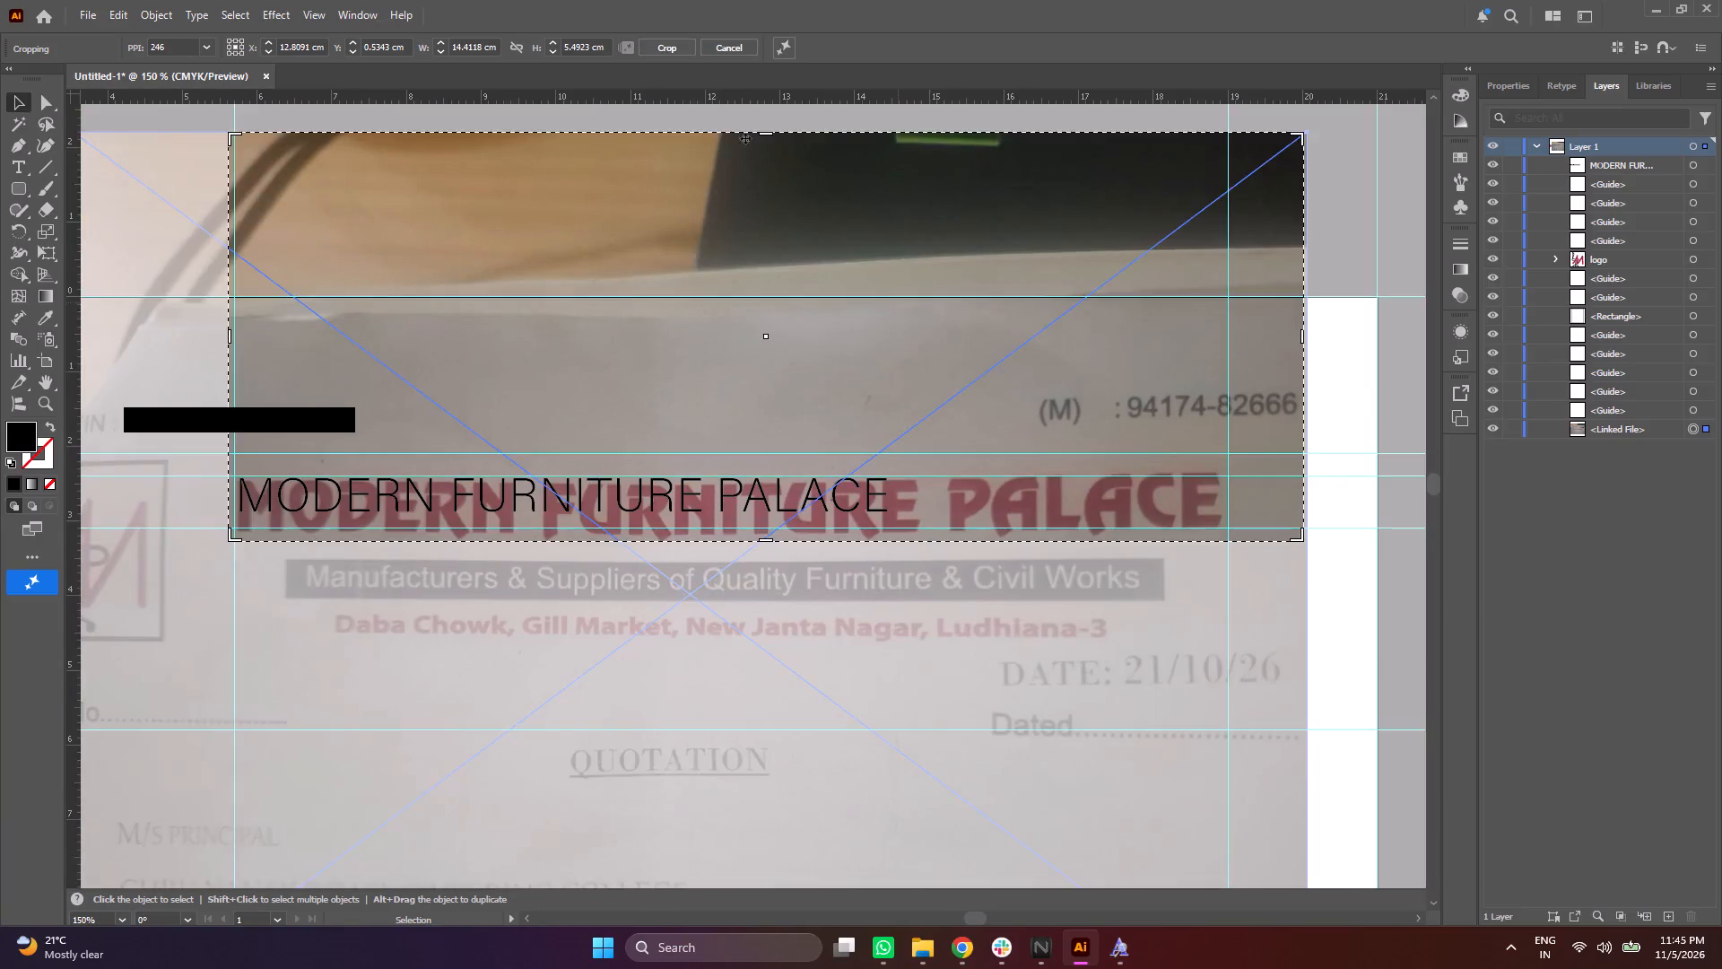
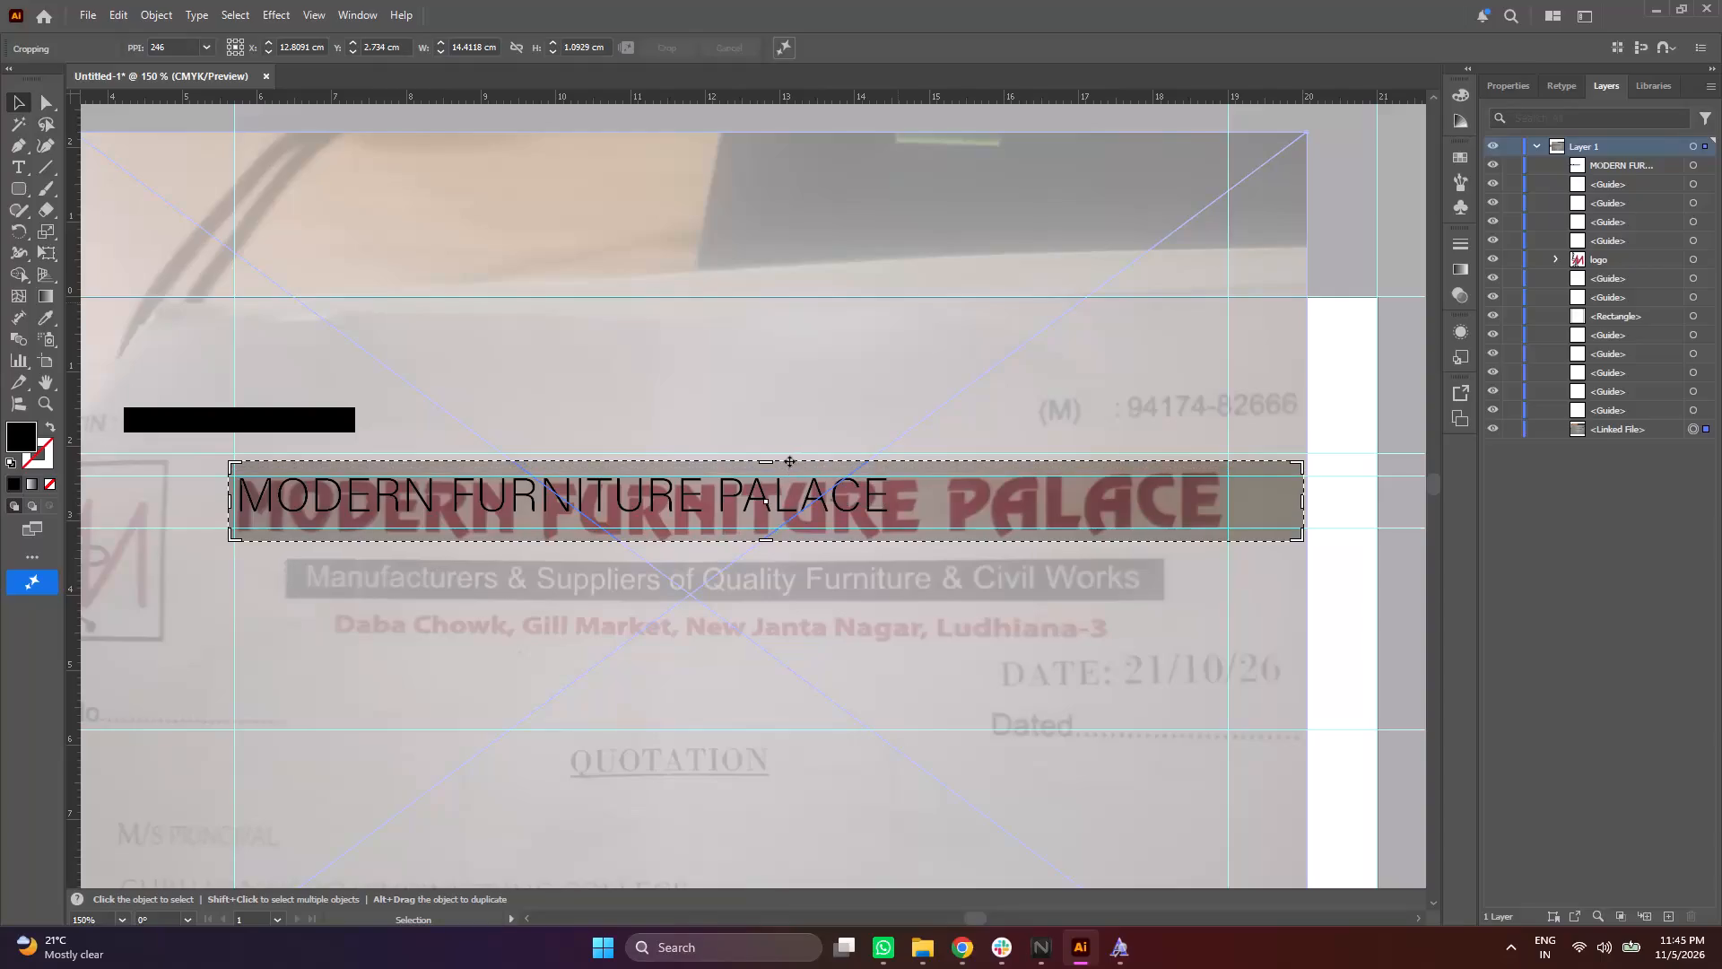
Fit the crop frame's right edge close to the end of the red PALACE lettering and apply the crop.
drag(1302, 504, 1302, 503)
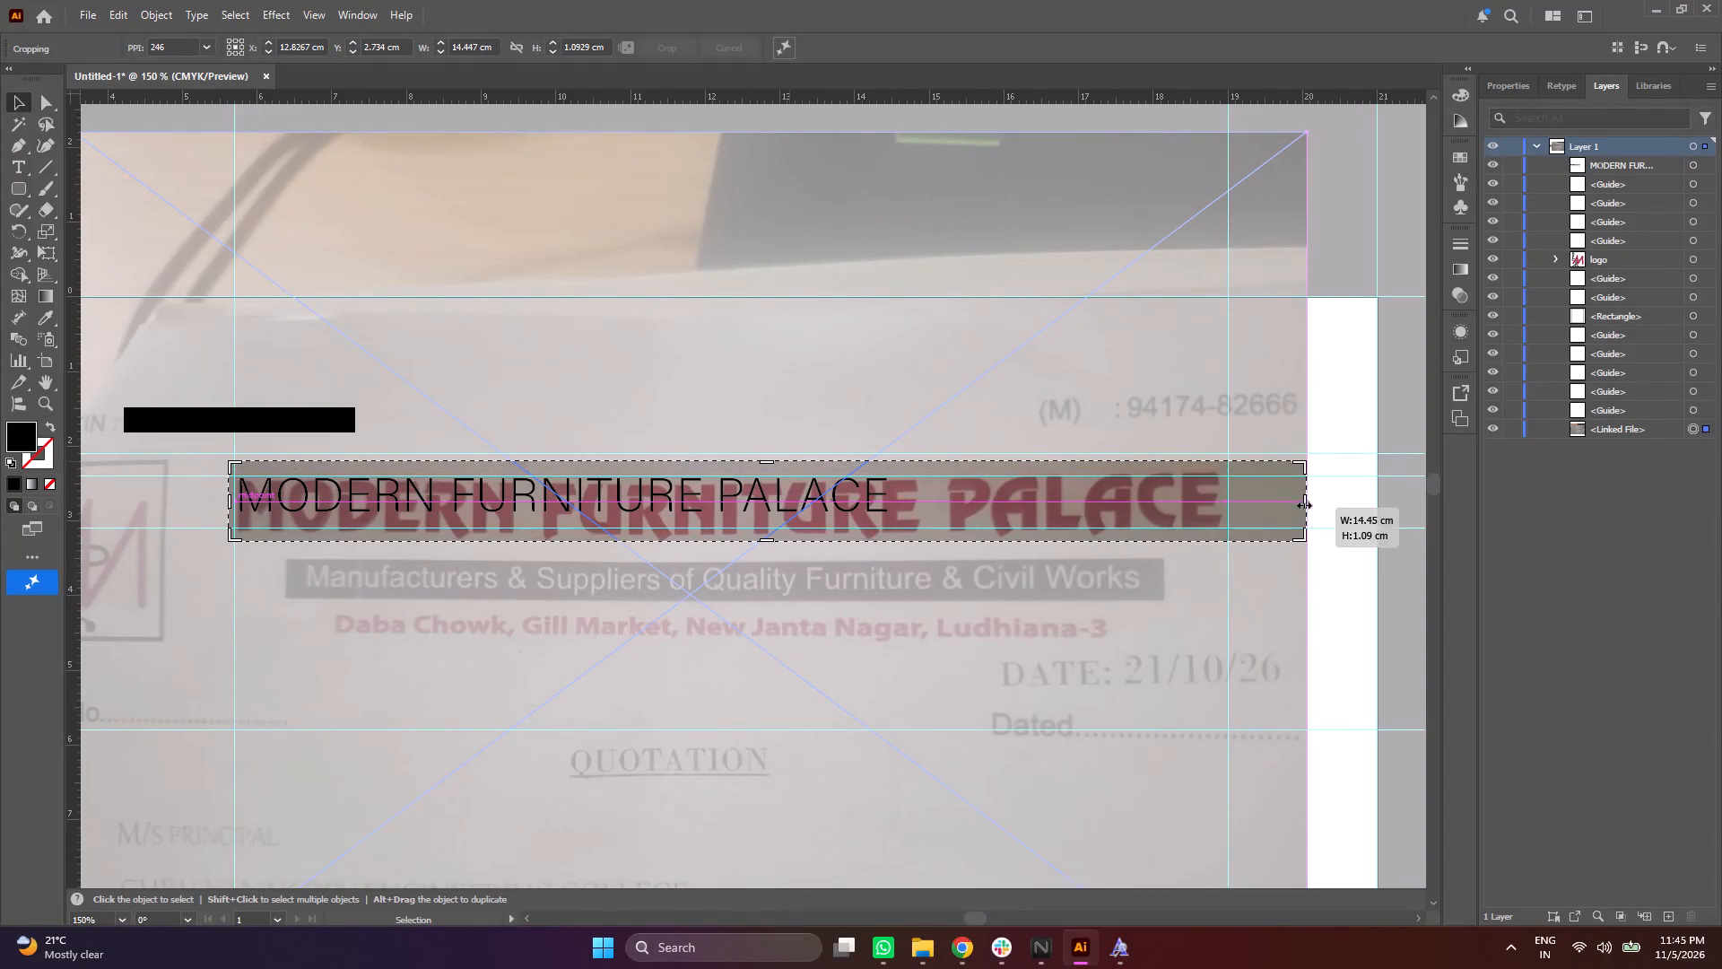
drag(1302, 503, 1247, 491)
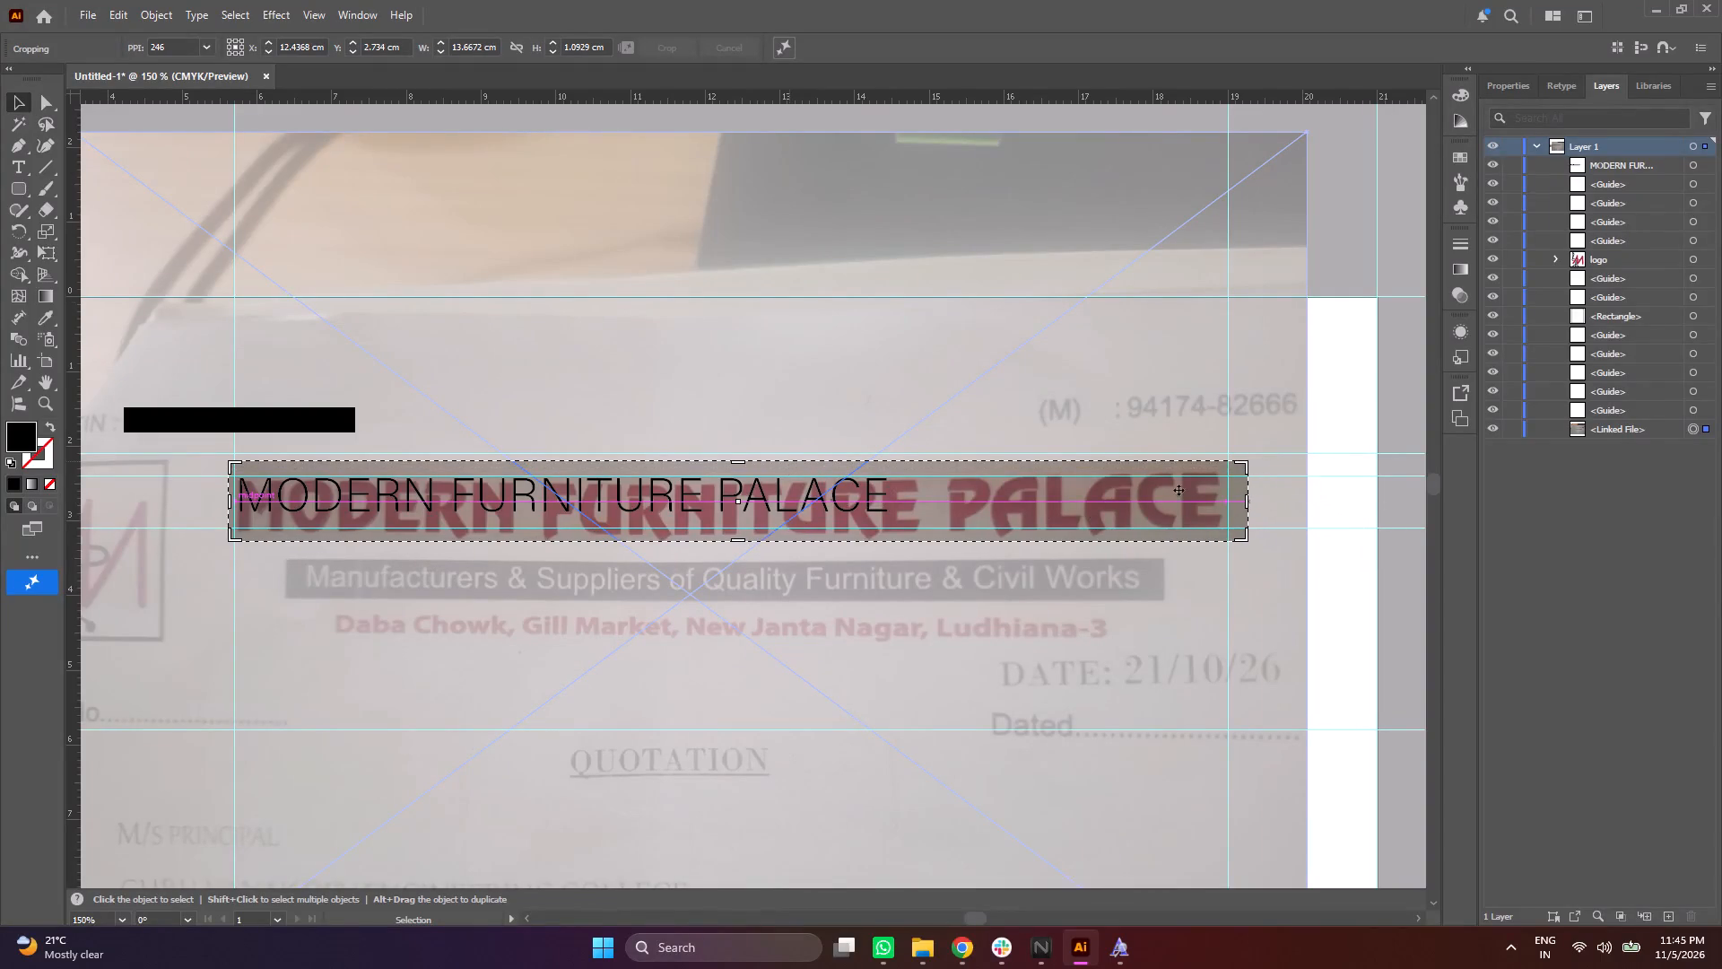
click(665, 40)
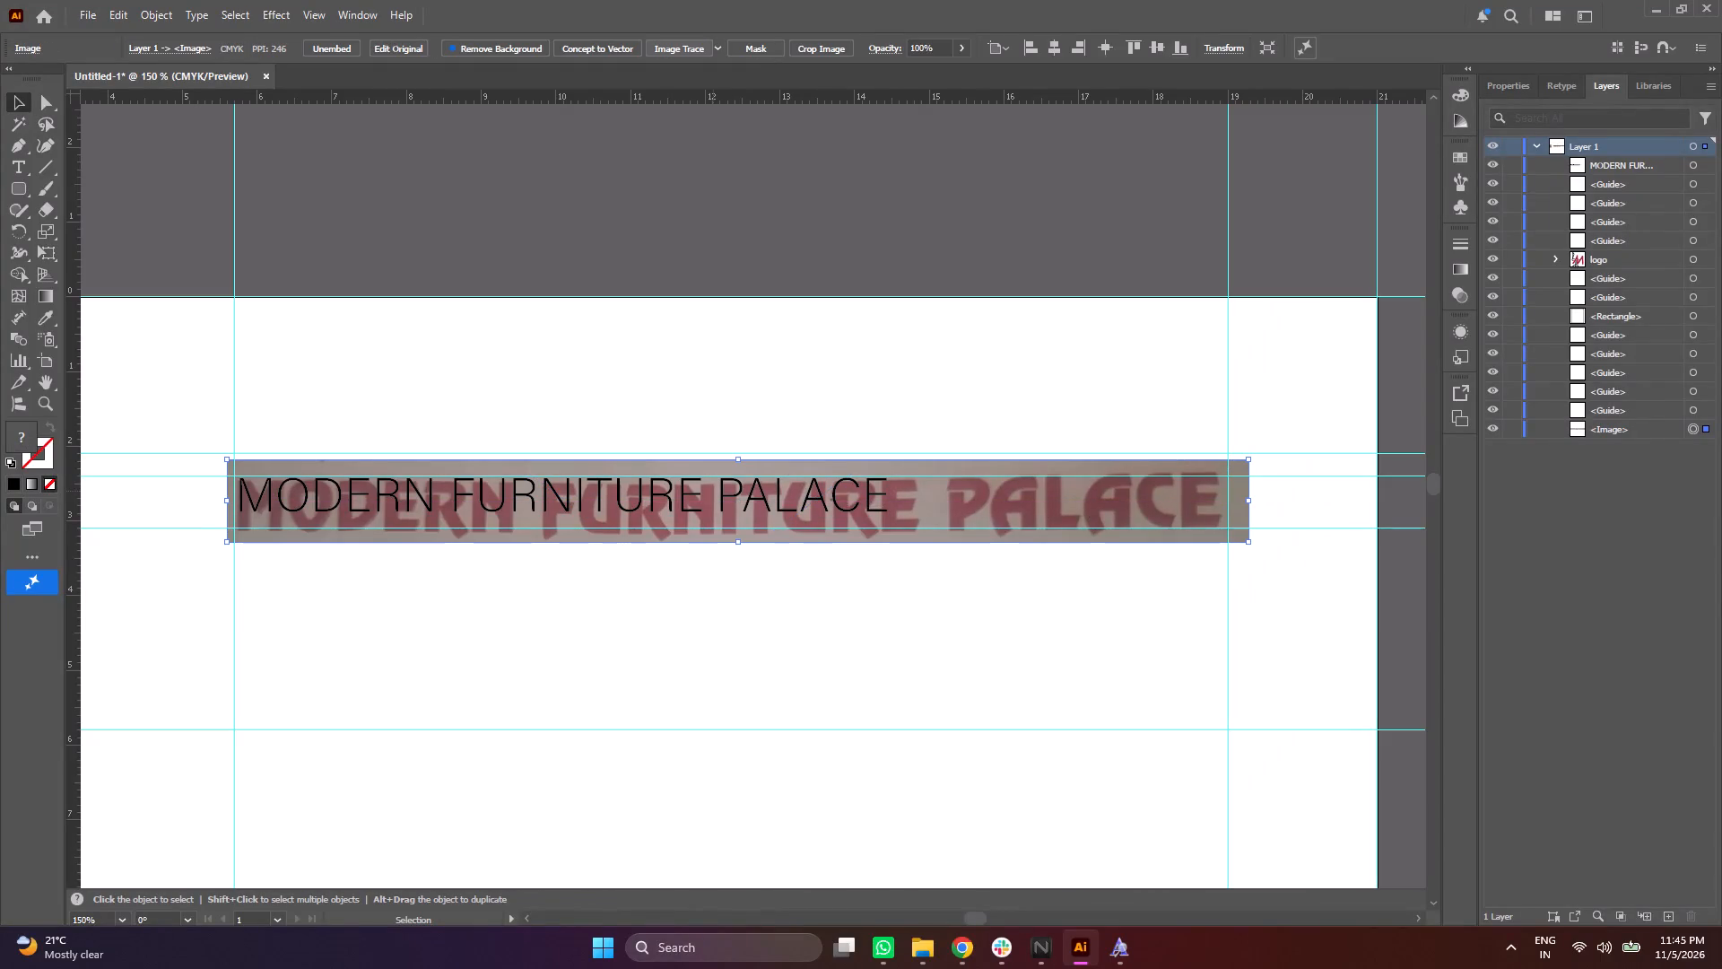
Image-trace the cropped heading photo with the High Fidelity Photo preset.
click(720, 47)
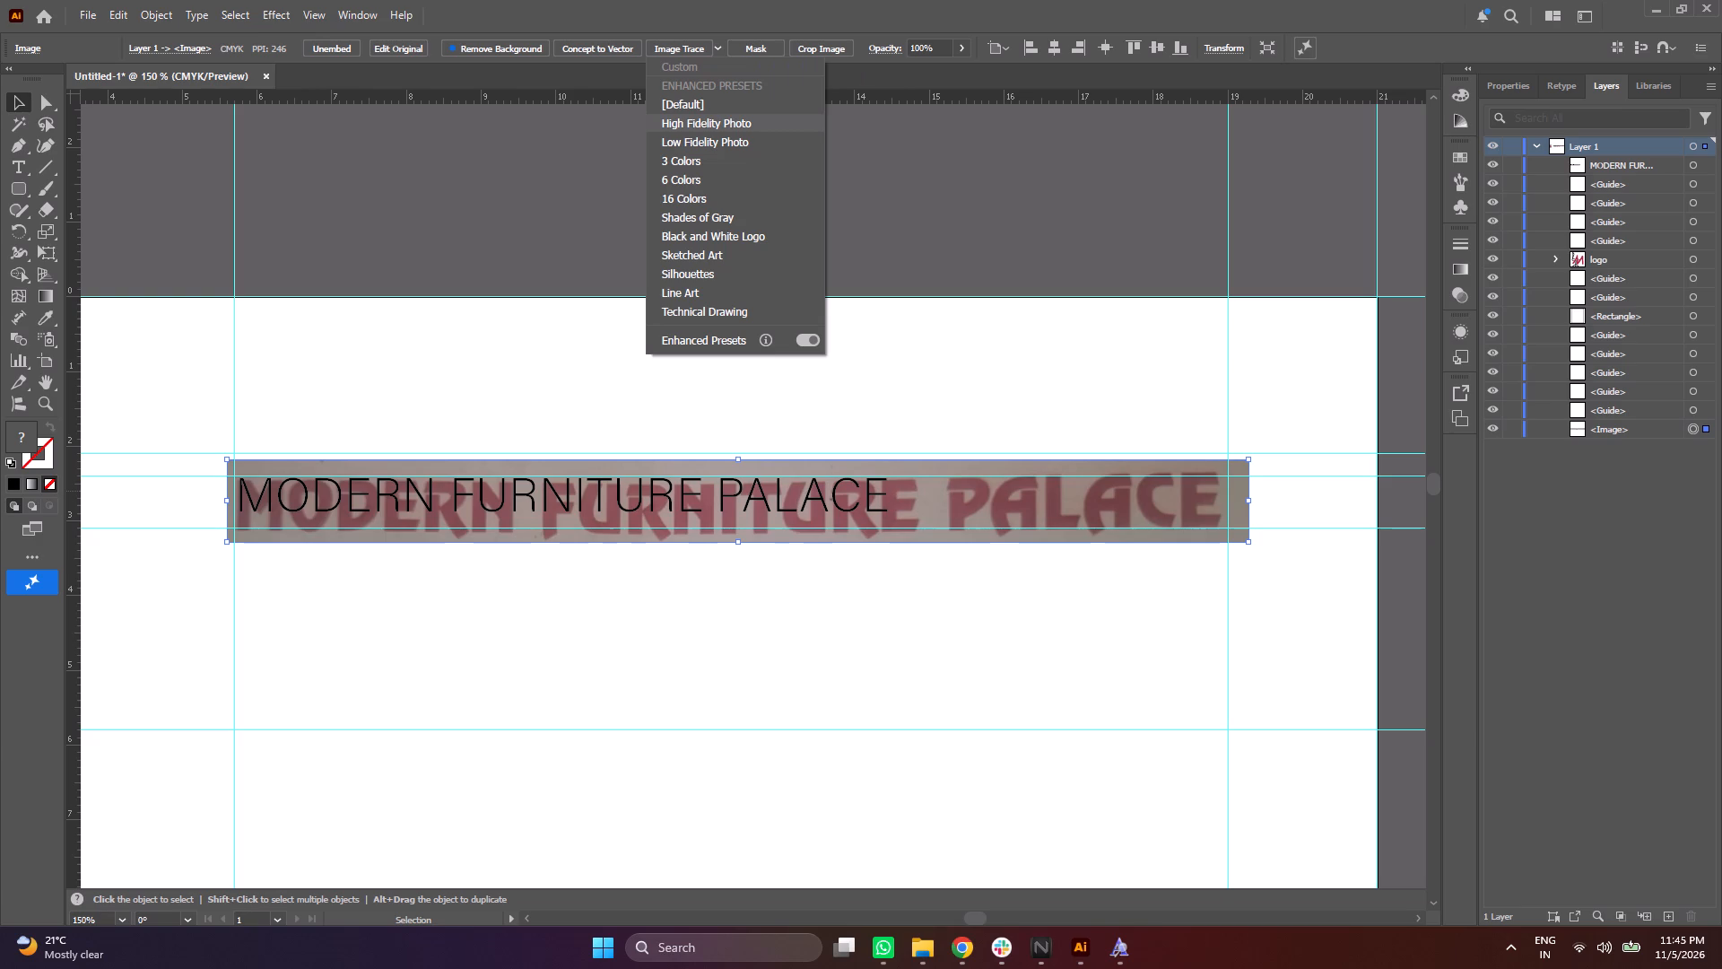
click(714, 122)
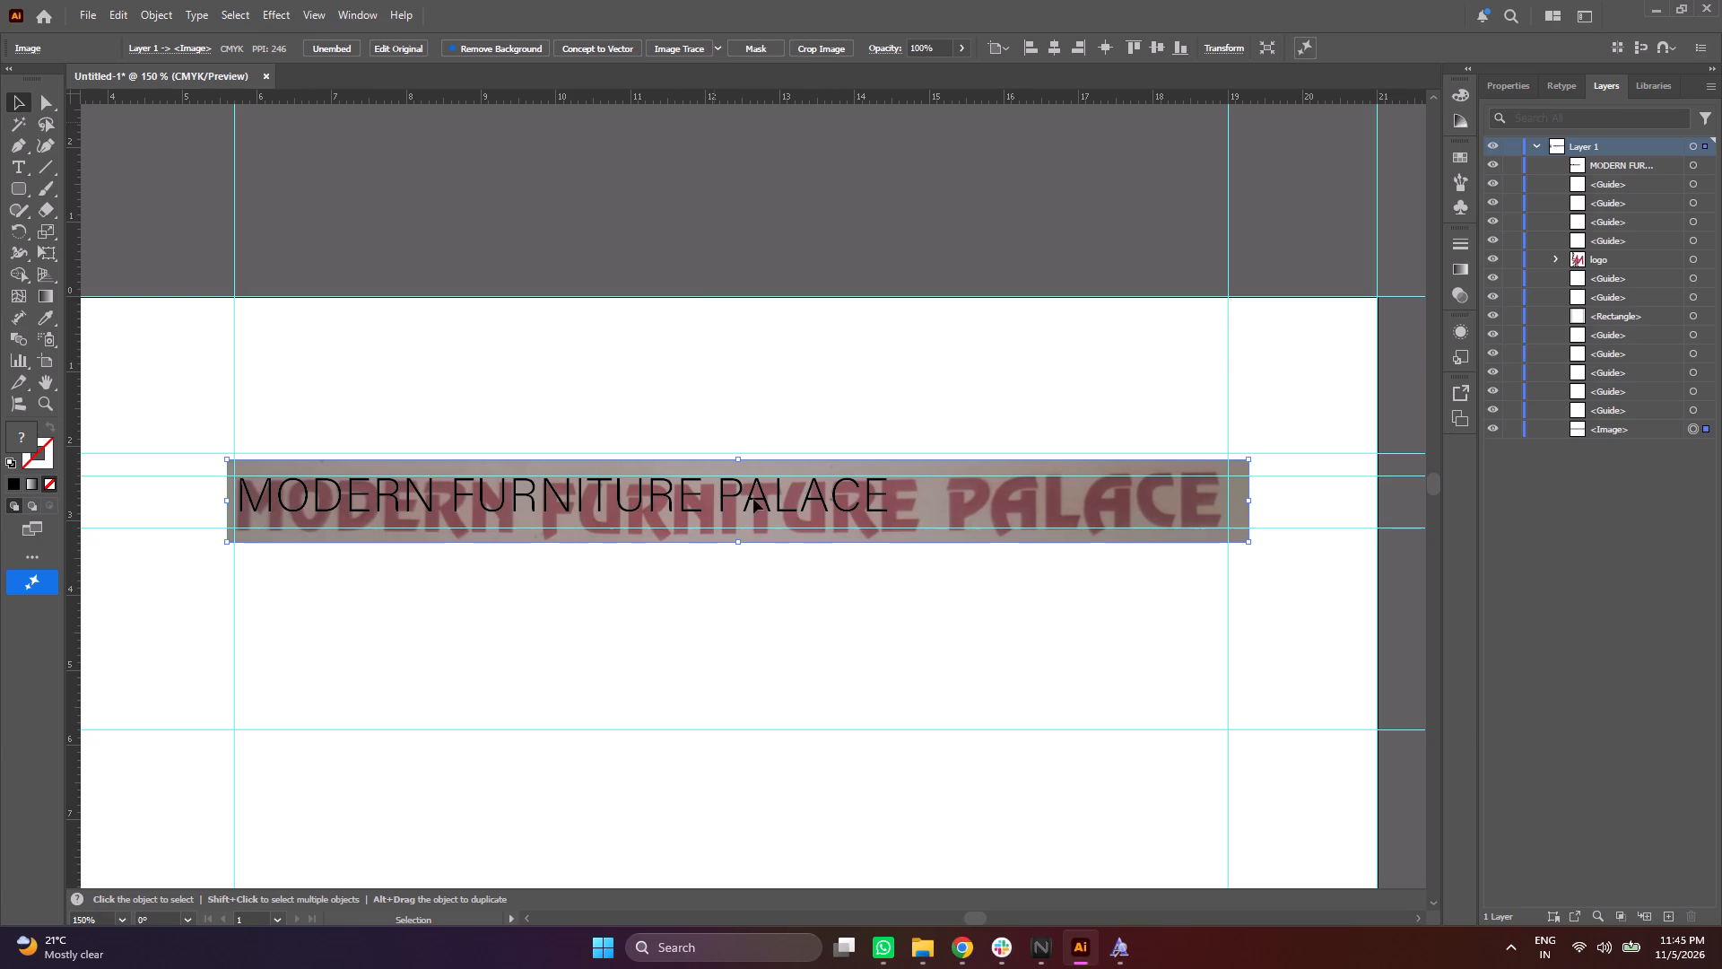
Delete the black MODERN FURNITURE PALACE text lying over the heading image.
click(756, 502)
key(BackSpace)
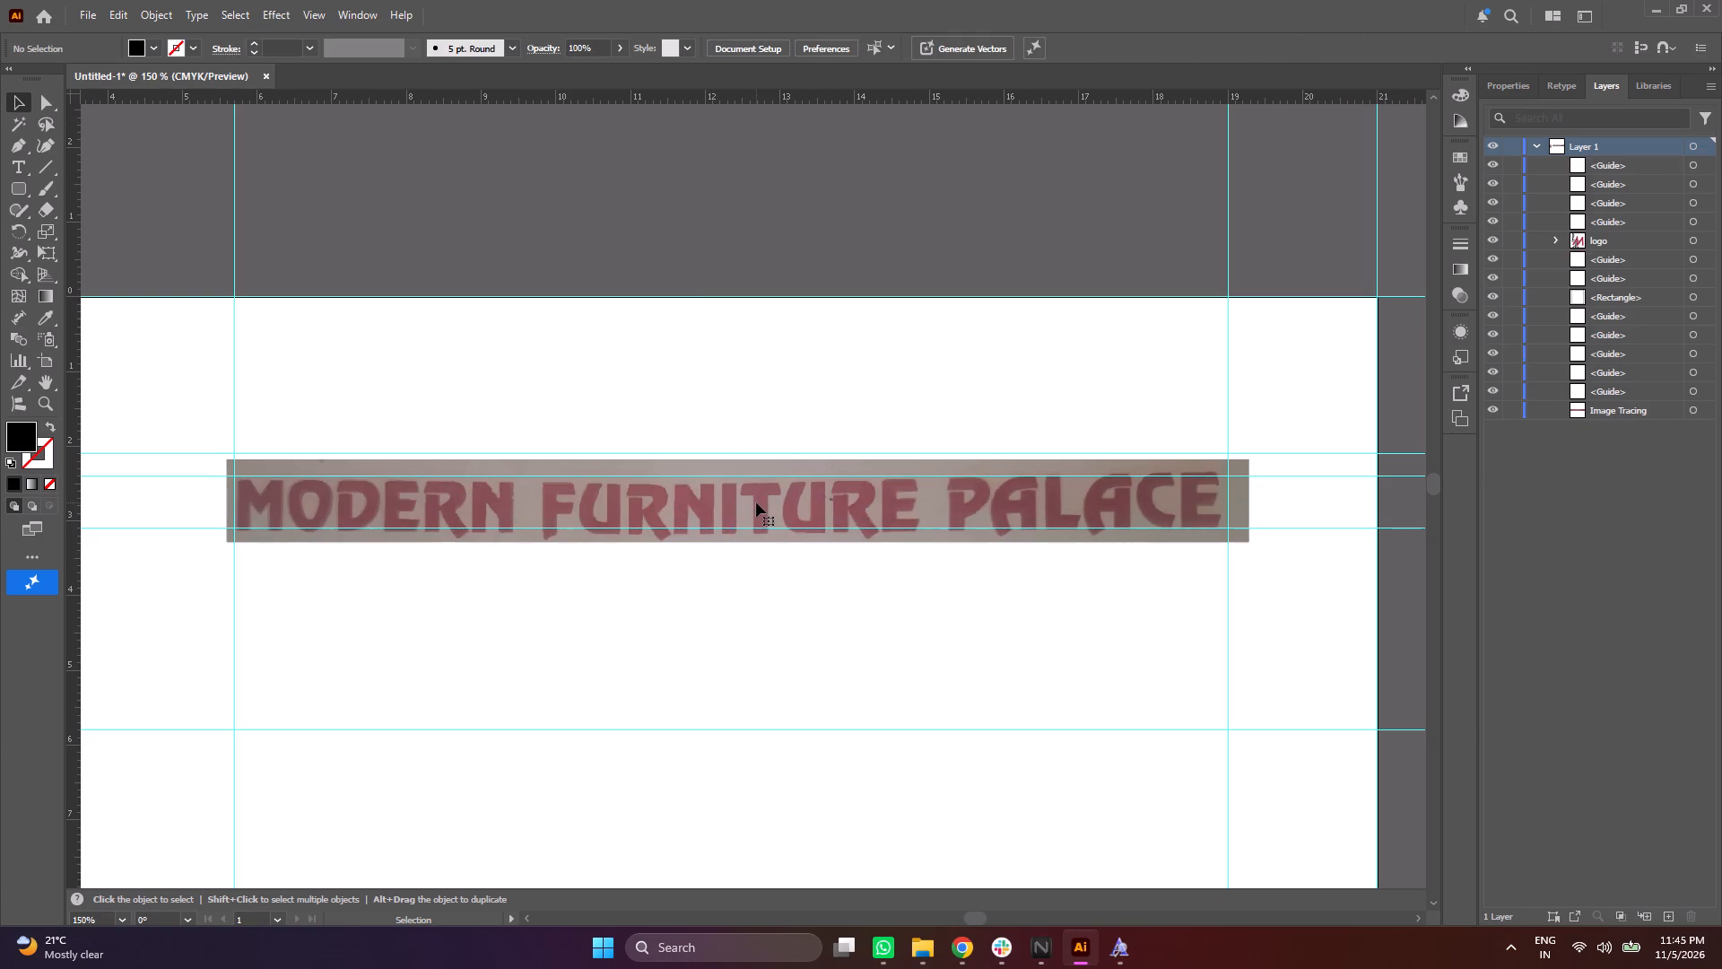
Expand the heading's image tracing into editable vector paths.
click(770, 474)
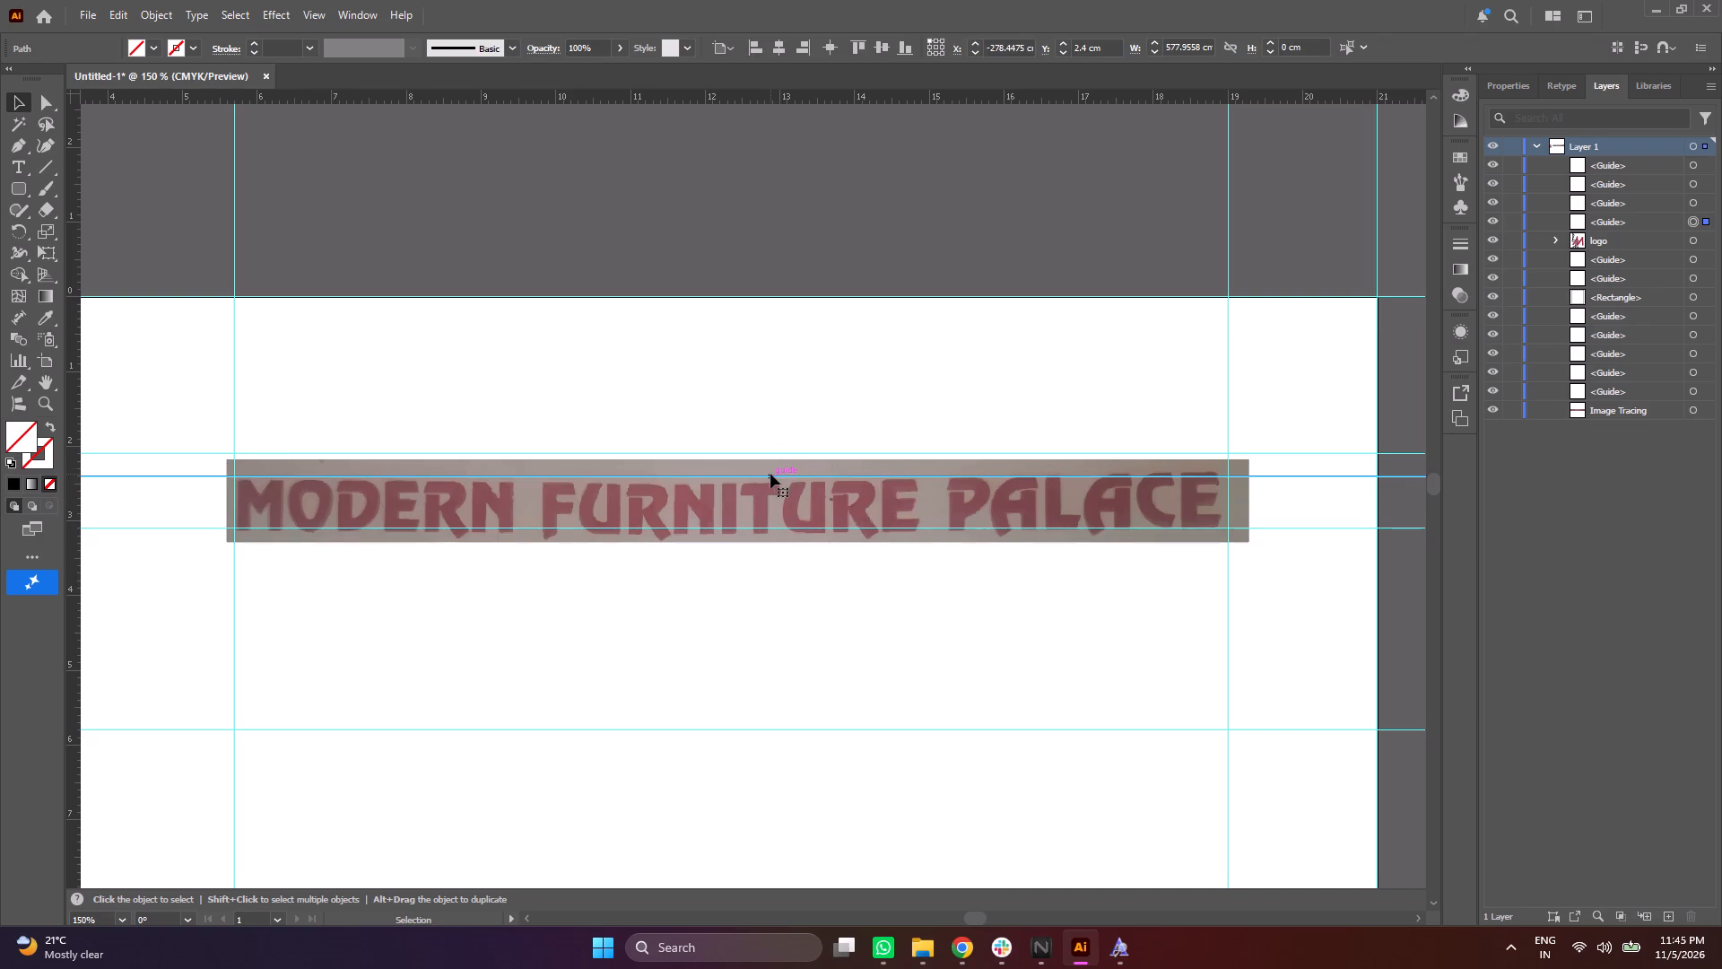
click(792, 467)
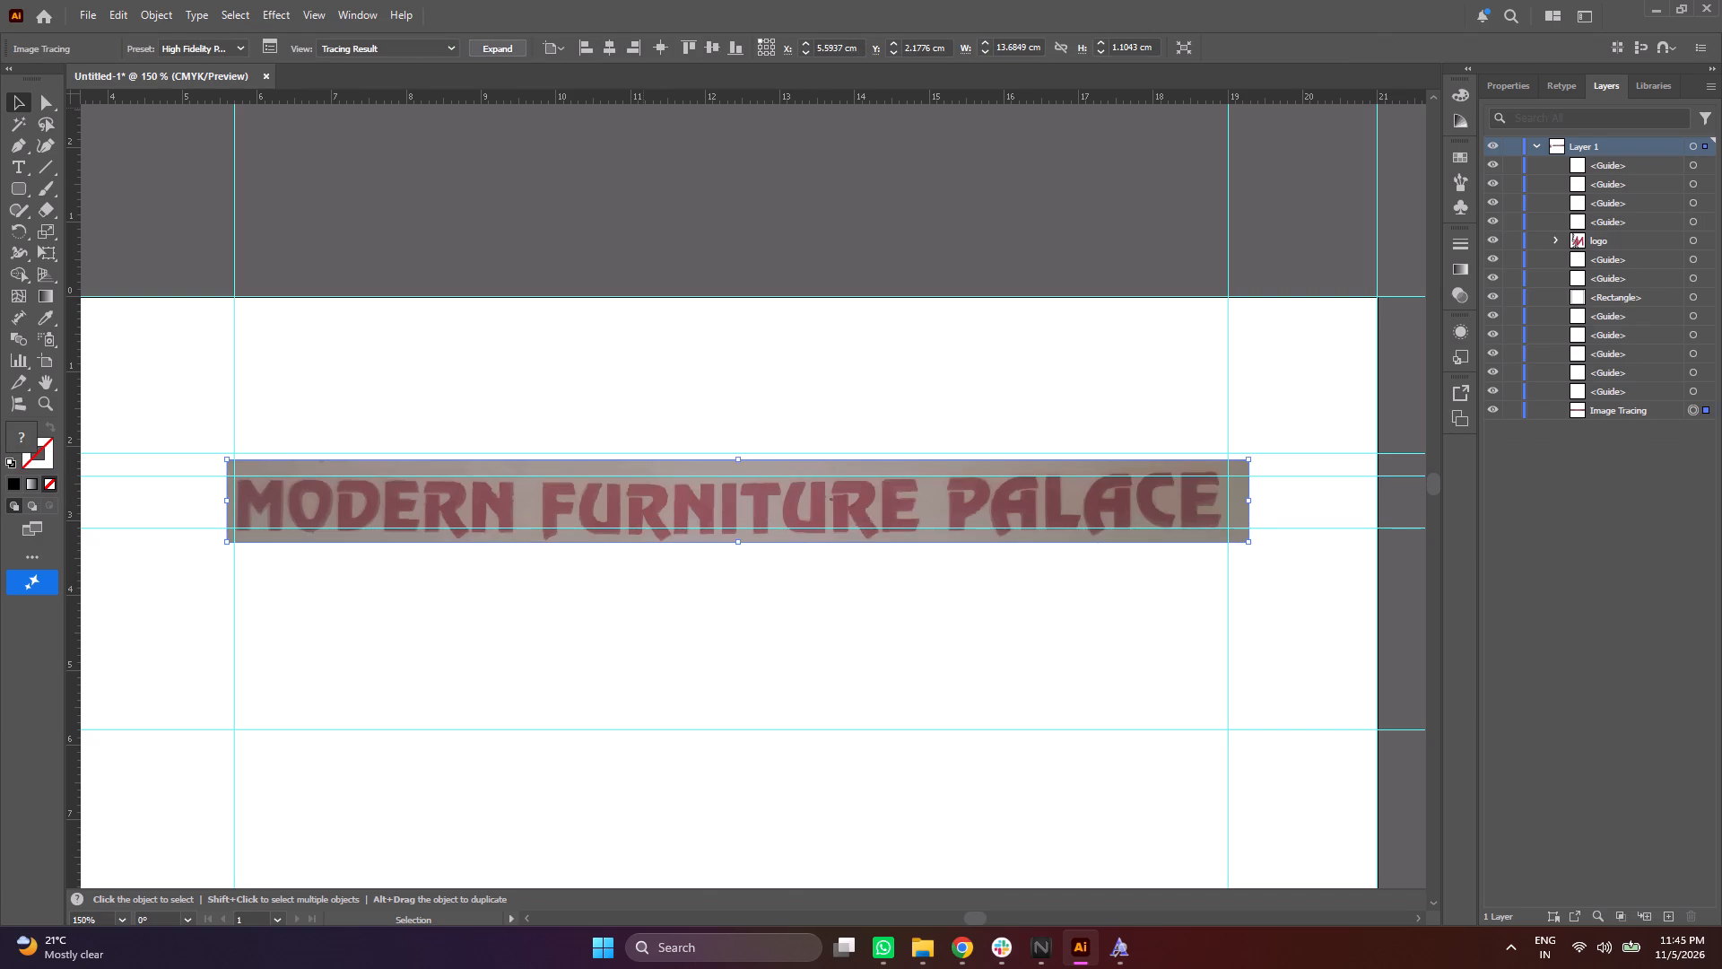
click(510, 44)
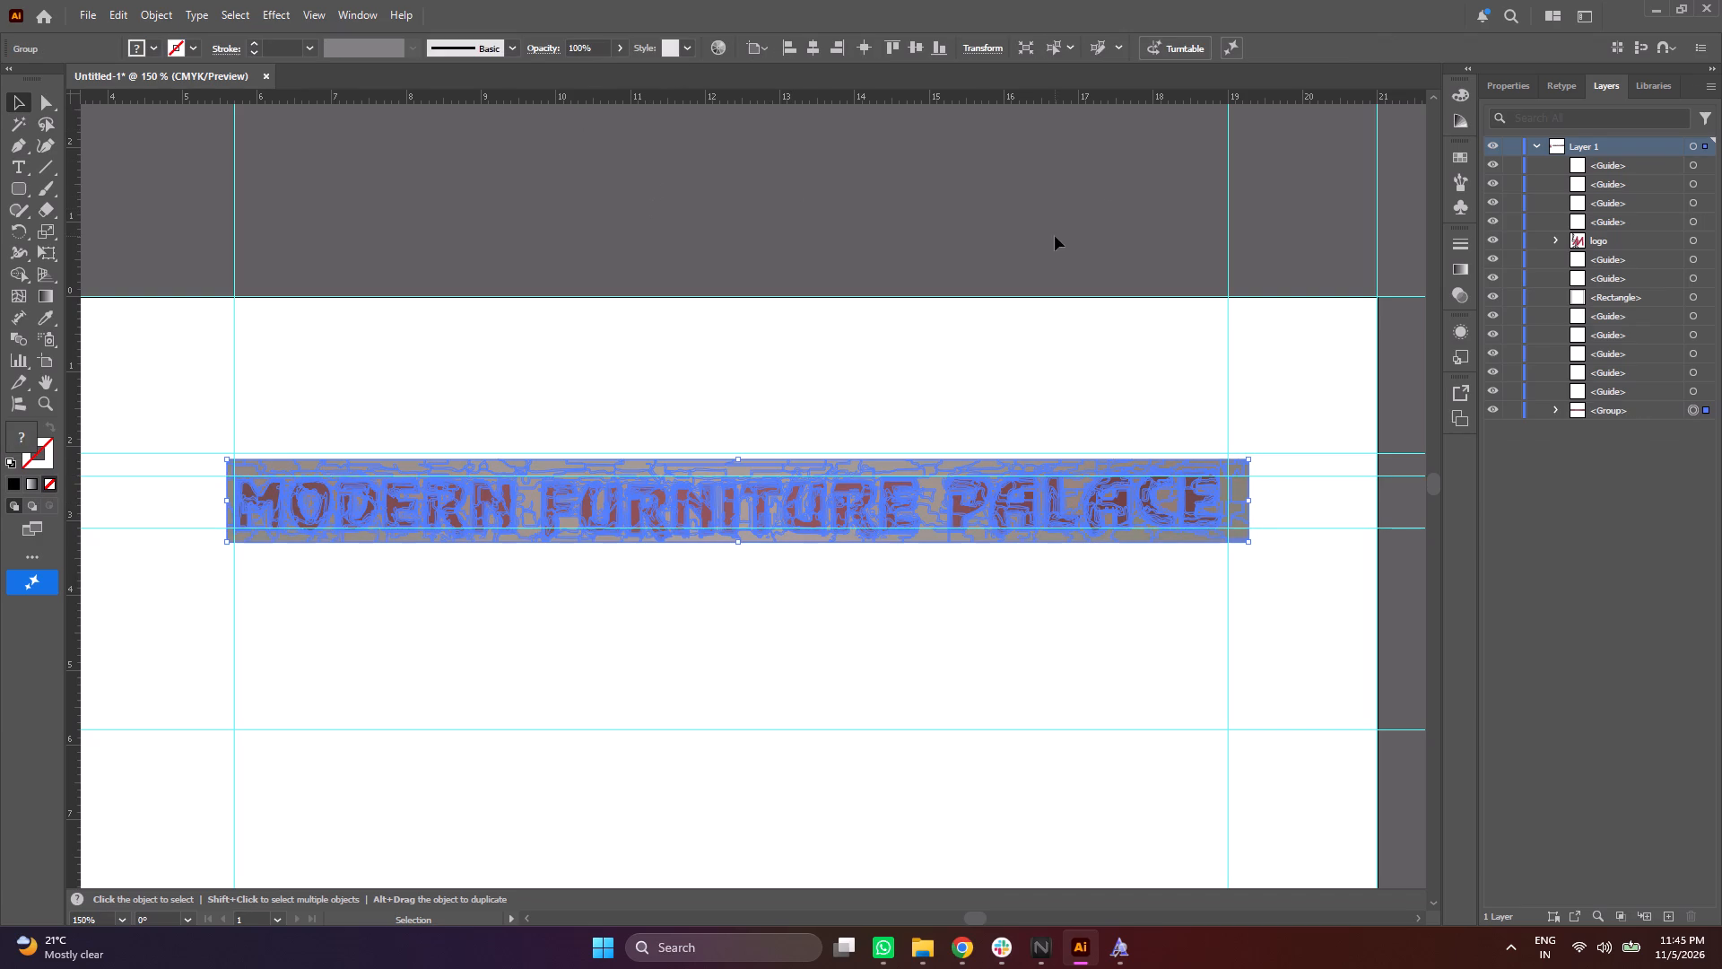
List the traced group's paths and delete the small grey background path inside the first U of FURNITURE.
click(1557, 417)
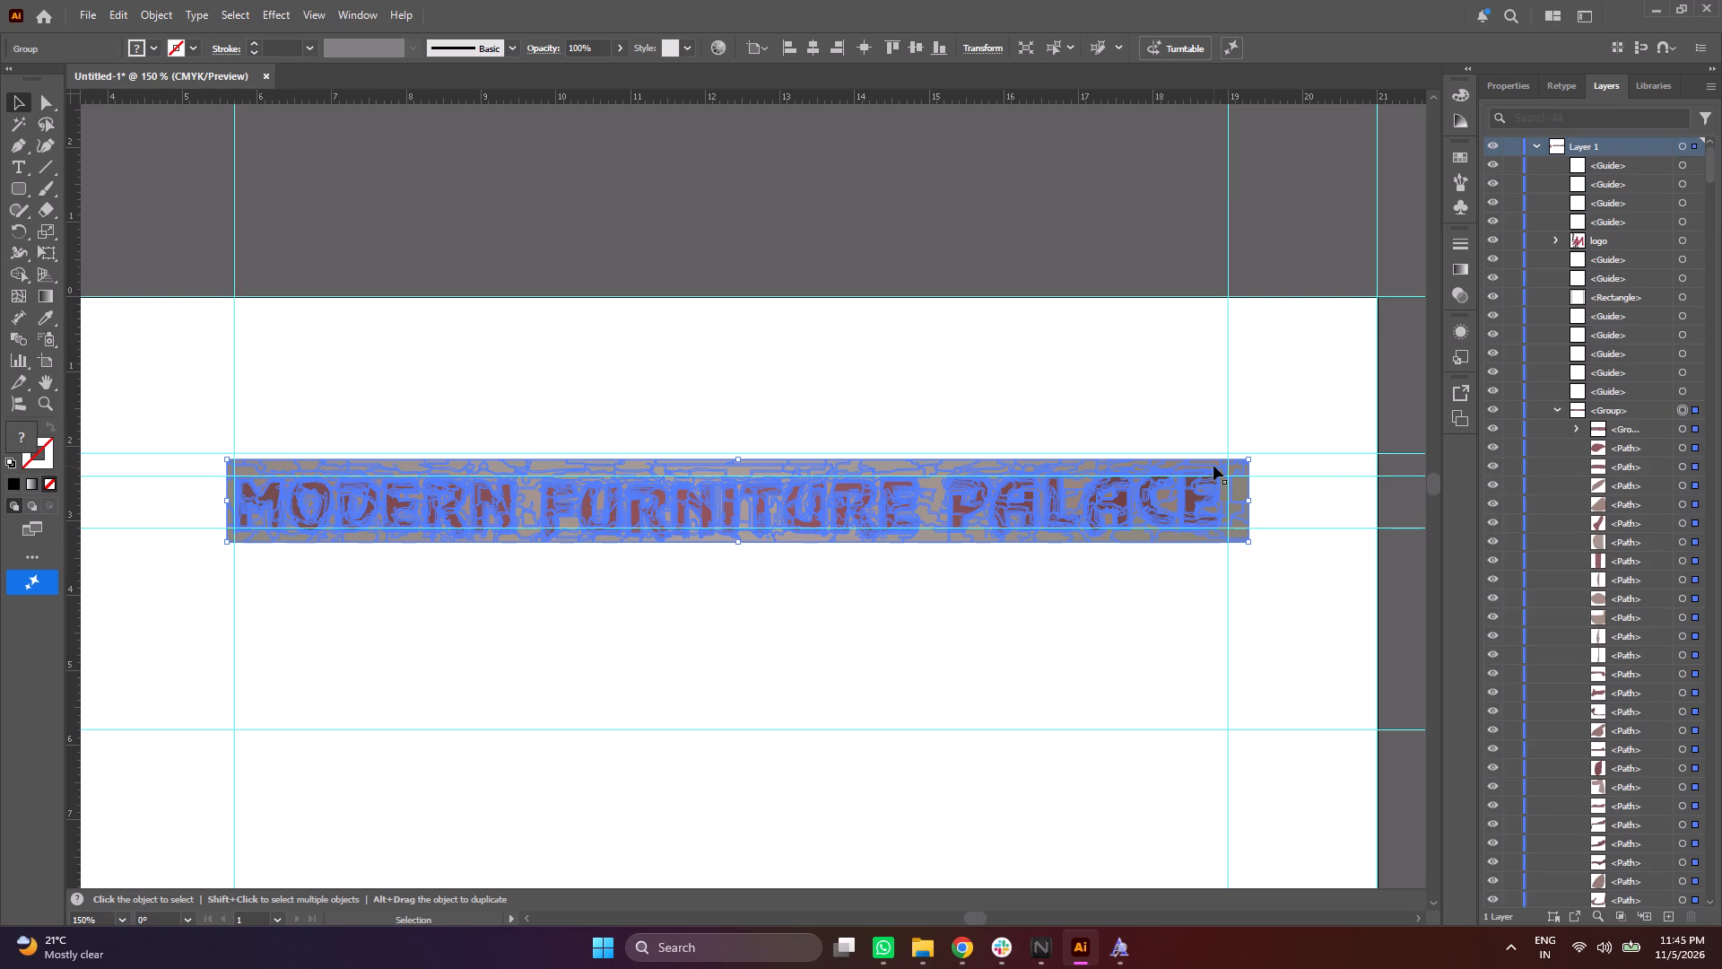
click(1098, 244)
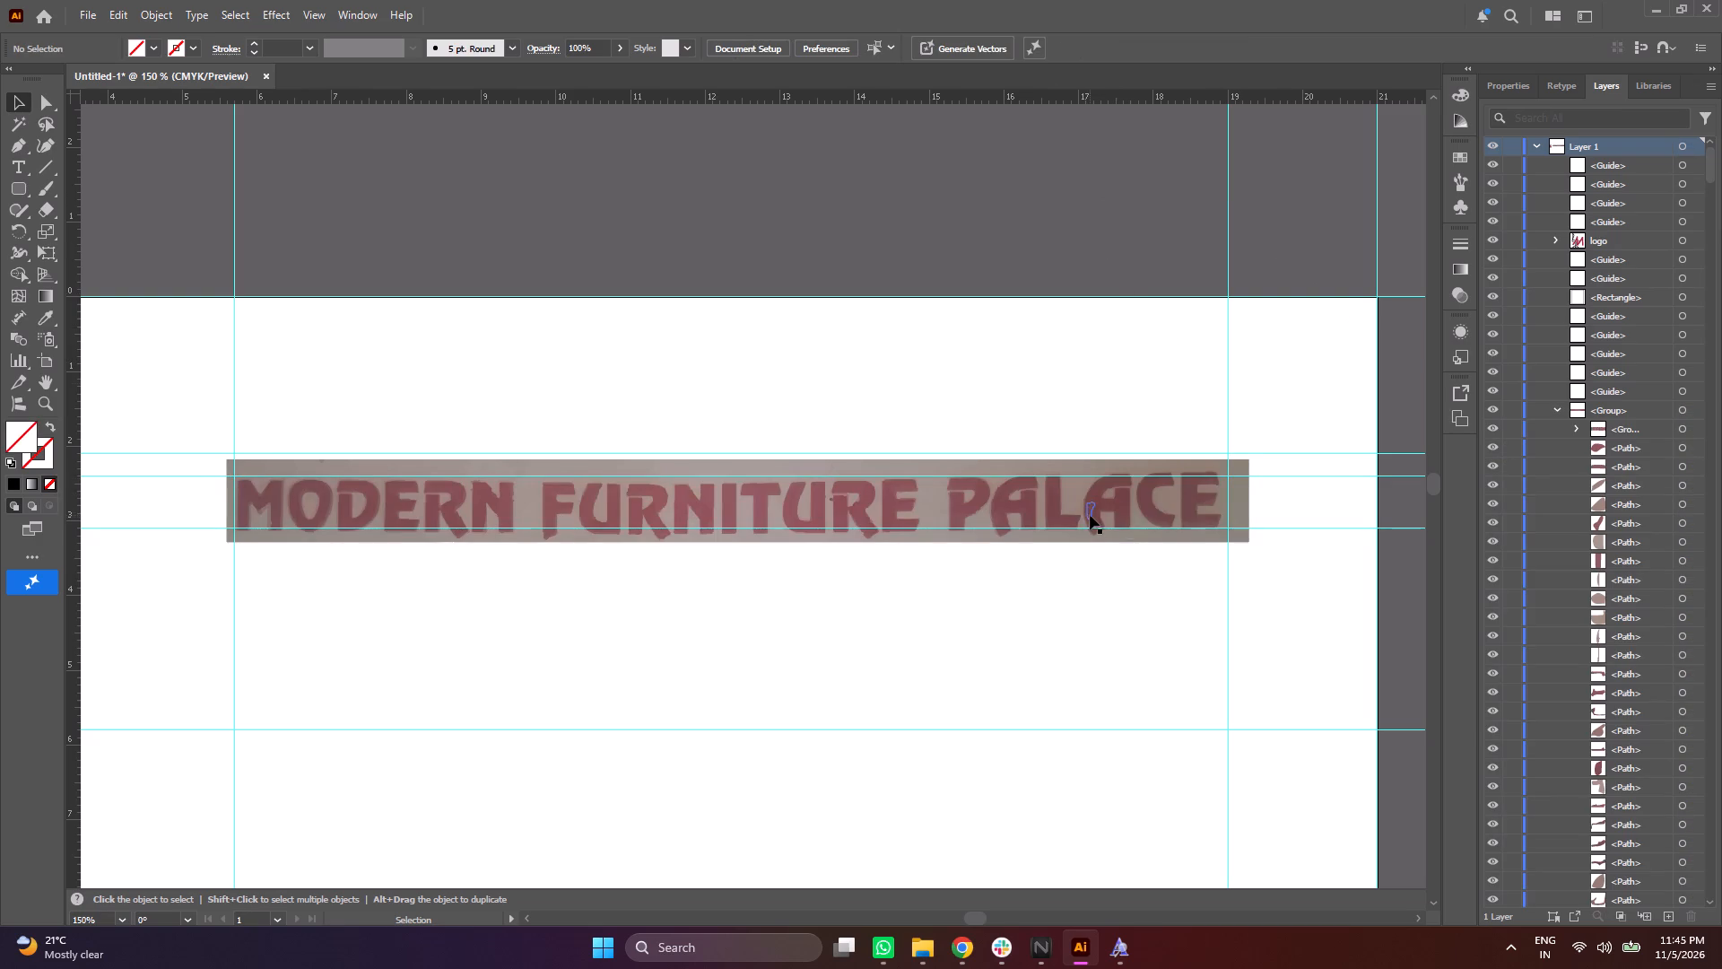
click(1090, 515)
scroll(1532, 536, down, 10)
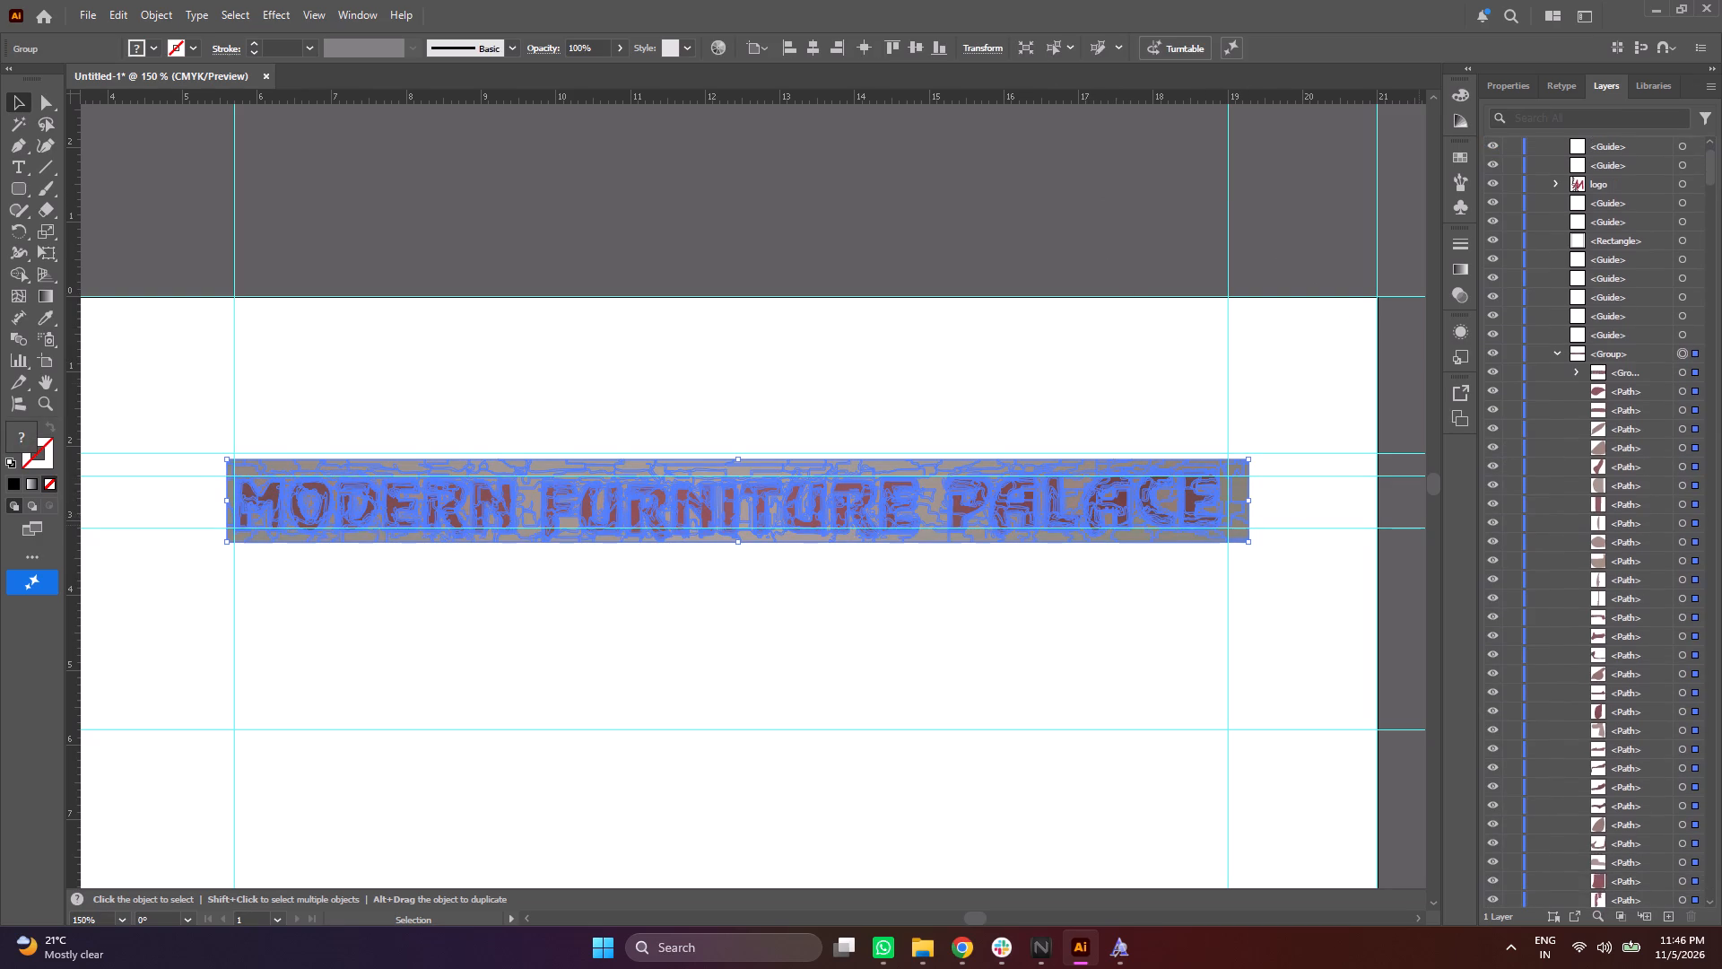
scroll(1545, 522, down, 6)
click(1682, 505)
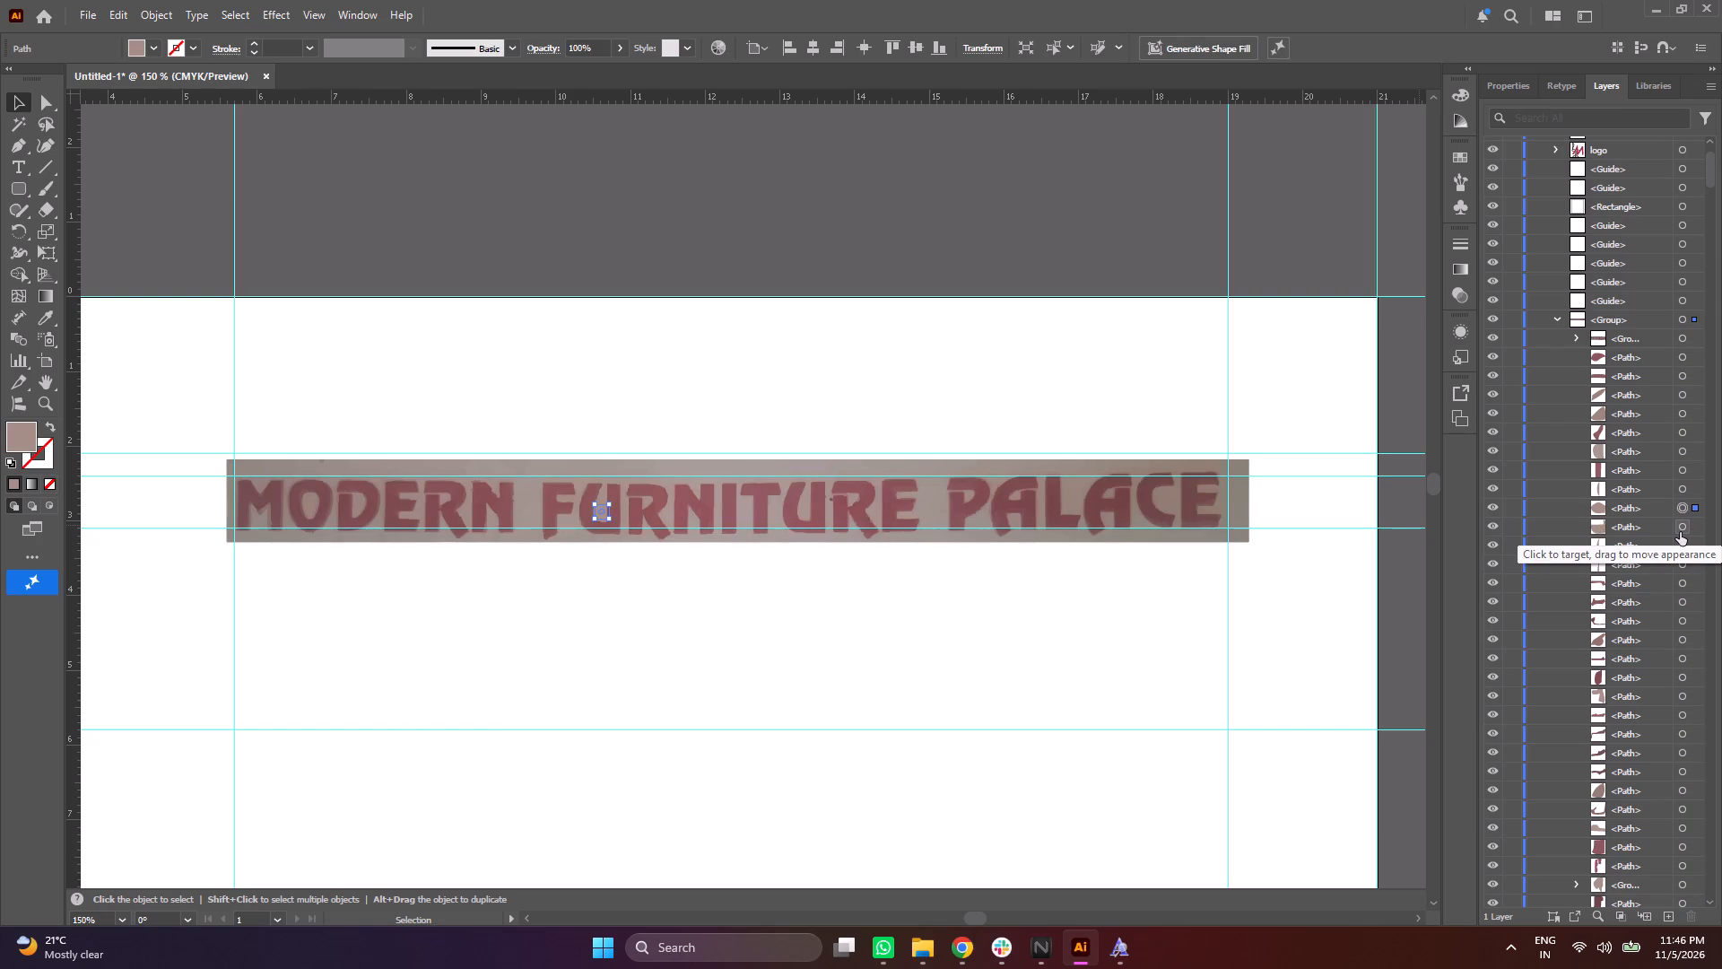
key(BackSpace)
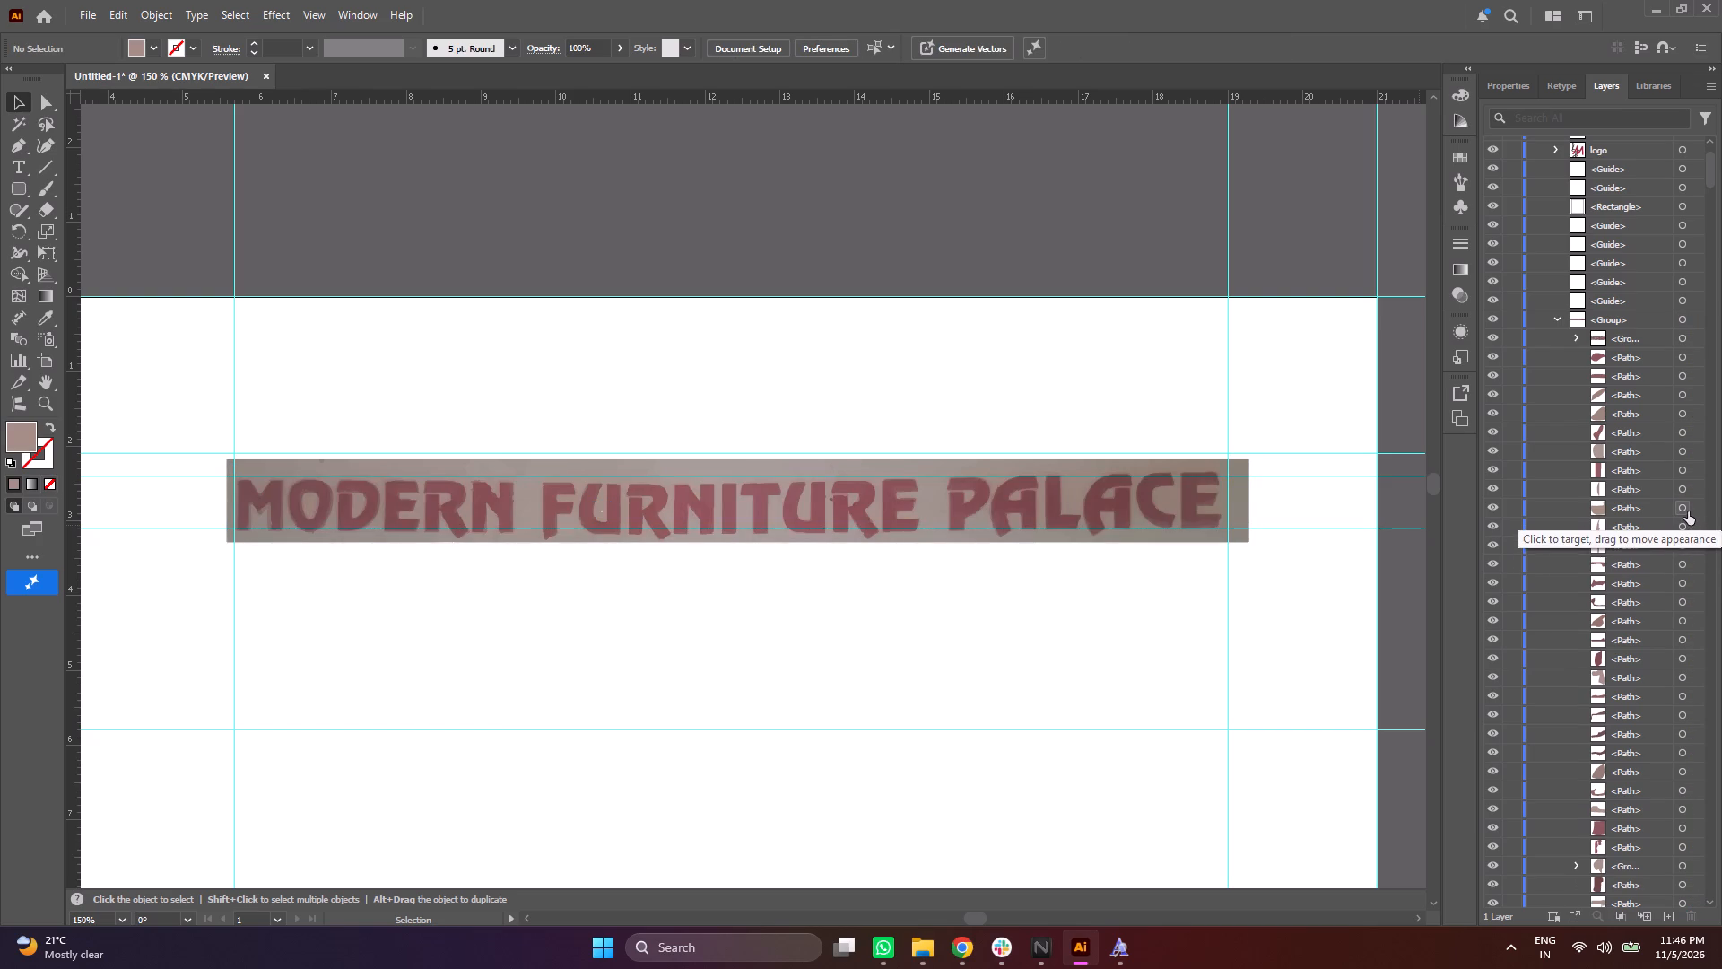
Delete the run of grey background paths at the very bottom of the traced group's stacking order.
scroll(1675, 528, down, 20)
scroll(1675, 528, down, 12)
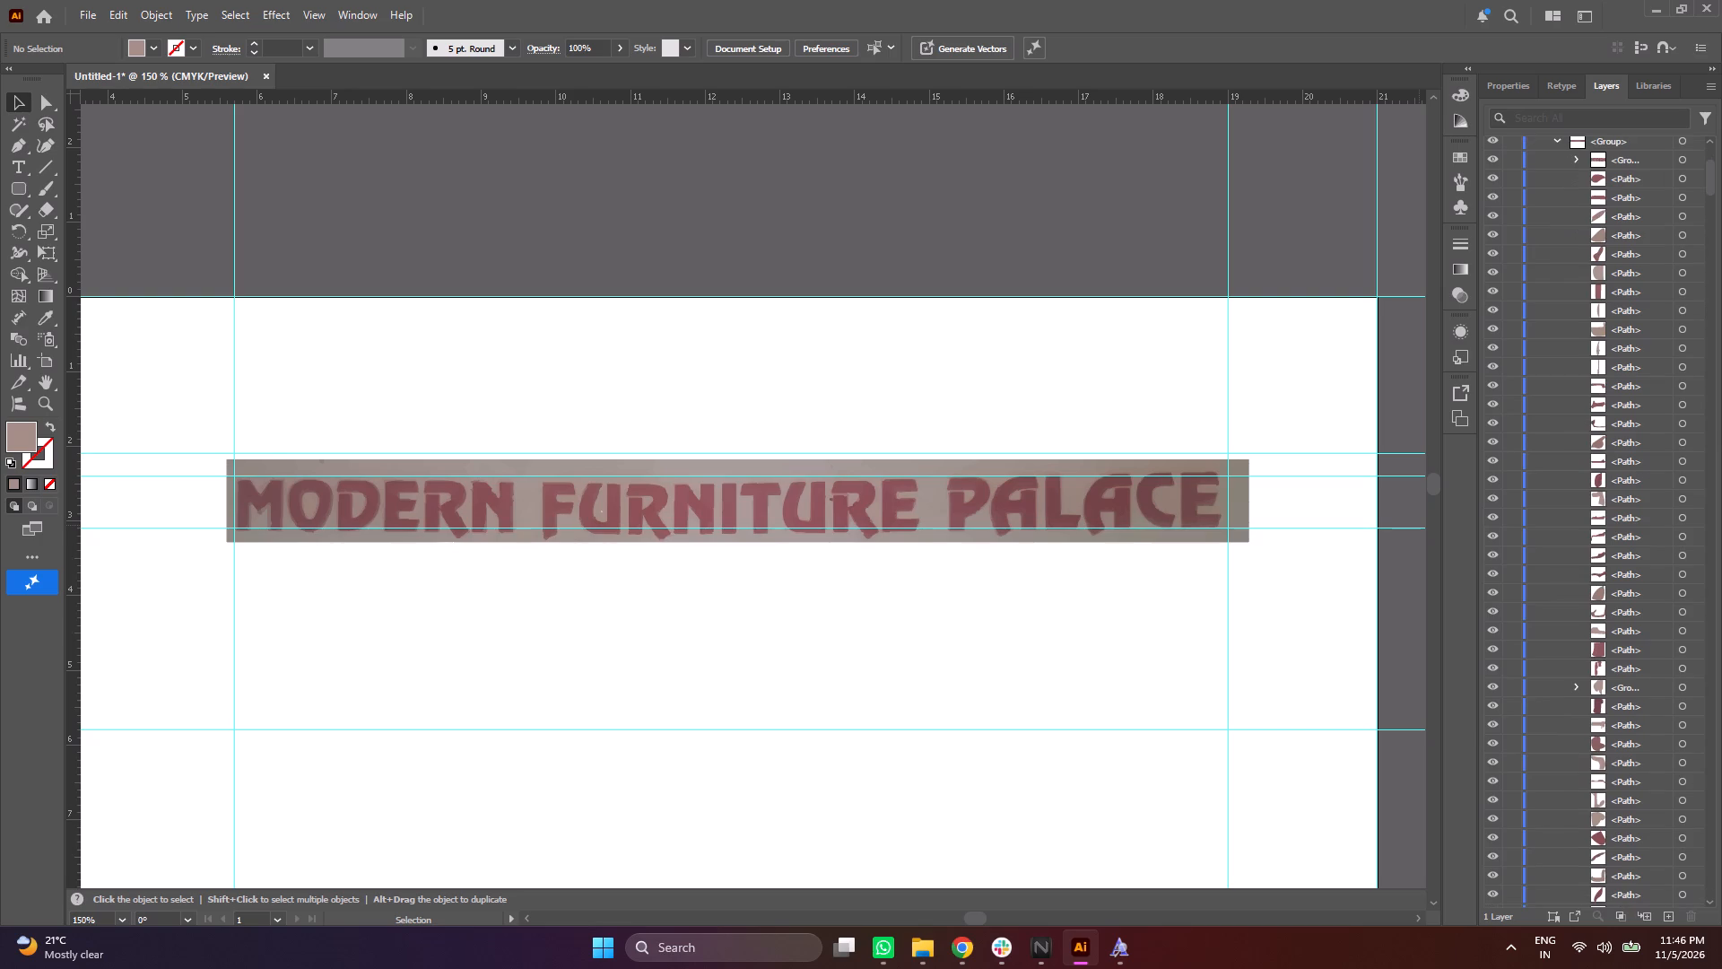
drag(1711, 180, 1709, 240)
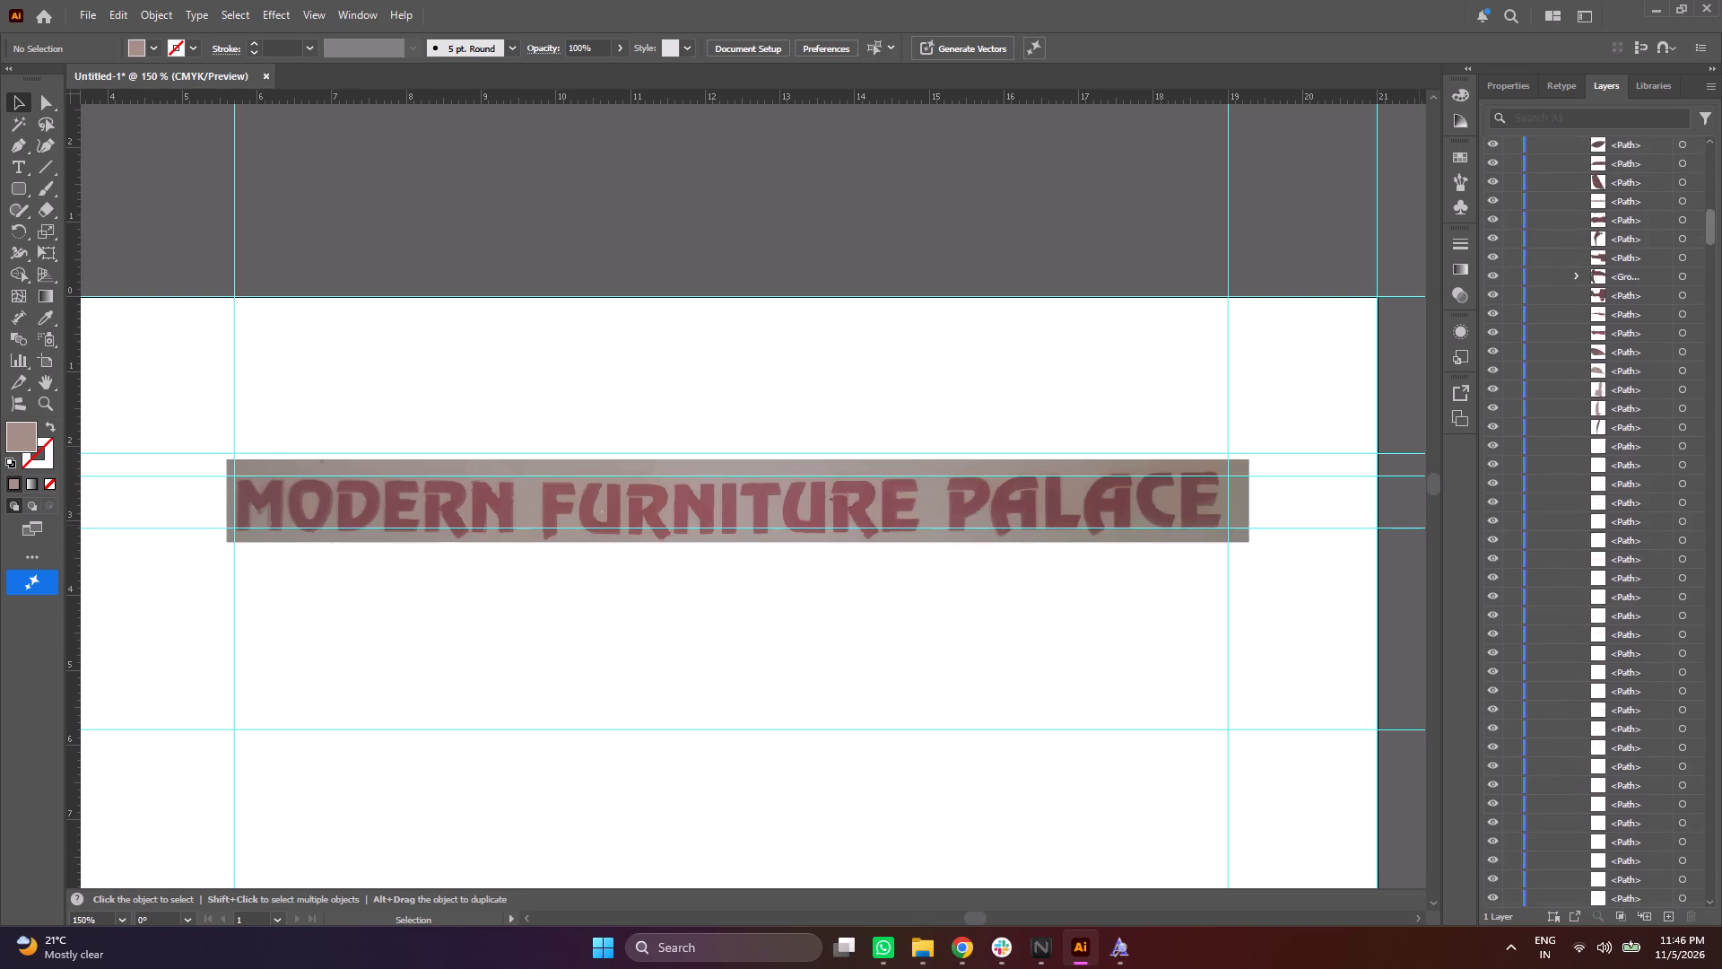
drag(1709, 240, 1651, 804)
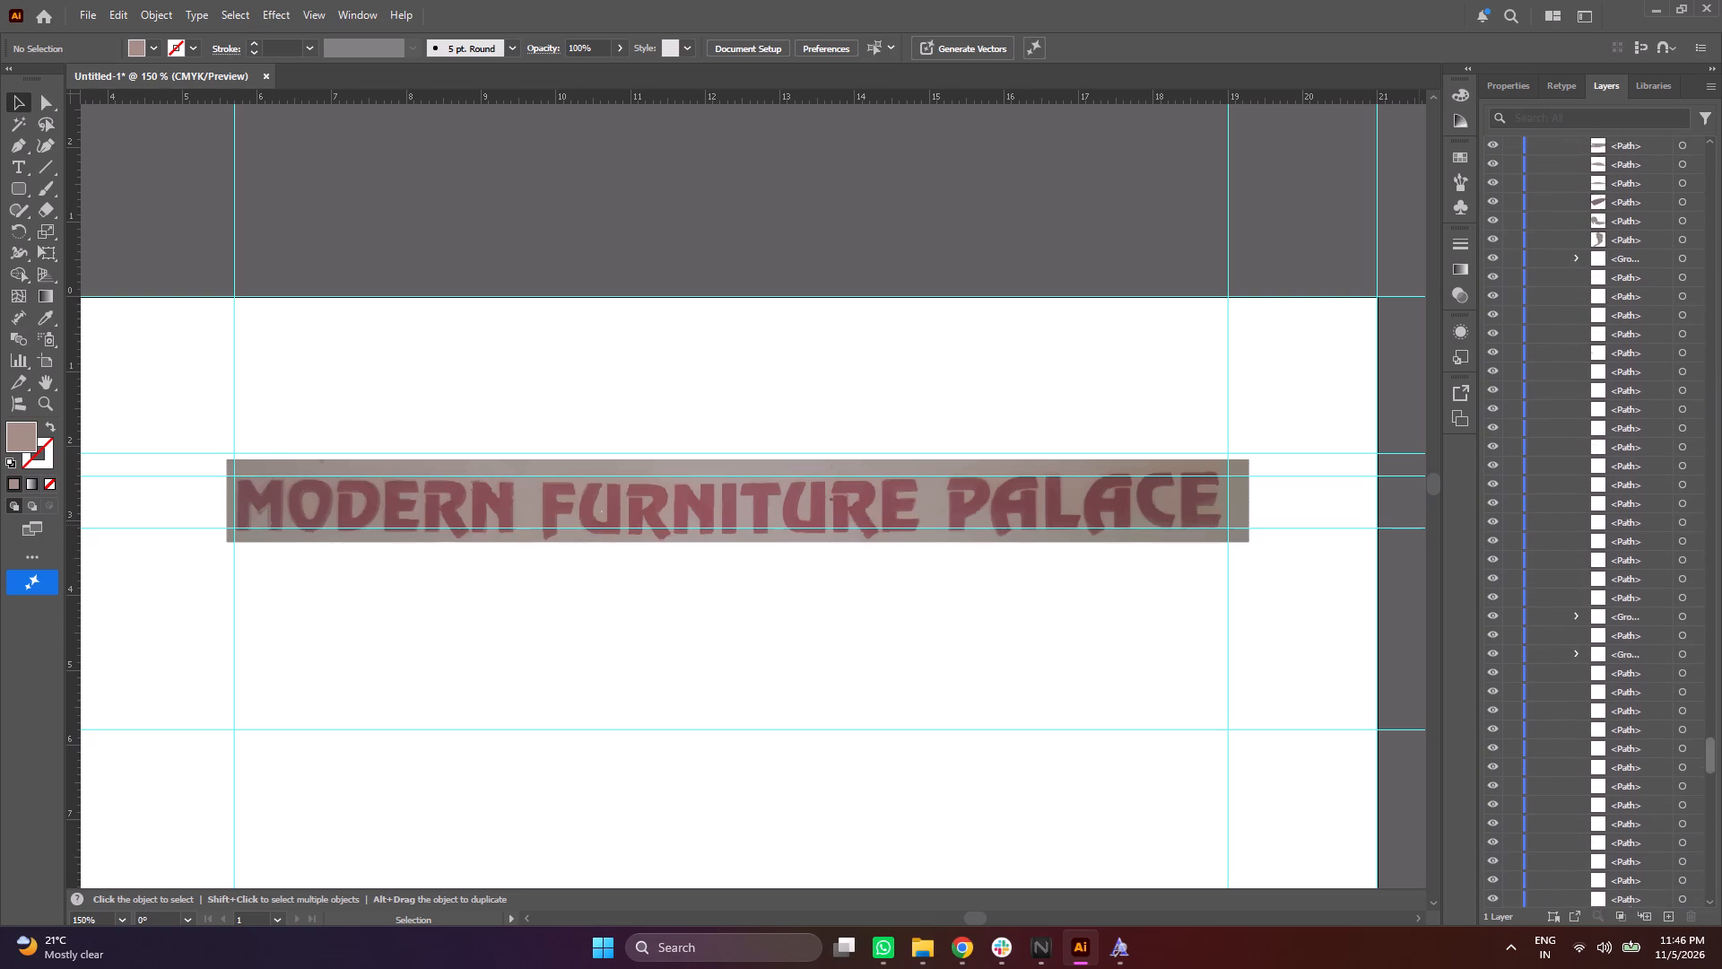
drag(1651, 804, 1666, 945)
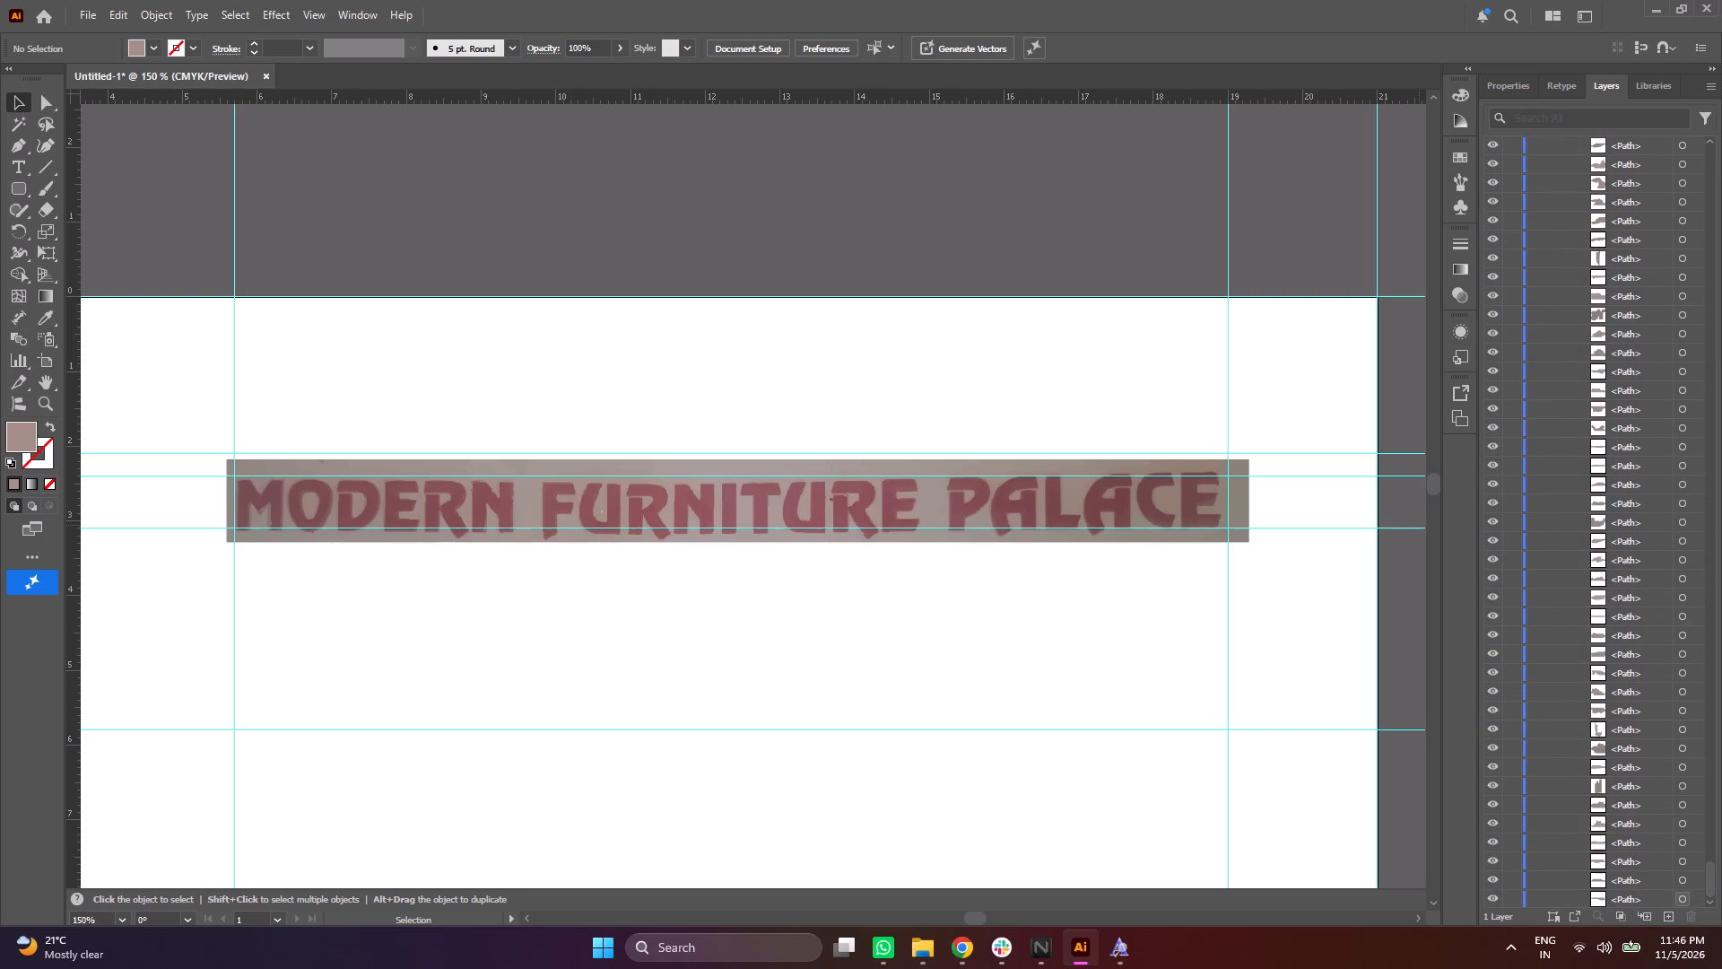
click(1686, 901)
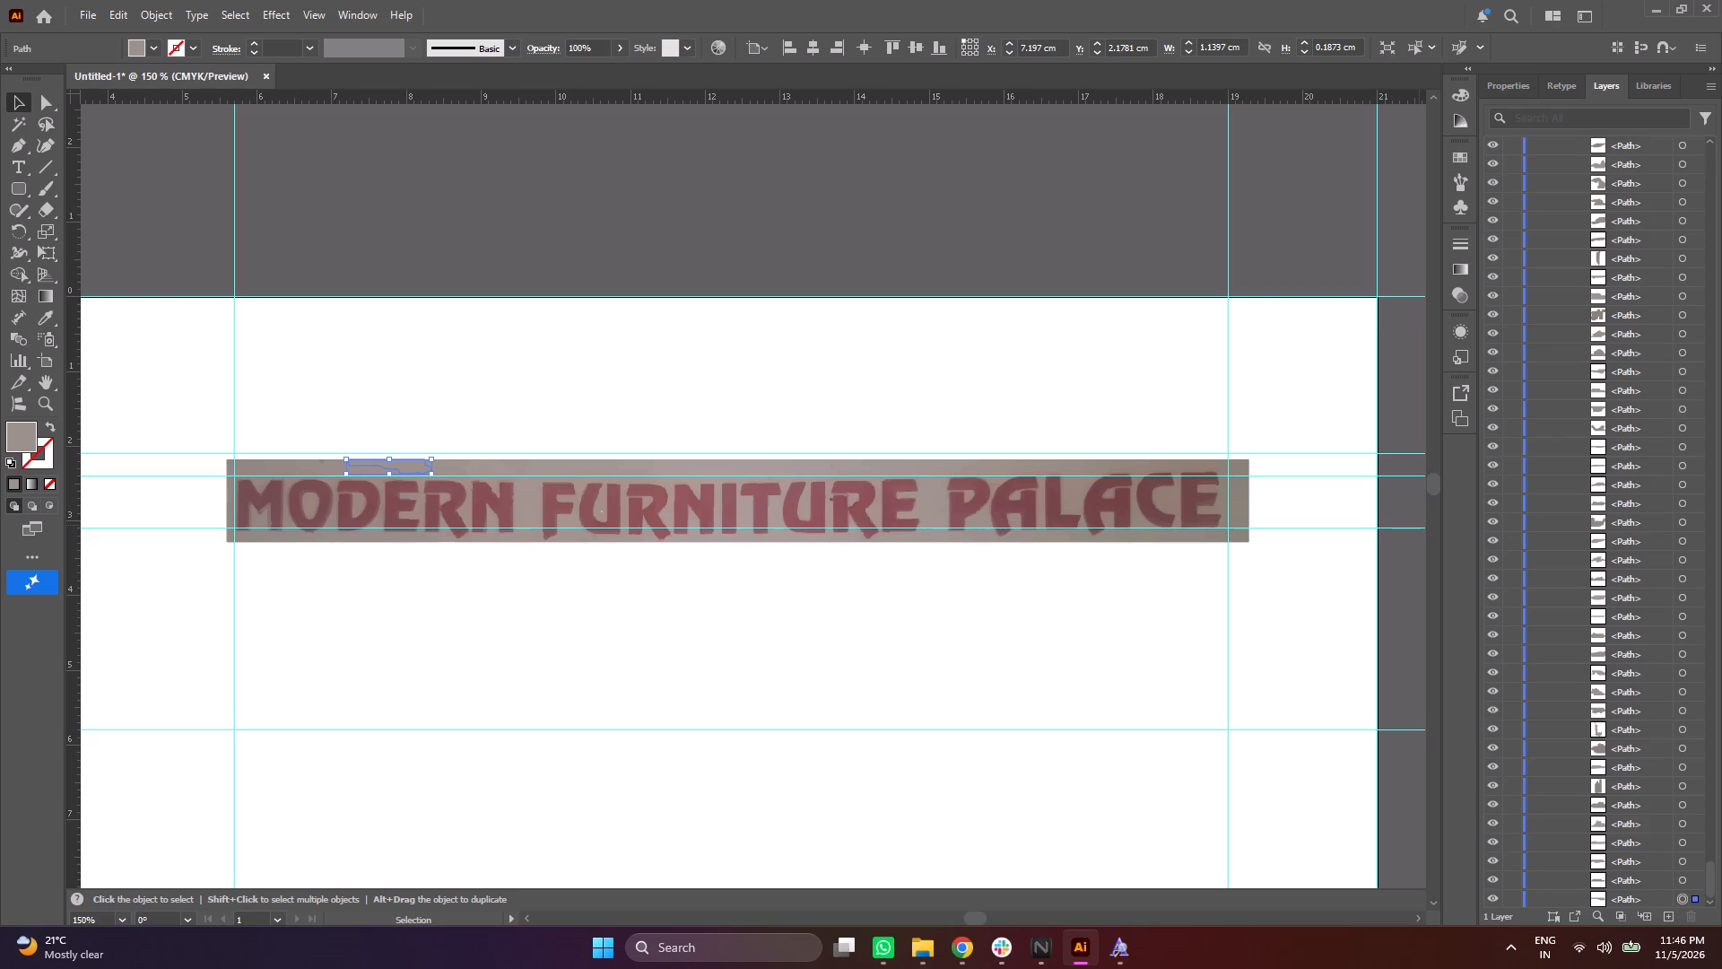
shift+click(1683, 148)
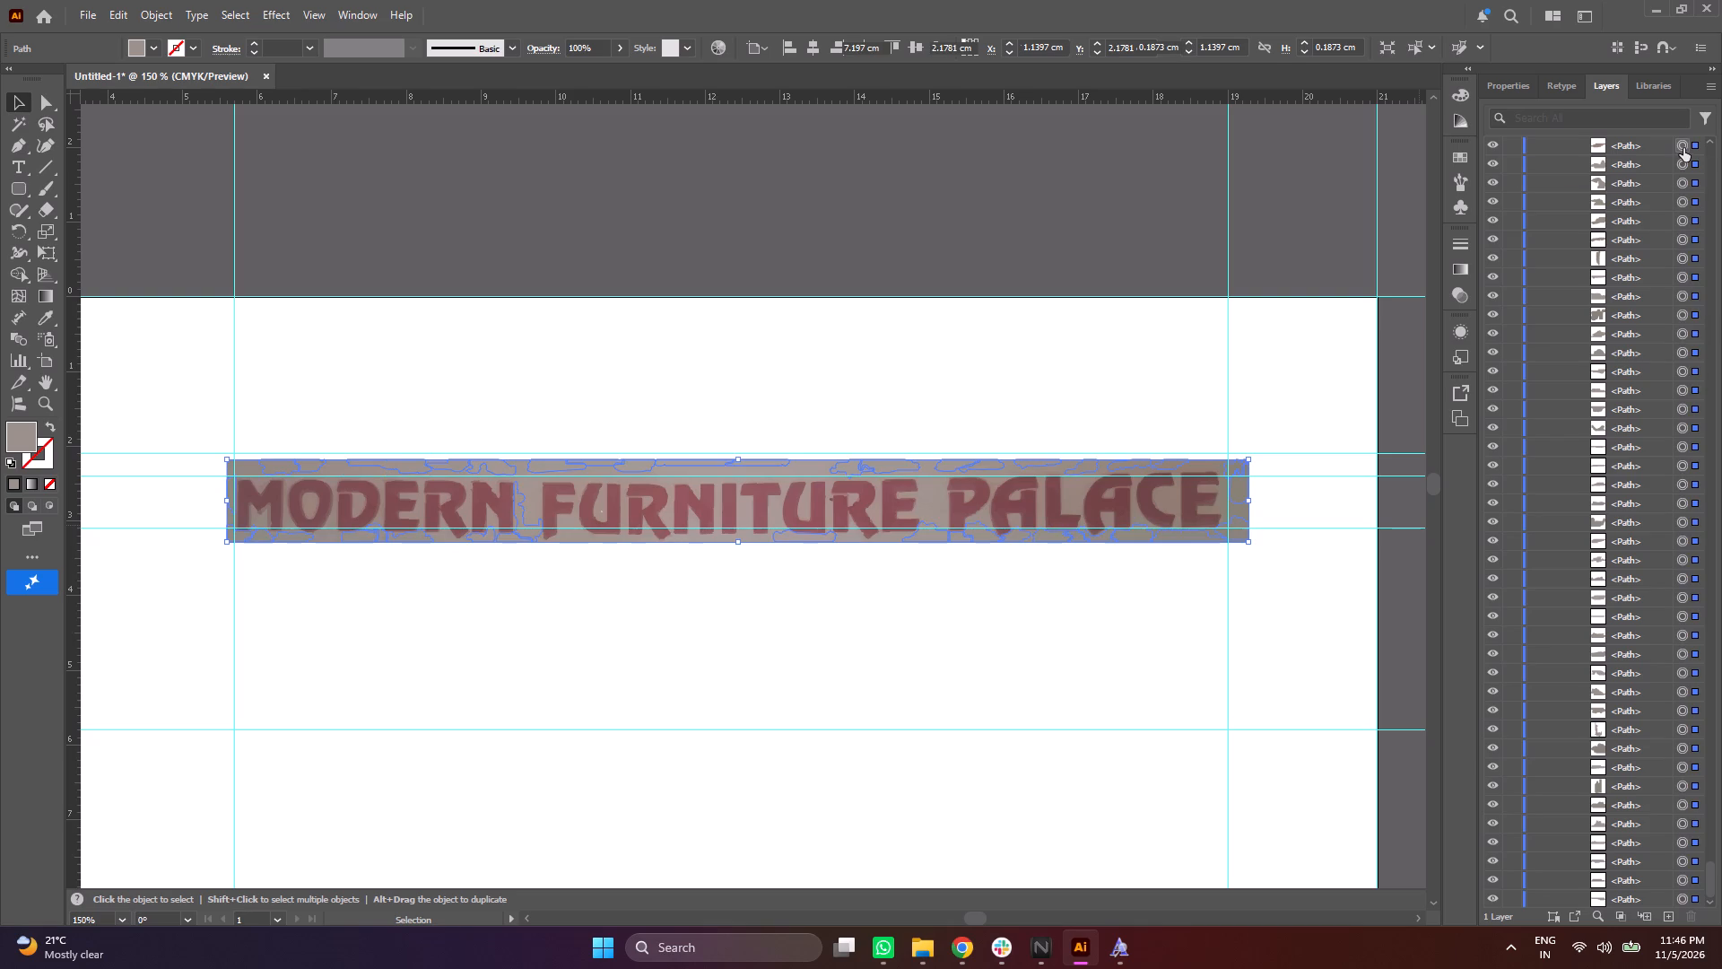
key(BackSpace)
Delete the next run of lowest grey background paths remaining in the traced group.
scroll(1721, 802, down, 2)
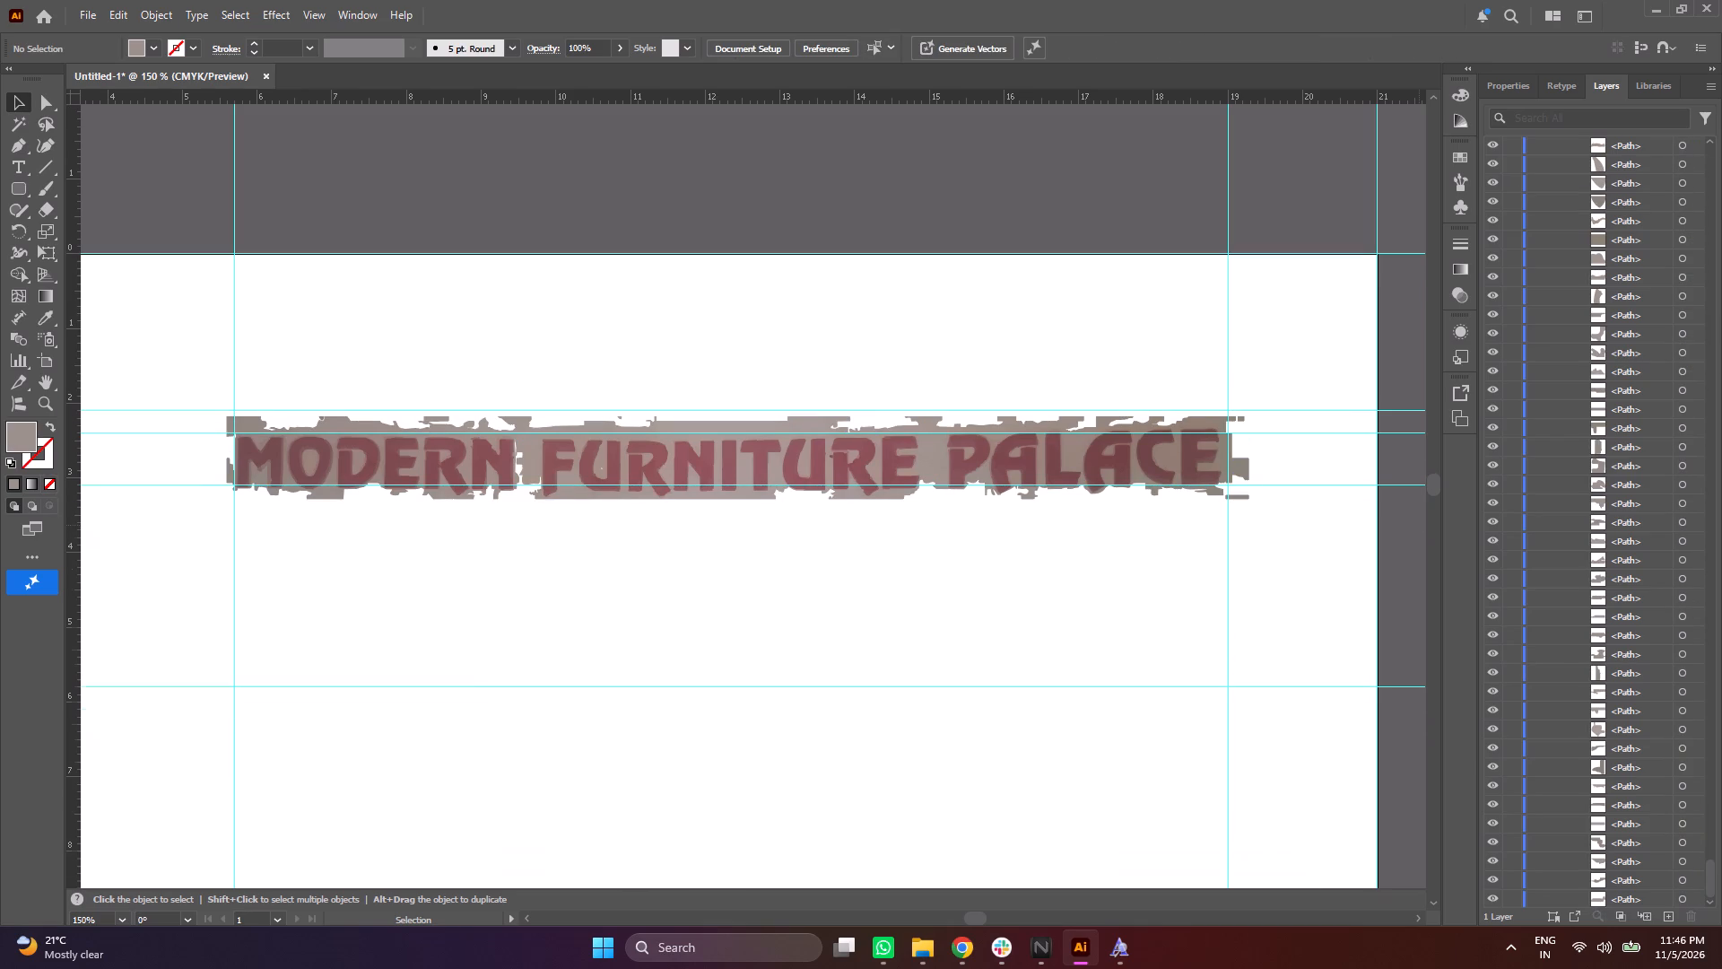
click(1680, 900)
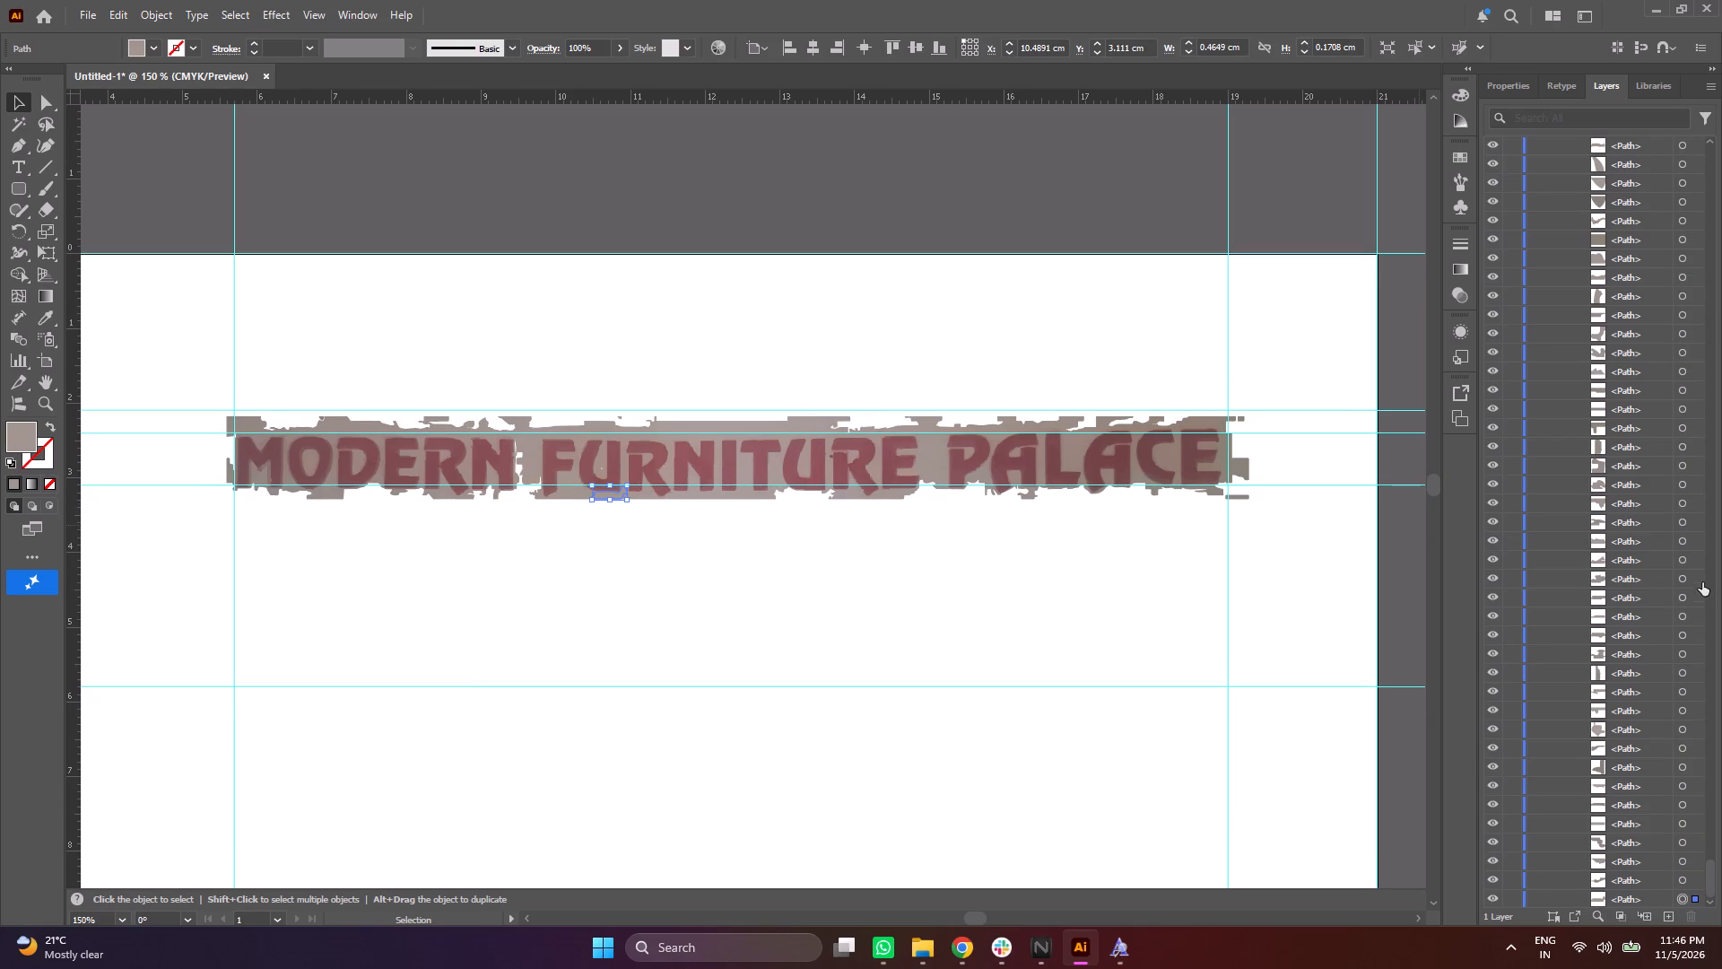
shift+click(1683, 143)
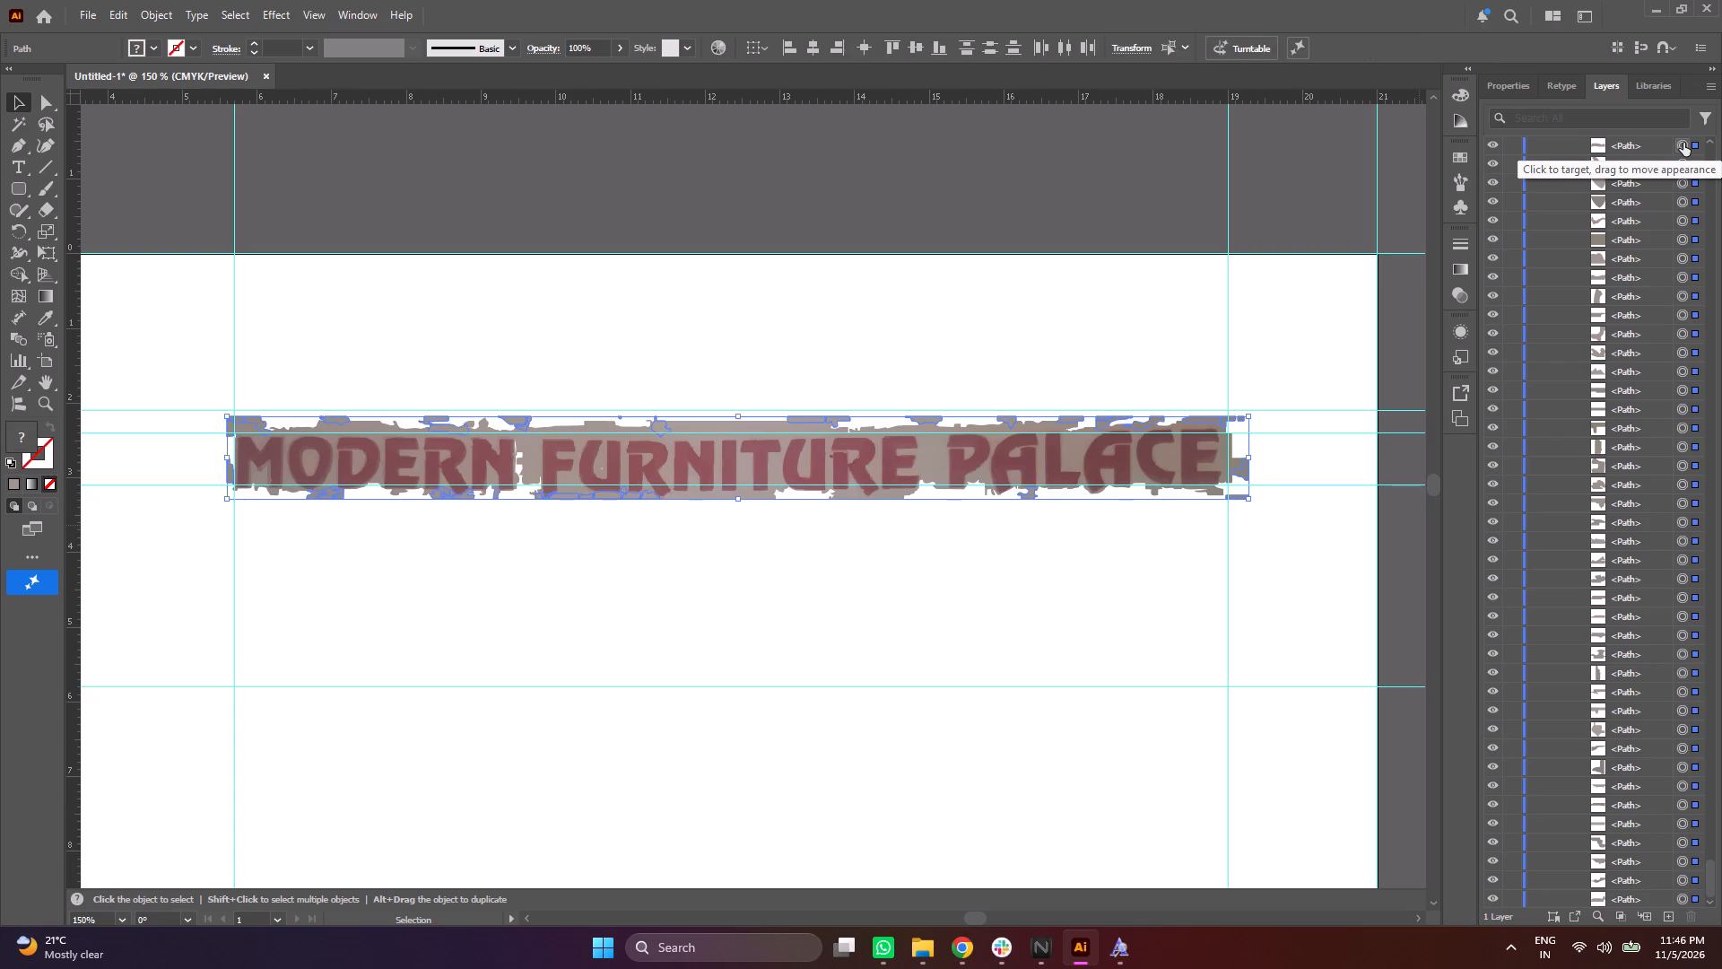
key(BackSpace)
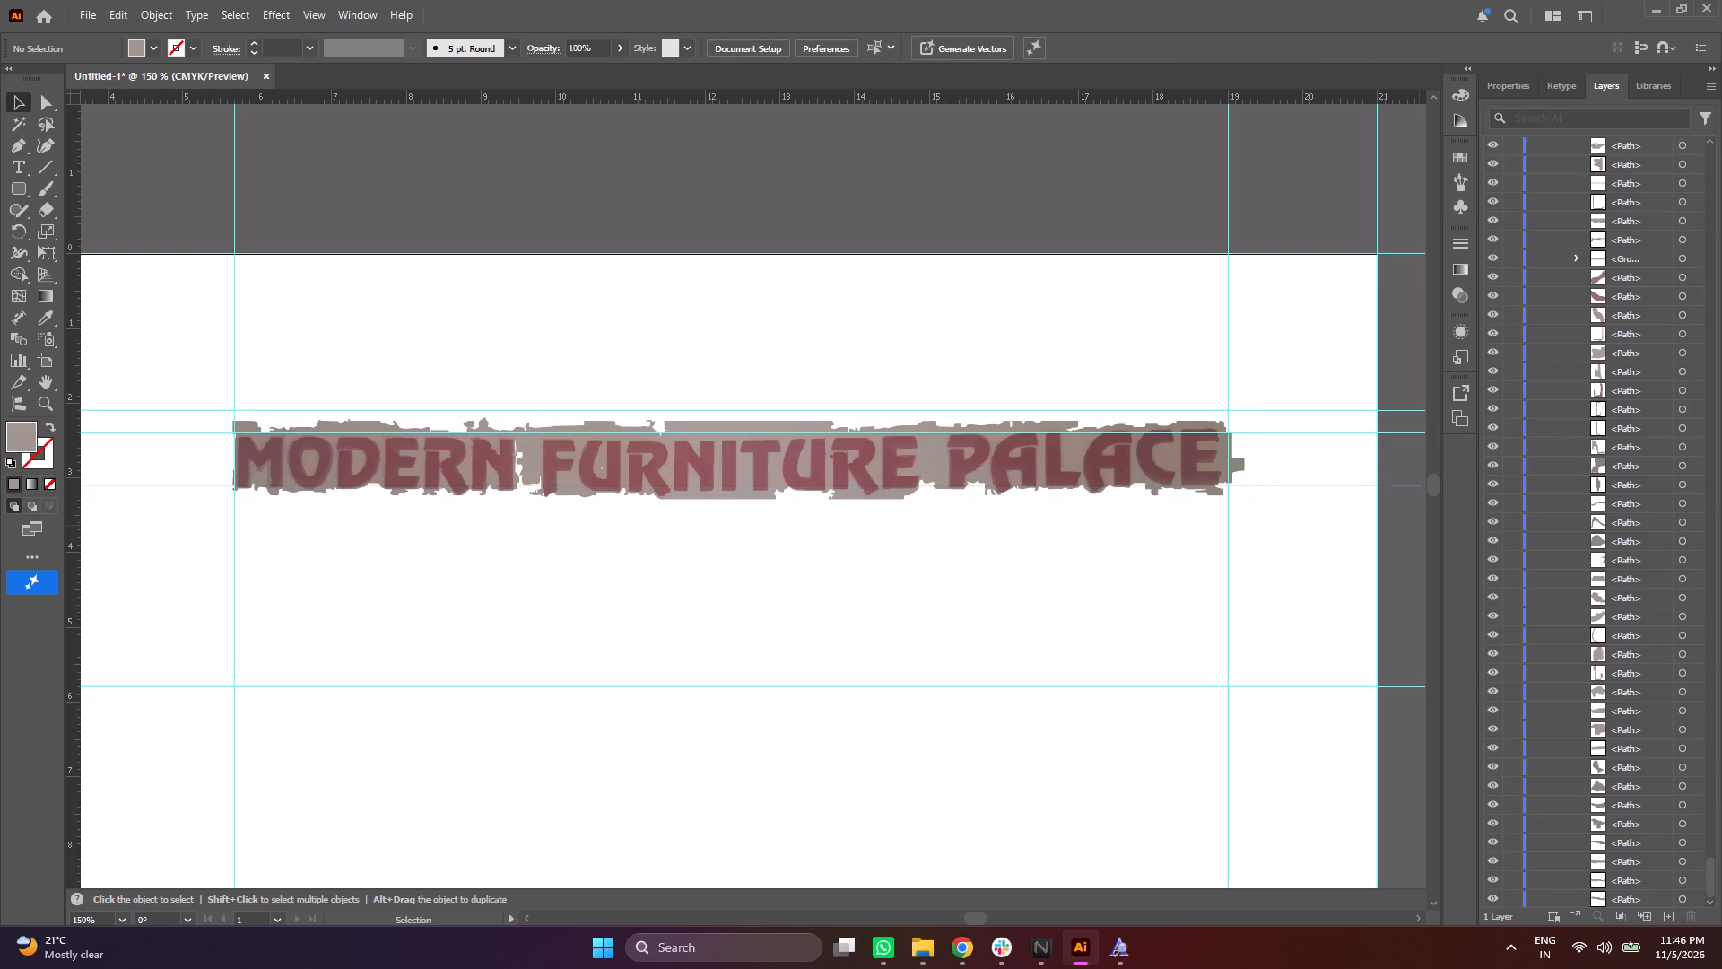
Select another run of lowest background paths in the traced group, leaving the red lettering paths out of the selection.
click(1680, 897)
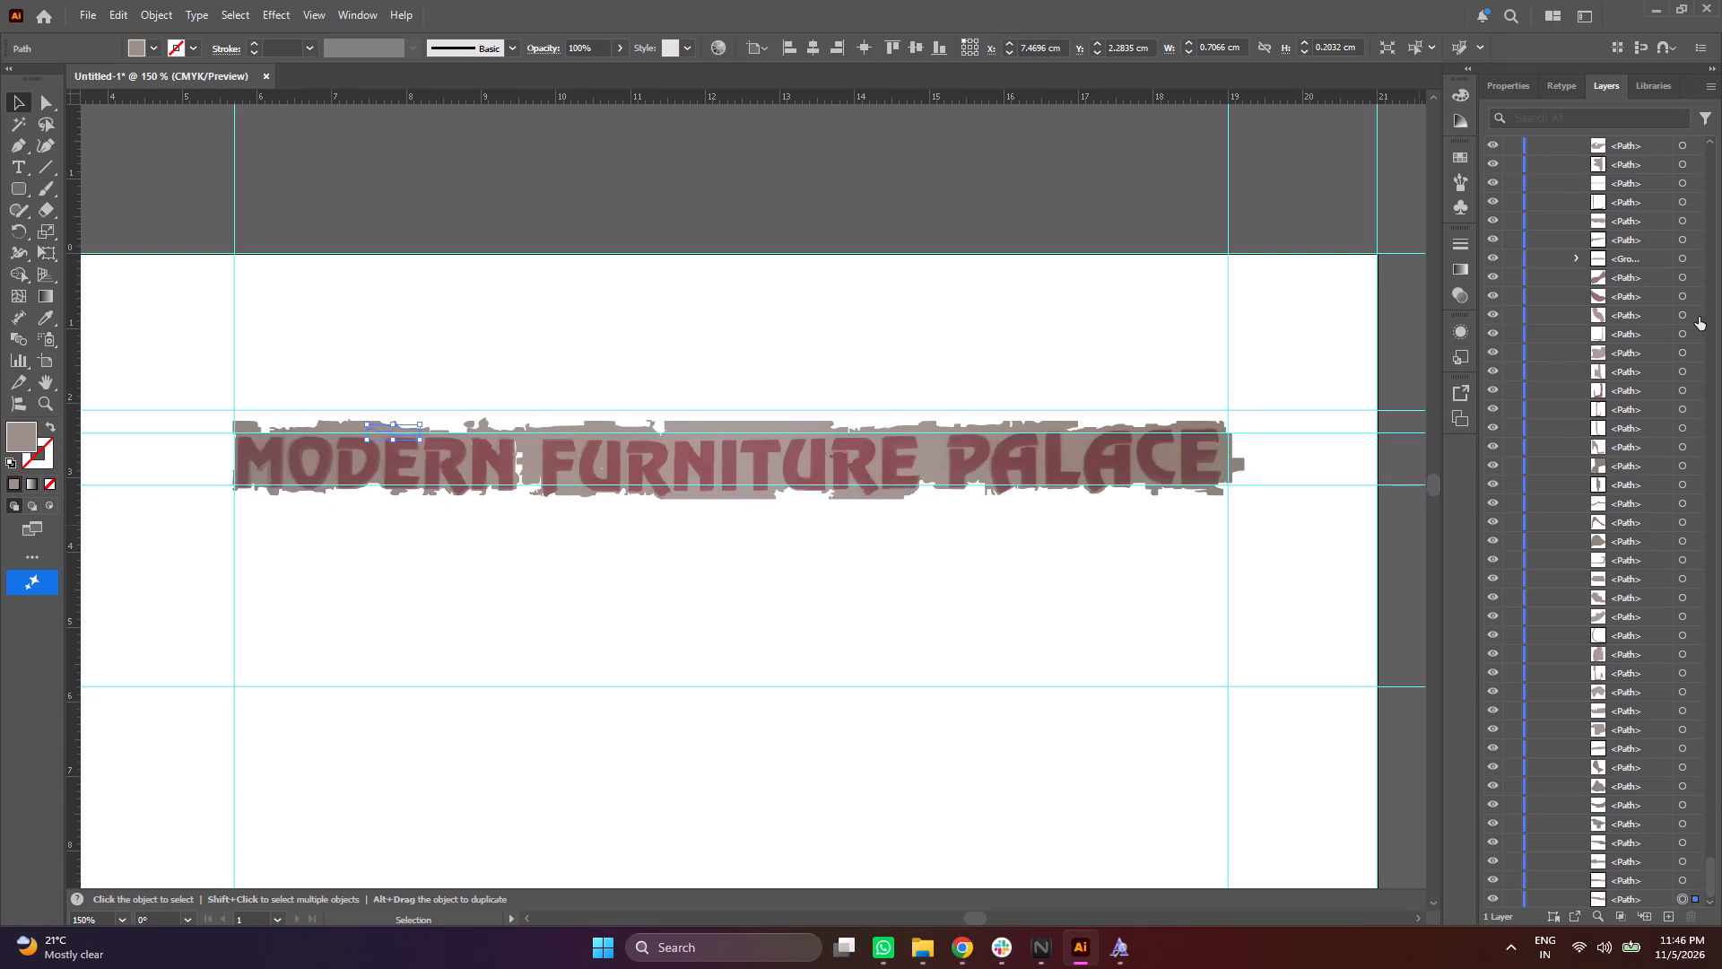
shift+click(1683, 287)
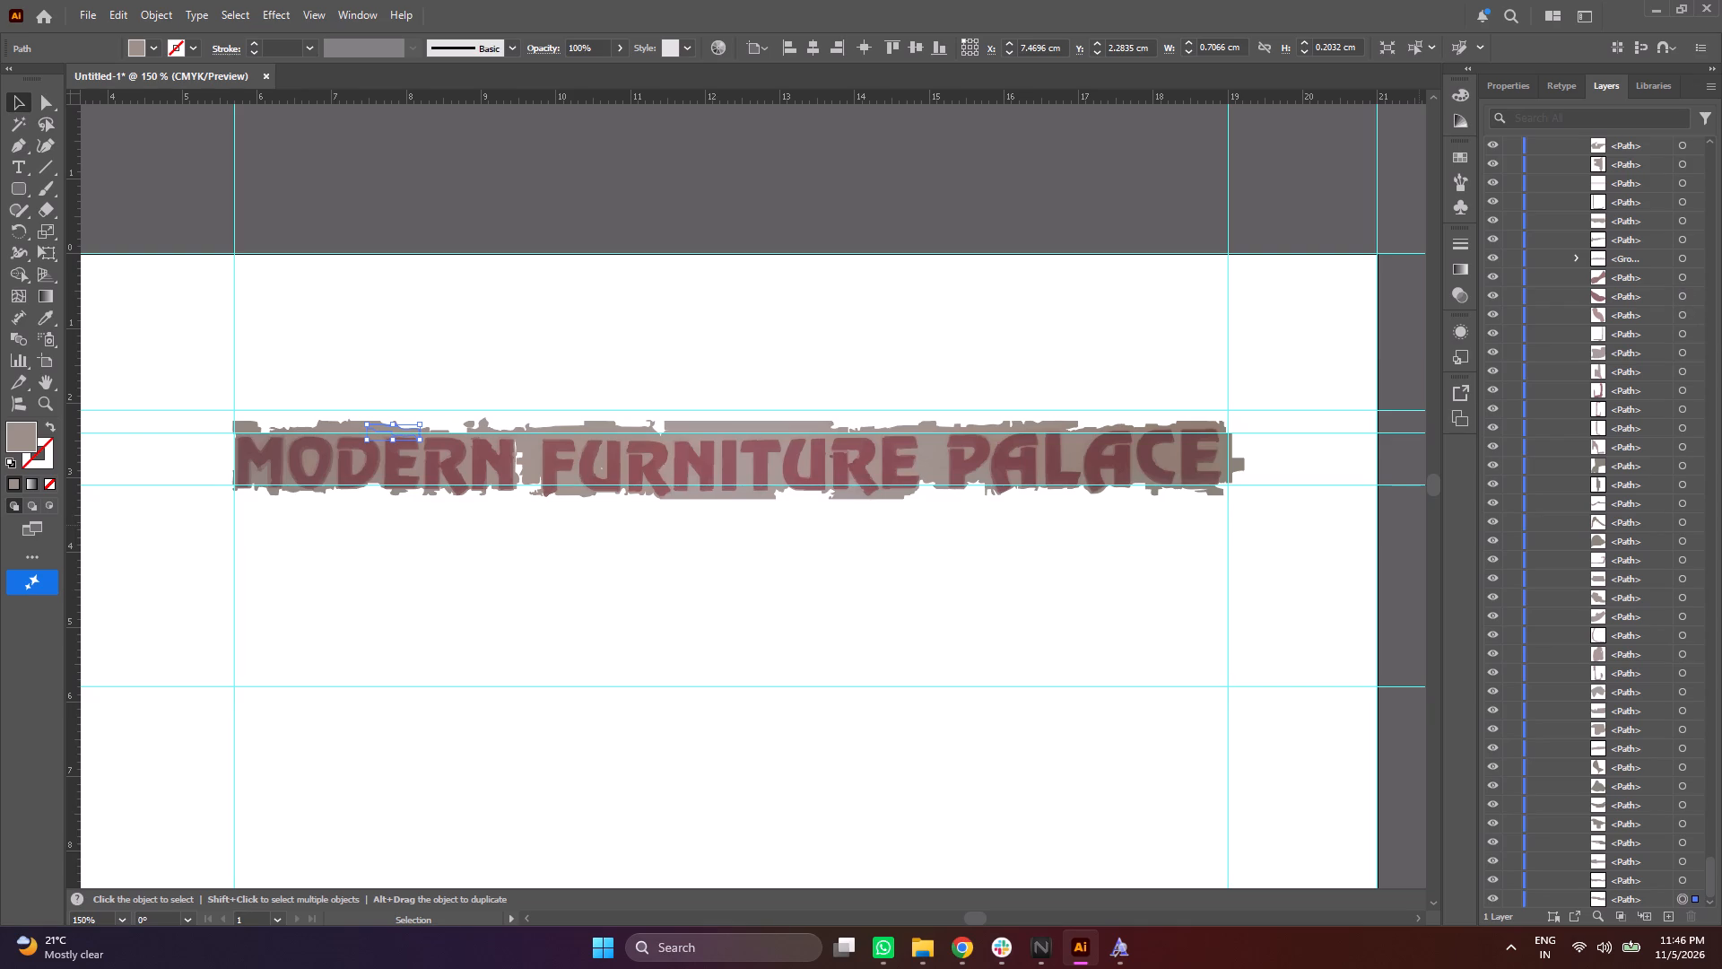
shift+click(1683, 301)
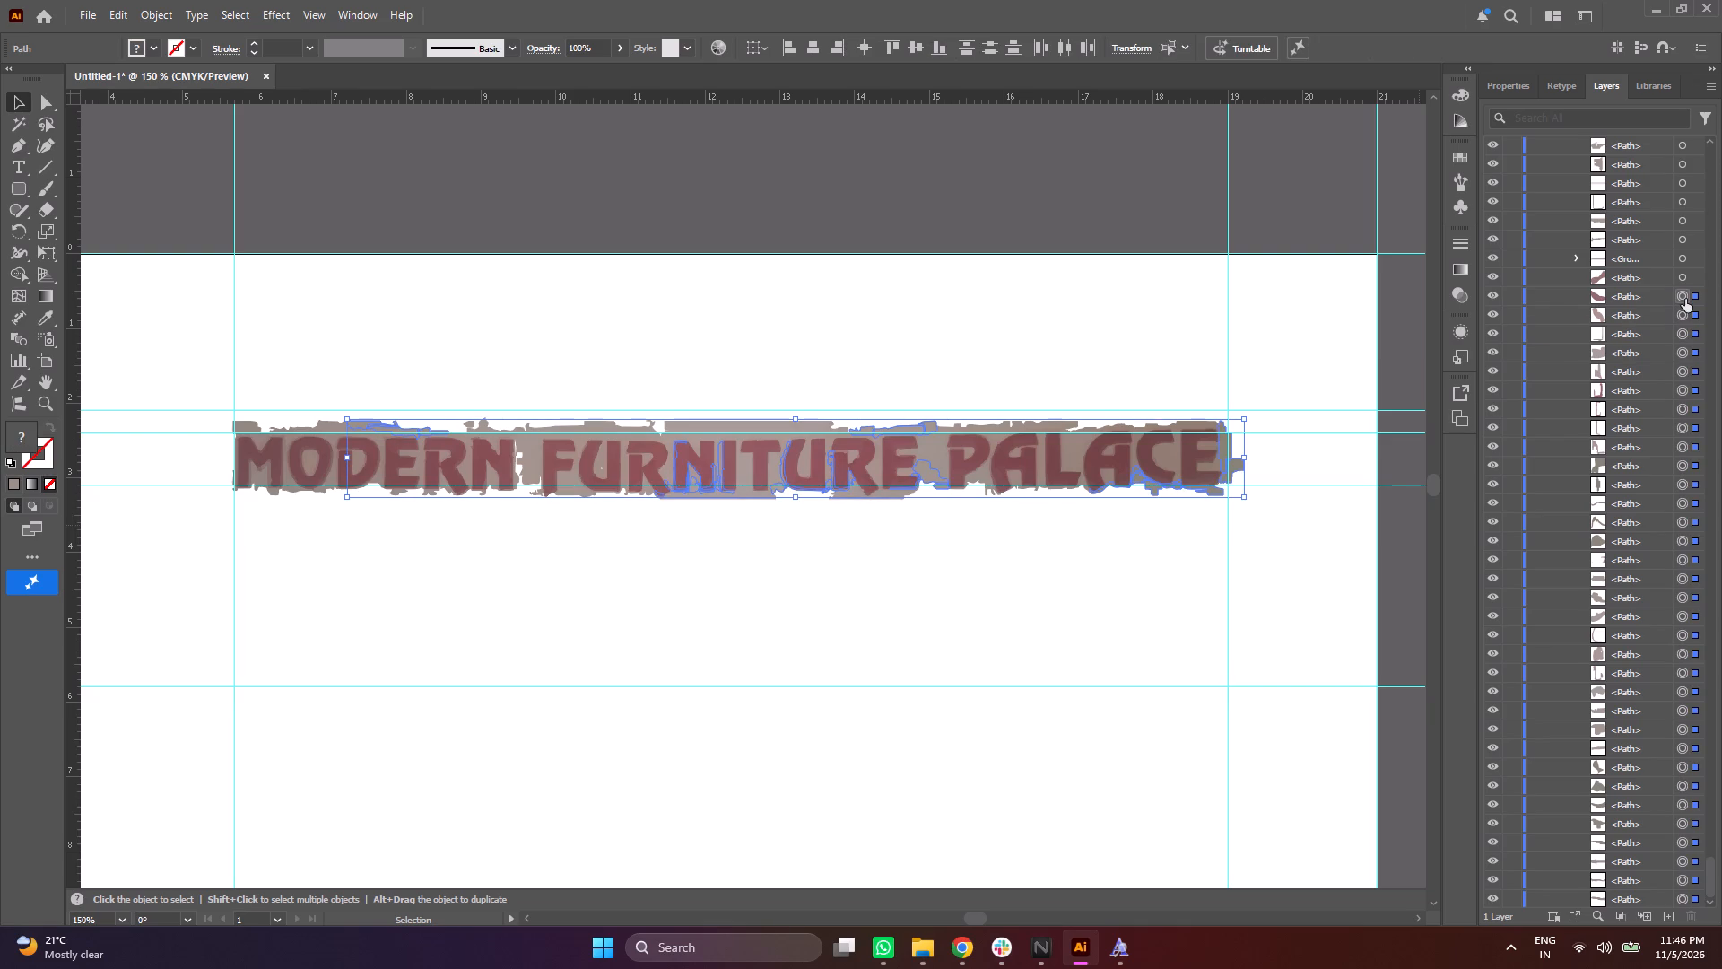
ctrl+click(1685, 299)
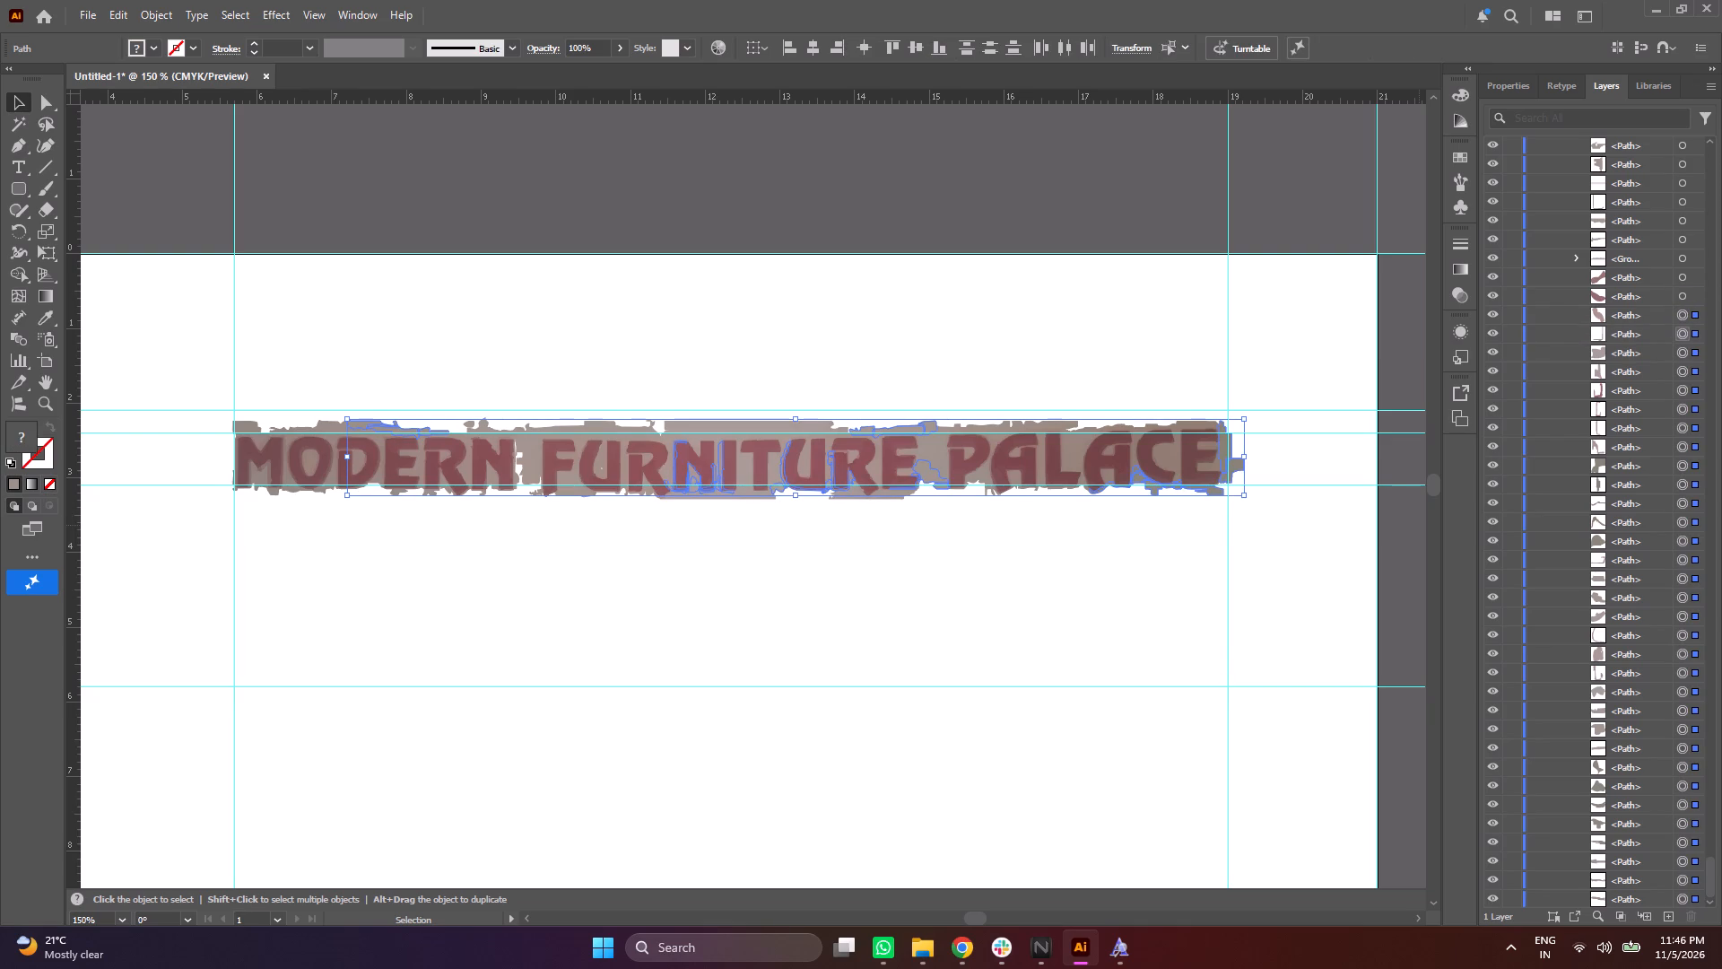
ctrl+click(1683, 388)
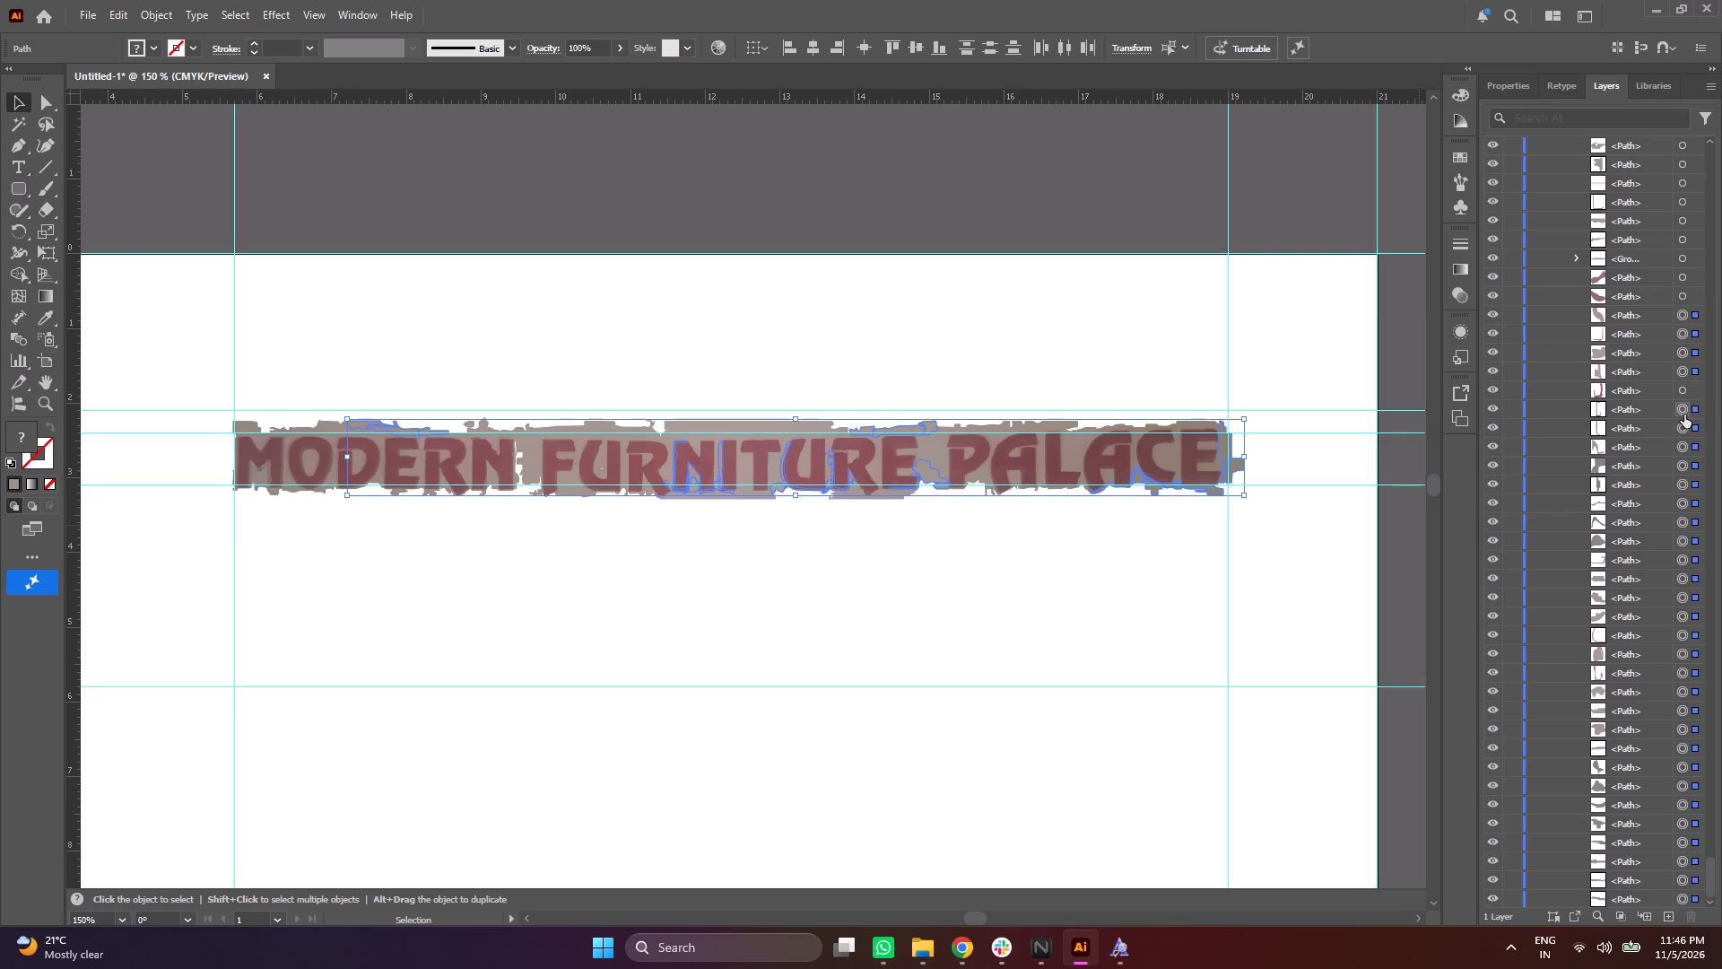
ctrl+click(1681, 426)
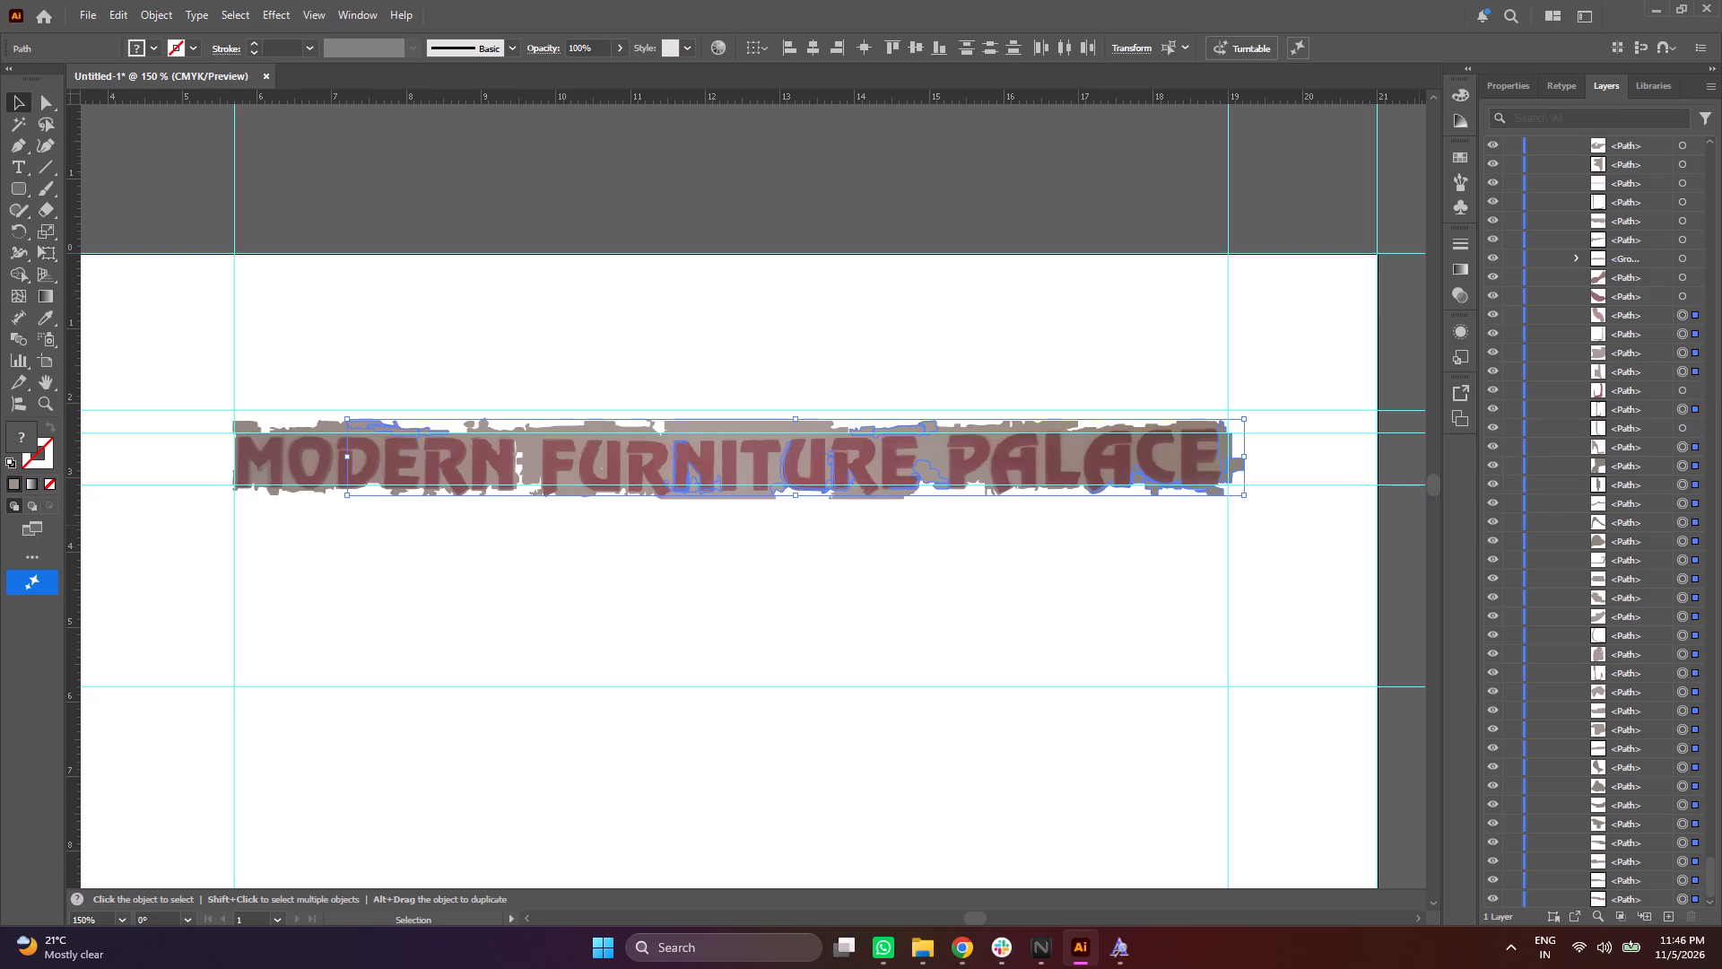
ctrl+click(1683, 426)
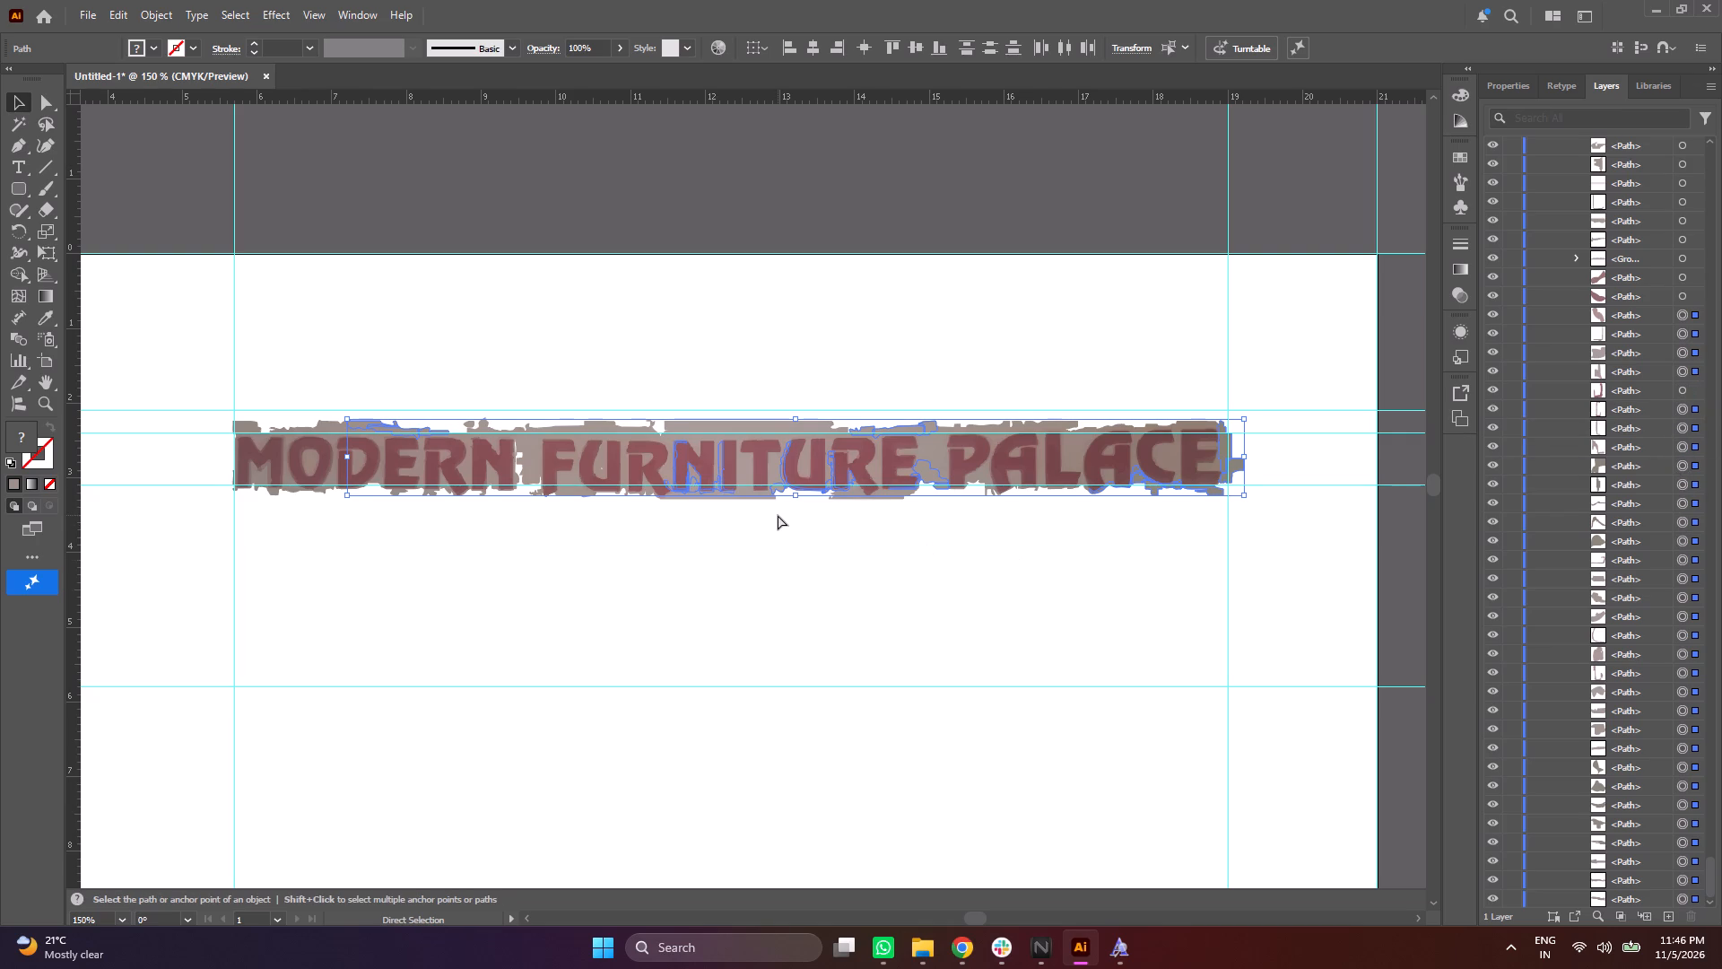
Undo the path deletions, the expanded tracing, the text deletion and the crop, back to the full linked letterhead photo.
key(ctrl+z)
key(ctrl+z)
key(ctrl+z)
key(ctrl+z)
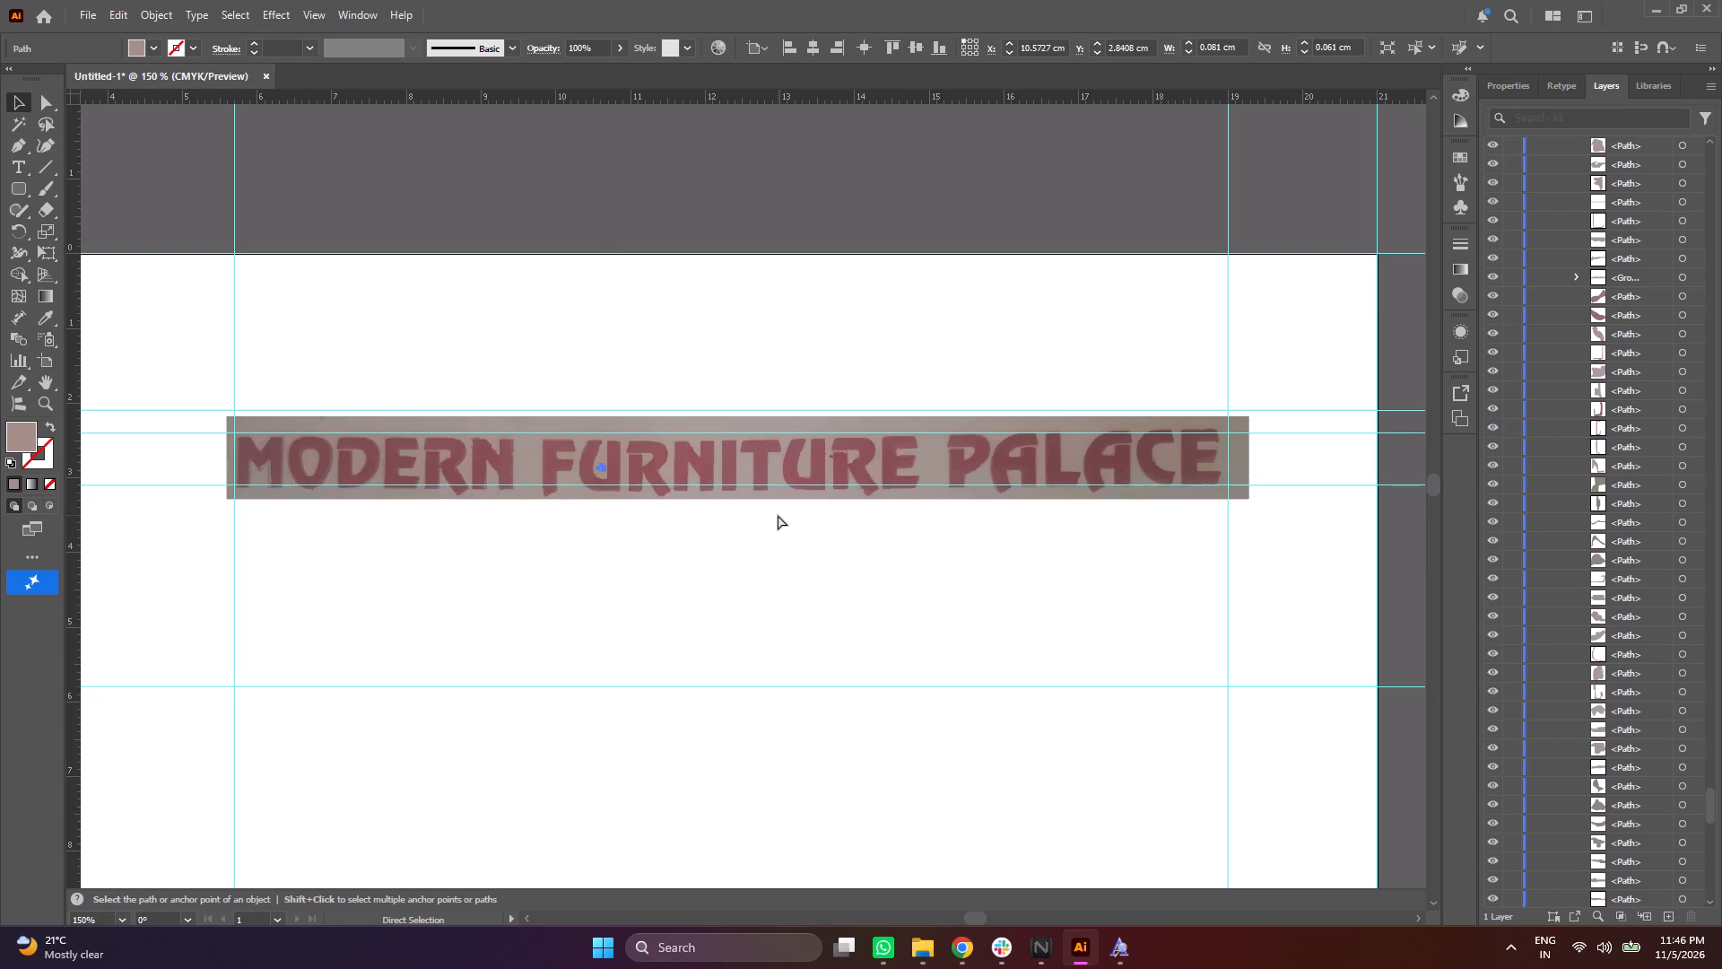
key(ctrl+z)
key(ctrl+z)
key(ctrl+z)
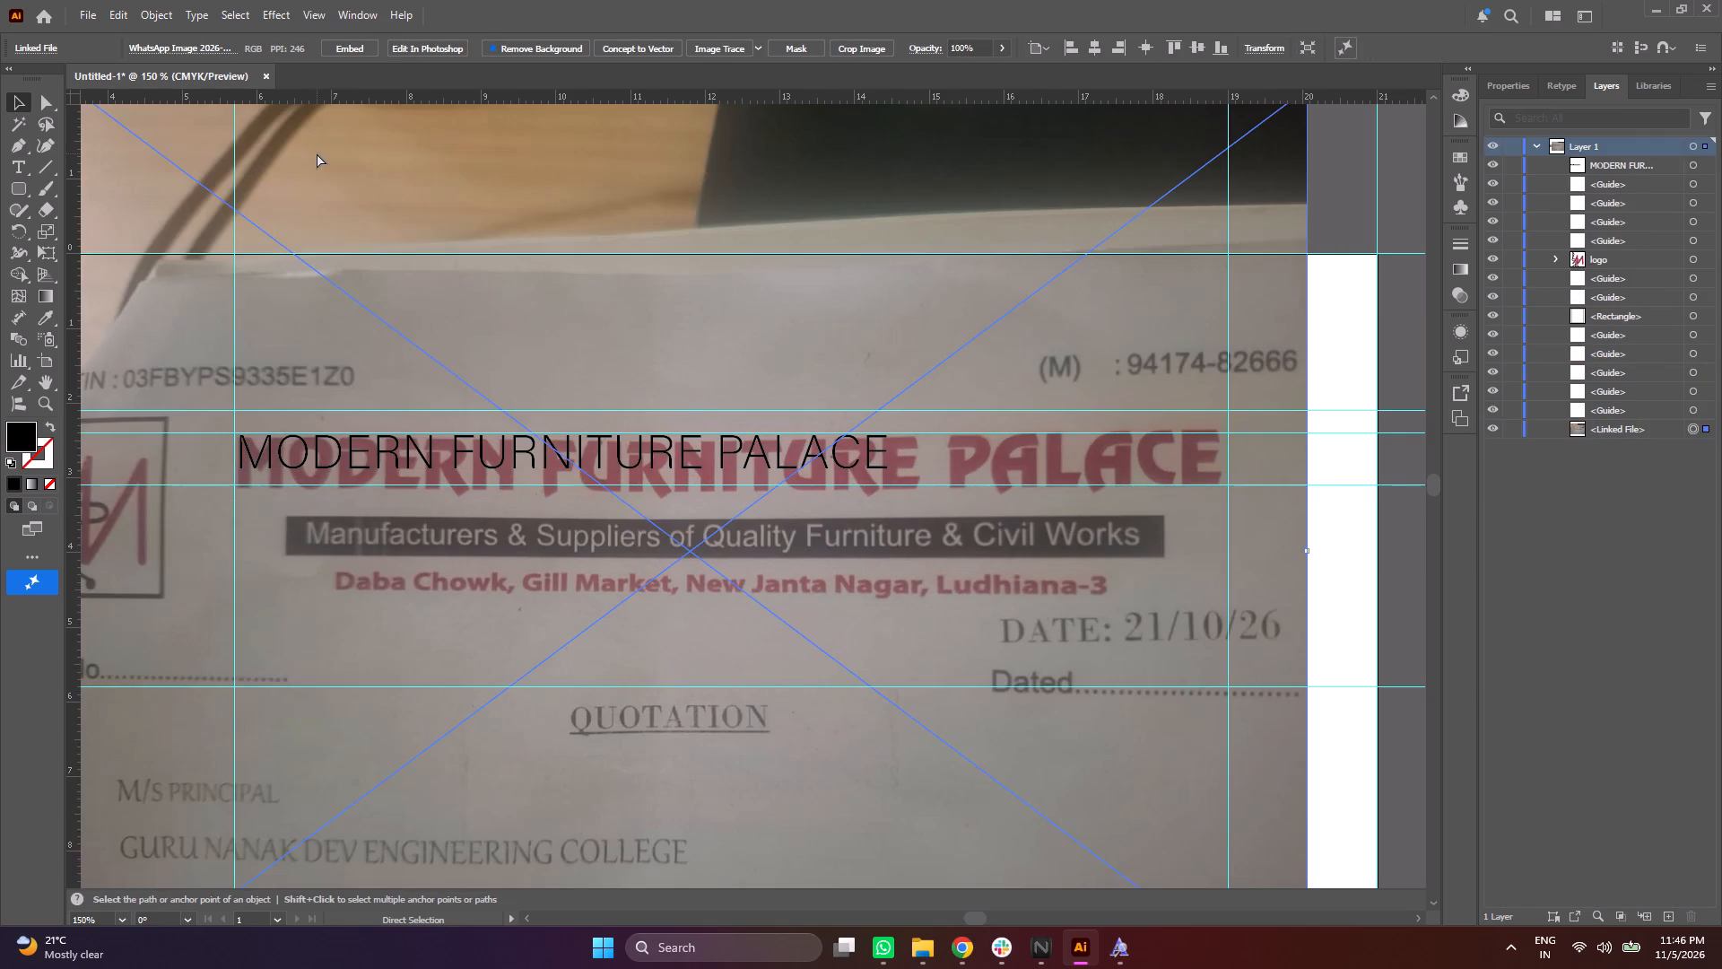
Hide the document rulers.
key(ctrl+r)
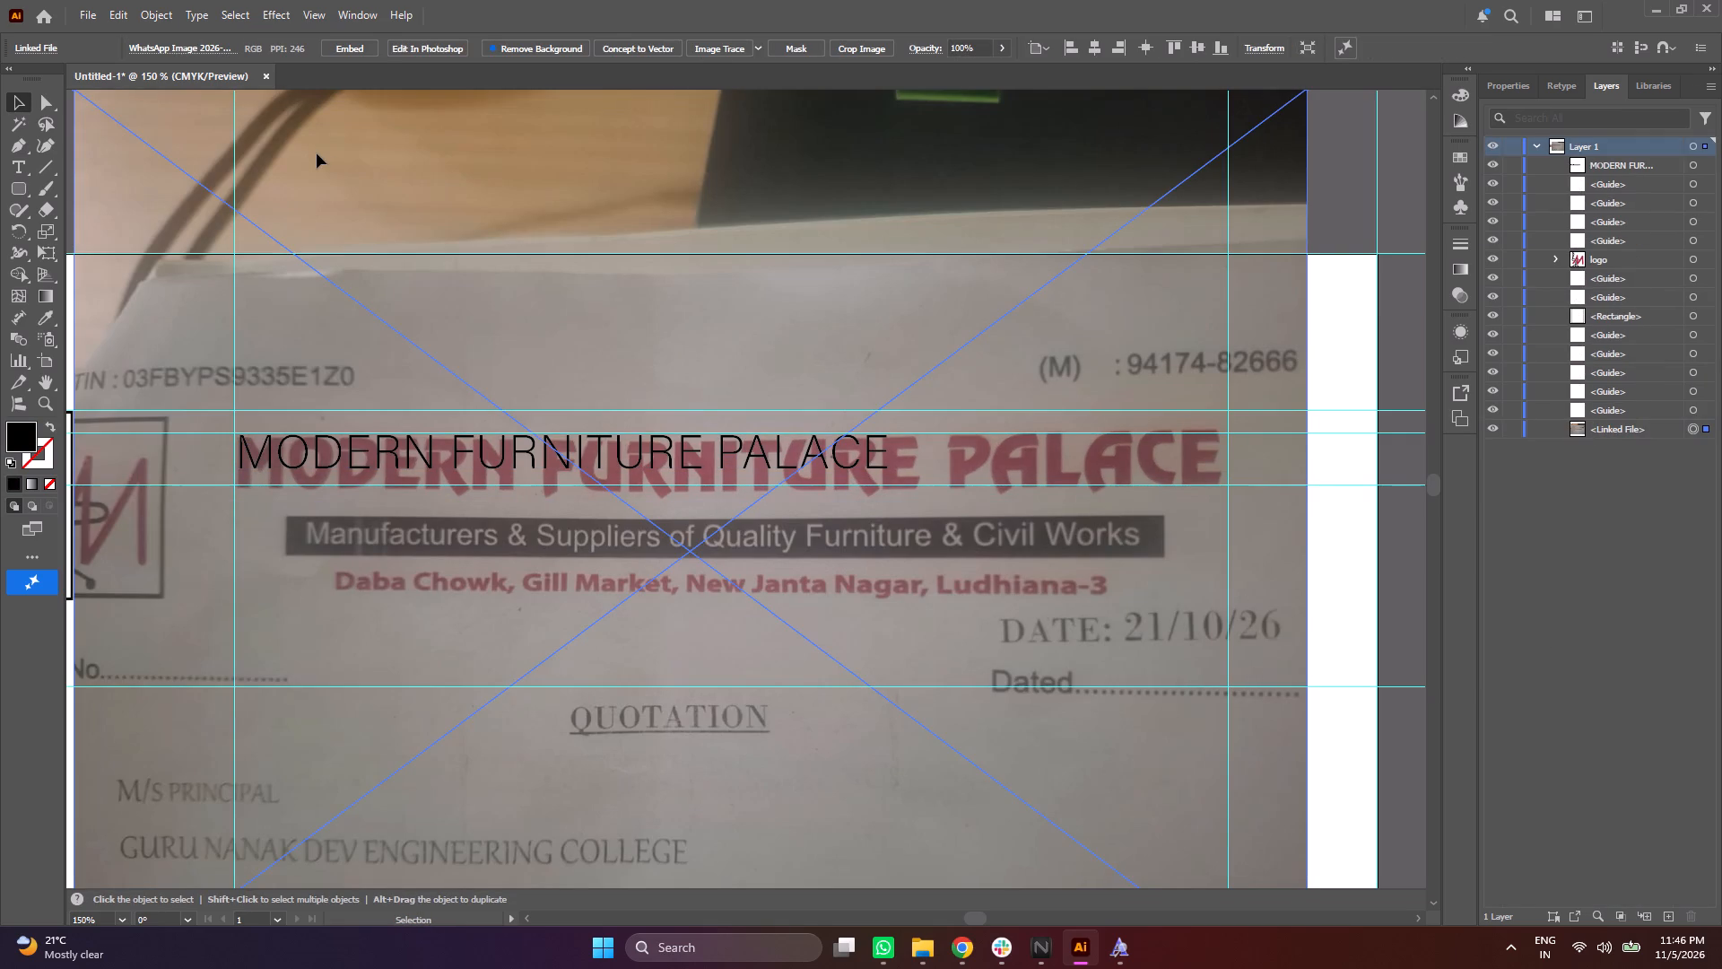
alt+scroll(317, 153, down, 1)
alt+scroll(330, 169, up, 1)
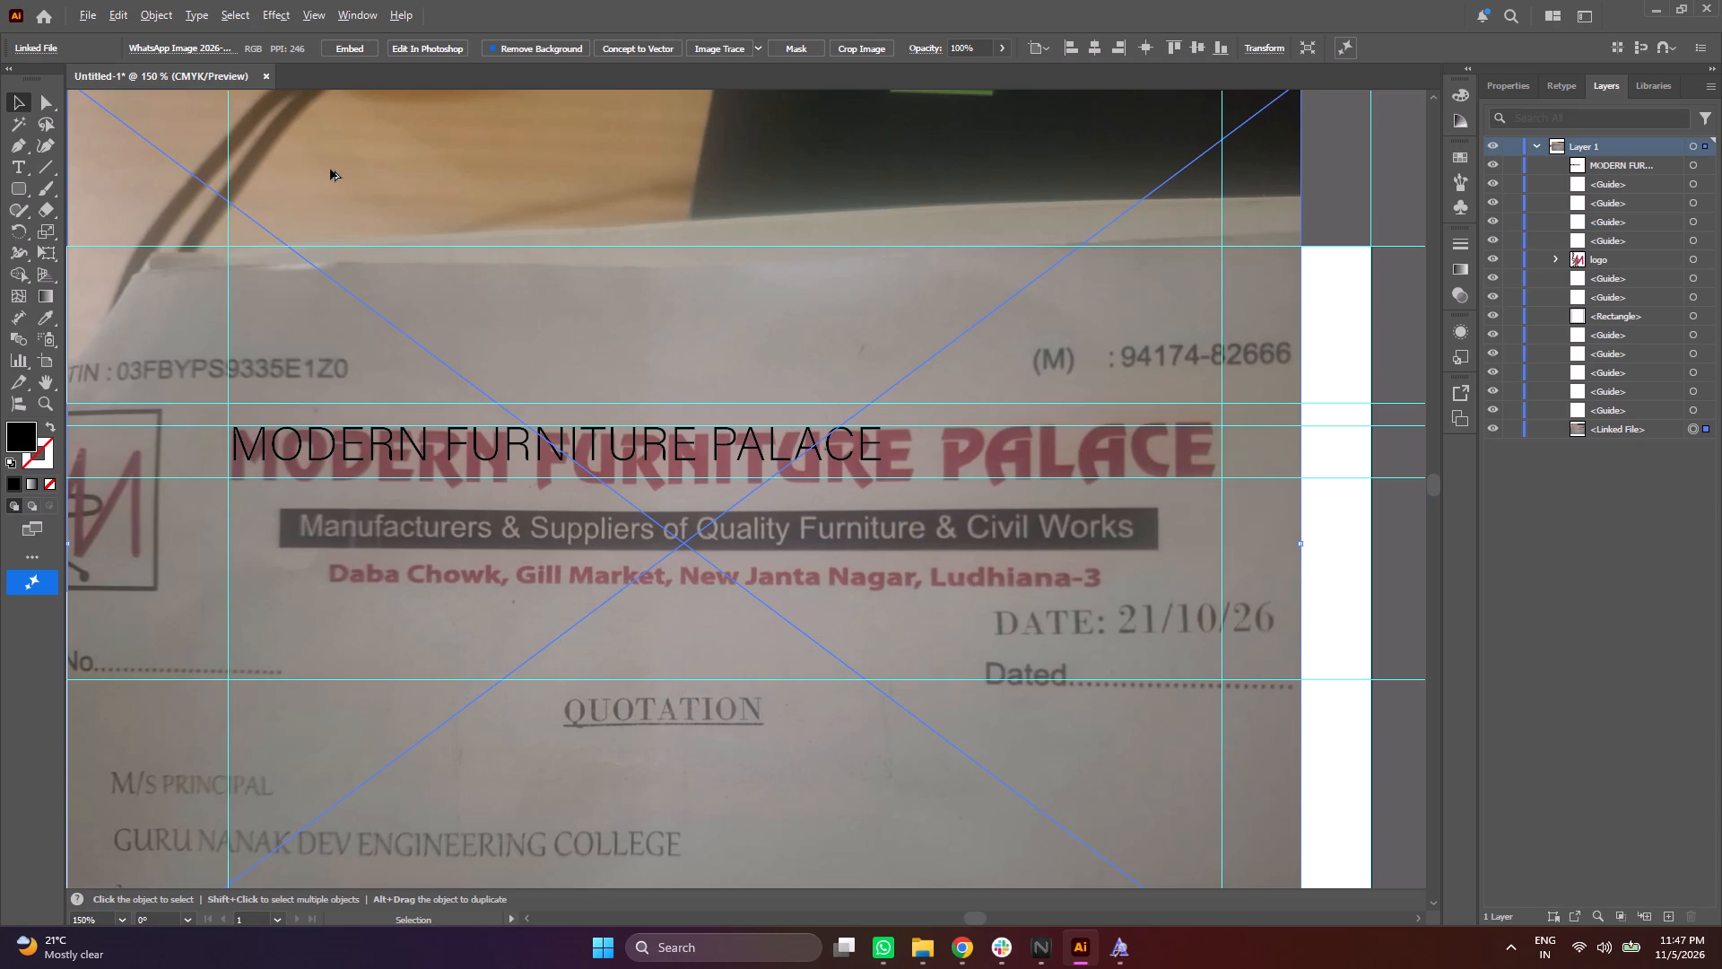
Save the document in Downloads as an Illustrator file named LETTER-HEADS, using the Illustrator 2020 version.
click(1332, 226)
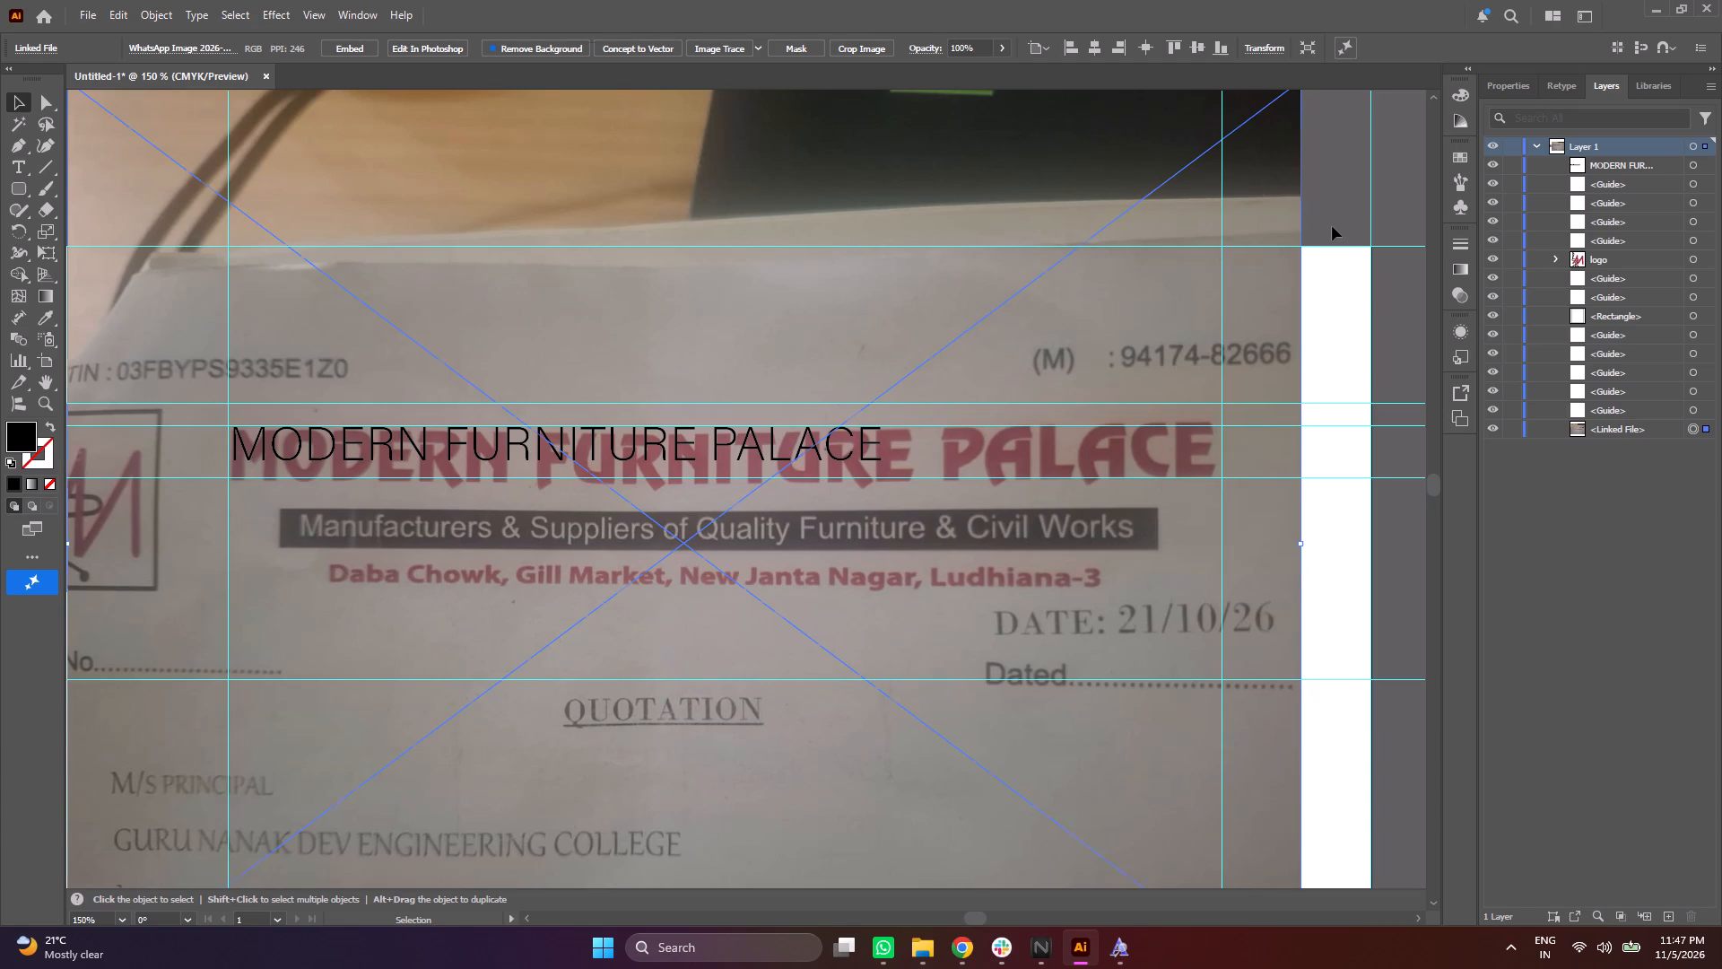
key(ctrl+s)
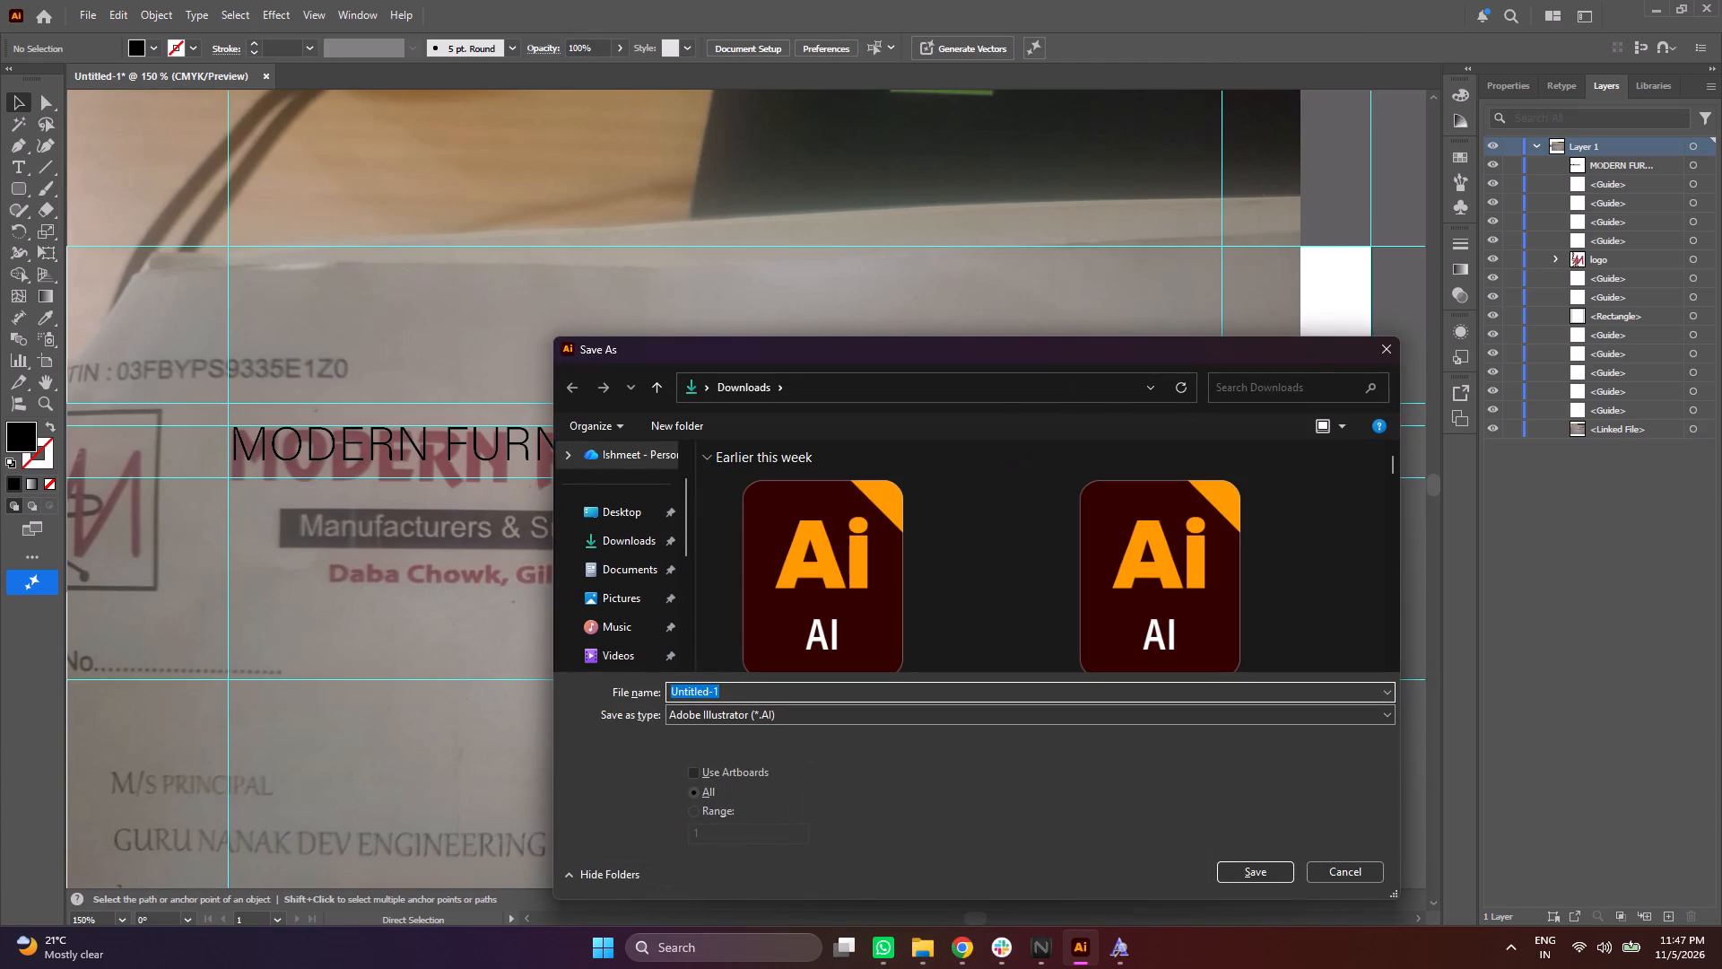
click(634, 537)
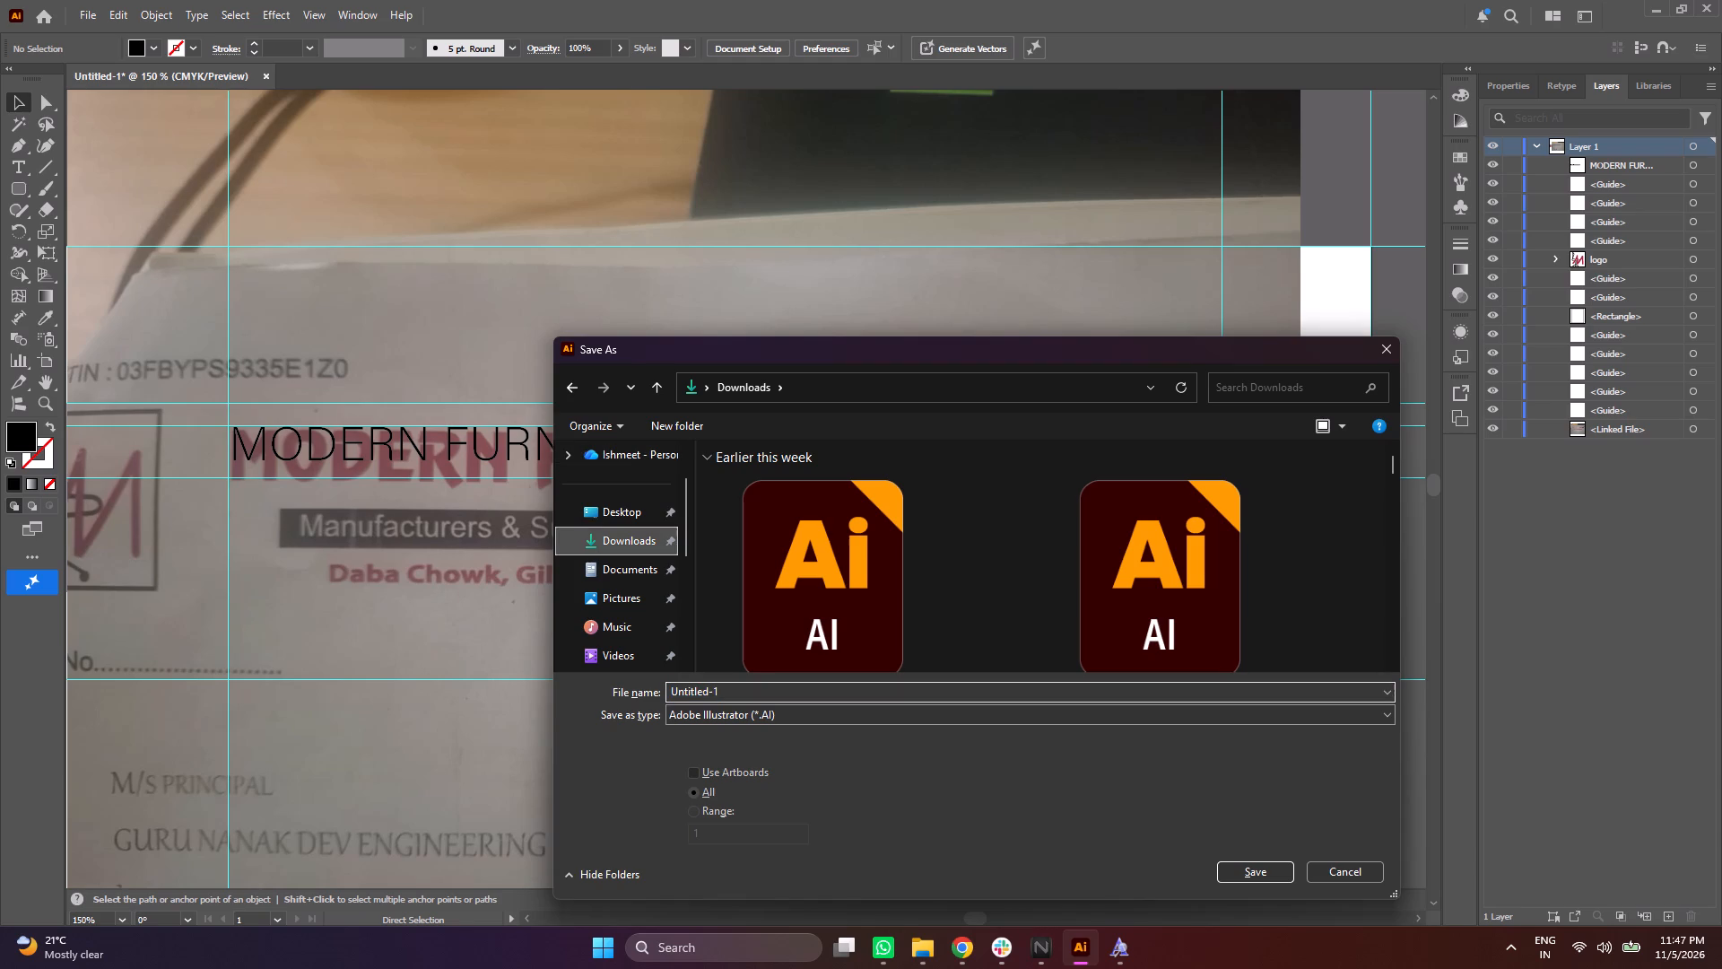
click(762, 694)
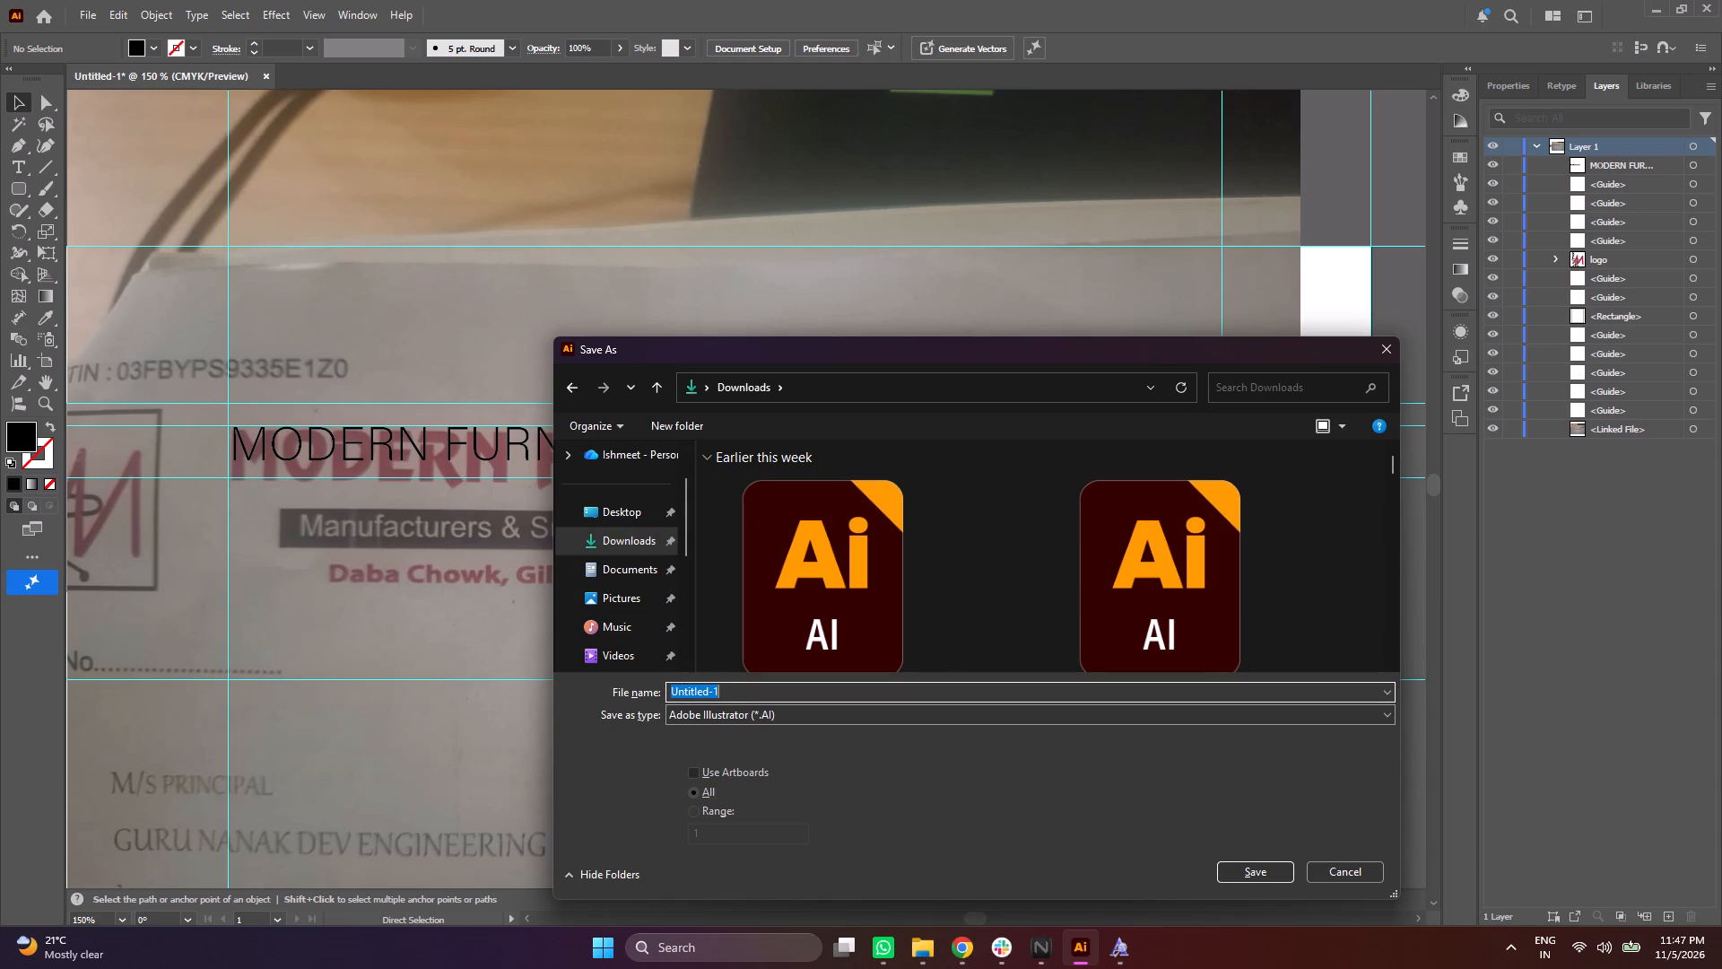
text(LETTER)
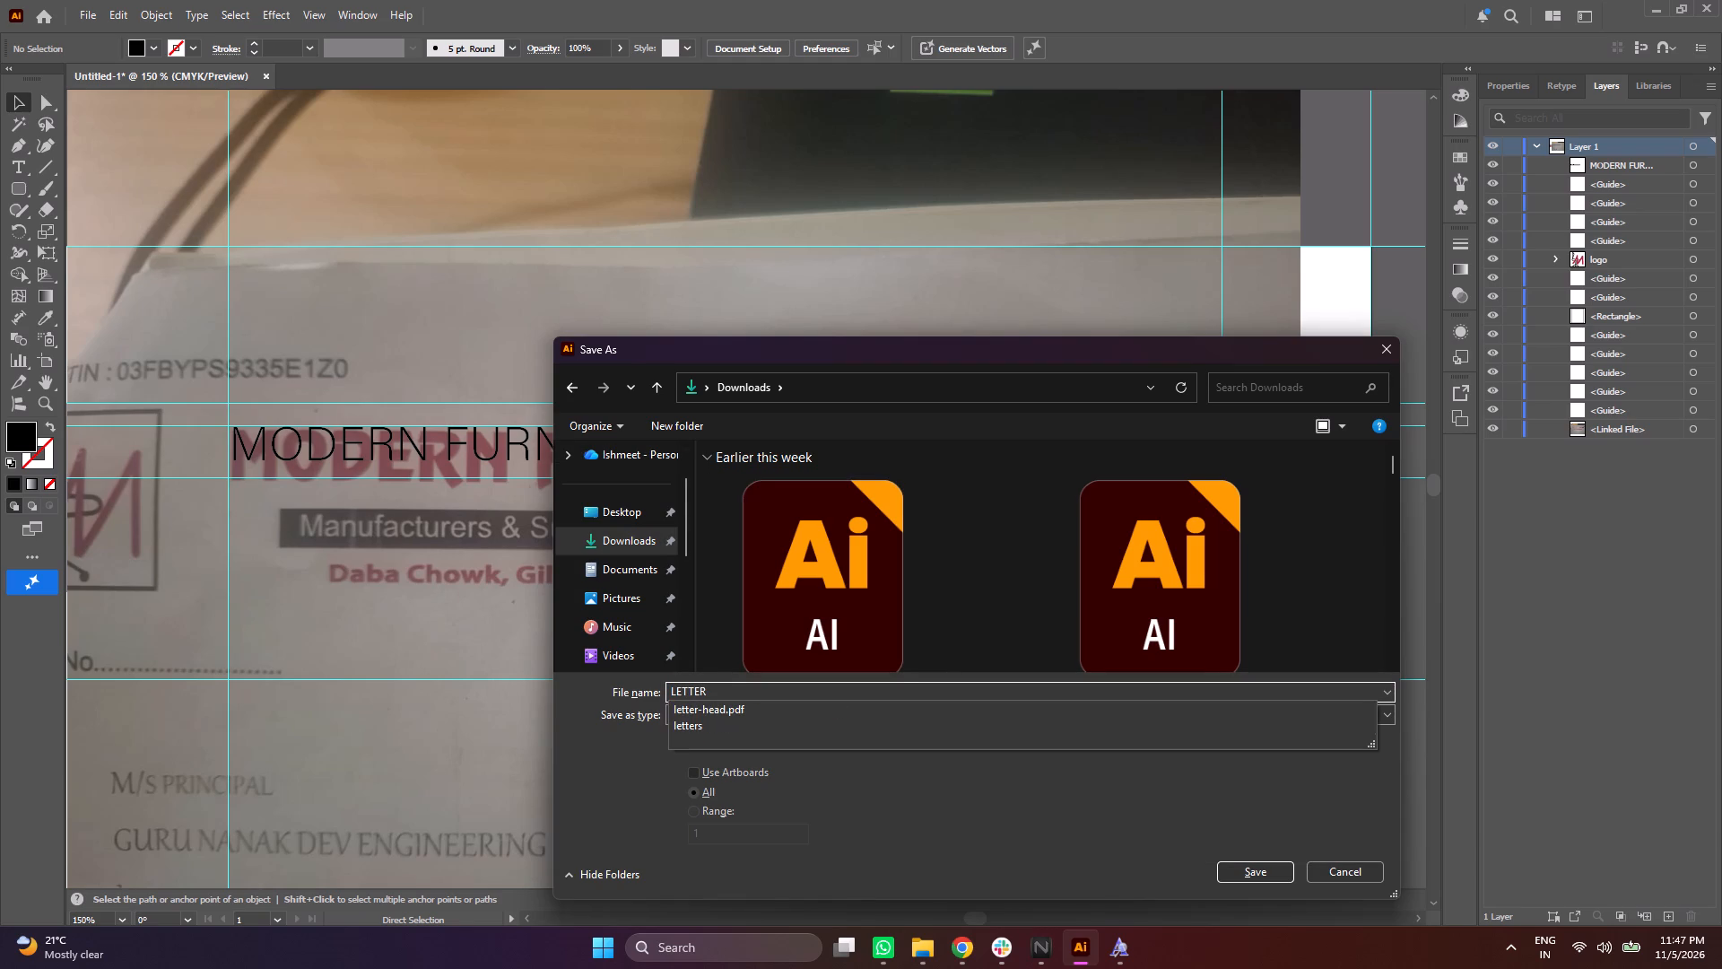
key(minus)
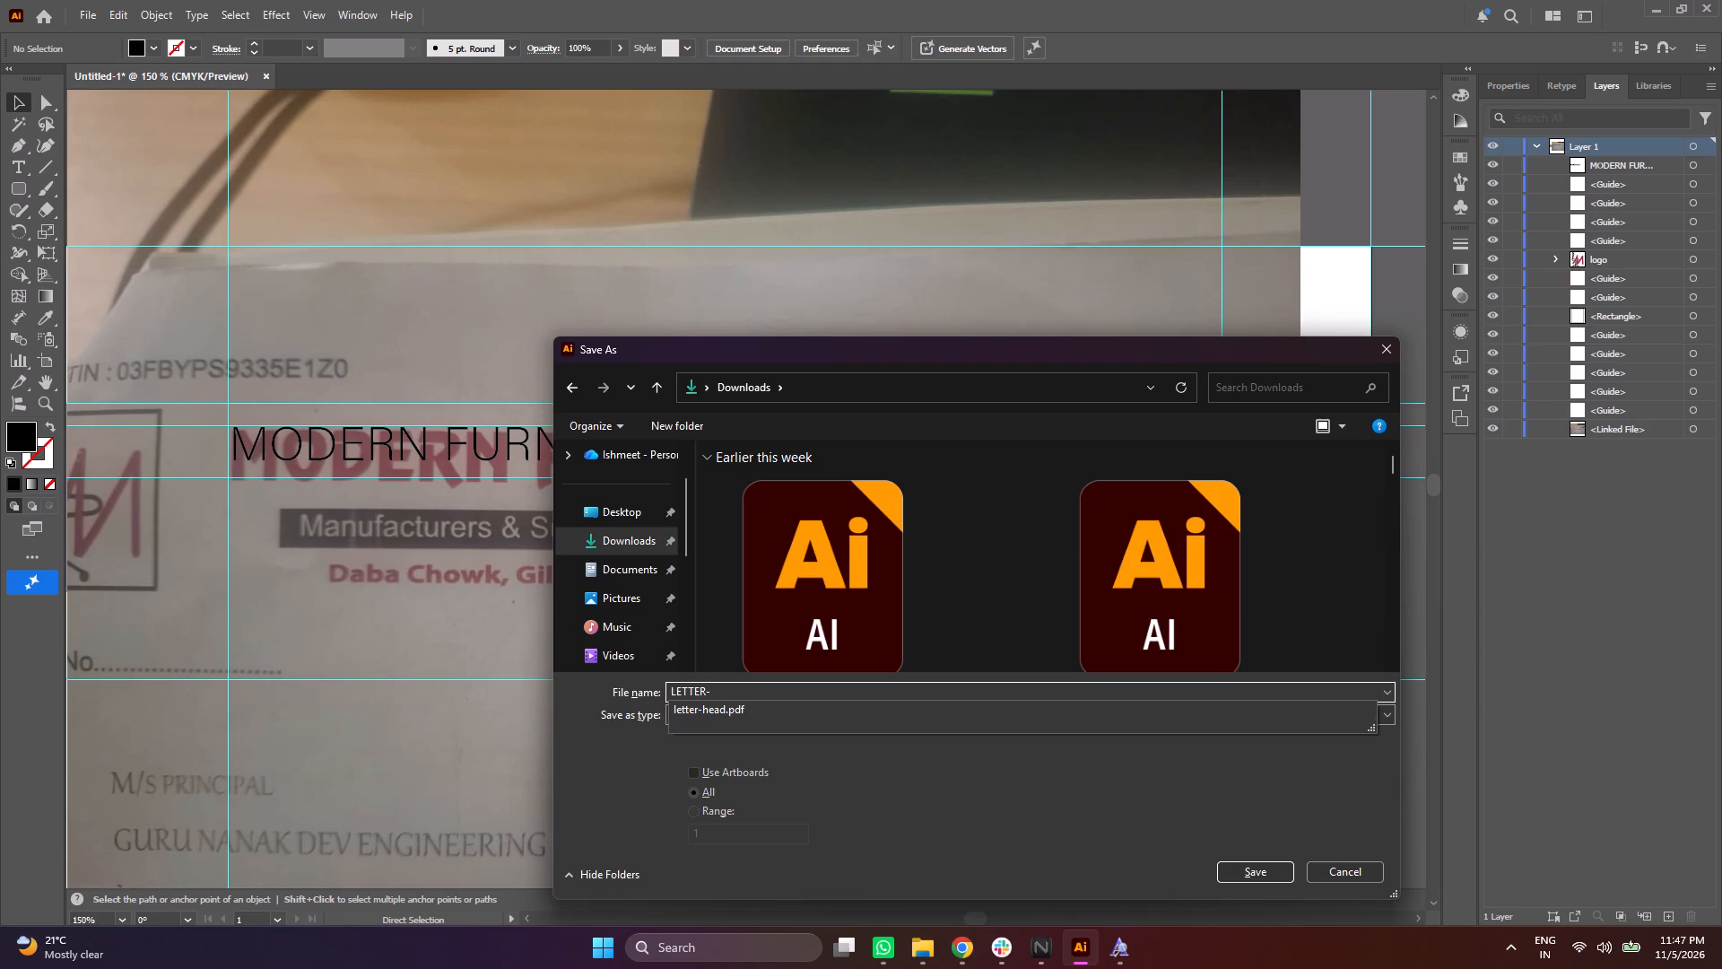
text(HEADS)
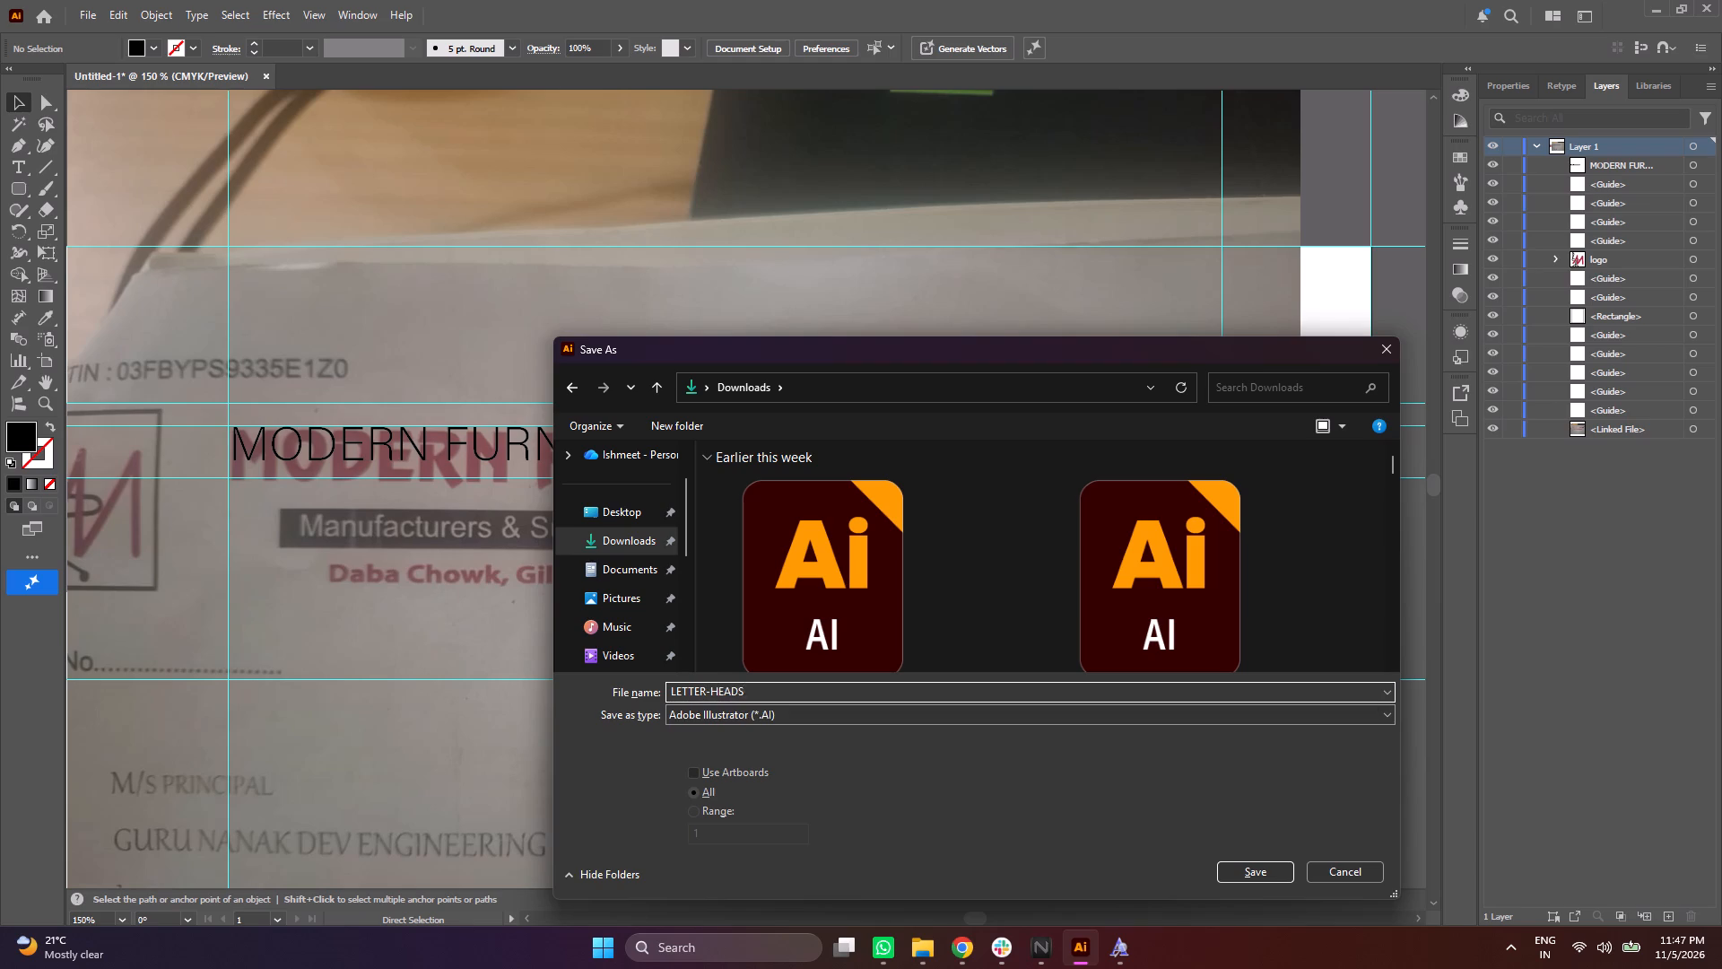
key(Return)
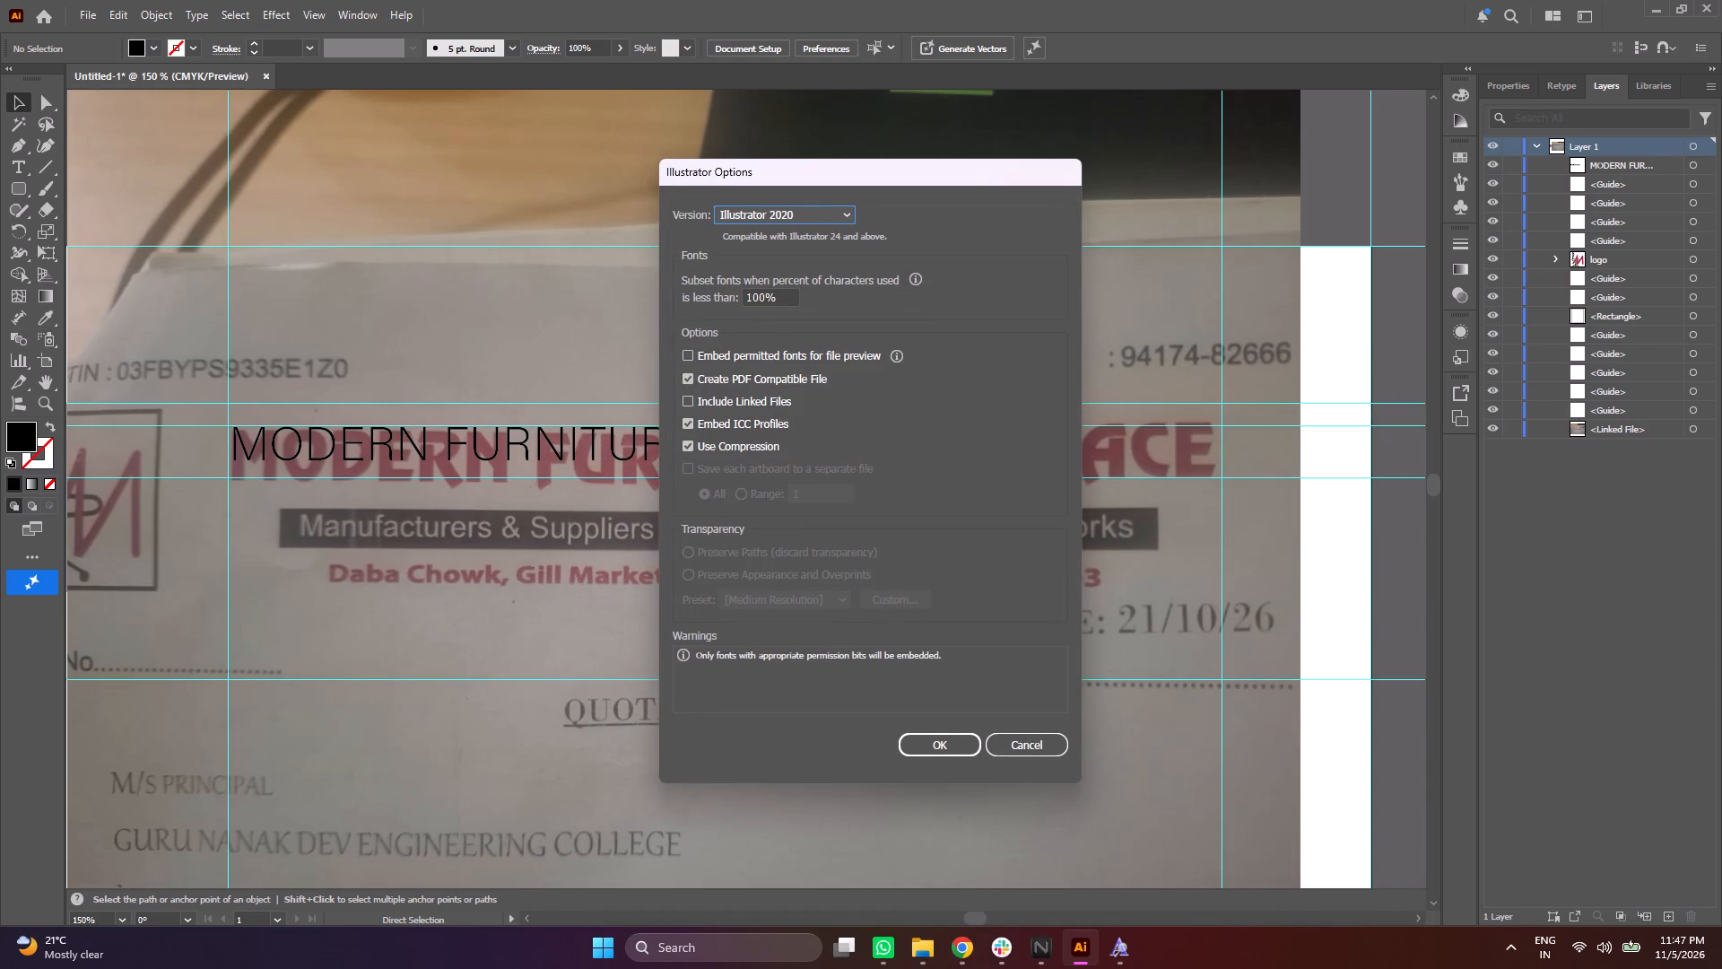
click(937, 735)
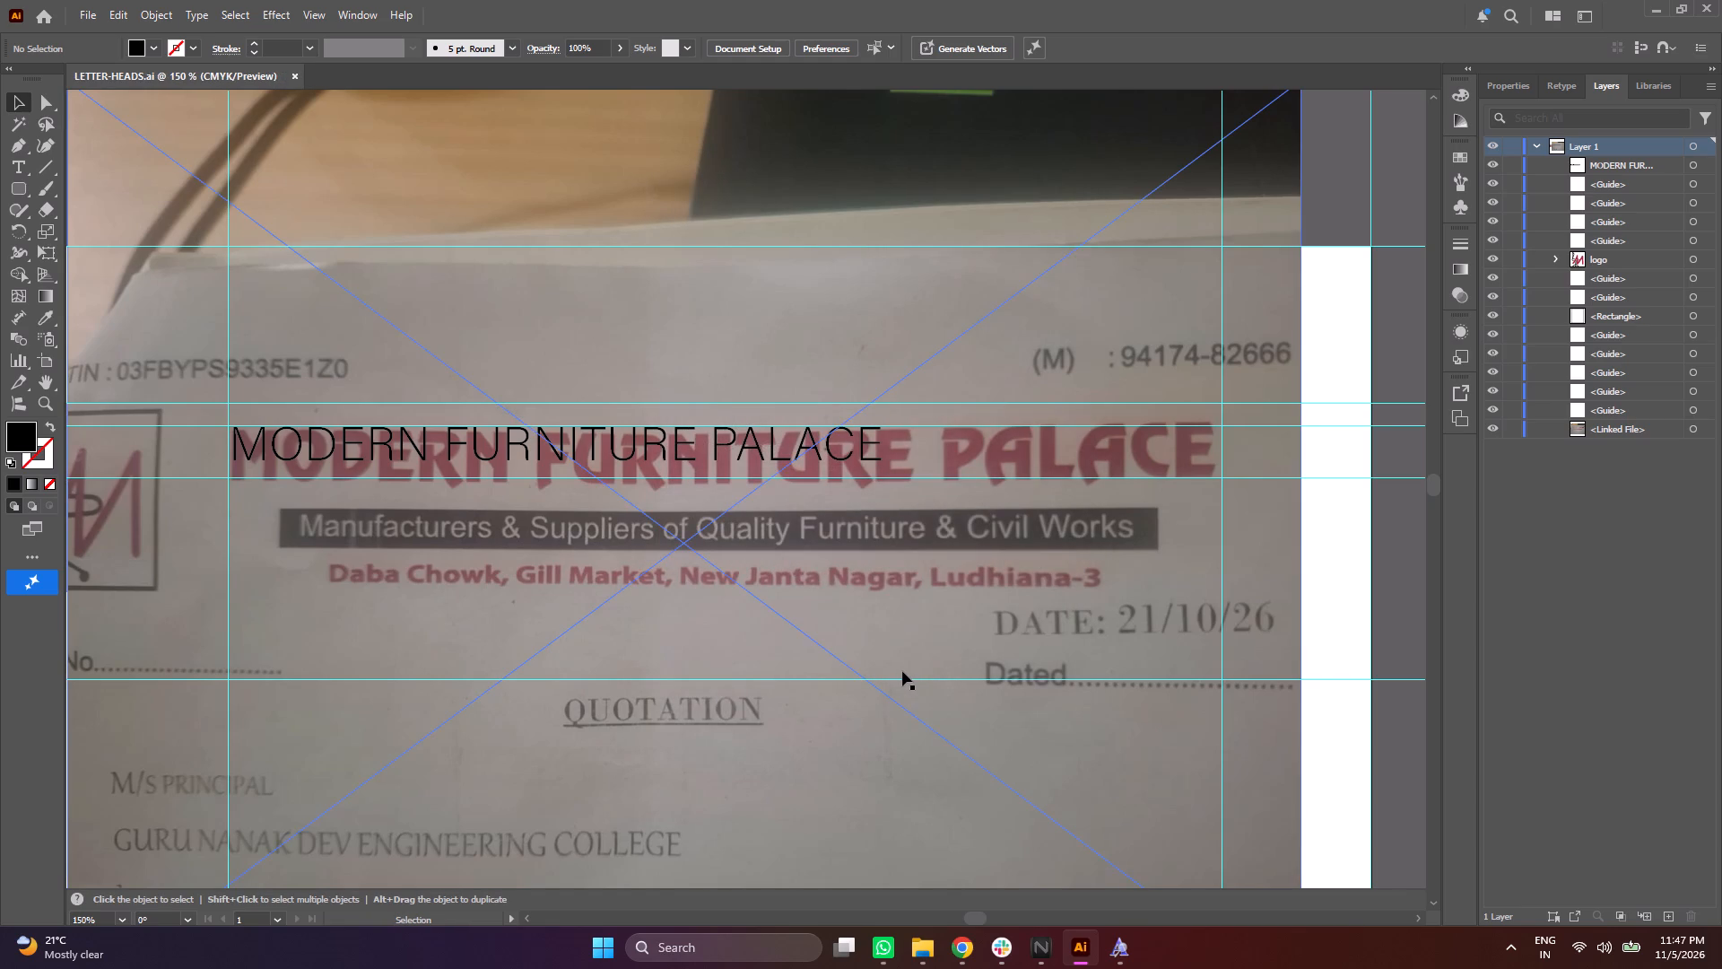
Delete the black MODERN FURNITURE PALACE text object that overlaps the red heading.
click(839, 448)
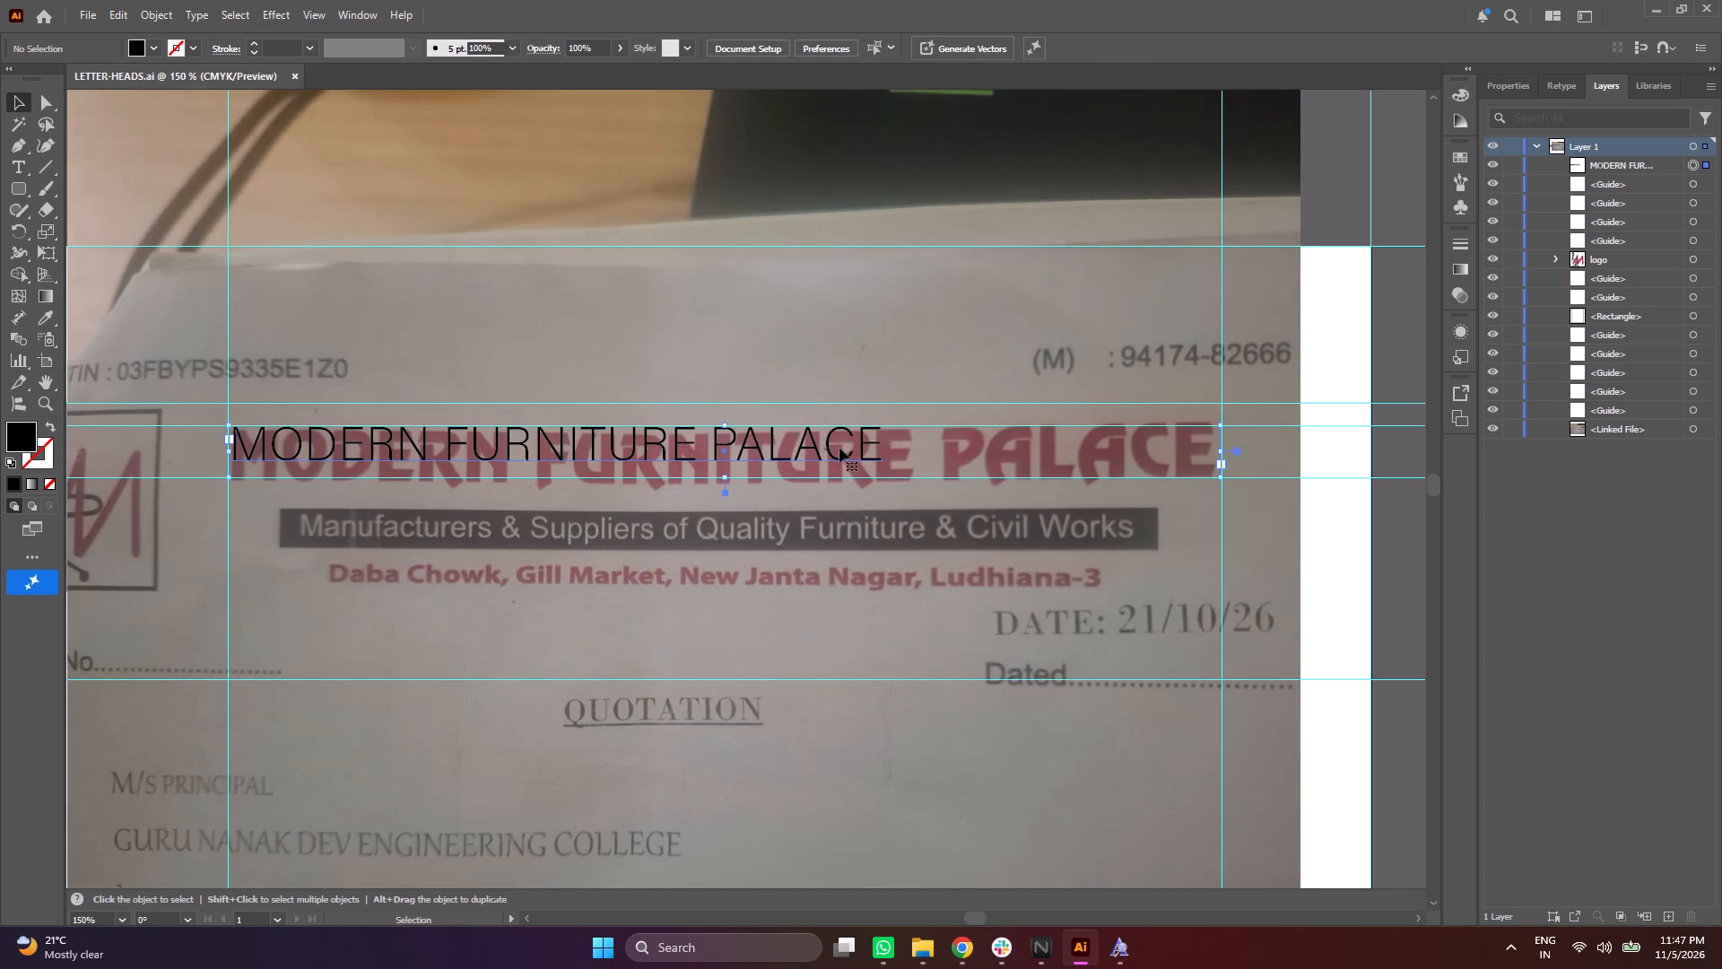
key(BackSpace)
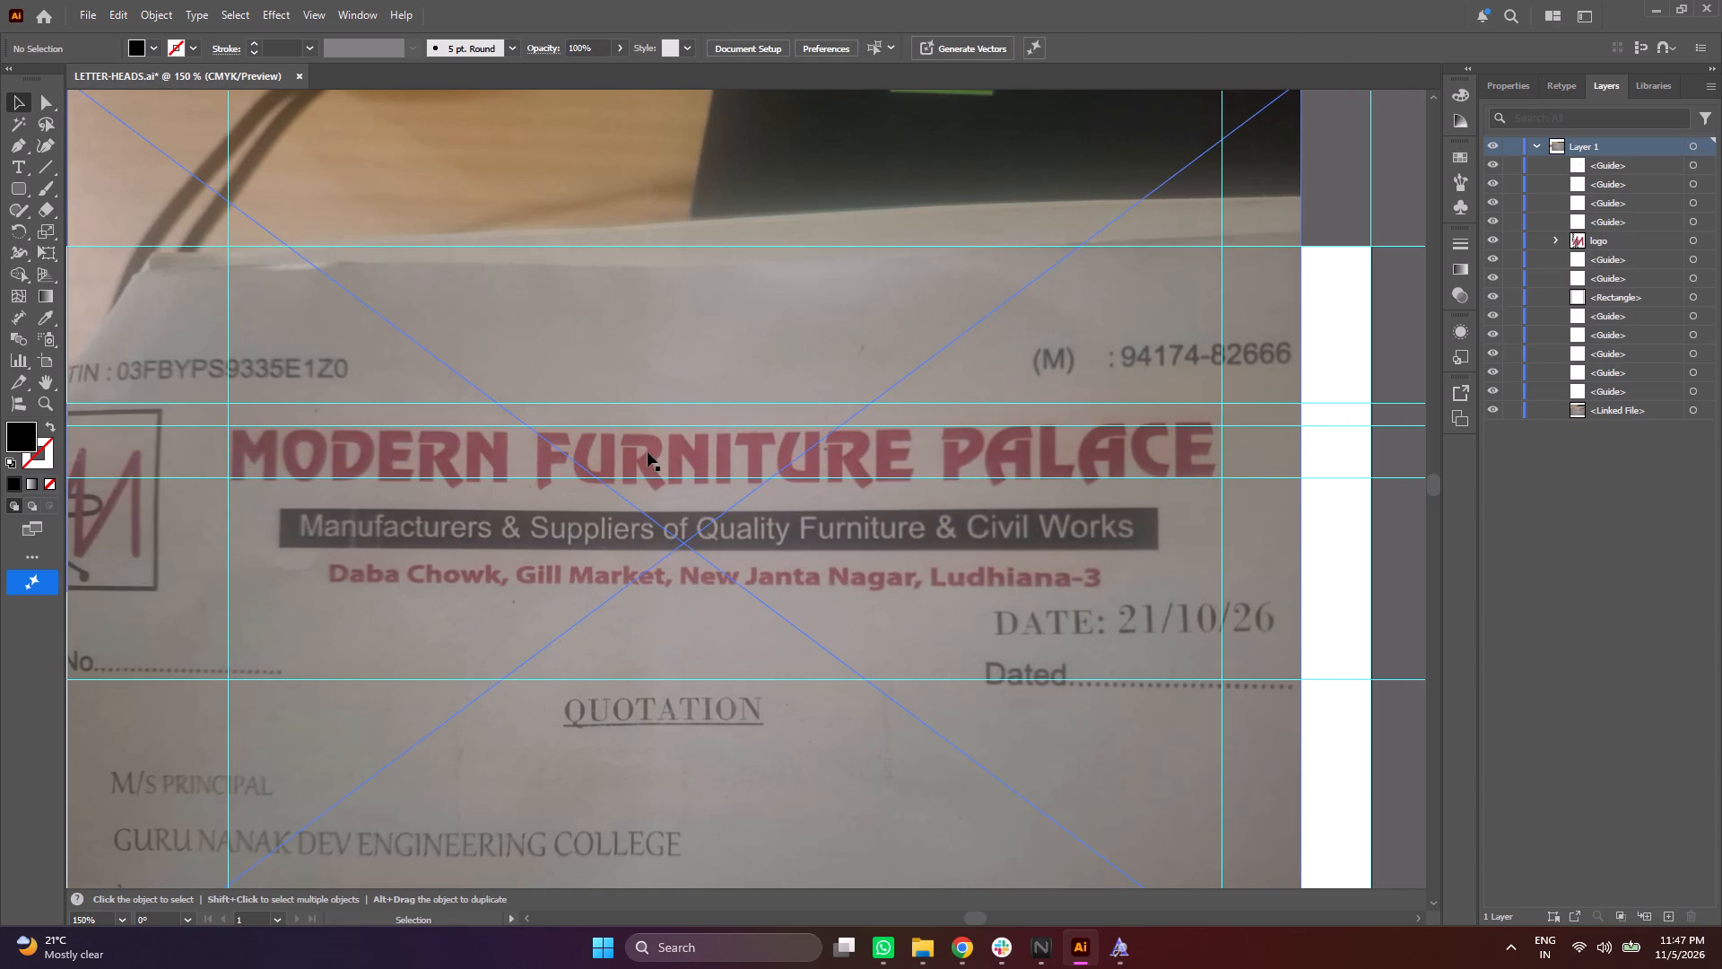
Nudge the linked letterhead photo slightly and lock it in Layer 1.
click(648, 452)
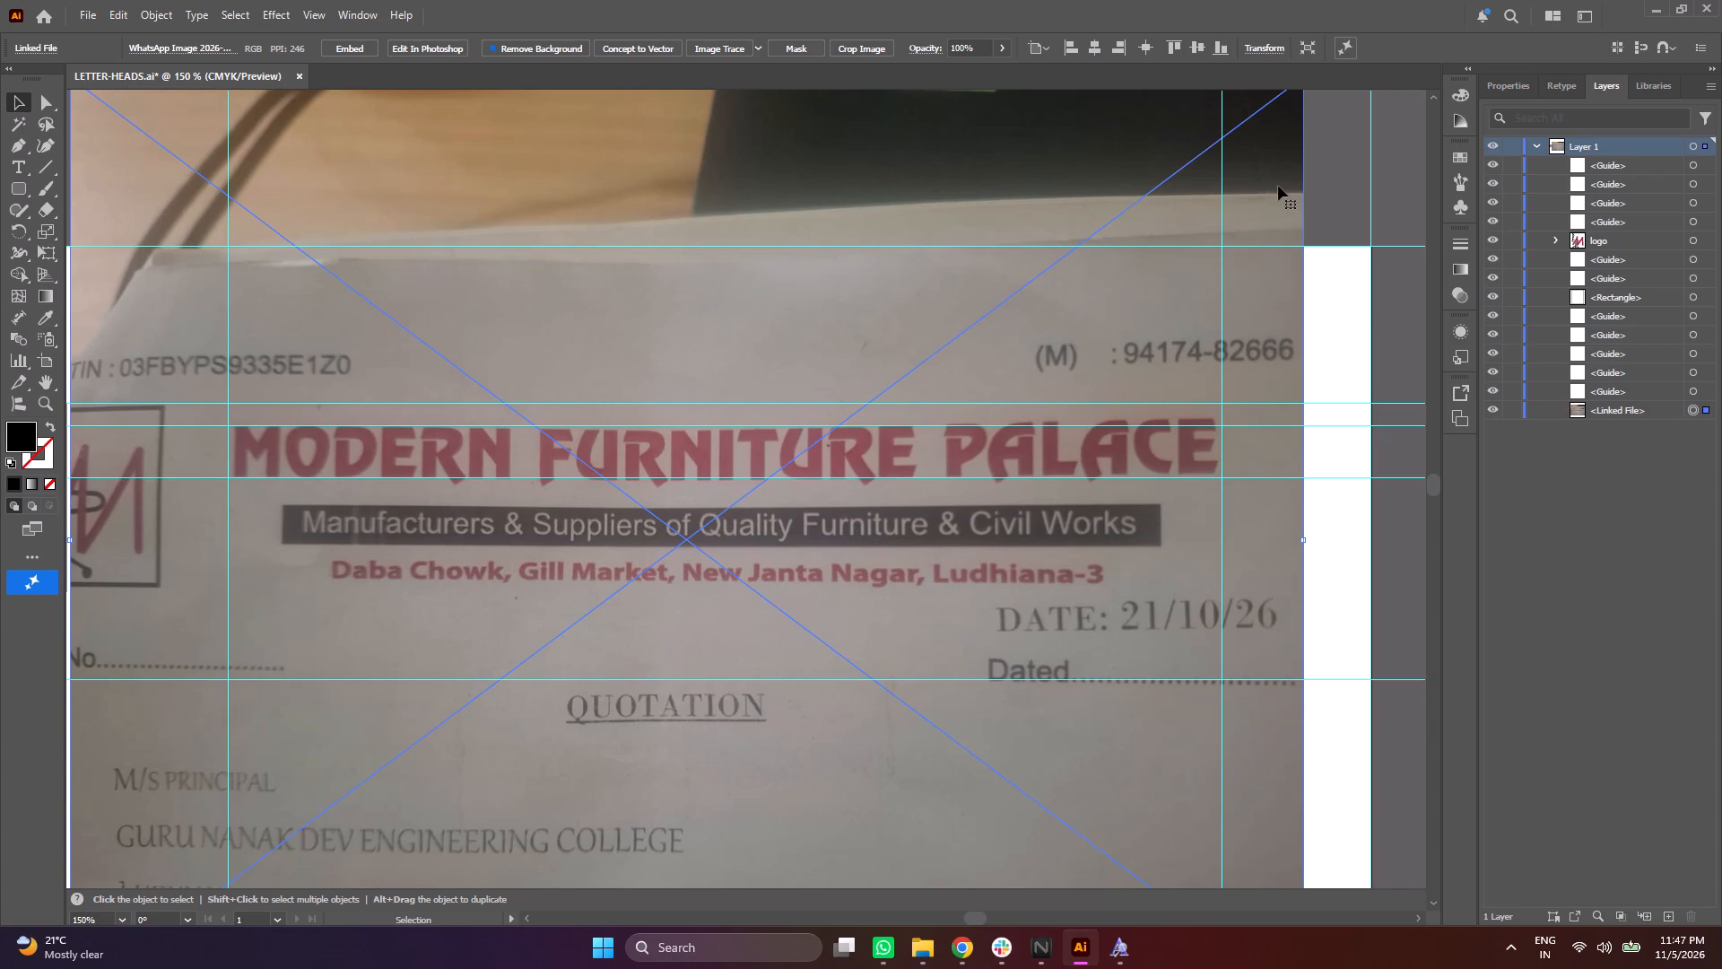
click(778, 457)
click(1514, 415)
Examine the red company-name lettering and the tagline bar of the letterhead photo up close.
alt+scroll(448, 517, up, 1)
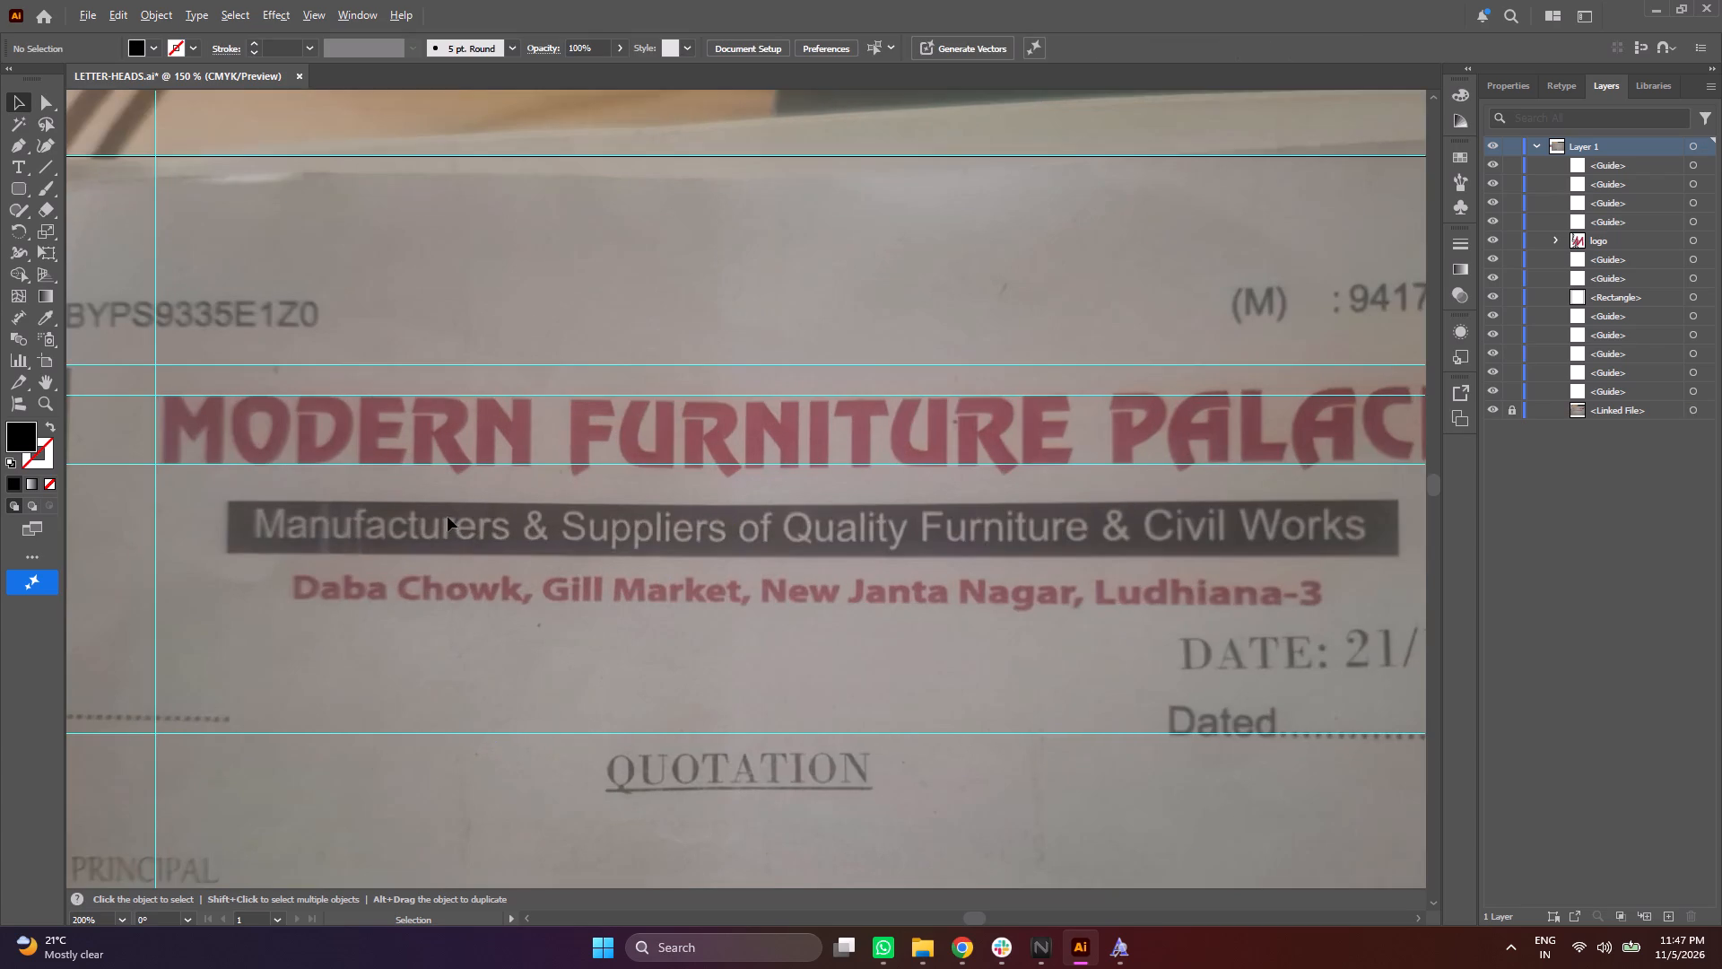
alt+scroll(442, 516, up, 1)
alt+middle_drag(354, 519, 748, 561)
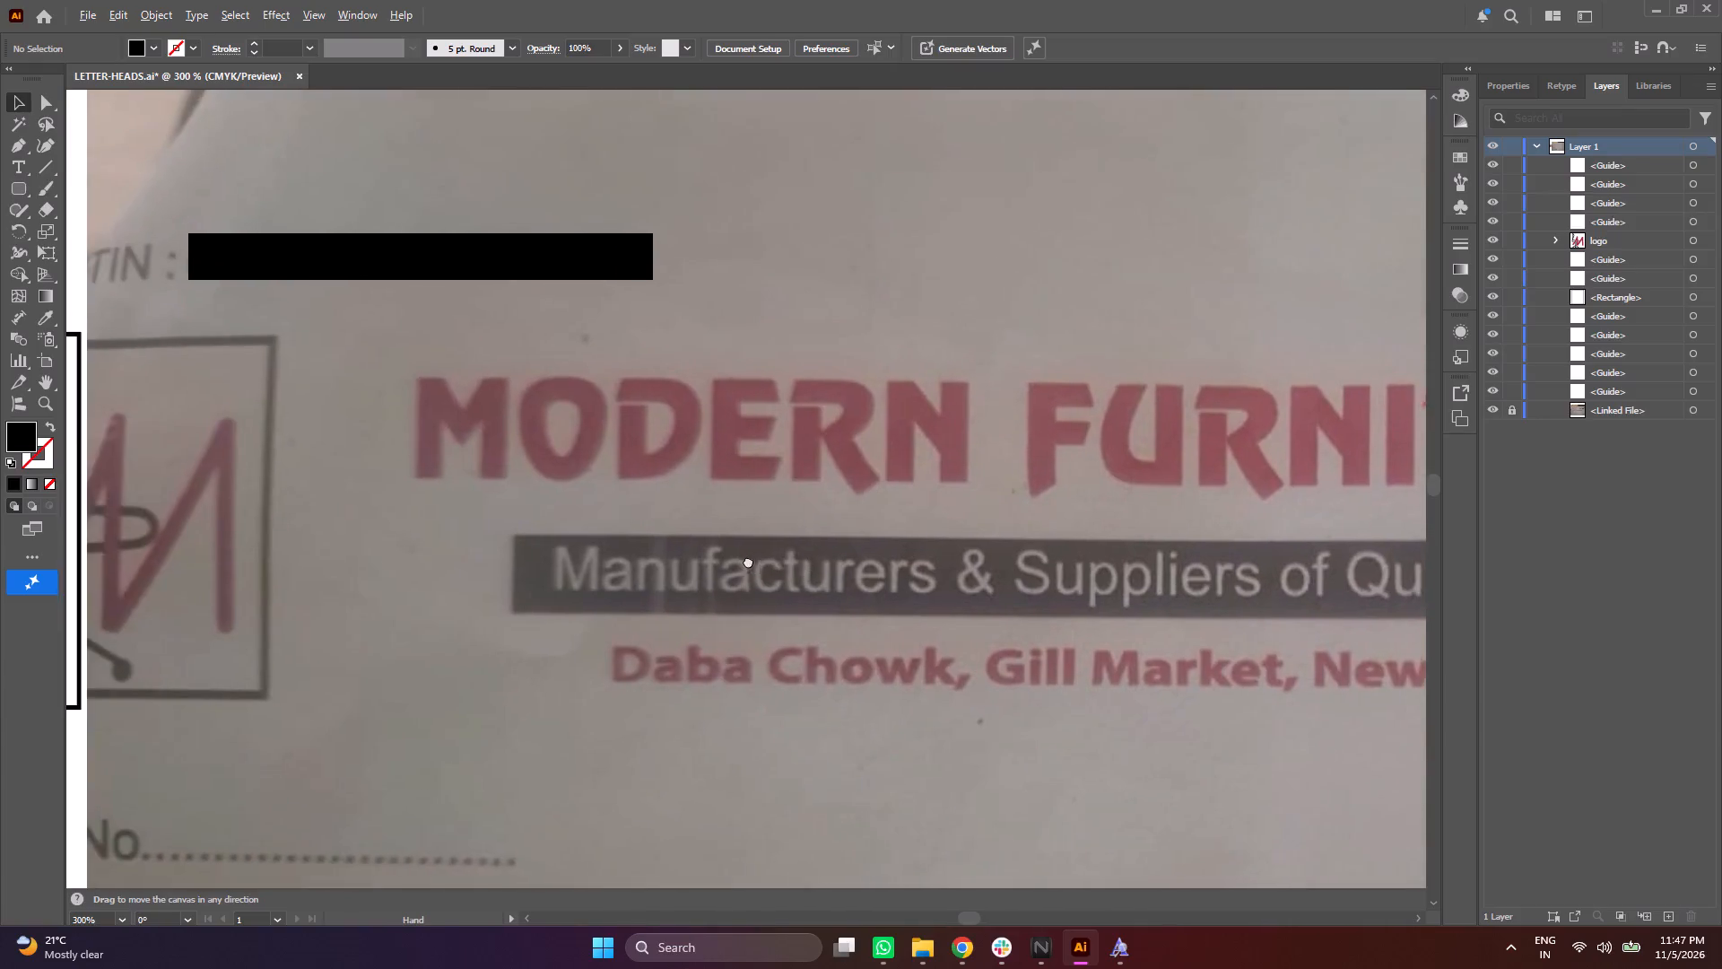
alt+middle_drag(748, 561, 749, 562)
alt+scroll(468, 472, up, 4)
alt+scroll(467, 471, down, 1)
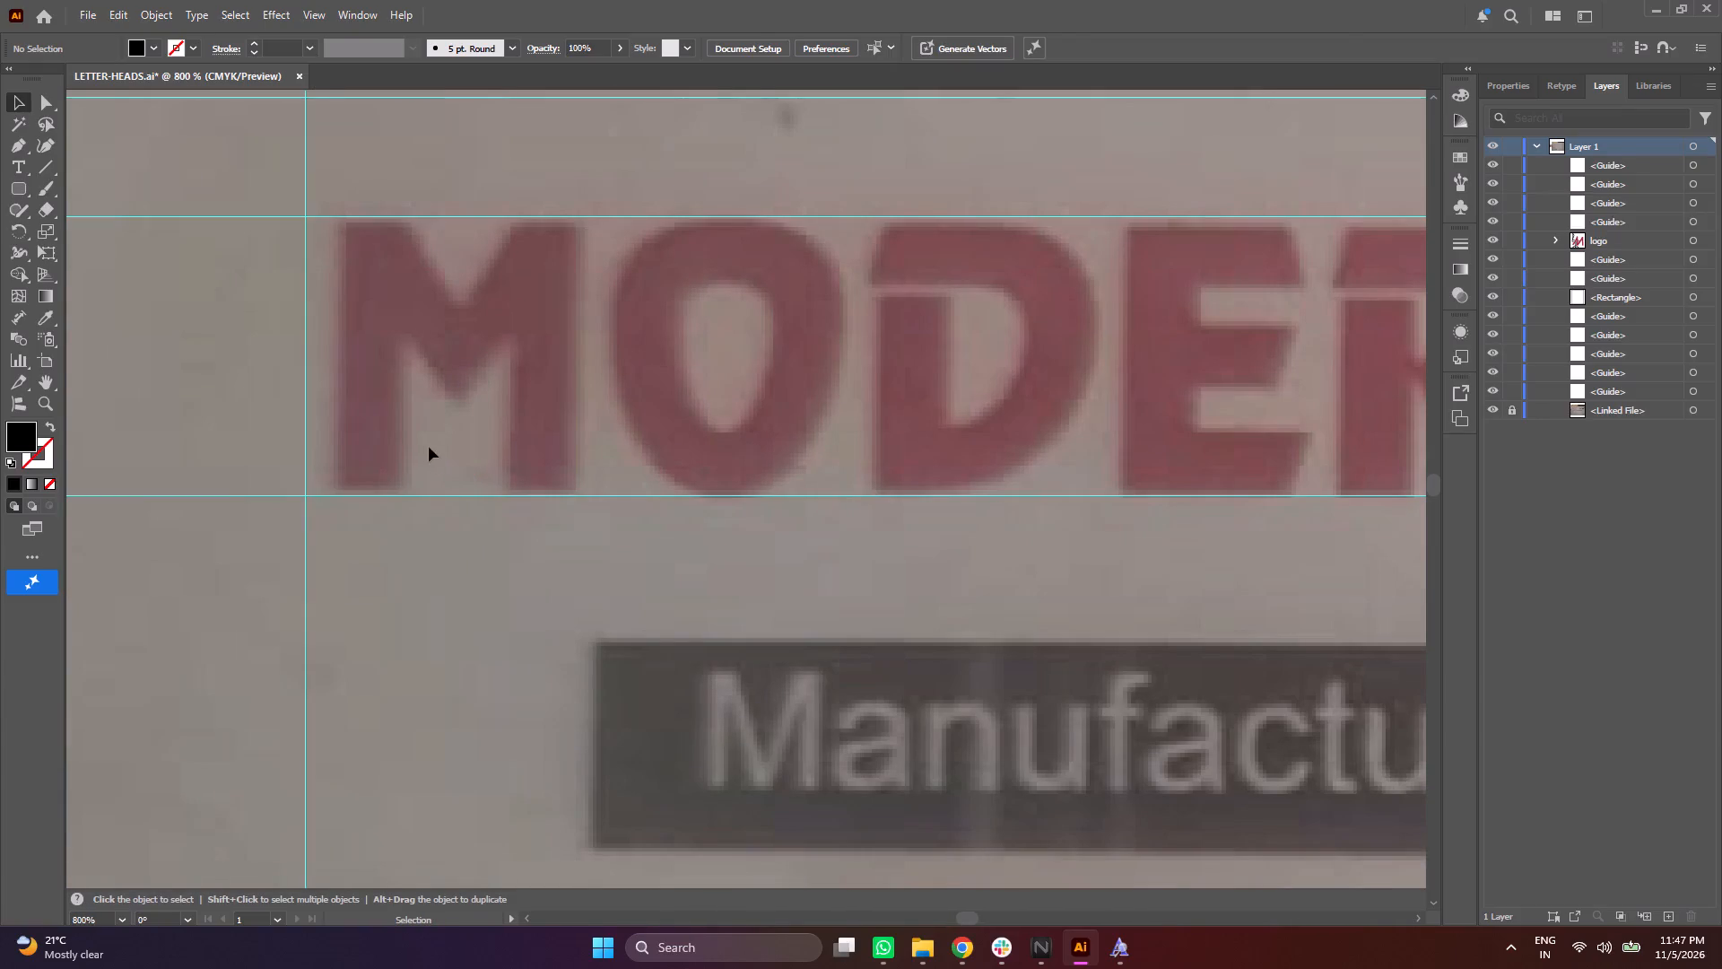
alt+scroll(628, 488, down, 6)
alt+scroll(1320, 564, up, 4)
alt+scroll(1387, 576, down, 2)
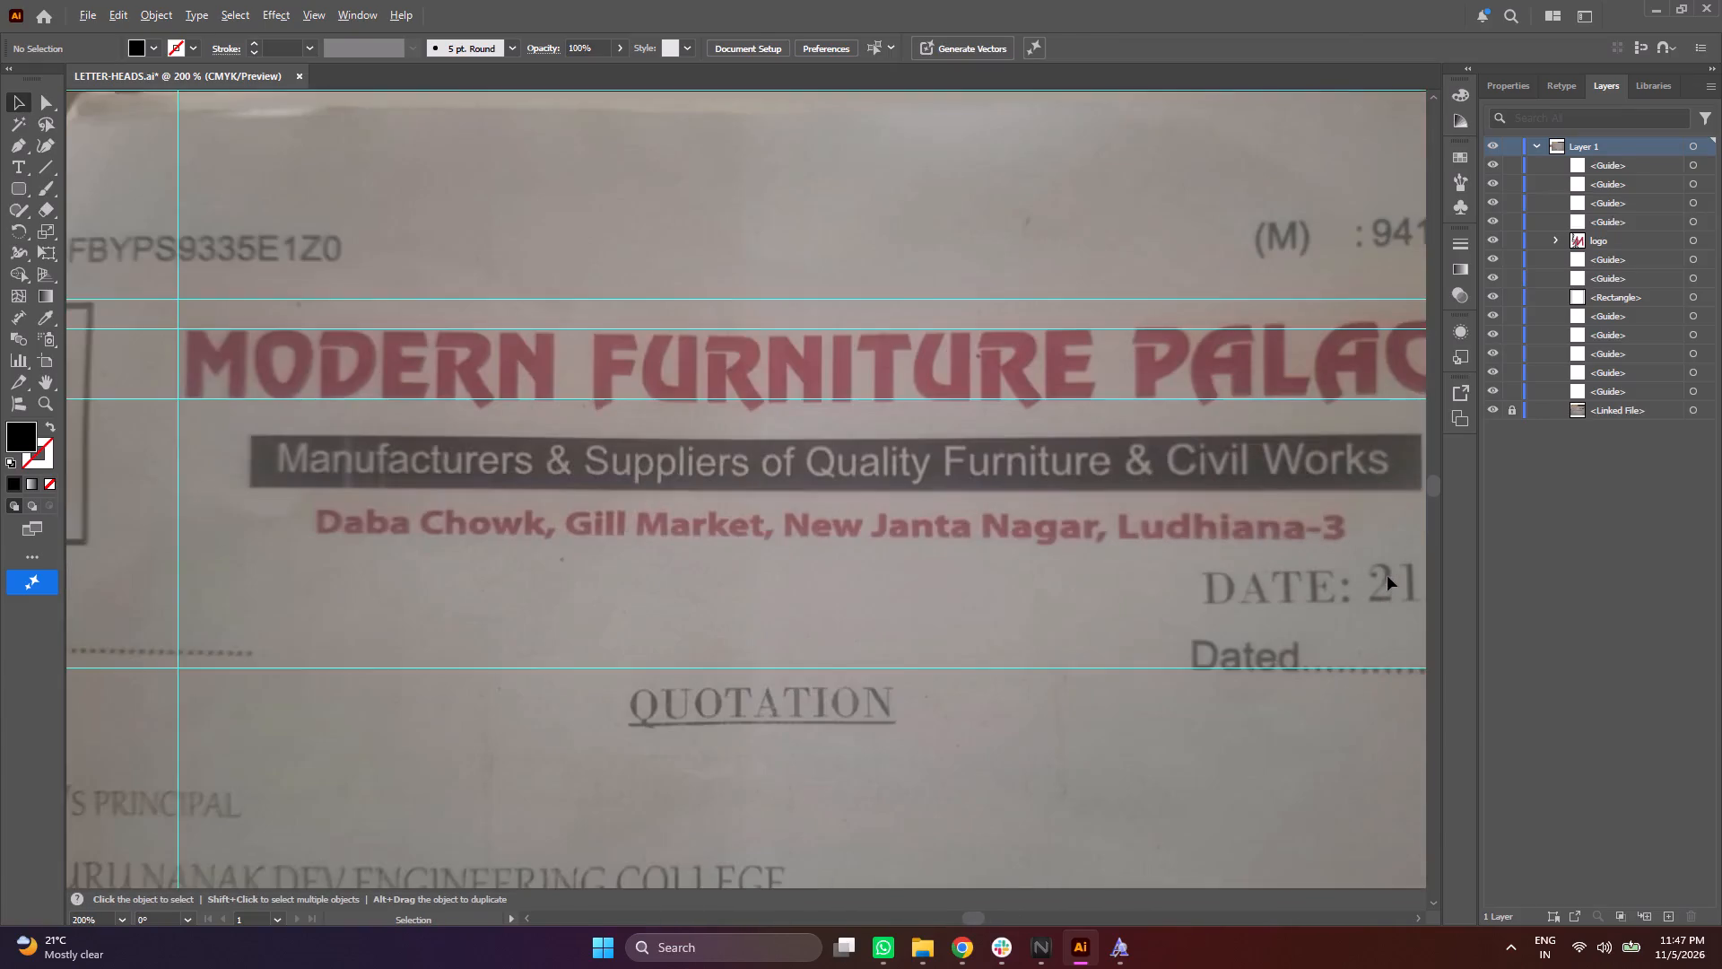
Draw a black rectangle about 11.75 cm by 0.59 cm over the dark tagline bar.
alt+scroll(1387, 576, down, 1)
alt+scroll(1315, 572, up, 1)
ctrl+scroll(1265, 573, down, 7)
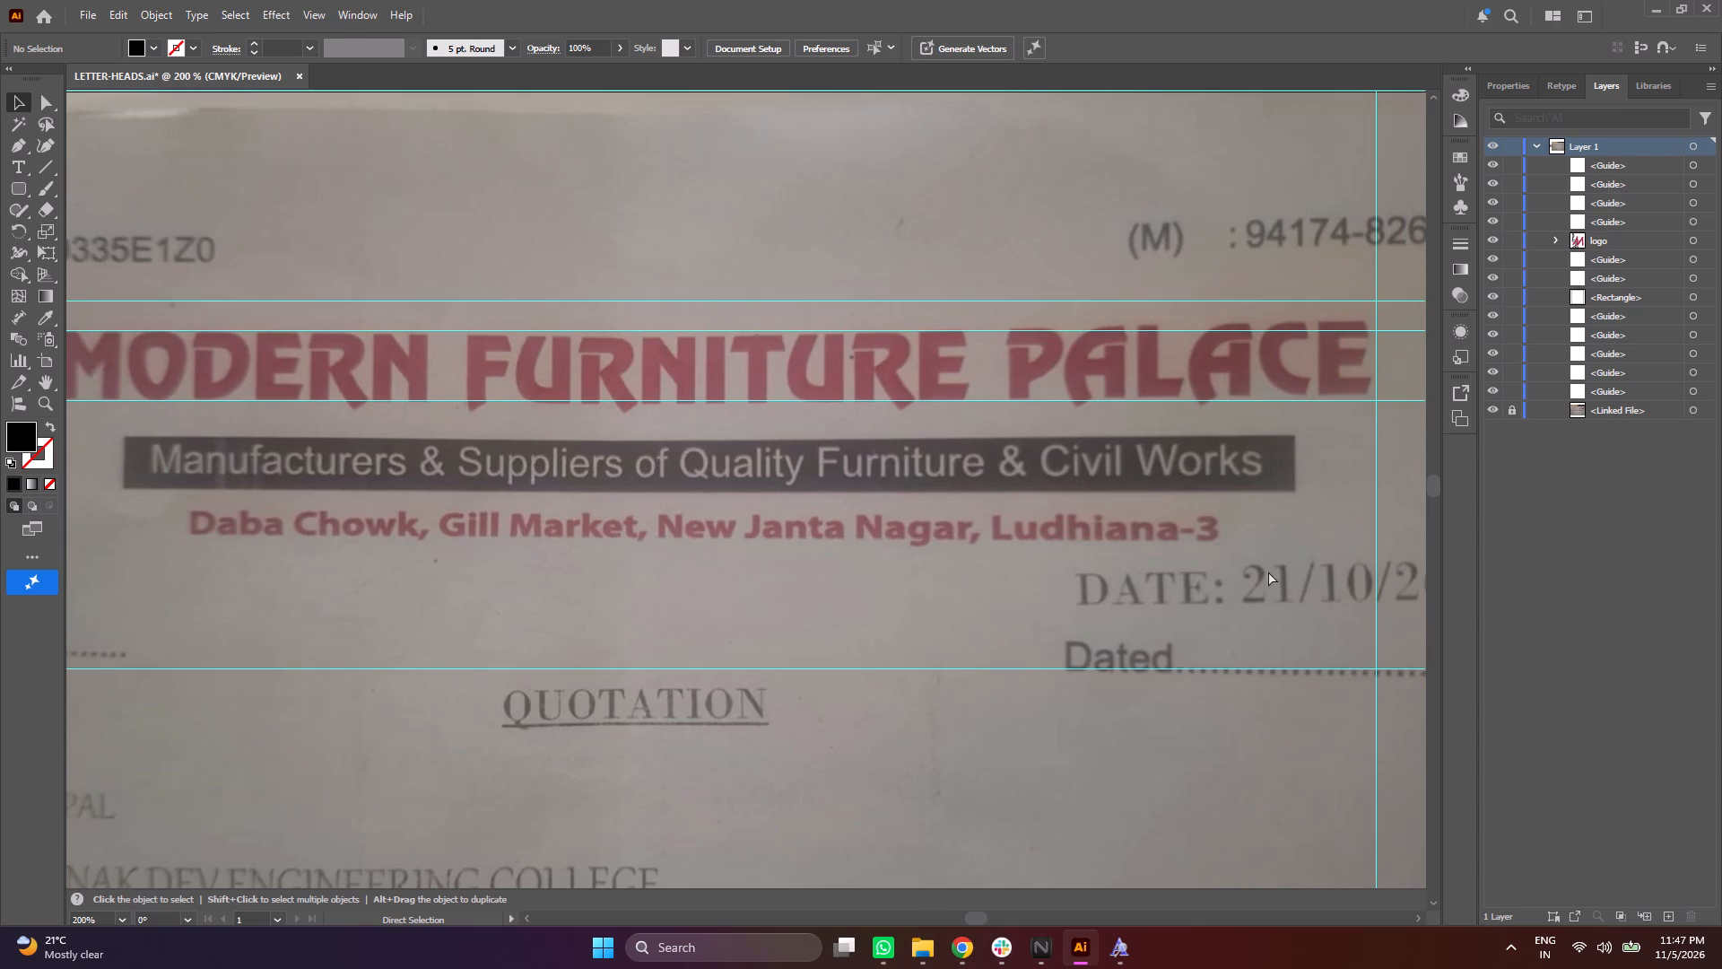
ctrl+scroll(1268, 572, down, 2)
click(18, 183)
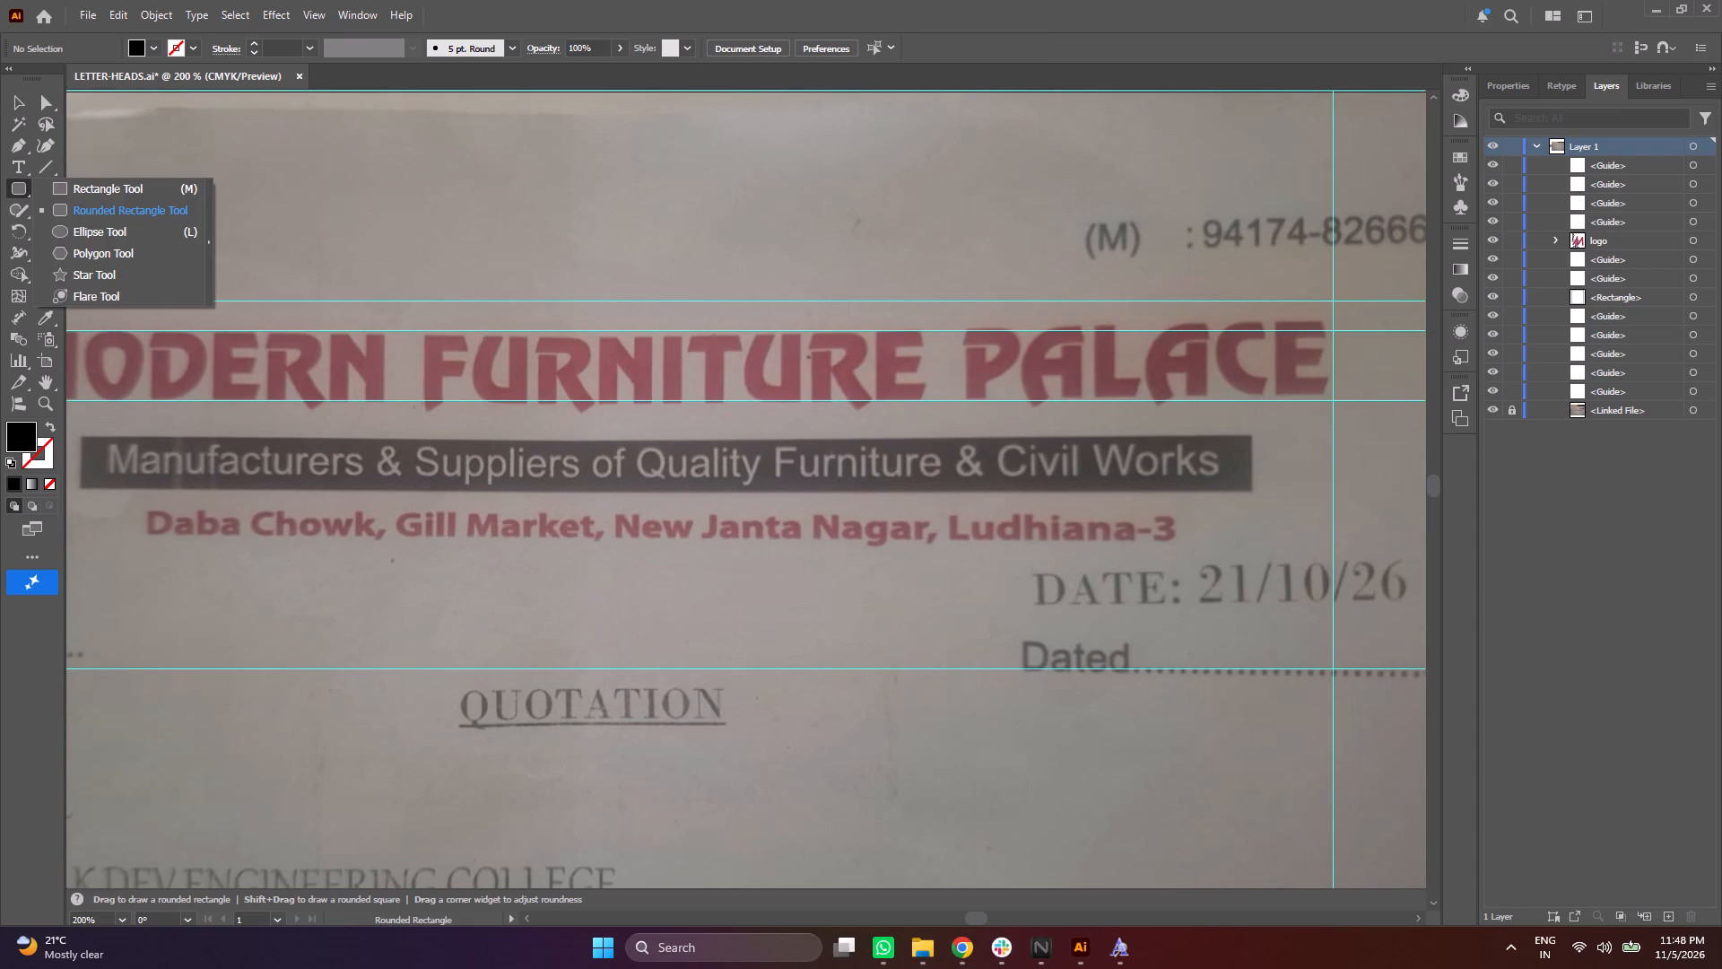
click(64, 188)
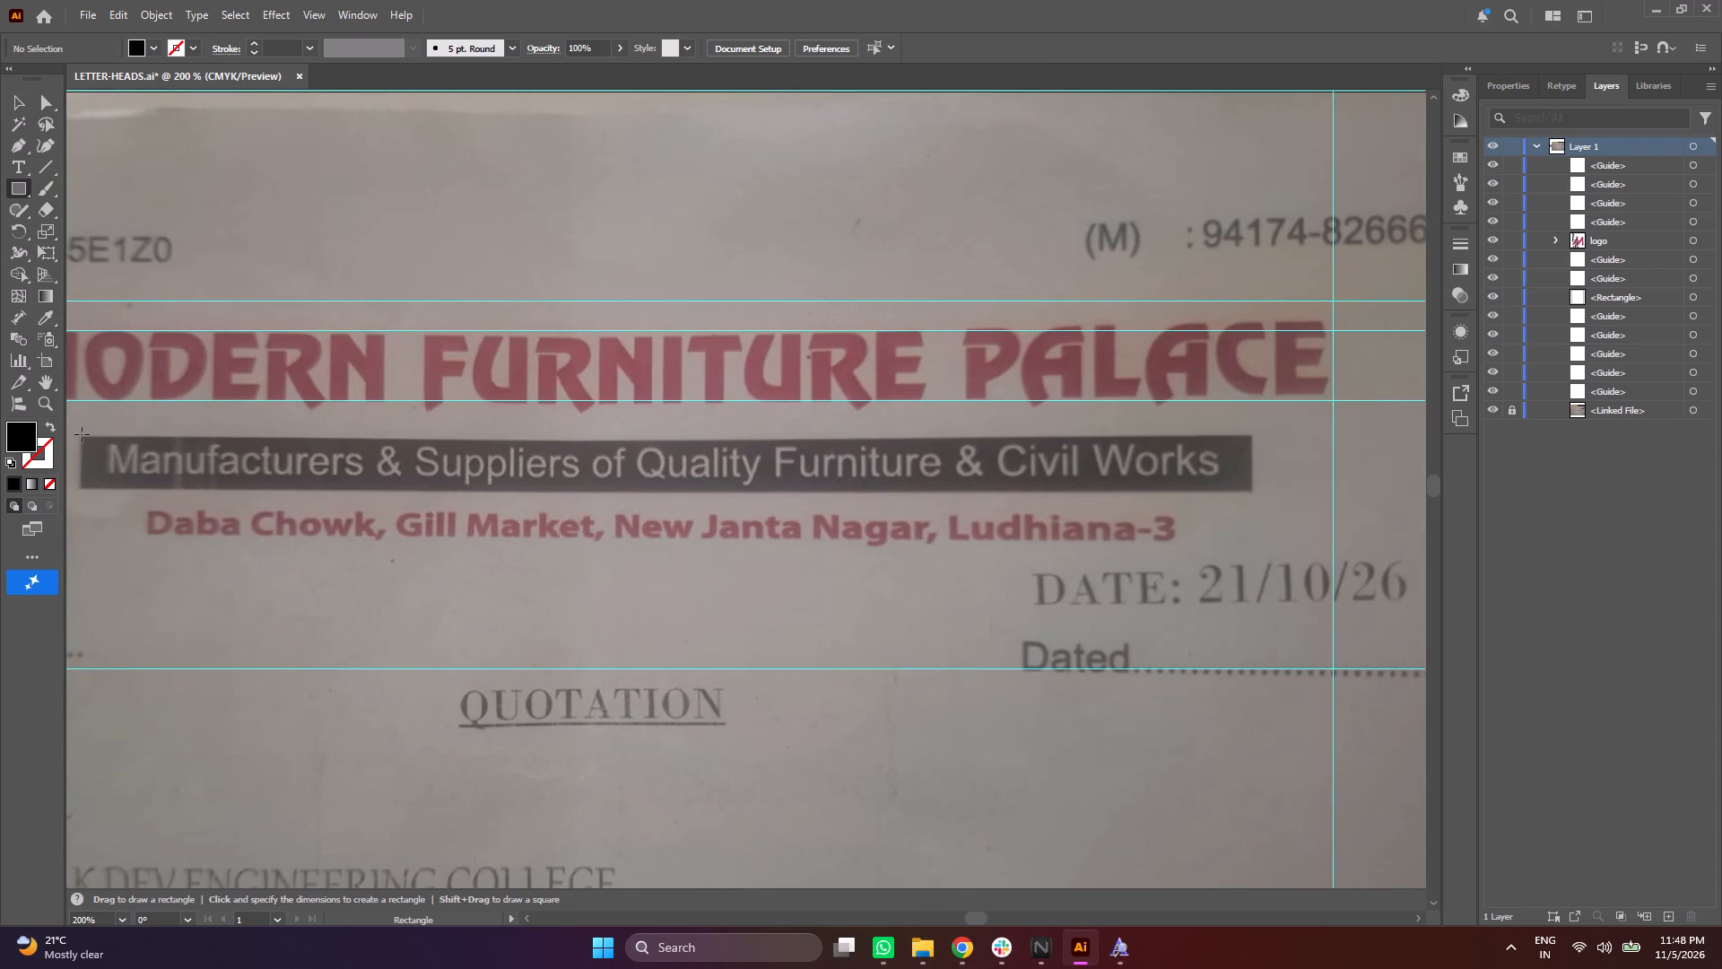
drag(82, 433, 1242, 485)
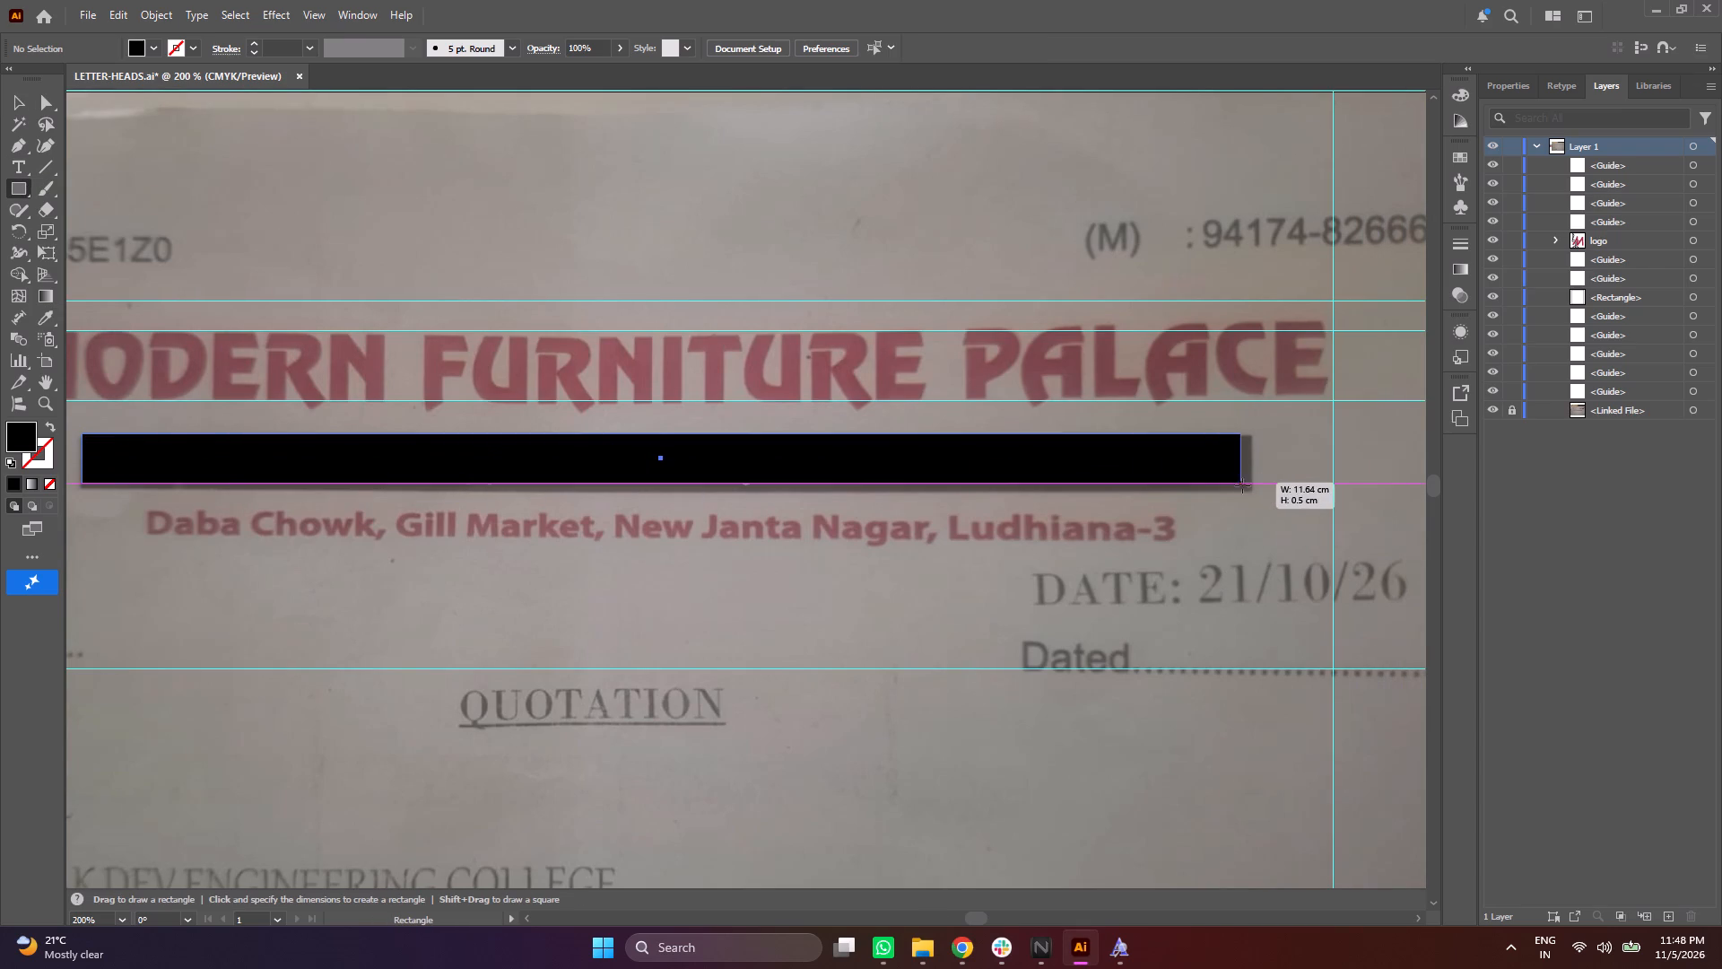
drag(1242, 485, 1252, 493)
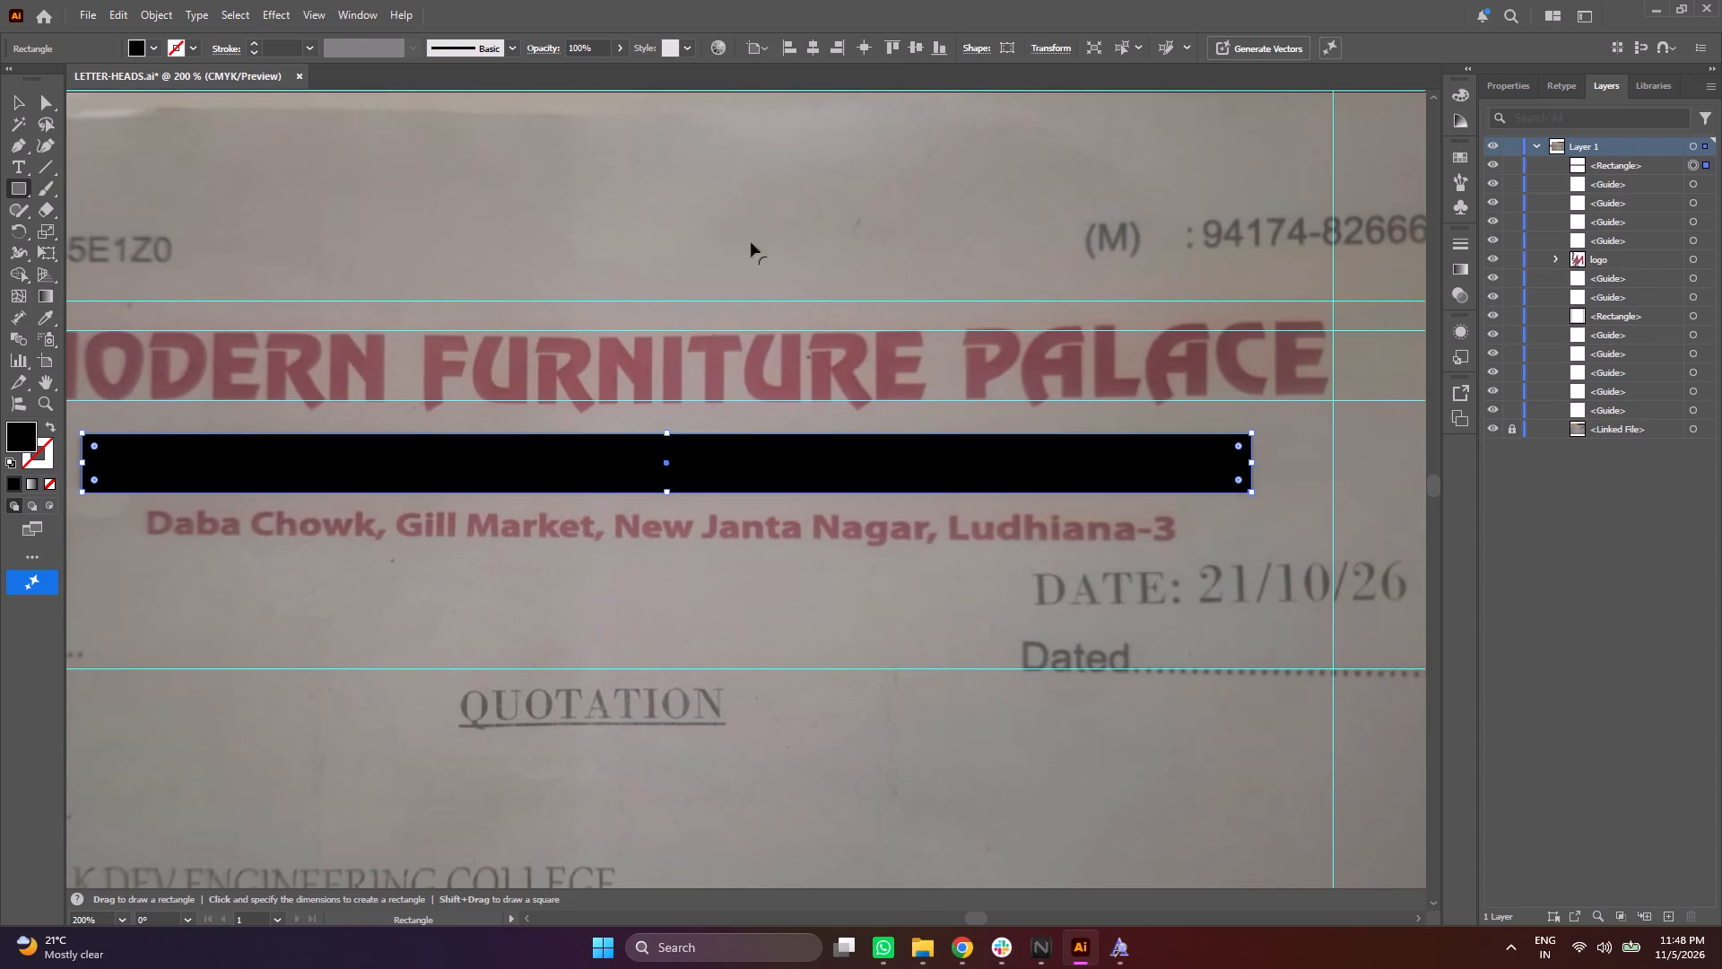
Move the black rectangle below the linked letterhead photo in the layer's stacking order and deselect it.
click(1529, 90)
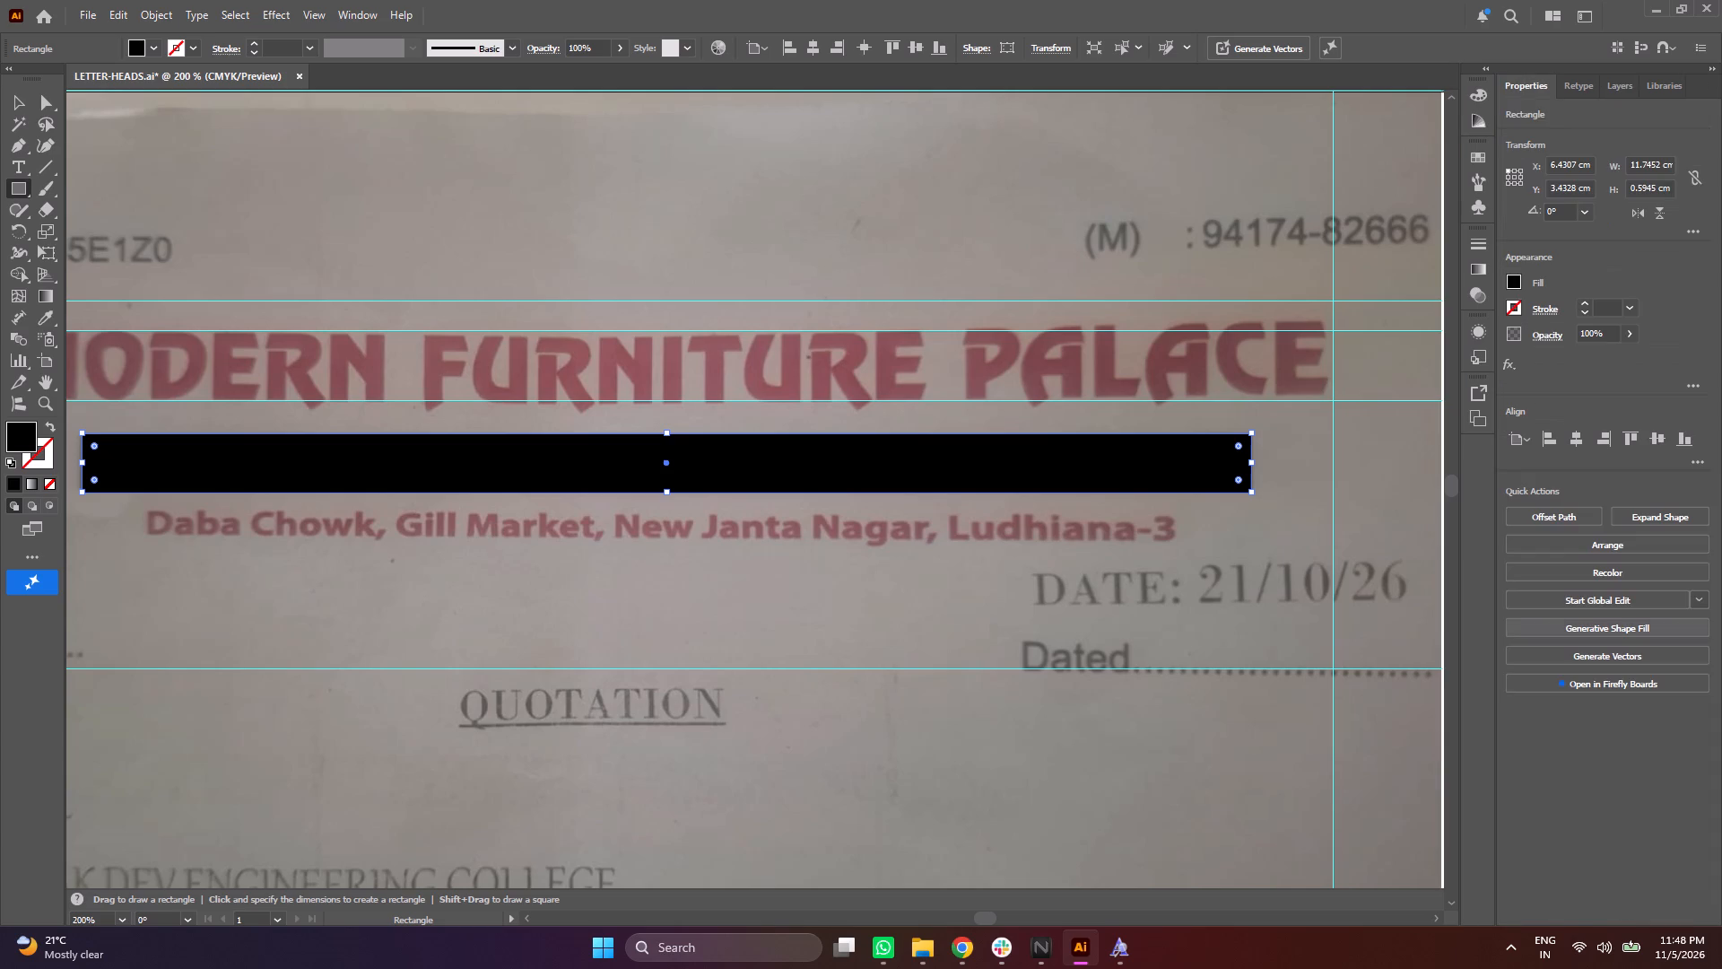
click(1605, 553)
click(1605, 598)
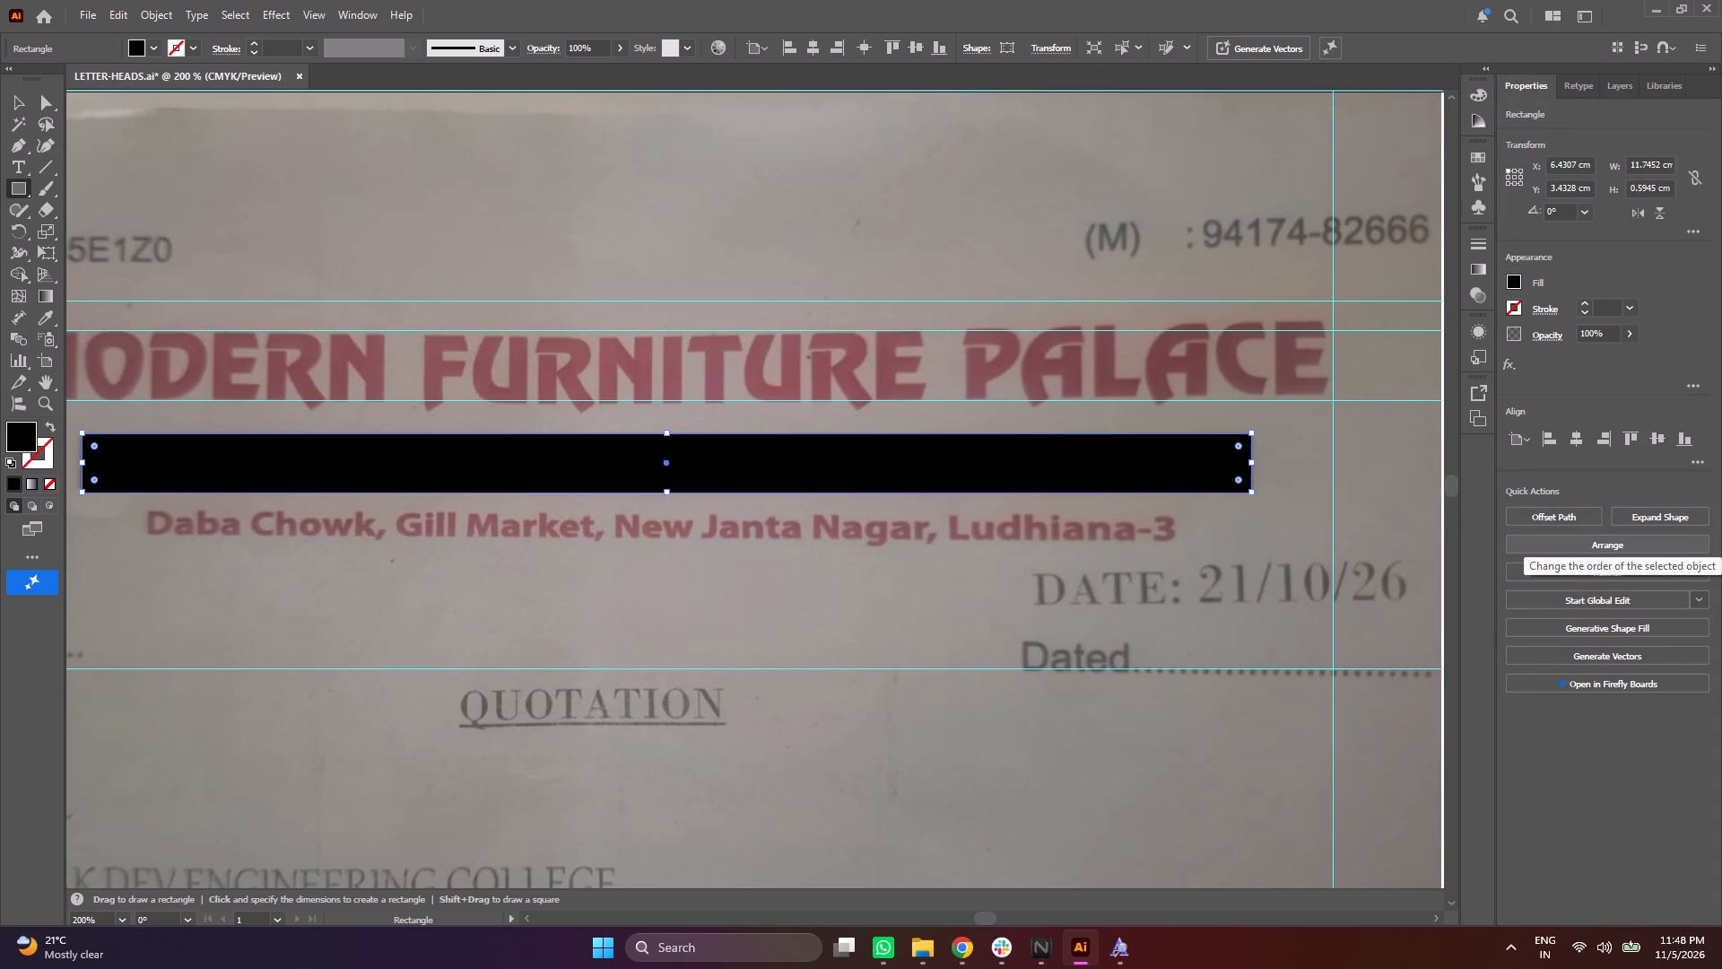
click(1639, 547)
click(1609, 598)
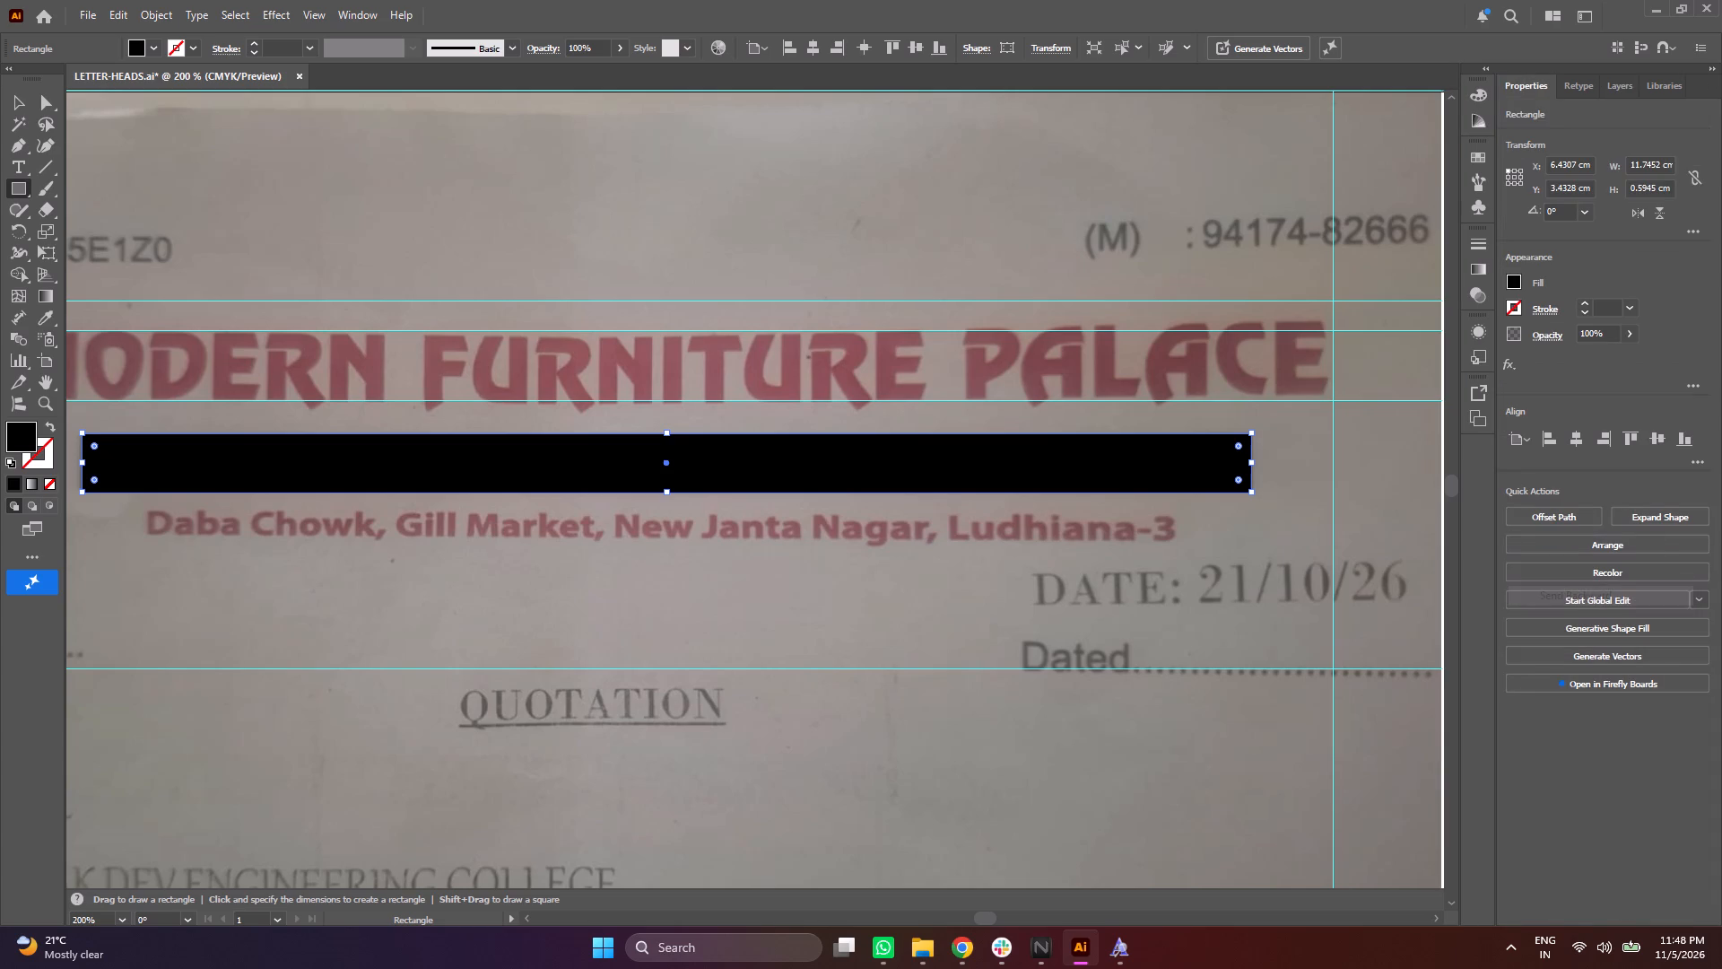
click(1605, 92)
drag(1633, 205, 1644, 385)
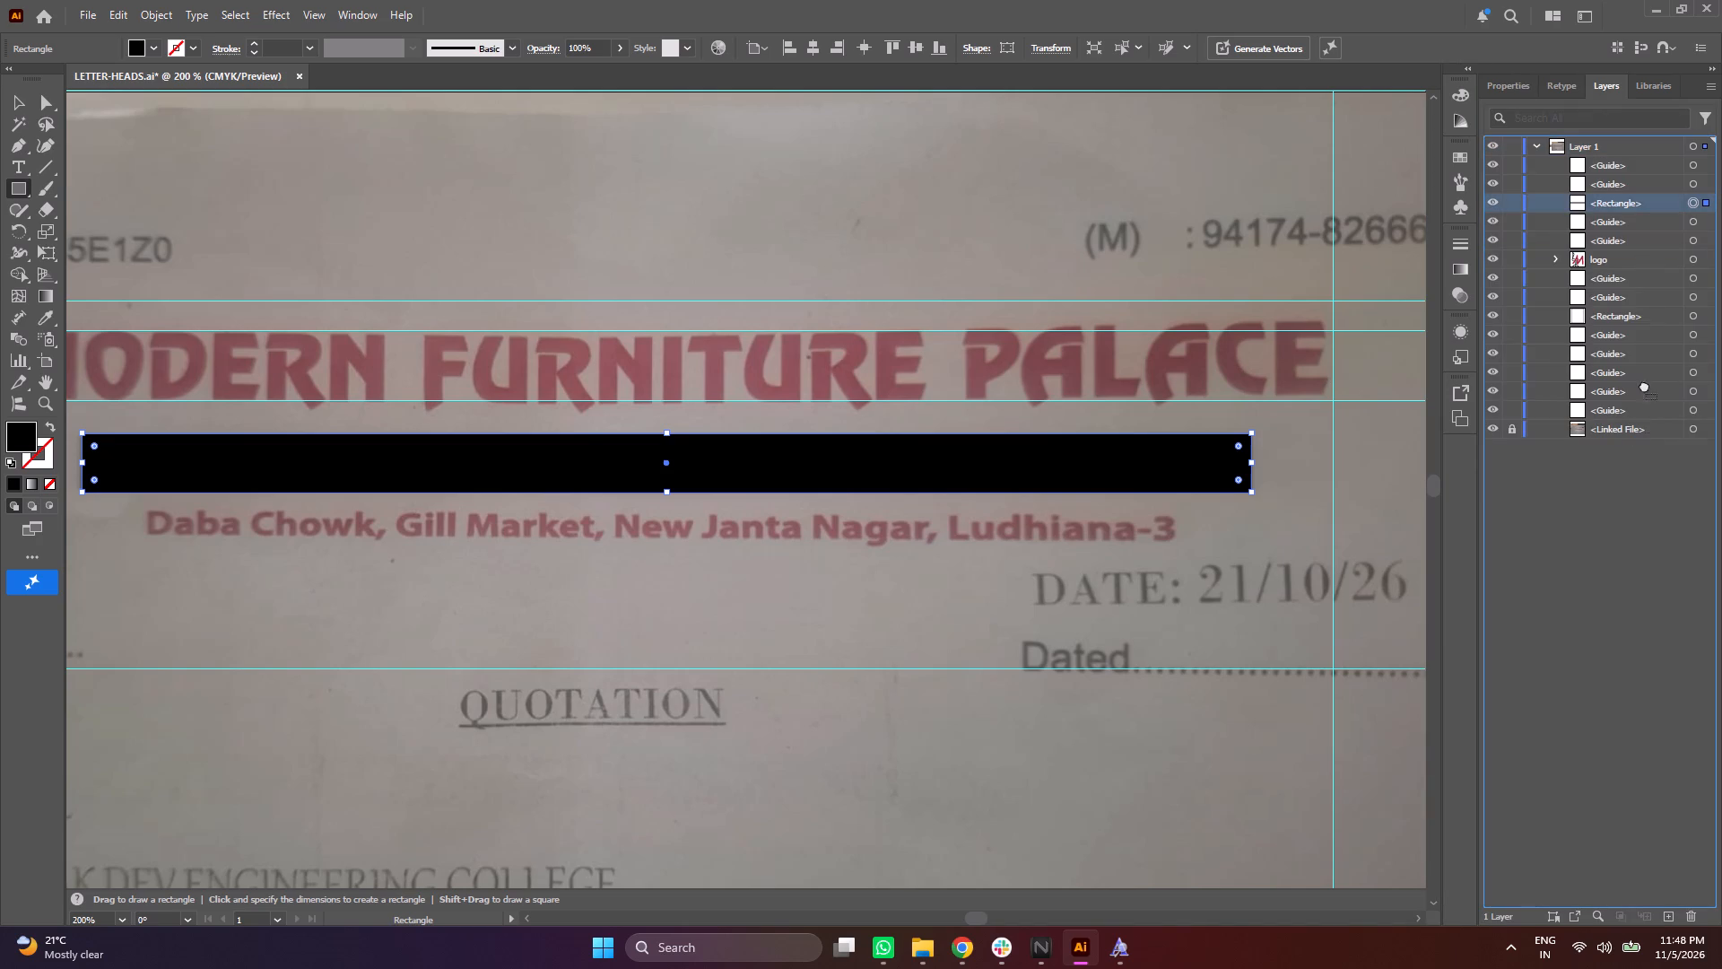
drag(1644, 385, 1636, 434)
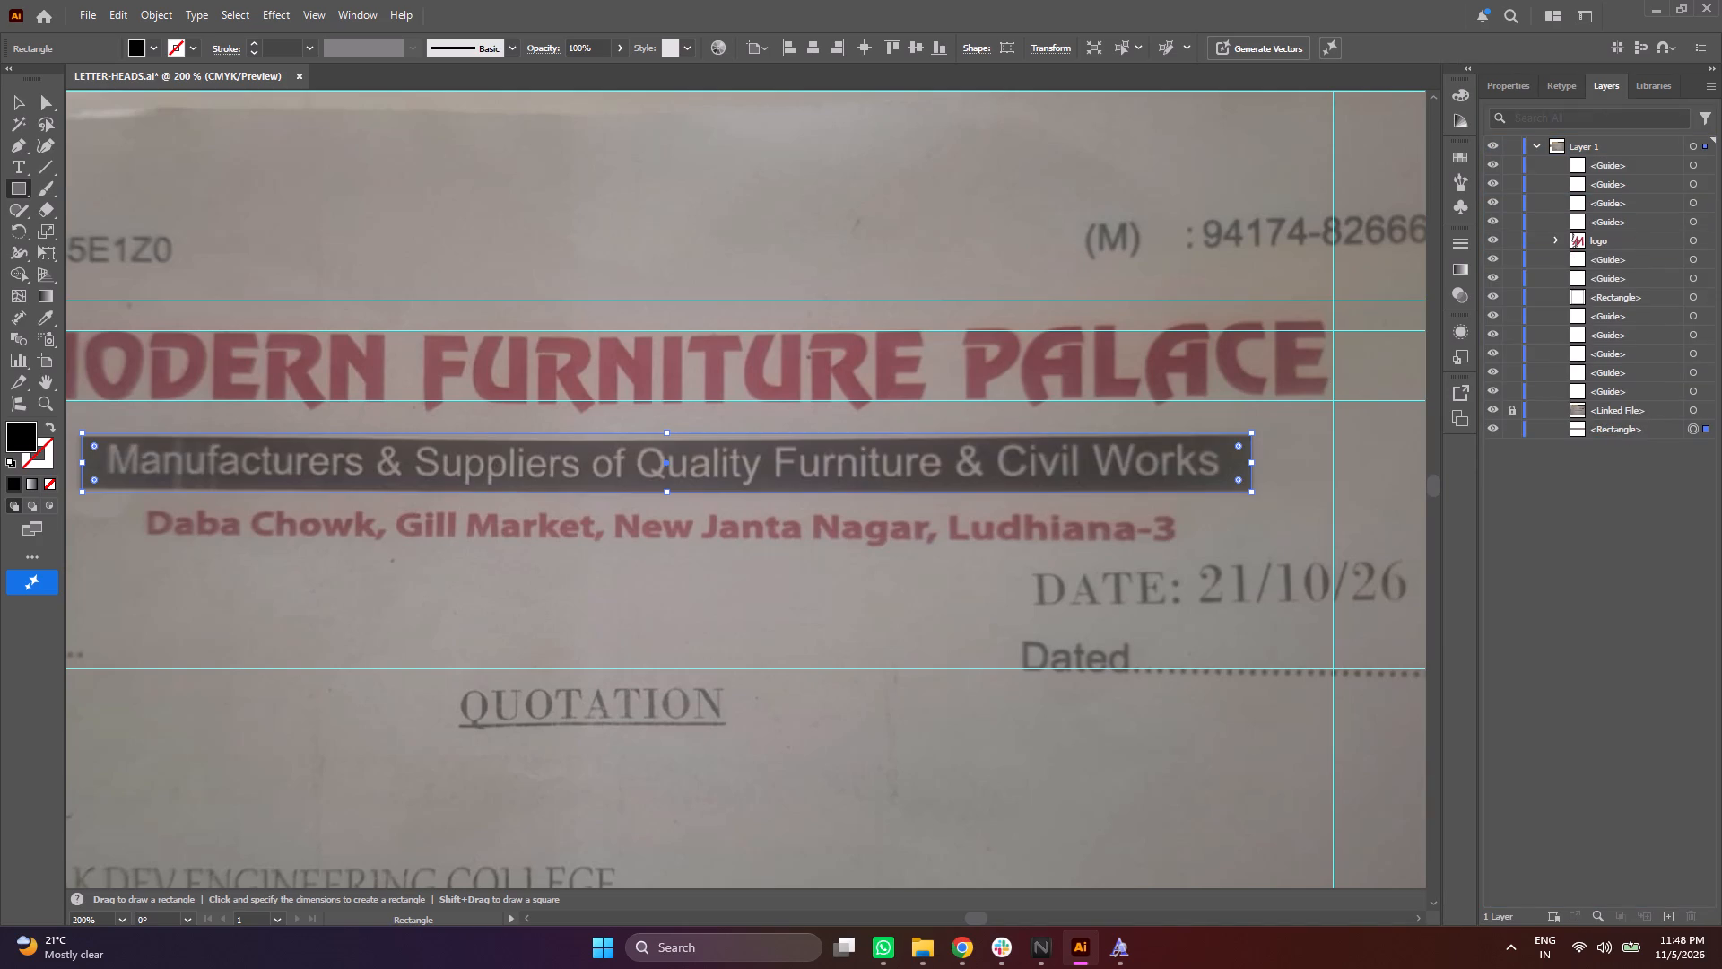
click(26, 103)
click(293, 141)
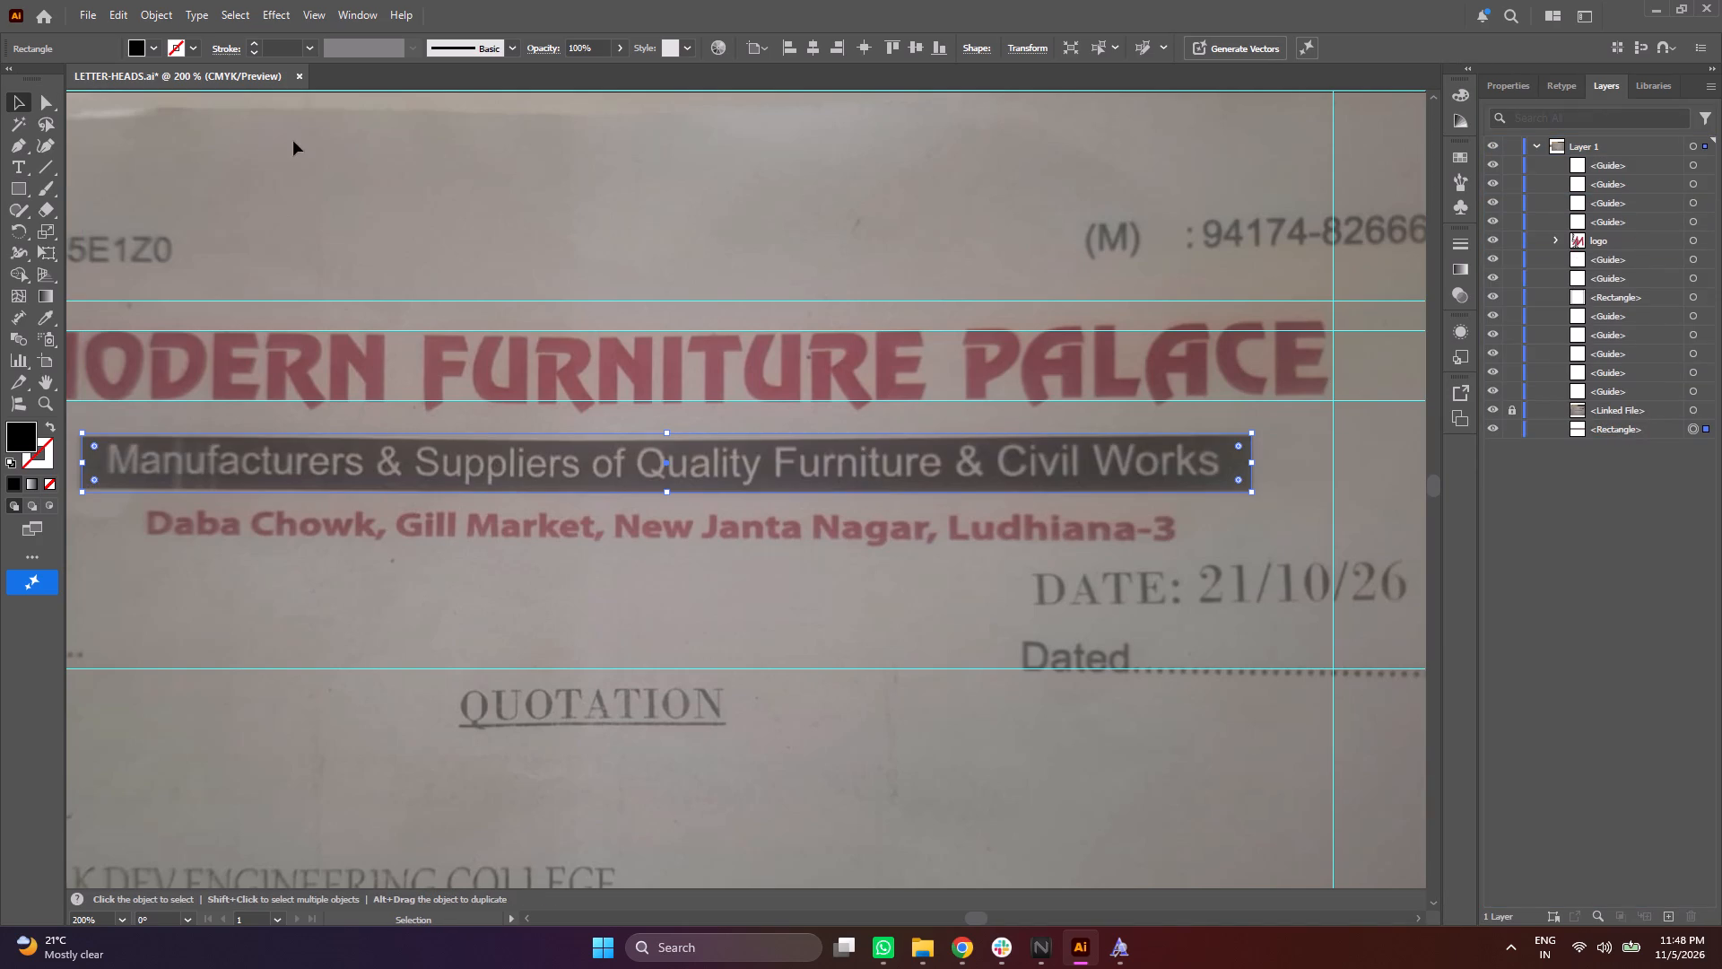
Place an area text frame about 11.15 cm by 0.32 cm over the tagline inside the dark bar.
click(23, 168)
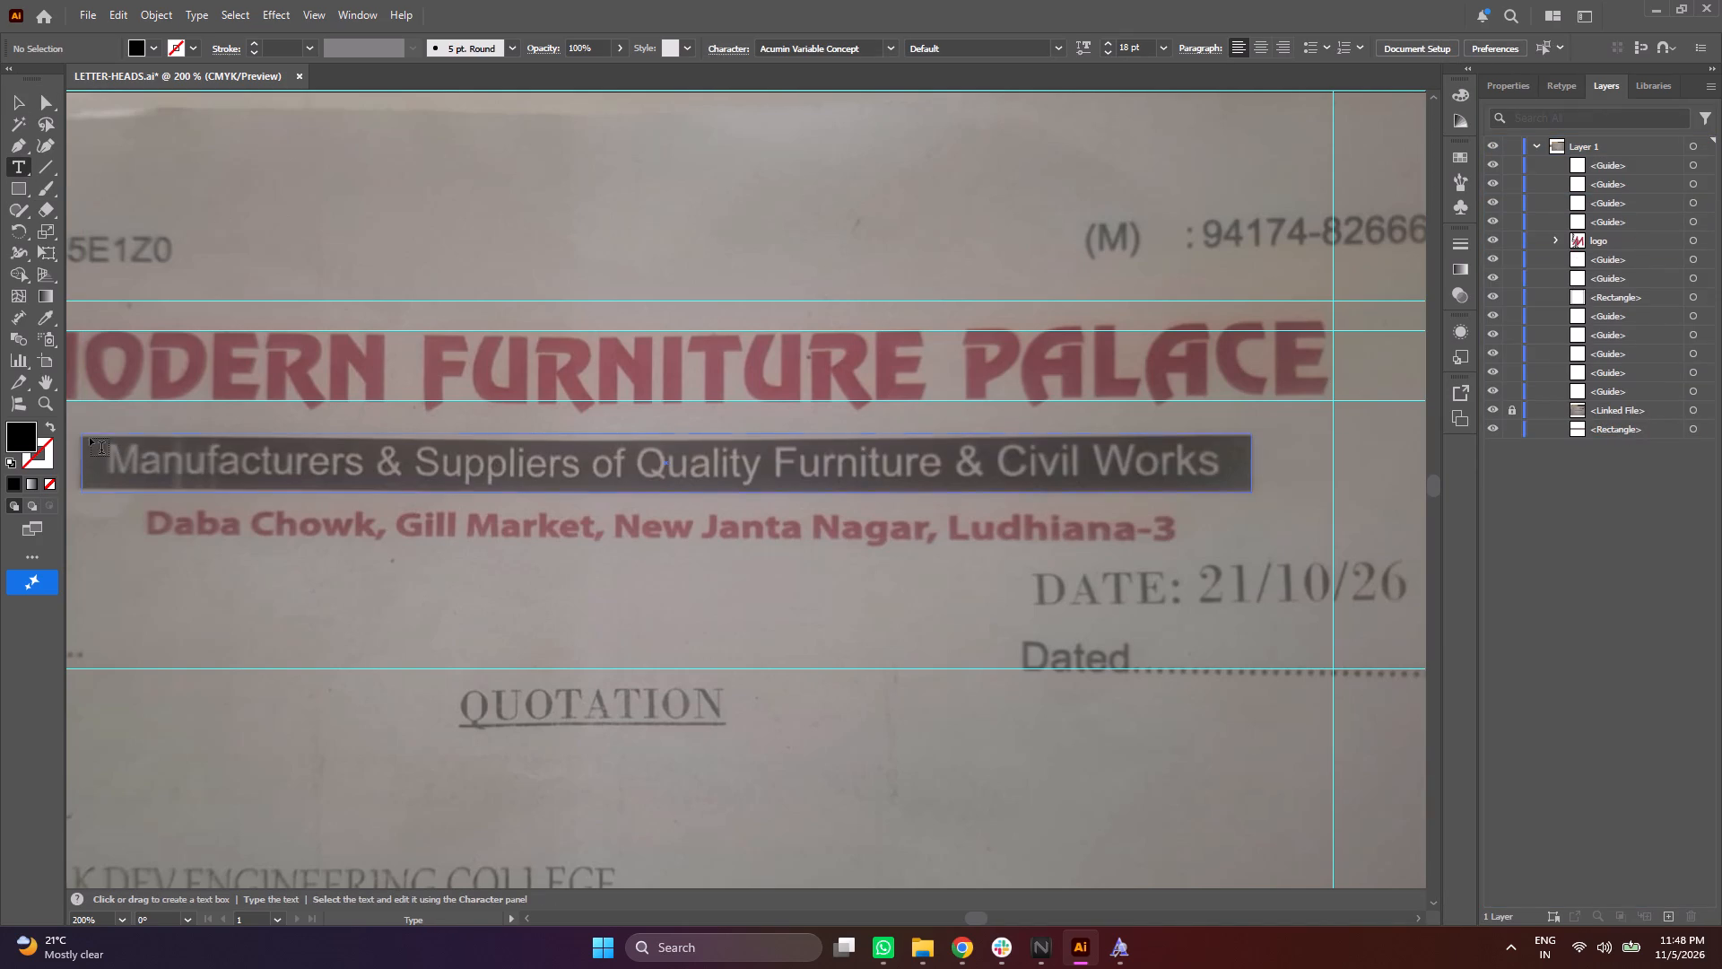
drag(110, 445, 797, 520)
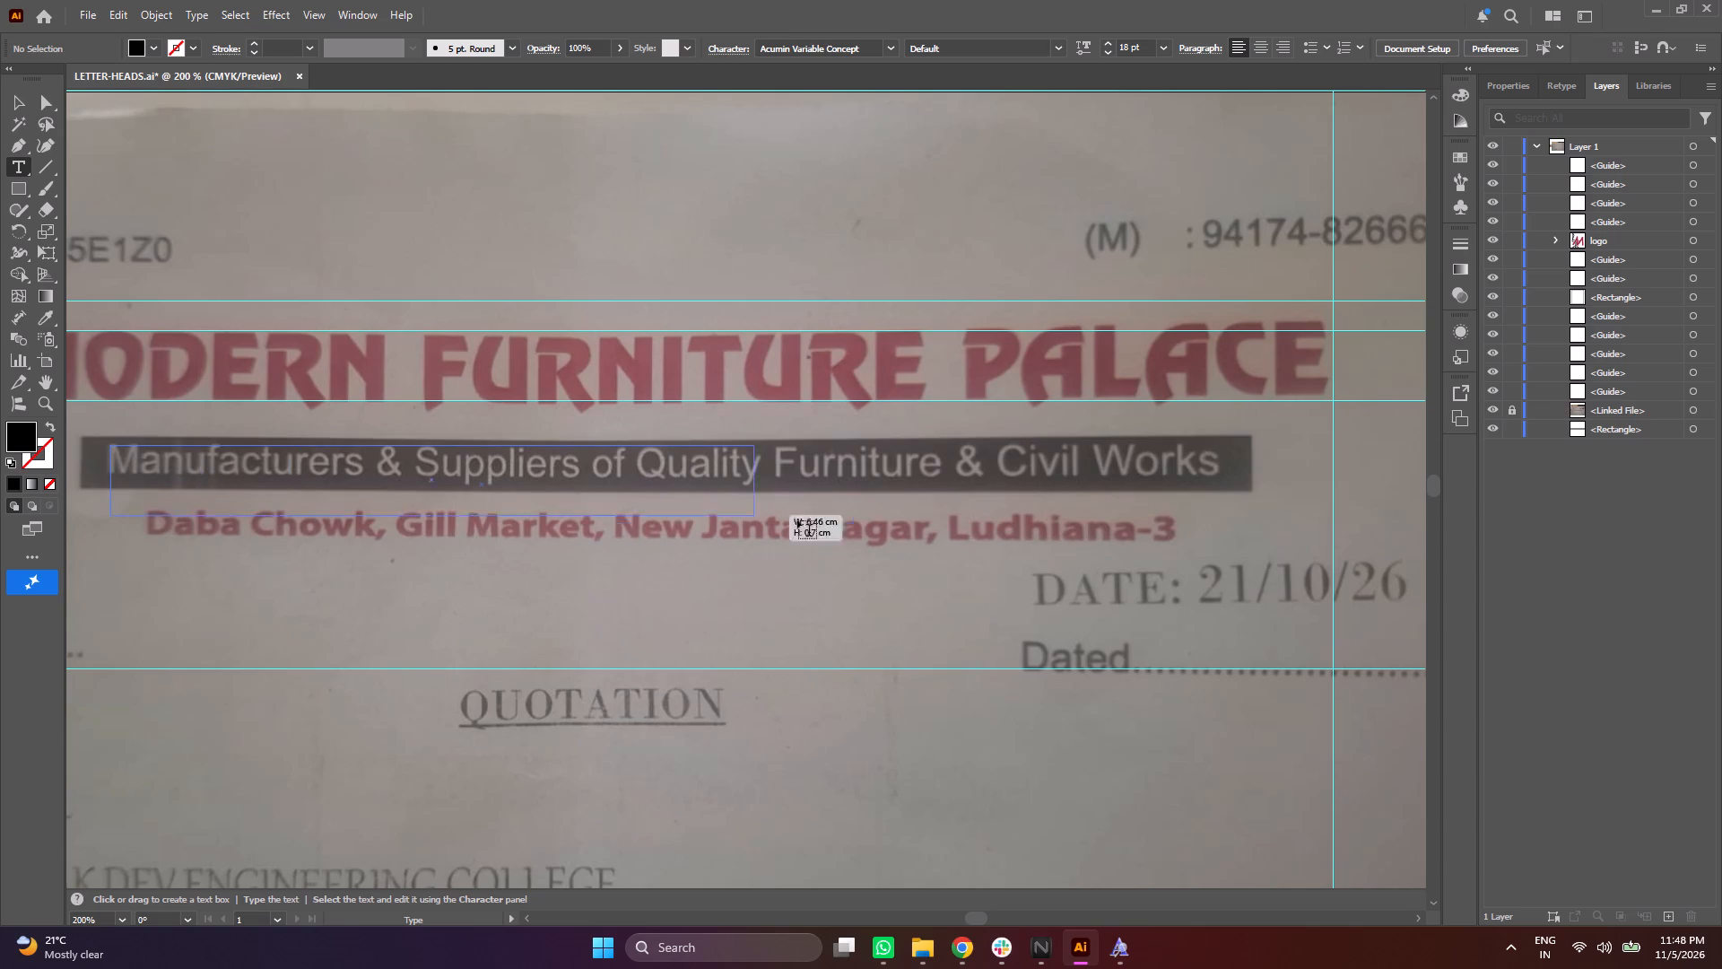
drag(797, 520, 1223, 476)
Set the empty tagline text frame's font to Bahnschrift Regular at 10 pt.
click(1507, 94)
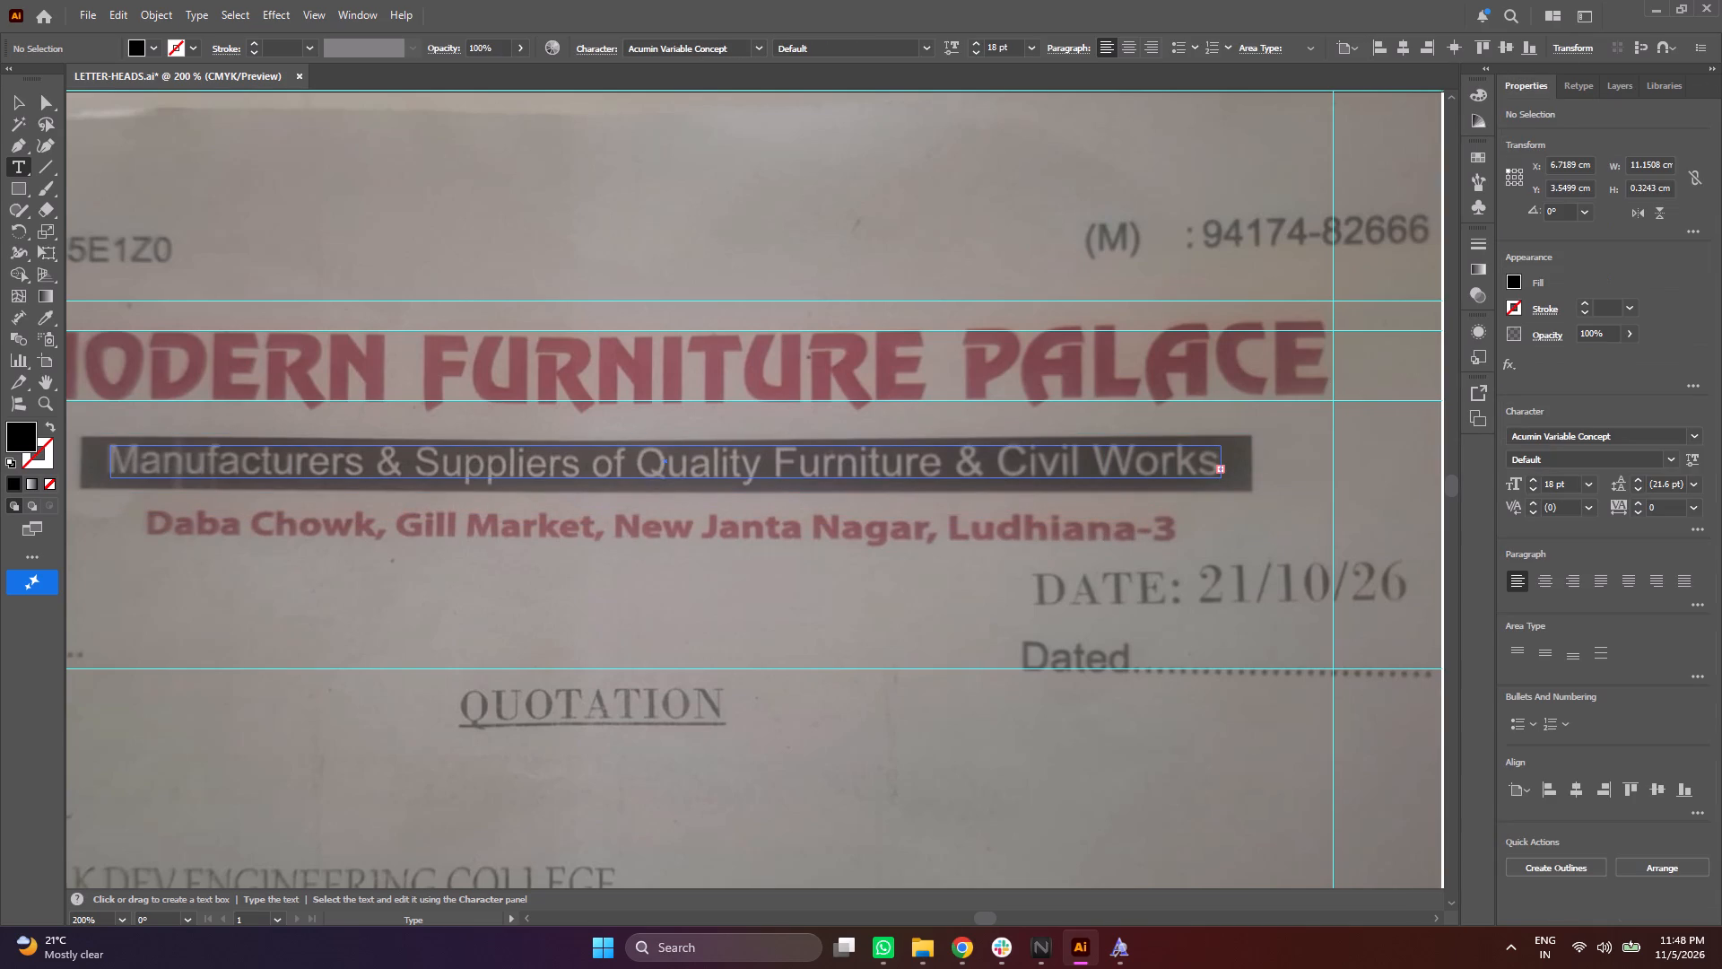
triple_click(994, 467)
click(994, 467)
key(ctrl+a)
click(1690, 430)
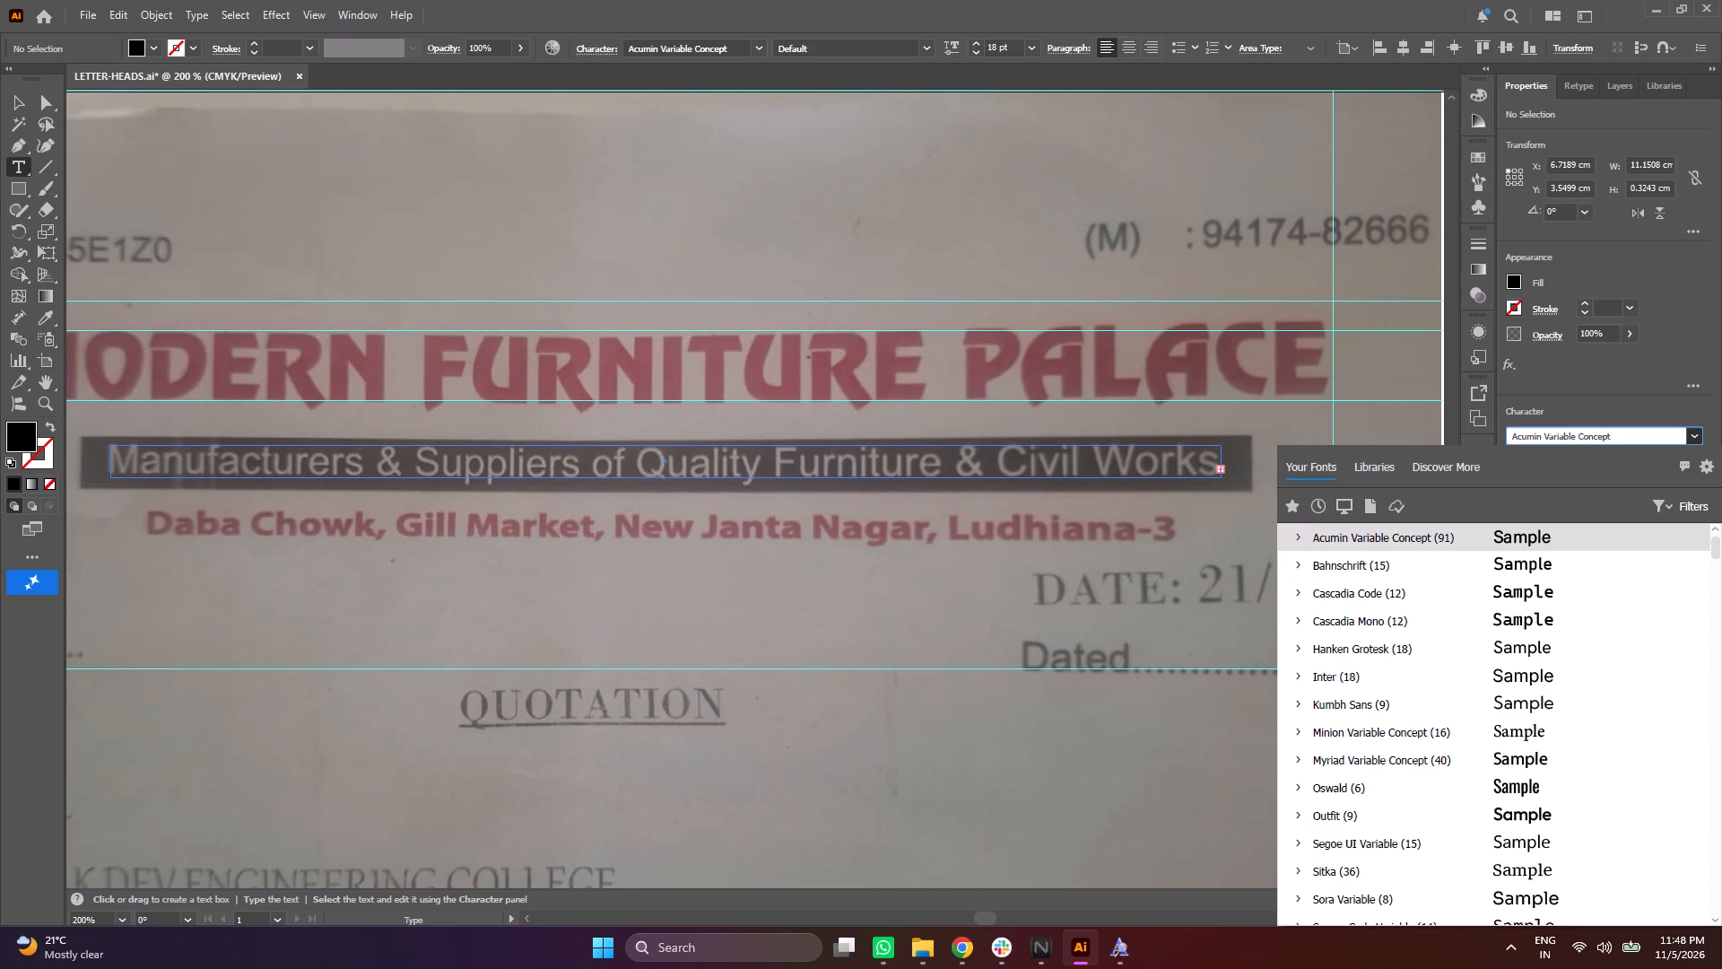
click(1566, 559)
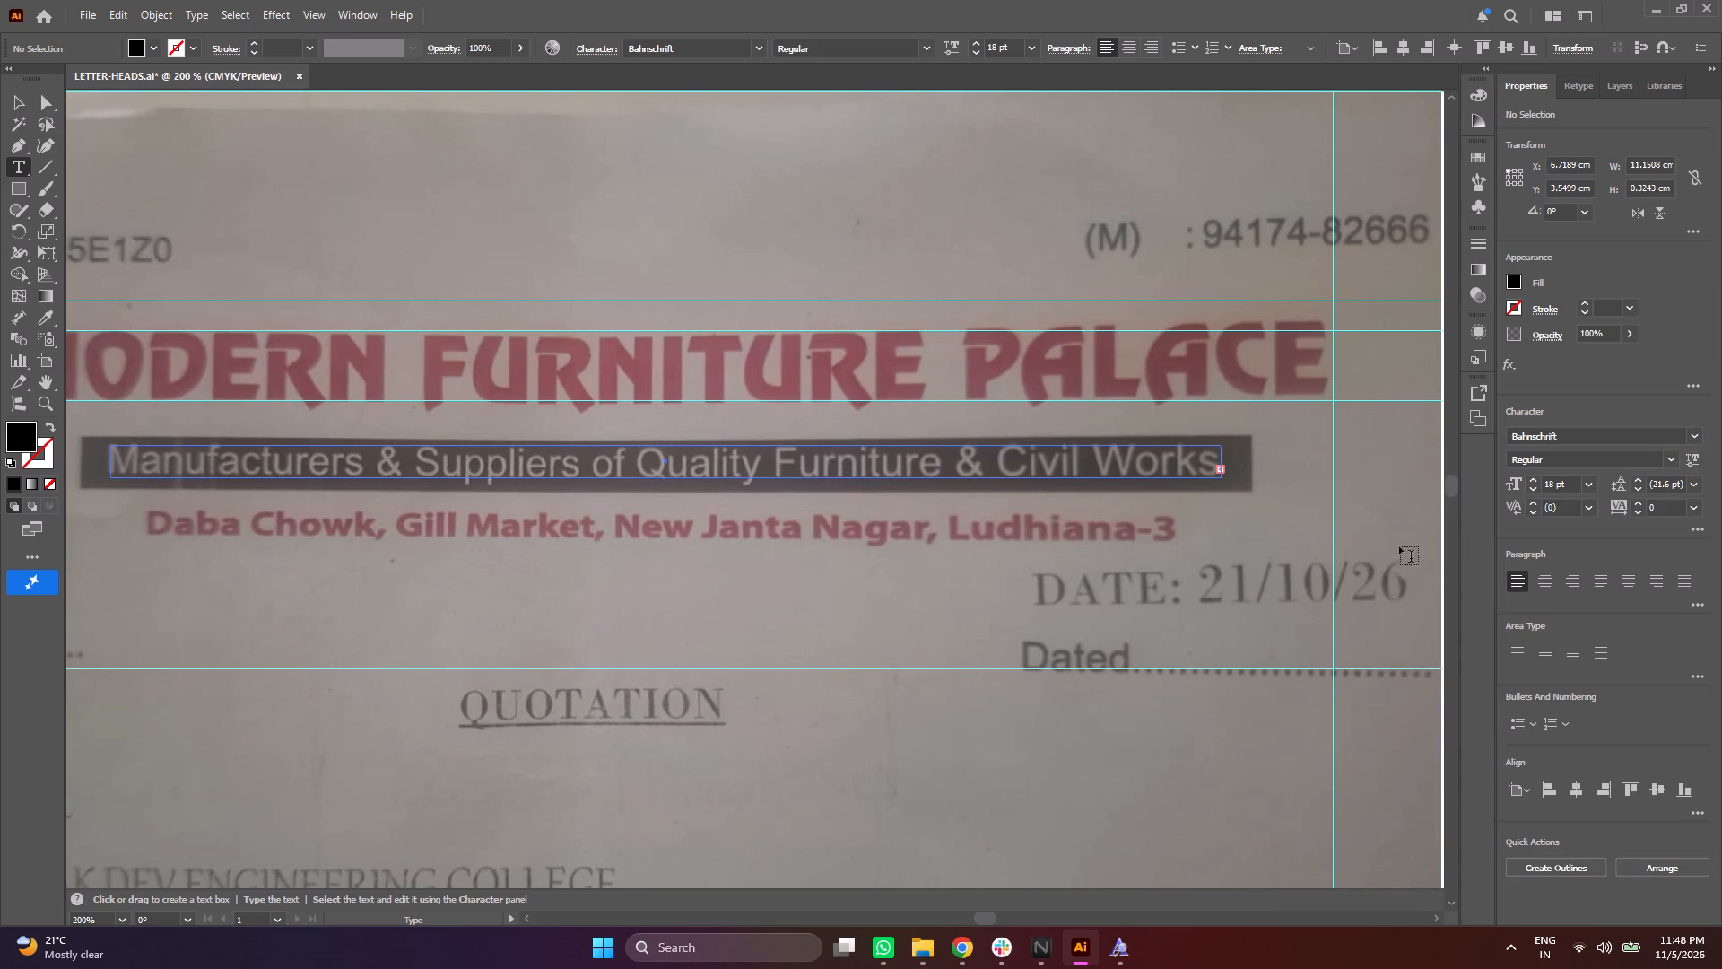
click(1532, 485)
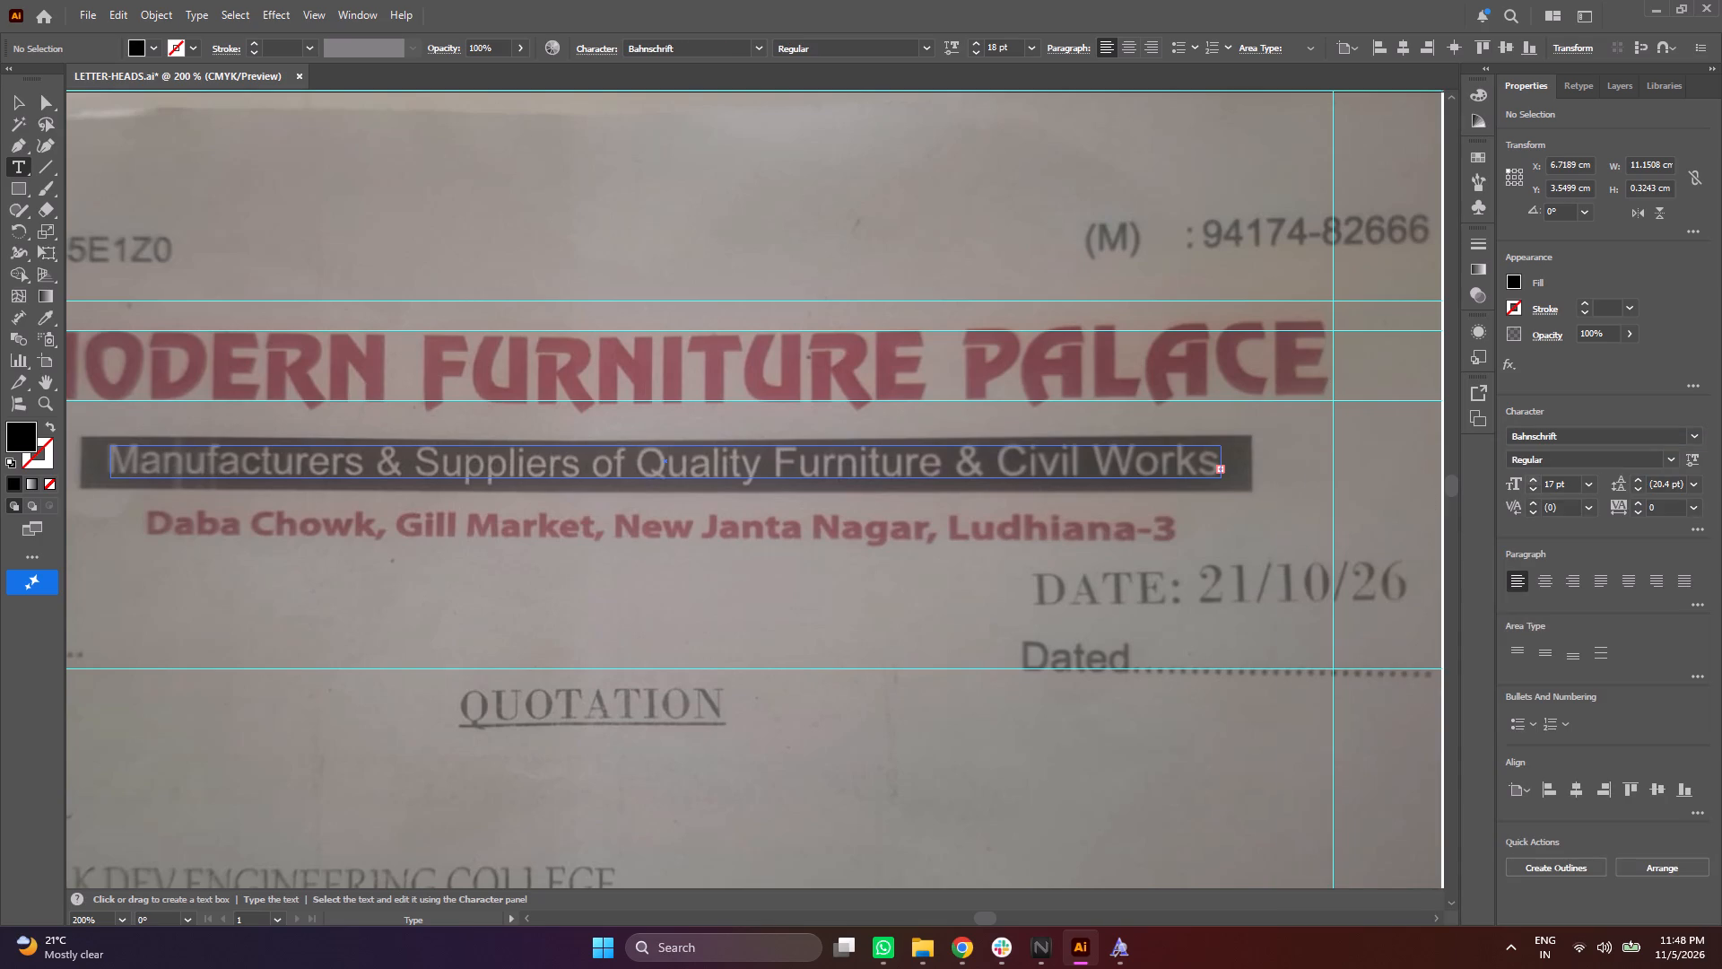
triple_click(1532, 488)
triple_click(1532, 489)
click(1532, 489)
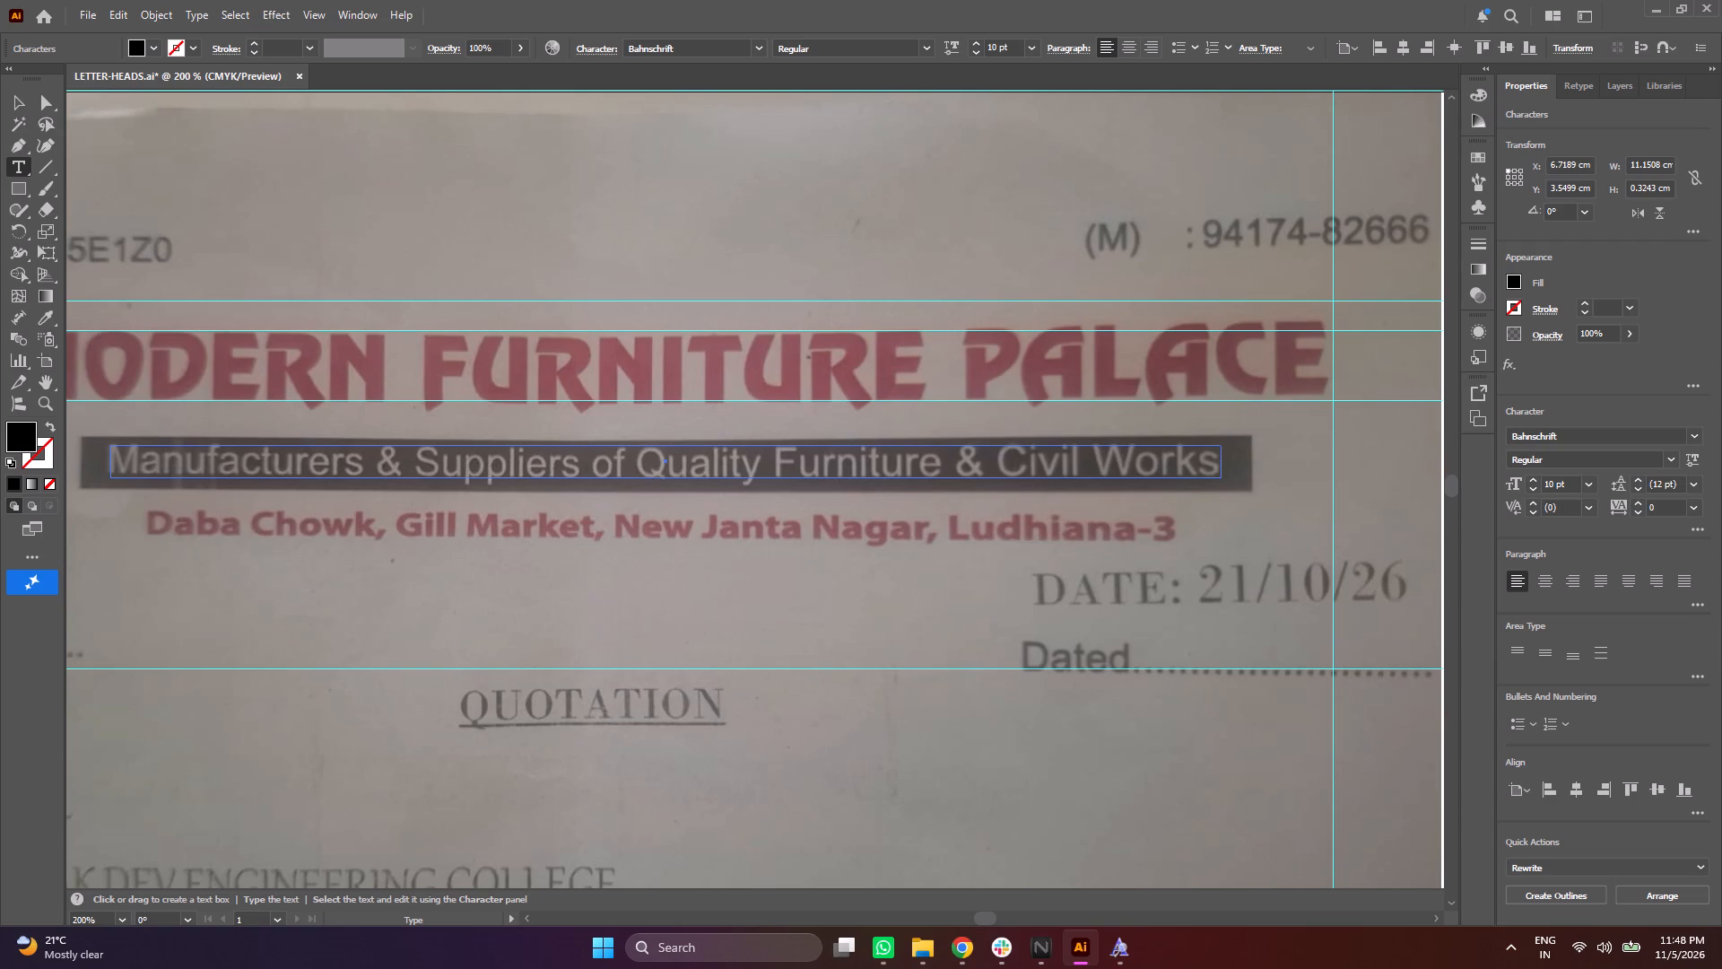
Set the fill colour of the tagline text to white.
click(1630, 92)
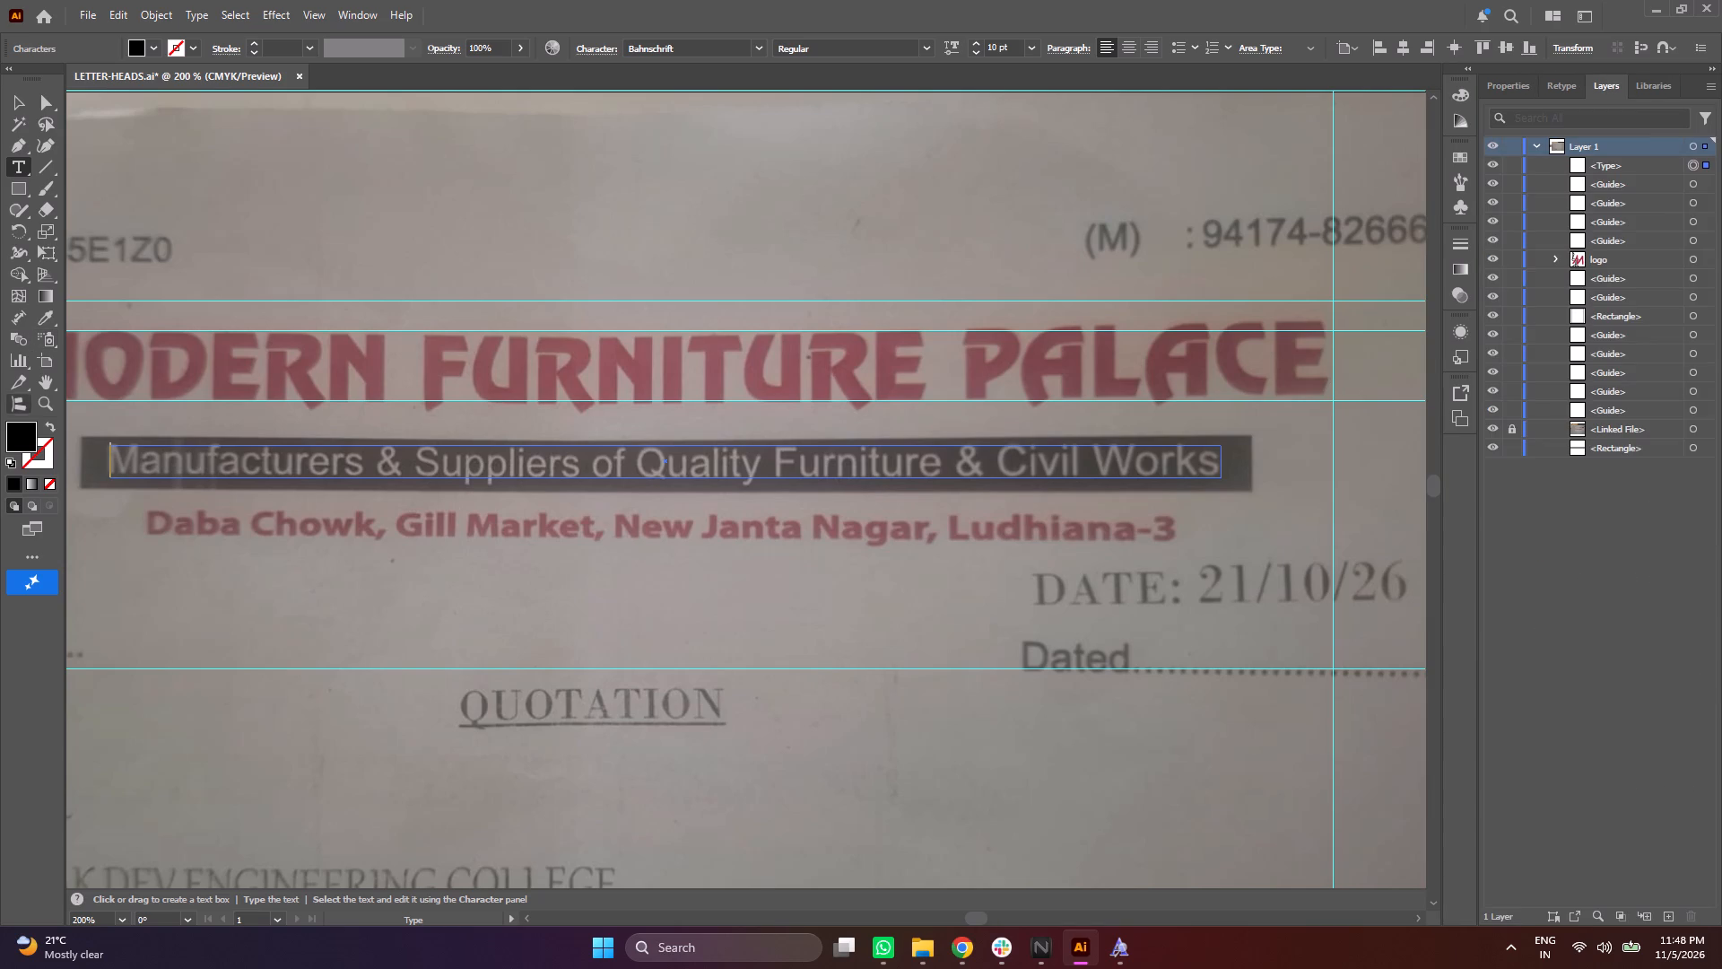
click(29, 434)
double_click(30, 434)
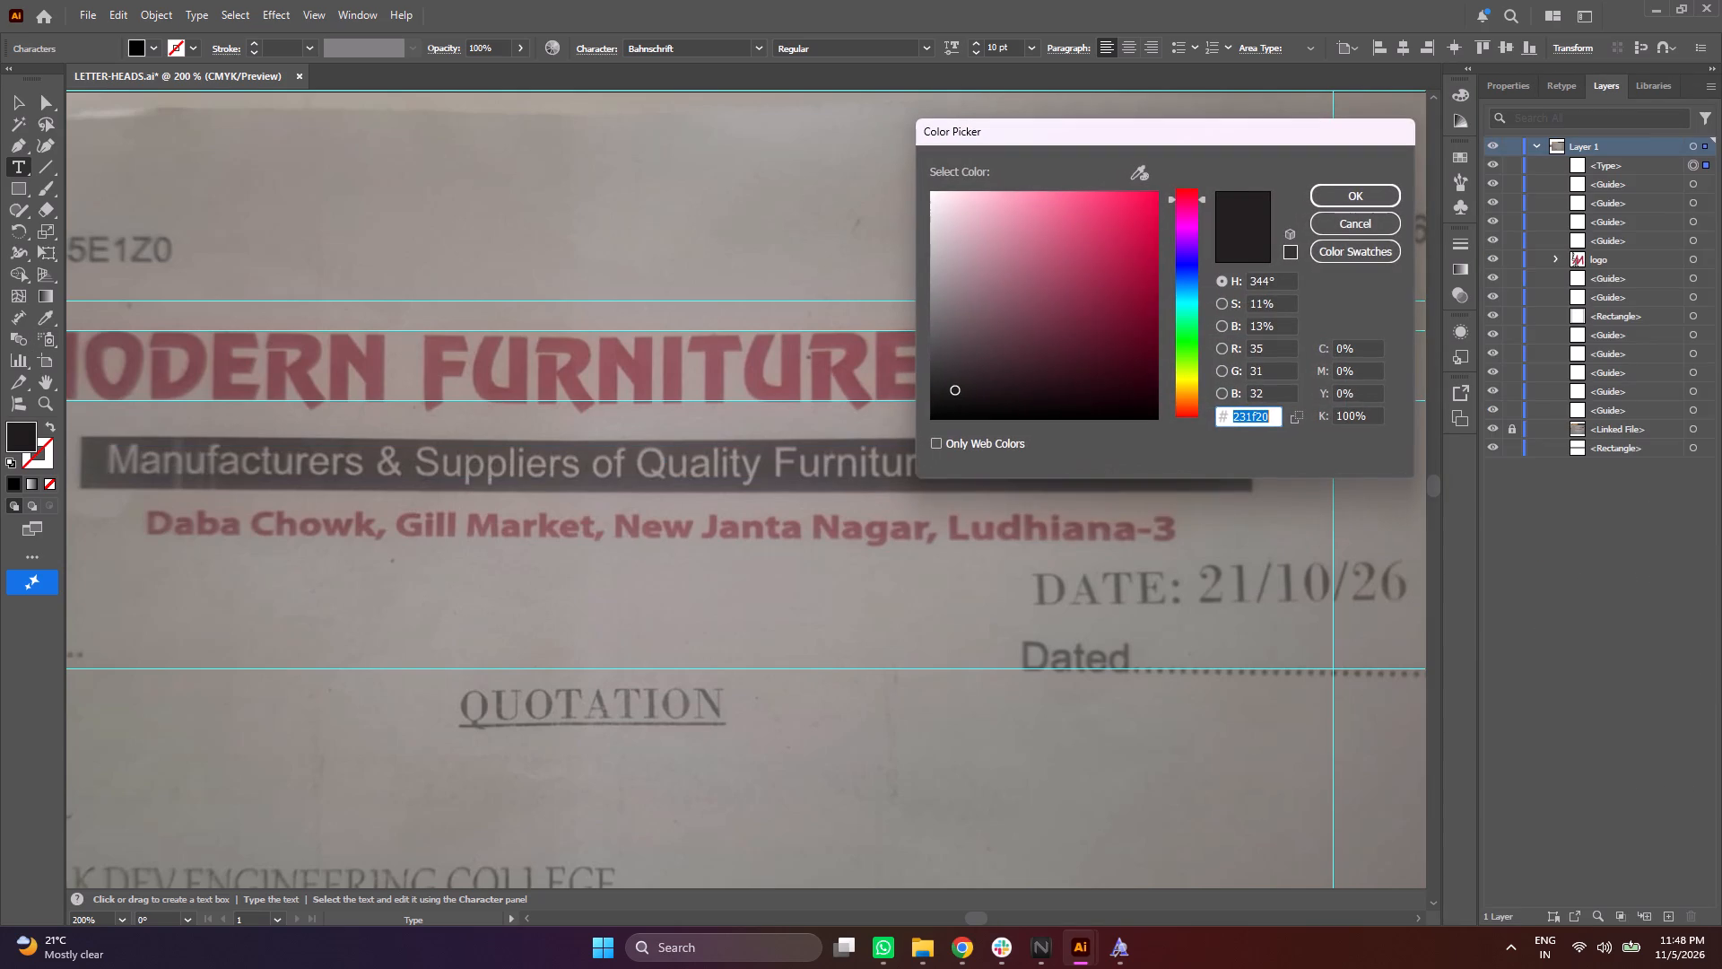
drag(988, 236, 905, 183)
click(1338, 205)
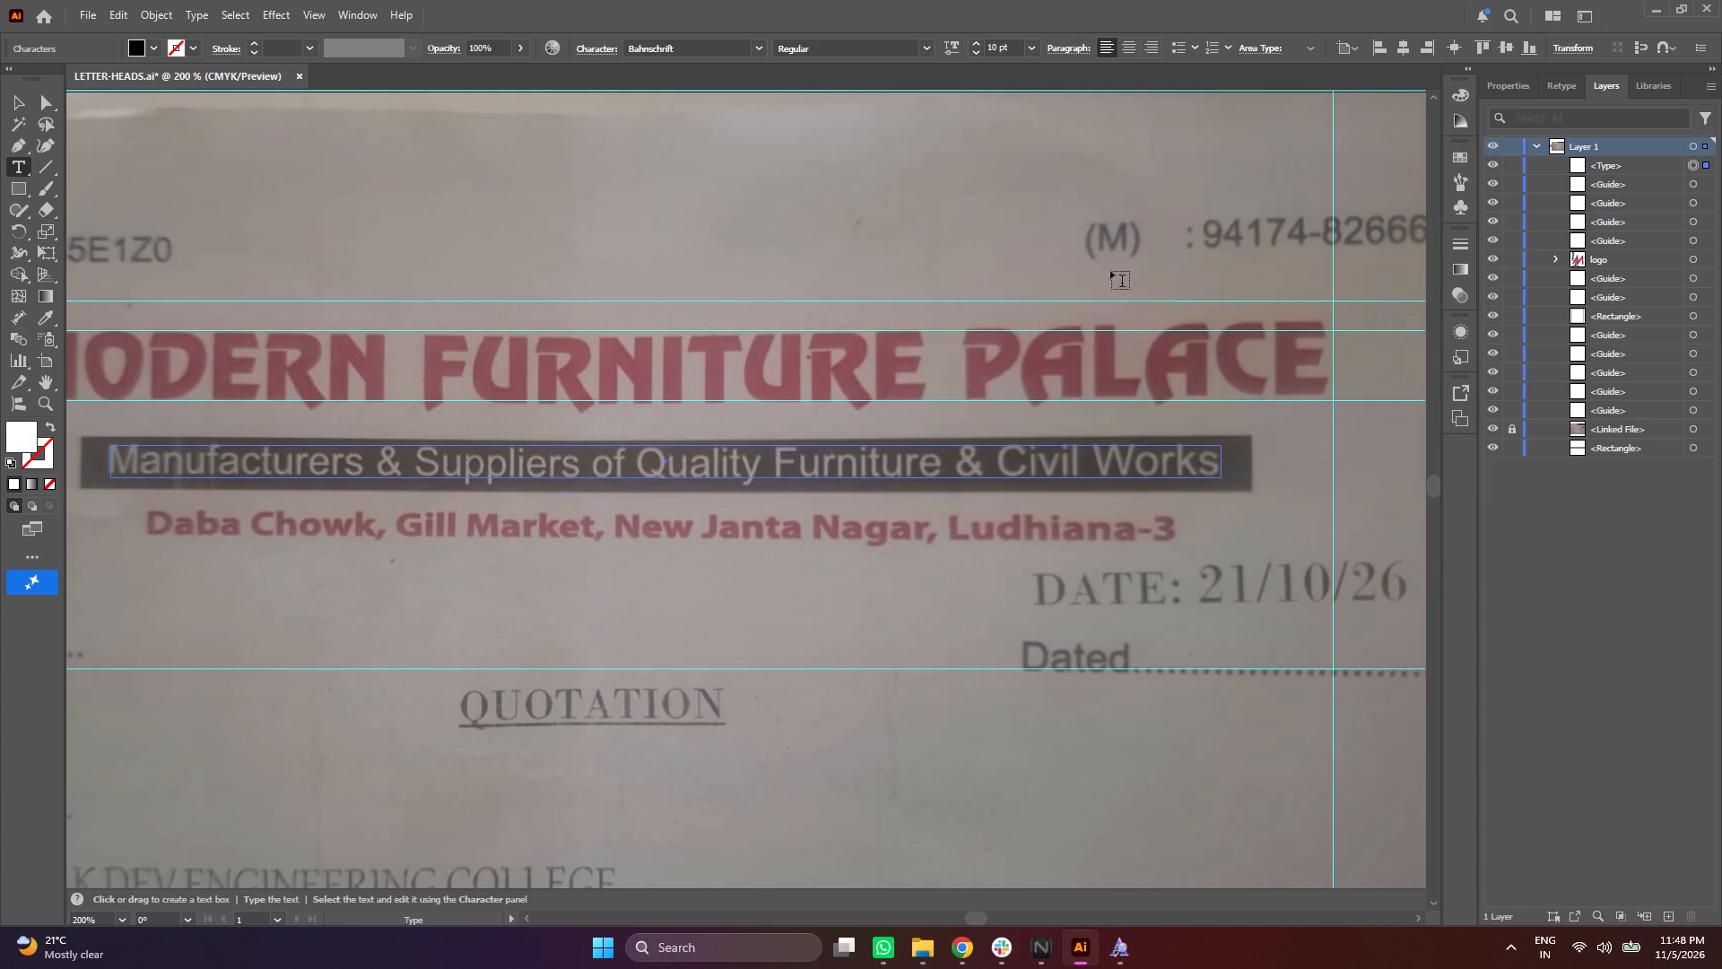
Enter the tagline text "Manufacturesrs & Suppliers of Quality Furniture & Civile Works" in the frame over the dark bar.
key(m)
key(a)
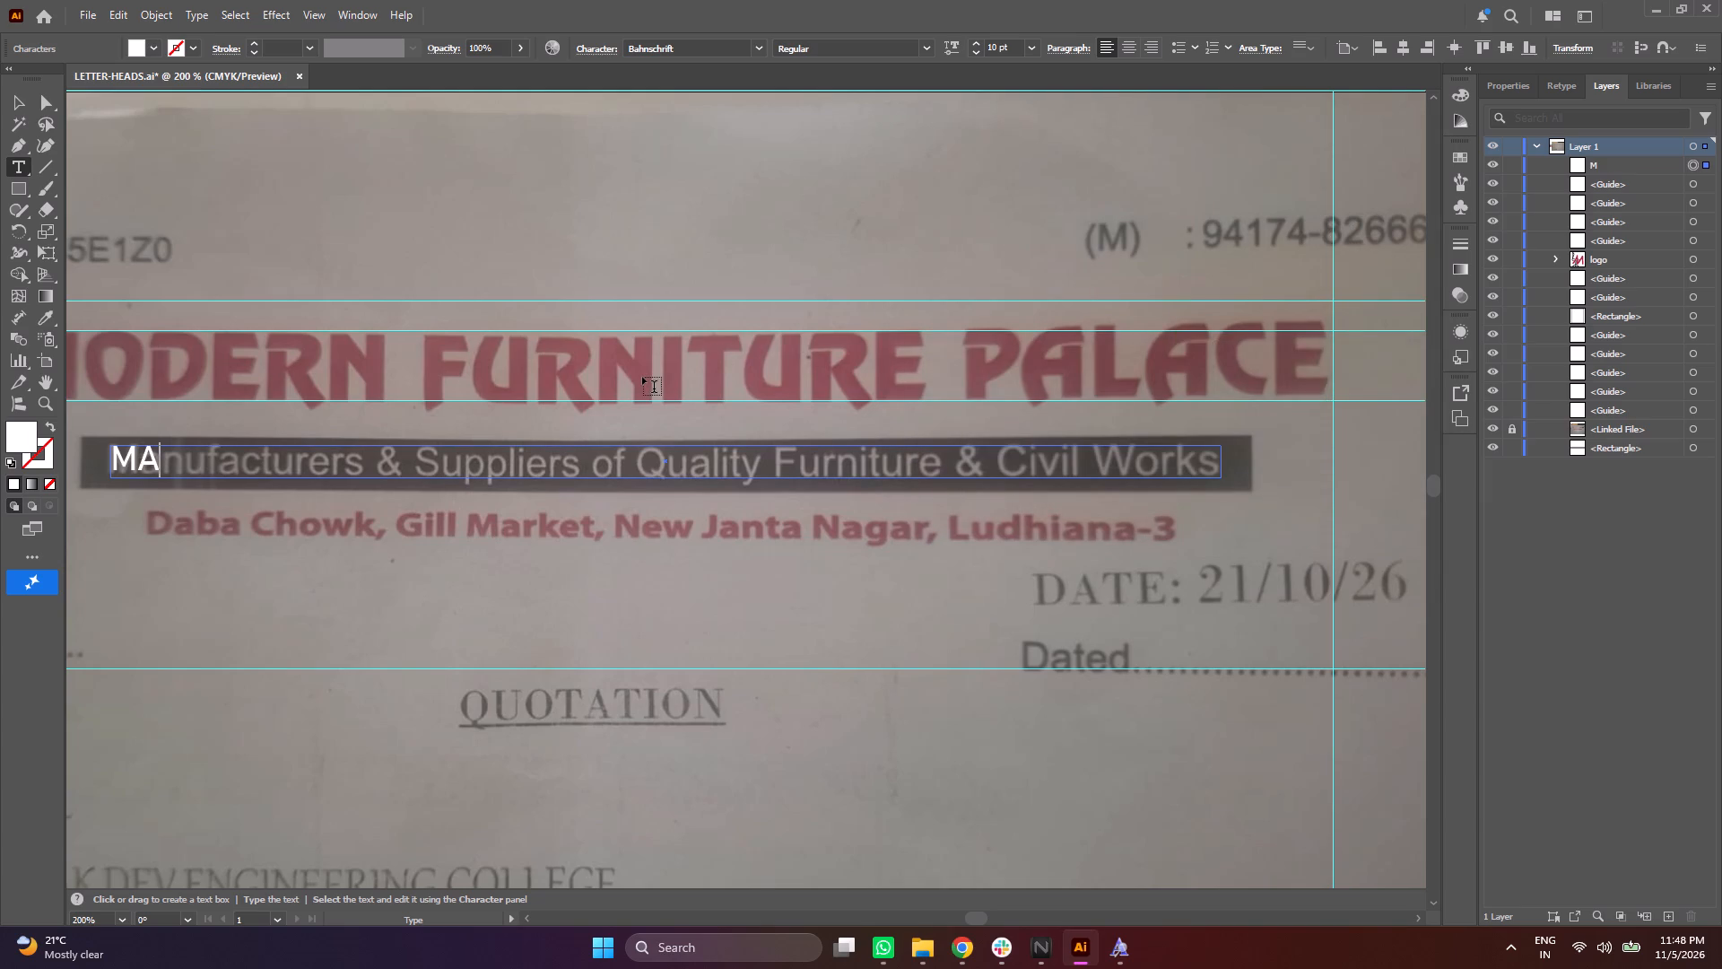
key(a)
text(nu)
text(fact)
text(uresrs)
key(space)
text(& Supp;)
key(BackSpace)
text(liers)
key(space)
text(of Qua)
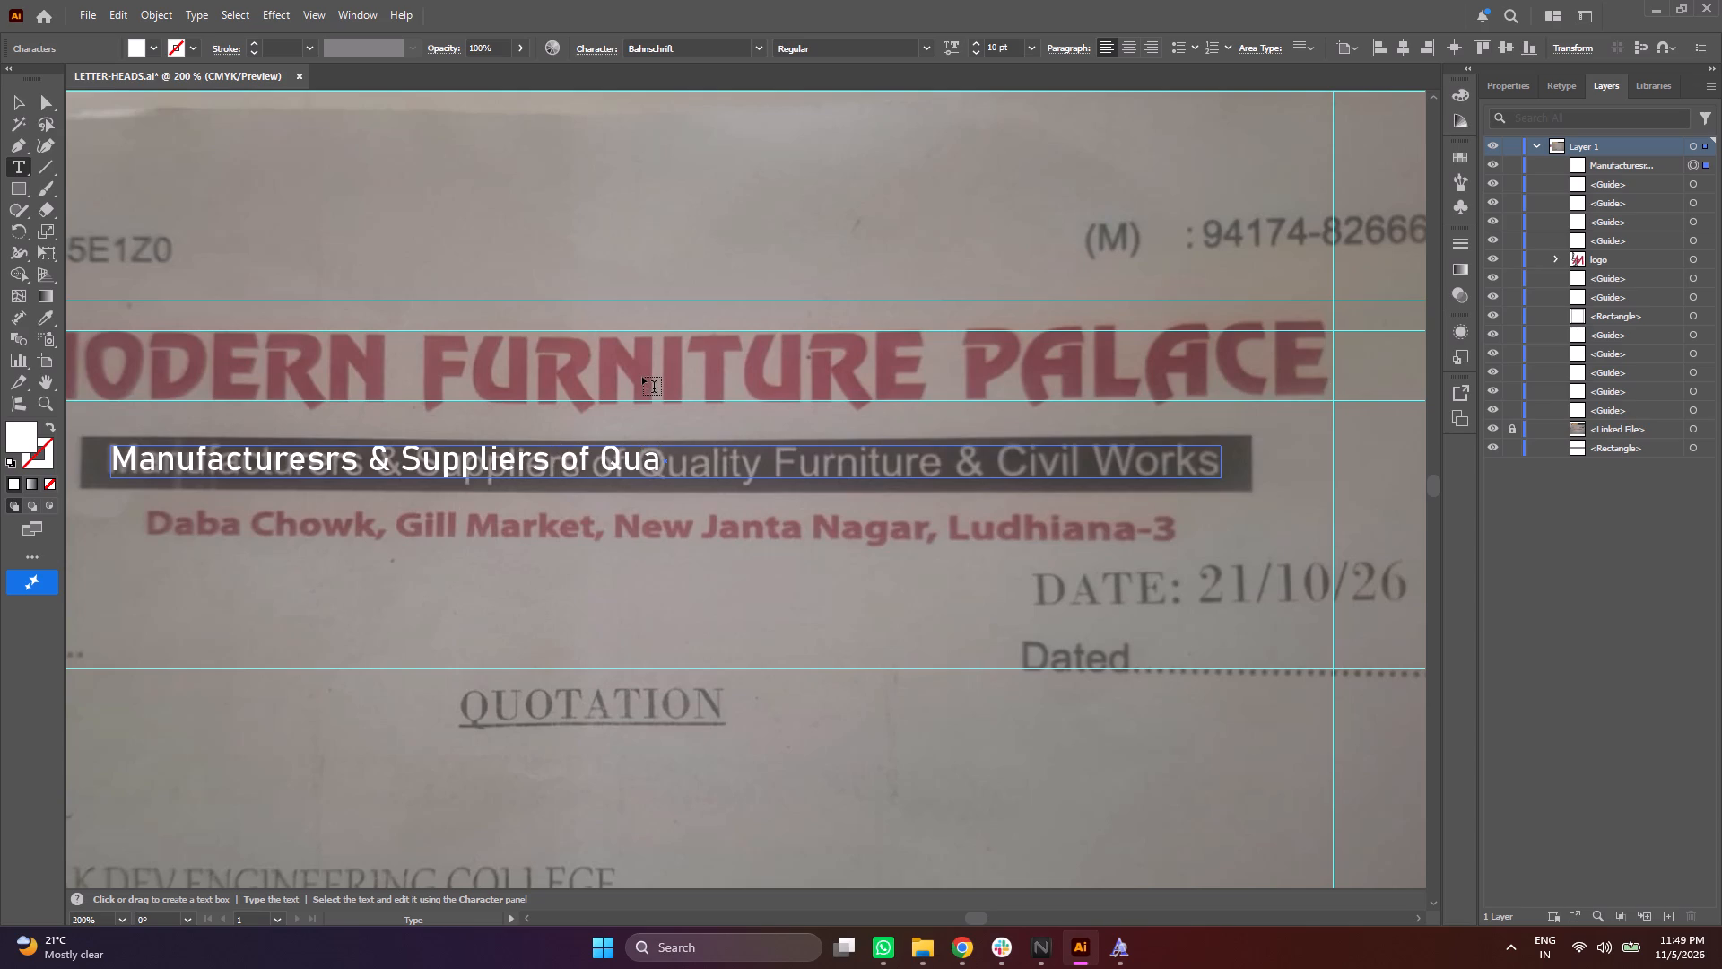
text(lity Furnit)
text(ure & Civile Work)
key(s)
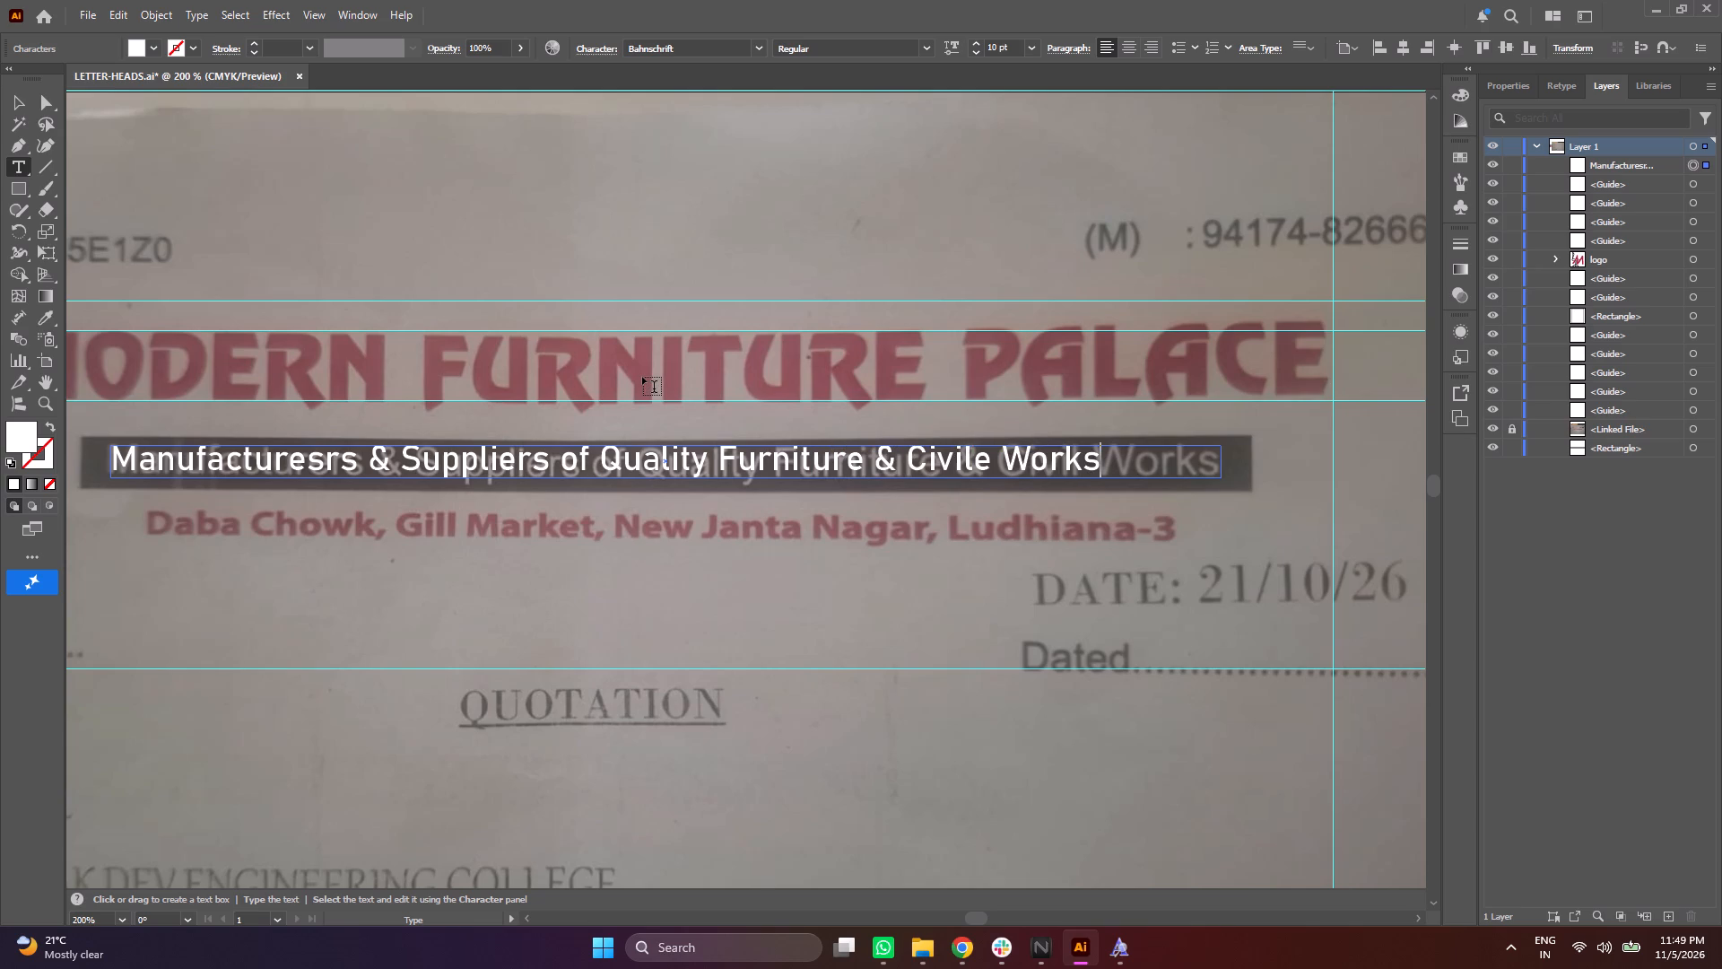
Set the whole tagline's font size to 11 pt.
key(ctrl+a)
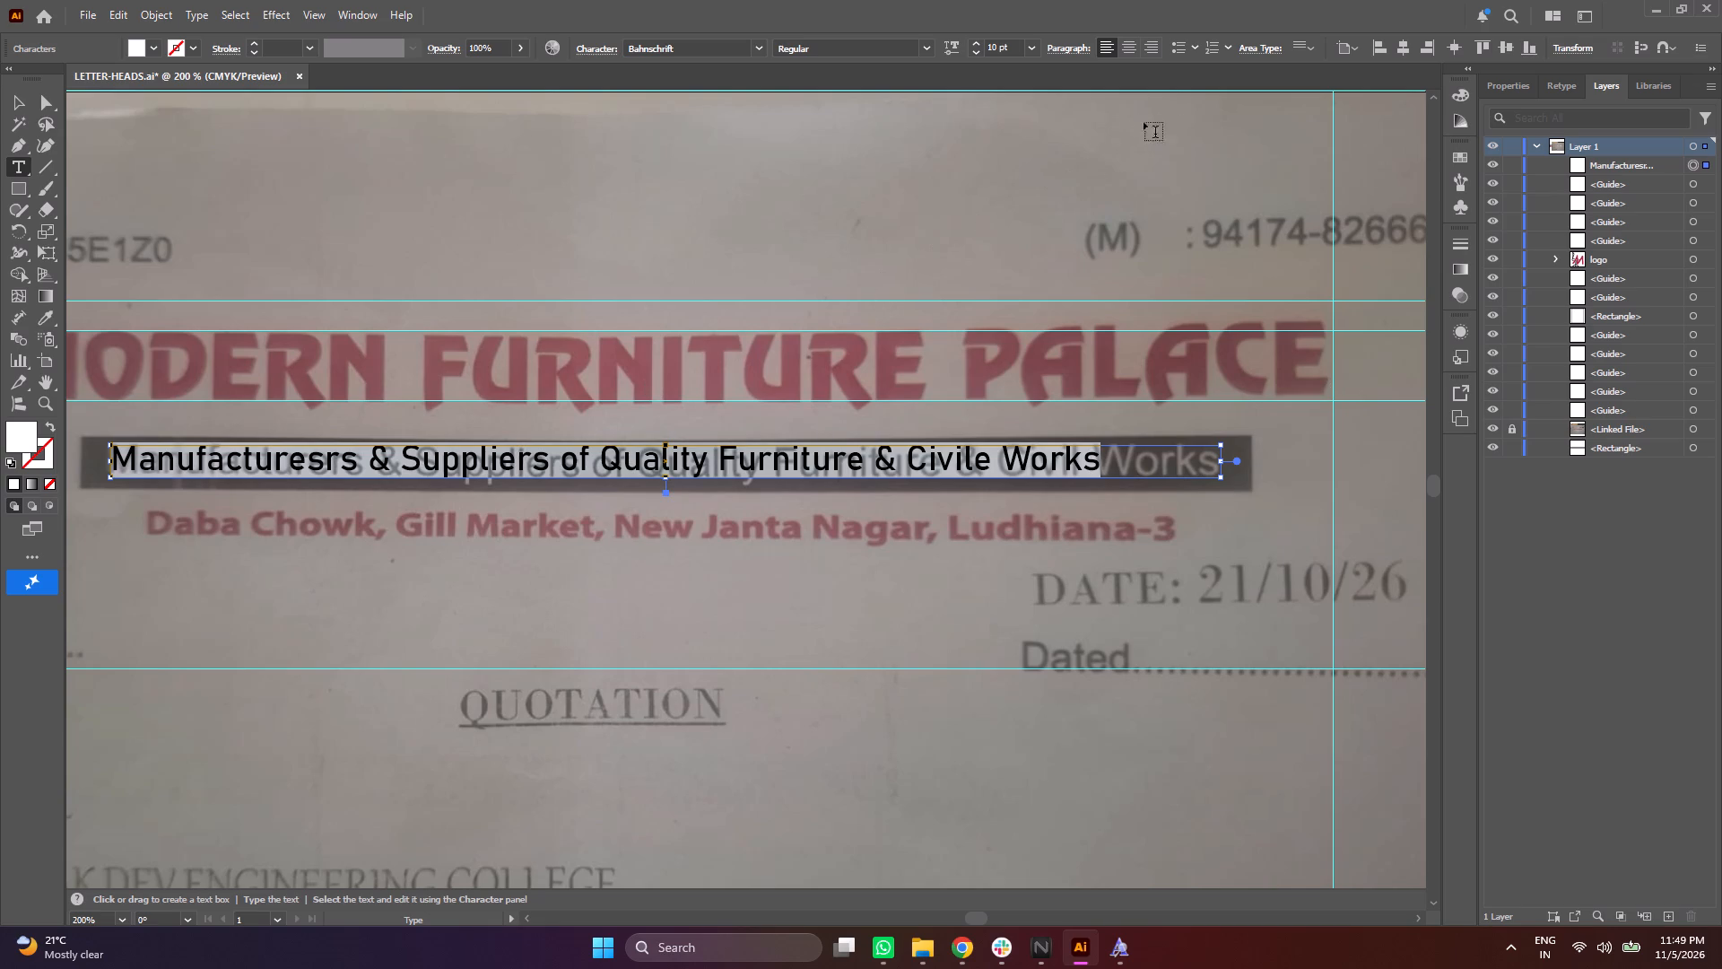
click(1501, 75)
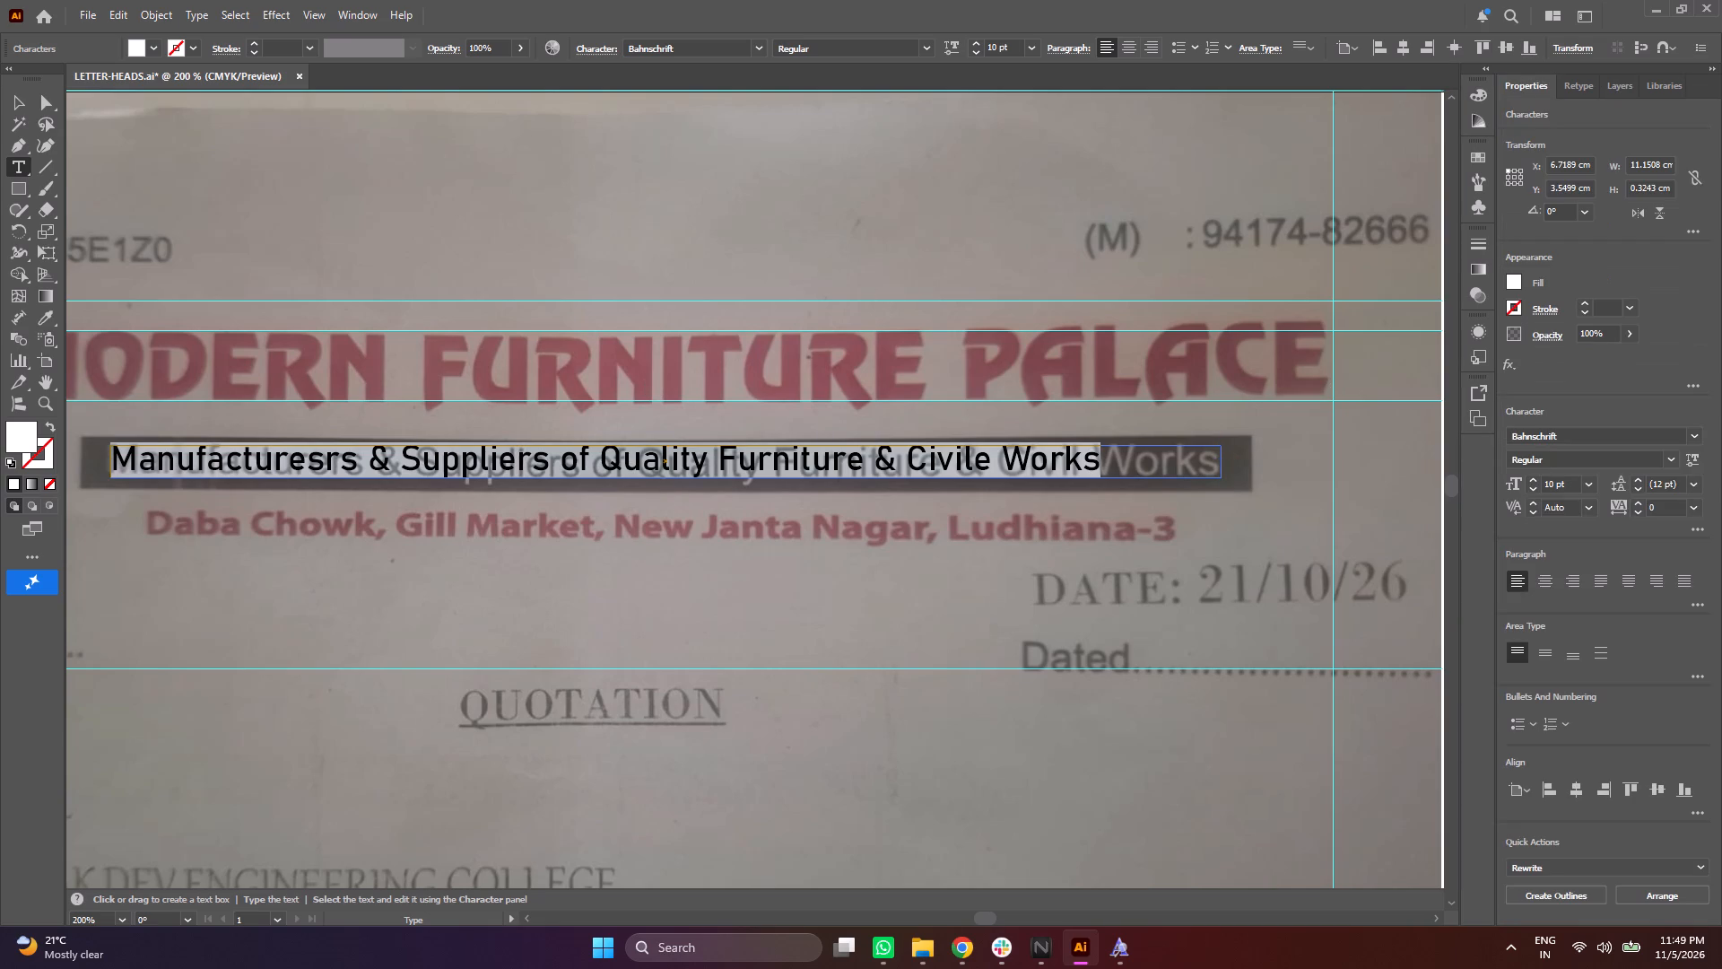
click(1534, 478)
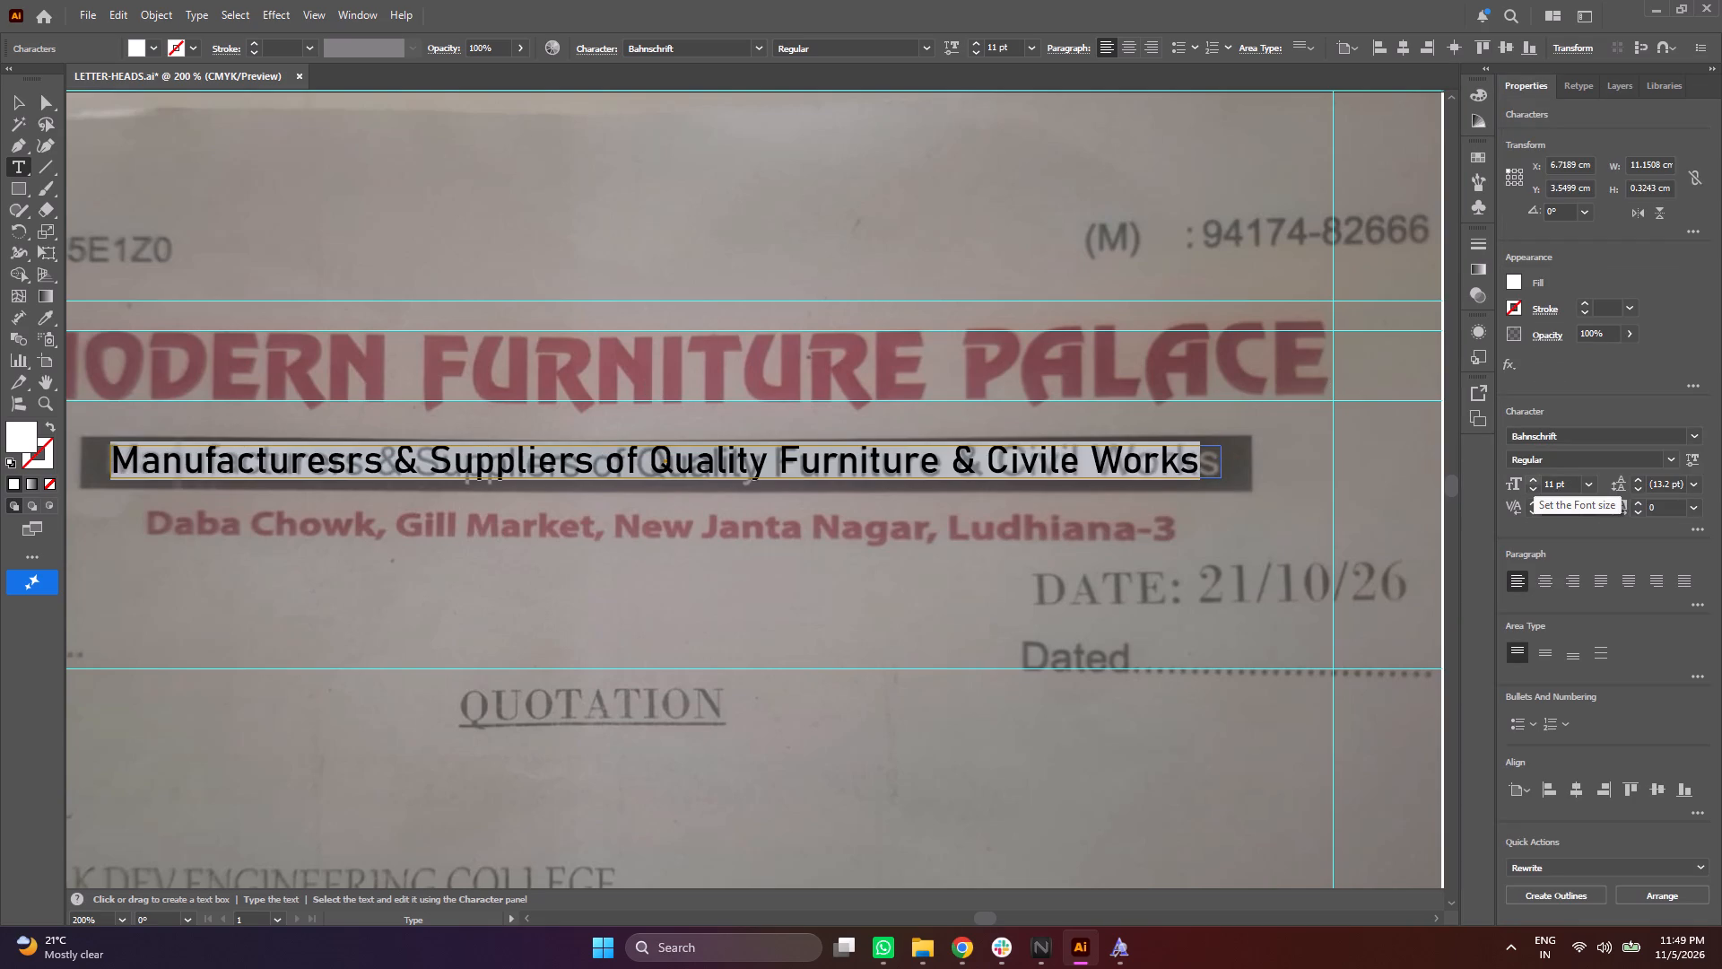
click(1534, 478)
click(1532, 486)
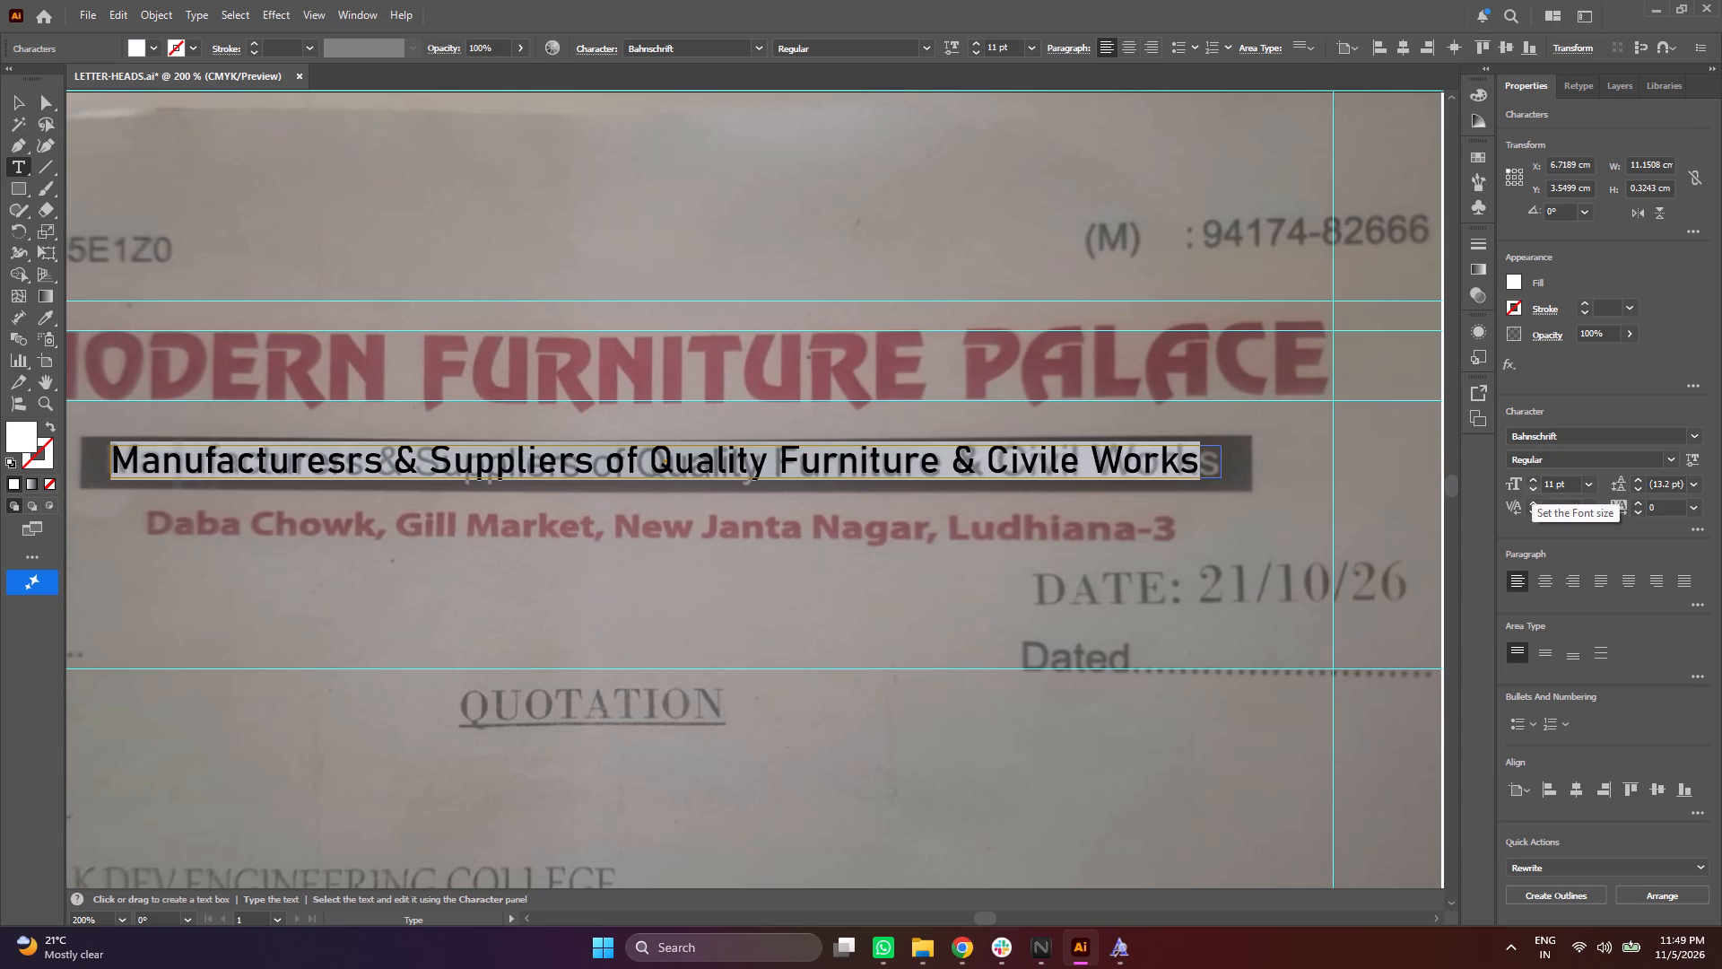
Change the tagline's font to Acumin Variable Concept in the Medium style.
click(1692, 434)
click(1544, 542)
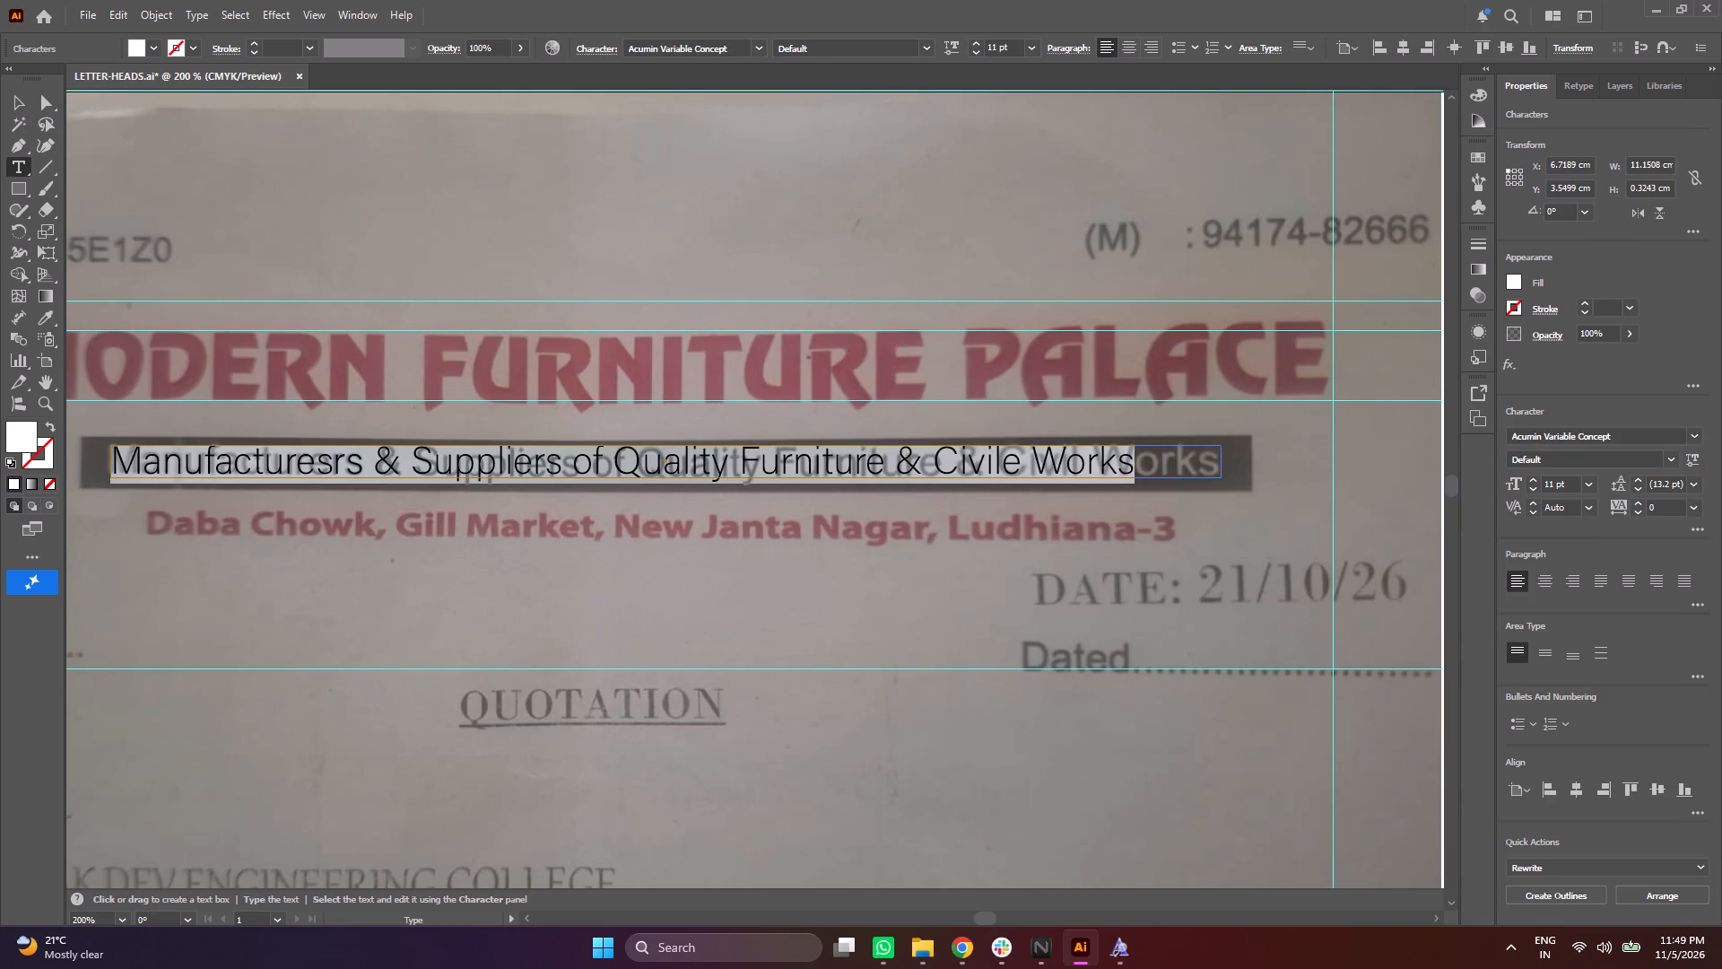
scroll(1573, 454, down, 2)
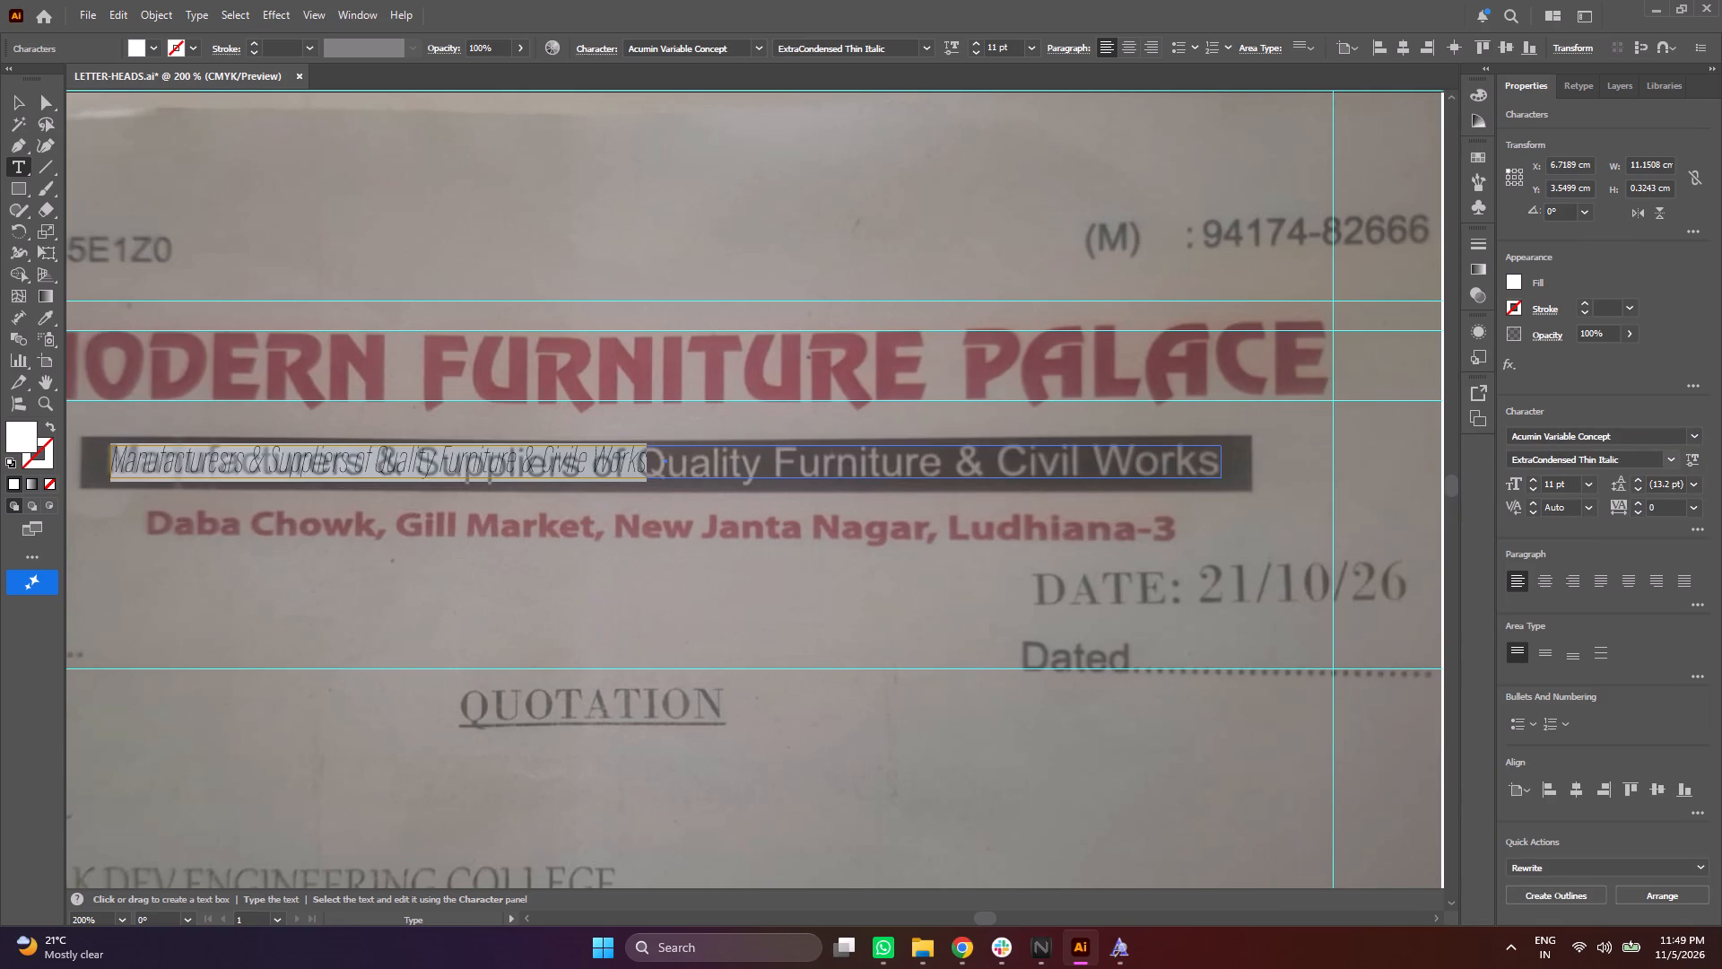
scroll(1605, 461, up, 2)
click(1669, 458)
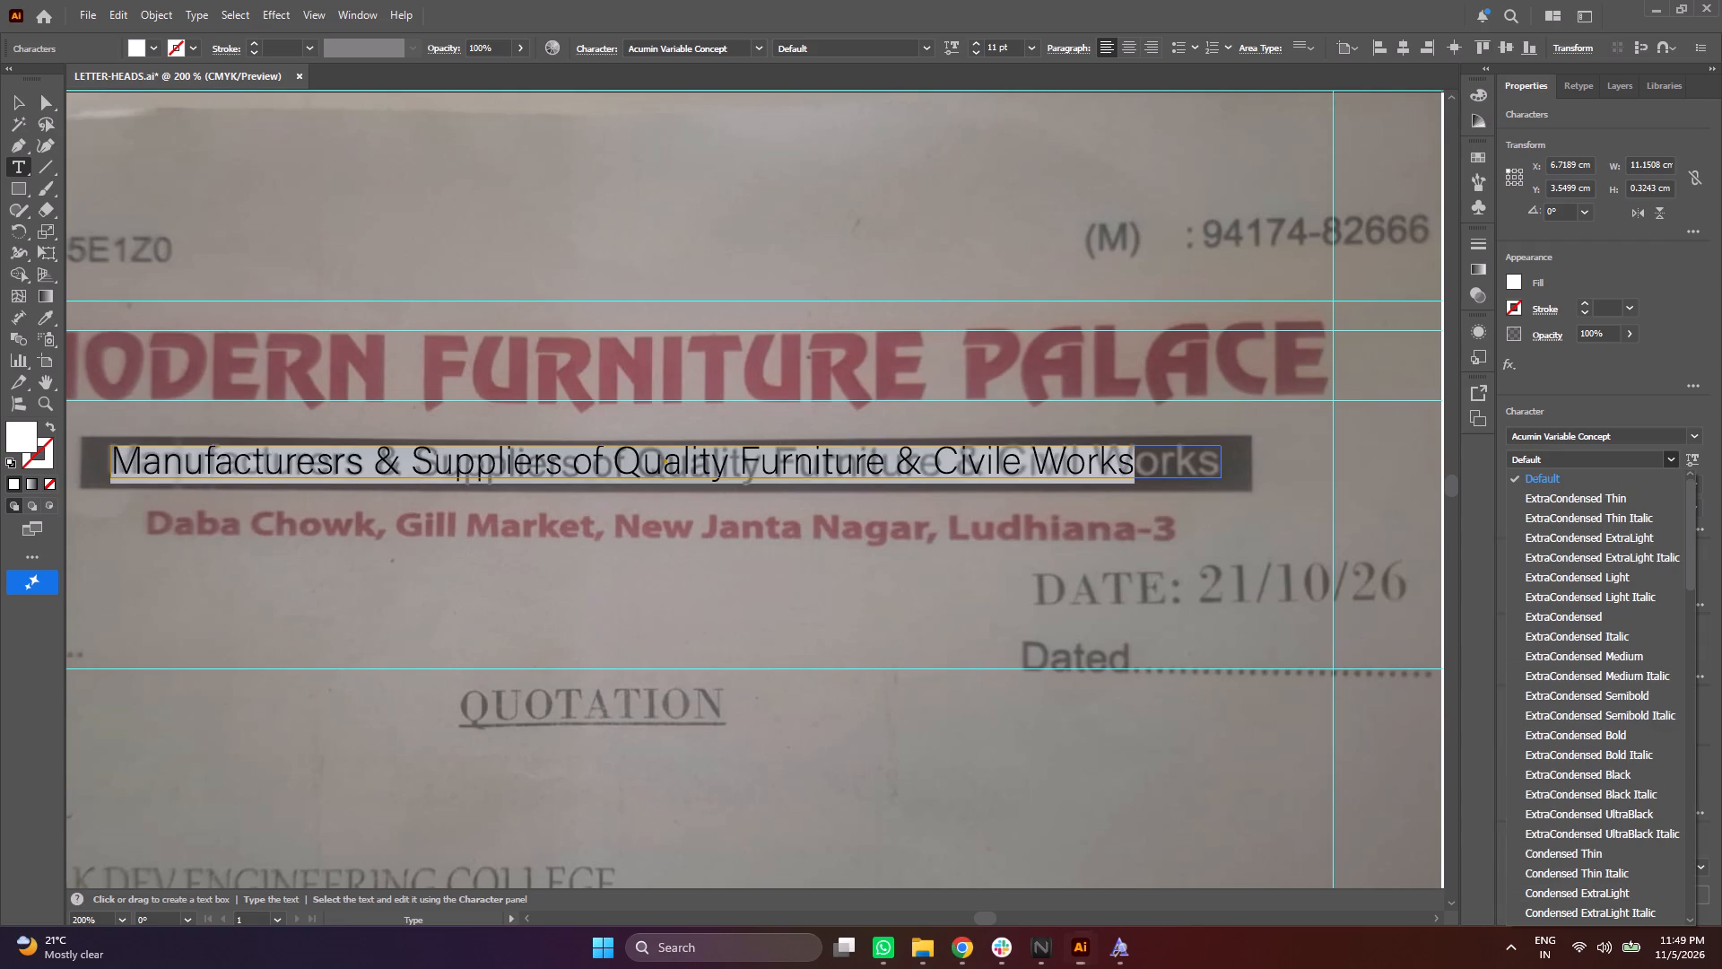
scroll(1603, 852, down, 14)
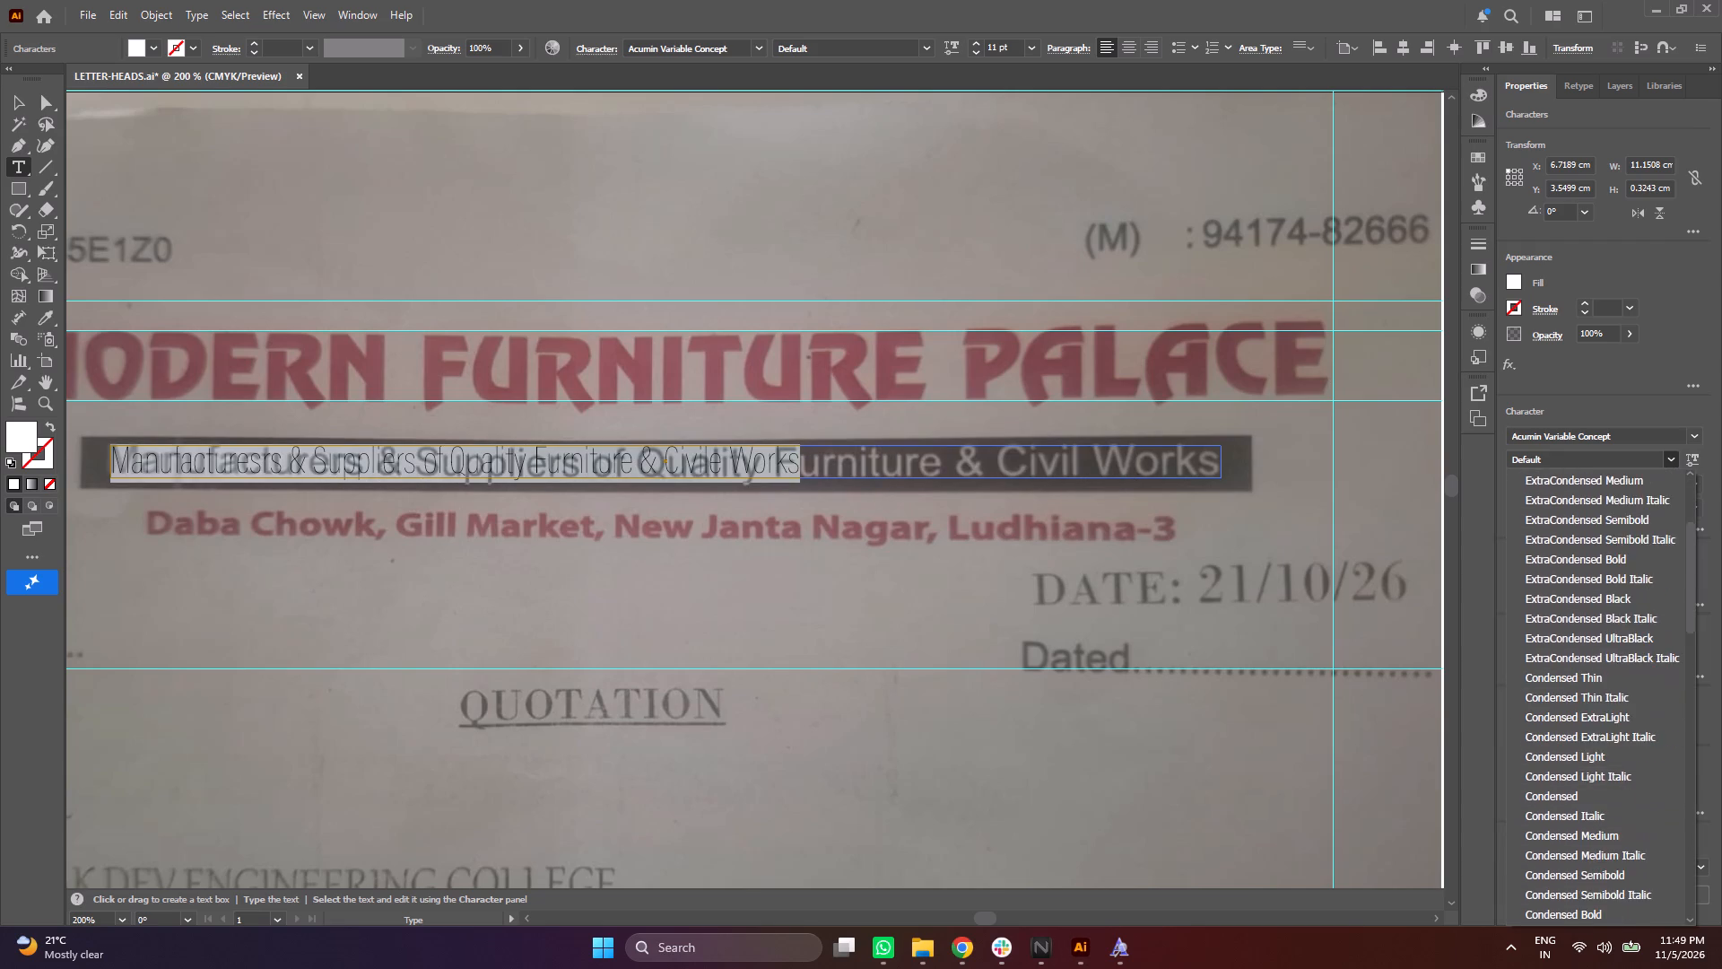
scroll(1606, 818, down, 20)
scroll(1606, 818, down, 16)
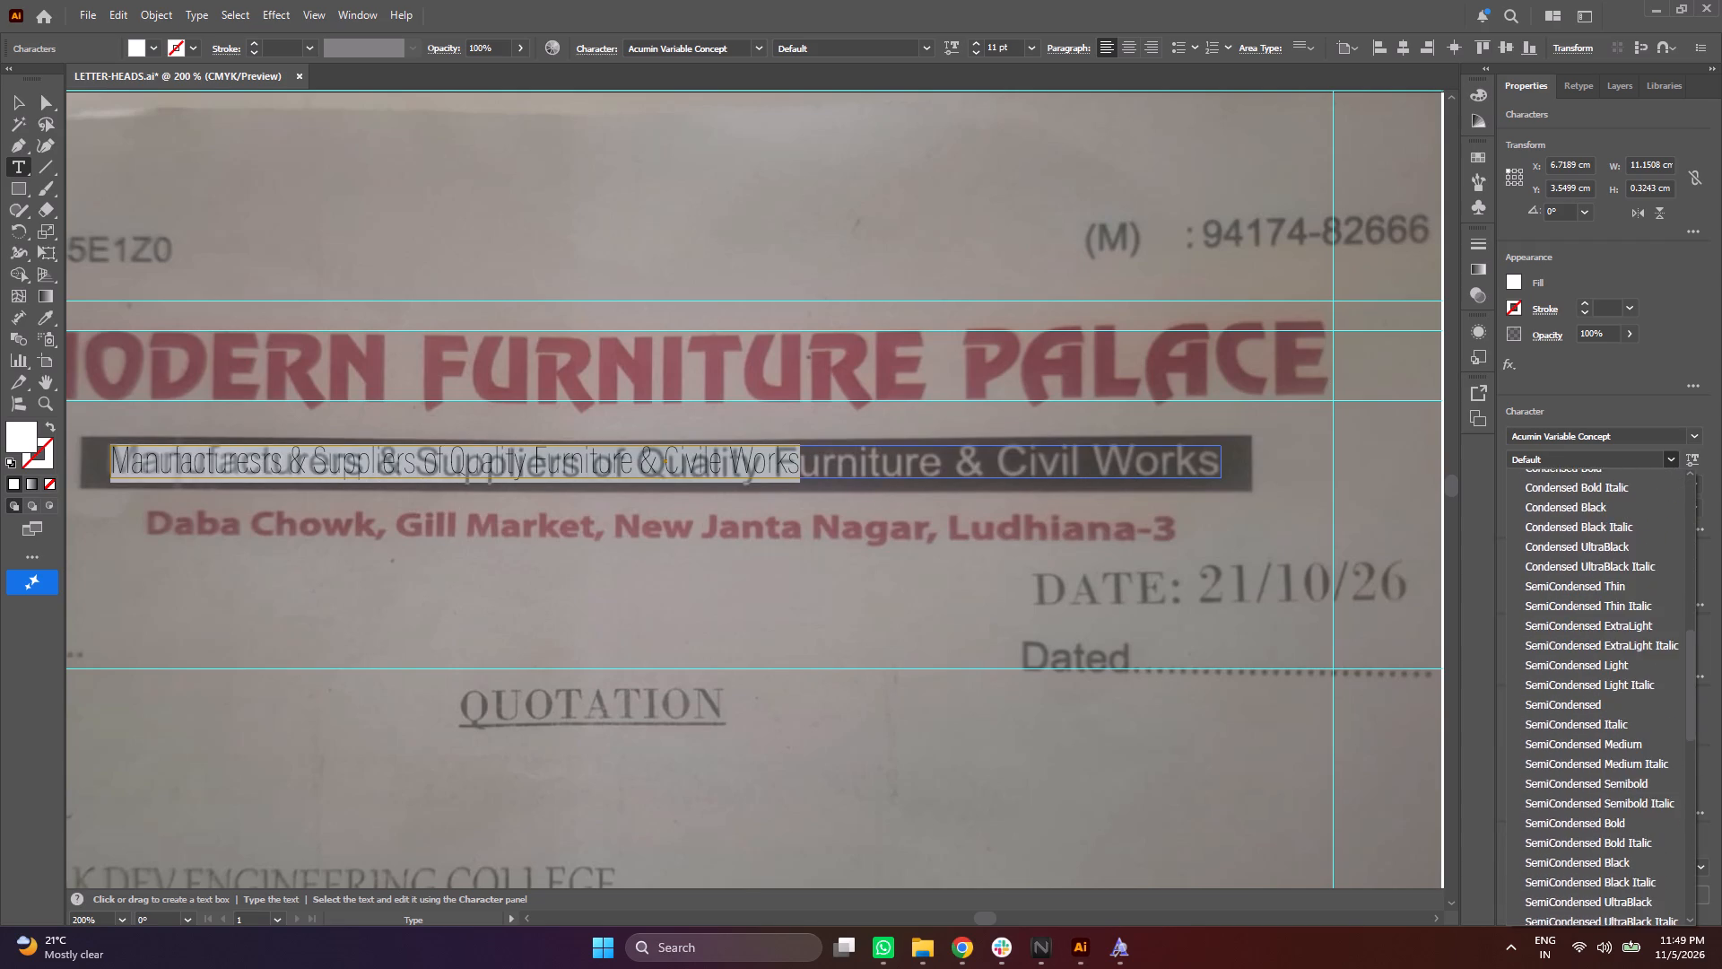
scroll(1604, 839, down, 11)
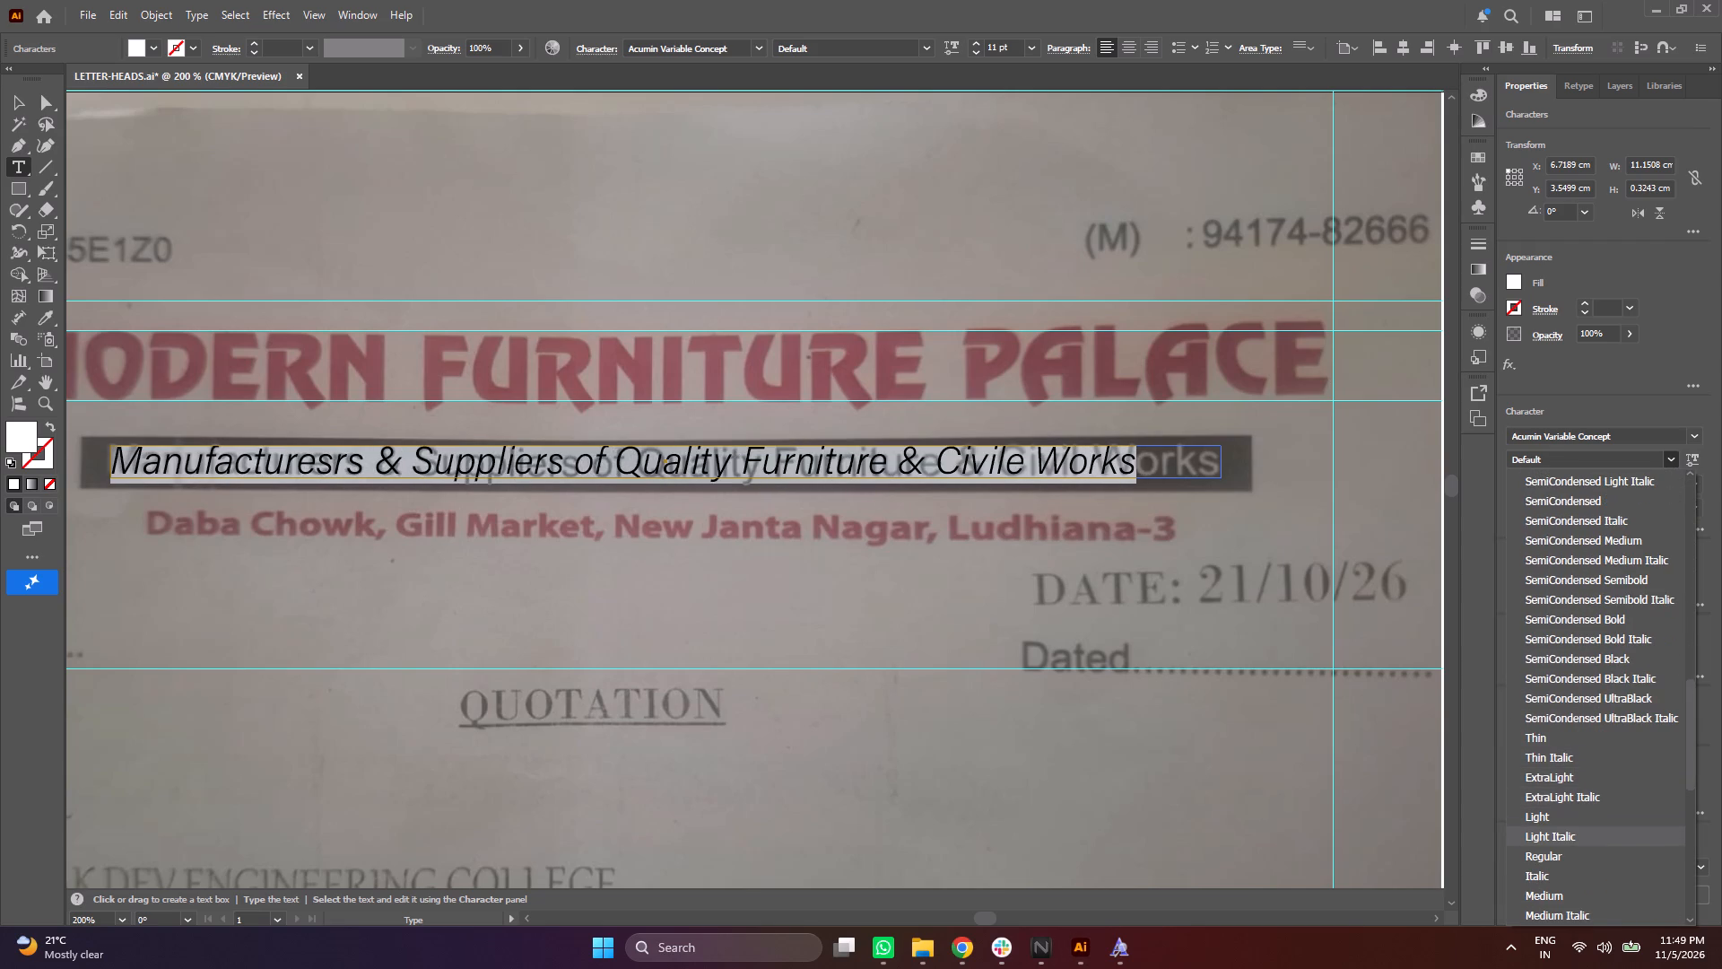
click(1560, 895)
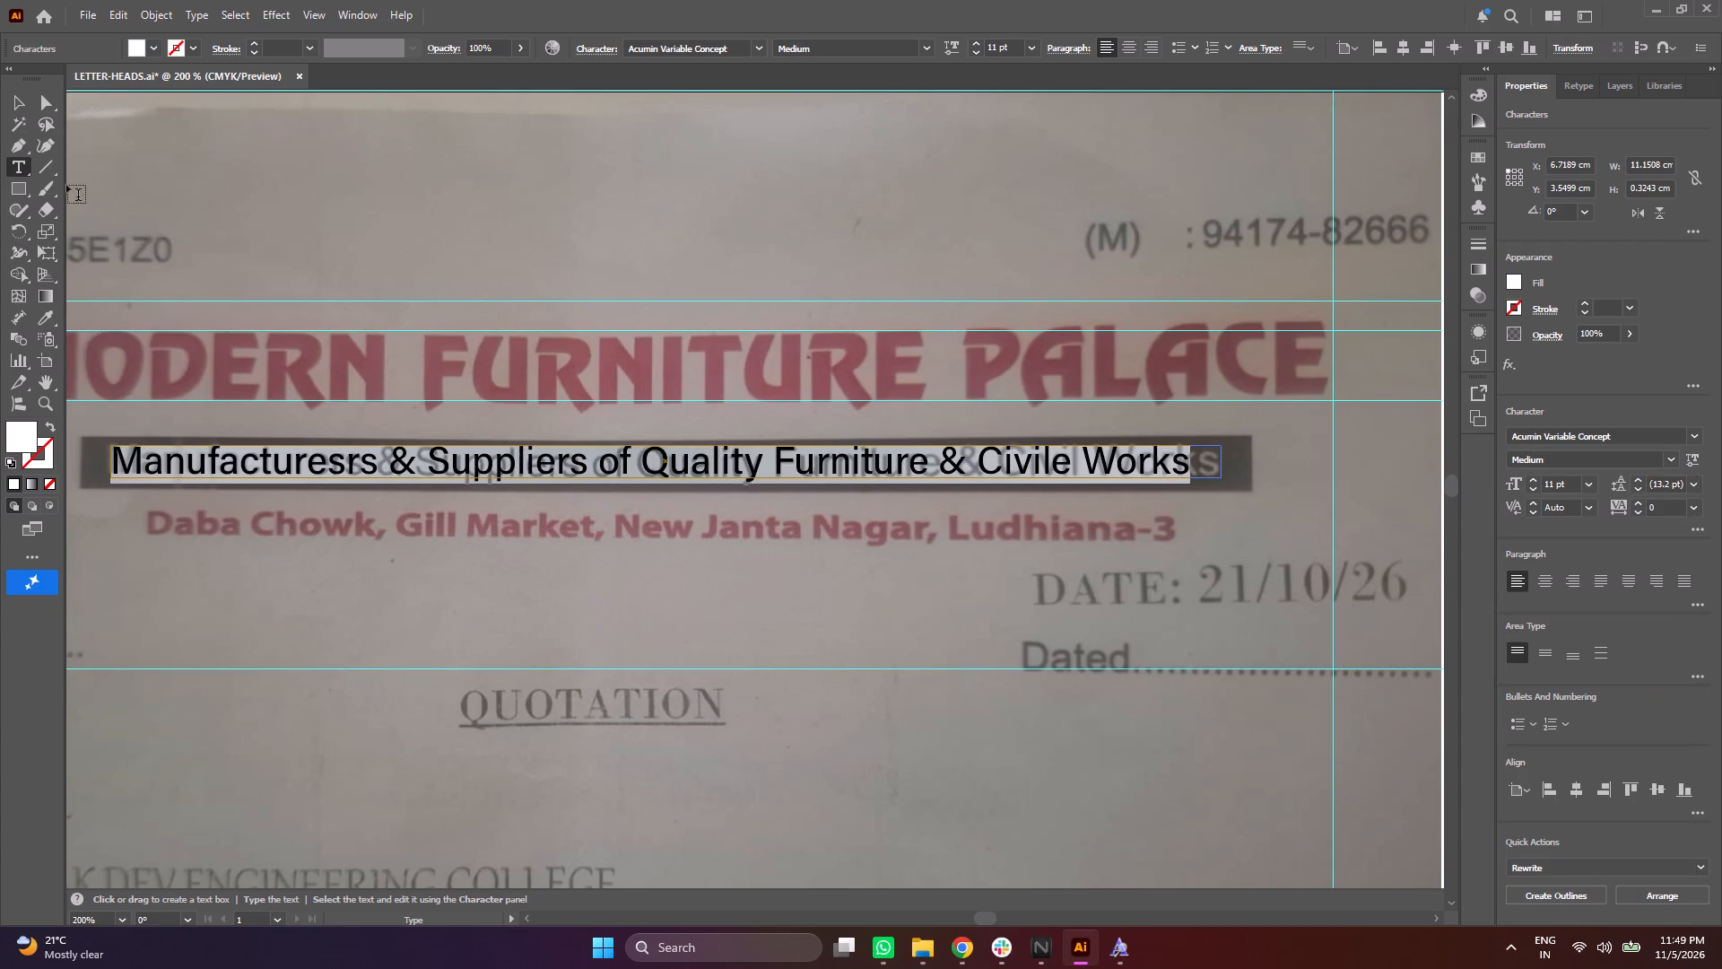
Move the tagline text about 0.39 cm down, just below the dark bar, with its start aligned to the photo's tagline.
click(21, 106)
drag(572, 464, 571, 498)
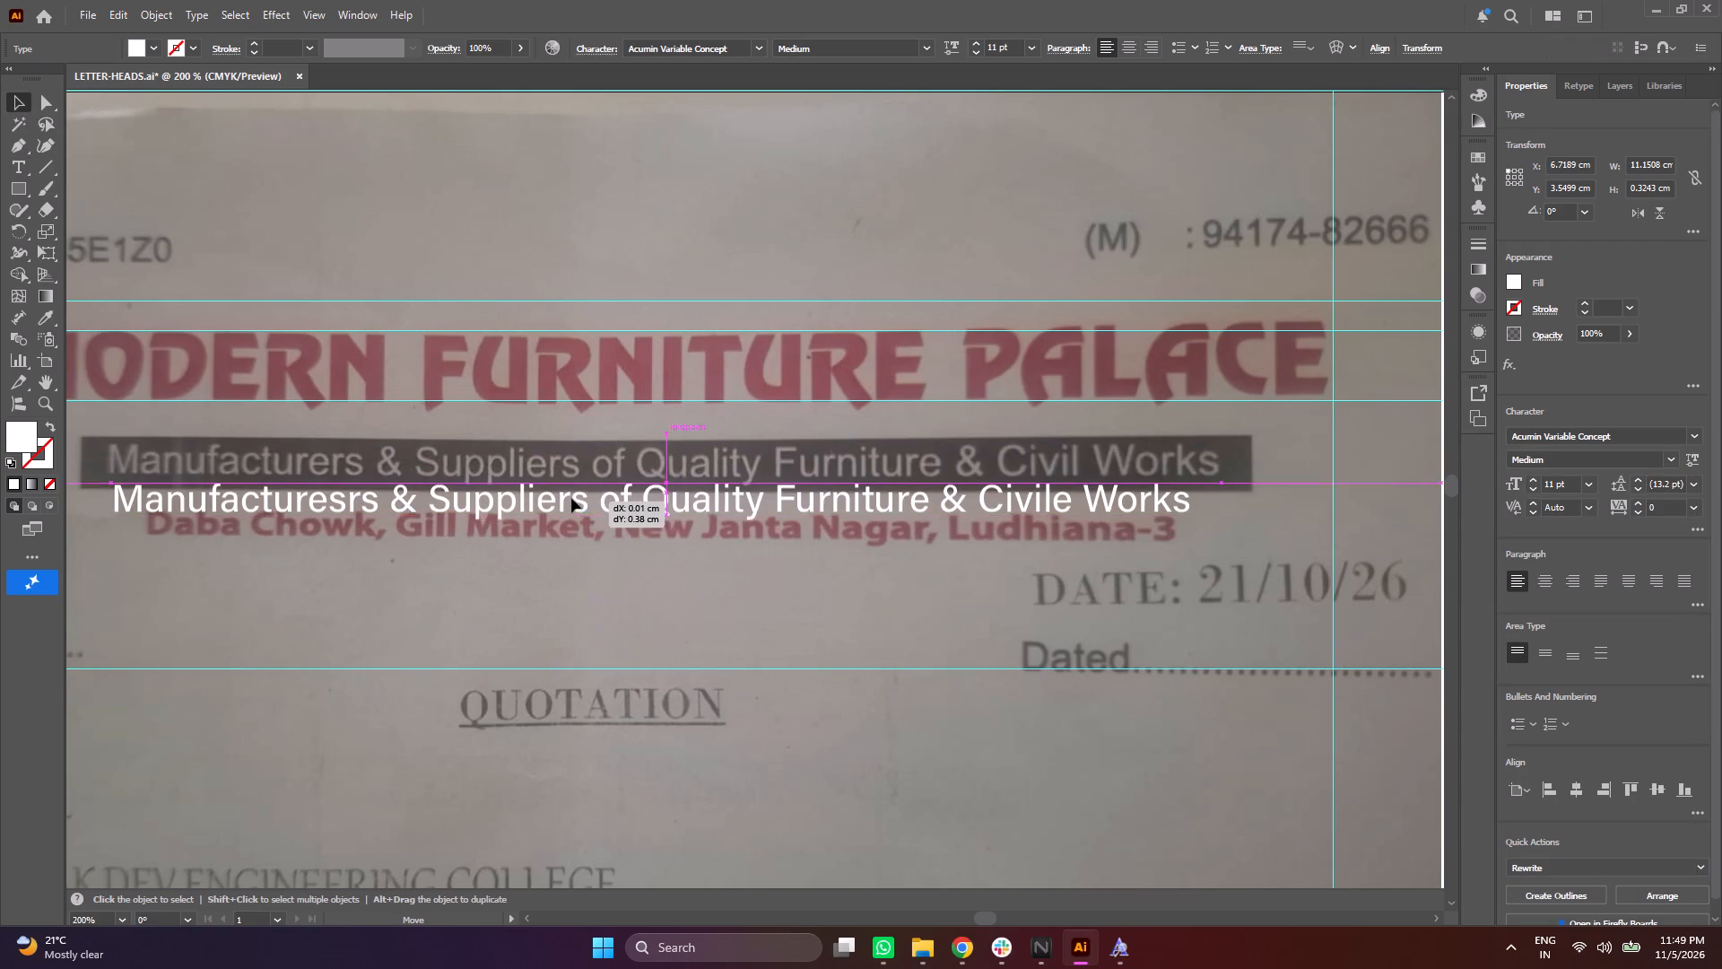
drag(571, 498, 568, 502)
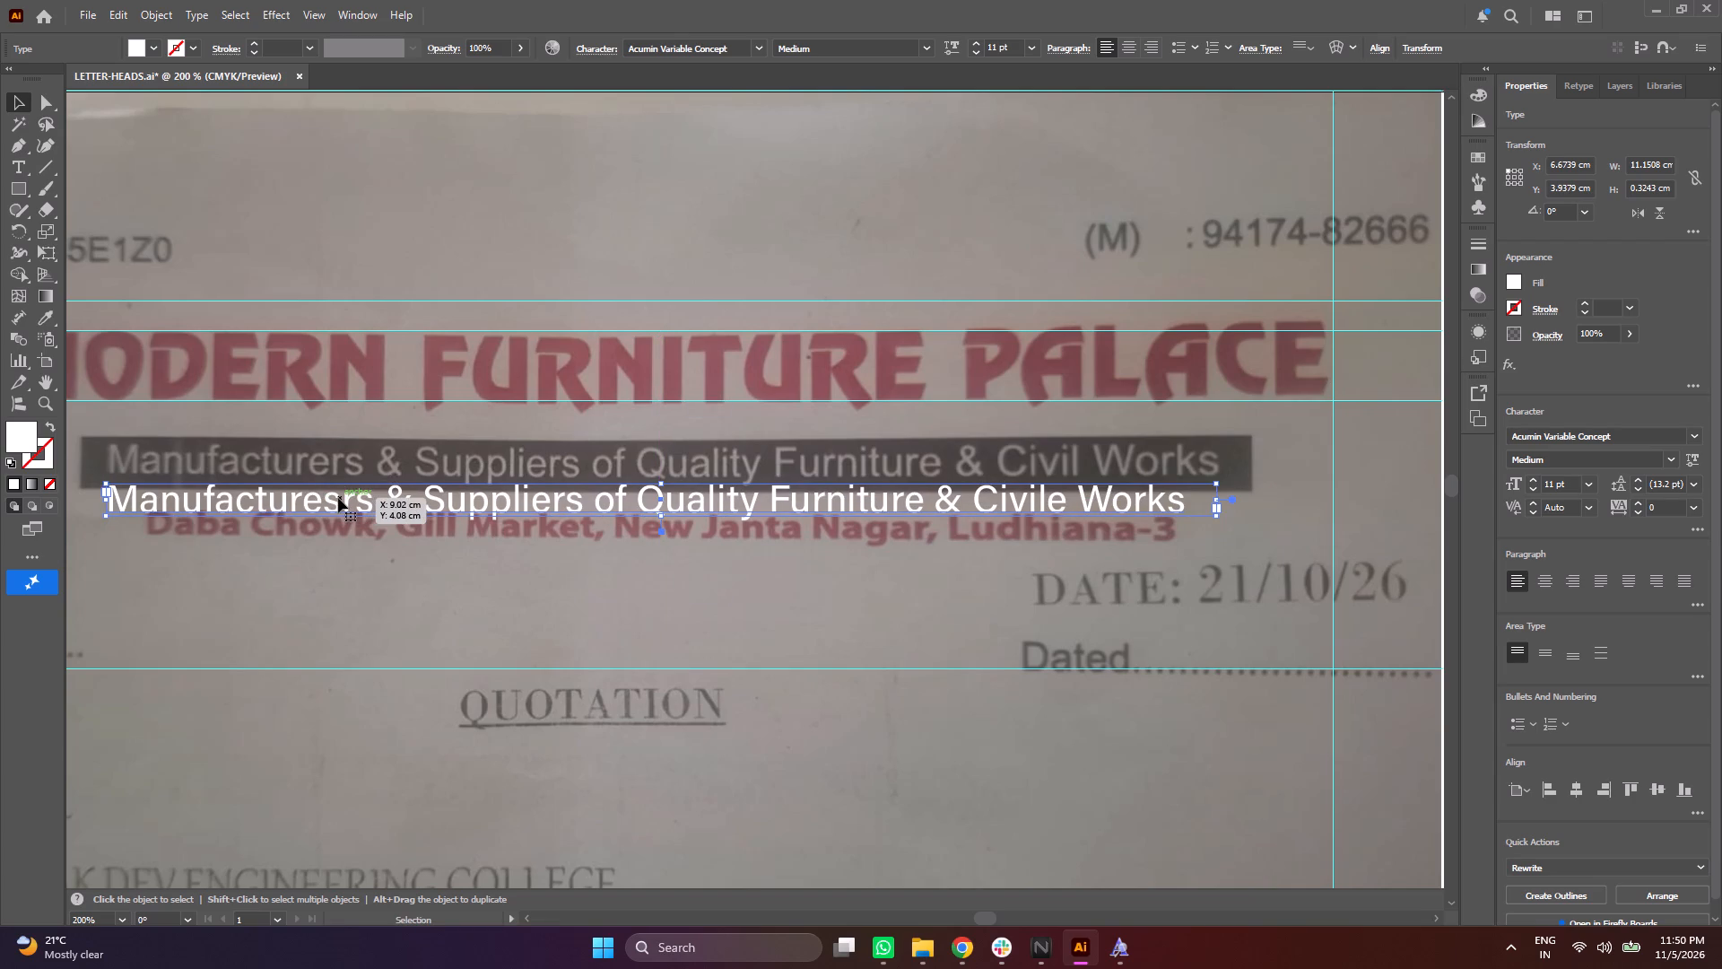
Delete the extra "s" in the tagline's first word so it reads "Manufacturers".
click(338, 498)
click(338, 498)
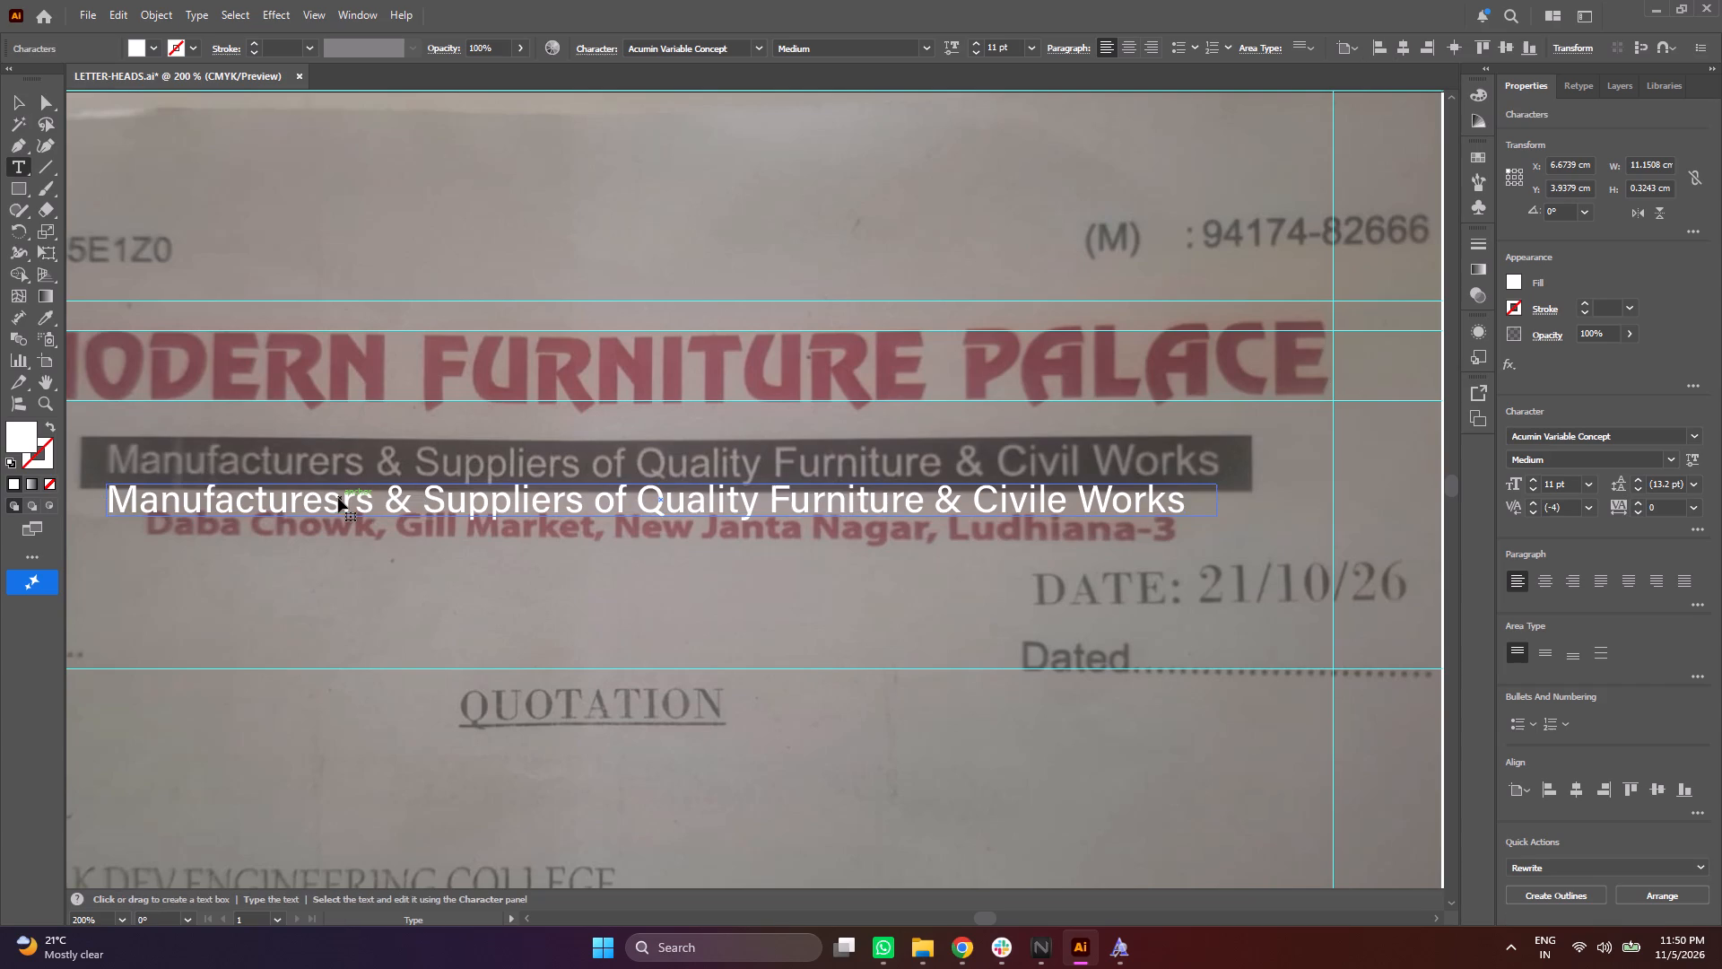
key(BackSpace)
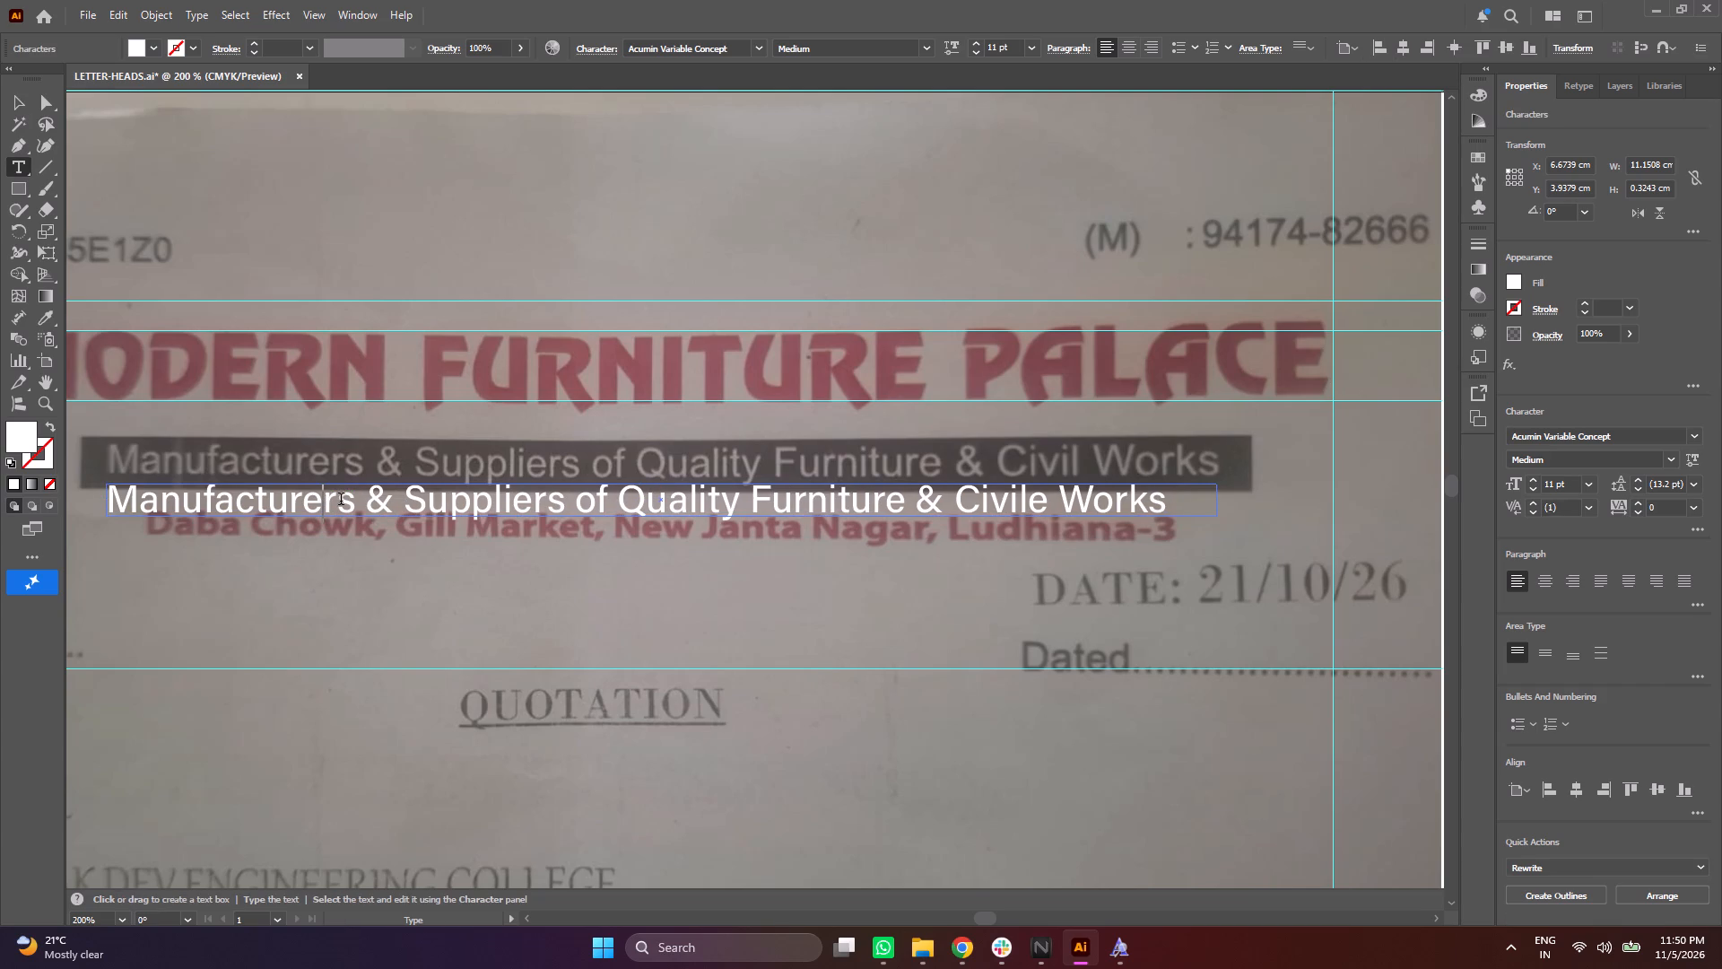
click(15, 97)
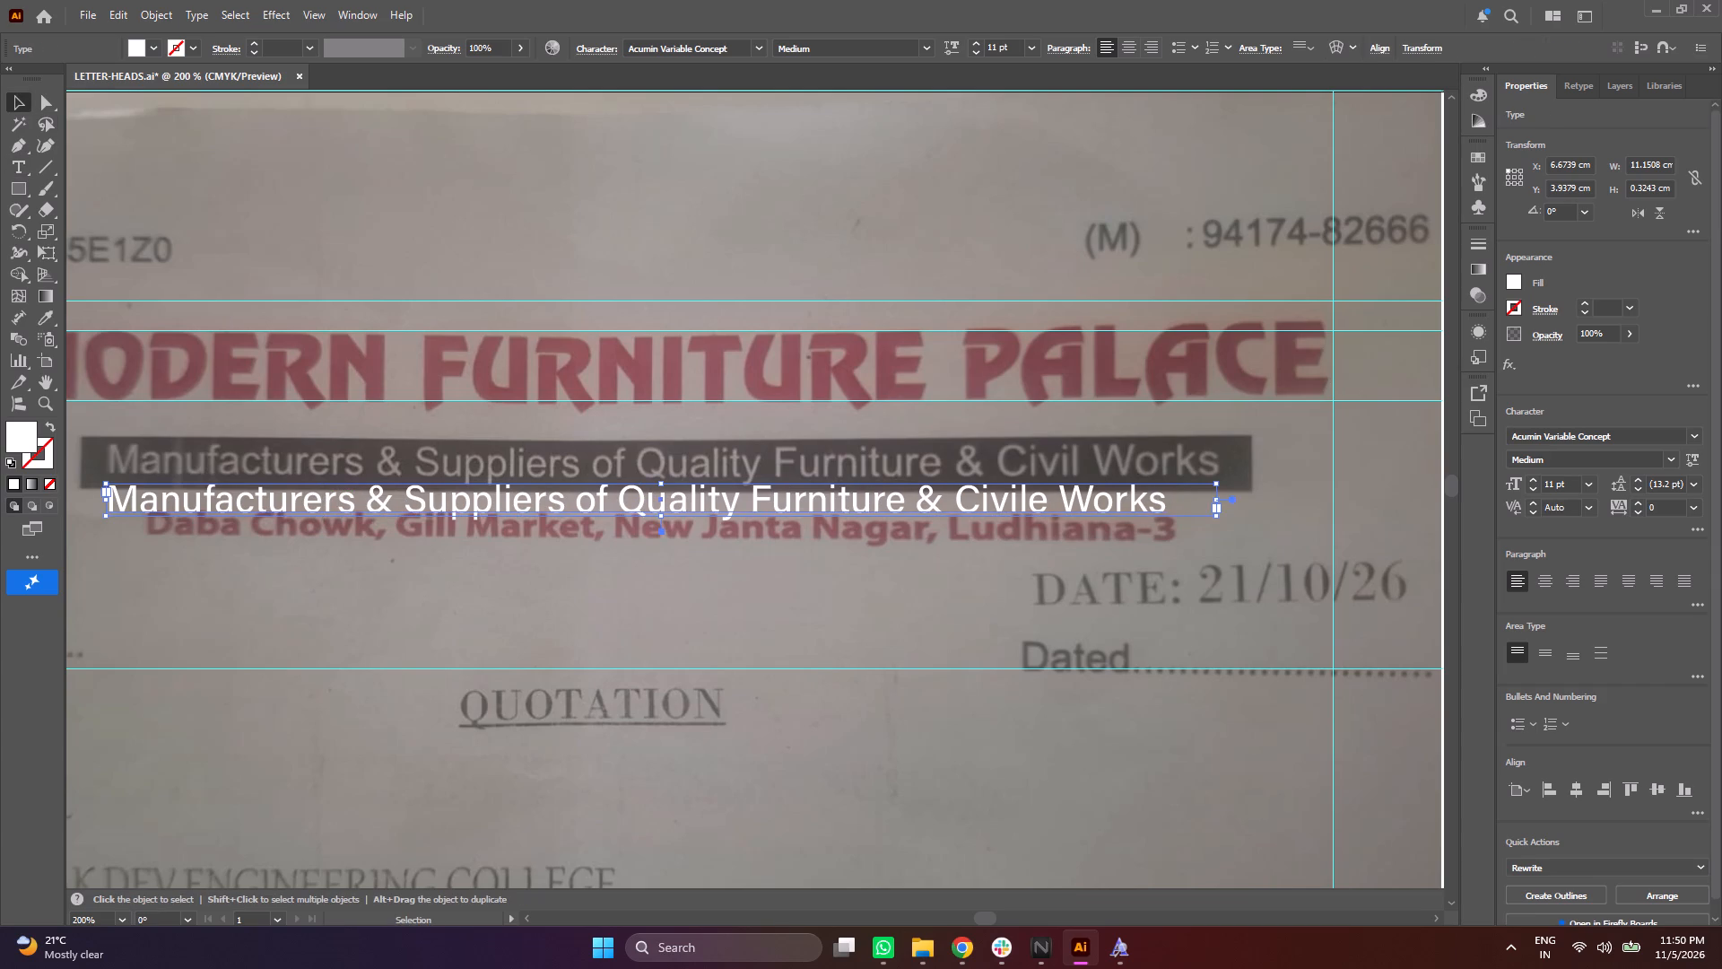
Extend the tagline text frame's height to about 0.38 cm.
click(662, 516)
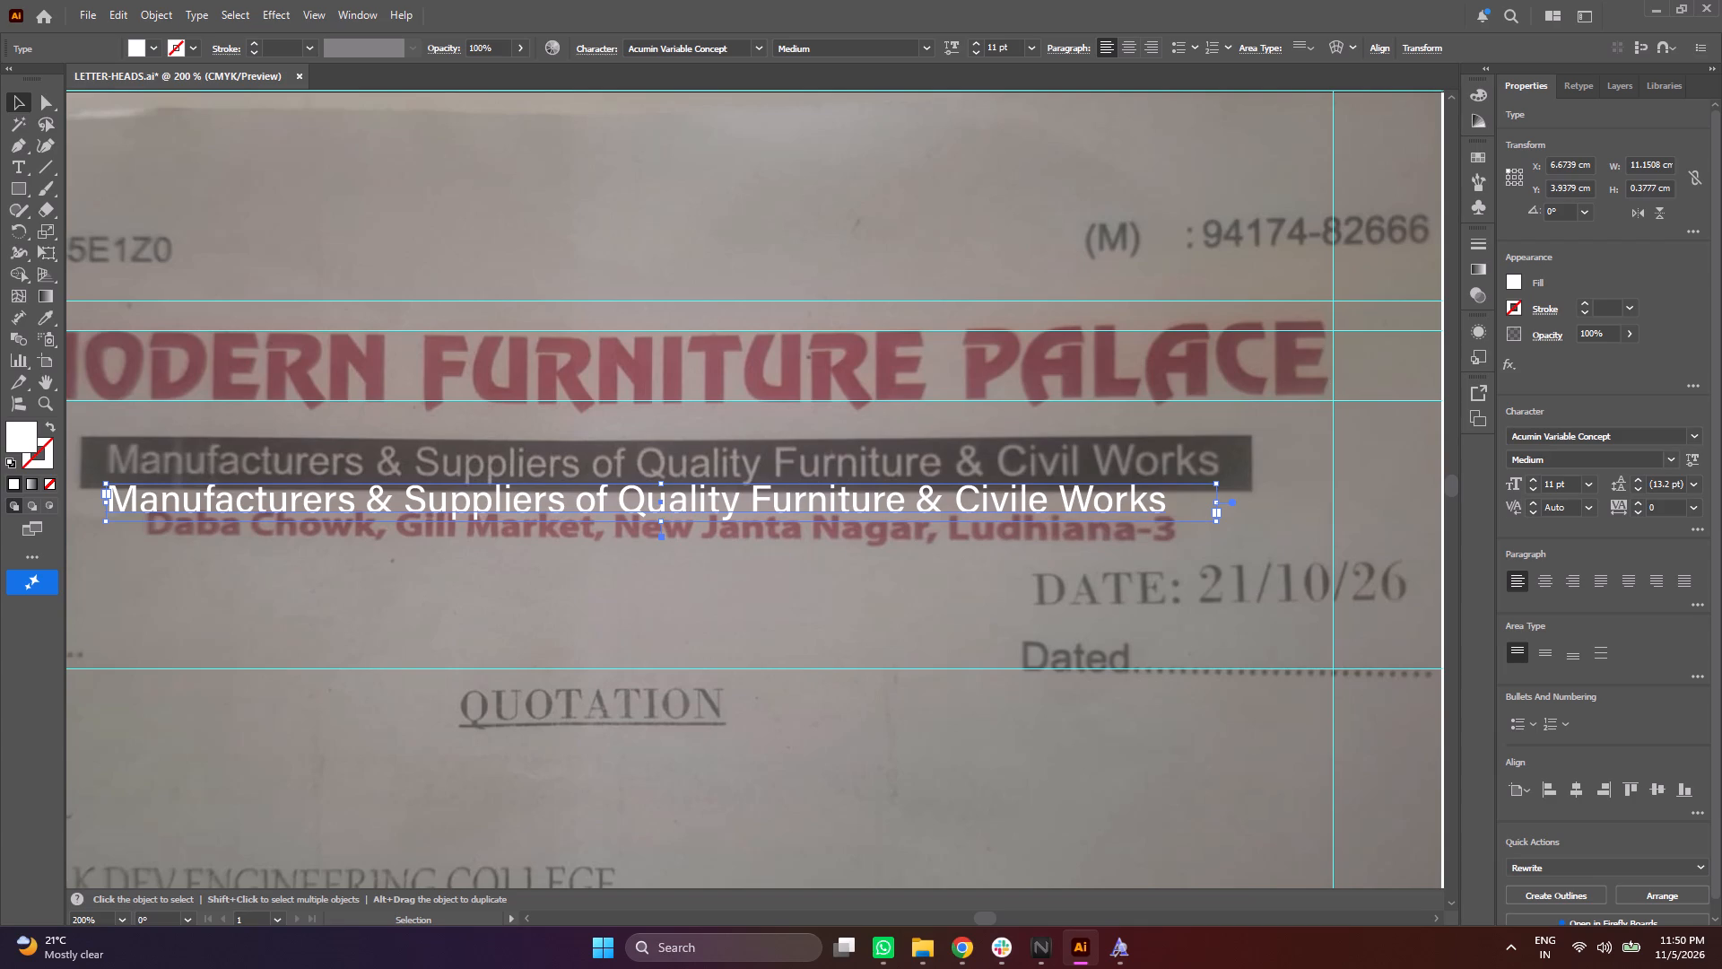
Change the tagline's font to Hanken Grotesk Medium.
click(1699, 440)
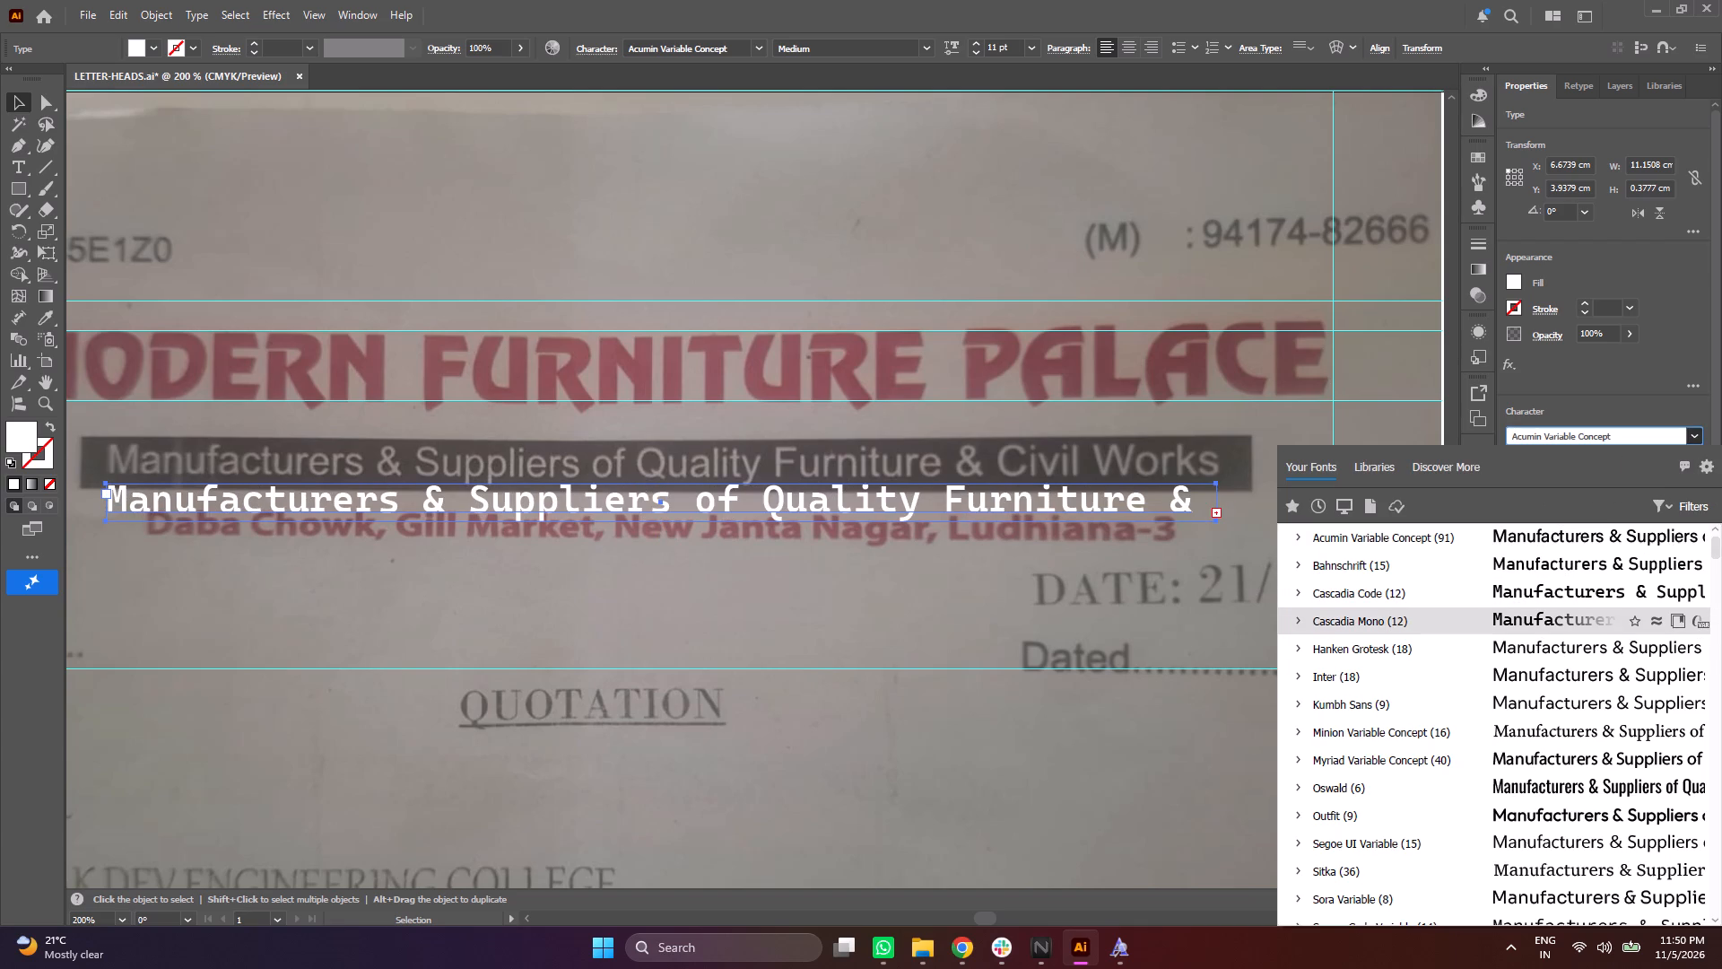
click(1570, 640)
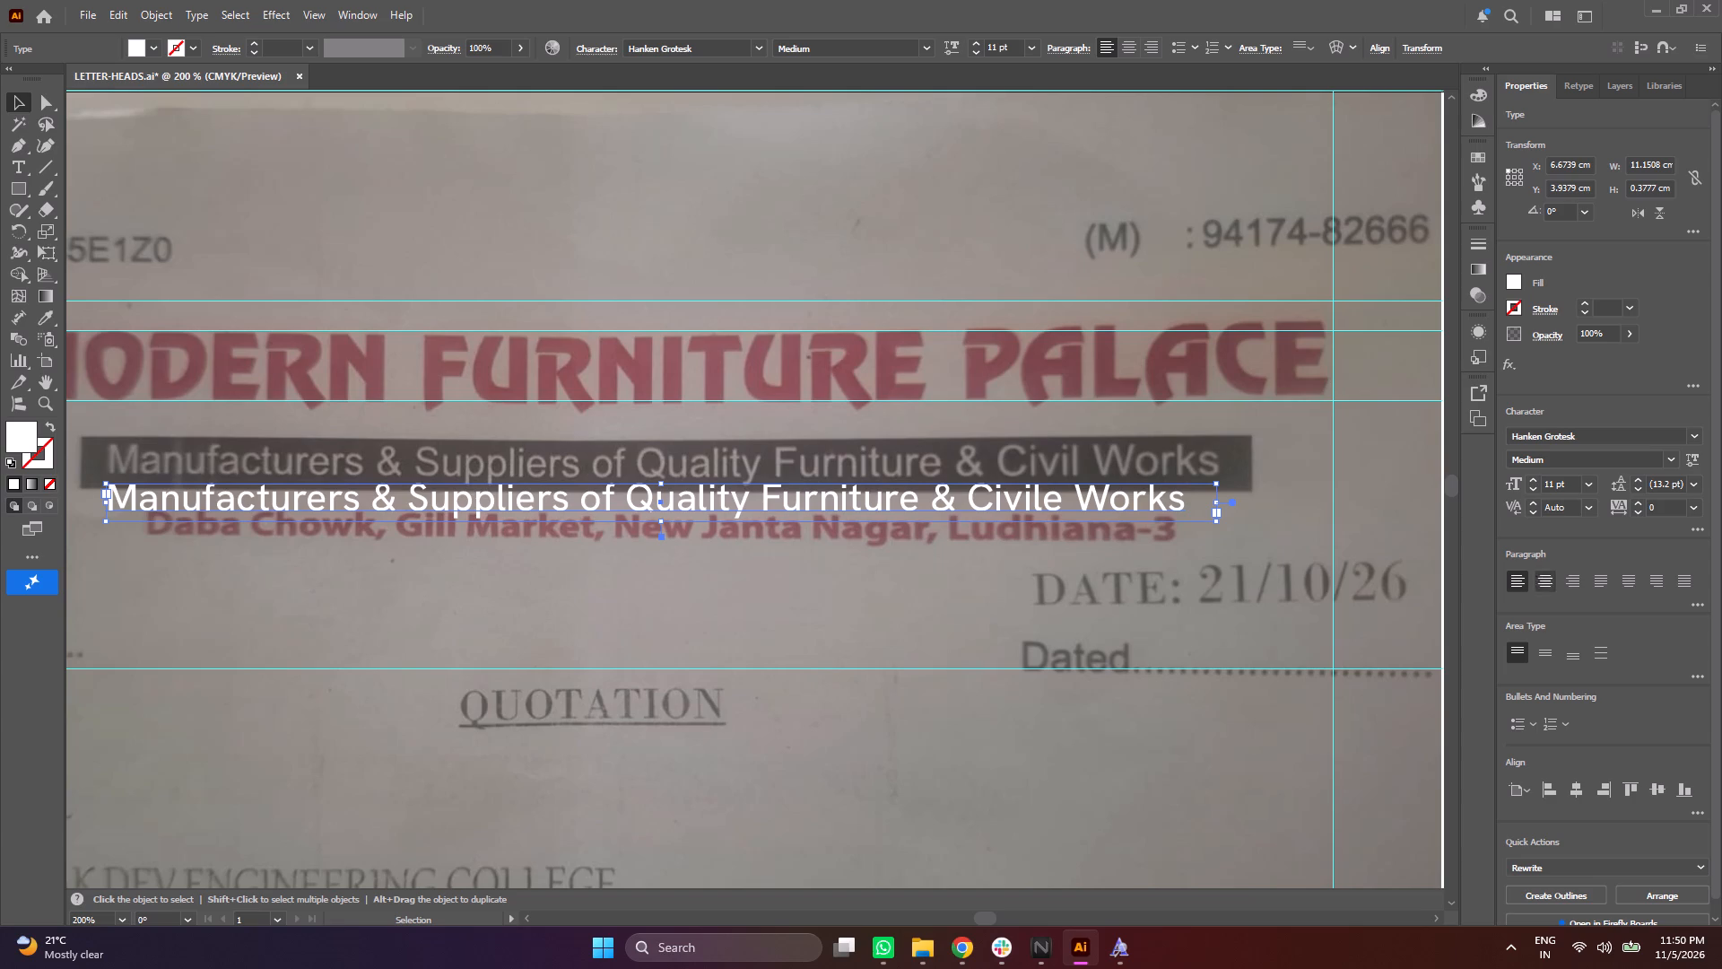
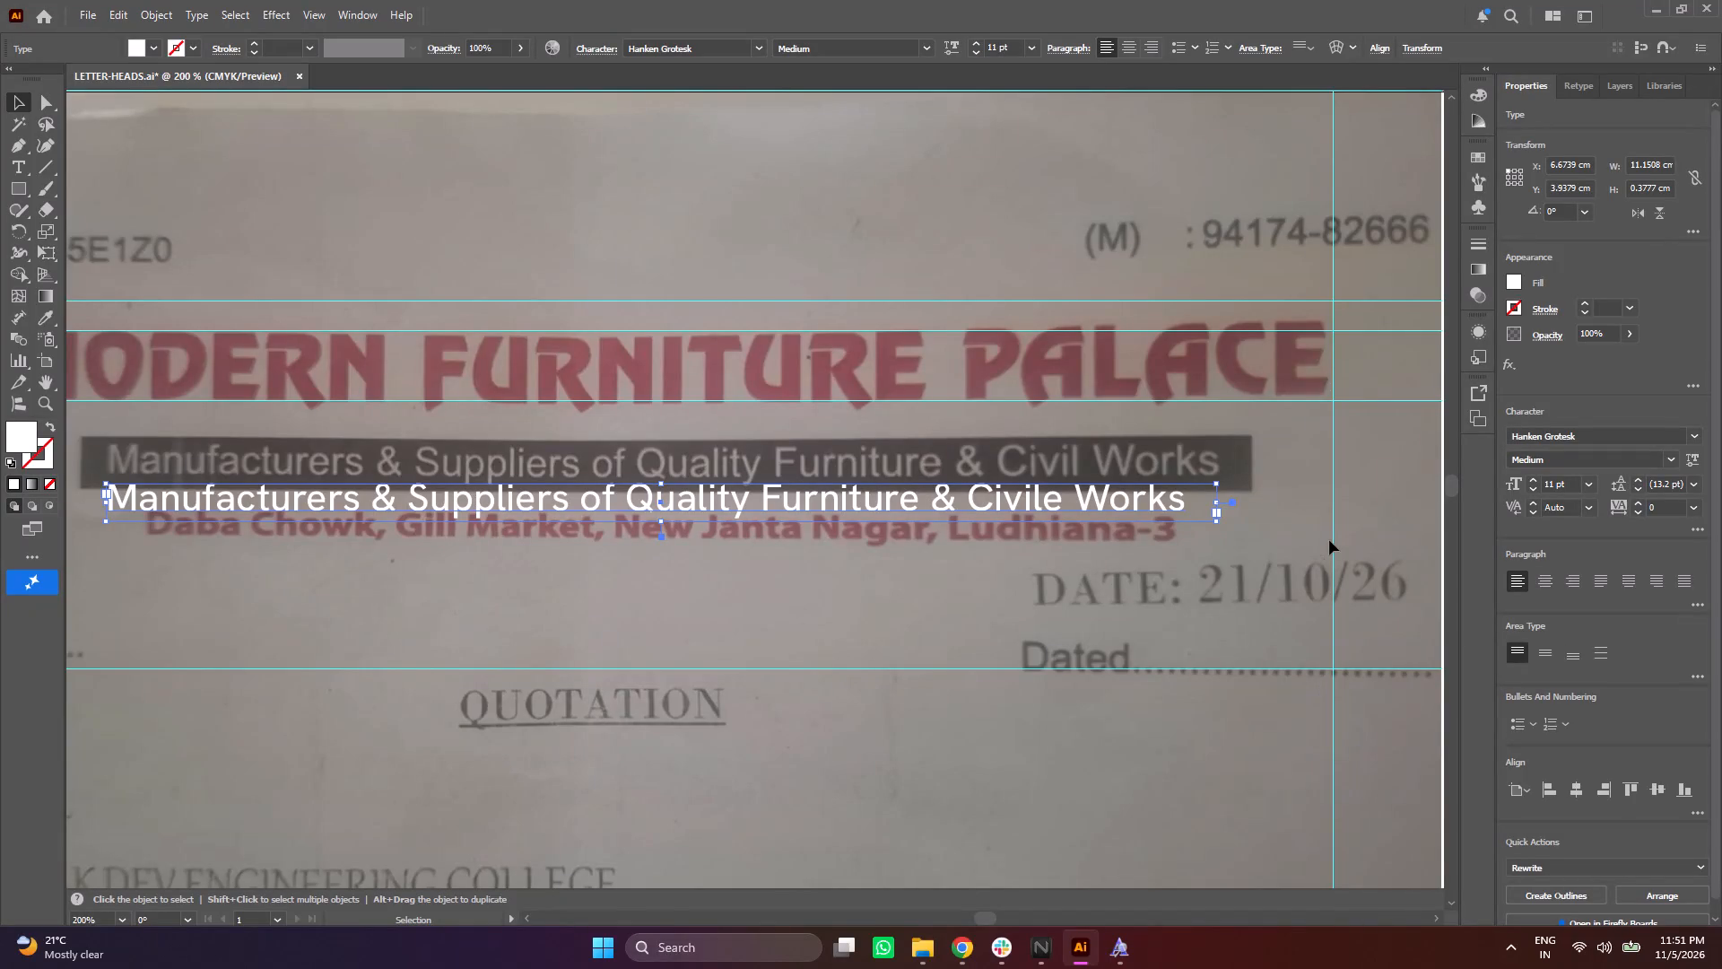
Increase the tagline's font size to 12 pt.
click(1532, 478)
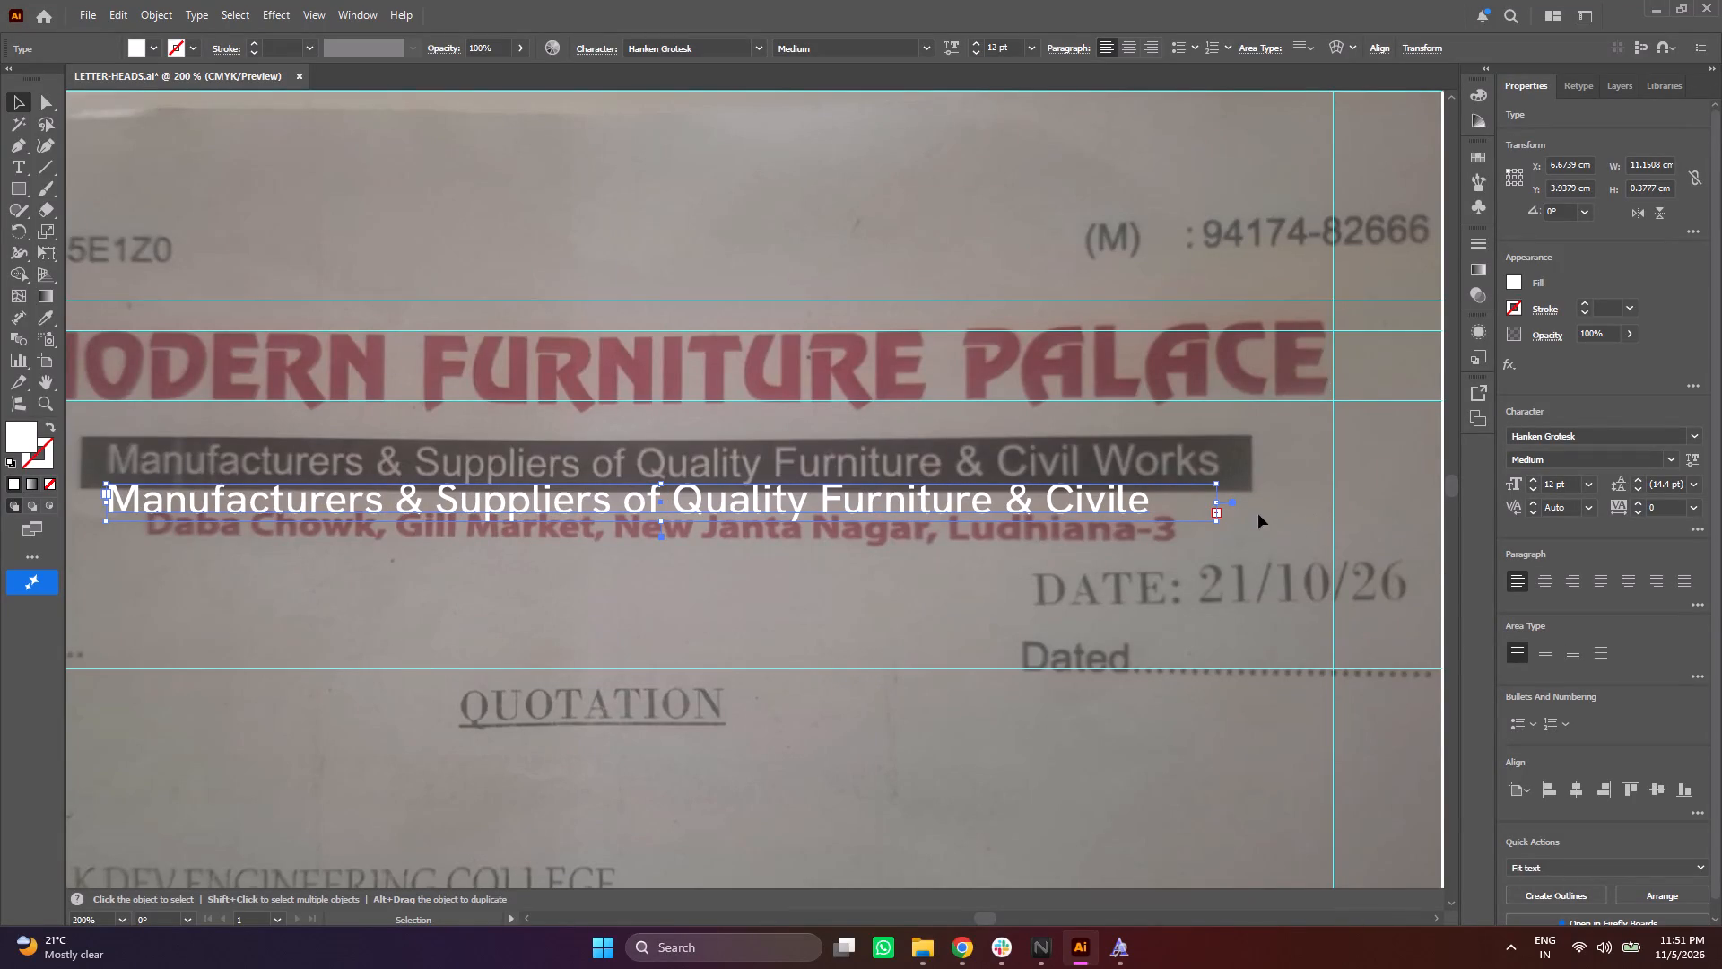
Widen the tagline text frame to about 11.33 cm.
drag(1220, 502, 1236, 507)
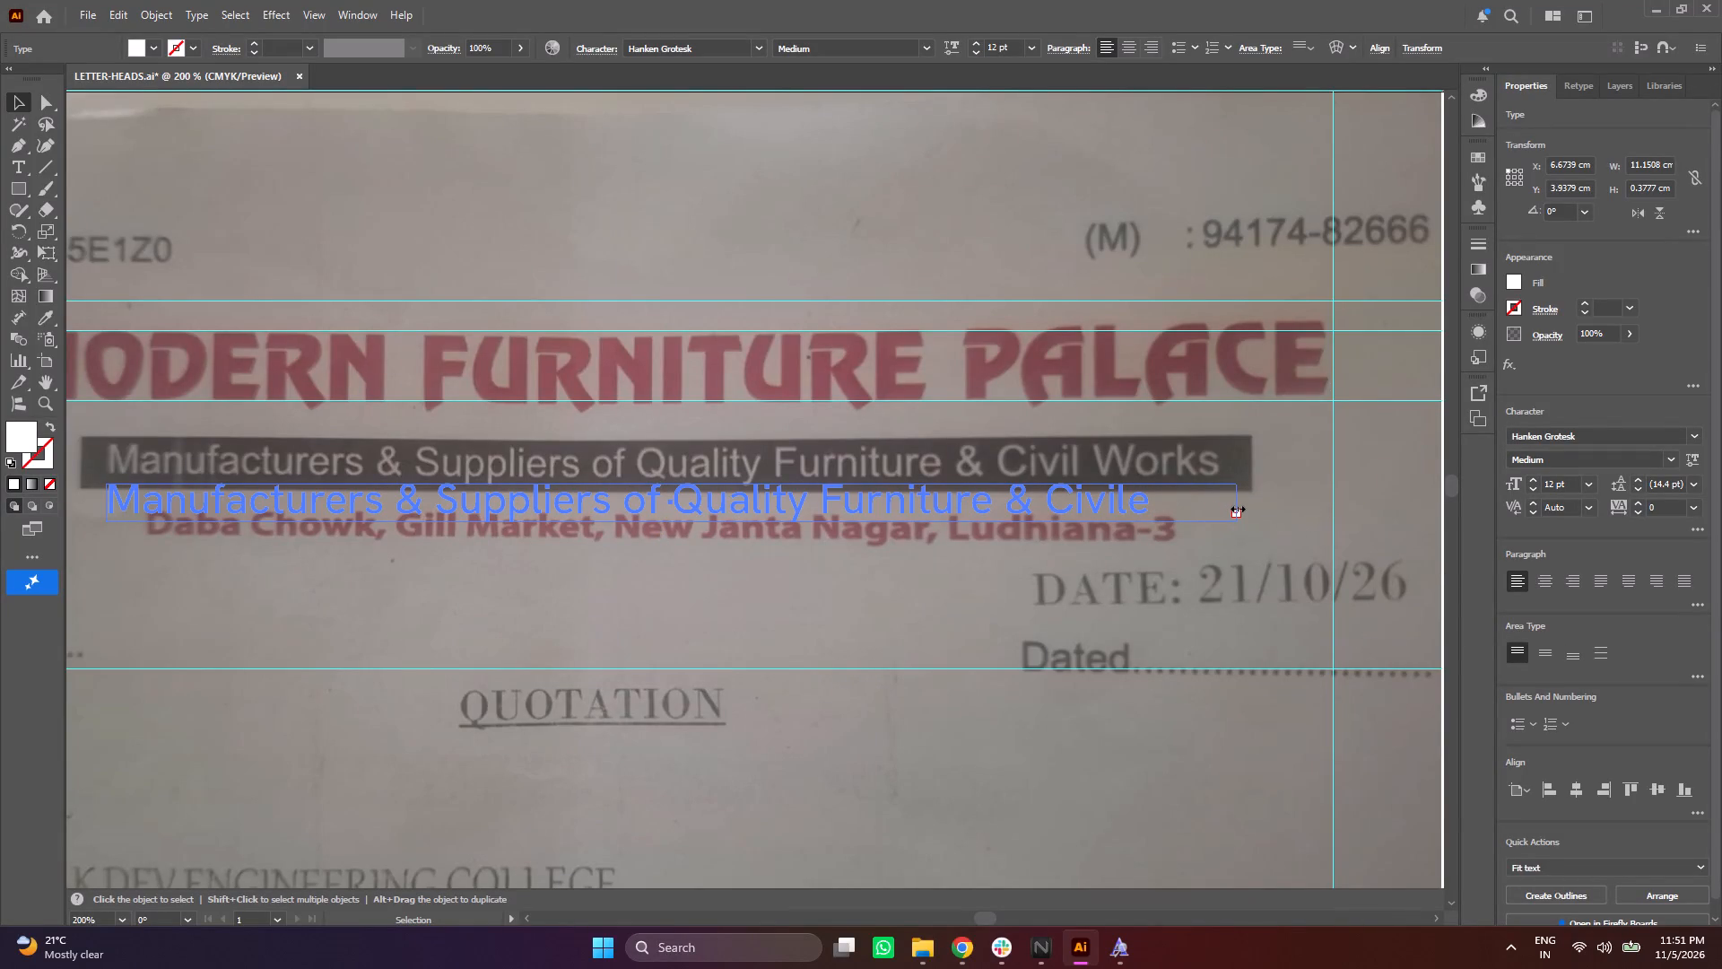
drag(1236, 507, 1234, 507)
Delete the extra "e" in "Civile" so the tagline reads "Civil".
double_click(1146, 503)
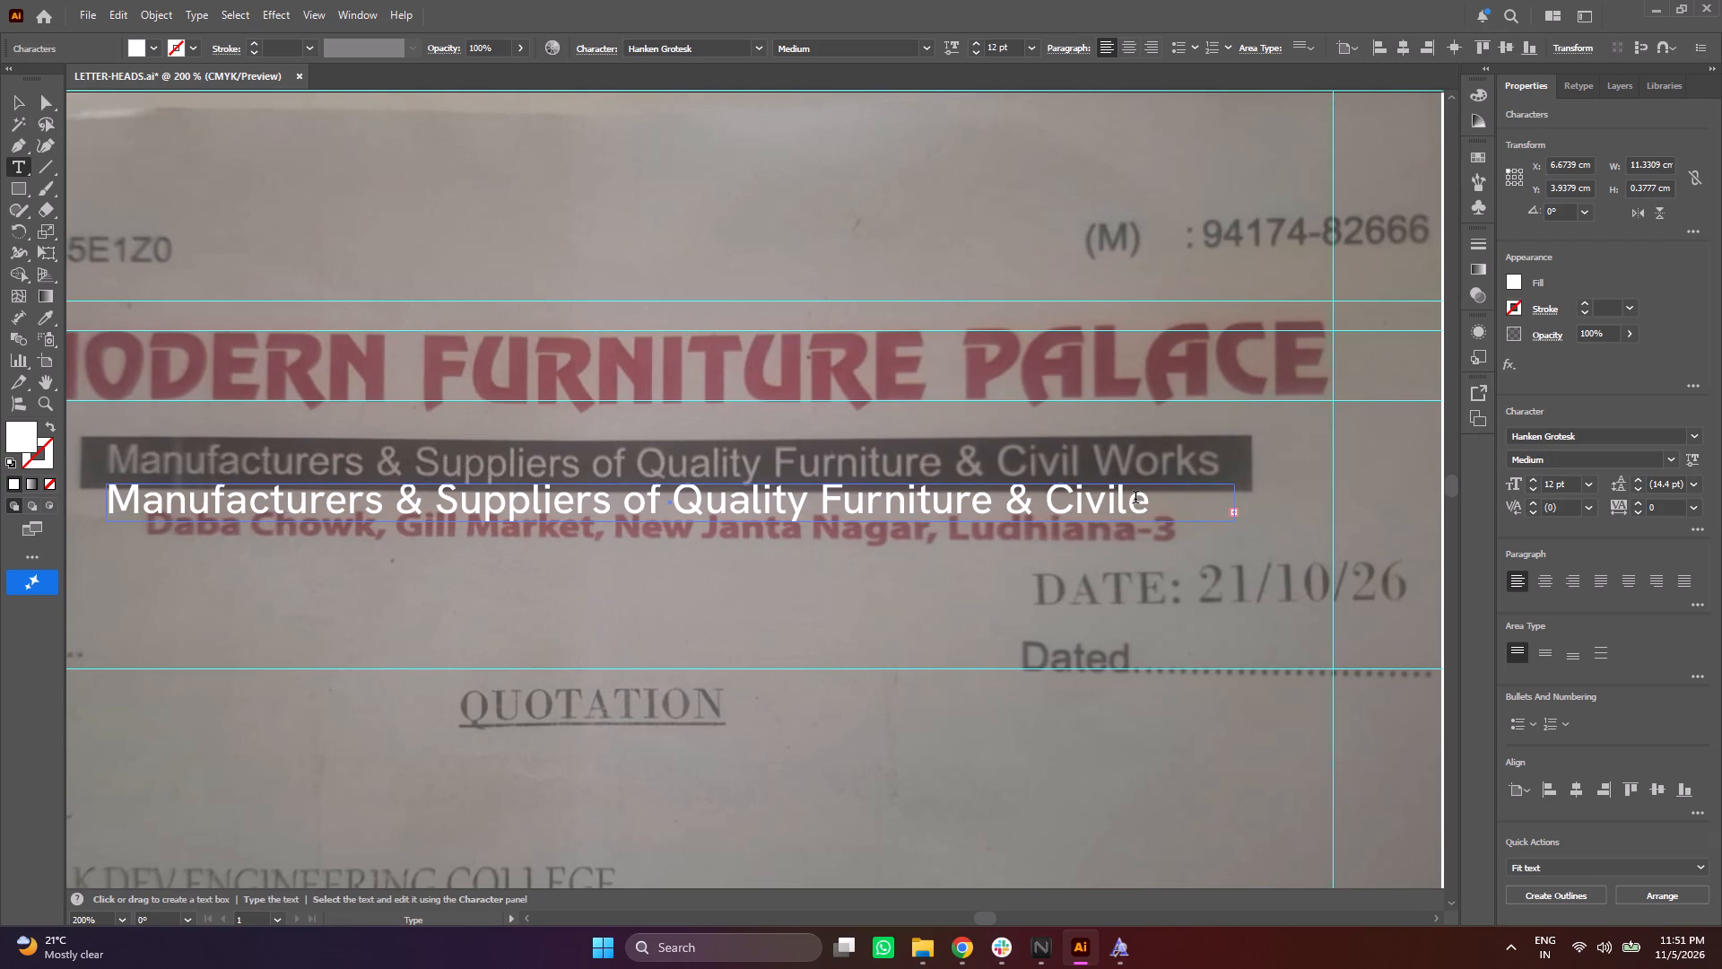
double_click(1135, 500)
click(1135, 499)
key(Delete)
click(14, 112)
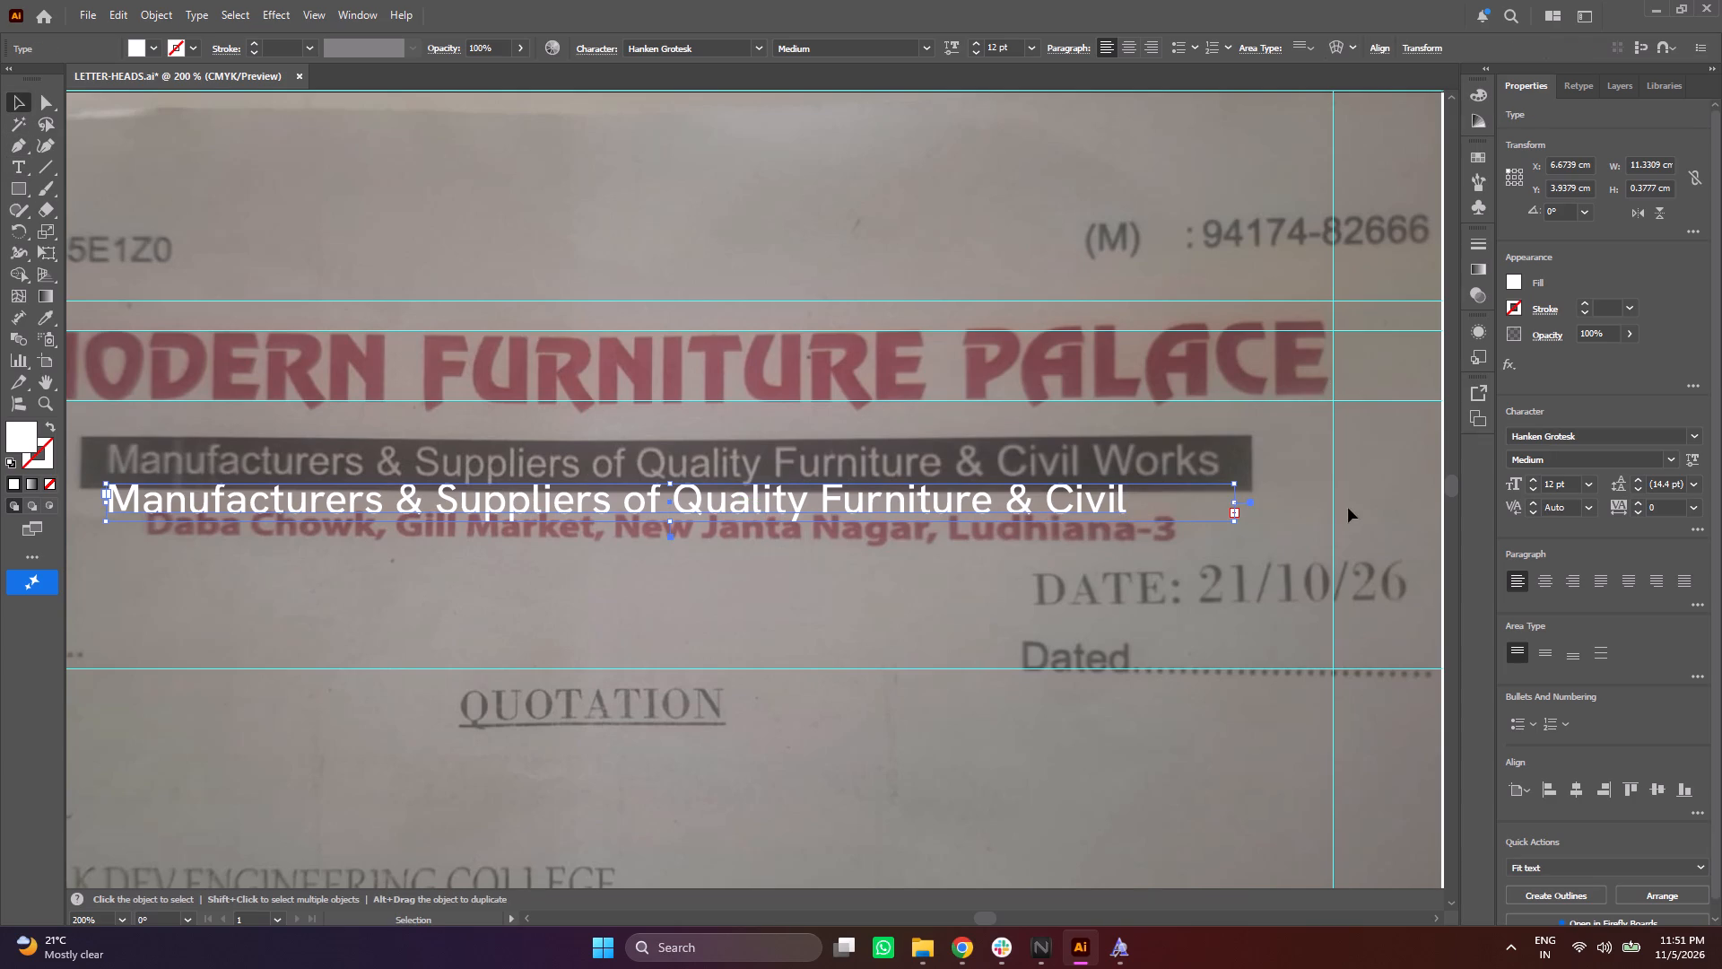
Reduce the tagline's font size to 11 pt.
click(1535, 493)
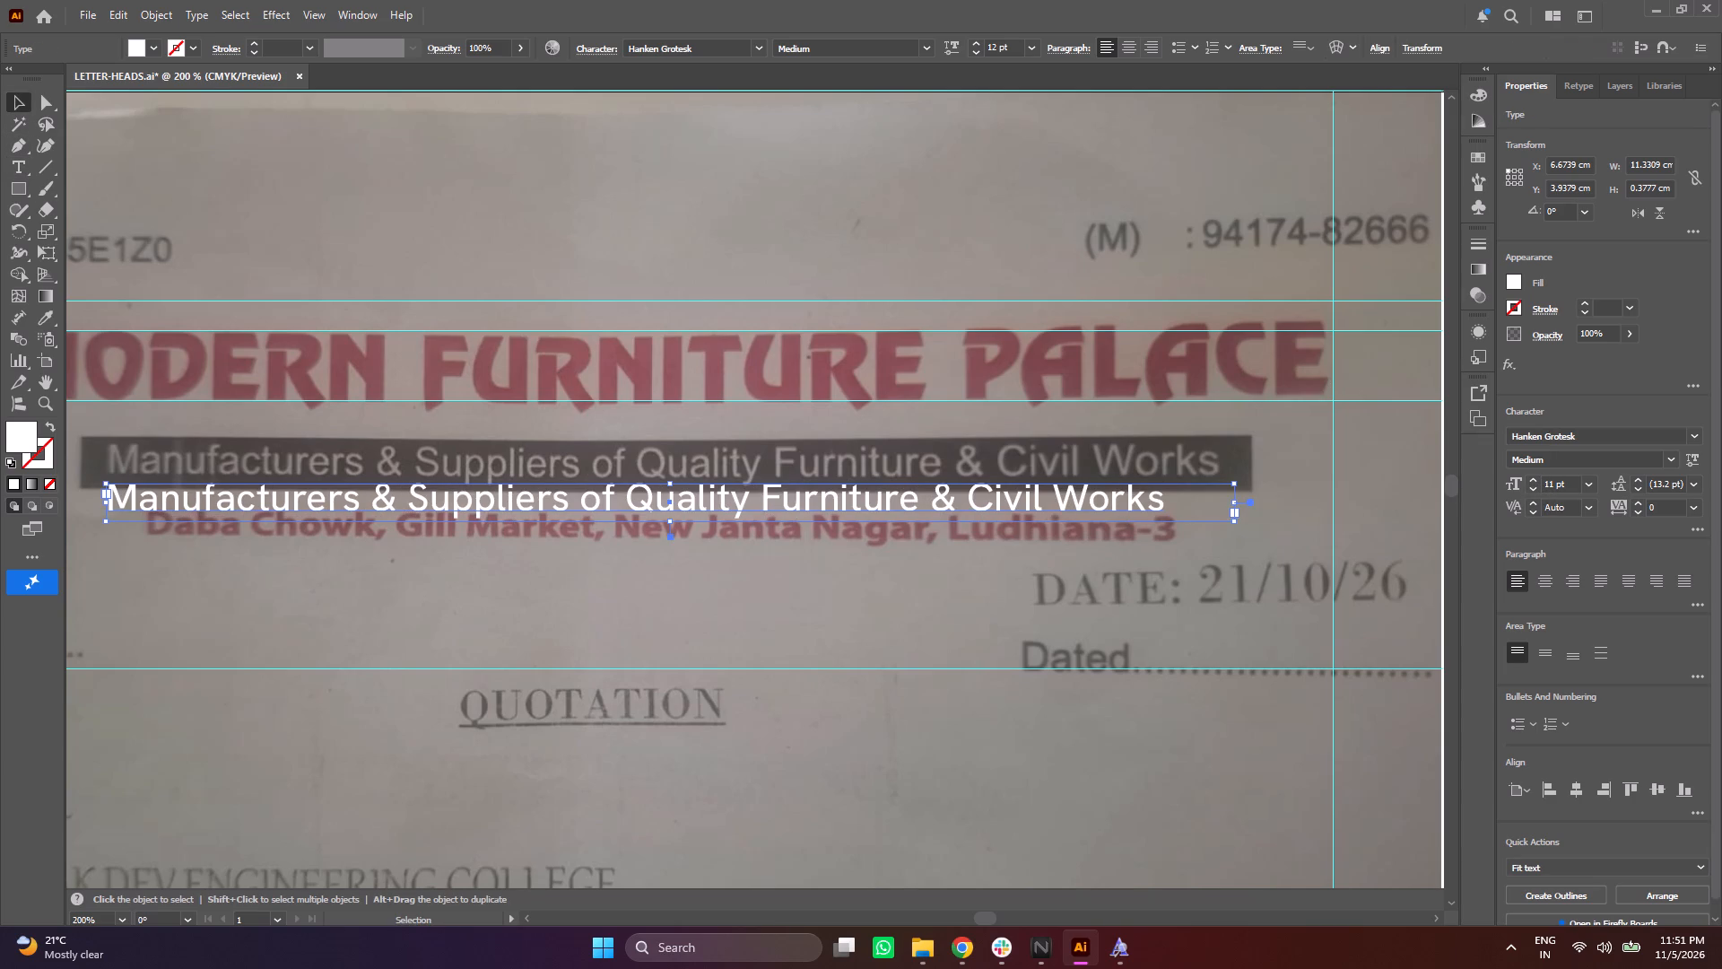
Filter the font list by regular weight and change the tagline's font to Inter Medium.
click(1696, 439)
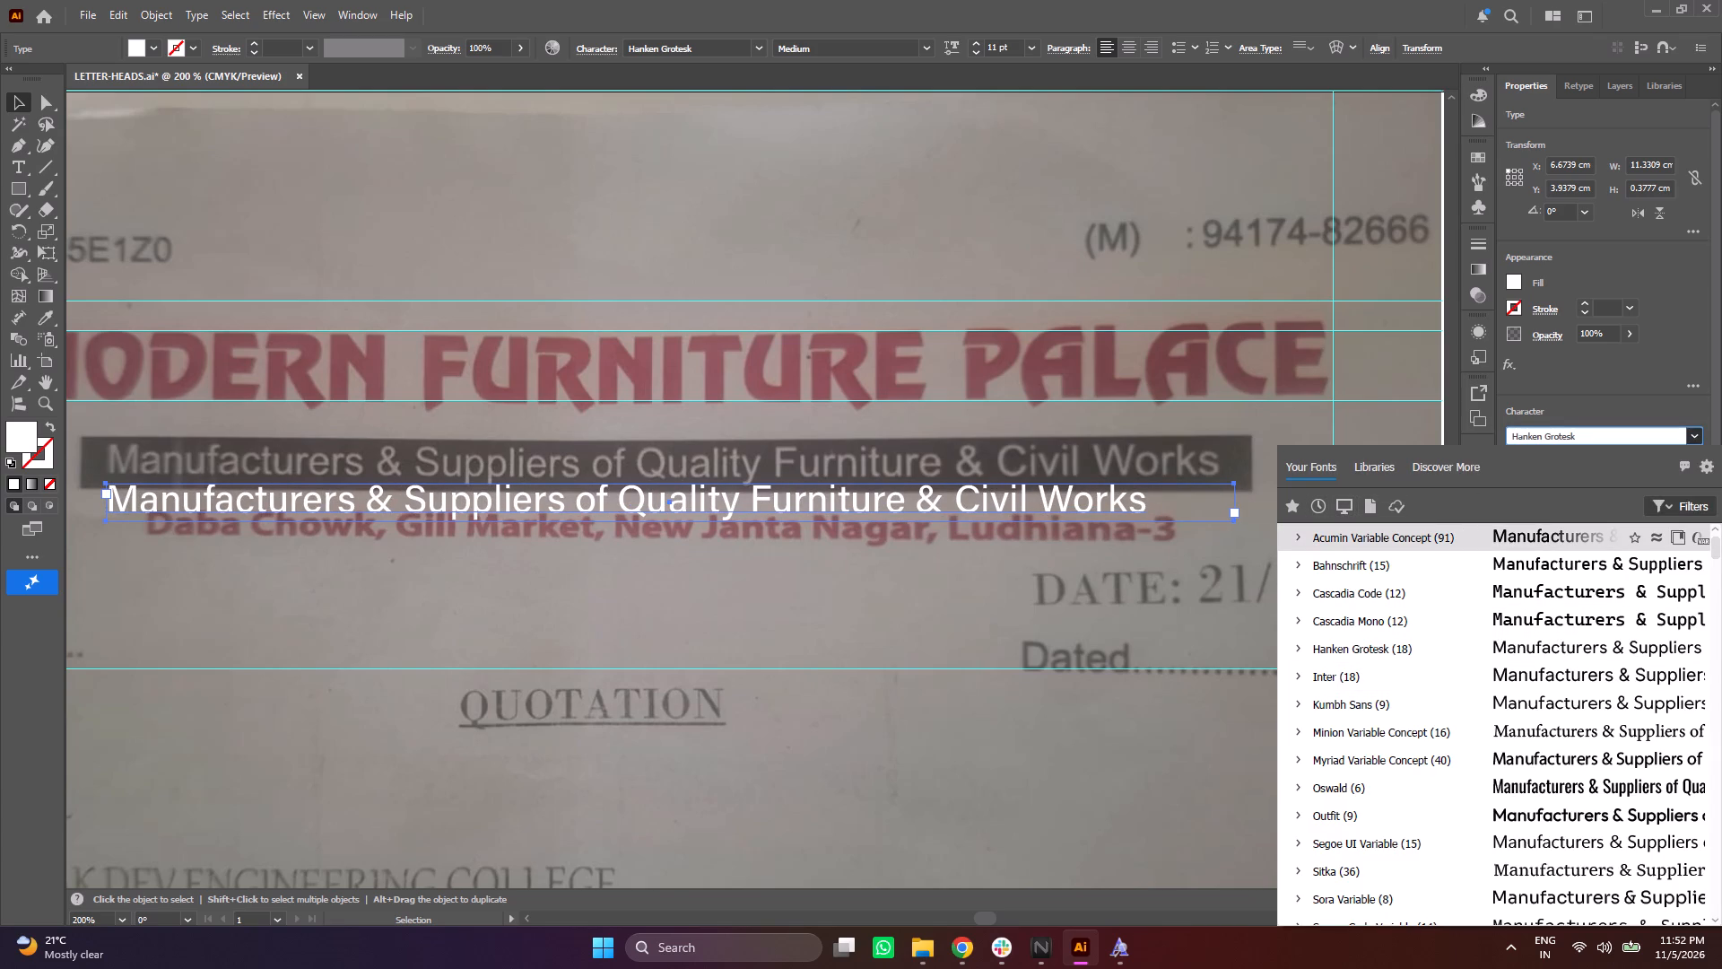
click(1687, 493)
click(1681, 500)
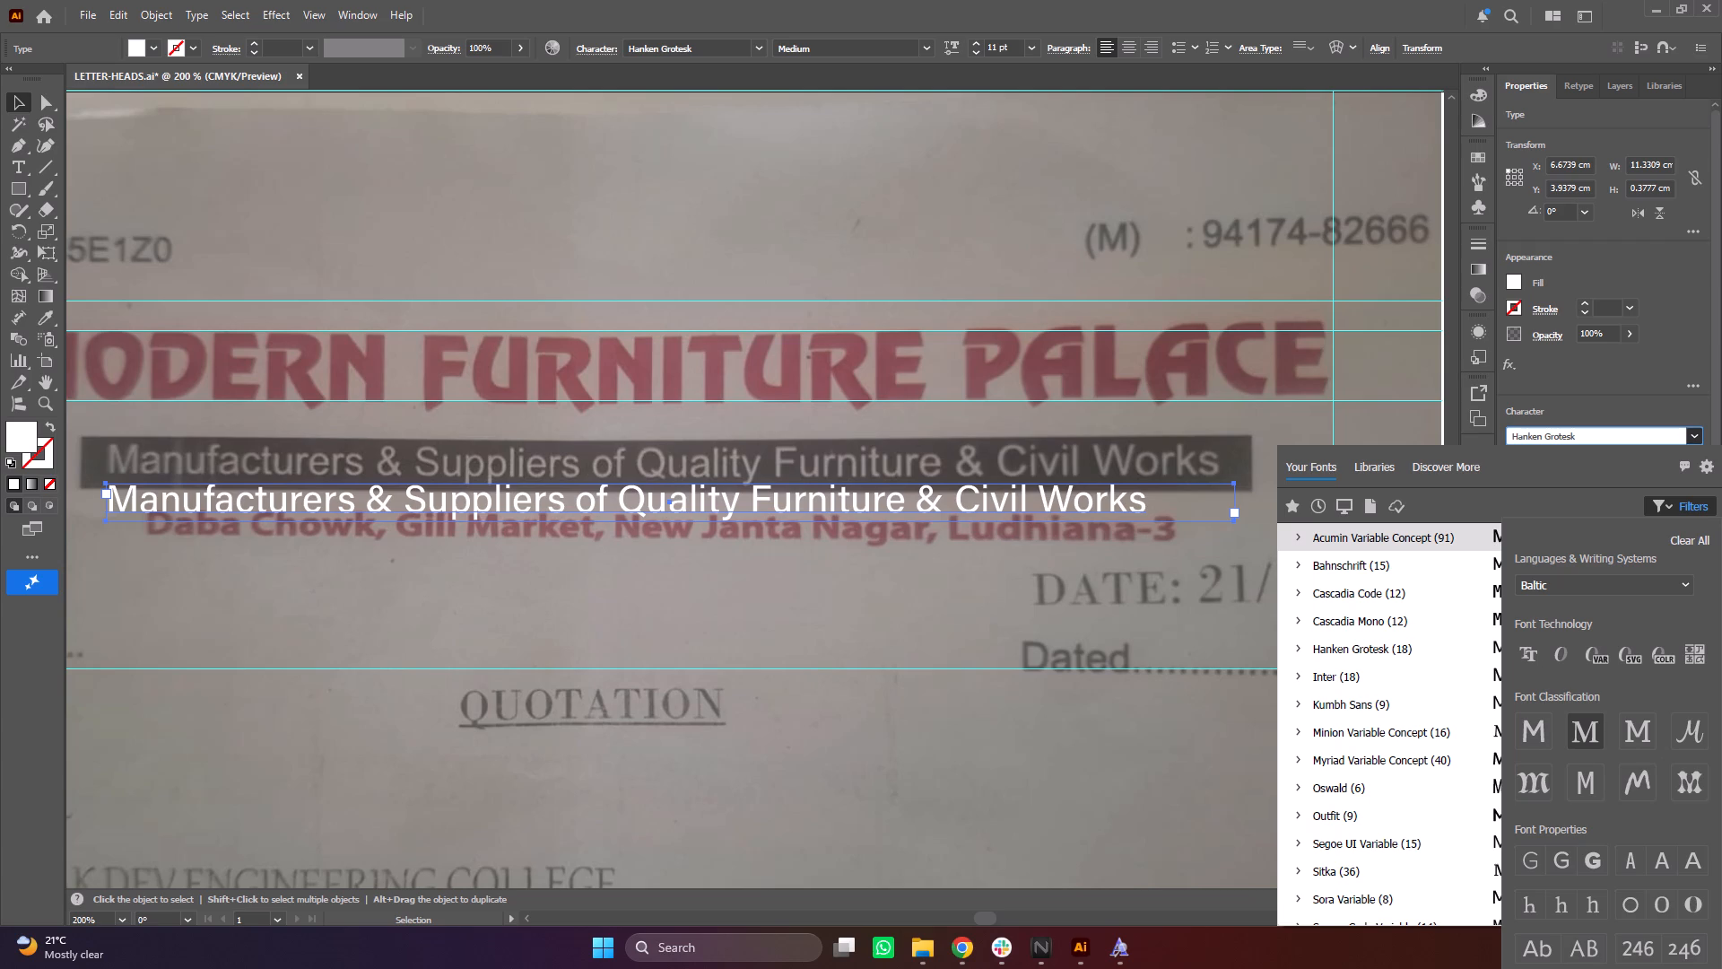
click(1558, 857)
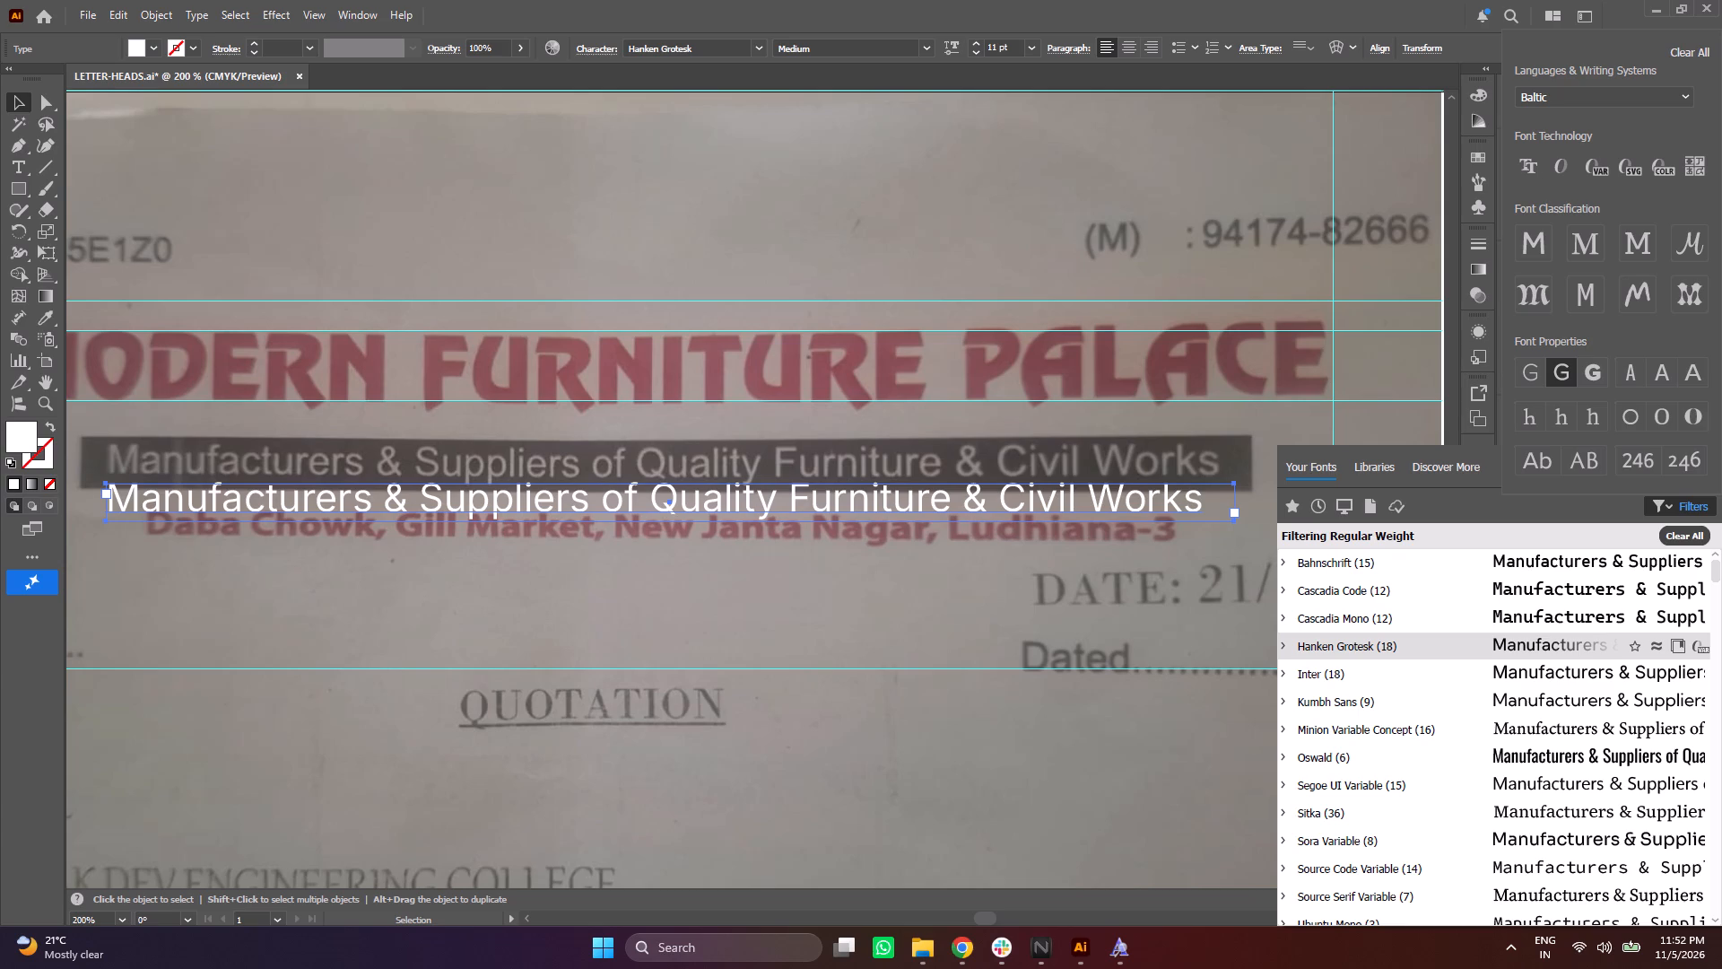
click(1455, 668)
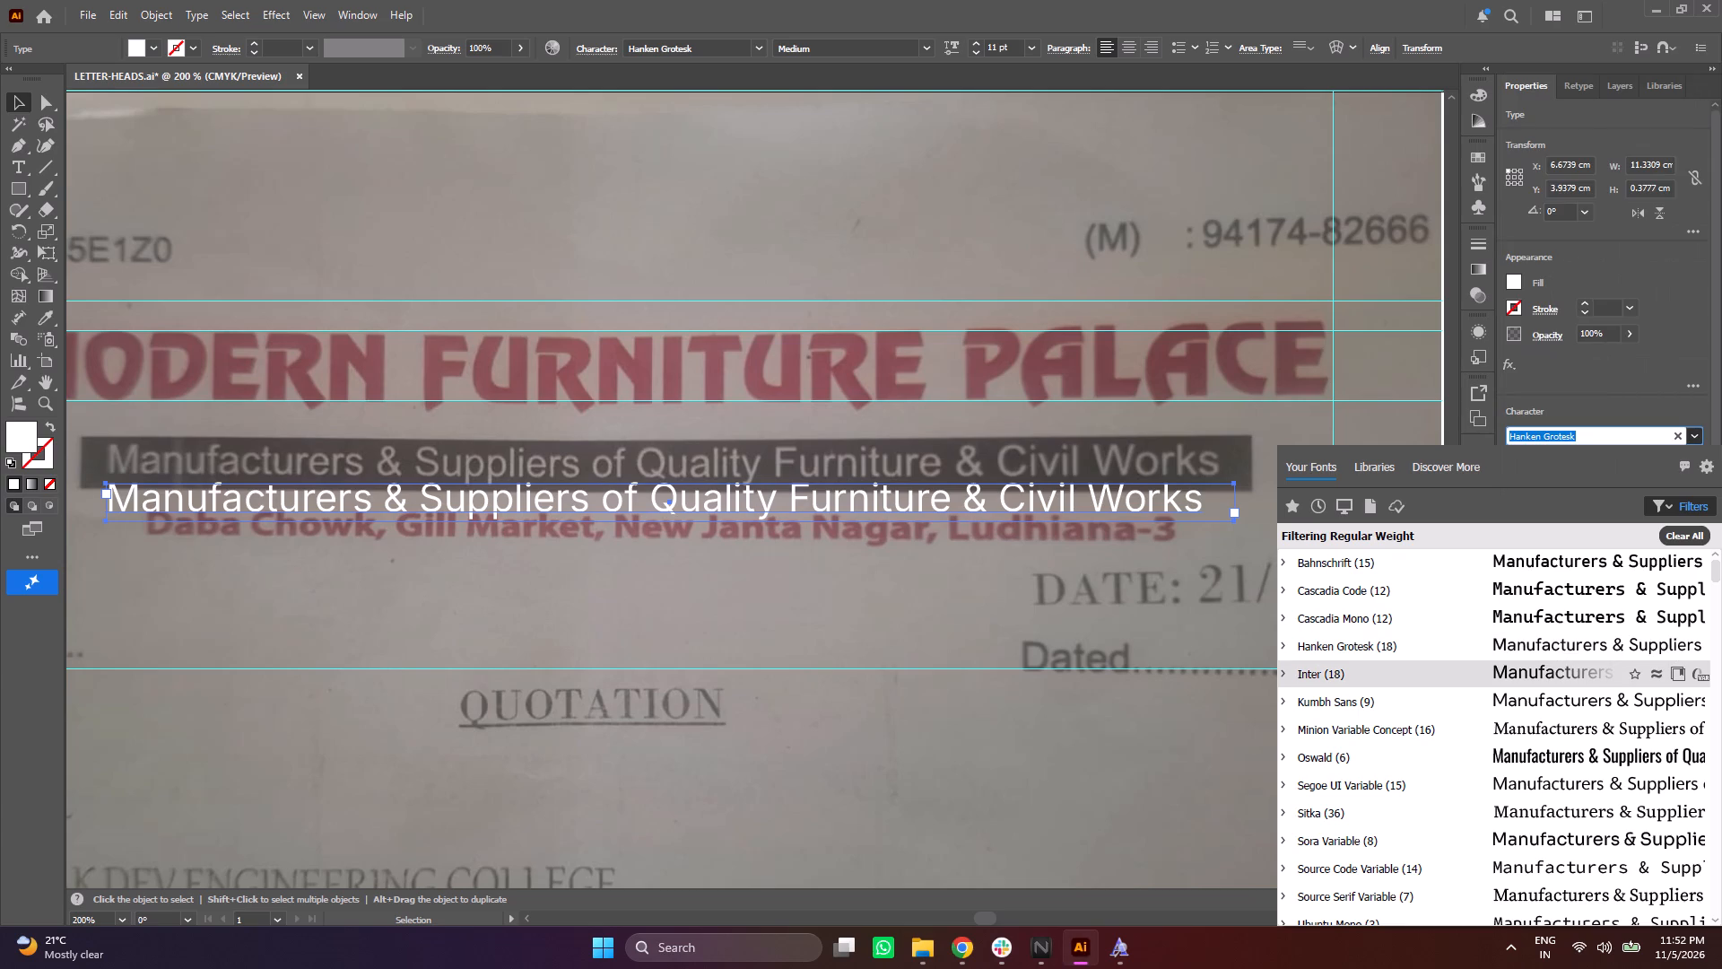
click(1361, 680)
click(1672, 458)
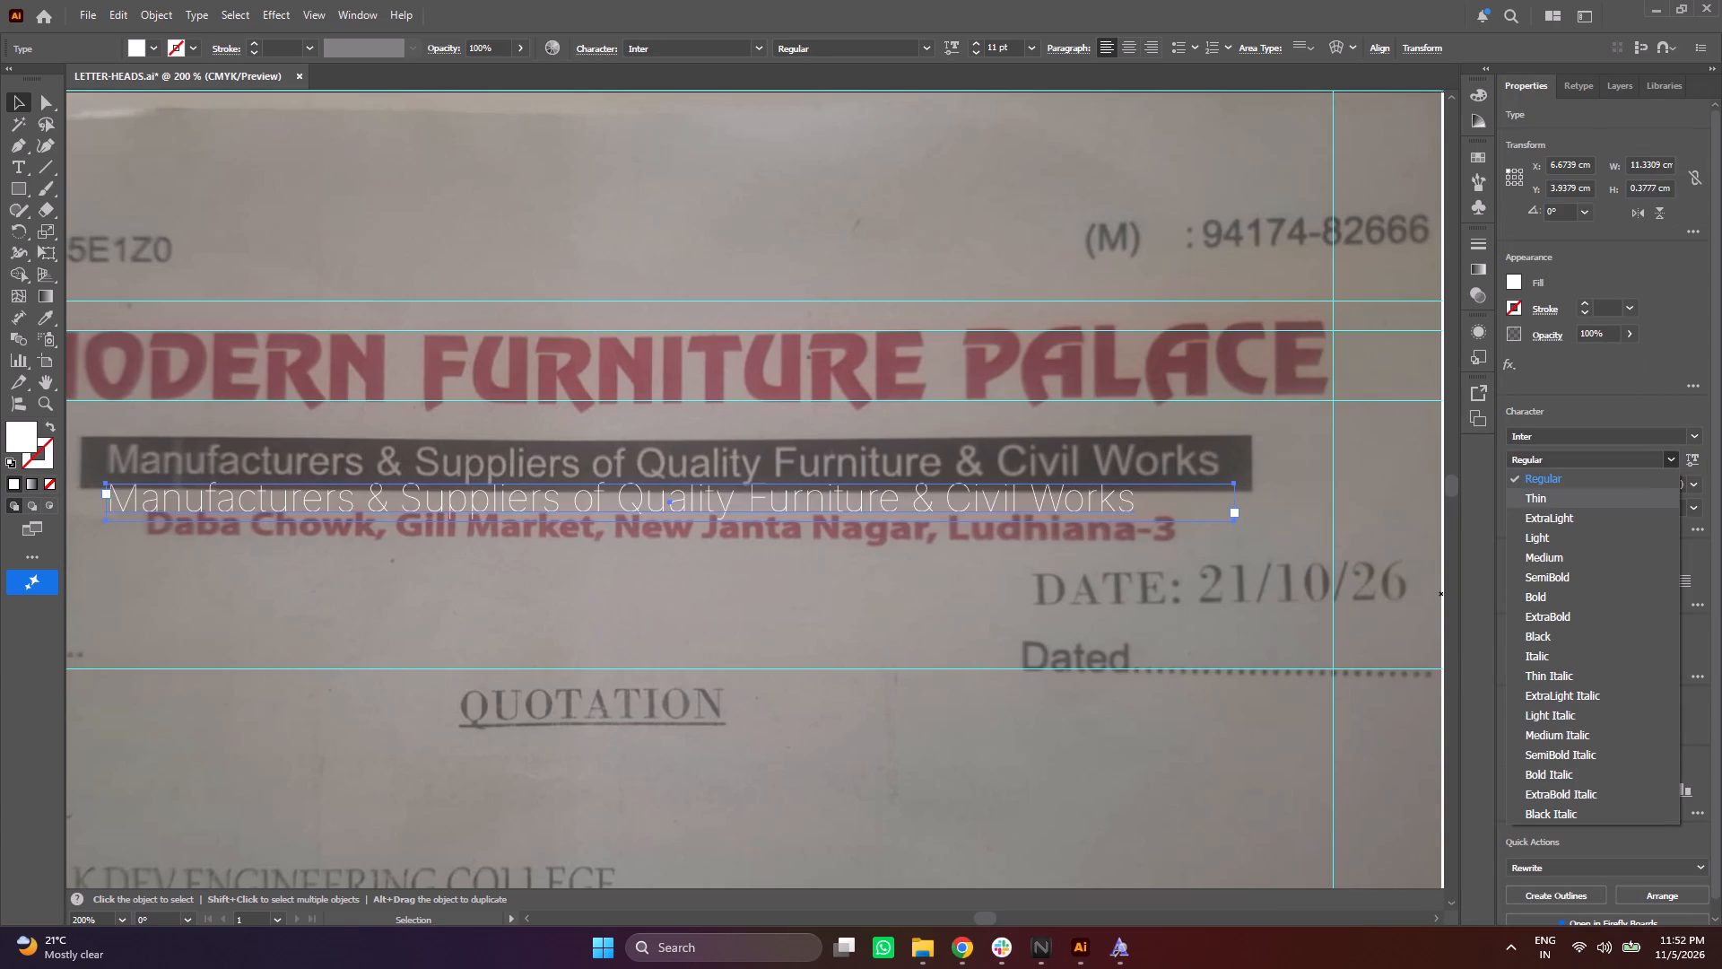
click(1629, 555)
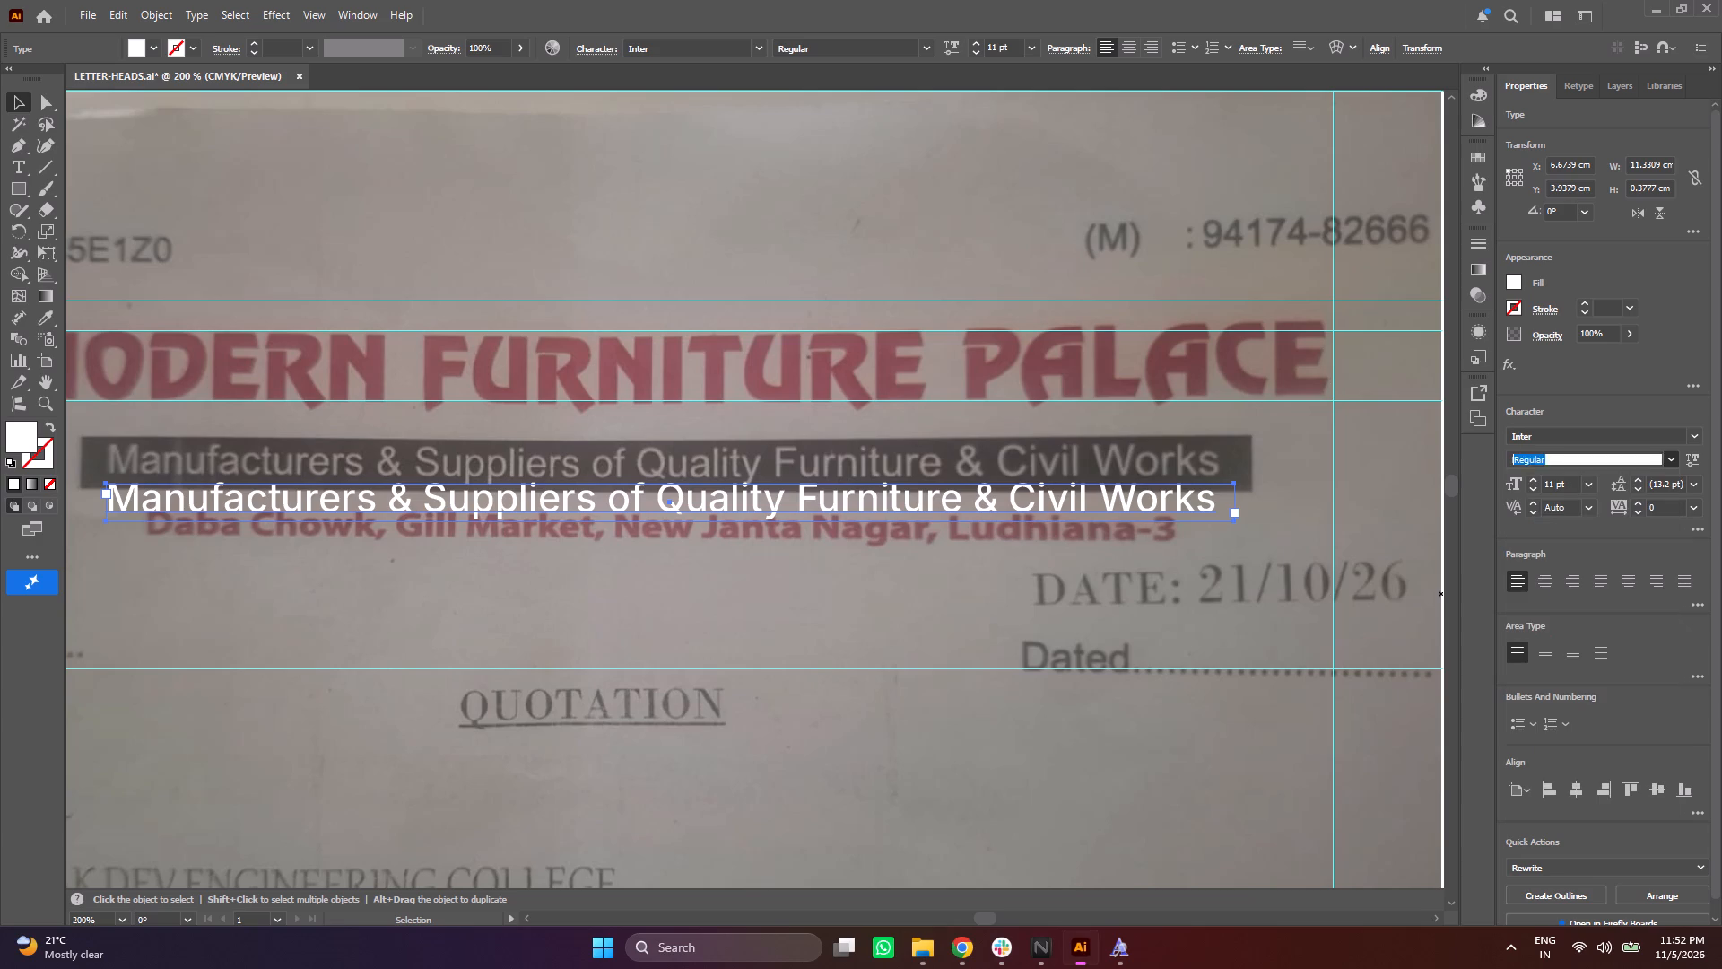
Move the tagline text about 0.4 cm up onto the dark bar, over the photo's tagline.
drag(1176, 505, 1172, 469)
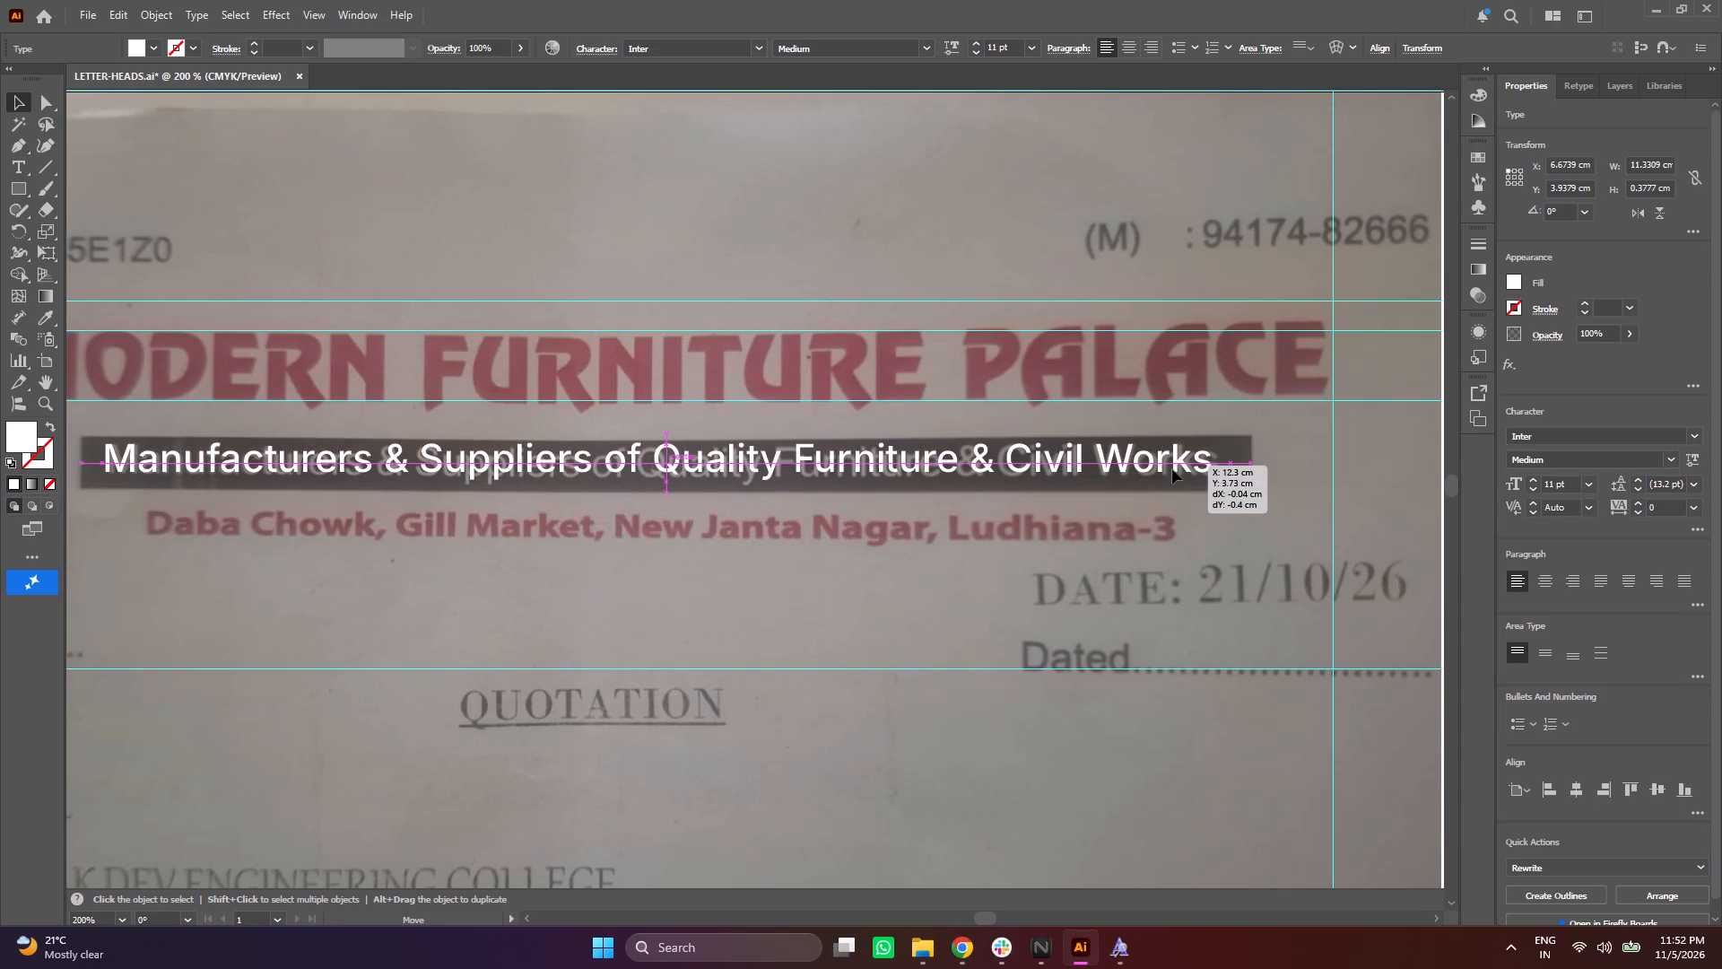
drag(1172, 469, 1170, 471)
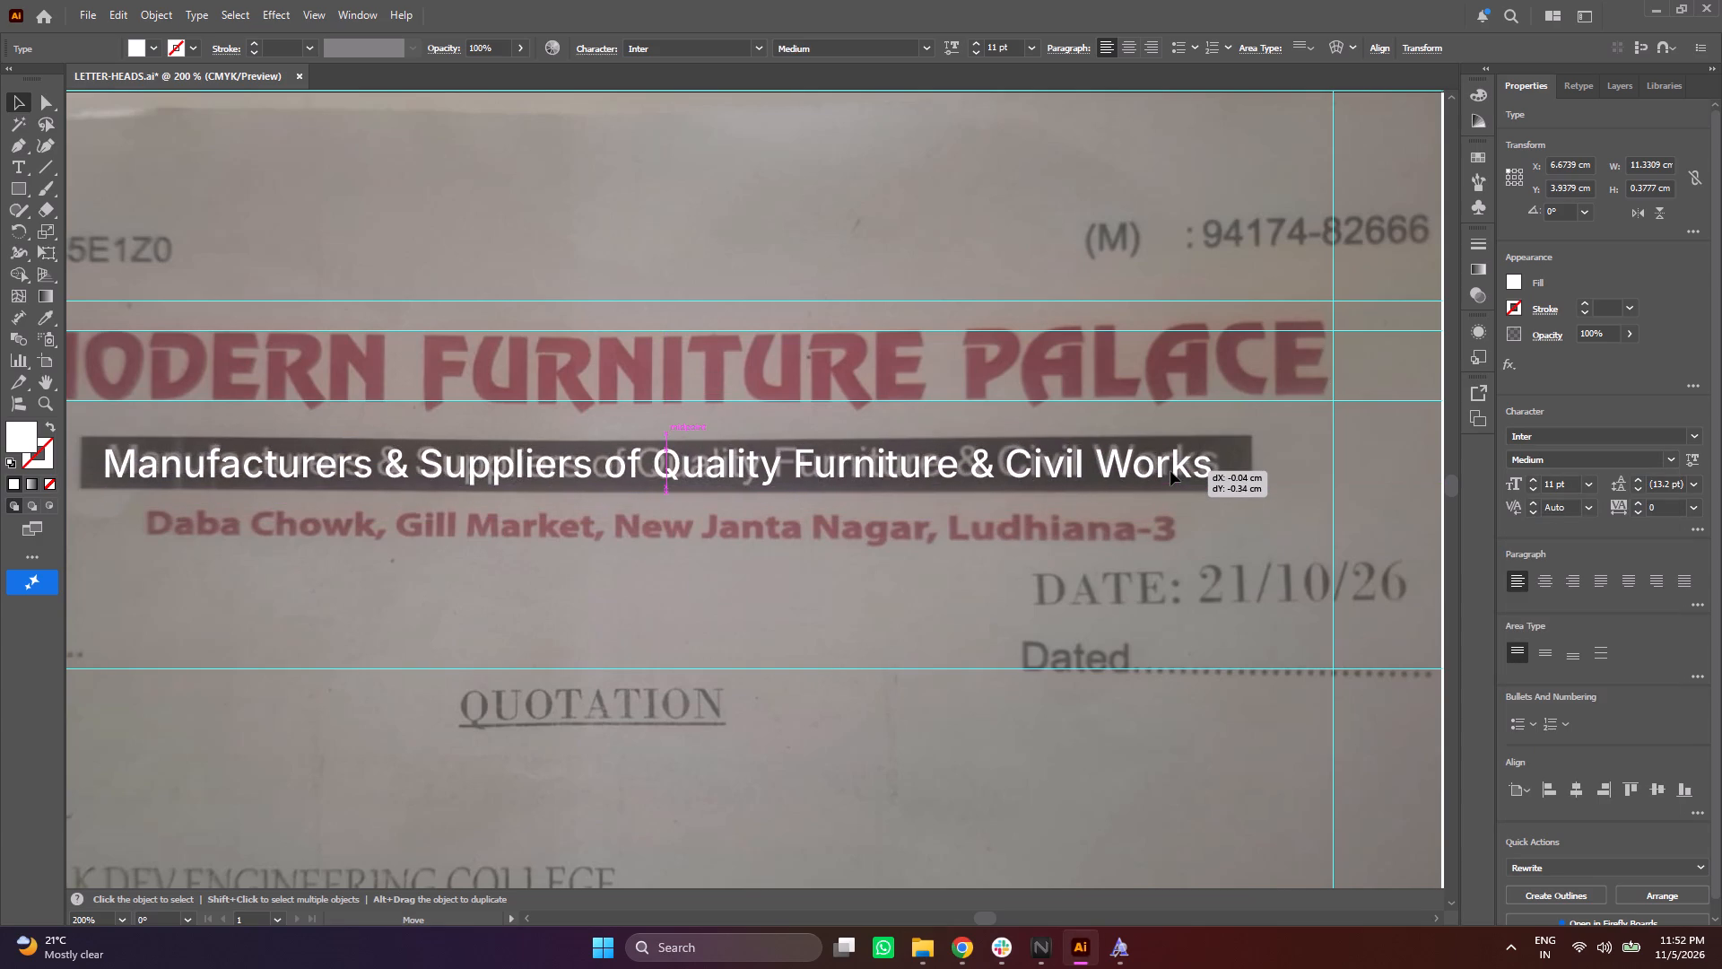
drag(1170, 471, 1173, 469)
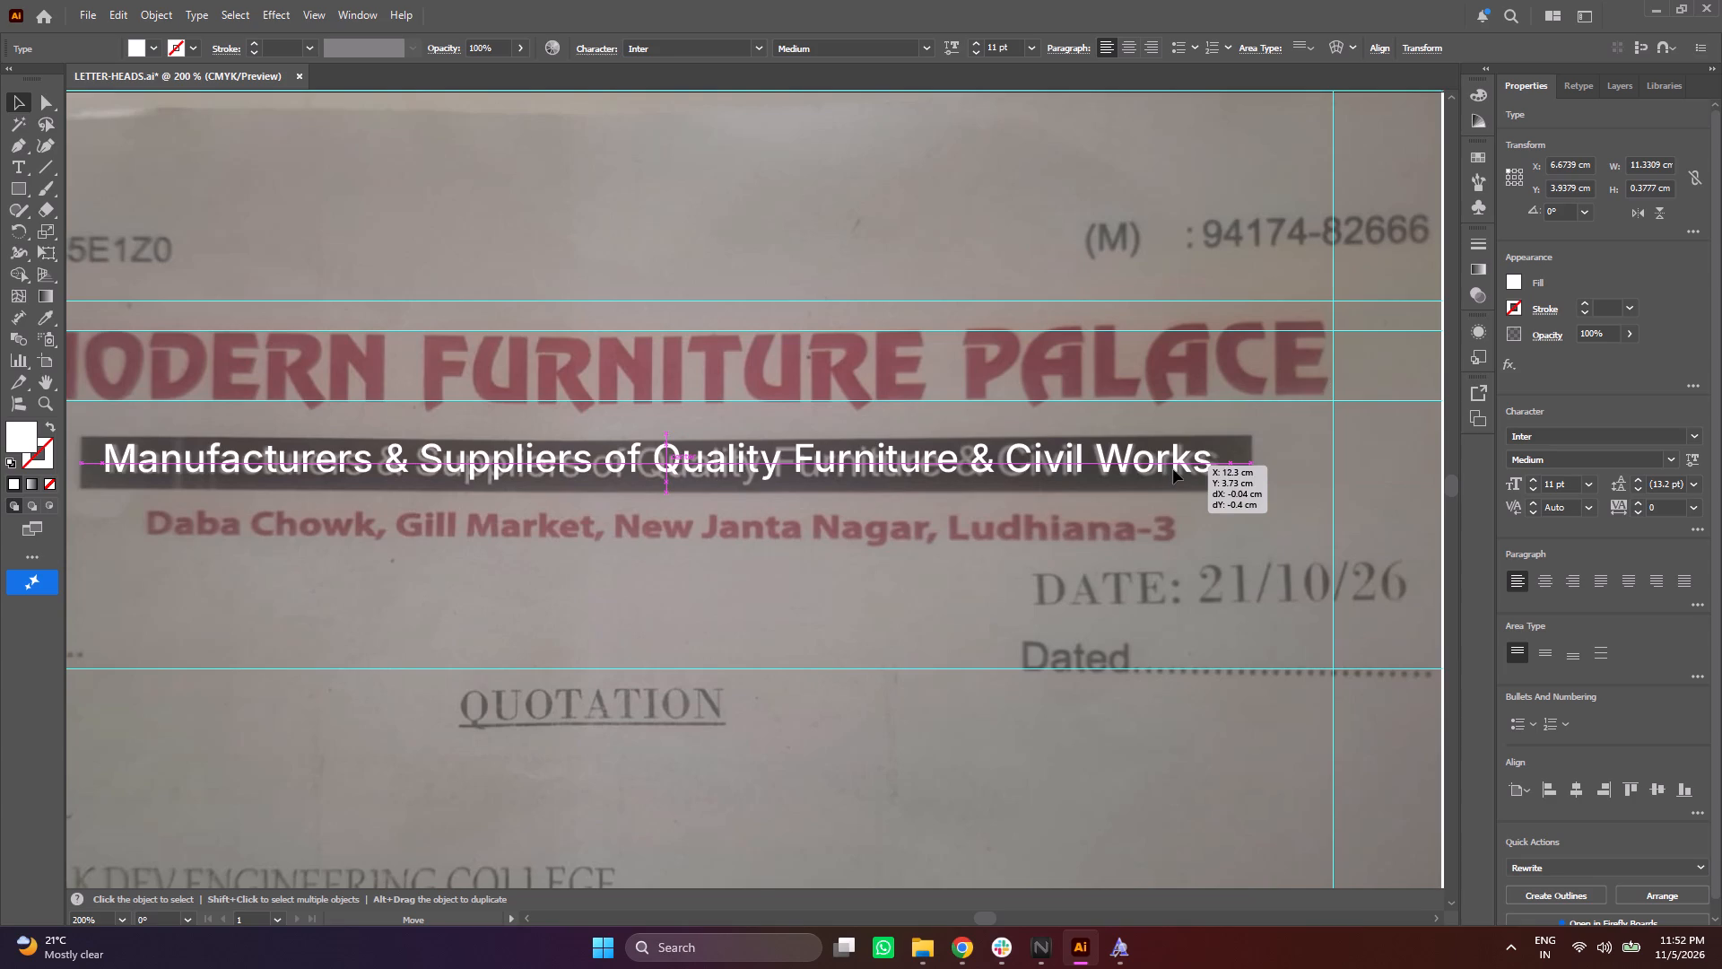
drag(1173, 469, 1173, 468)
Nudge the tagline text slightly along and down the dark bar to about X 6.65 cm, Y 3.54 cm.
key(Right)
key(Right)
key(Right)
key(Right)
key(Right)
key(Right)
key(Right)
key(Right)
key(Right)
key(Right)
key(Right)
key(Right)
key(Right)
key(Right)
key(Right)
key(Right)
key(Right)
key(Right)
key(Right)
key(Right)
key(Right)
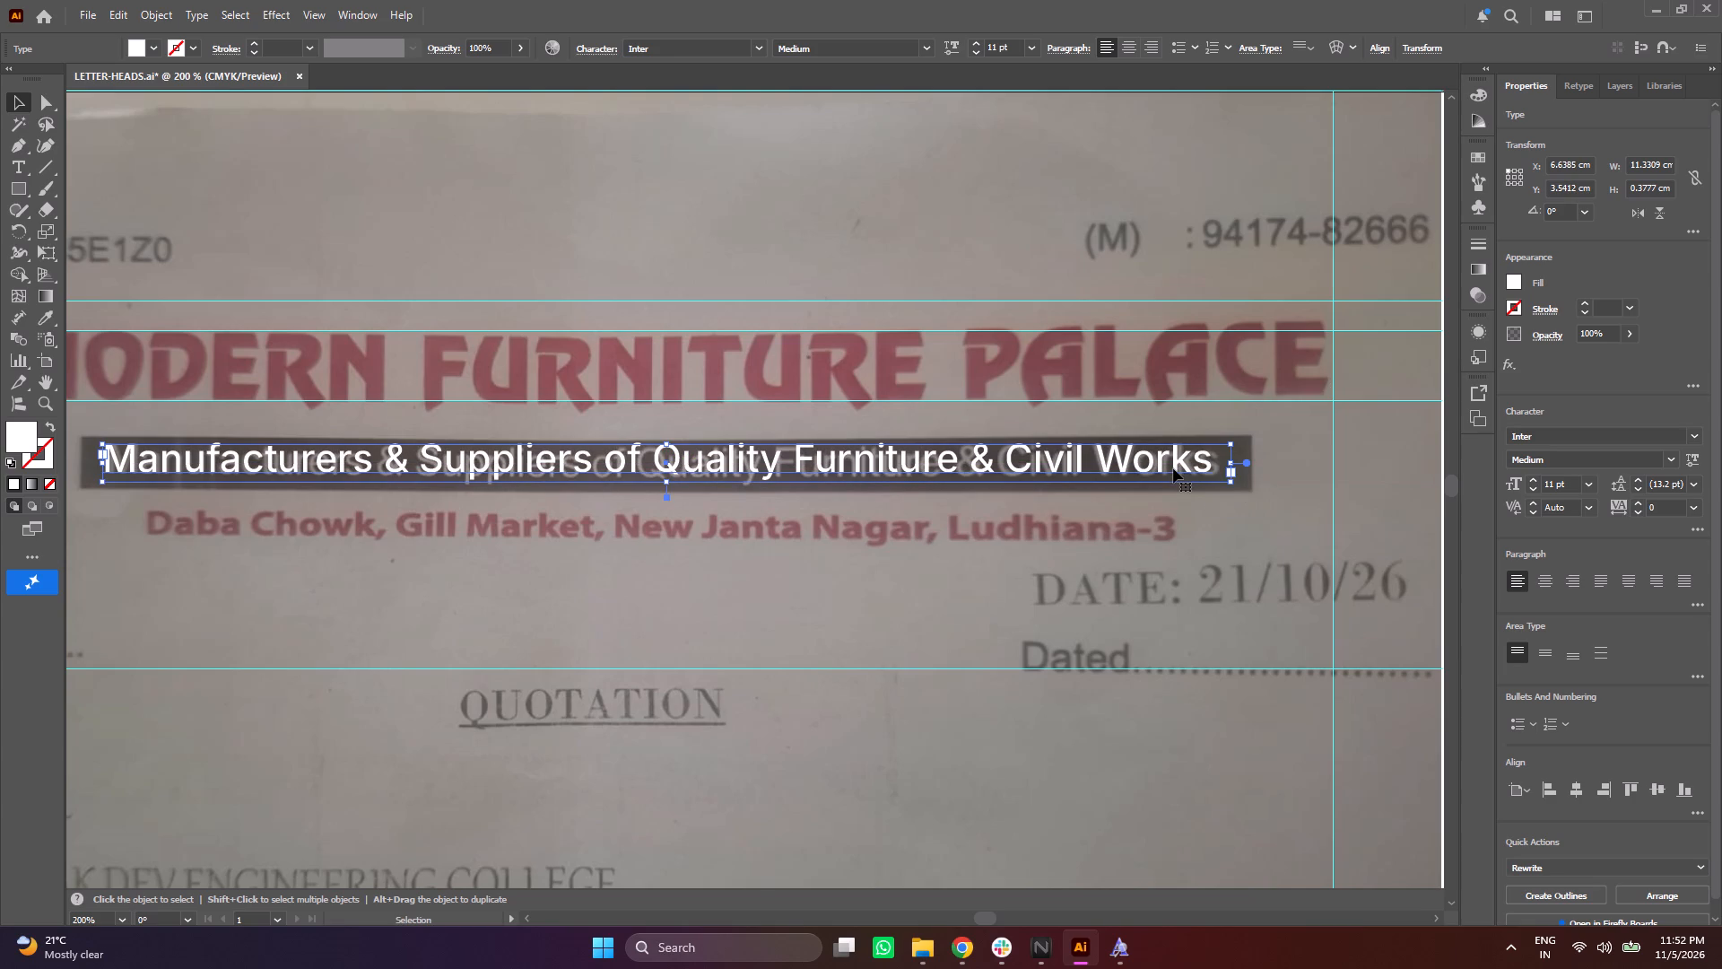
key(Right)
key(Right)
key(Right)
key(Right)
key(Right)
key(Right)
key(Right)
key(Right)
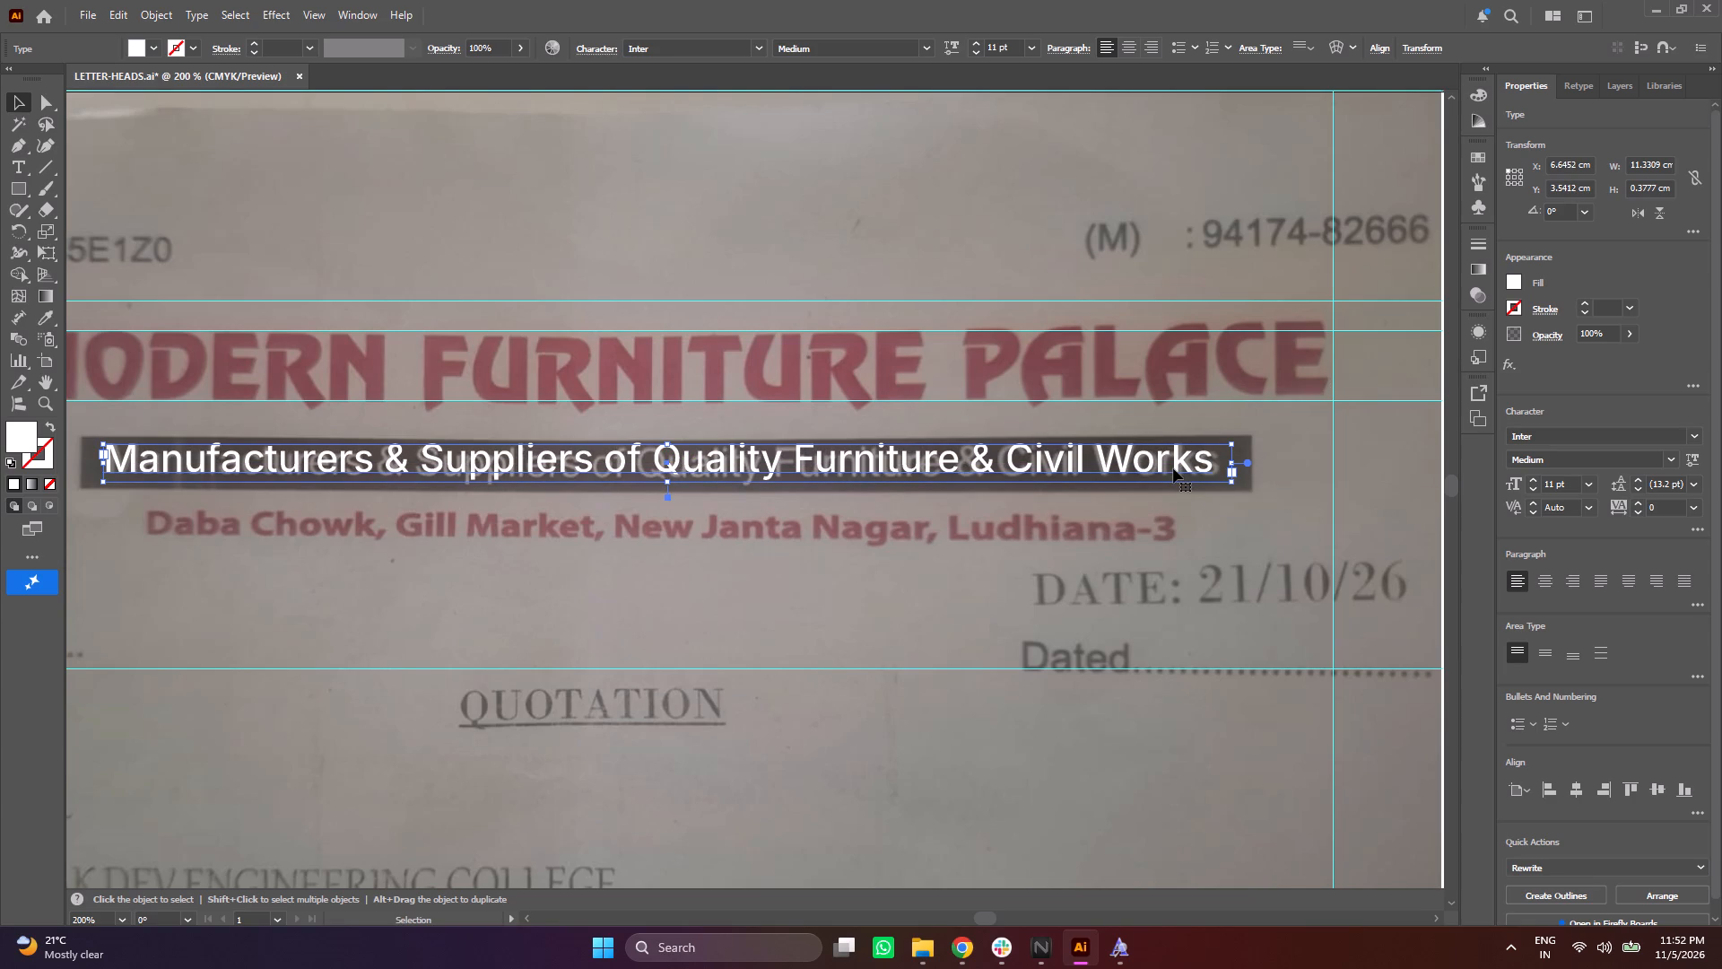
key(Down)
key(Right)
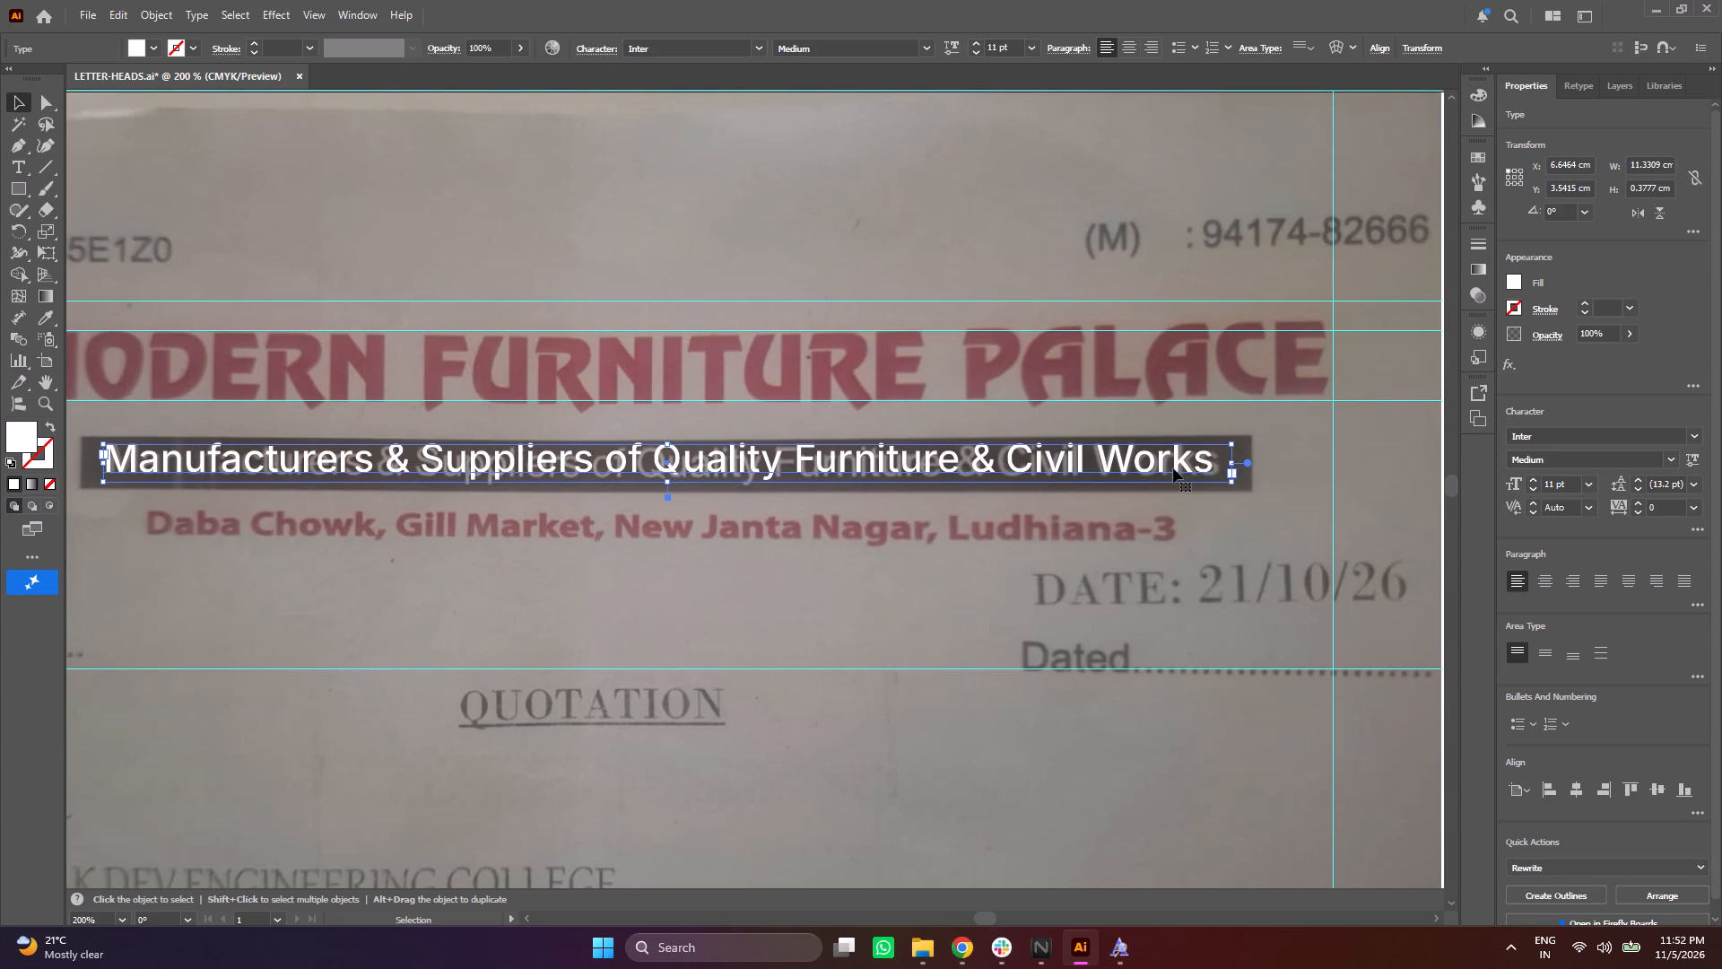
key(Right)
key(Left)
key(Left)
key(Left)
key(Left)
key(Right)
key(Right)
key(Right)
key(Right)
key(Right)
key(Right)
key(Right)
key(Right)
key(Right)
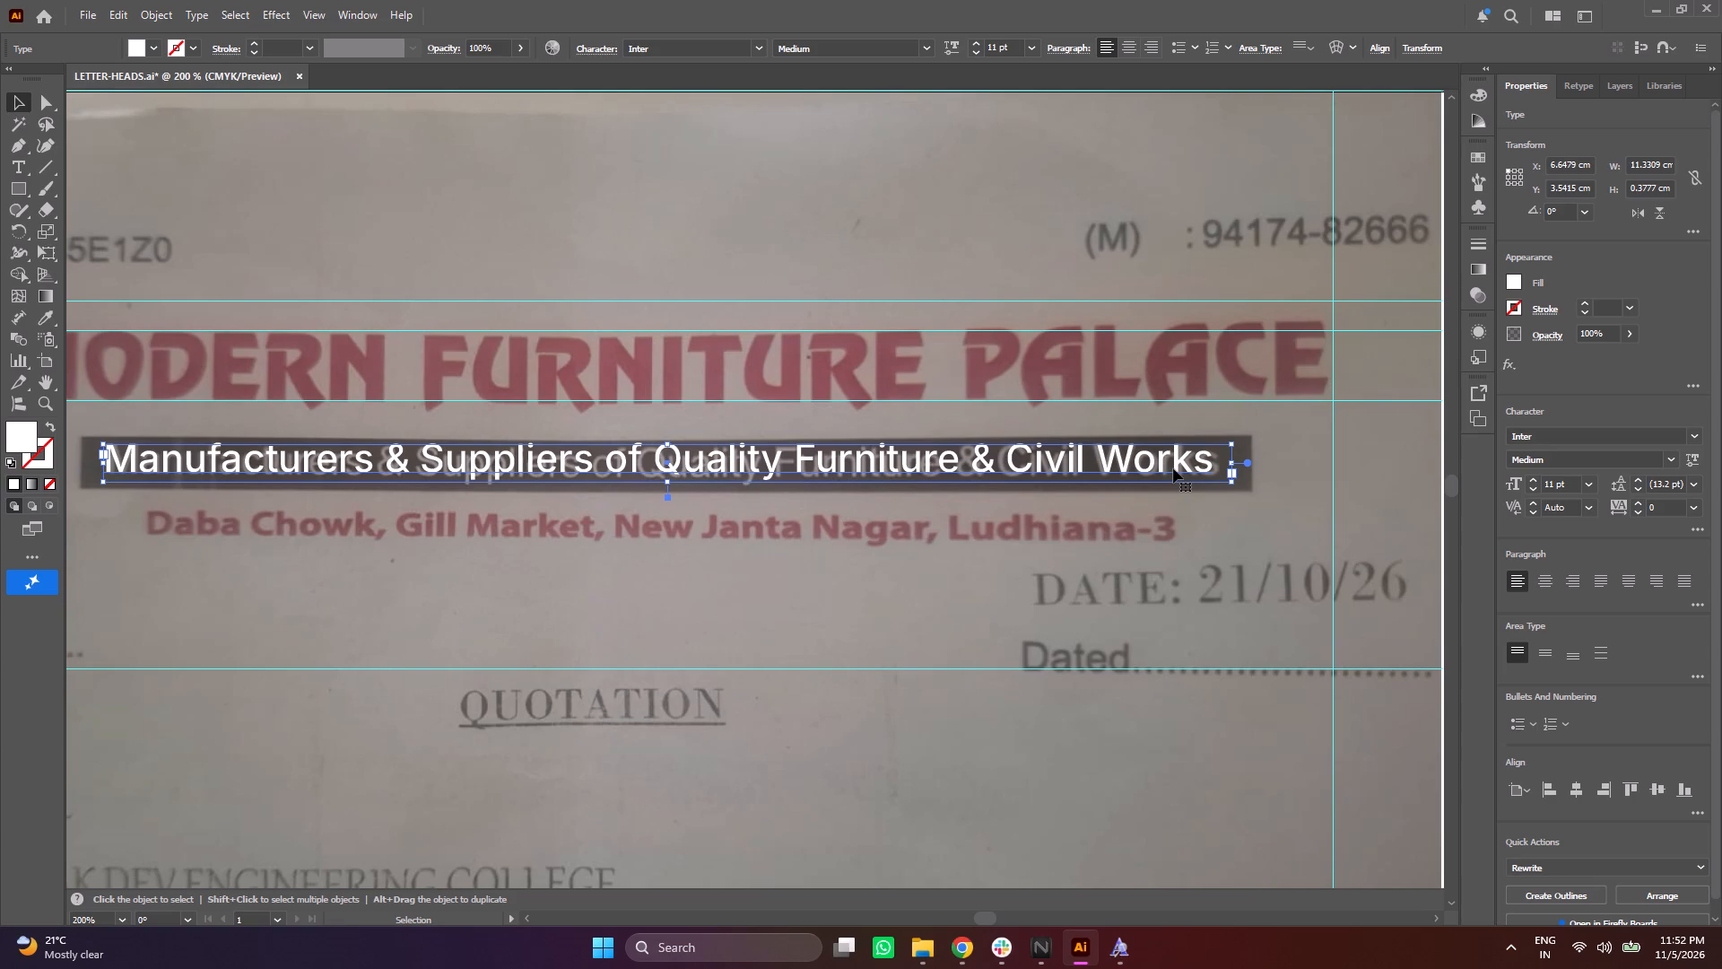
key(Right)
key(Right)
key(Right)
key(Right)
key(Right)
key(Right)
key(Right)
key(Right)
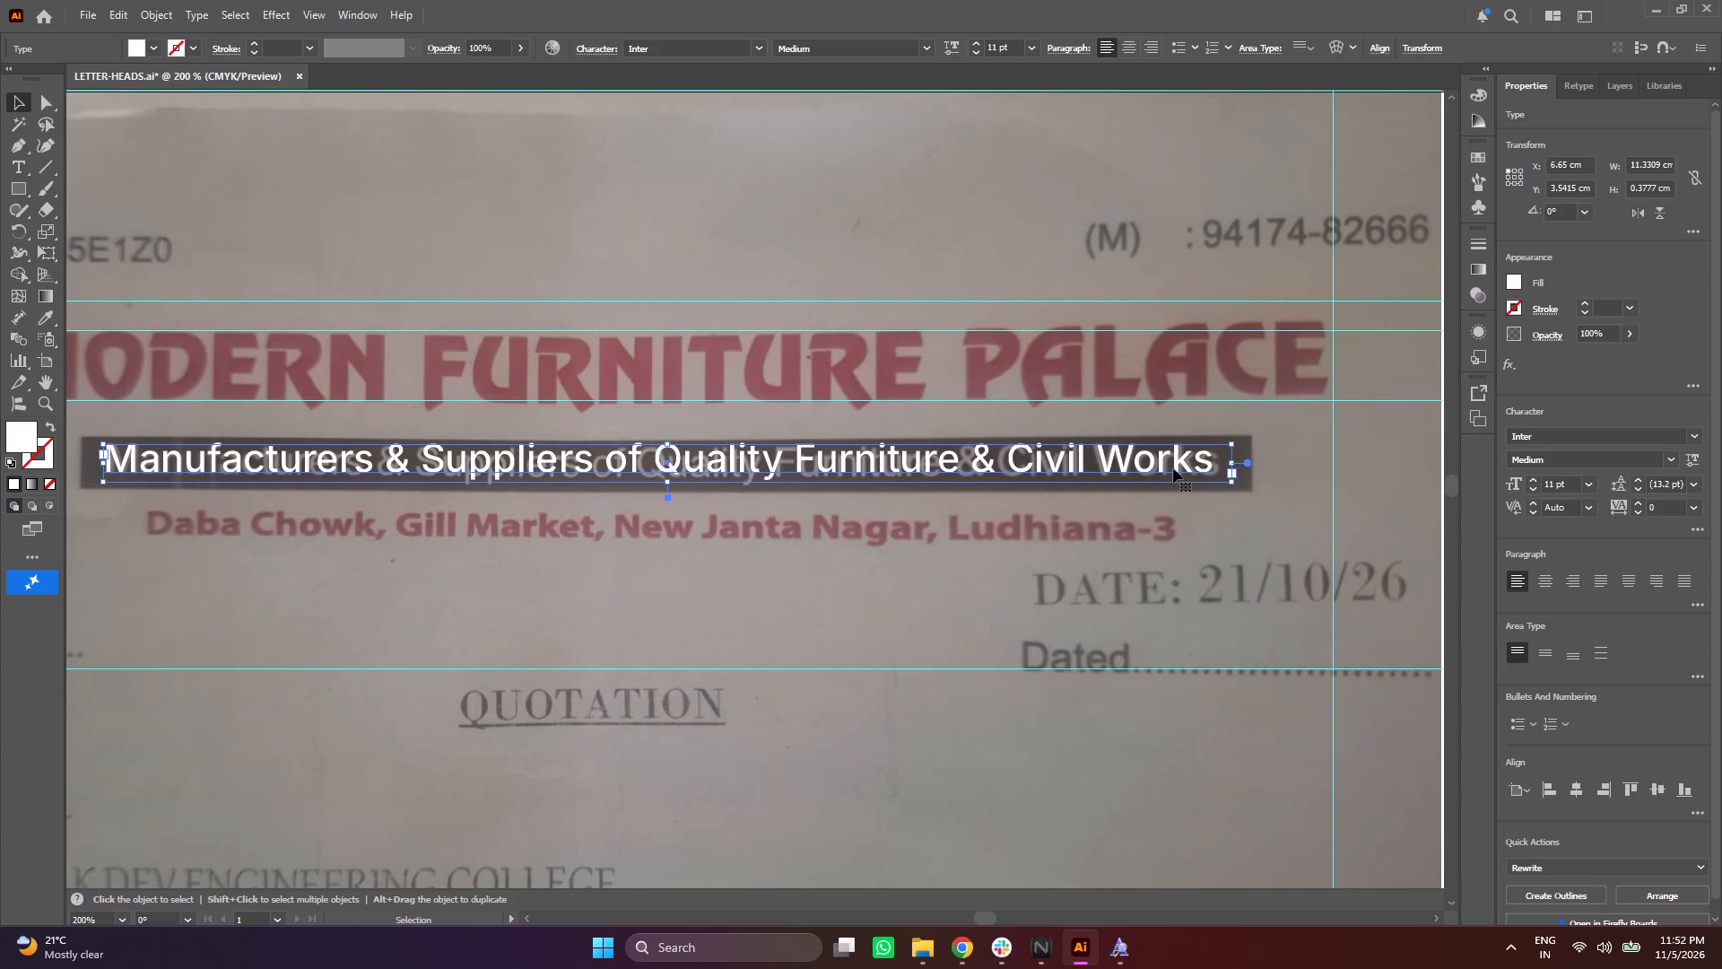
key(Down)
key(Down)
key(Down)
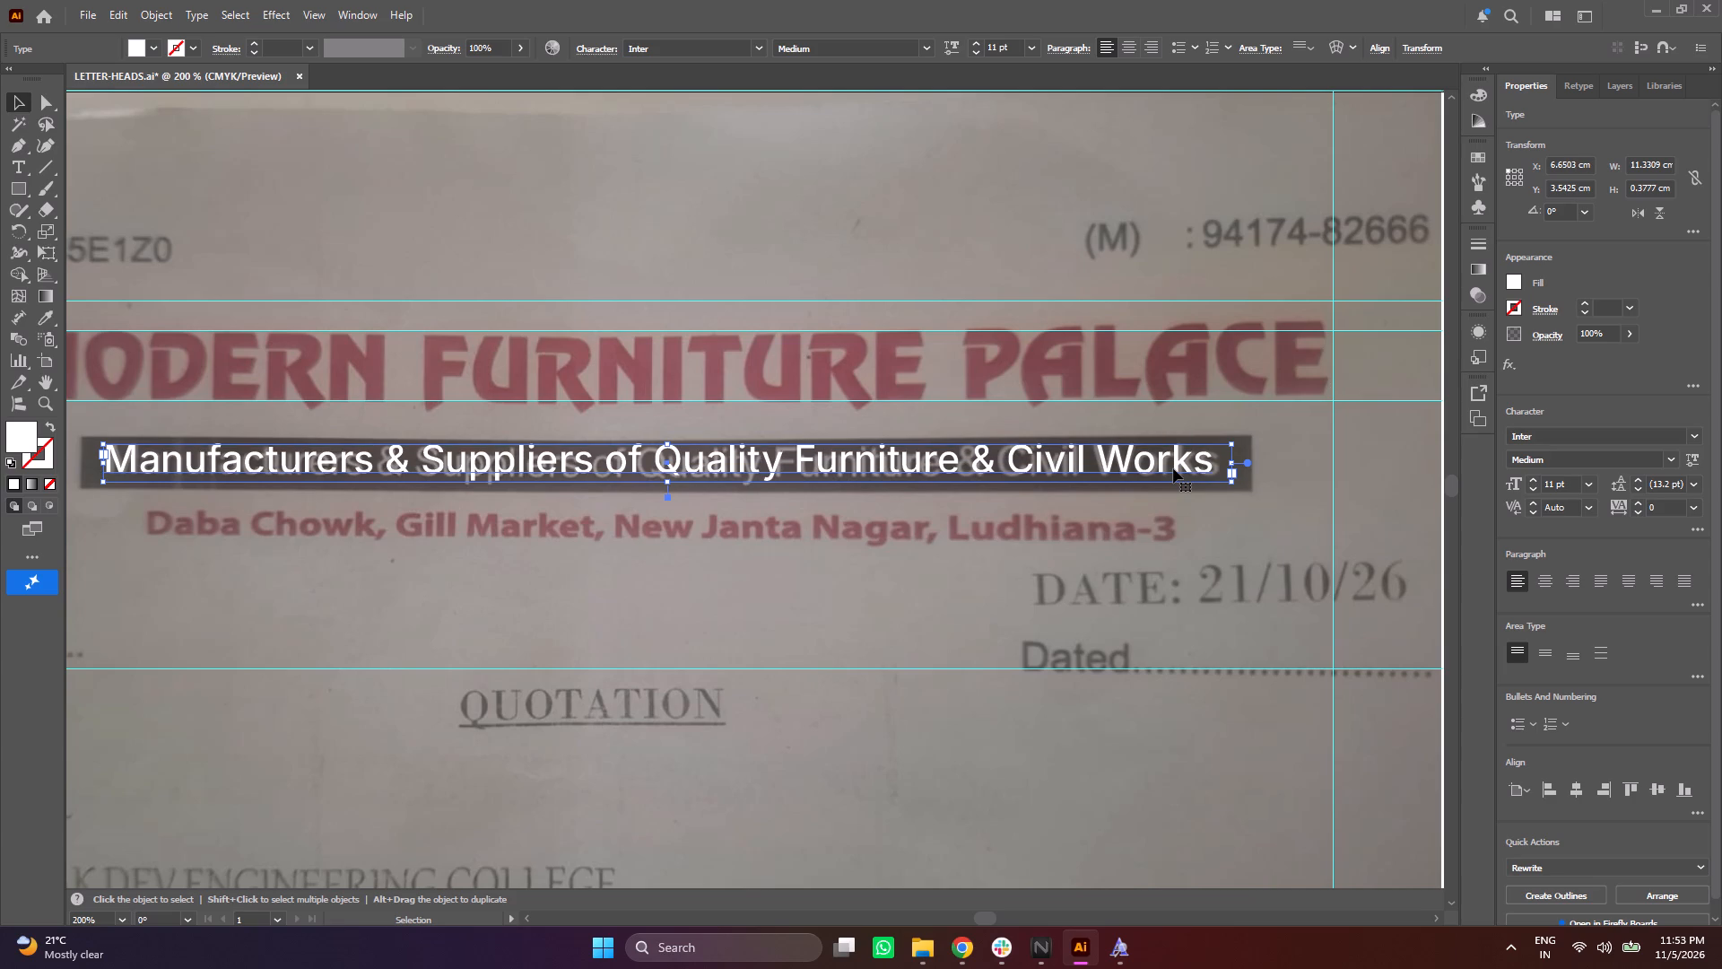
Set the tagline's font size to 12 pt.
click(1534, 482)
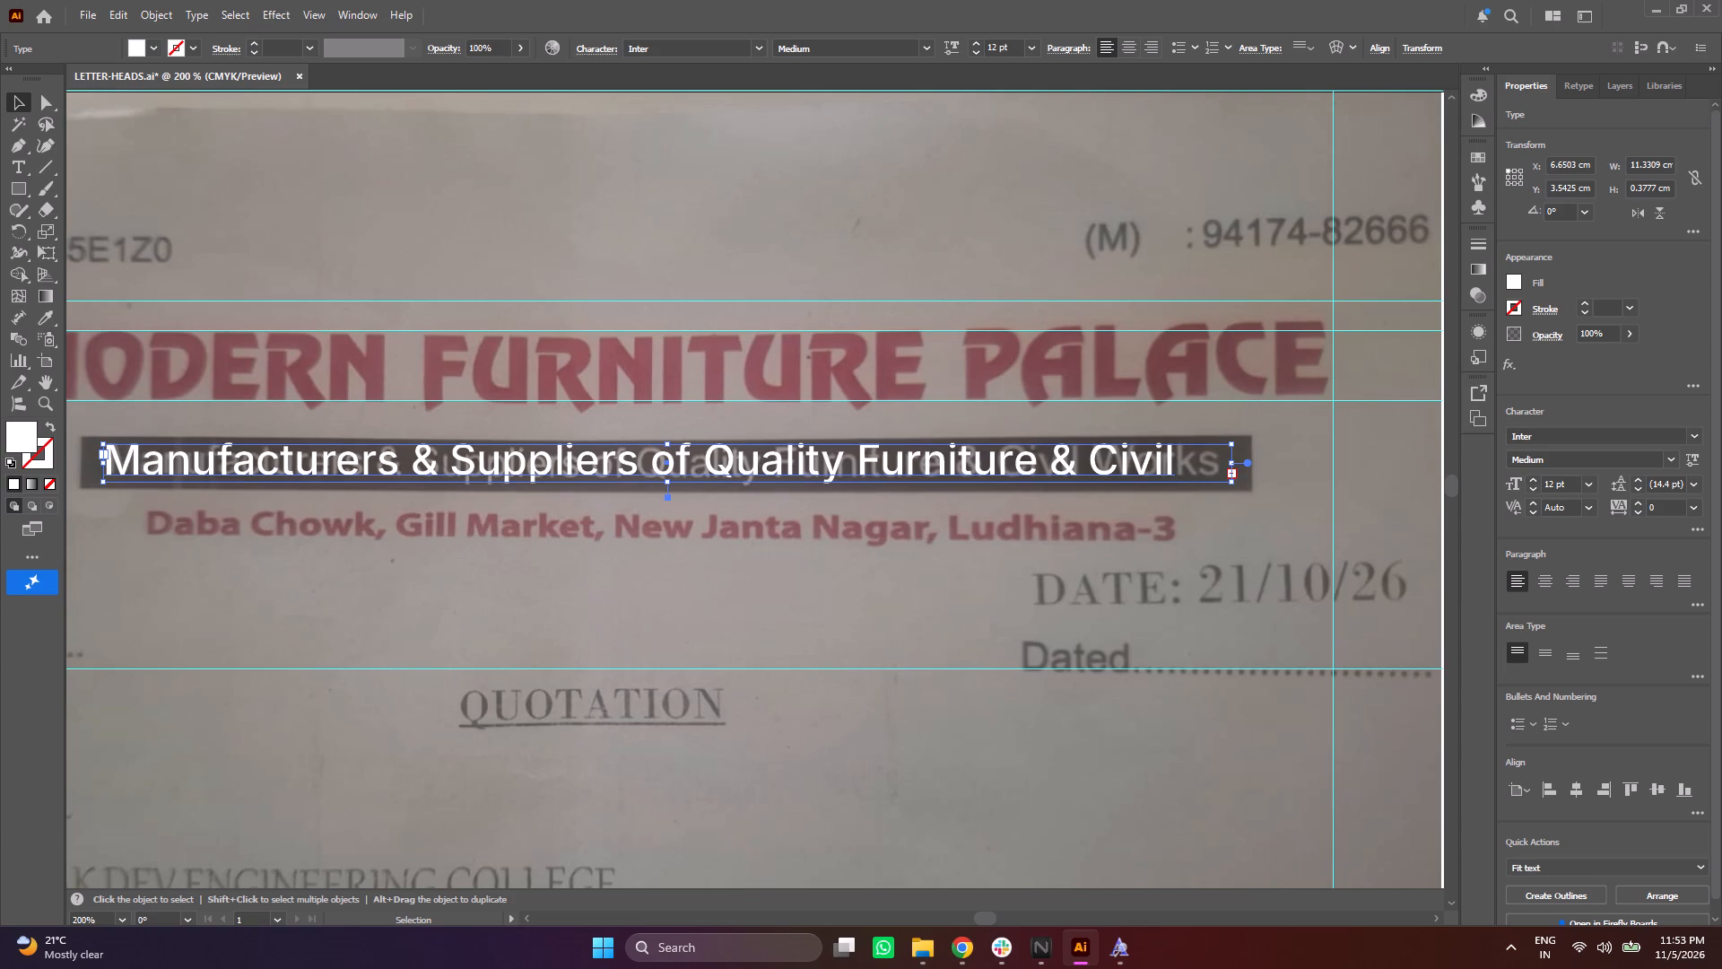
Tighten the tagline's tracking to -40 so it matches the photo tagline's length, and deselect the text.
click(1642, 510)
click(1642, 510)
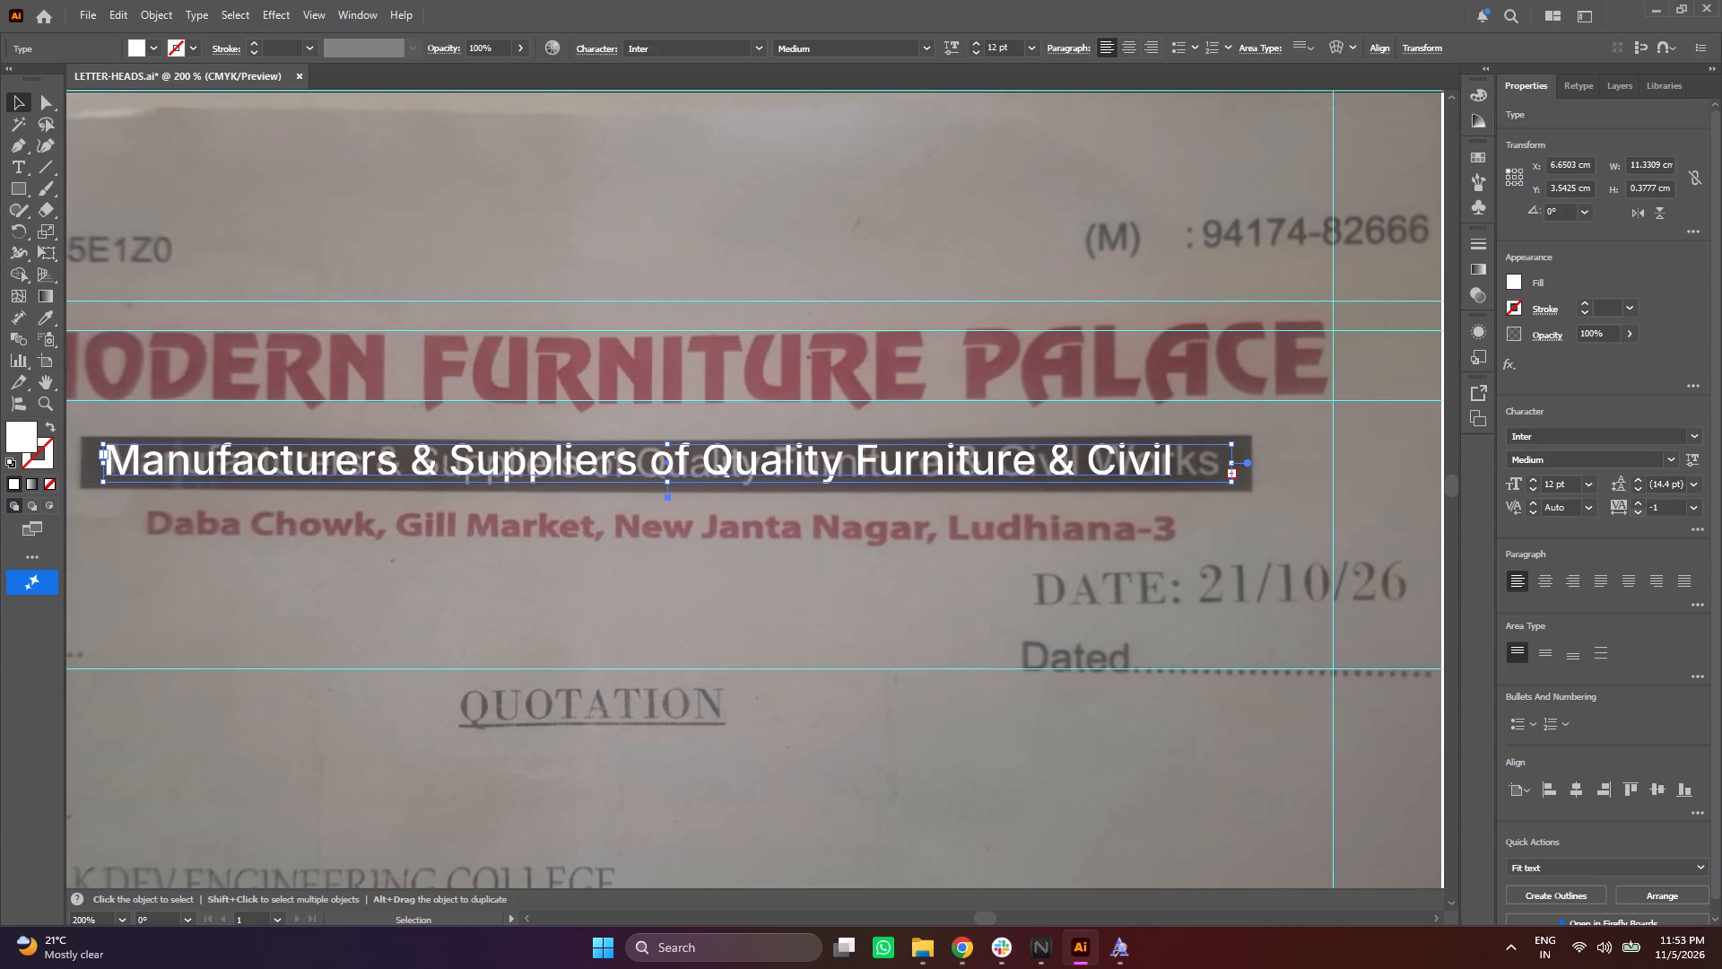
triple_click(1642, 510)
triple_click(1642, 510)
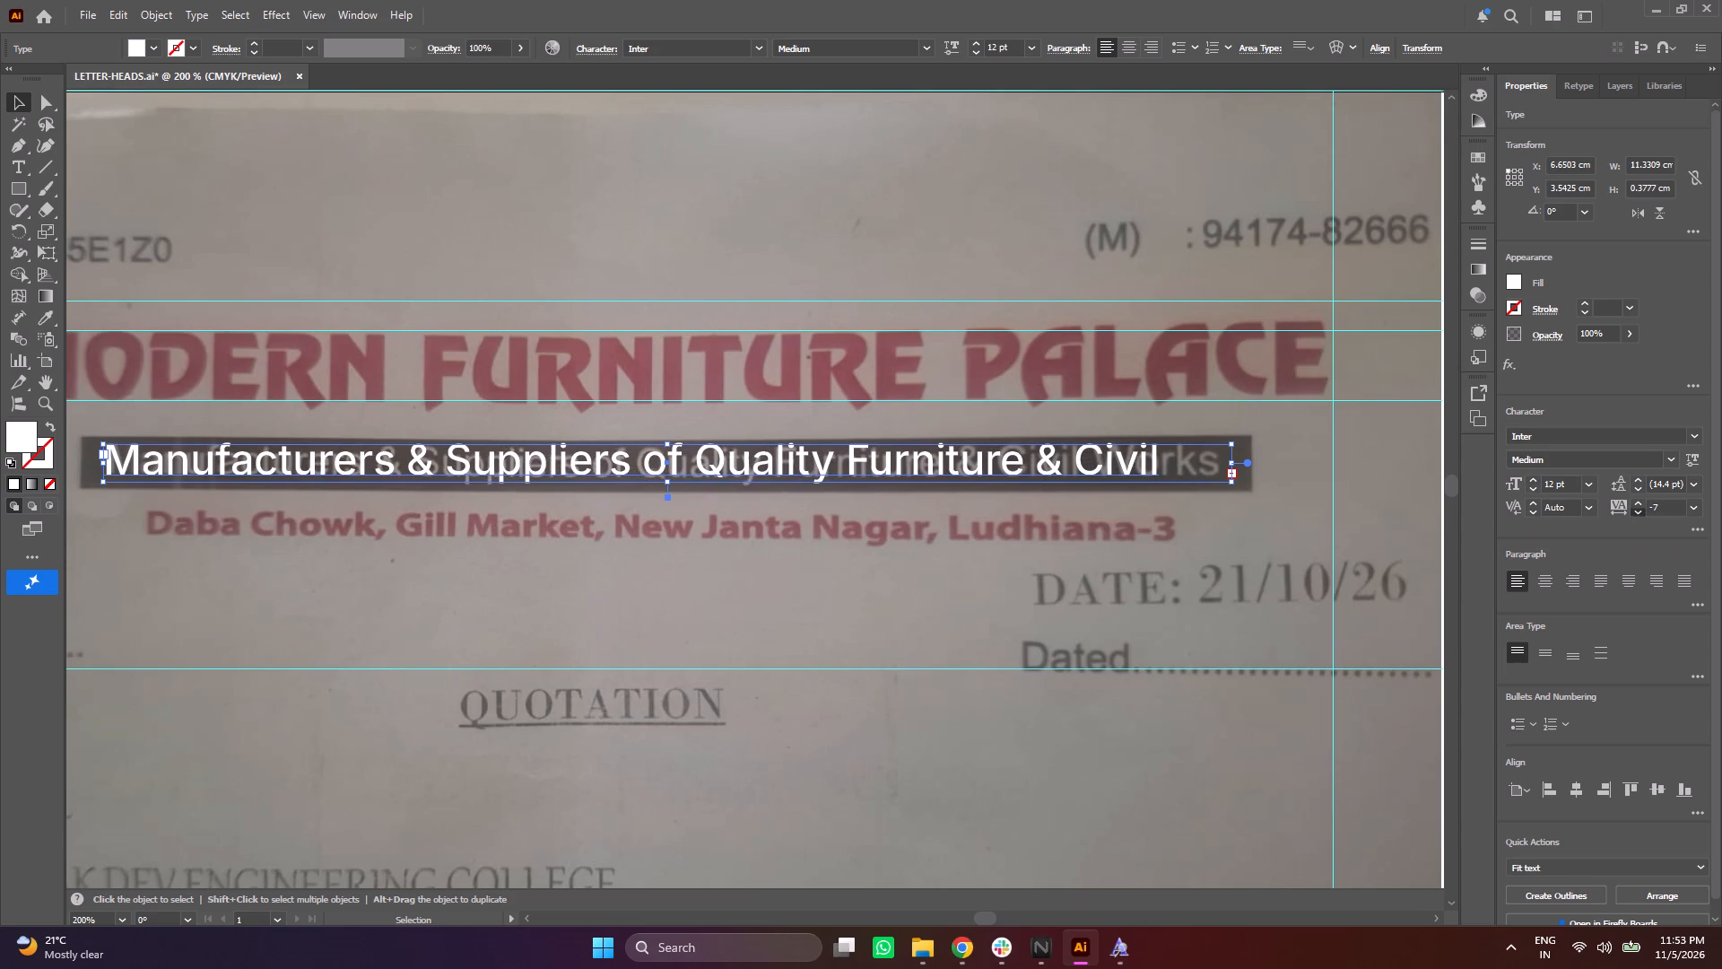
triple_click(1642, 510)
triple_click(1642, 510)
triple_click(1642, 510)
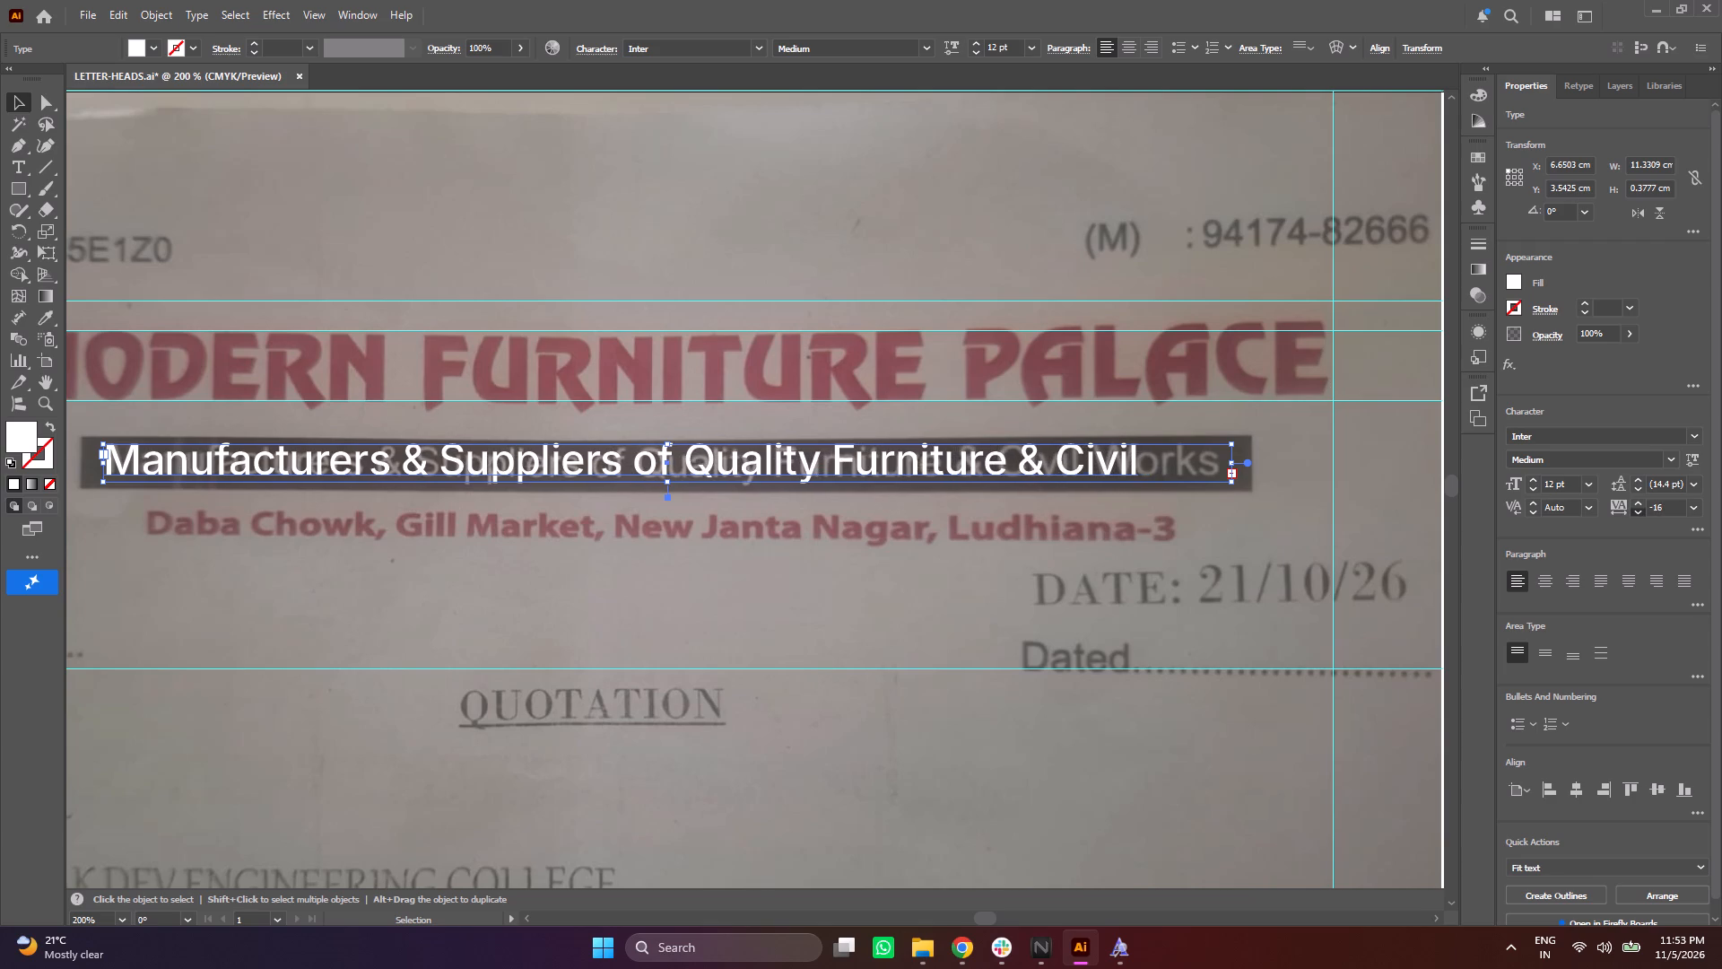
triple_click(1642, 510)
triple_click(1642, 510)
click(1642, 510)
triple_click(1642, 510)
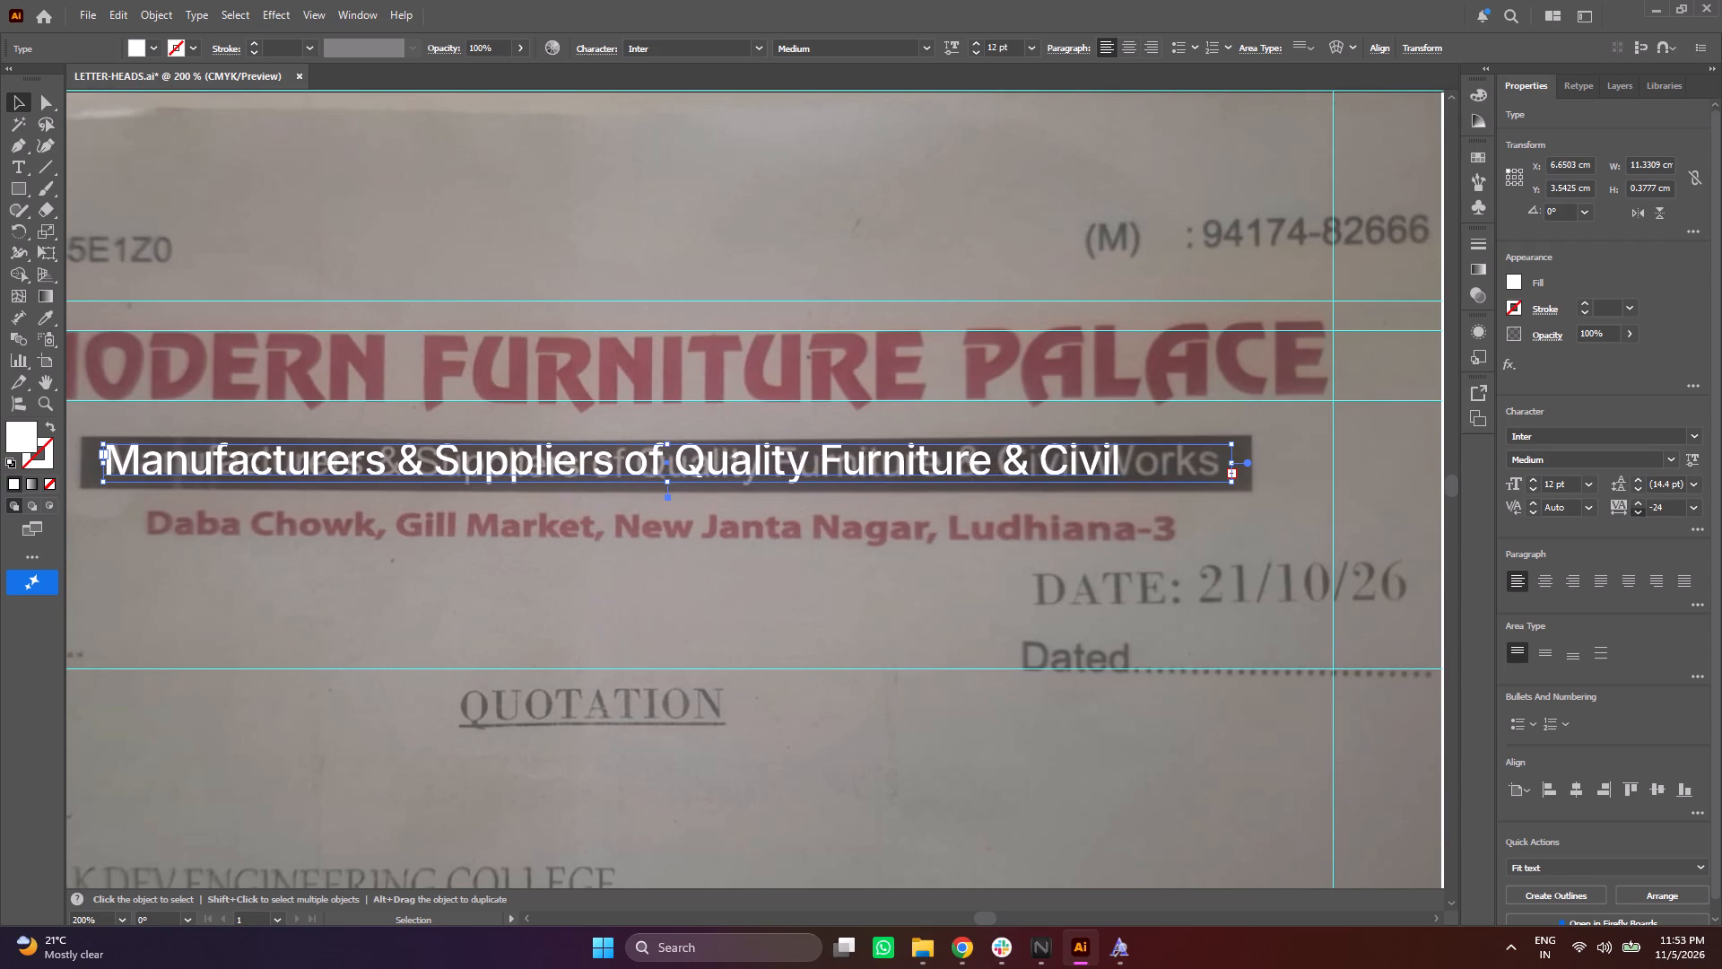
double_click(1642, 510)
double_click(1642, 510)
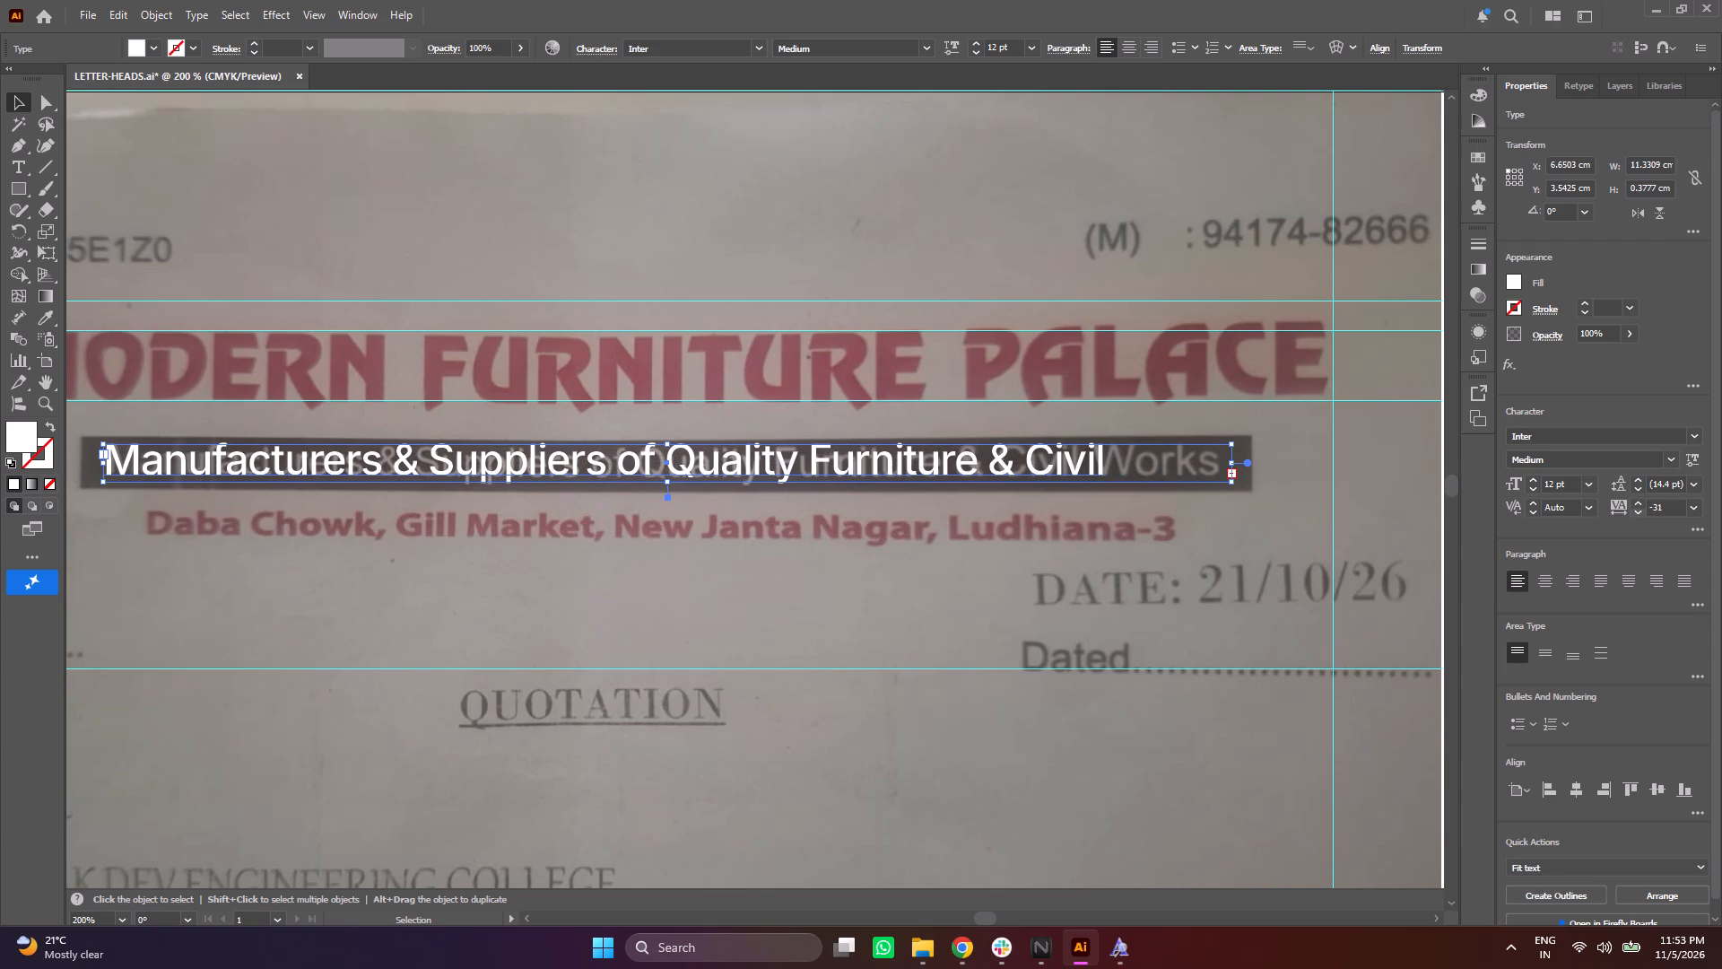
triple_click(1642, 510)
click(1642, 510)
triple_click(1642, 510)
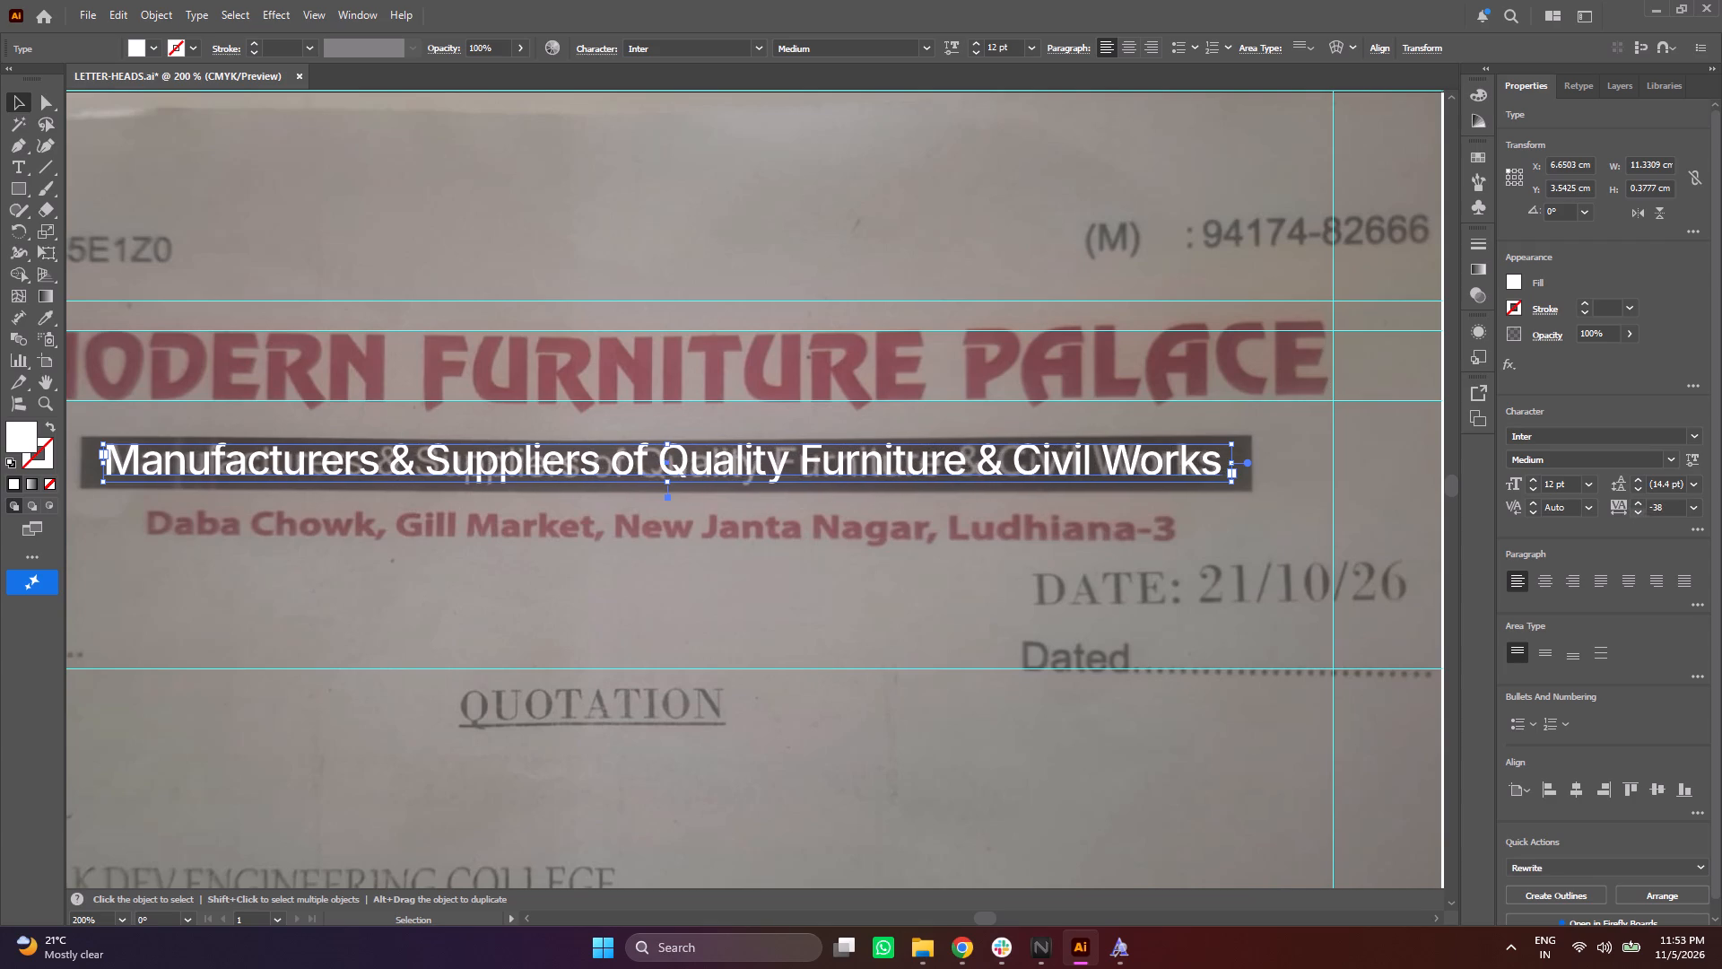
triple_click(1642, 510)
click(1642, 510)
triple_click(1642, 510)
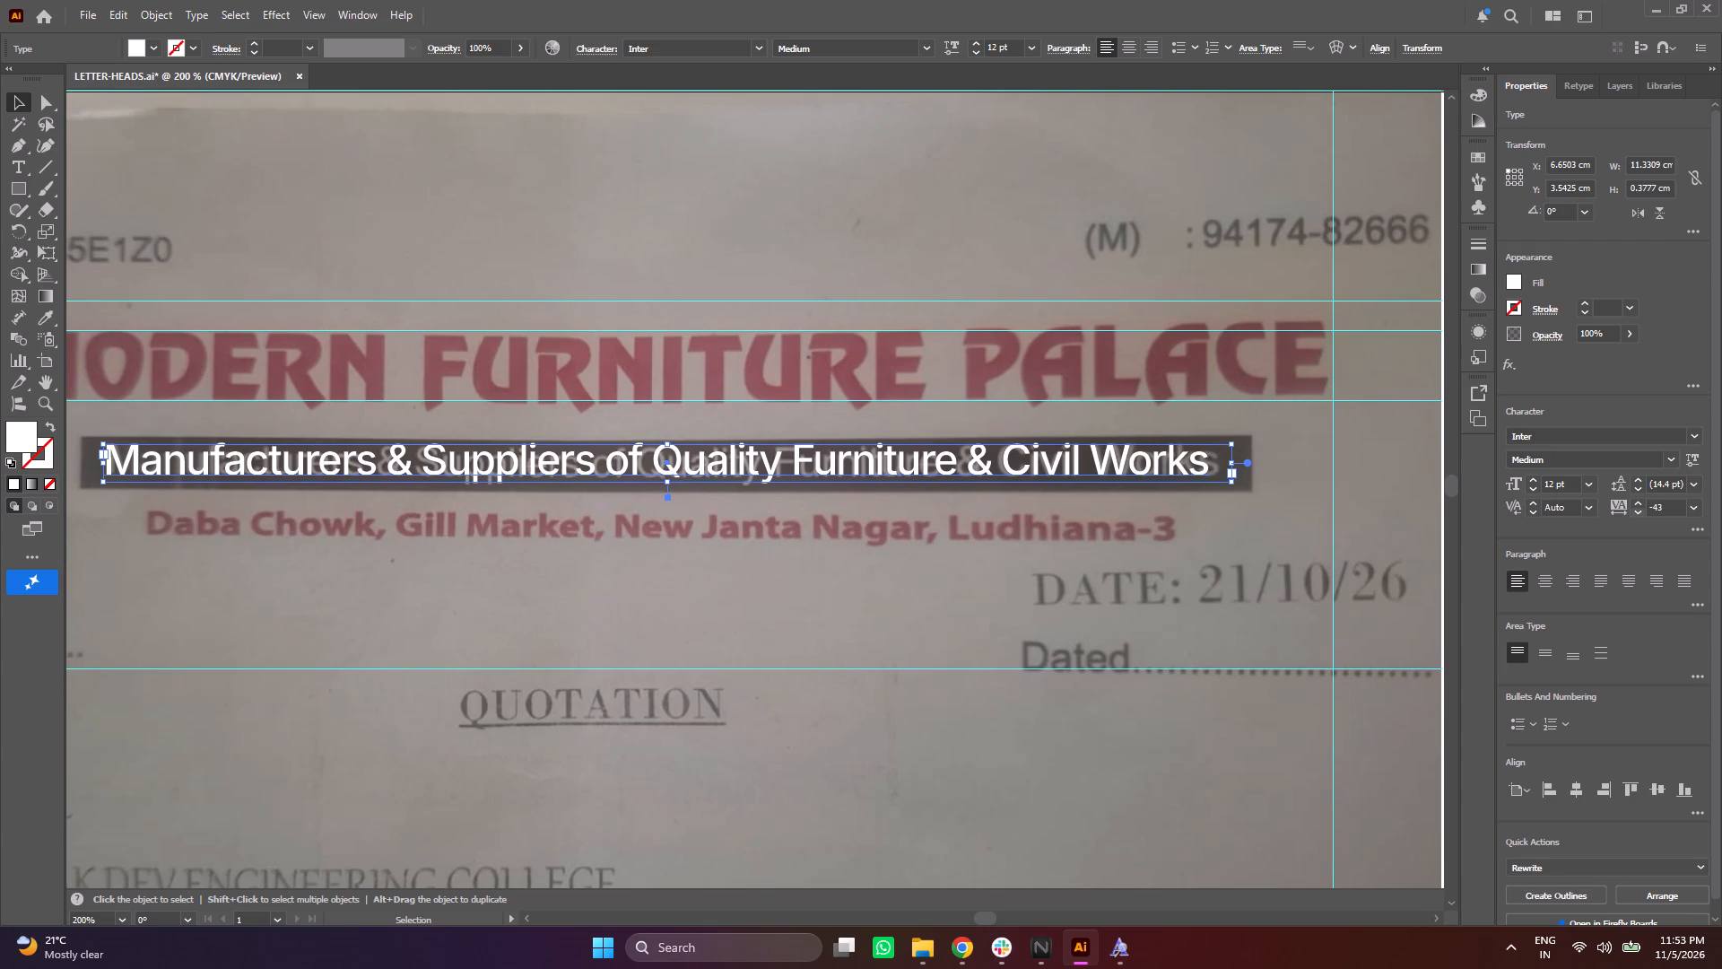
double_click(1642, 510)
double_click(1642, 510)
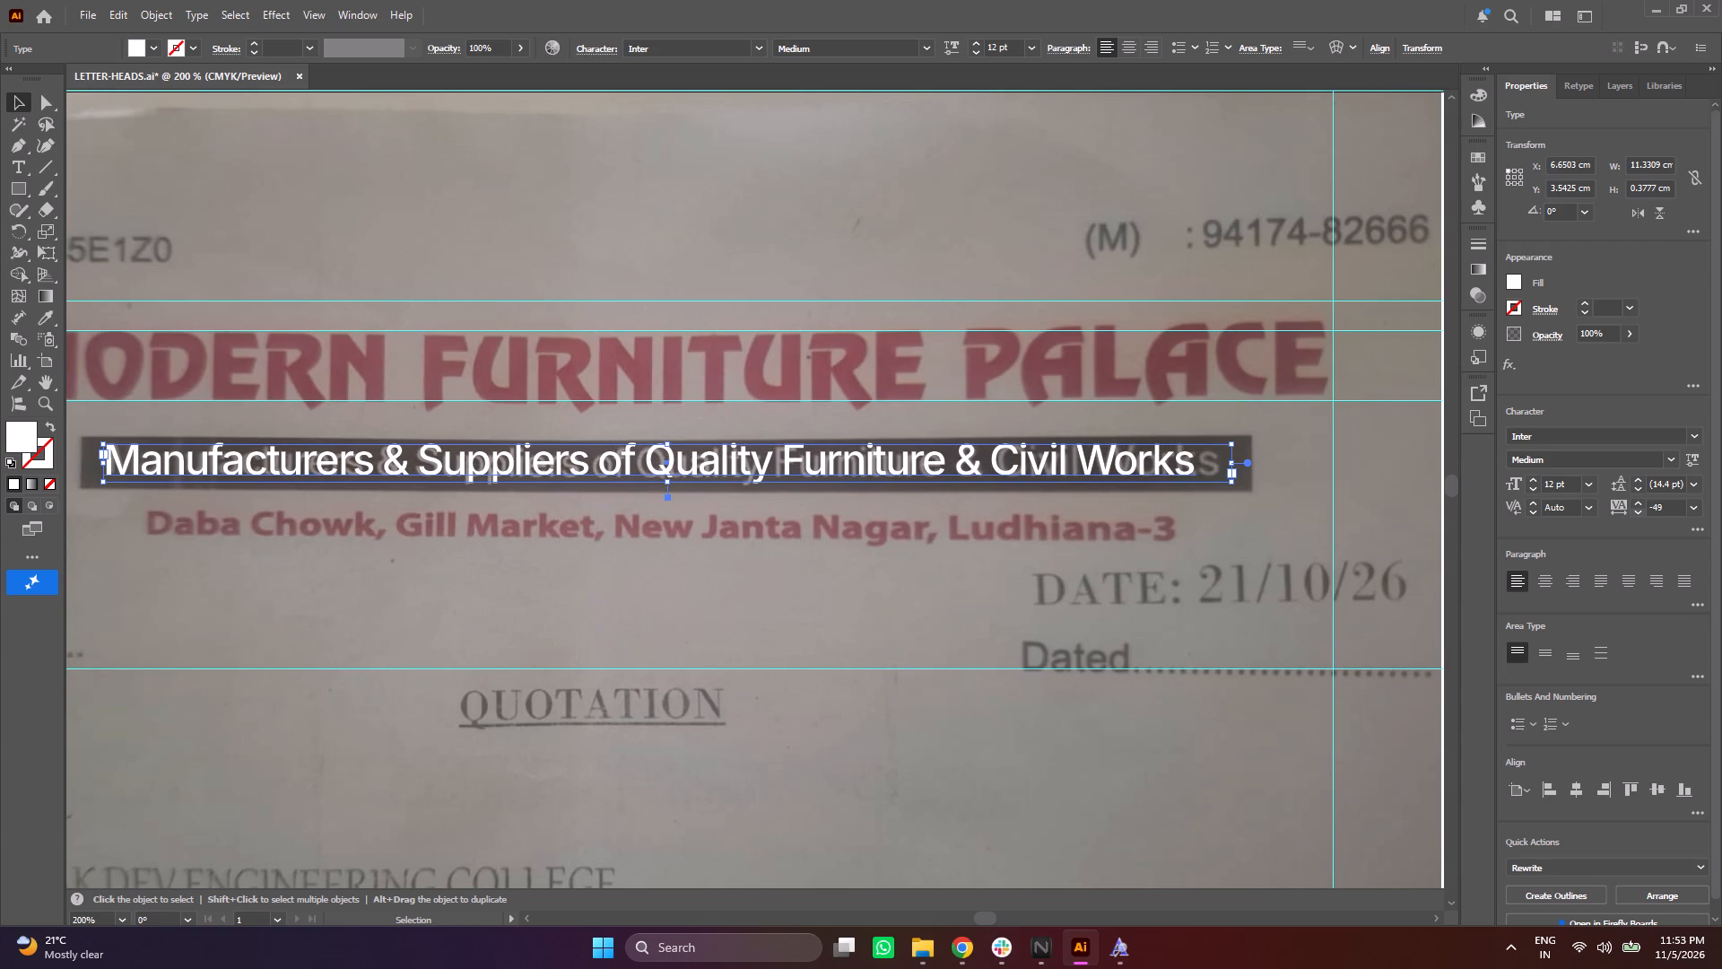
triple_click(1640, 502)
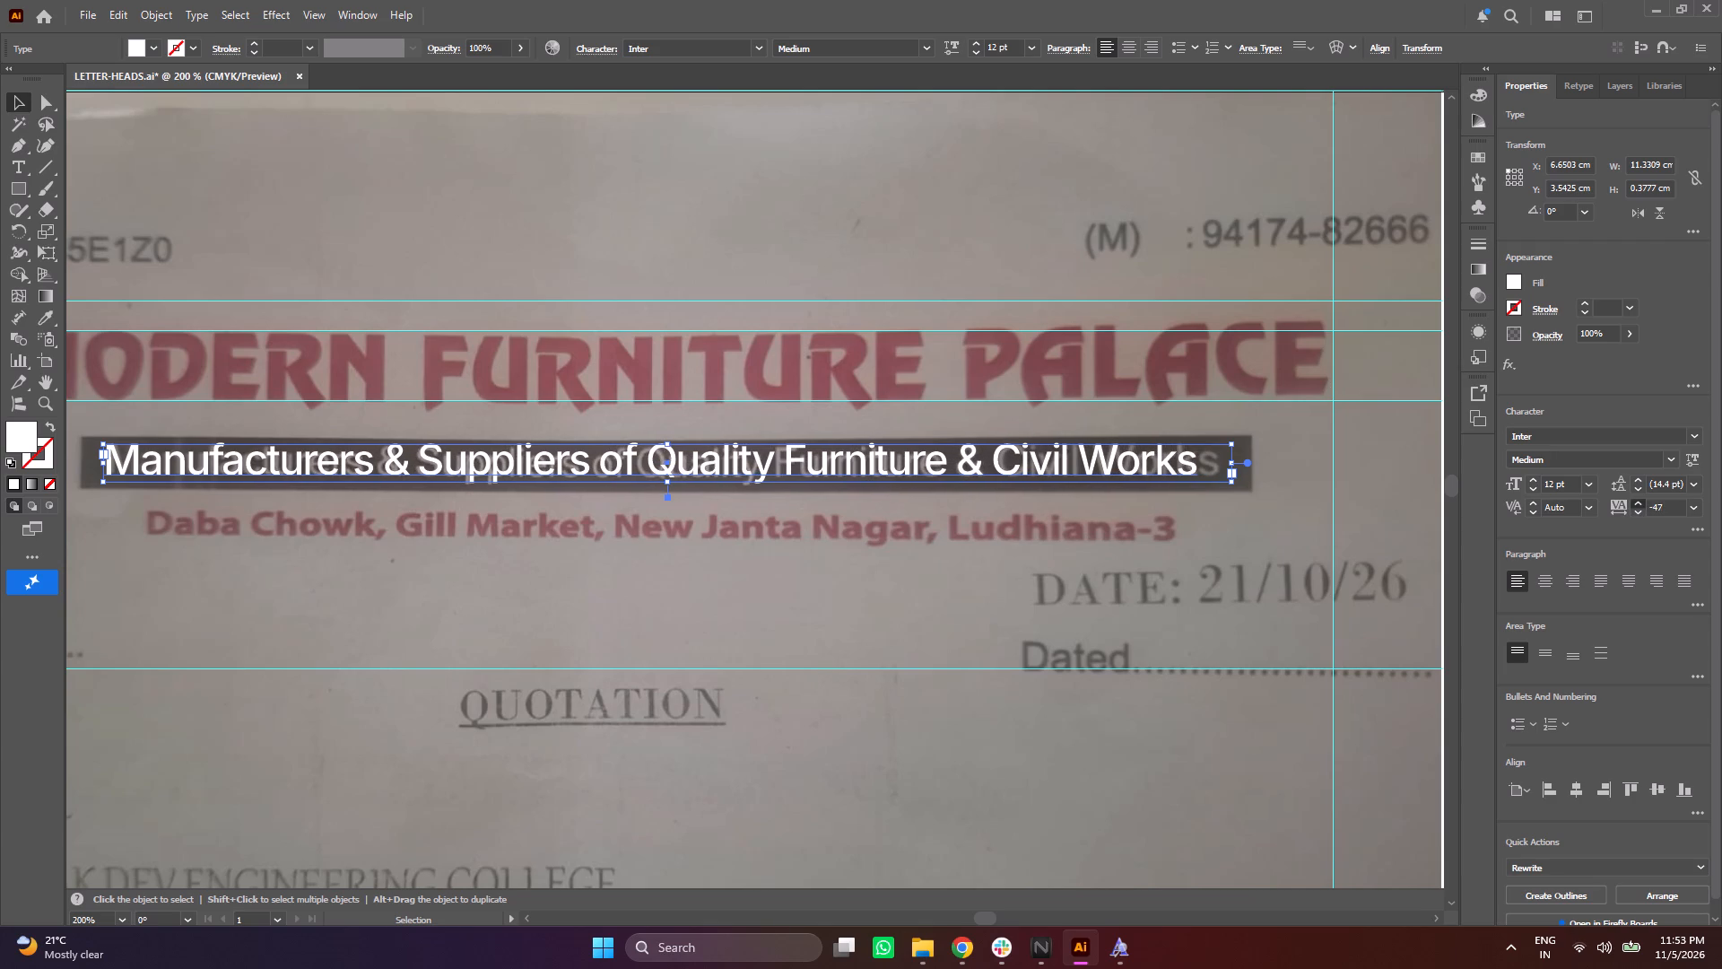
click(1640, 502)
triple_click(1640, 502)
double_click(1640, 502)
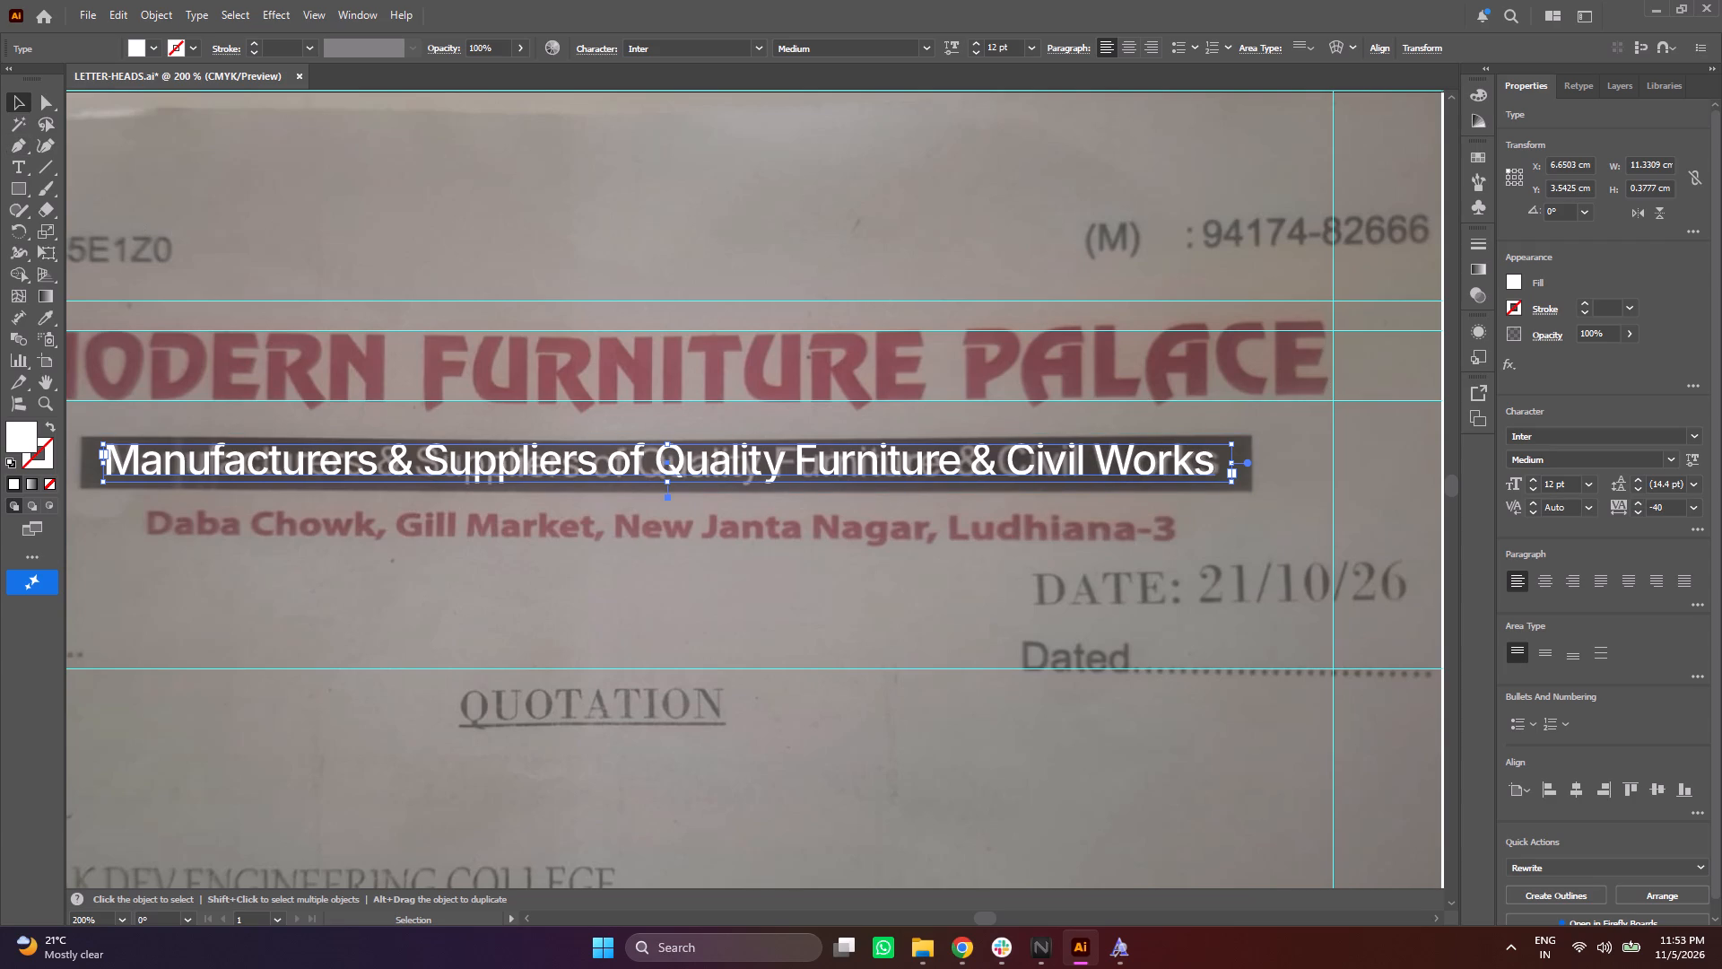
click(369, 135)
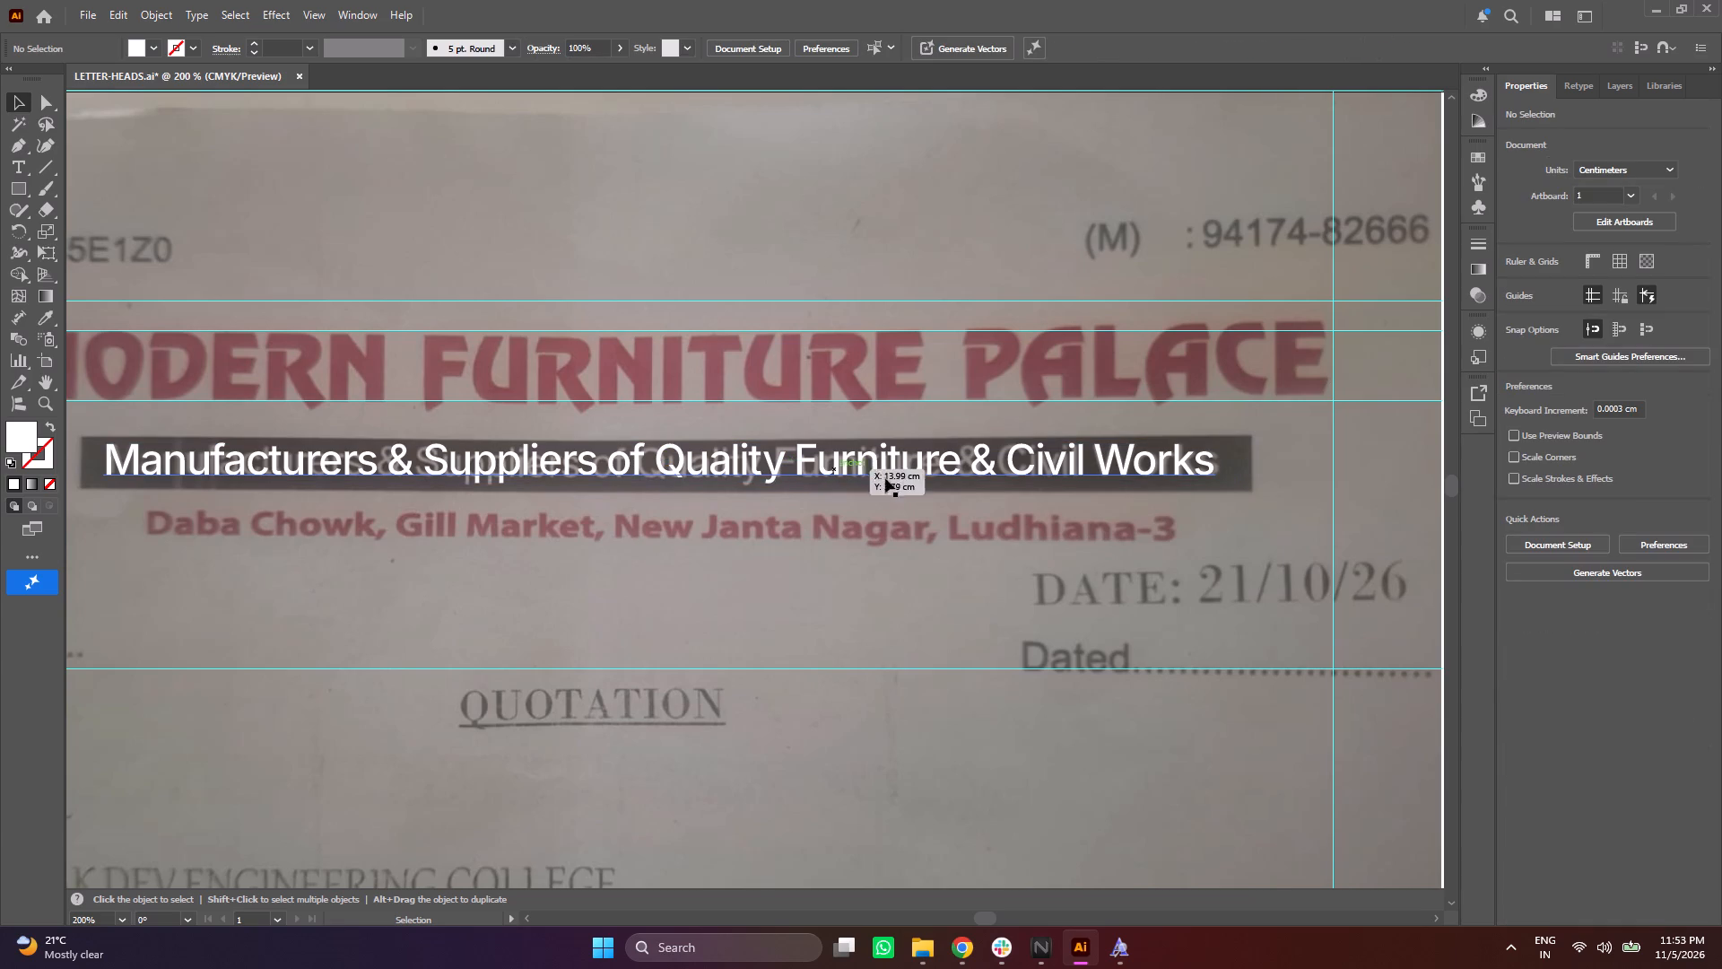
Move the tagline text beneath the linked letterhead photo in the layer order, and lock the tagline and the bottom rectangle.
click(1627, 87)
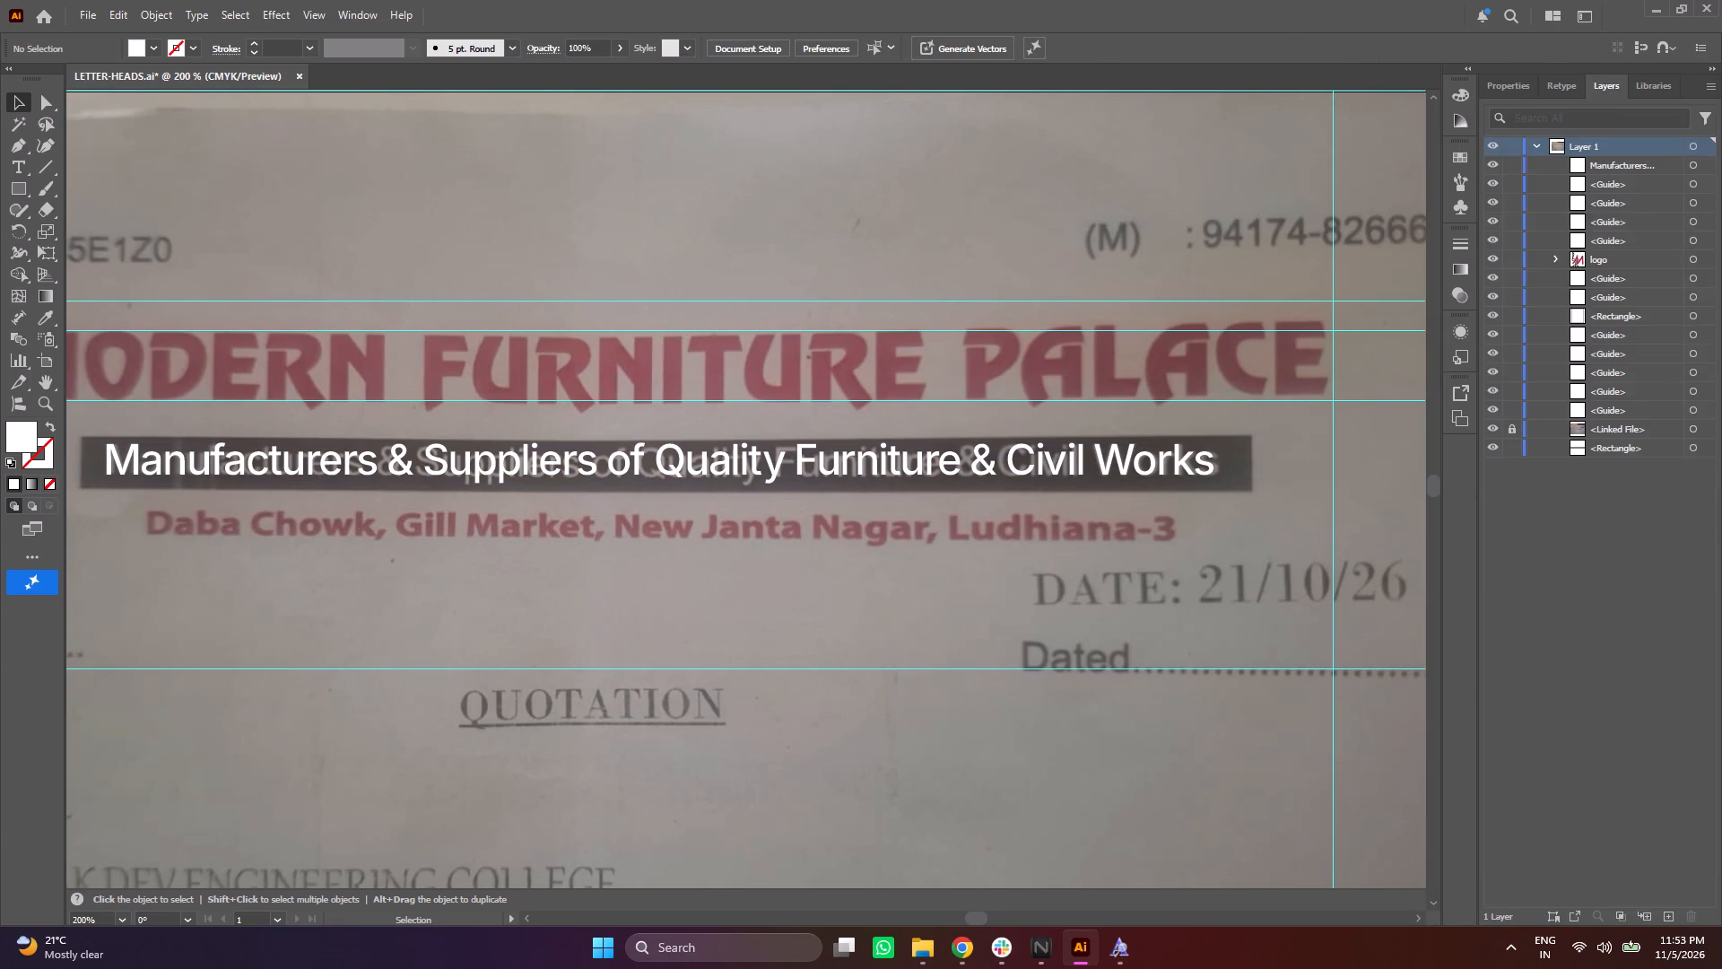
click(1661, 164)
drag(1670, 166, 1671, 403)
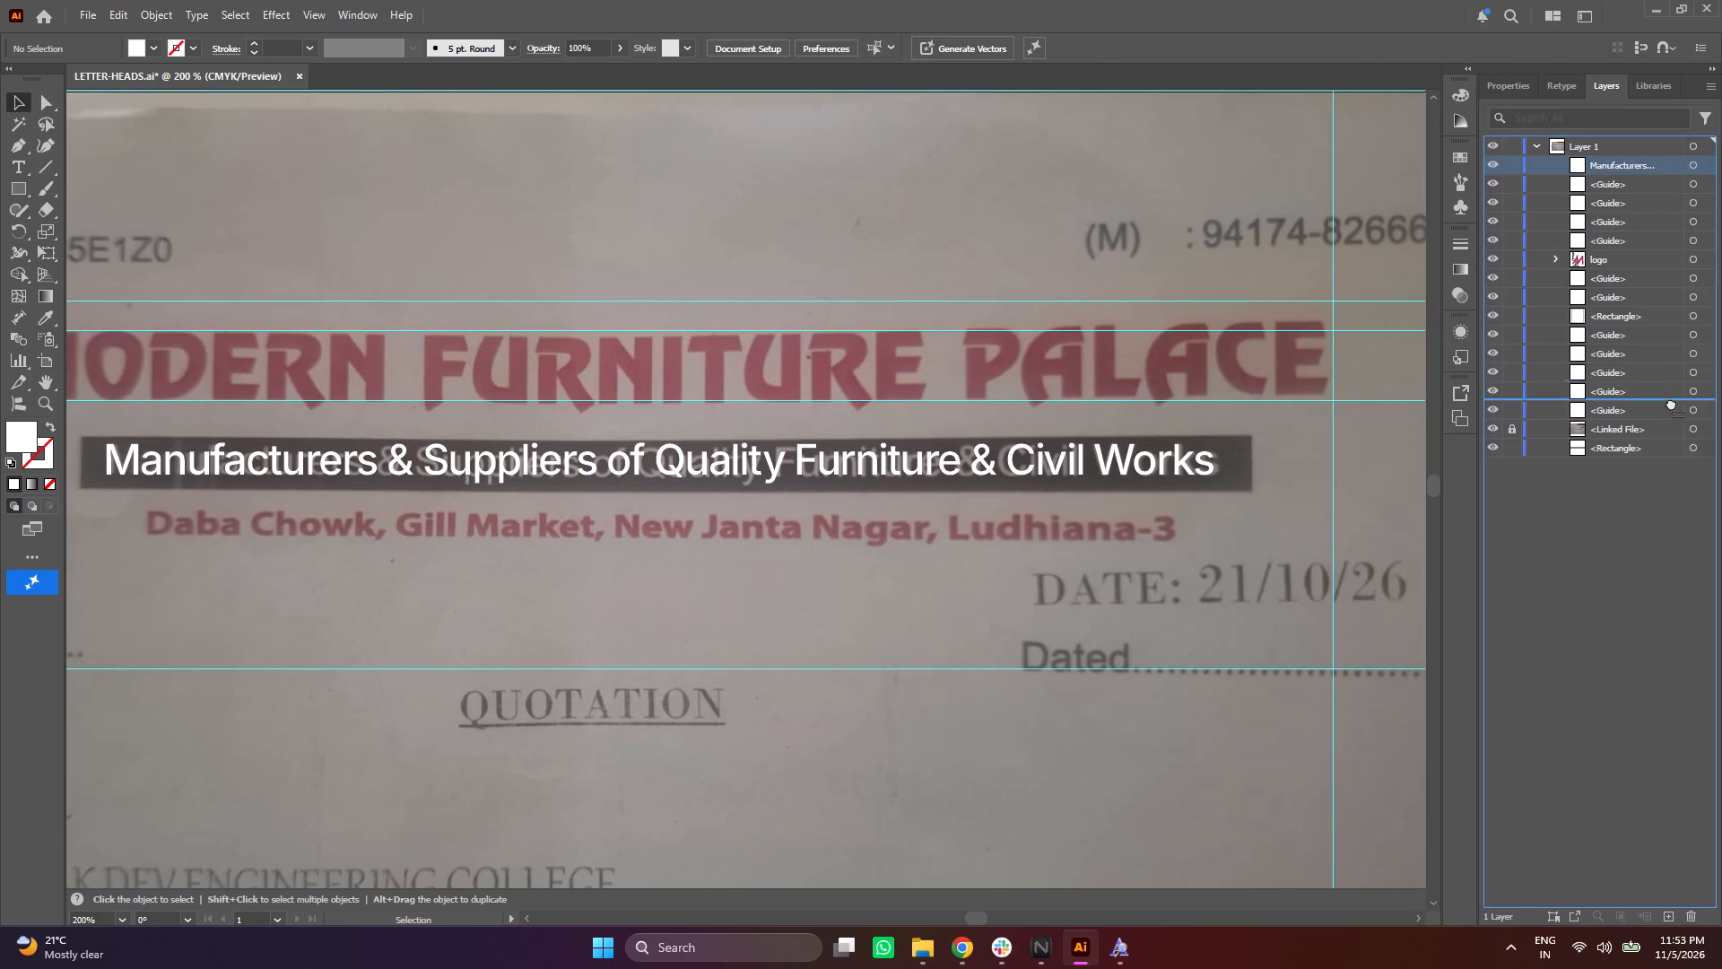
drag(1671, 403, 1670, 440)
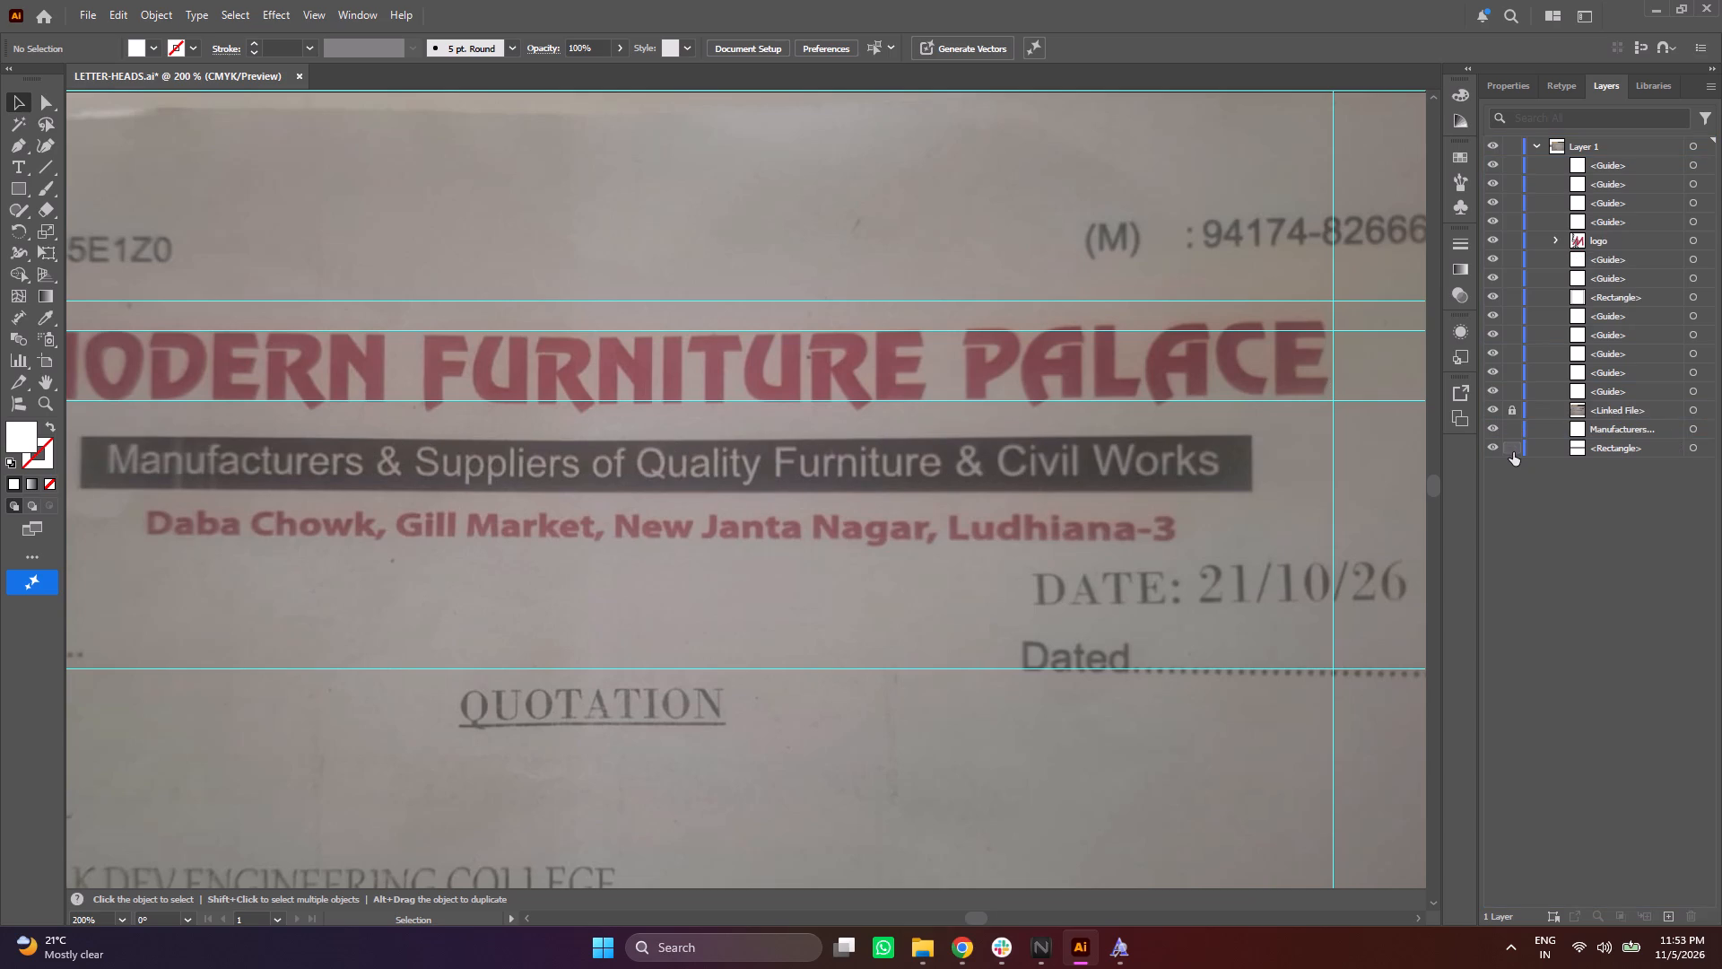
click(1514, 452)
click(1510, 431)
click(961, 953)
scroll(960, 425, up, 17)
scroll(961, 425, up, 7)
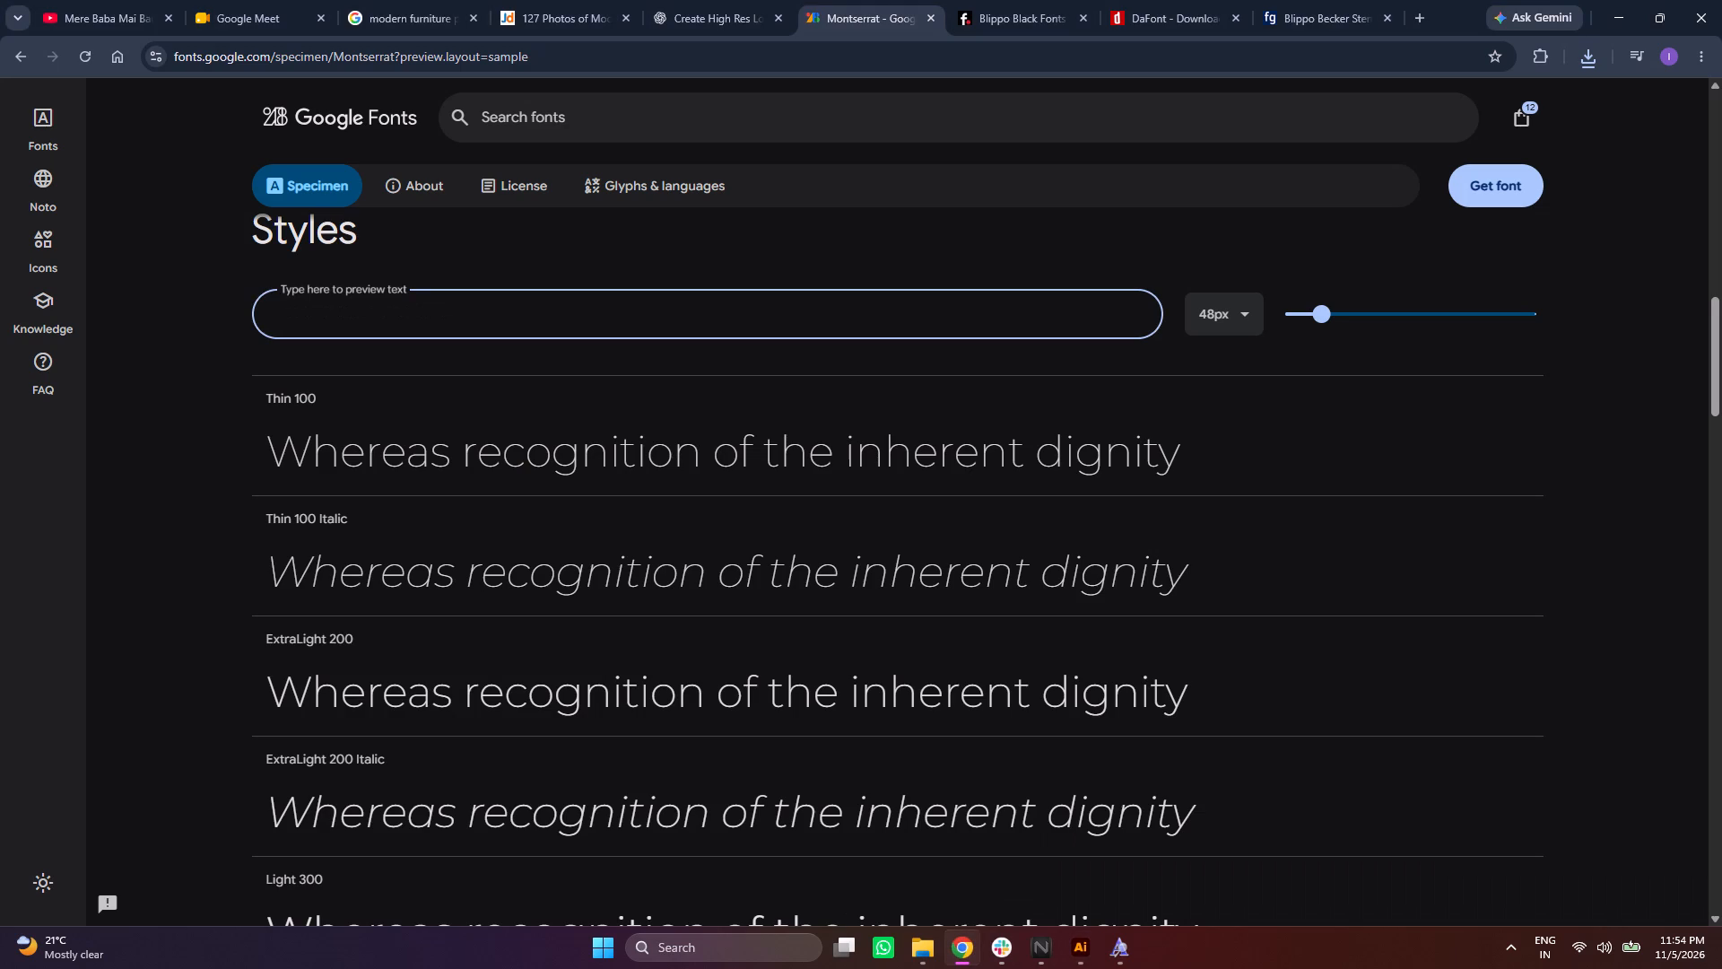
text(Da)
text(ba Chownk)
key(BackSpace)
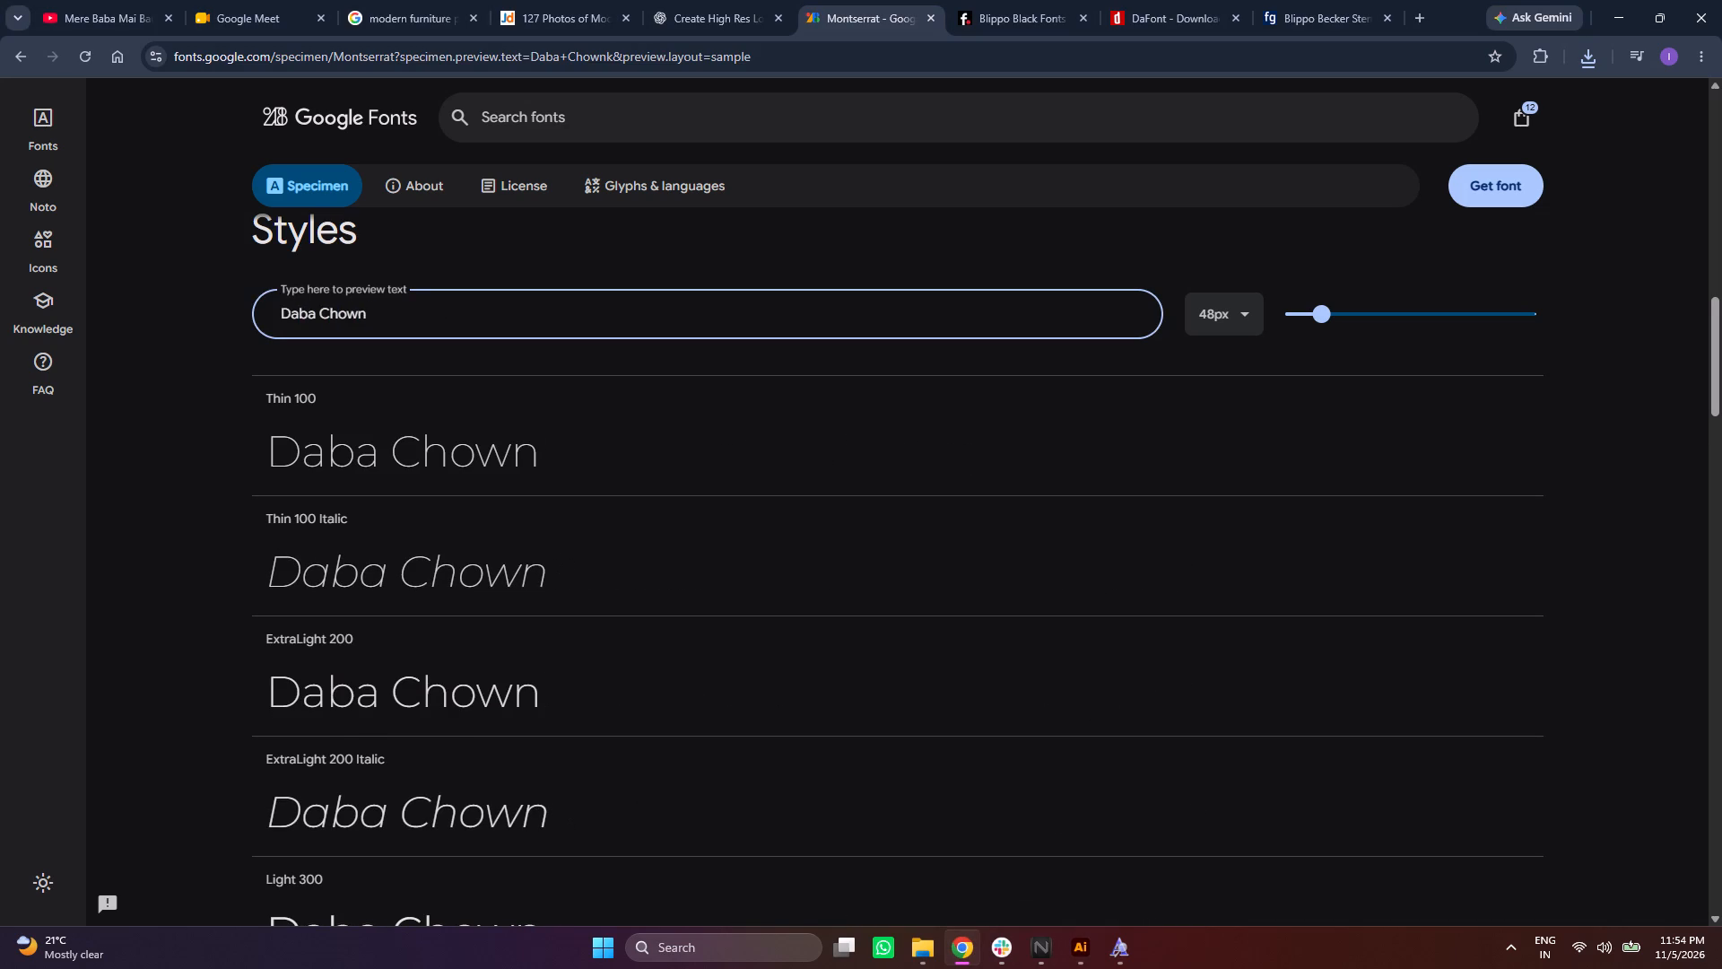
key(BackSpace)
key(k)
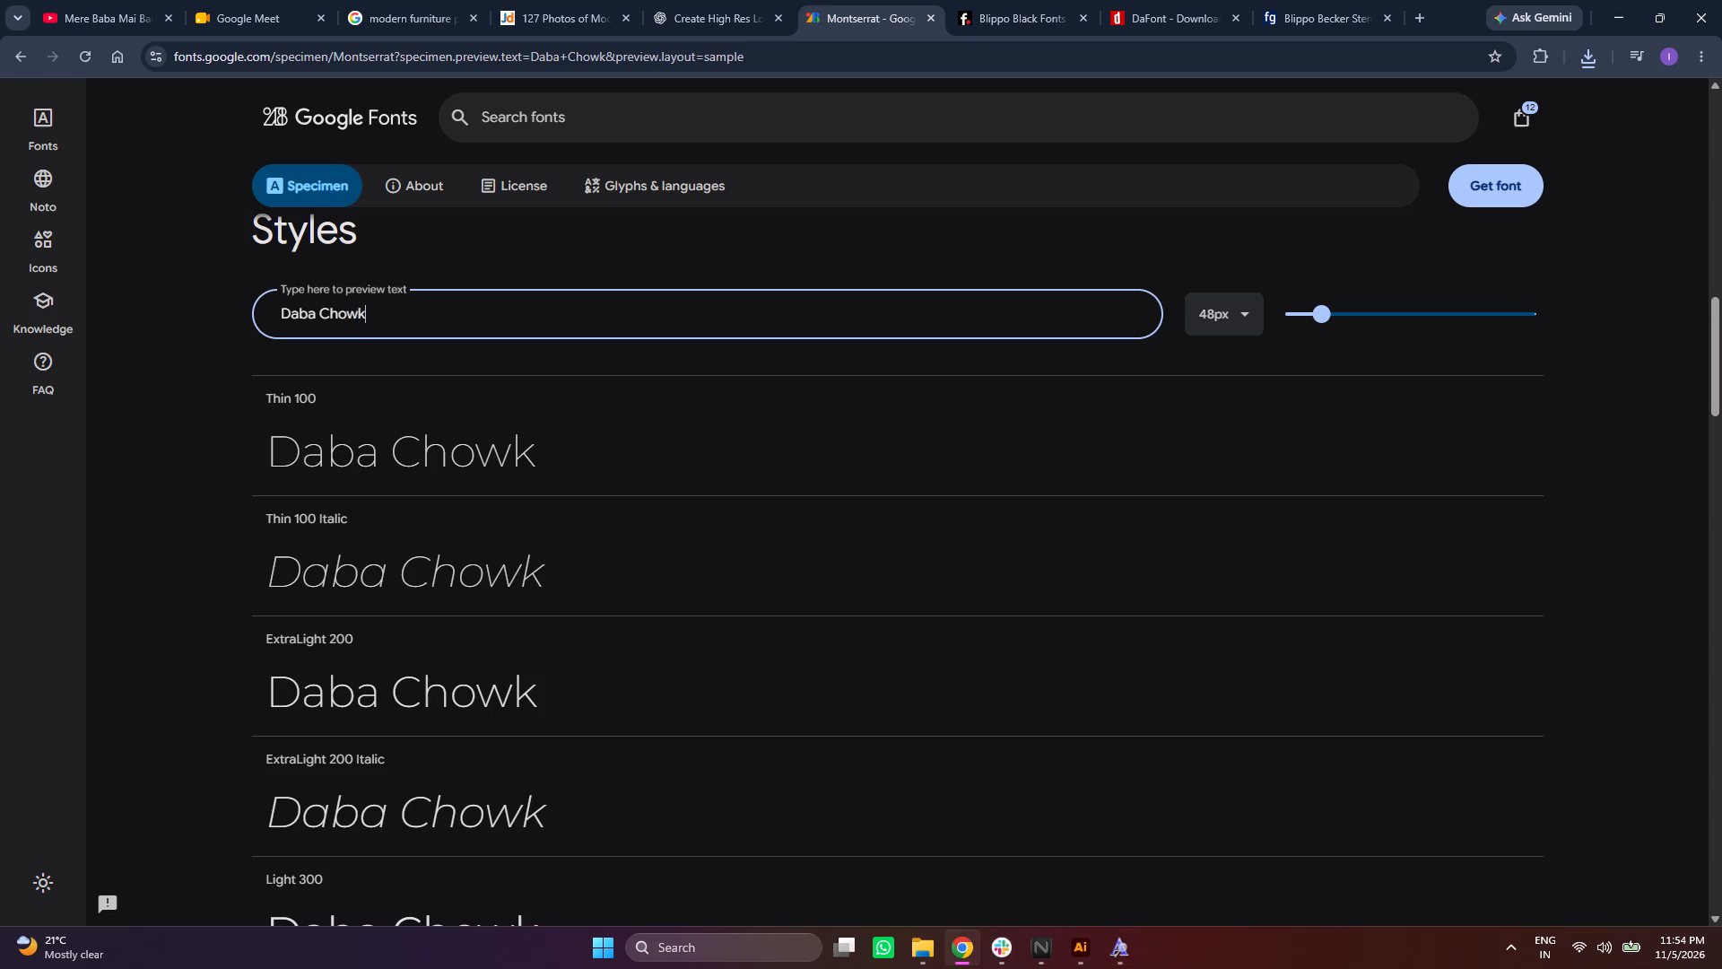
Extend the preview text with the address line's market and neighbourhood parts, checking the wording against the letterhead photo in Illustrator.
click(1095, 946)
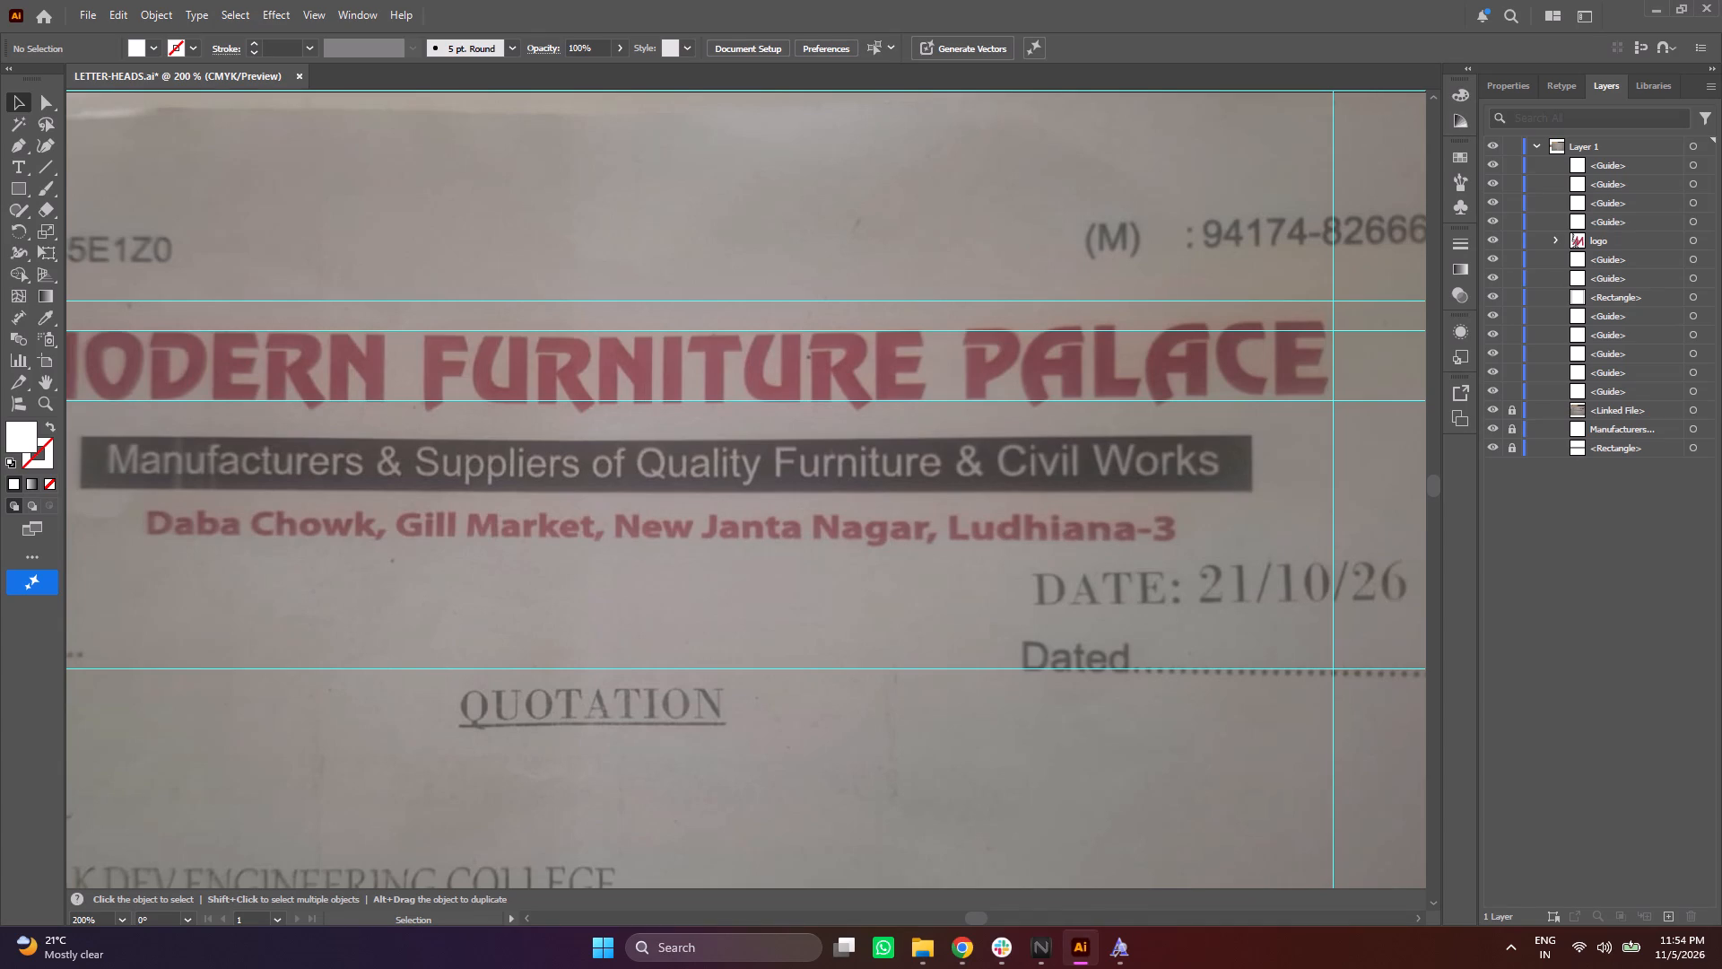
click(971, 948)
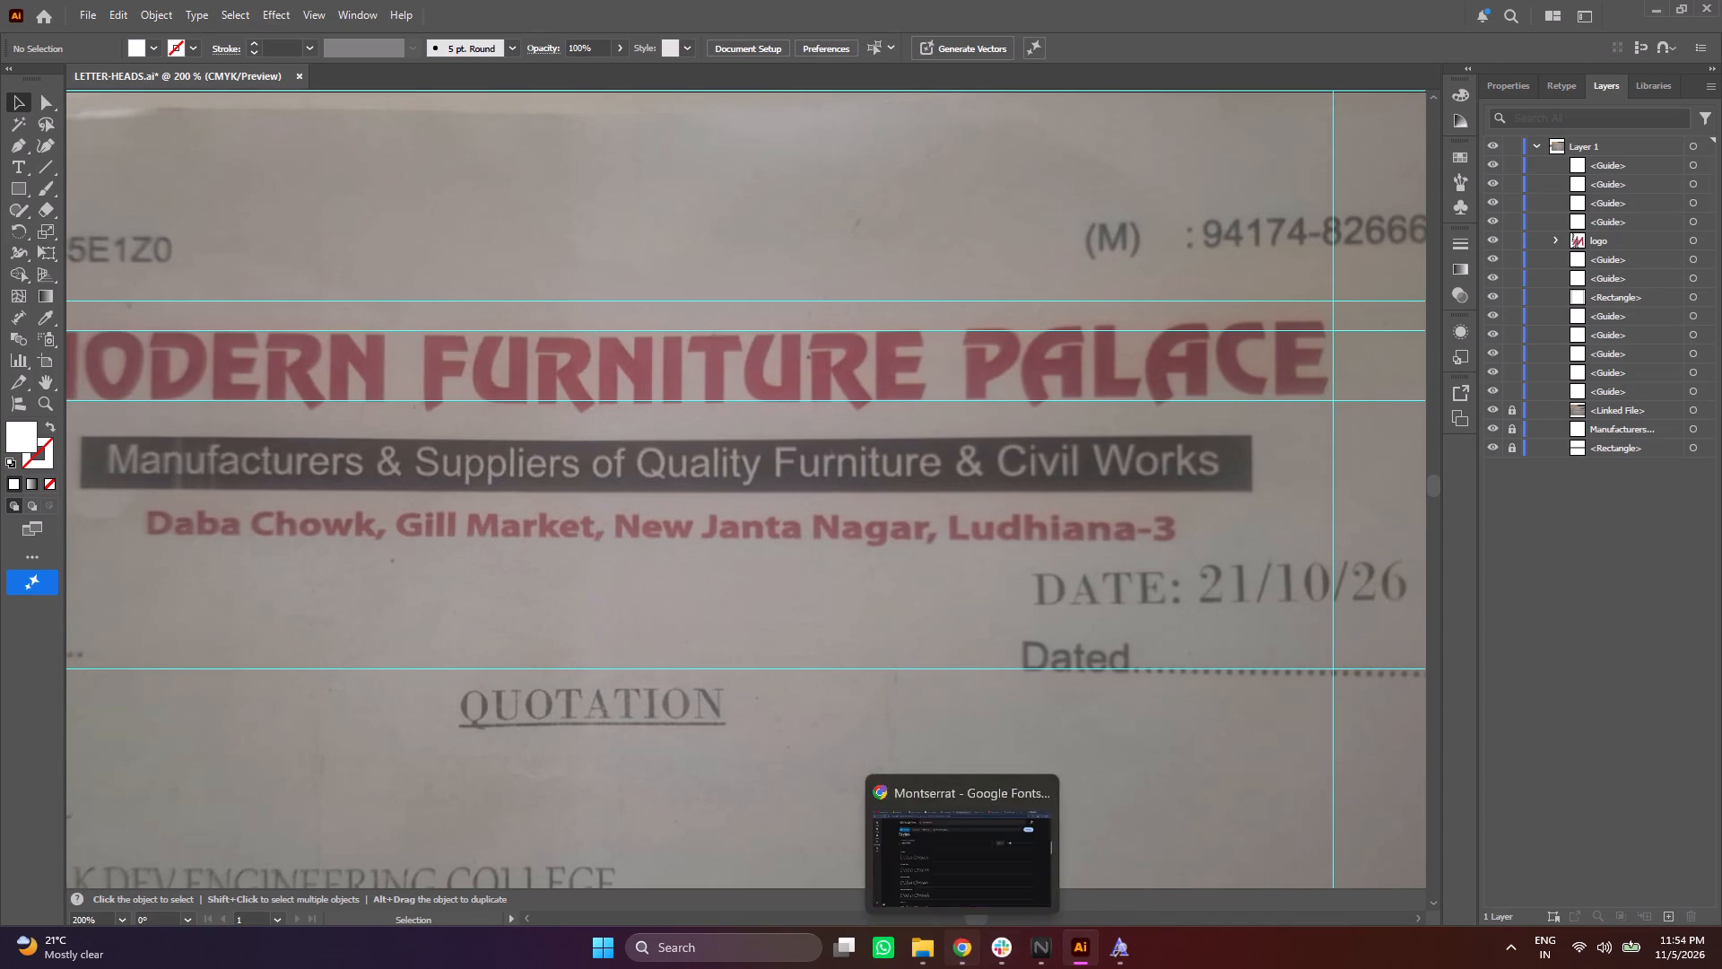
click(1087, 954)
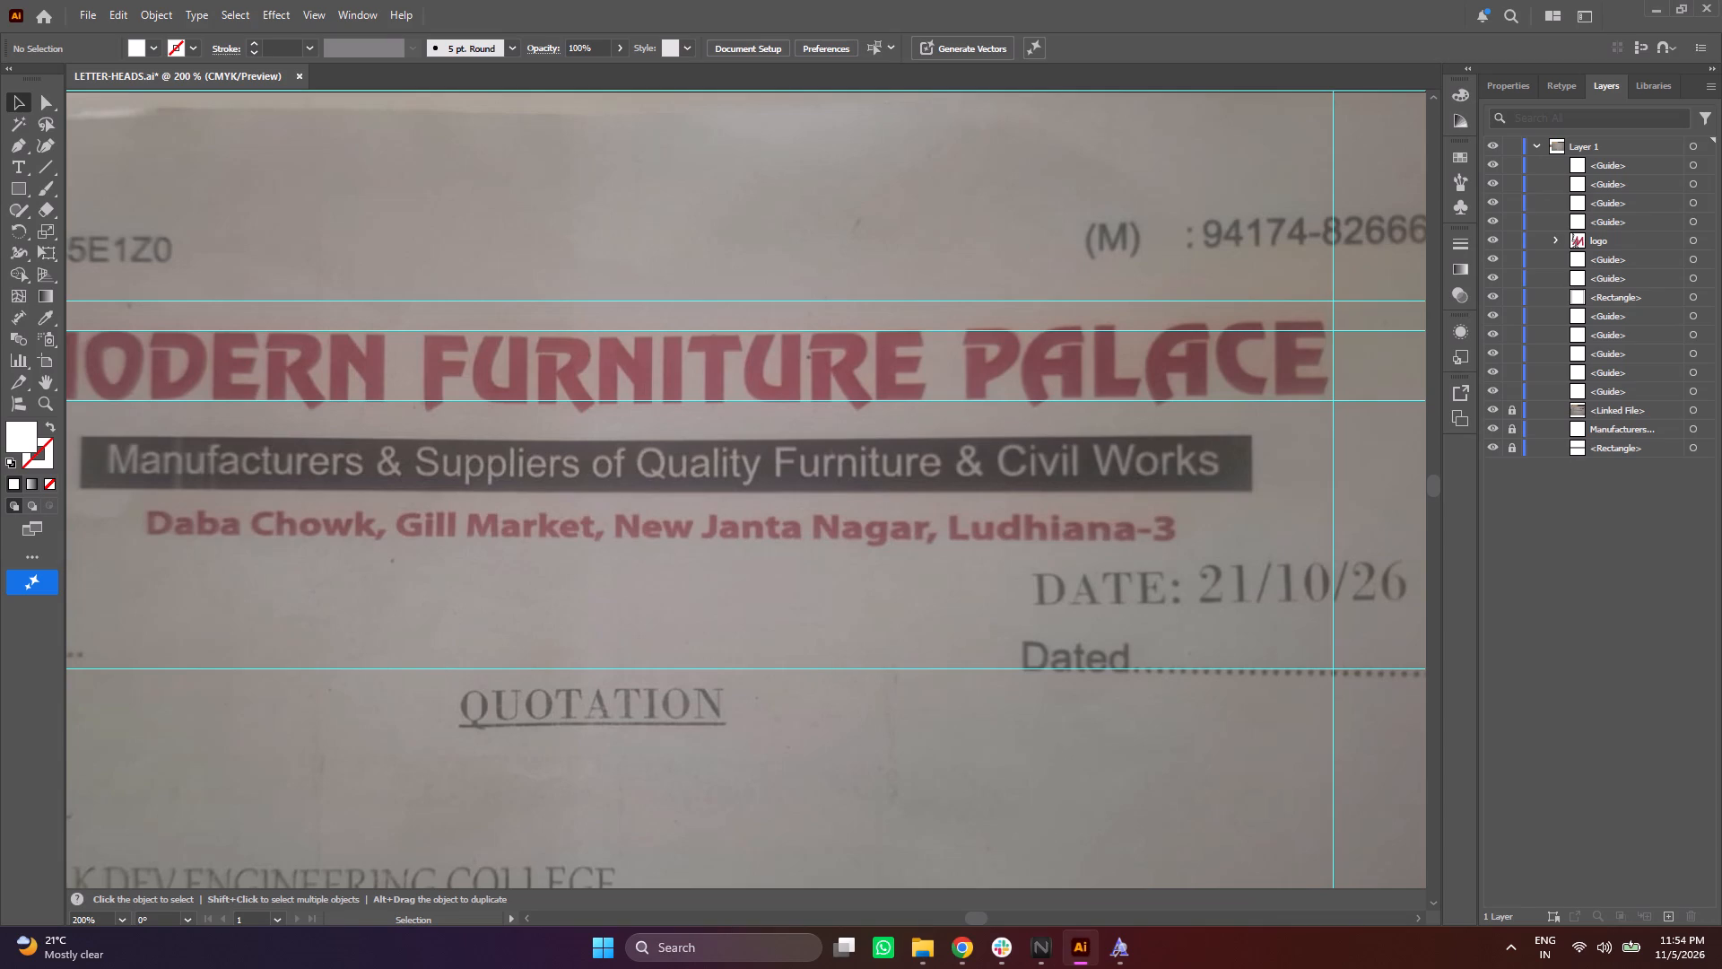
click(962, 948)
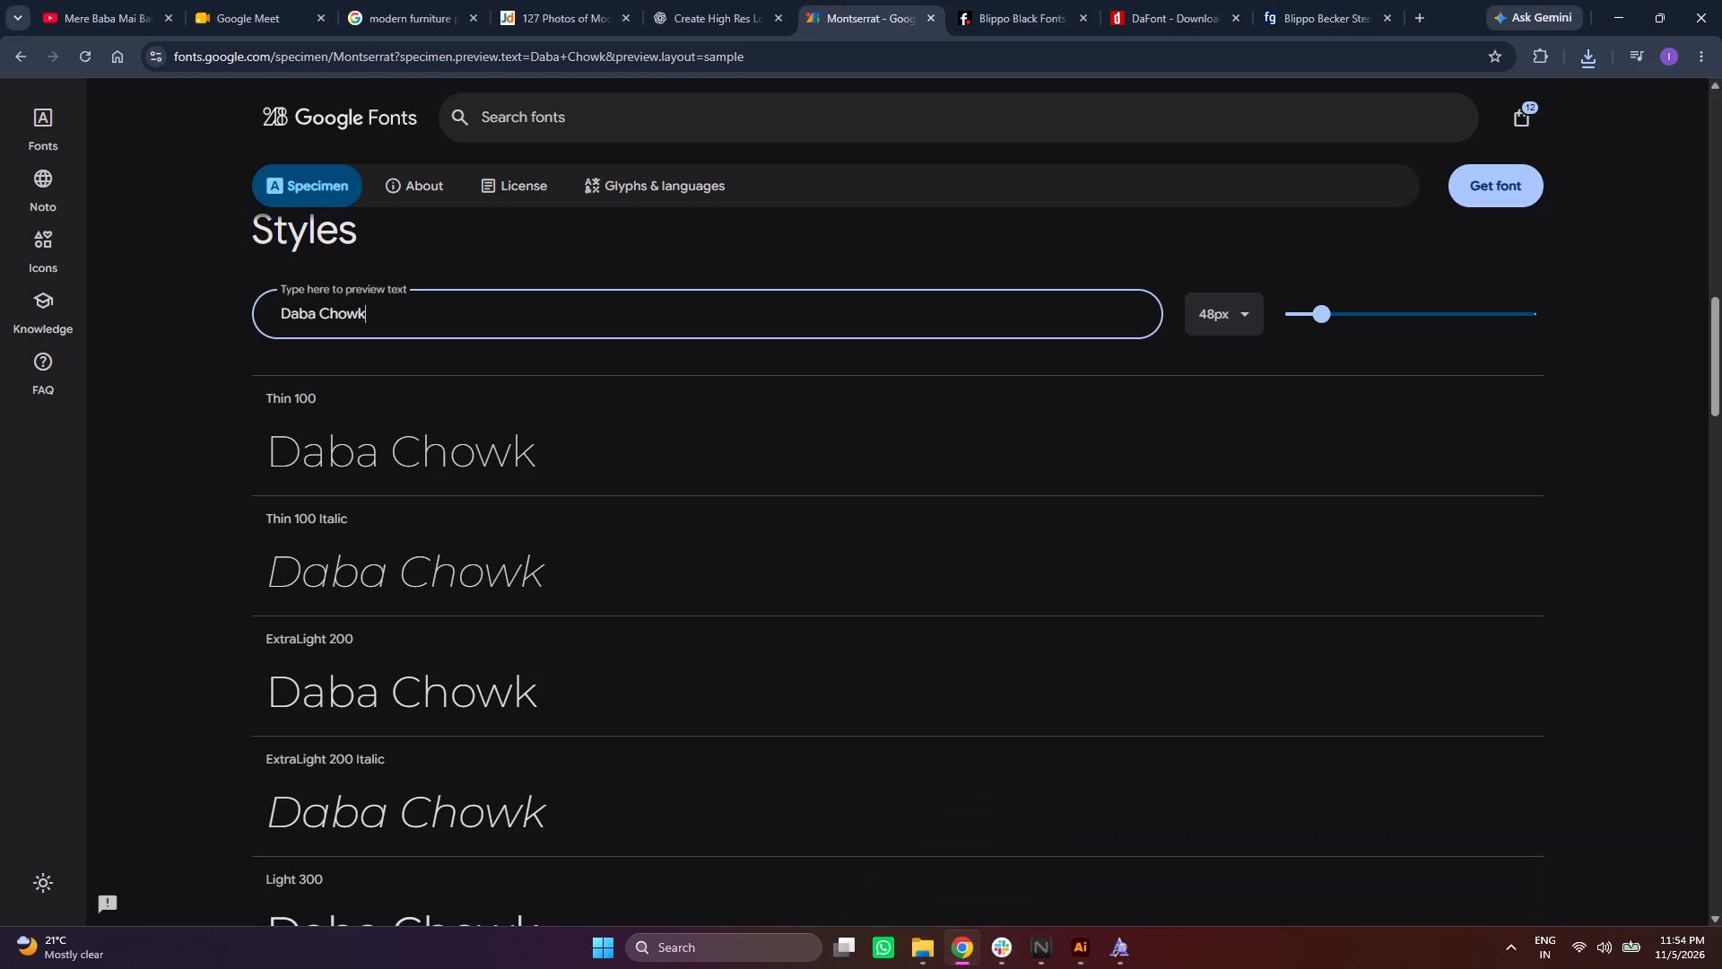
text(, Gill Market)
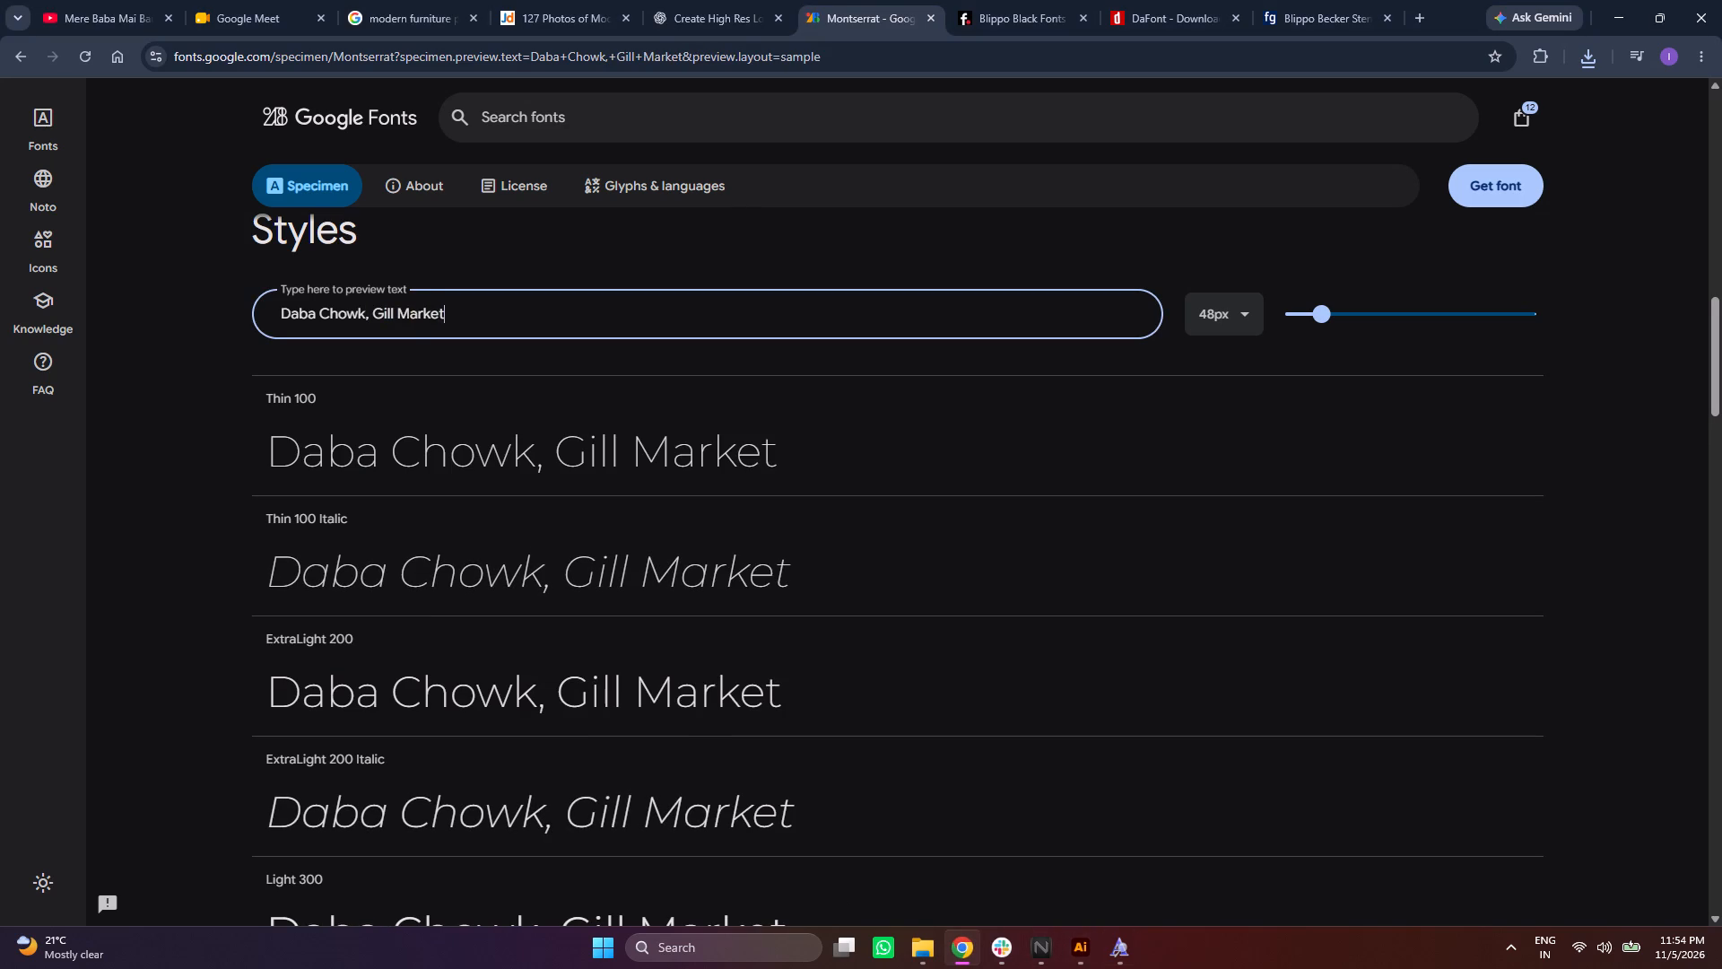
click(1088, 943)
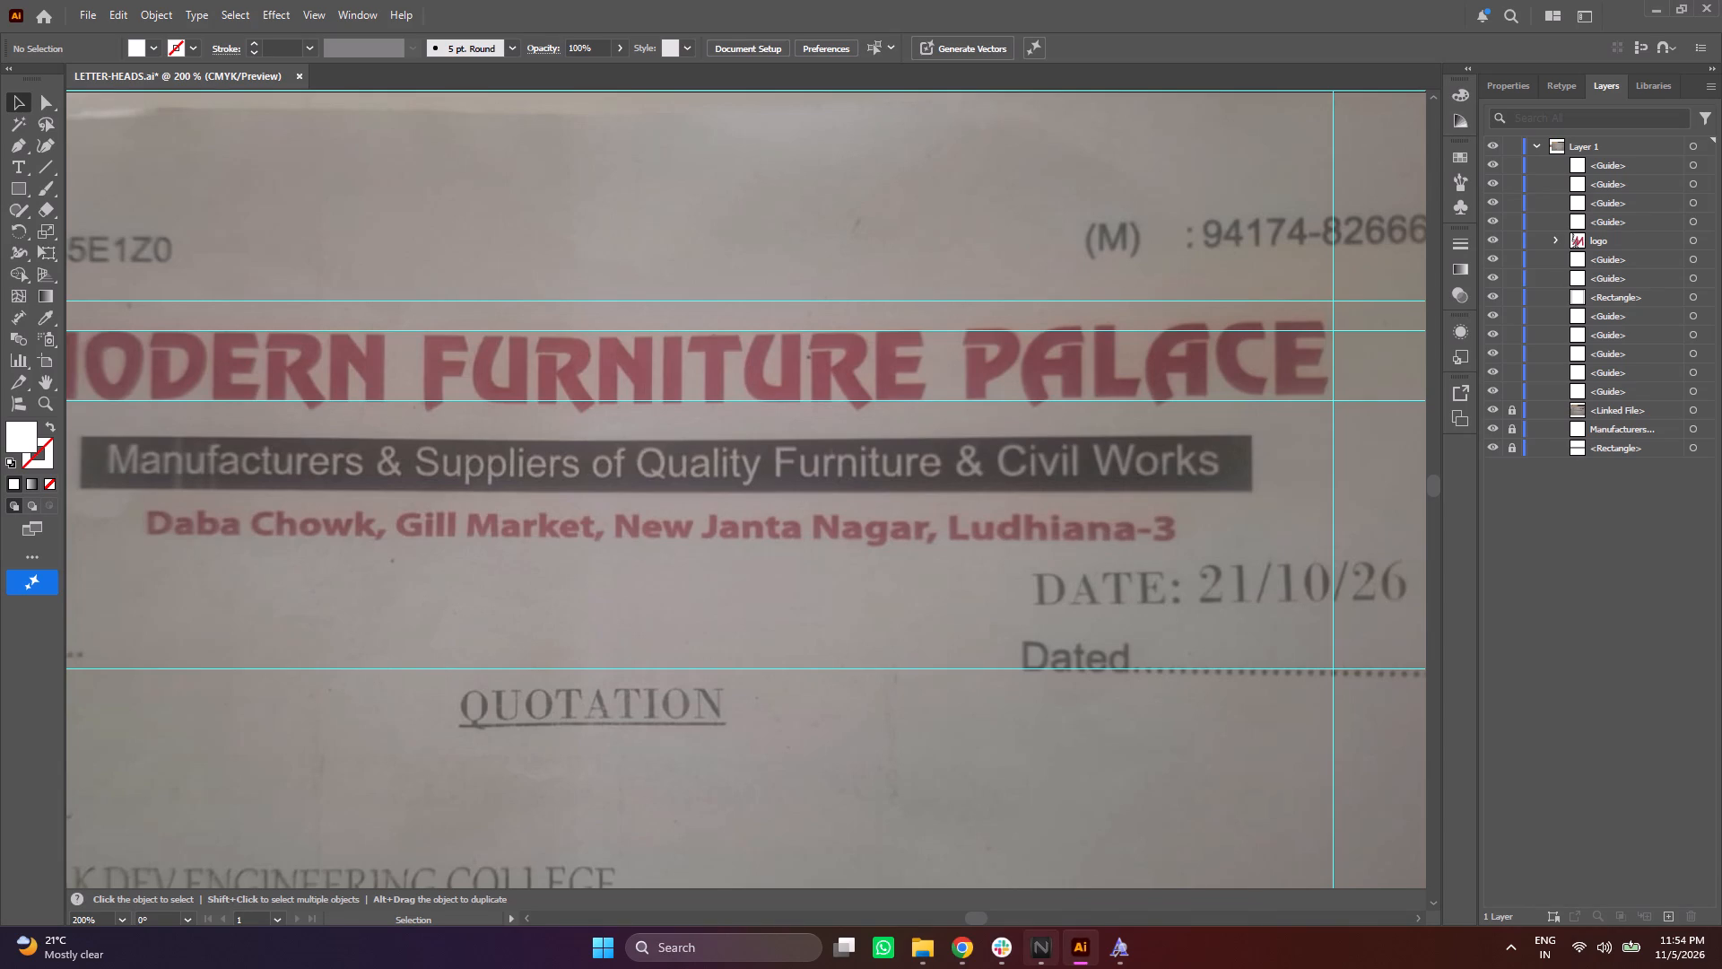
click(966, 947)
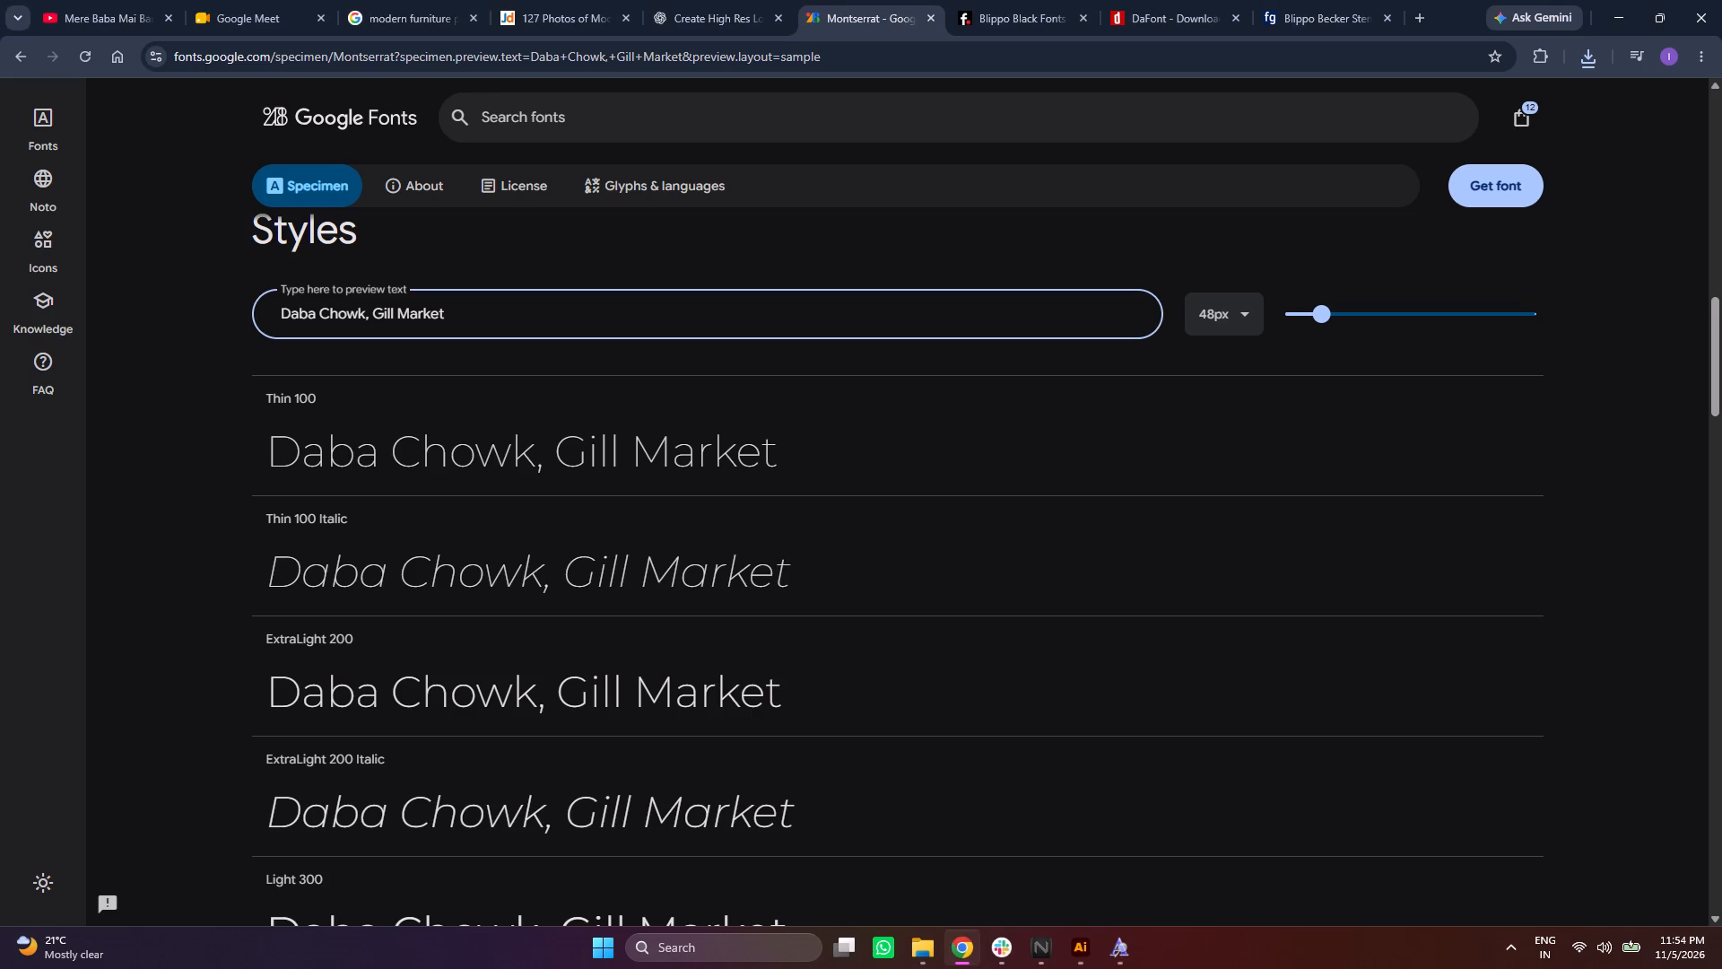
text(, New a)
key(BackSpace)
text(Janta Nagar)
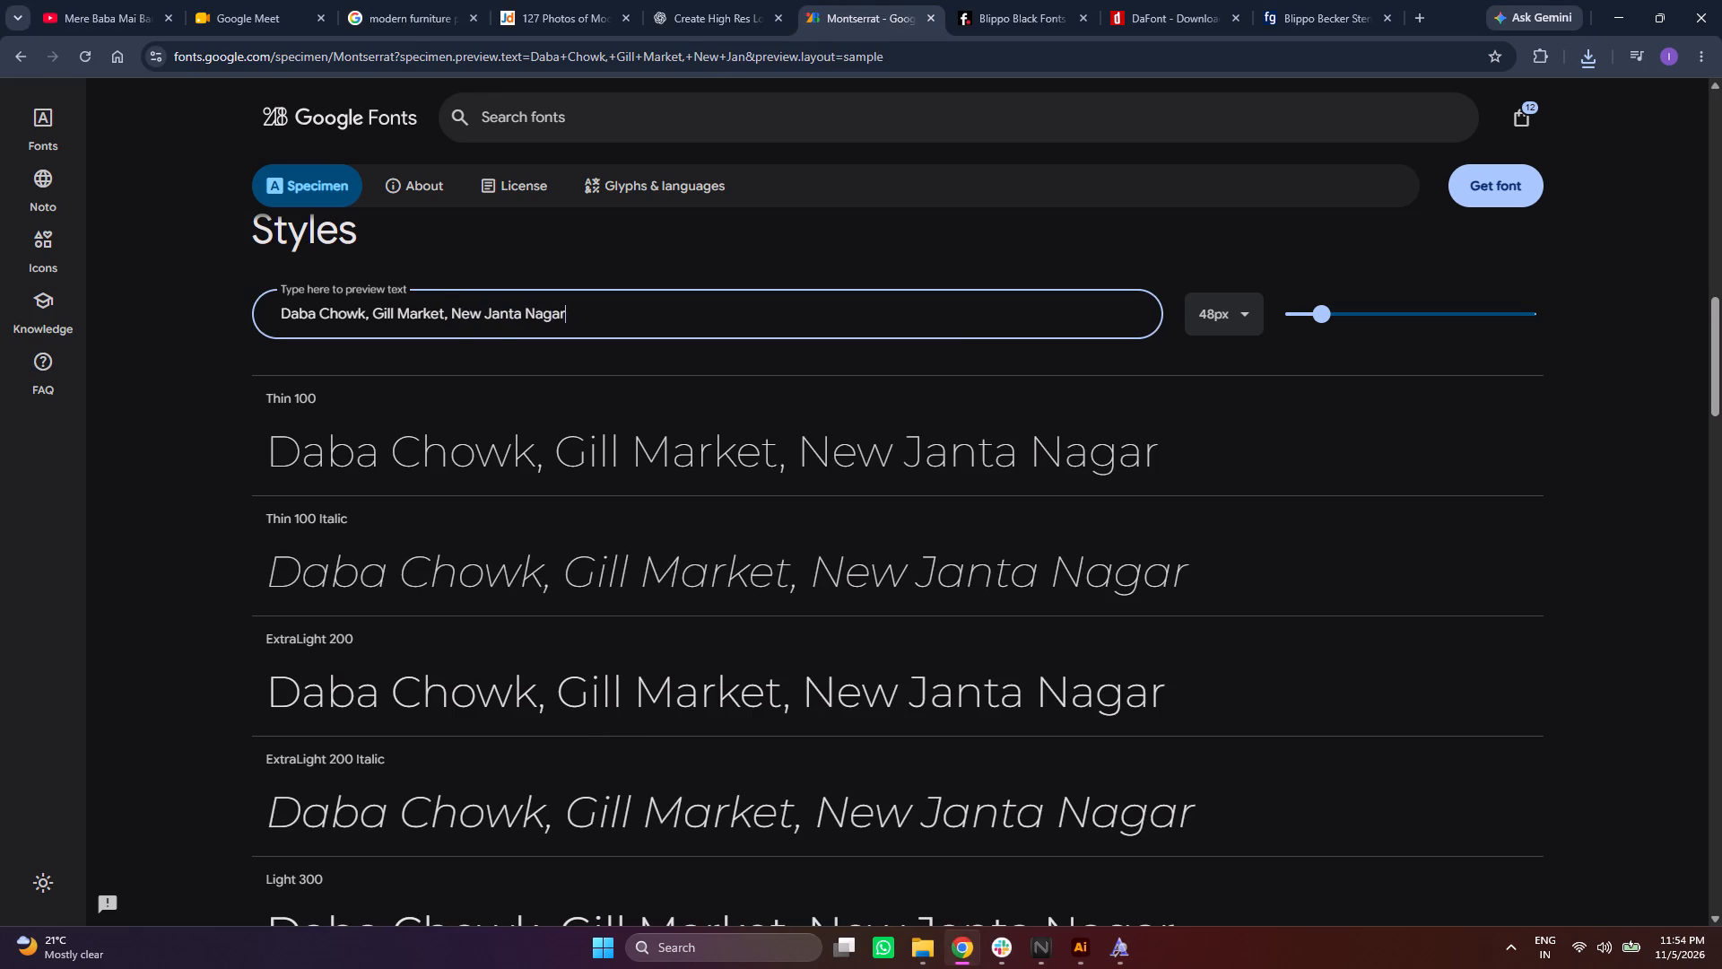
Capture a screenshot of the address preview in the upright SemiBold 600 style and switch back to Illustrator.
scroll(966, 947, down, 4)
scroll(1056, 968, down, 4)
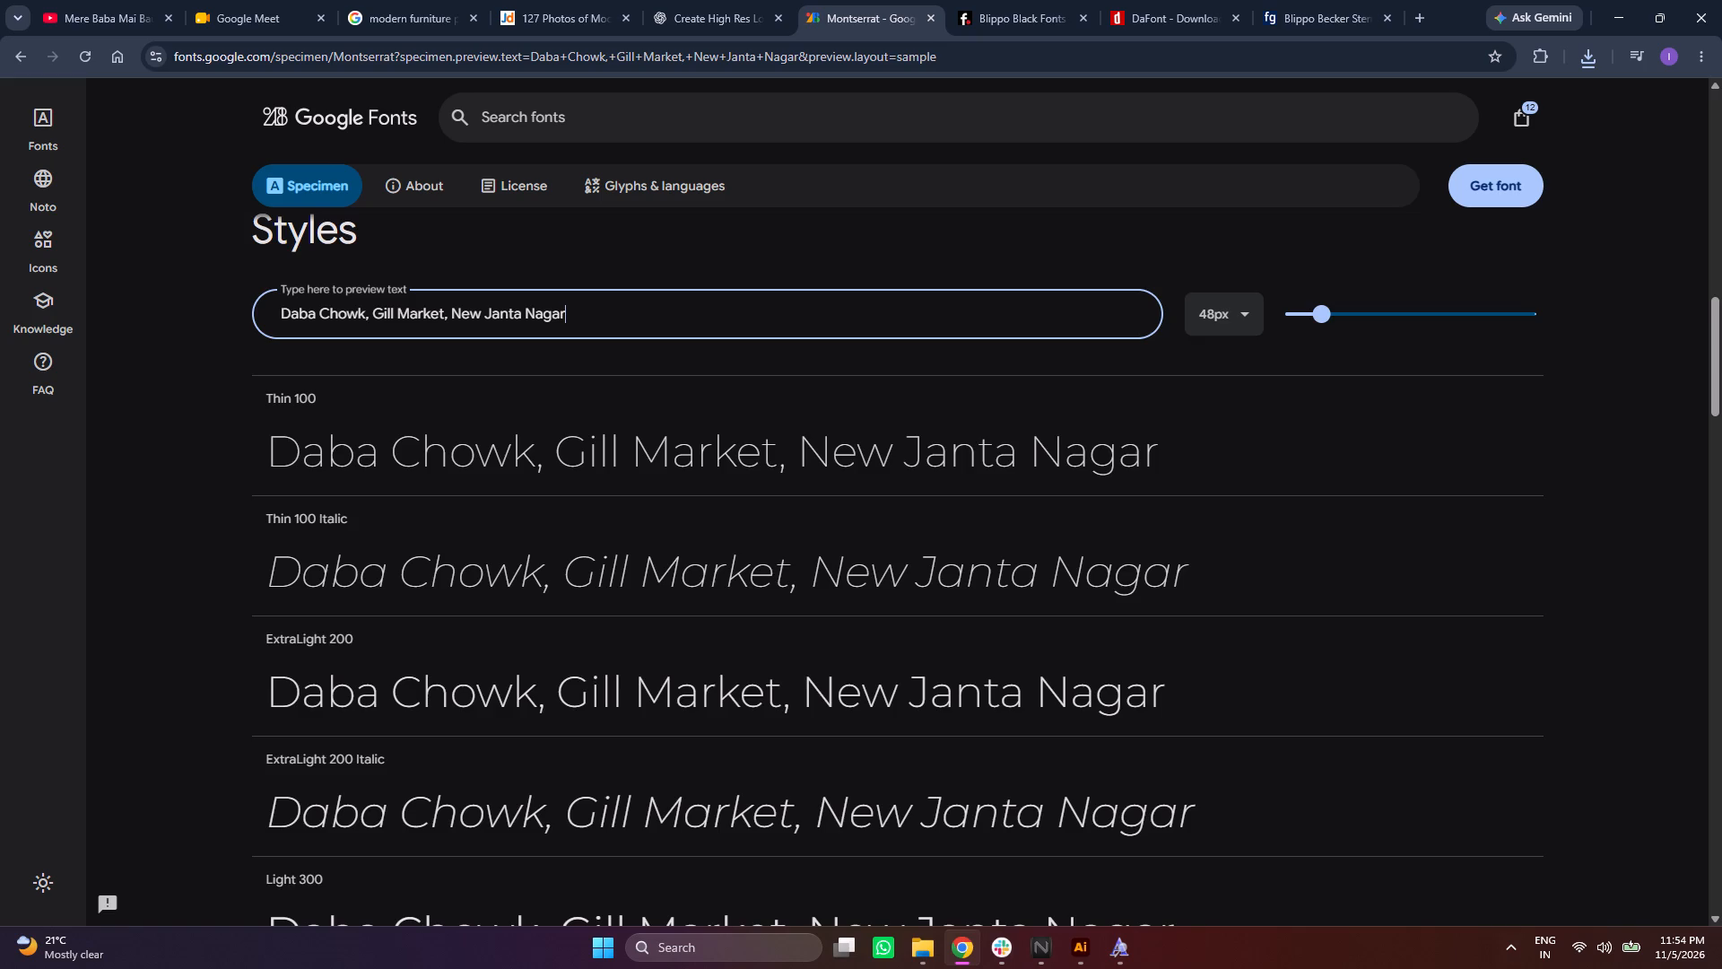
scroll(1558, 716, down, 15)
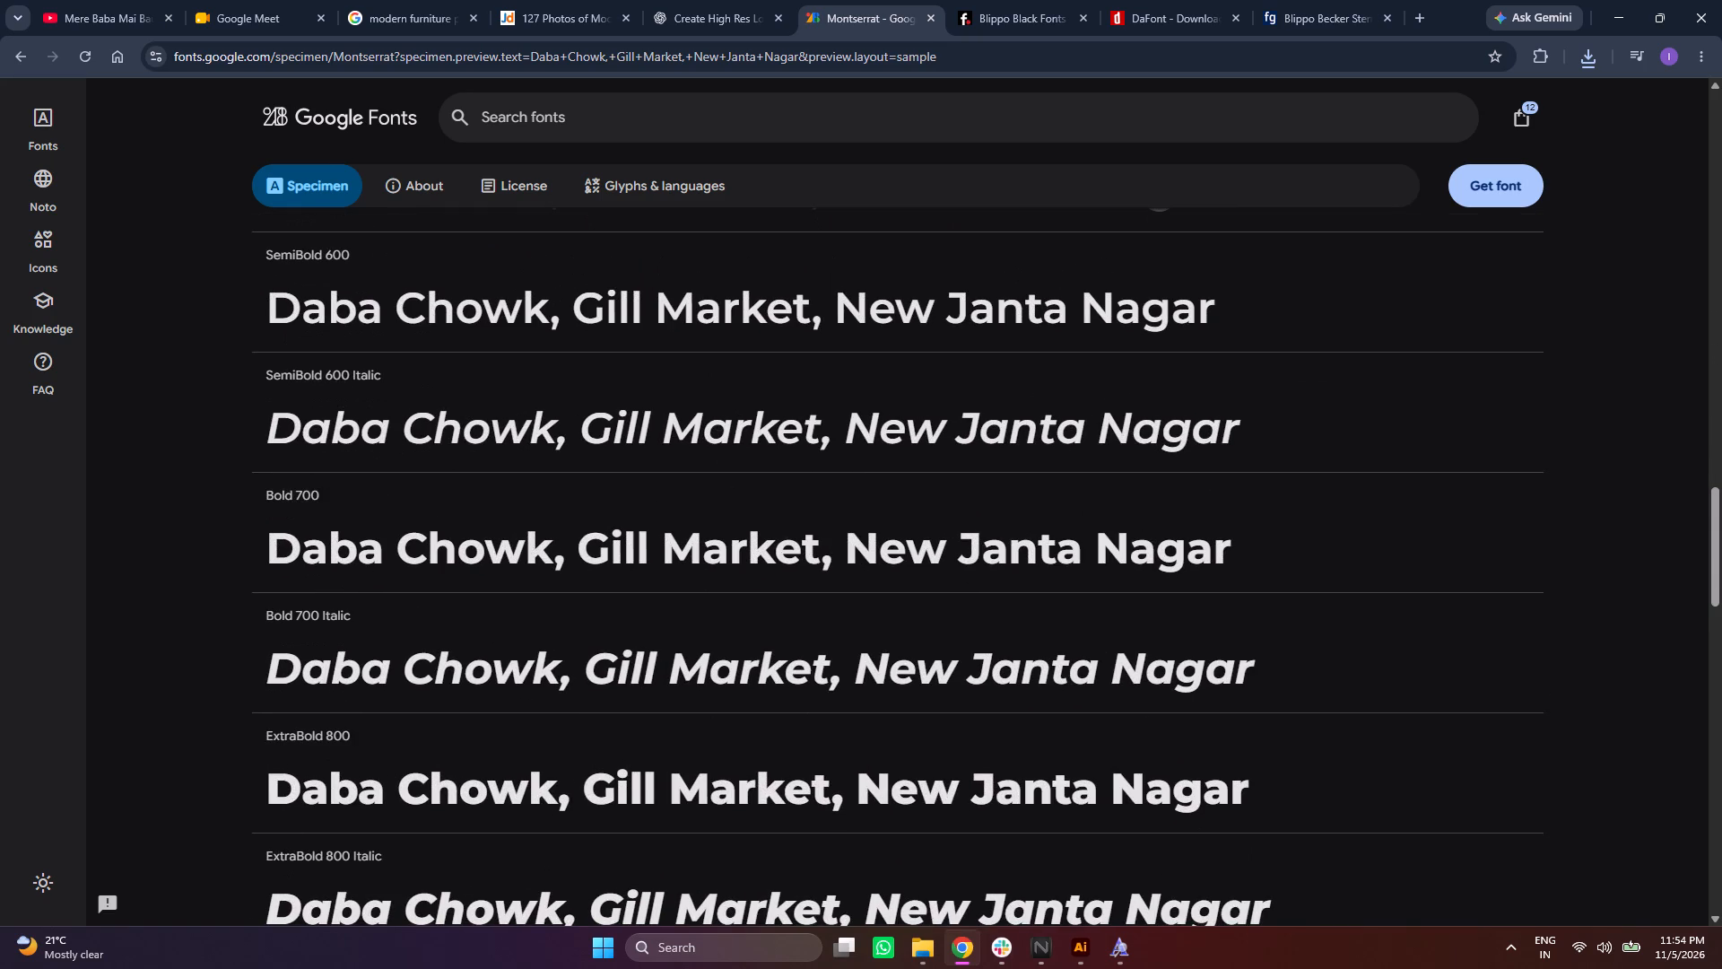
scroll(1423, 578, up, 1)
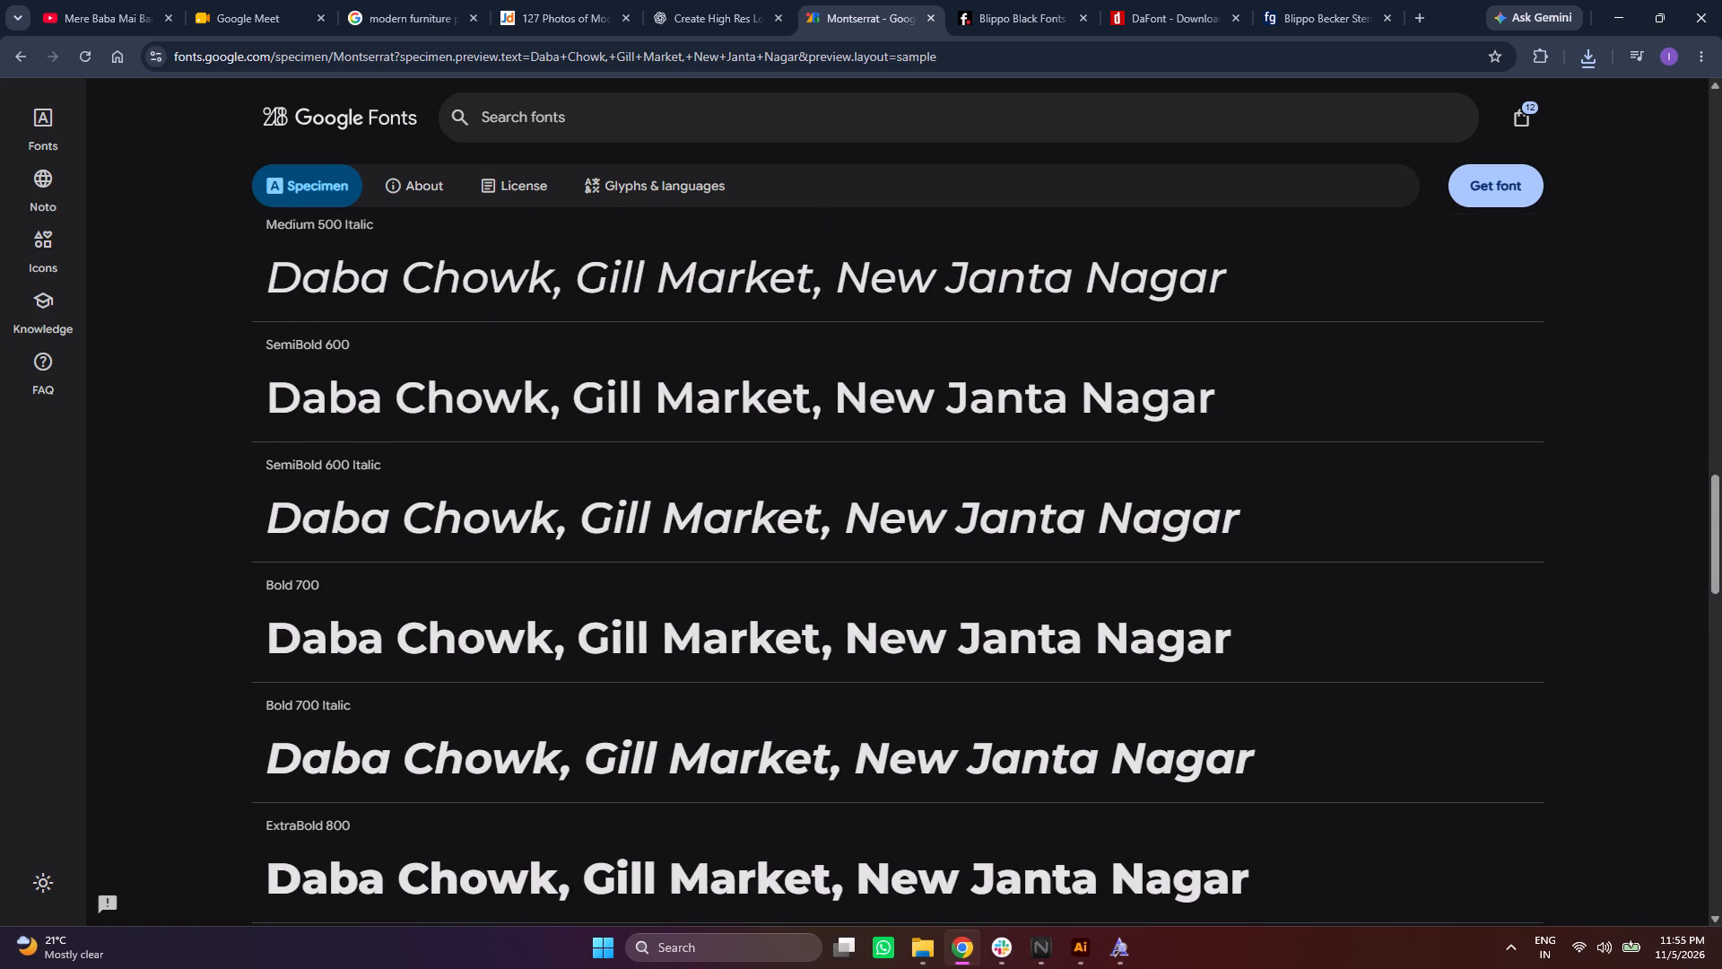
key(Print)
drag(230, 315, 1239, 421)
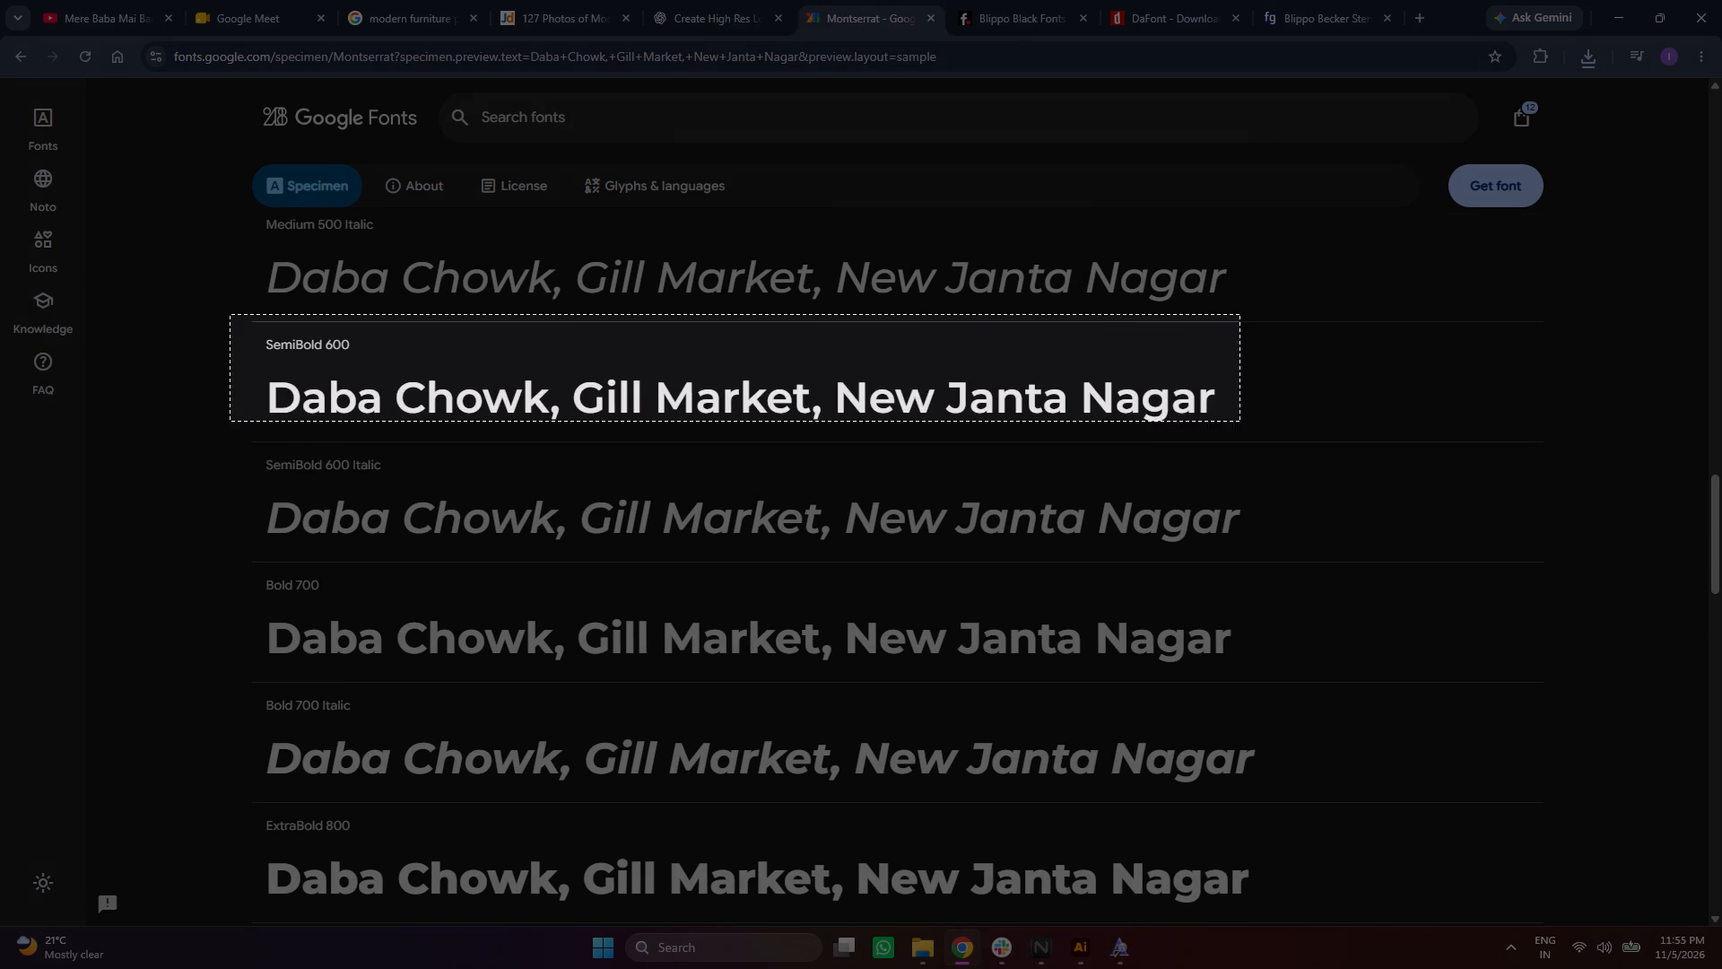
drag(1239, 421, 1281, 445)
click(1078, 963)
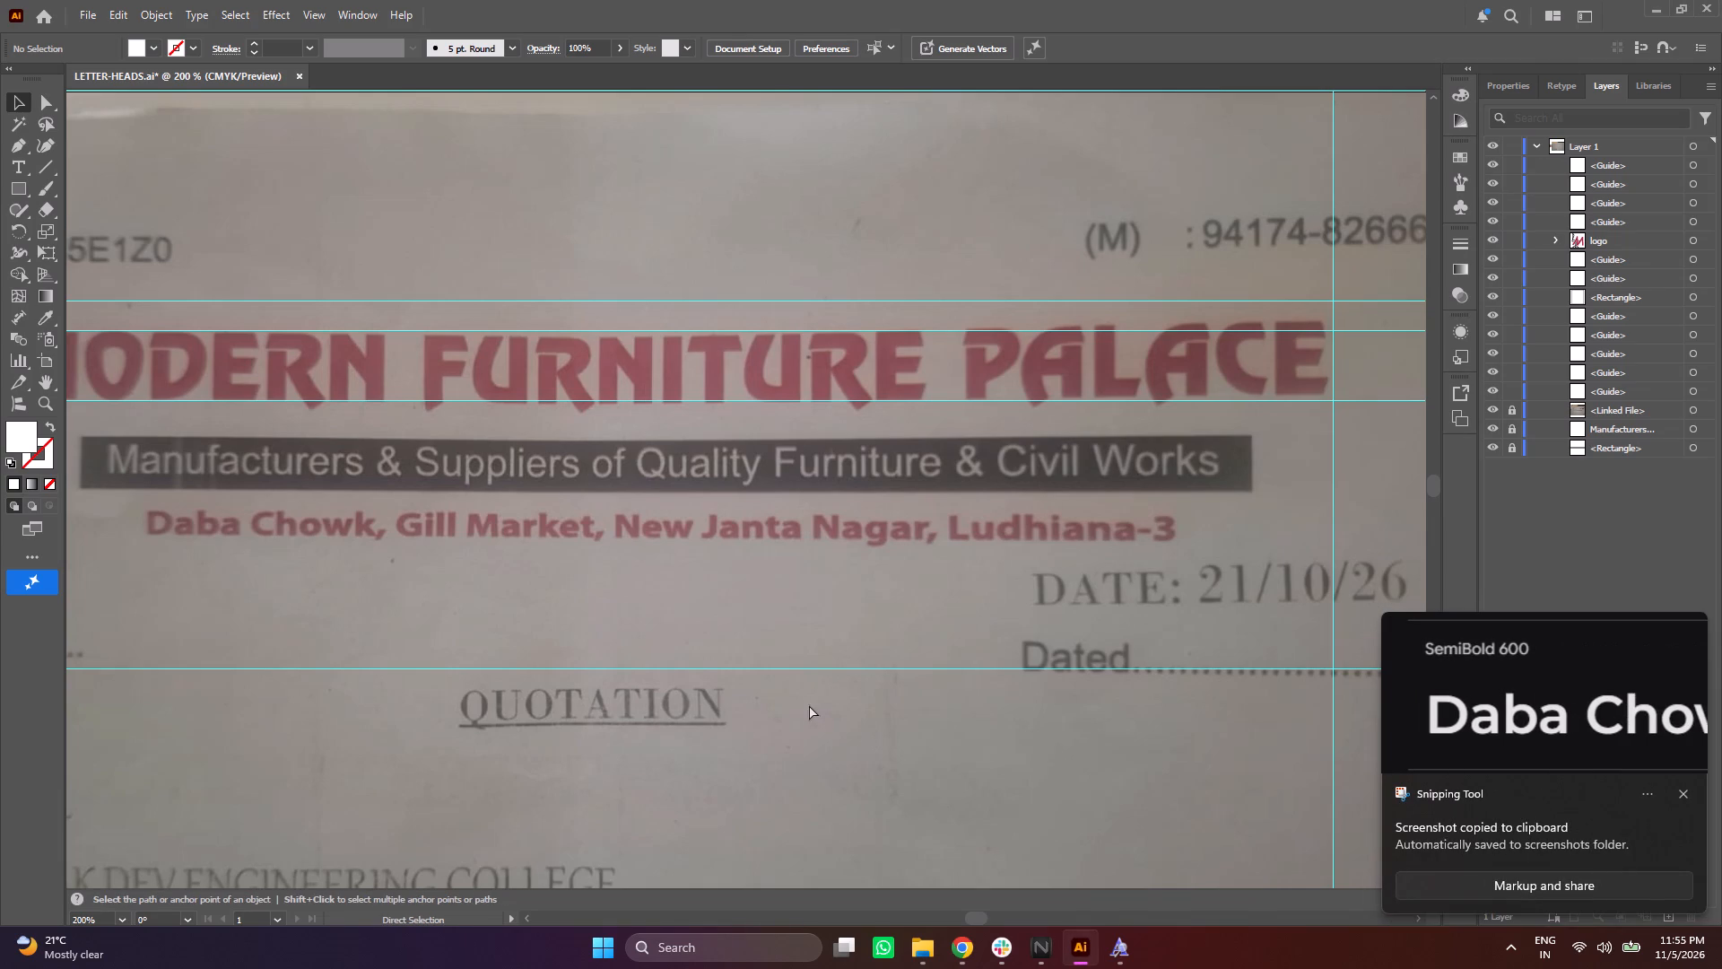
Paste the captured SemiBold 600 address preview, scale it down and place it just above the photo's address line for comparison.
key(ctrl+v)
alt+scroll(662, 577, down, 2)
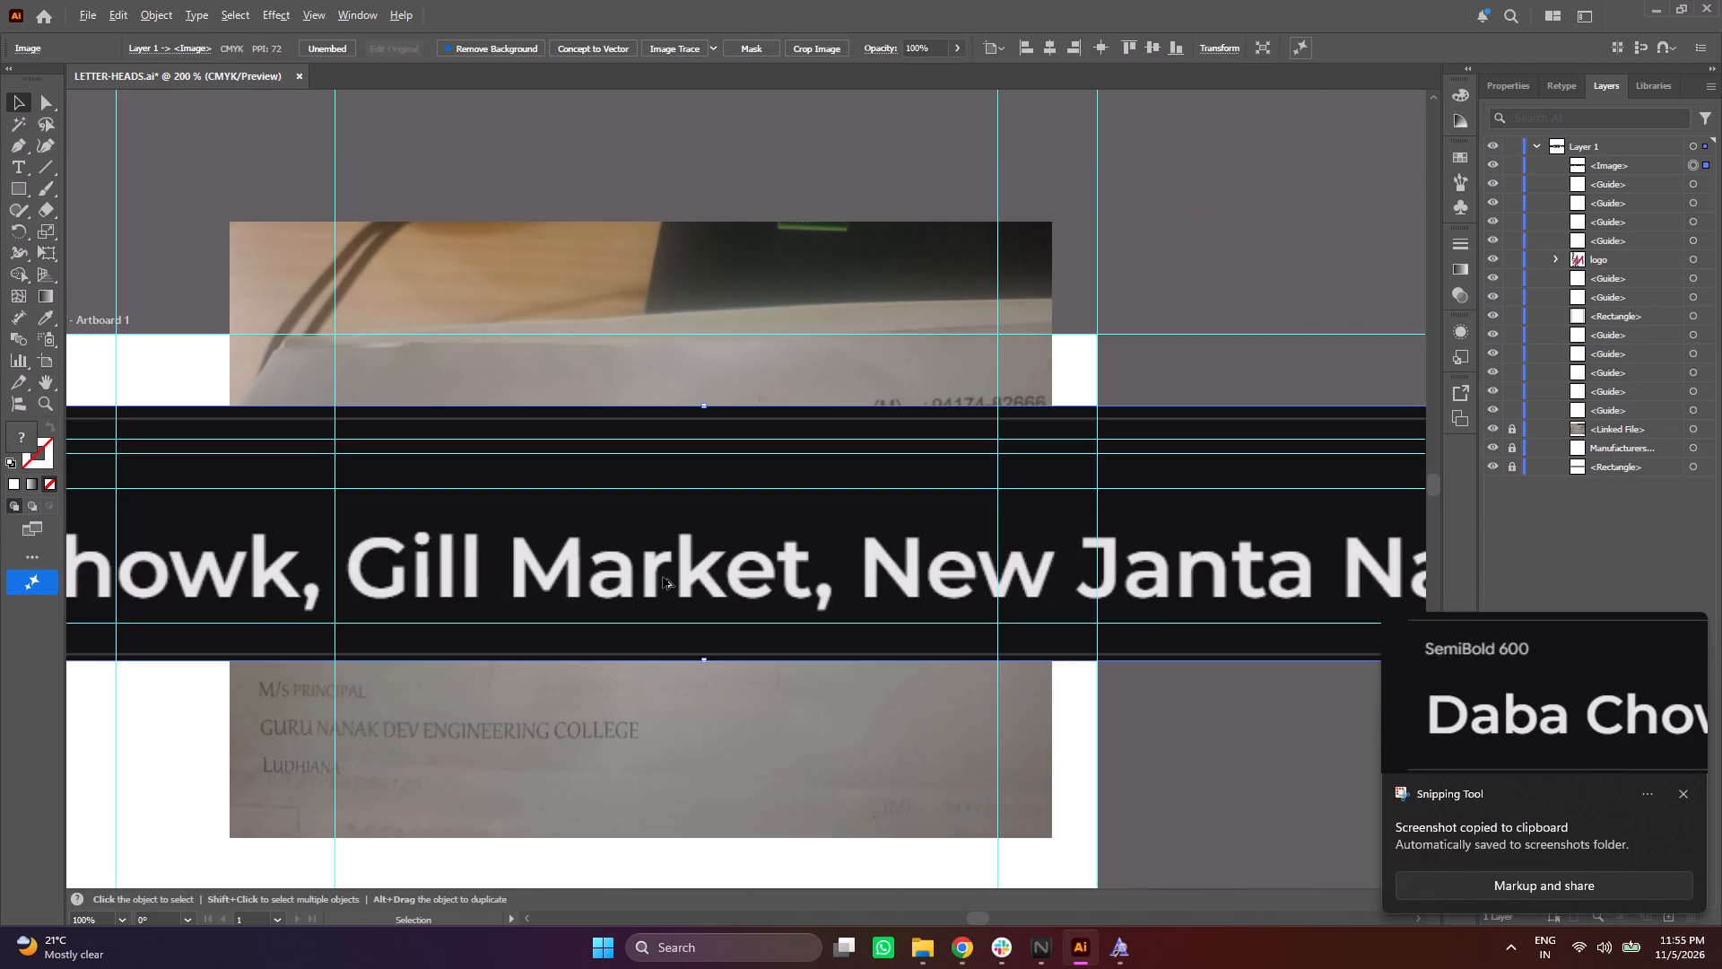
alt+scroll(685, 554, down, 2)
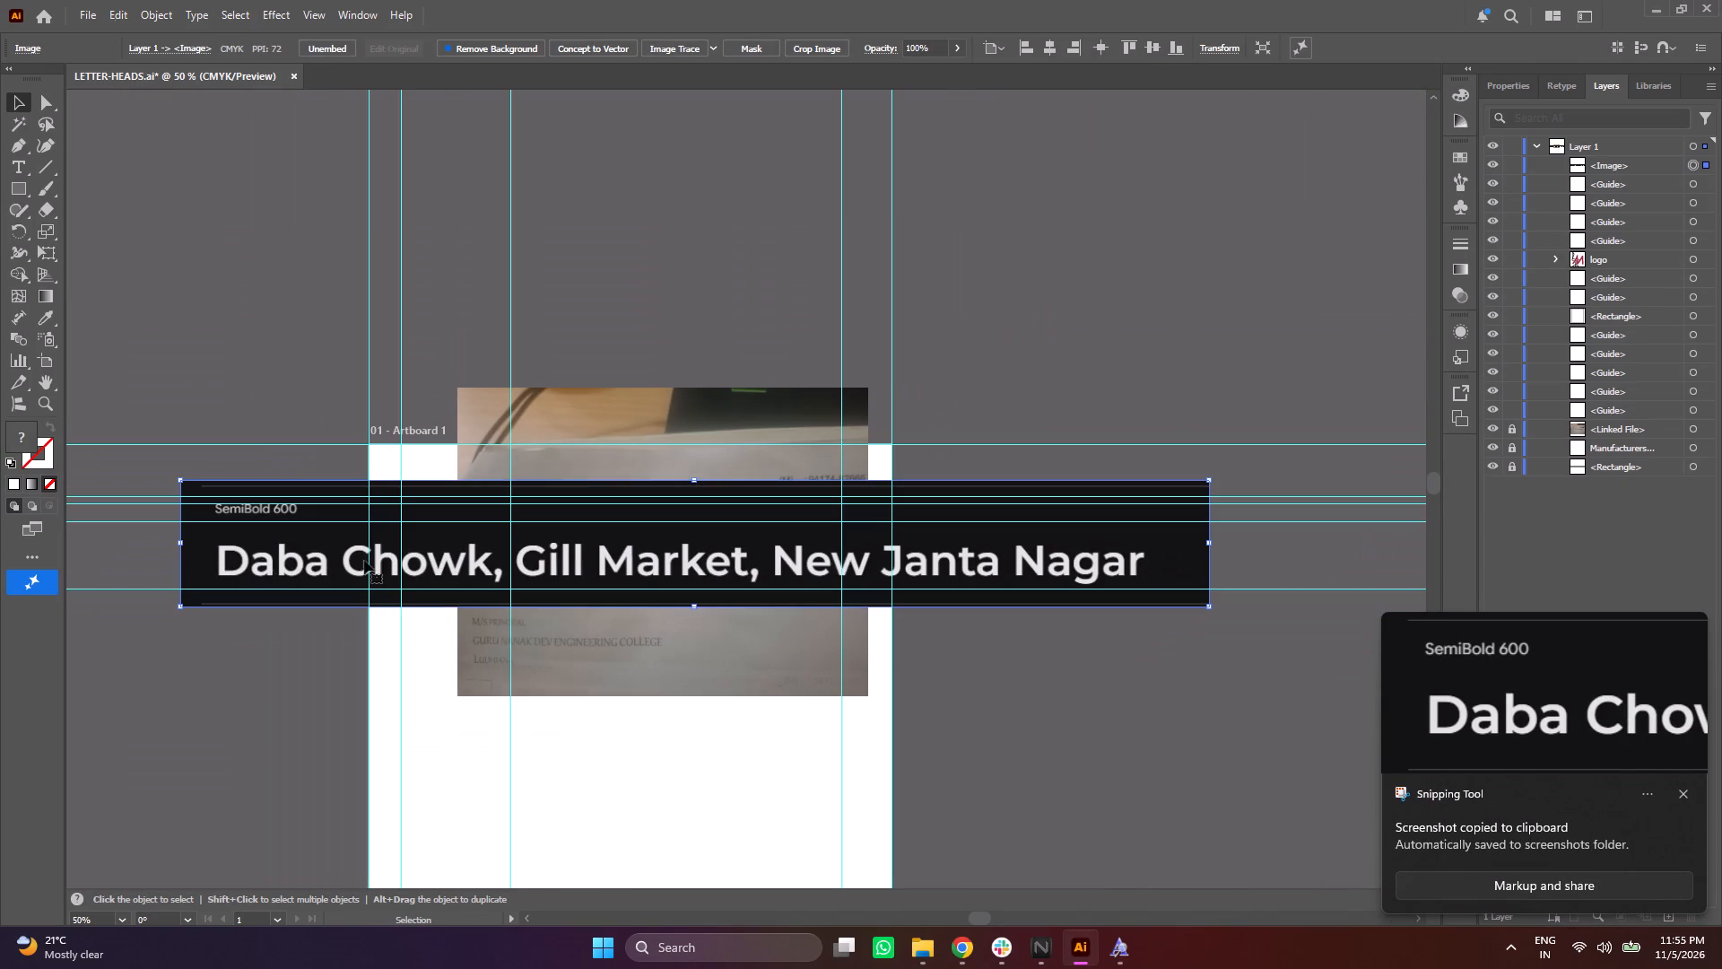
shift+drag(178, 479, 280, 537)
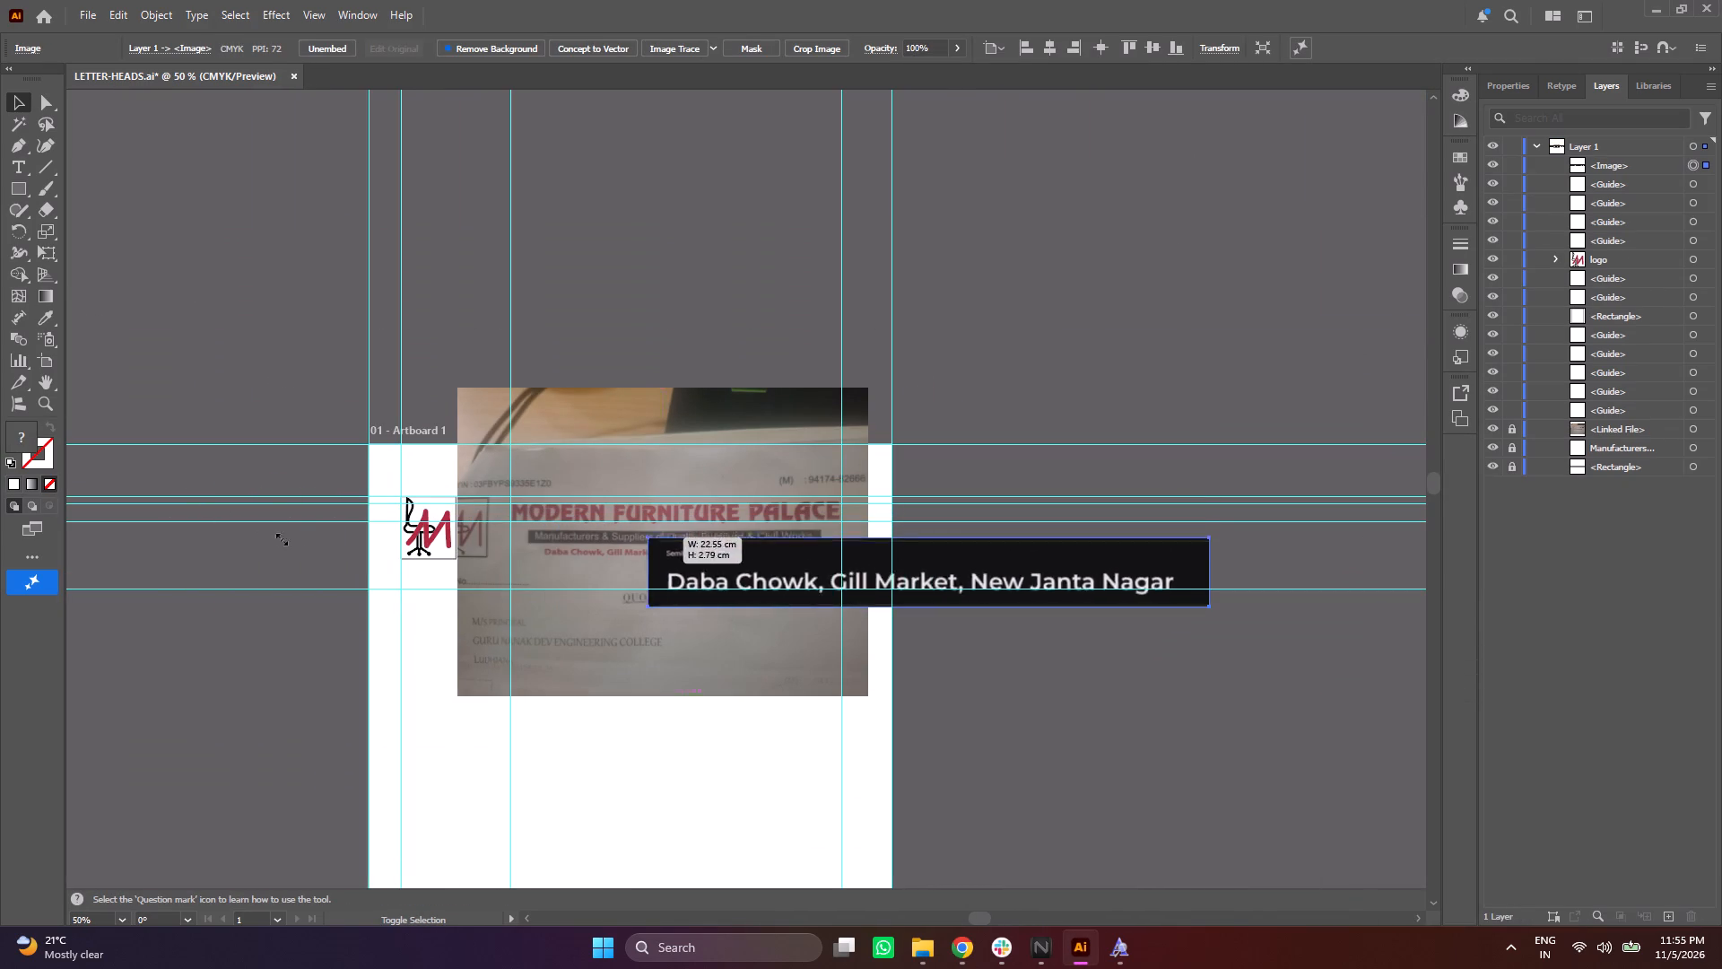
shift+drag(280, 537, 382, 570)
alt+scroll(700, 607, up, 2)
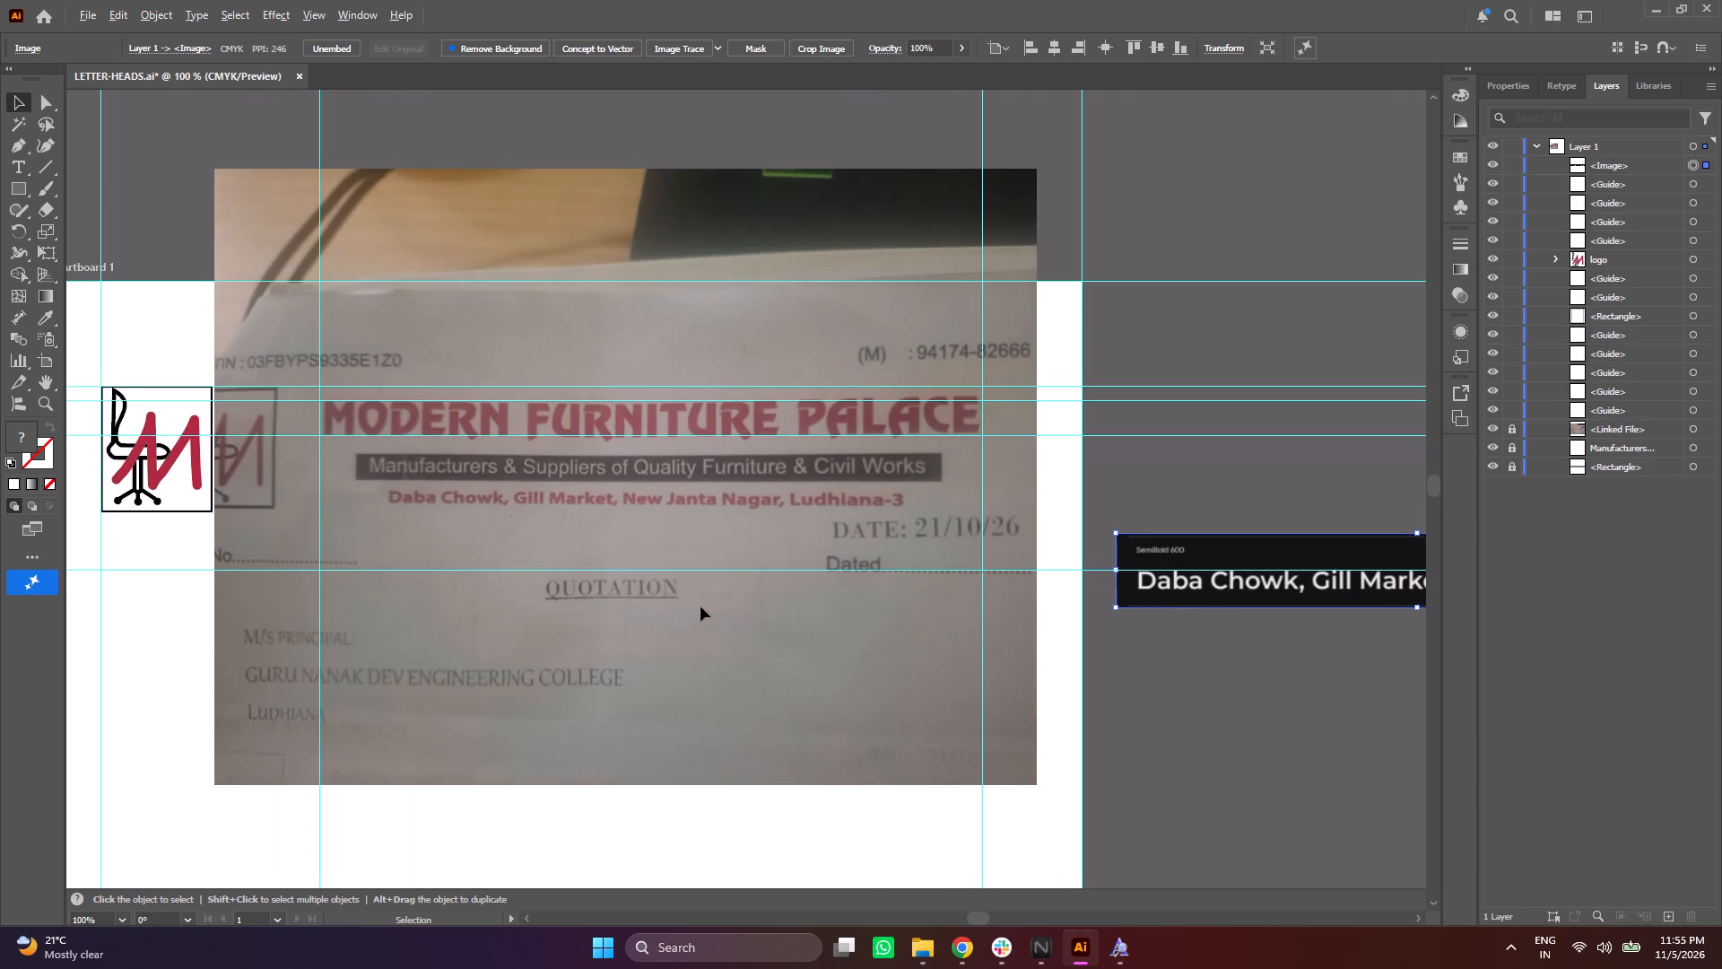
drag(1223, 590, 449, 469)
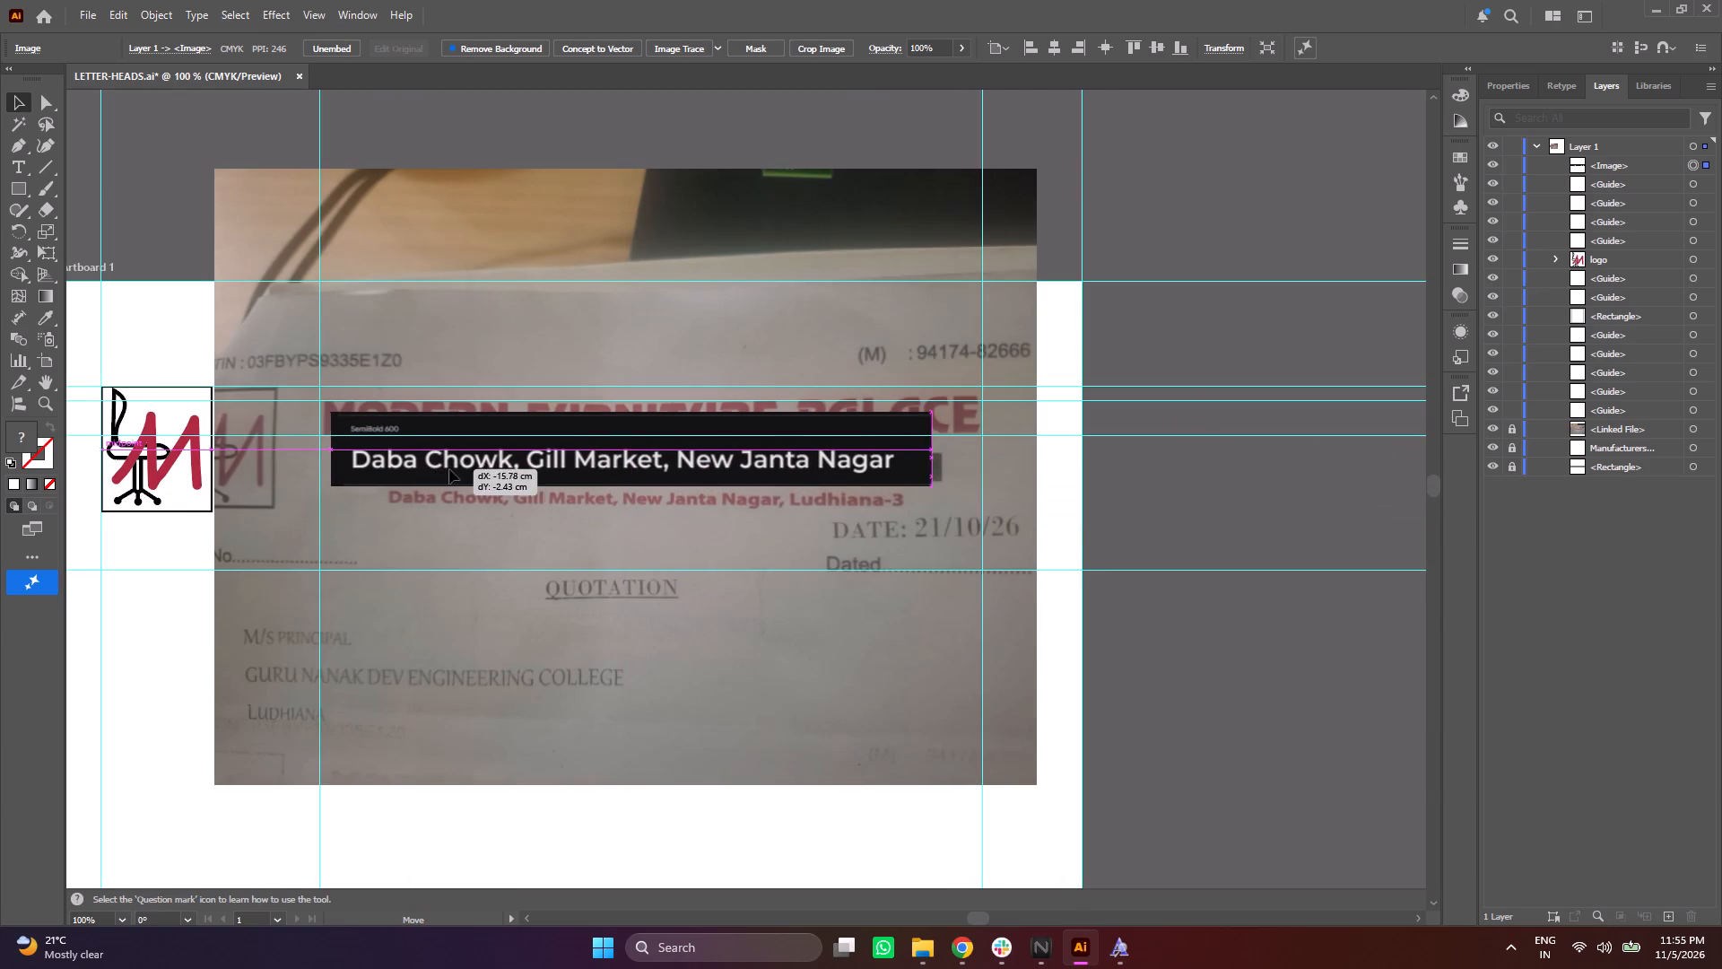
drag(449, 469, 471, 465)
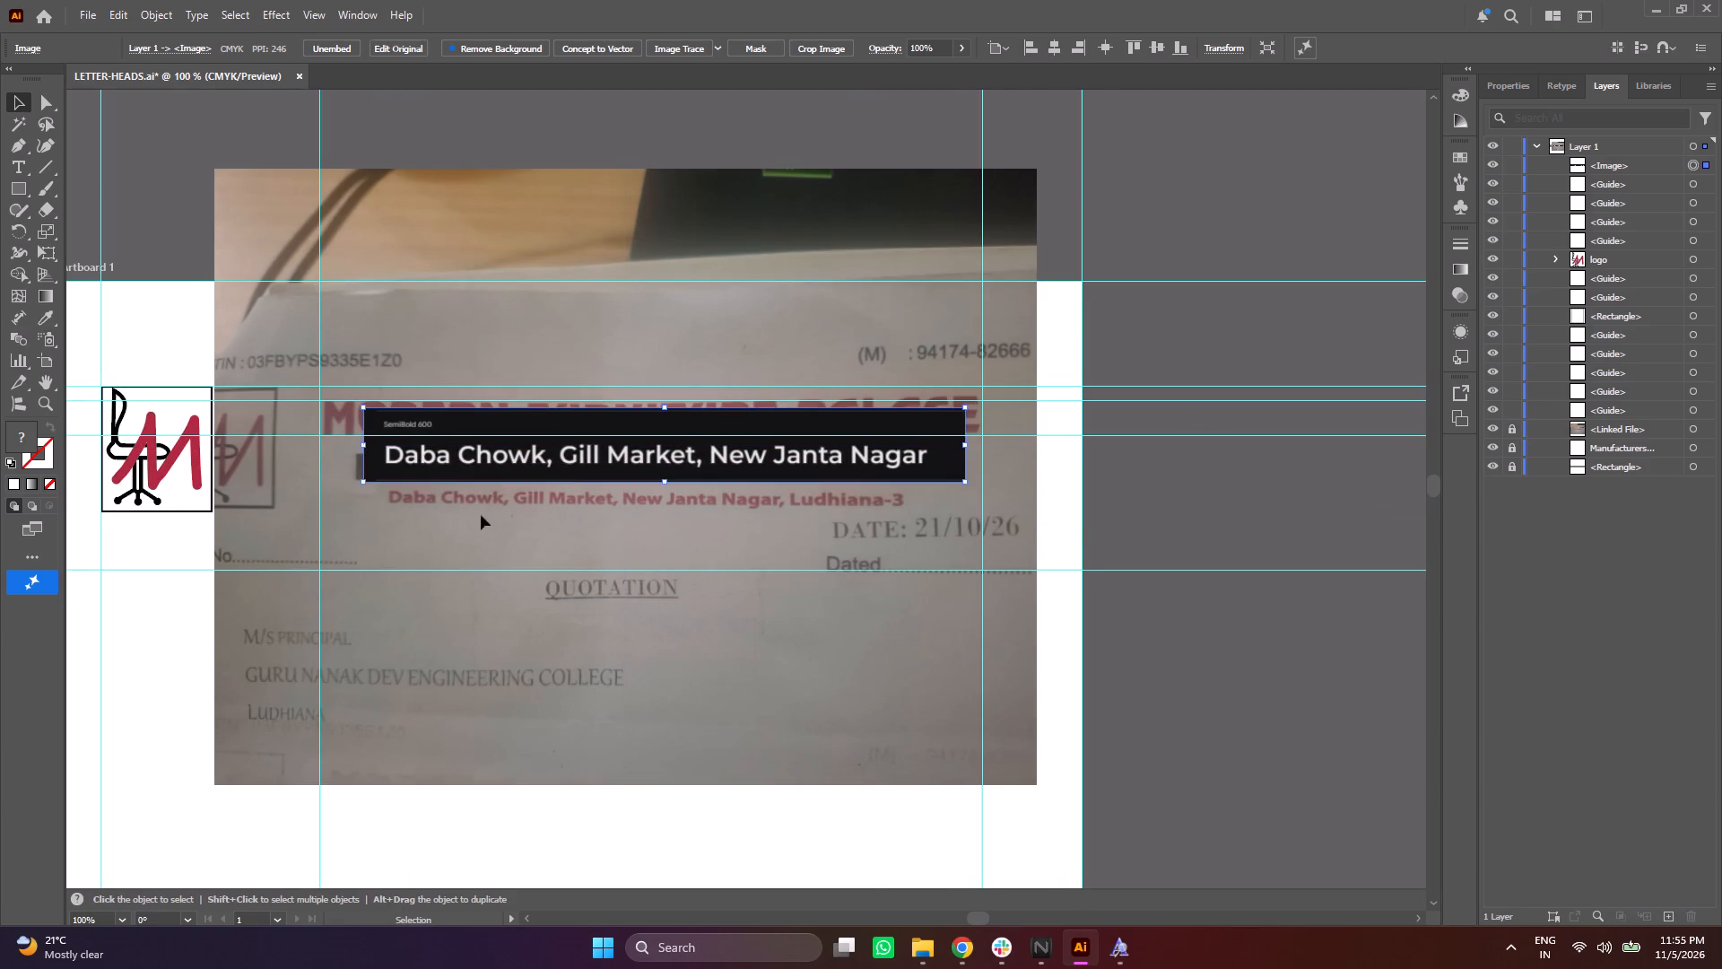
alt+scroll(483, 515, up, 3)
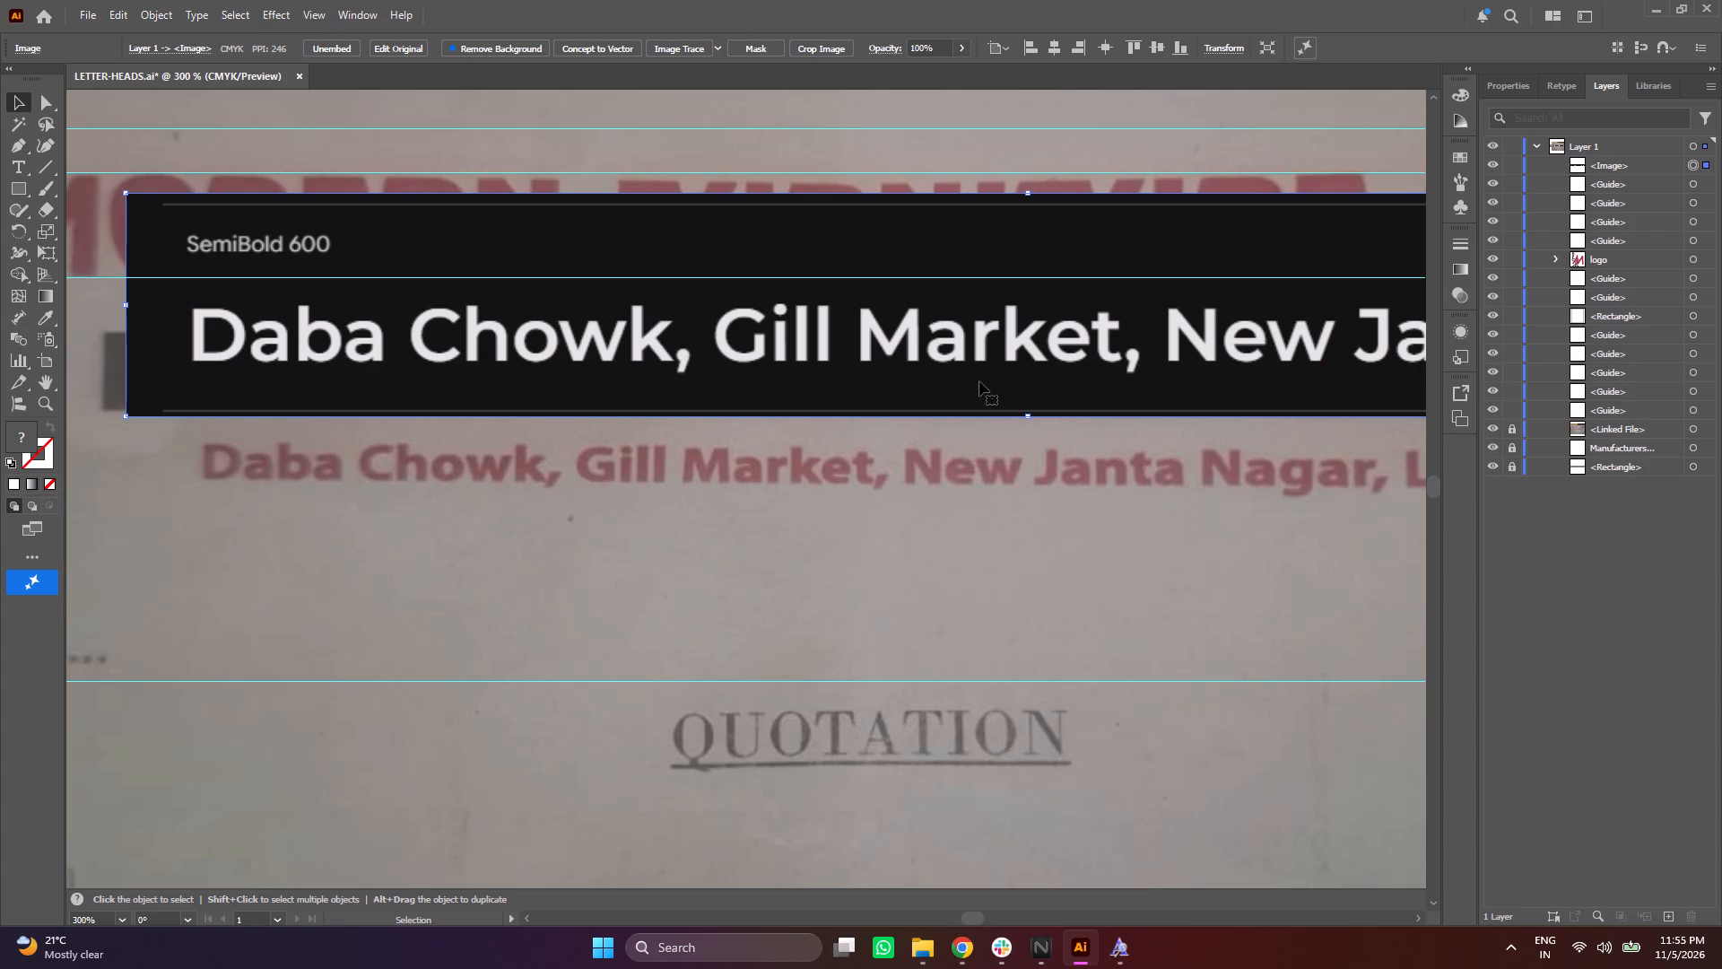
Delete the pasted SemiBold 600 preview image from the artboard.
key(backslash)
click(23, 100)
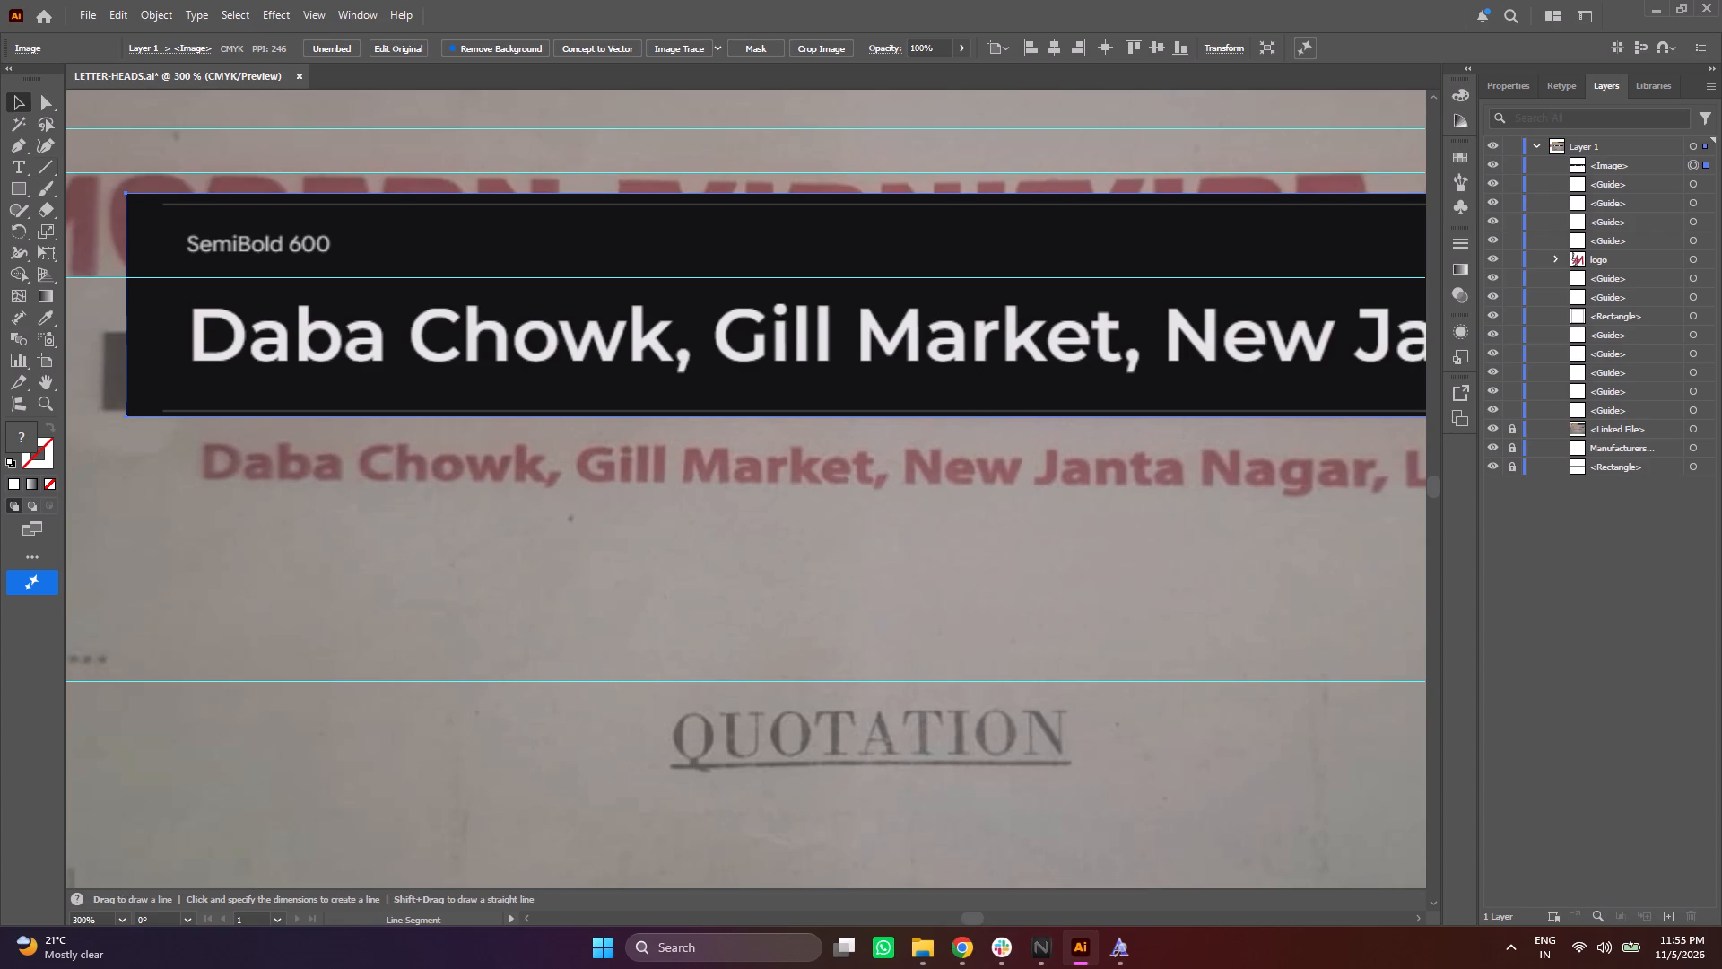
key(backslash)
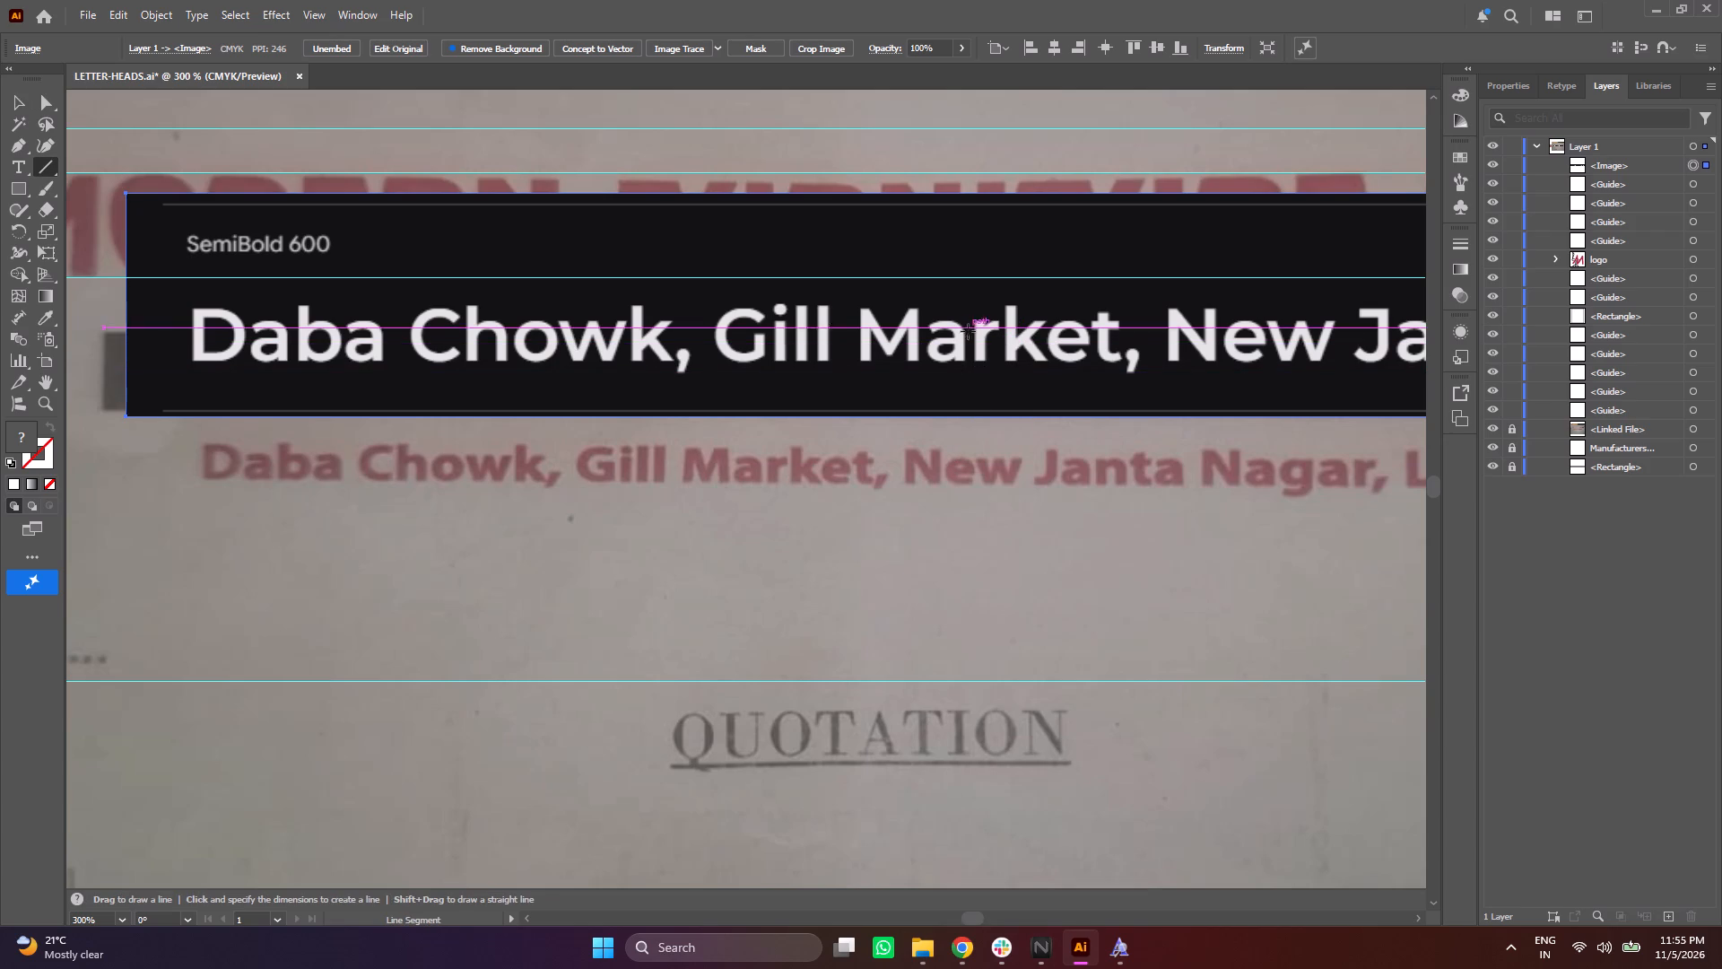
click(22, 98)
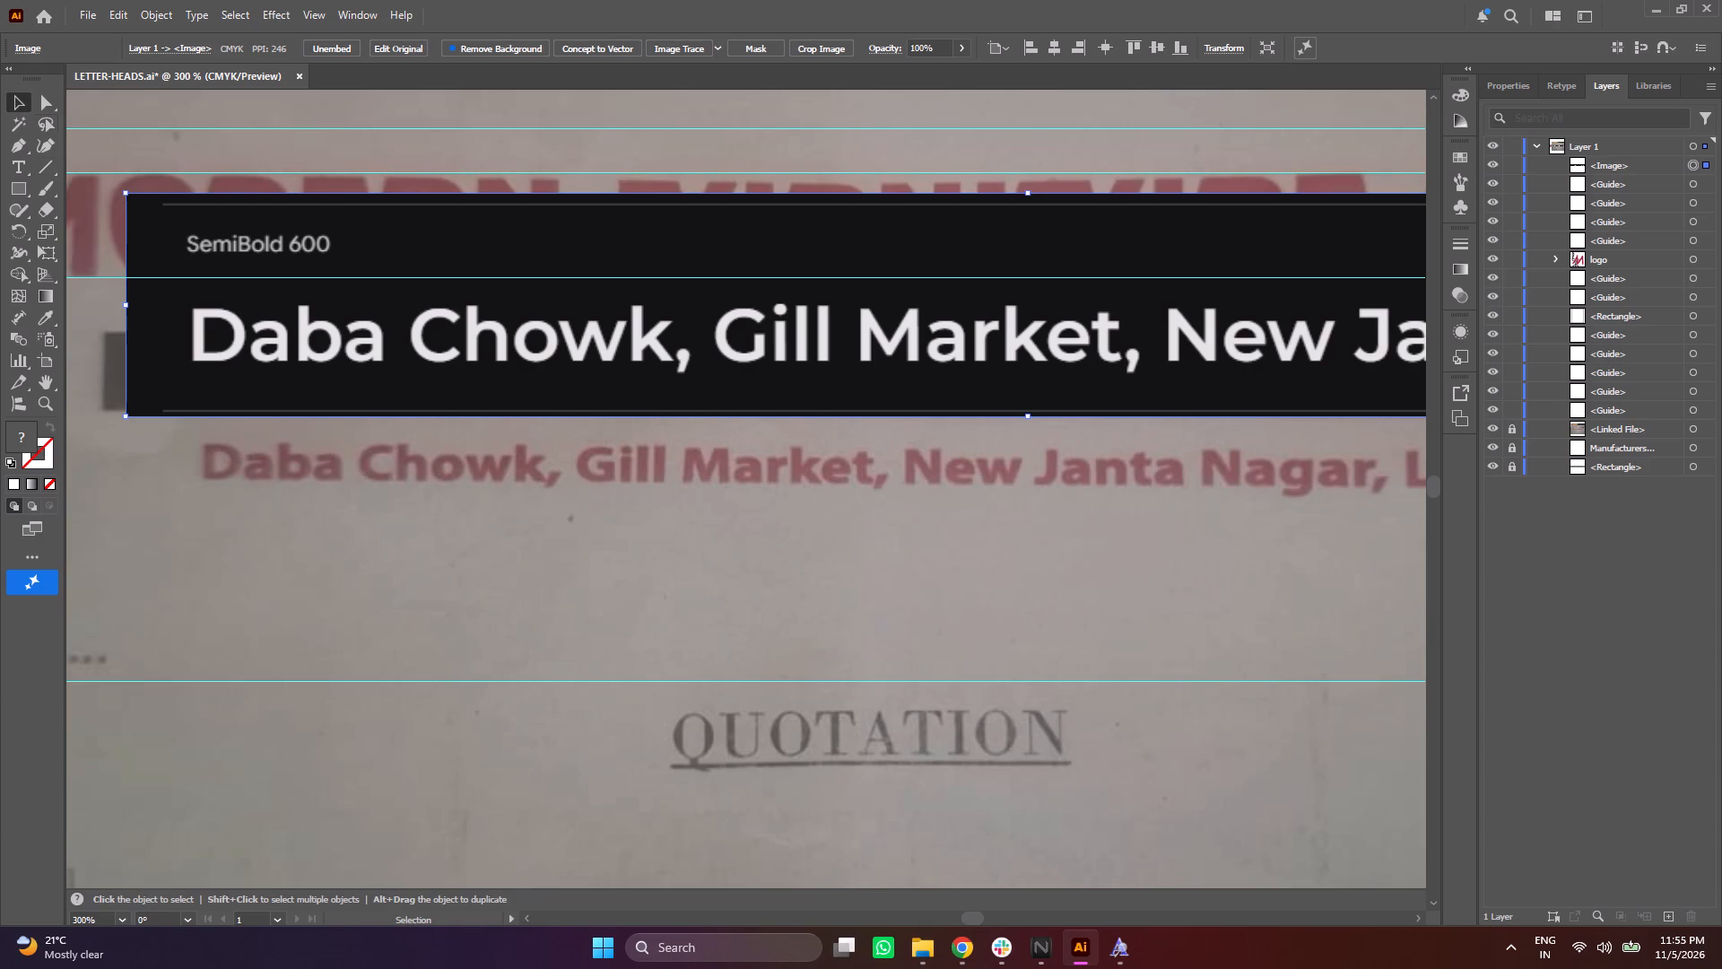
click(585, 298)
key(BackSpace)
Draw an area text frame over the photo's full address line, about 10.35 cm wide and 0.31 cm high.
click(16, 172)
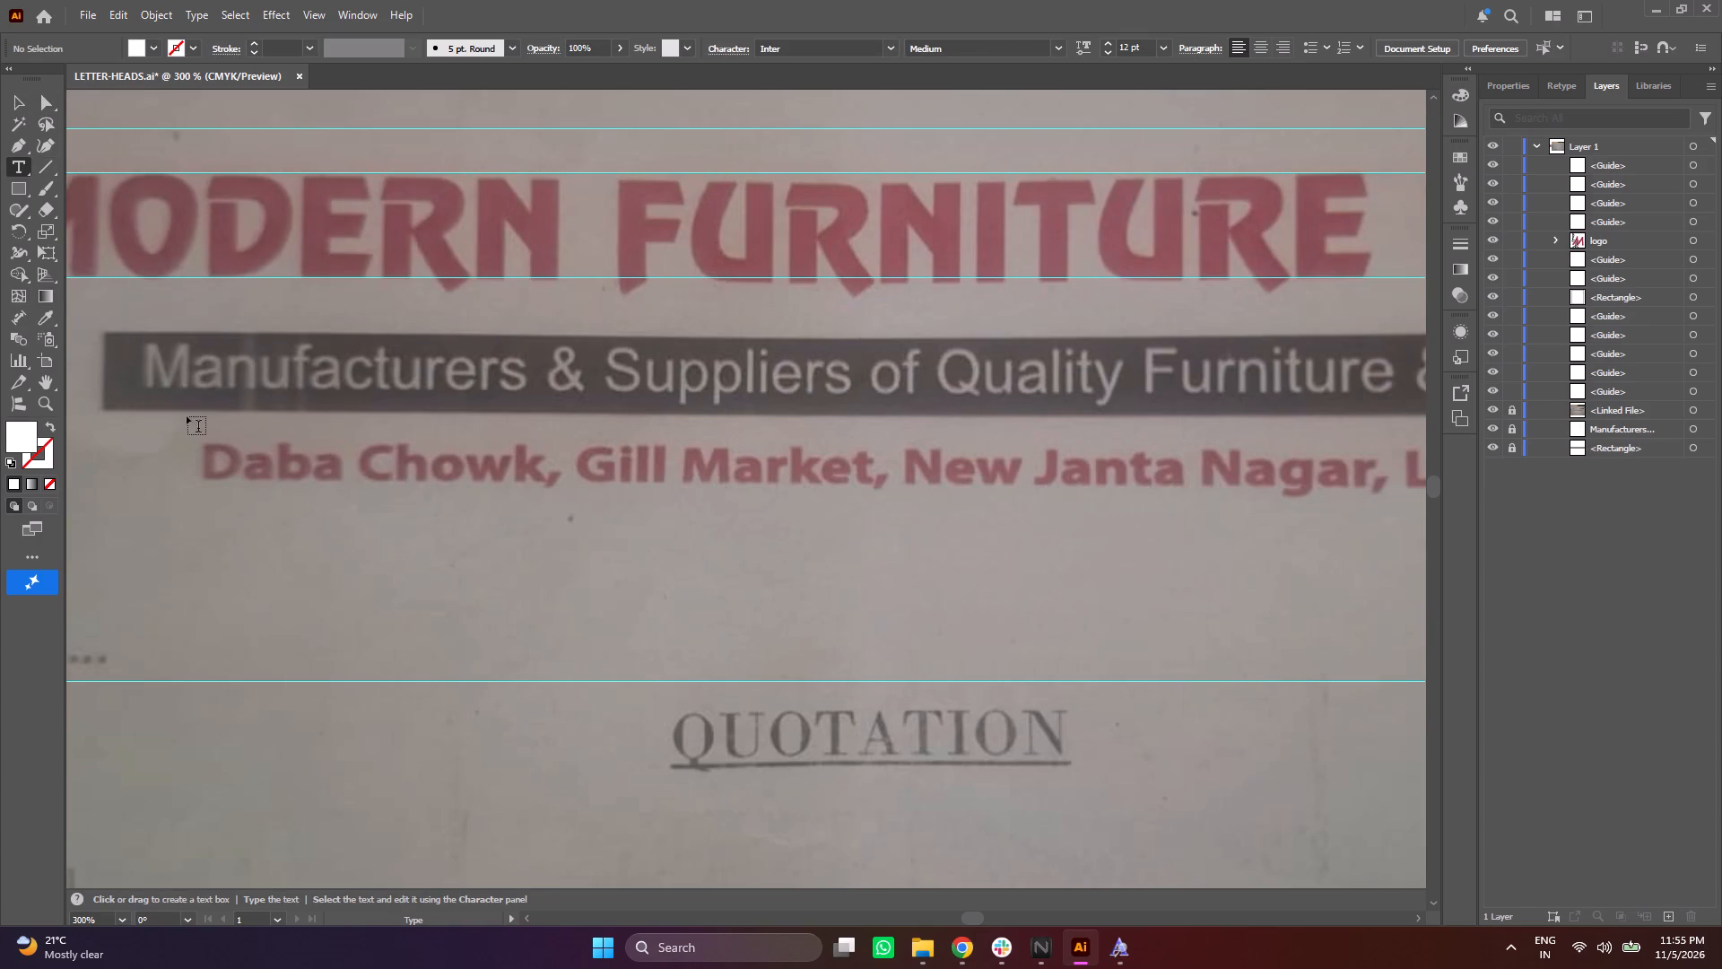
drag(202, 441, 365, 508)
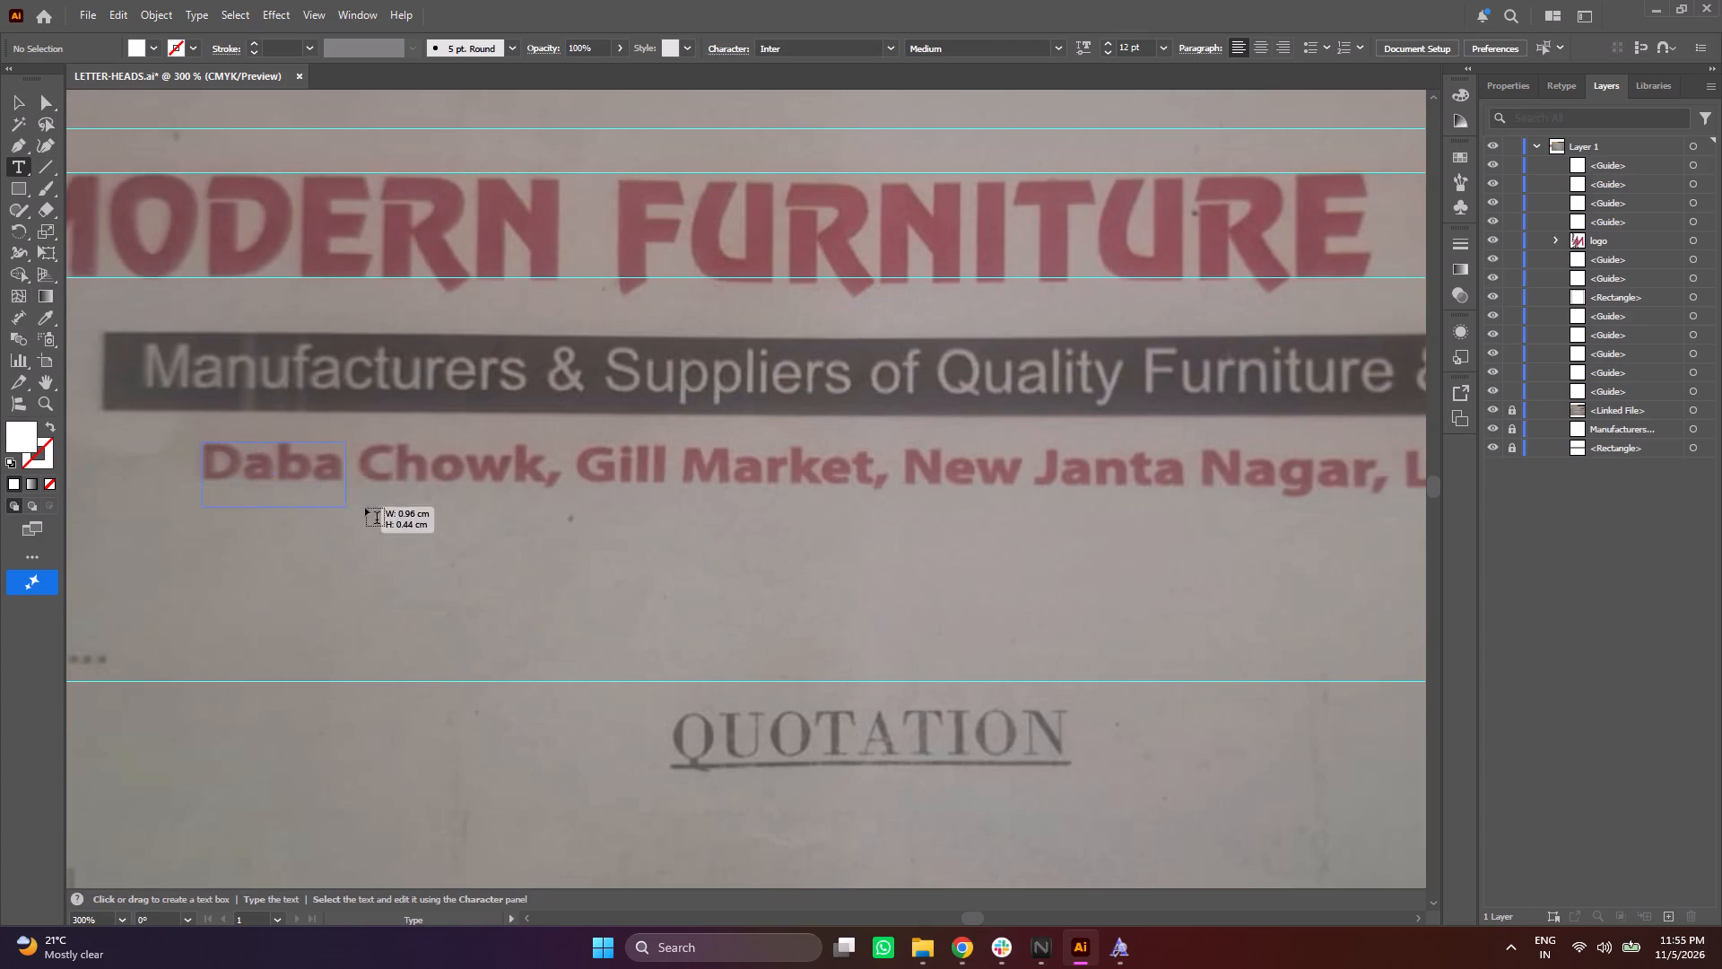
drag(365, 508, 1403, 492)
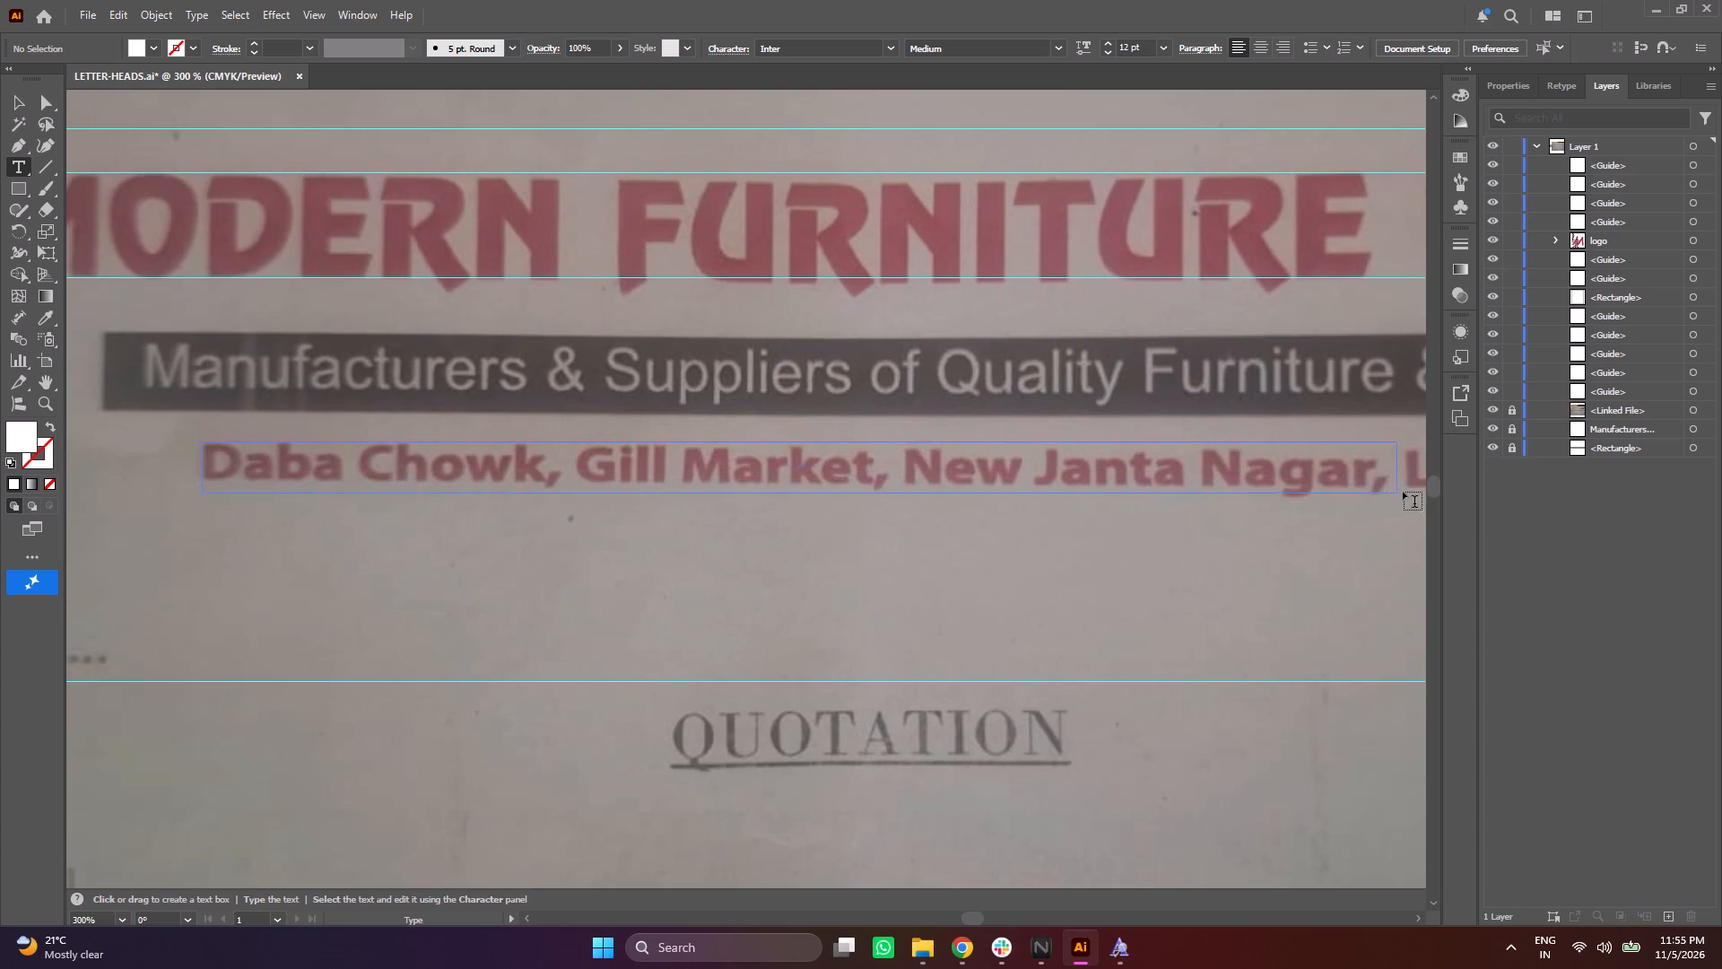
drag(1403, 492, 1289, 489)
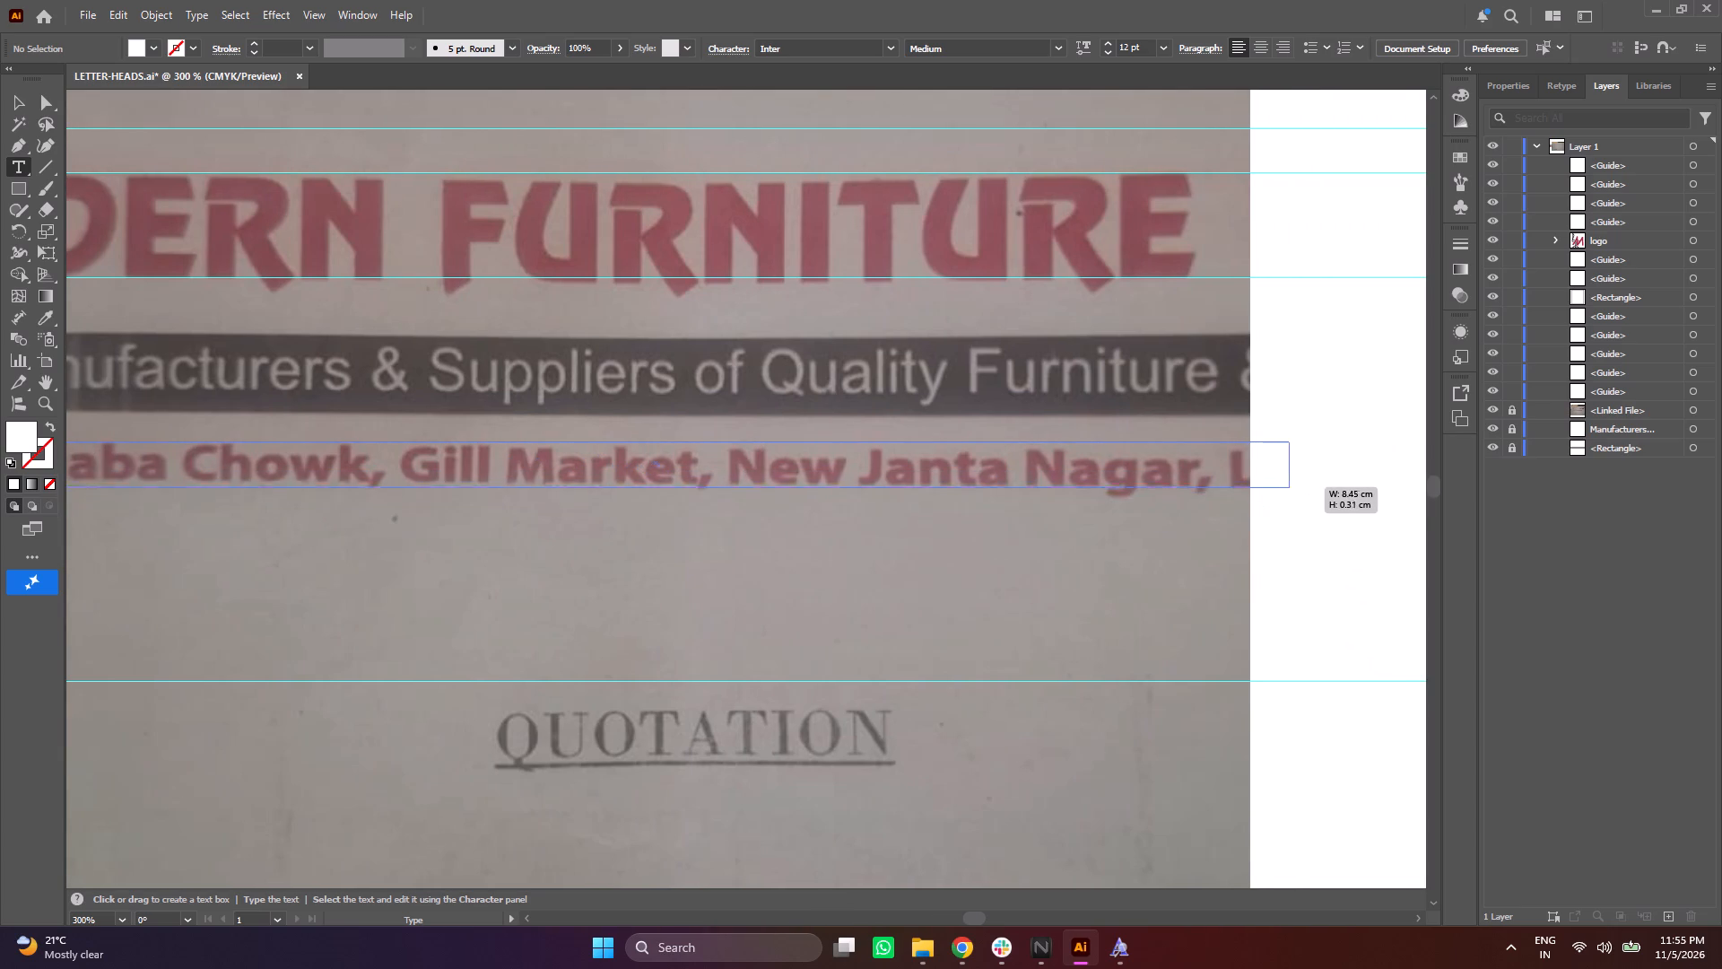
drag(1289, 489, 1373, 486)
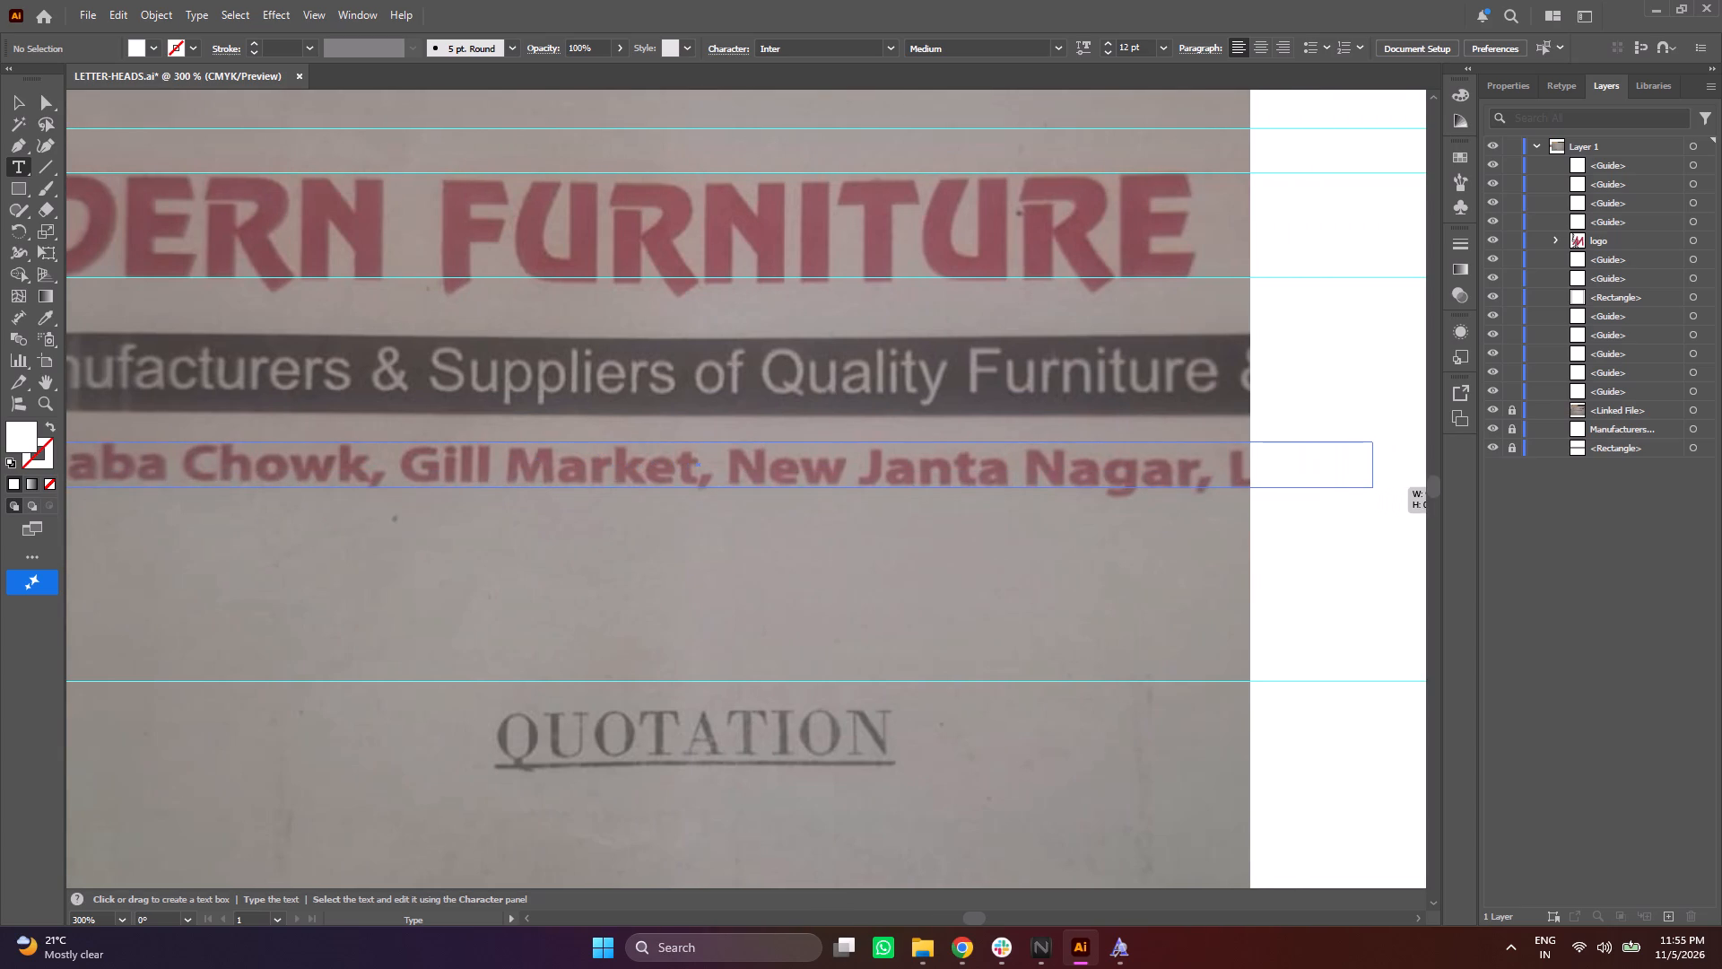
drag(1373, 486, 1375, 486)
alt+scroll(1323, 522, down, 1)
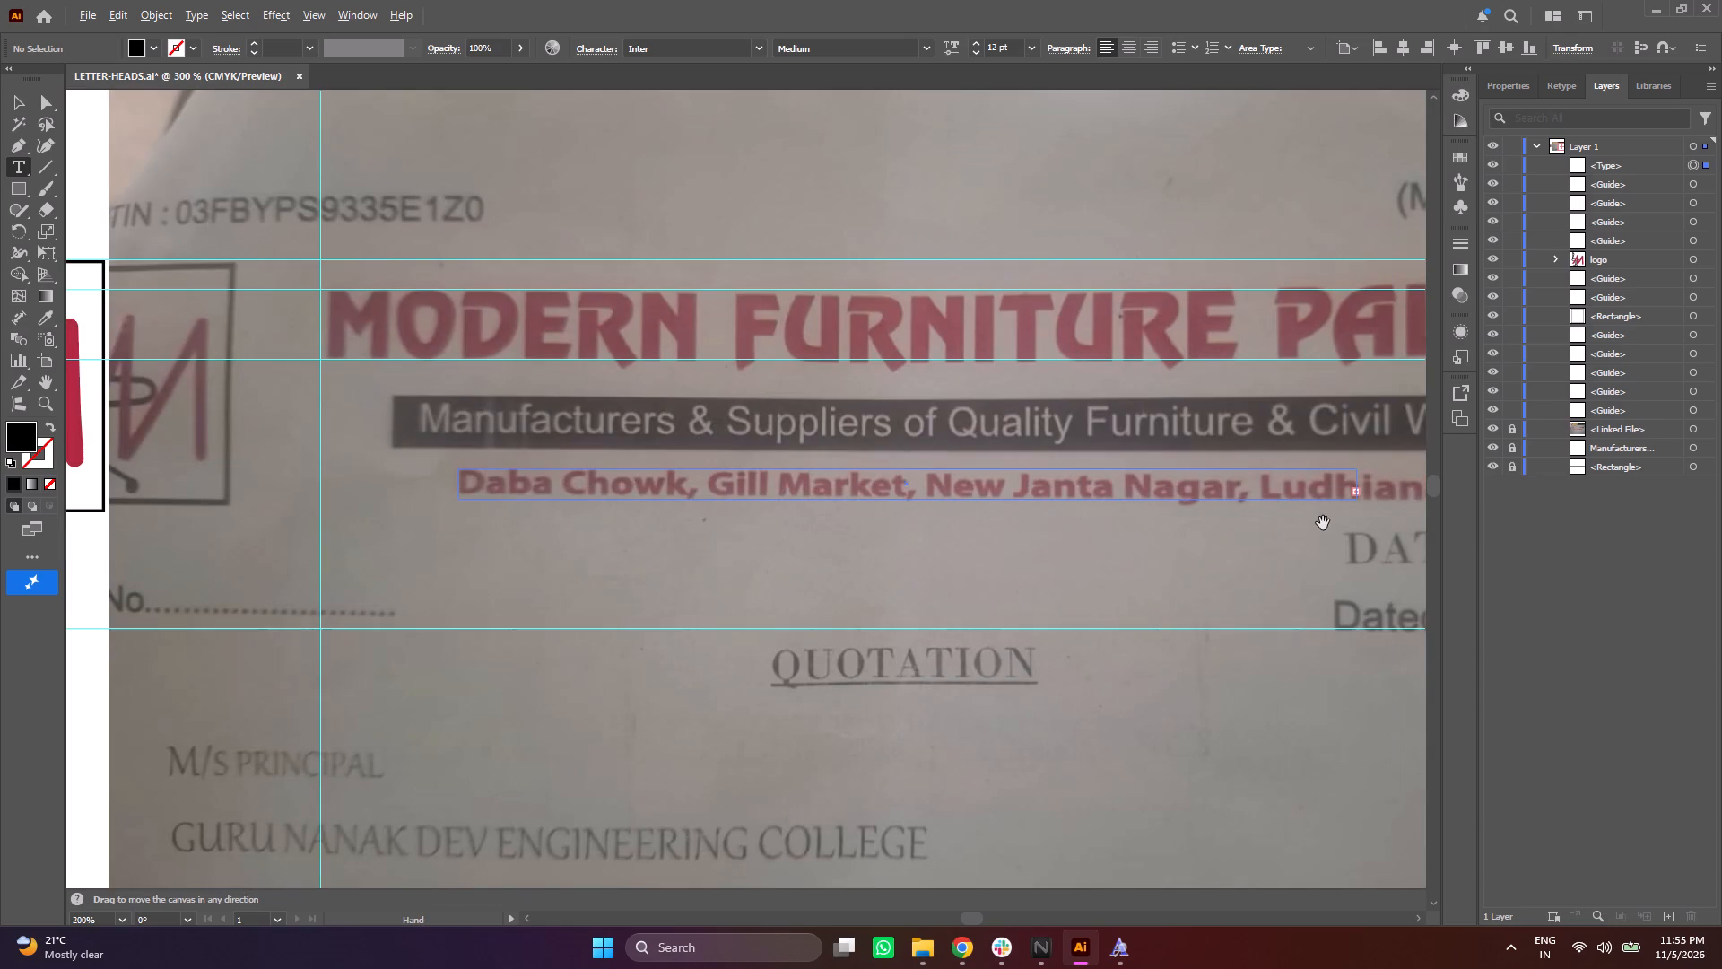
ctrl+scroll(1327, 536, down, 12)
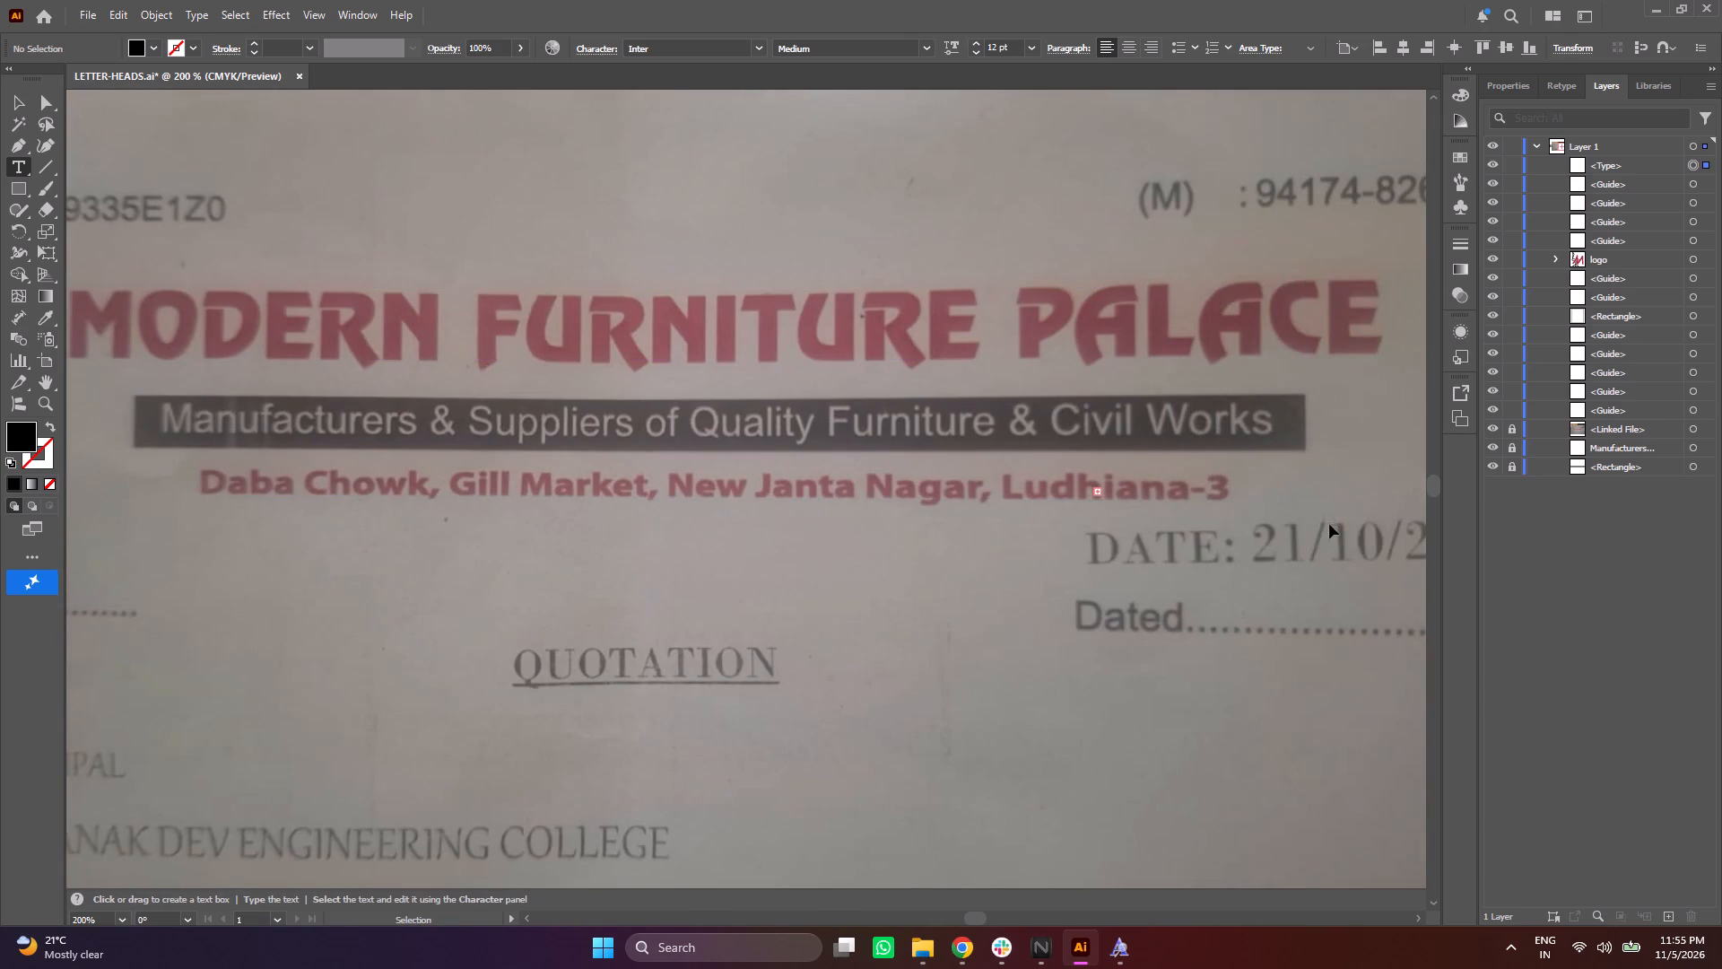
click(12, 101)
drag(1094, 481, 1213, 481)
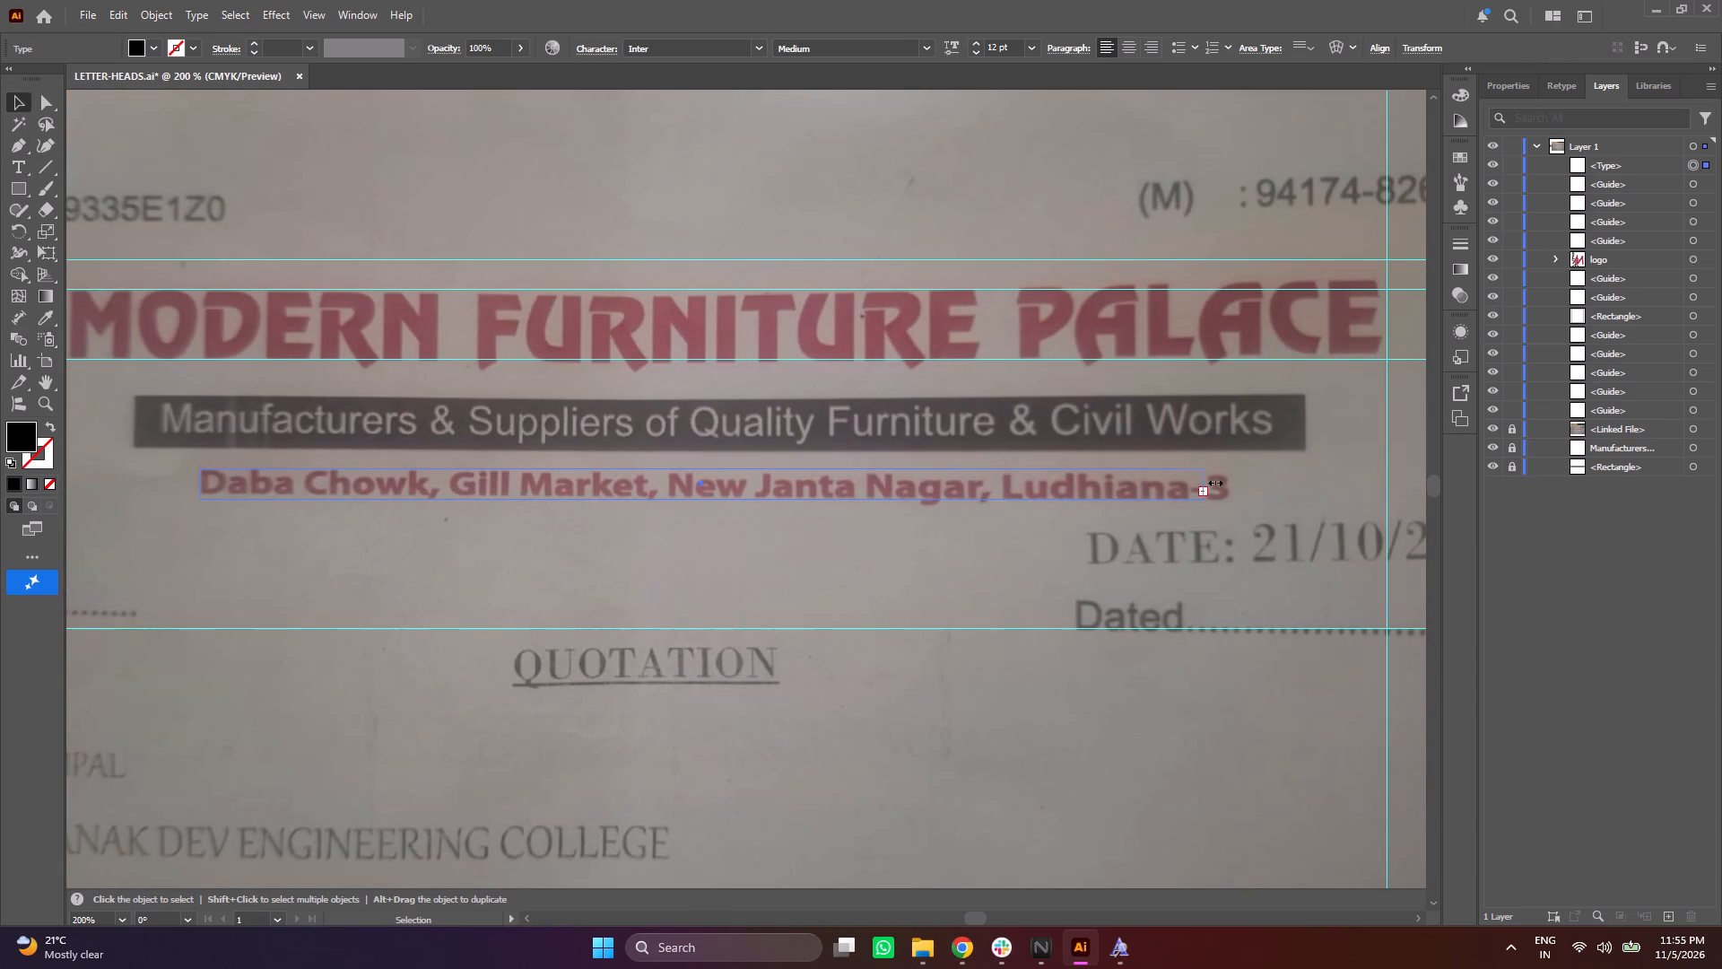
drag(1213, 481, 1231, 485)
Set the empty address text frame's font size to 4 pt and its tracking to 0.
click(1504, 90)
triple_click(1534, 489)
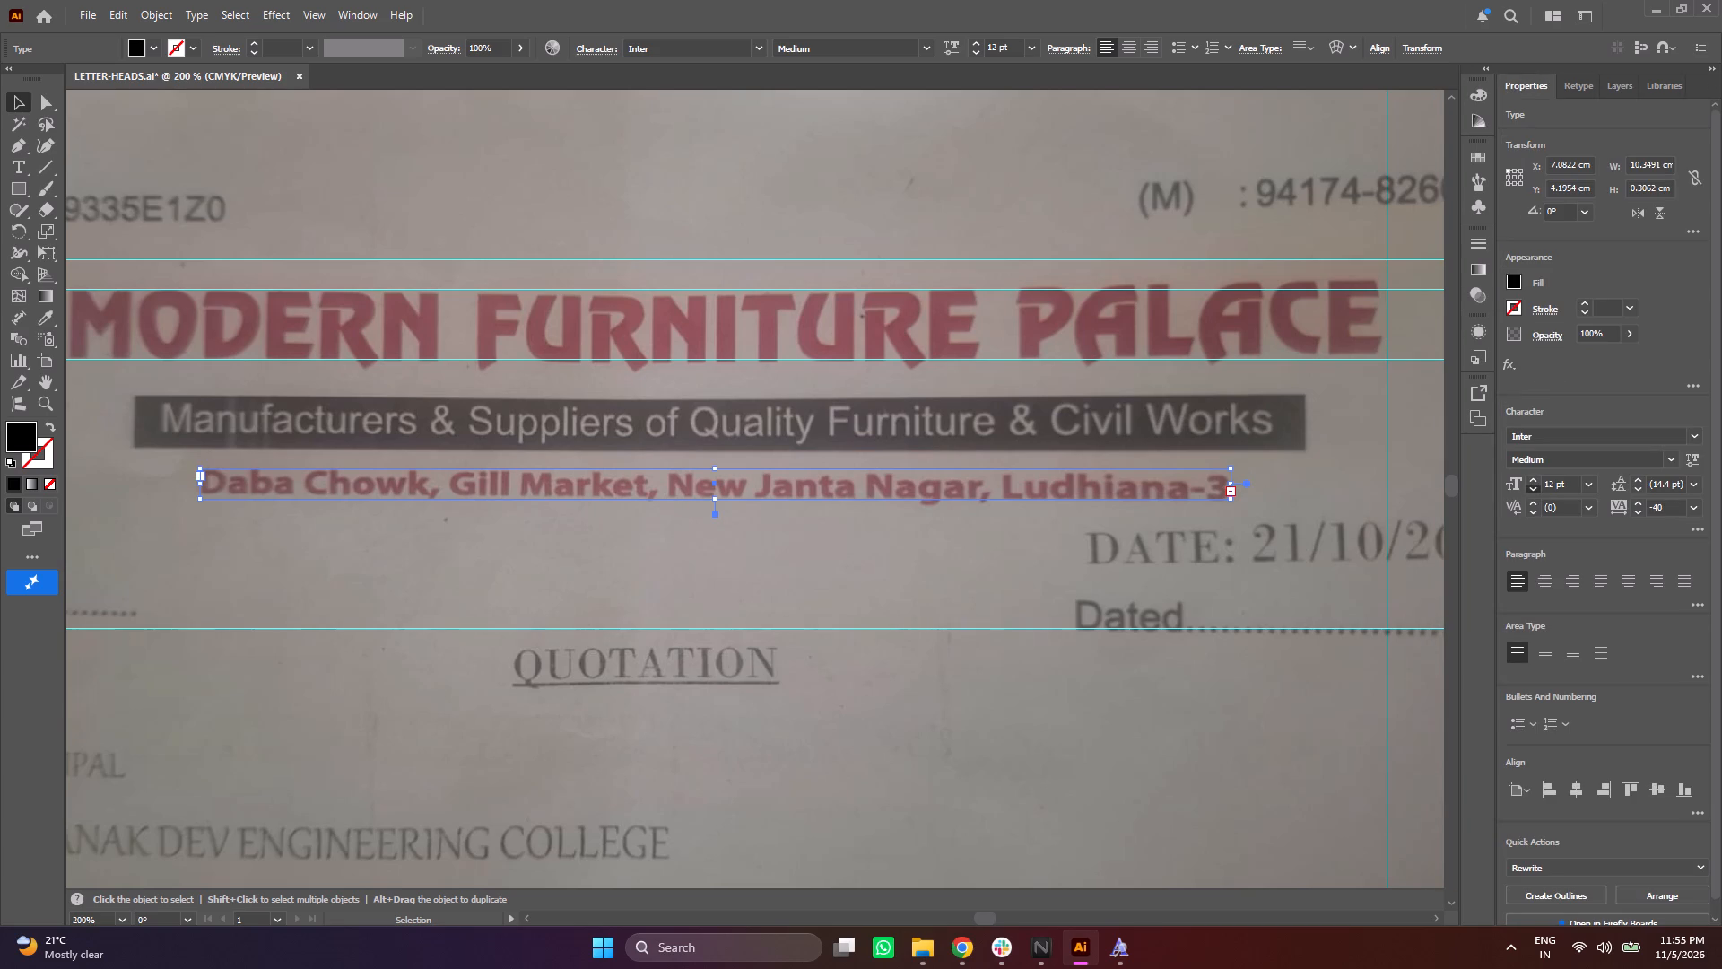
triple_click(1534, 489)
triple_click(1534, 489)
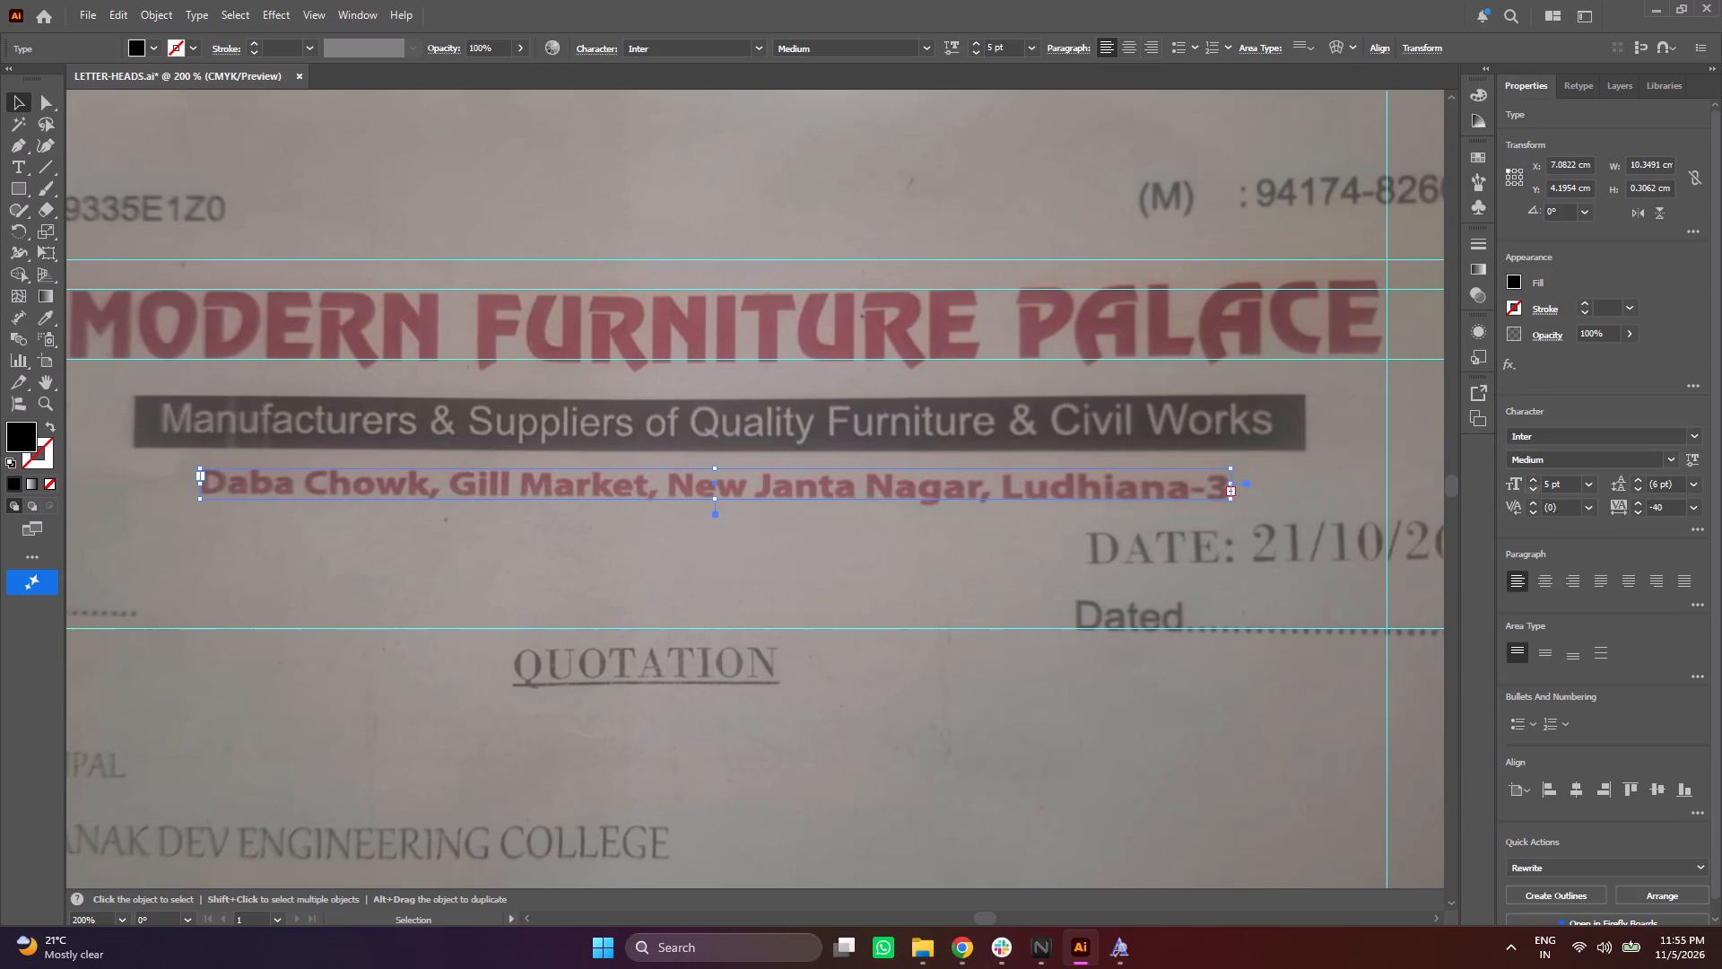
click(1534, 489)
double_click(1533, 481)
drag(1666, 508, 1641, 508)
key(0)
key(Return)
Extend the address text frame downward to a height of about 0.5 cm.
triple_click(1036, 488)
click(1036, 488)
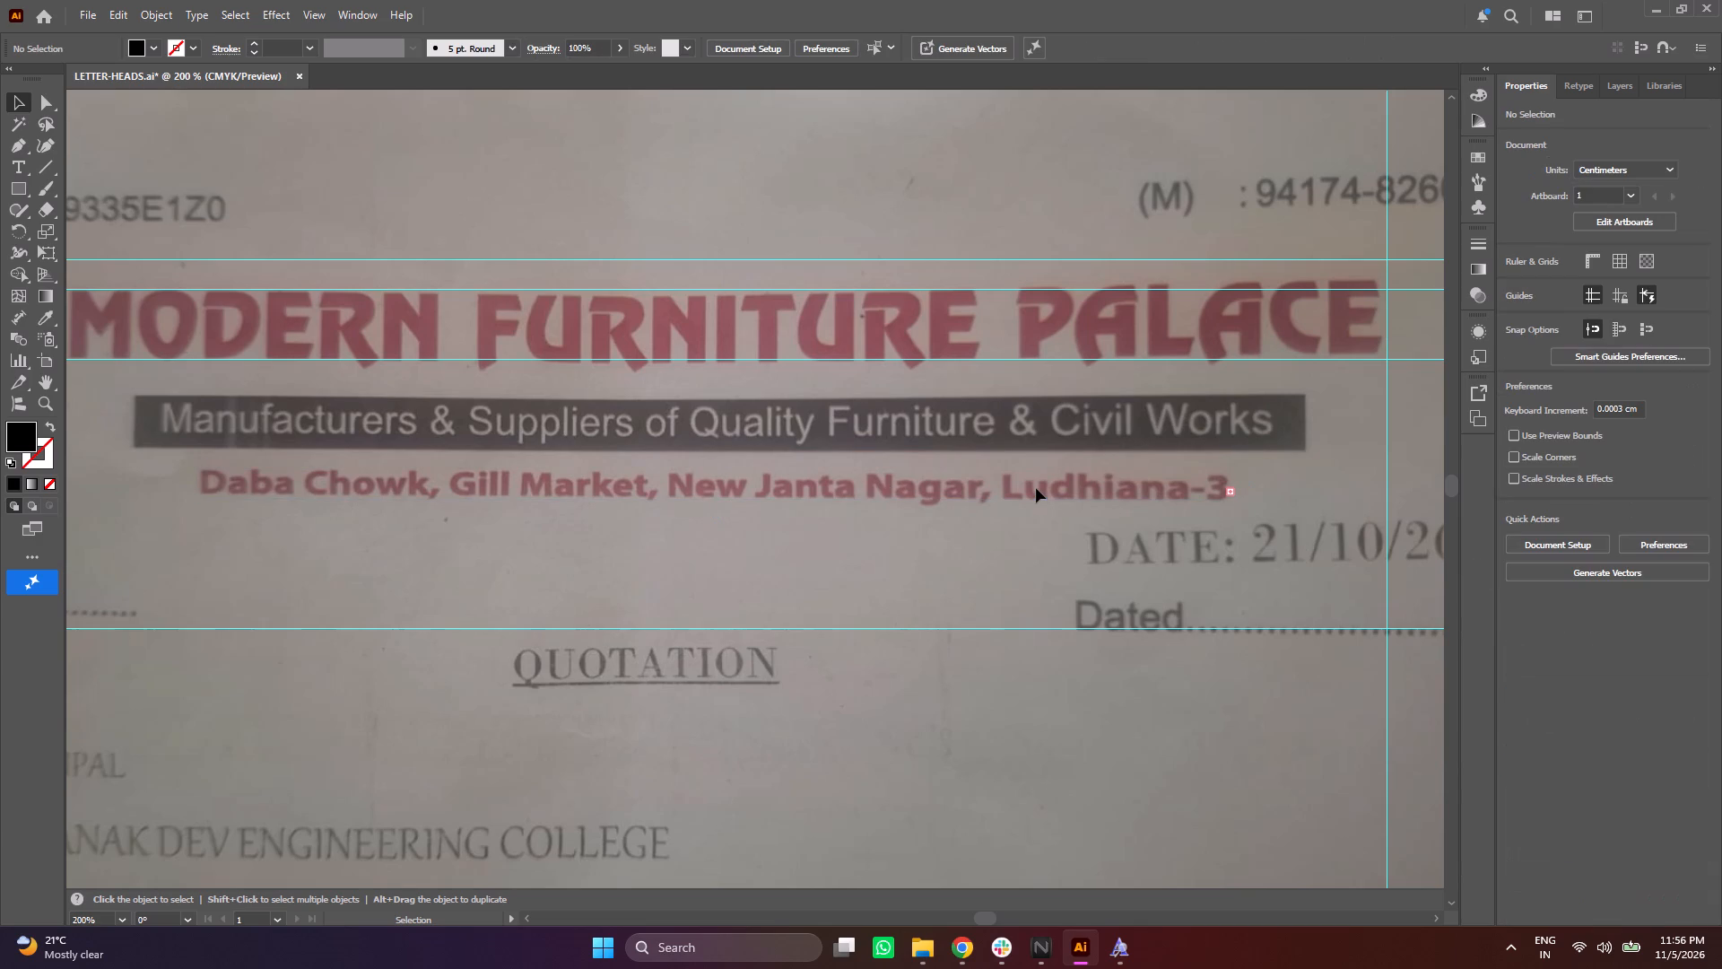
click(1230, 493)
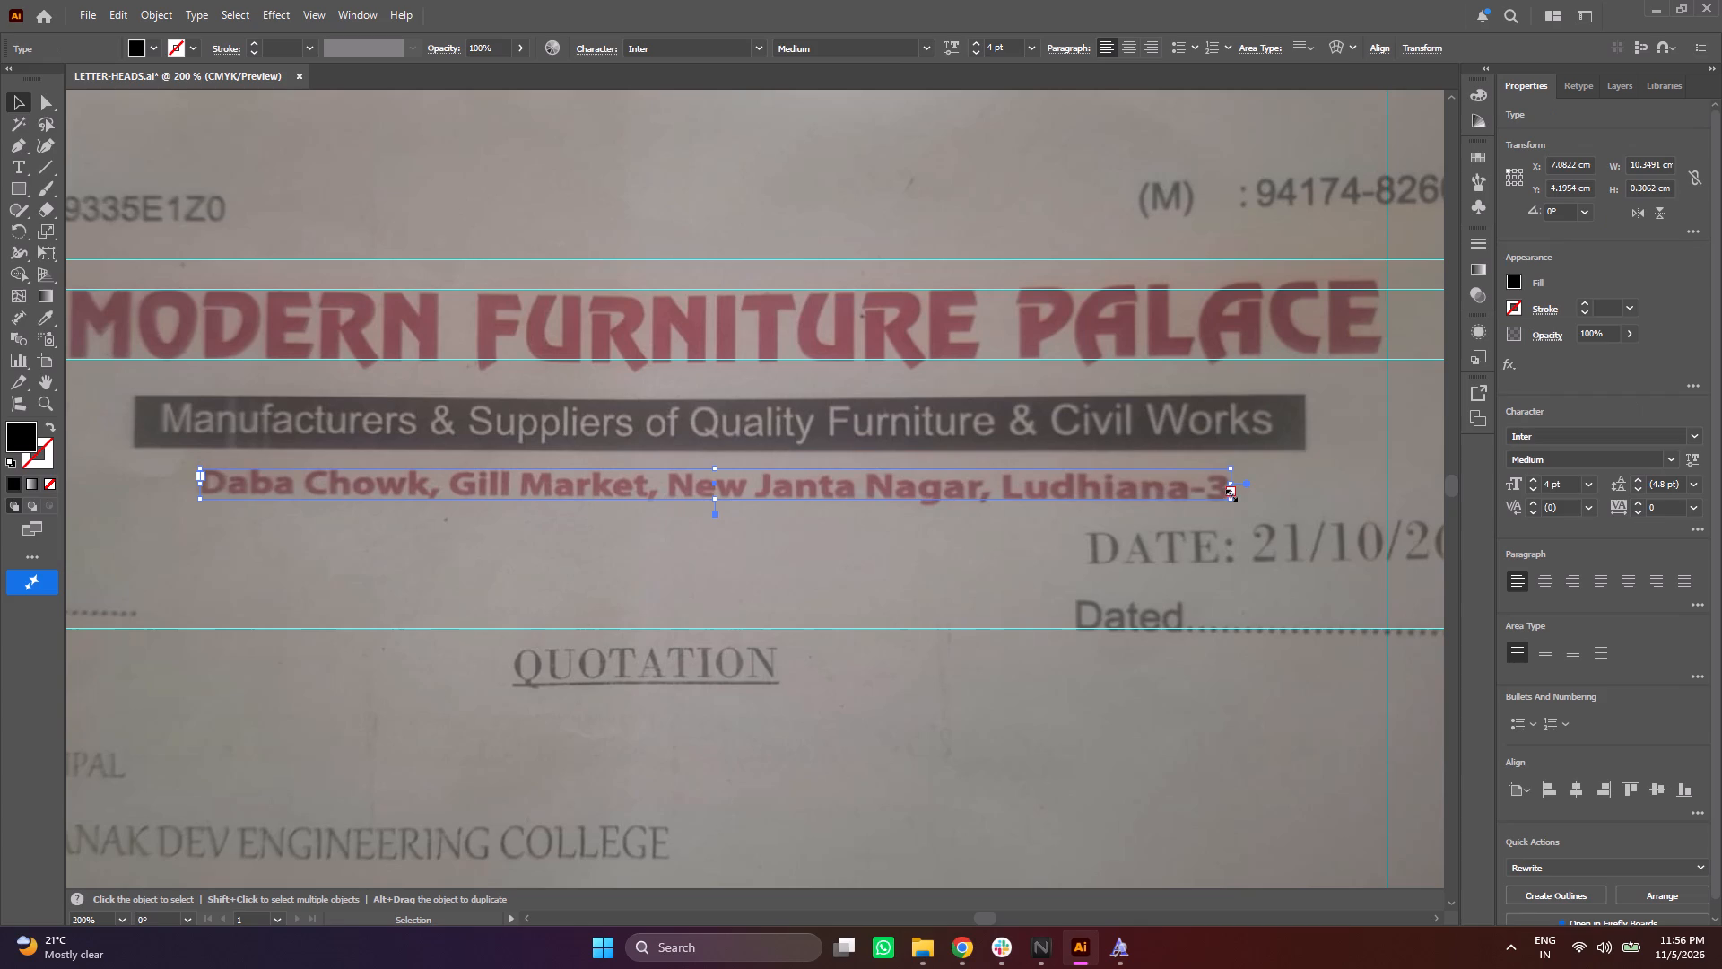
drag(716, 500, 726, 519)
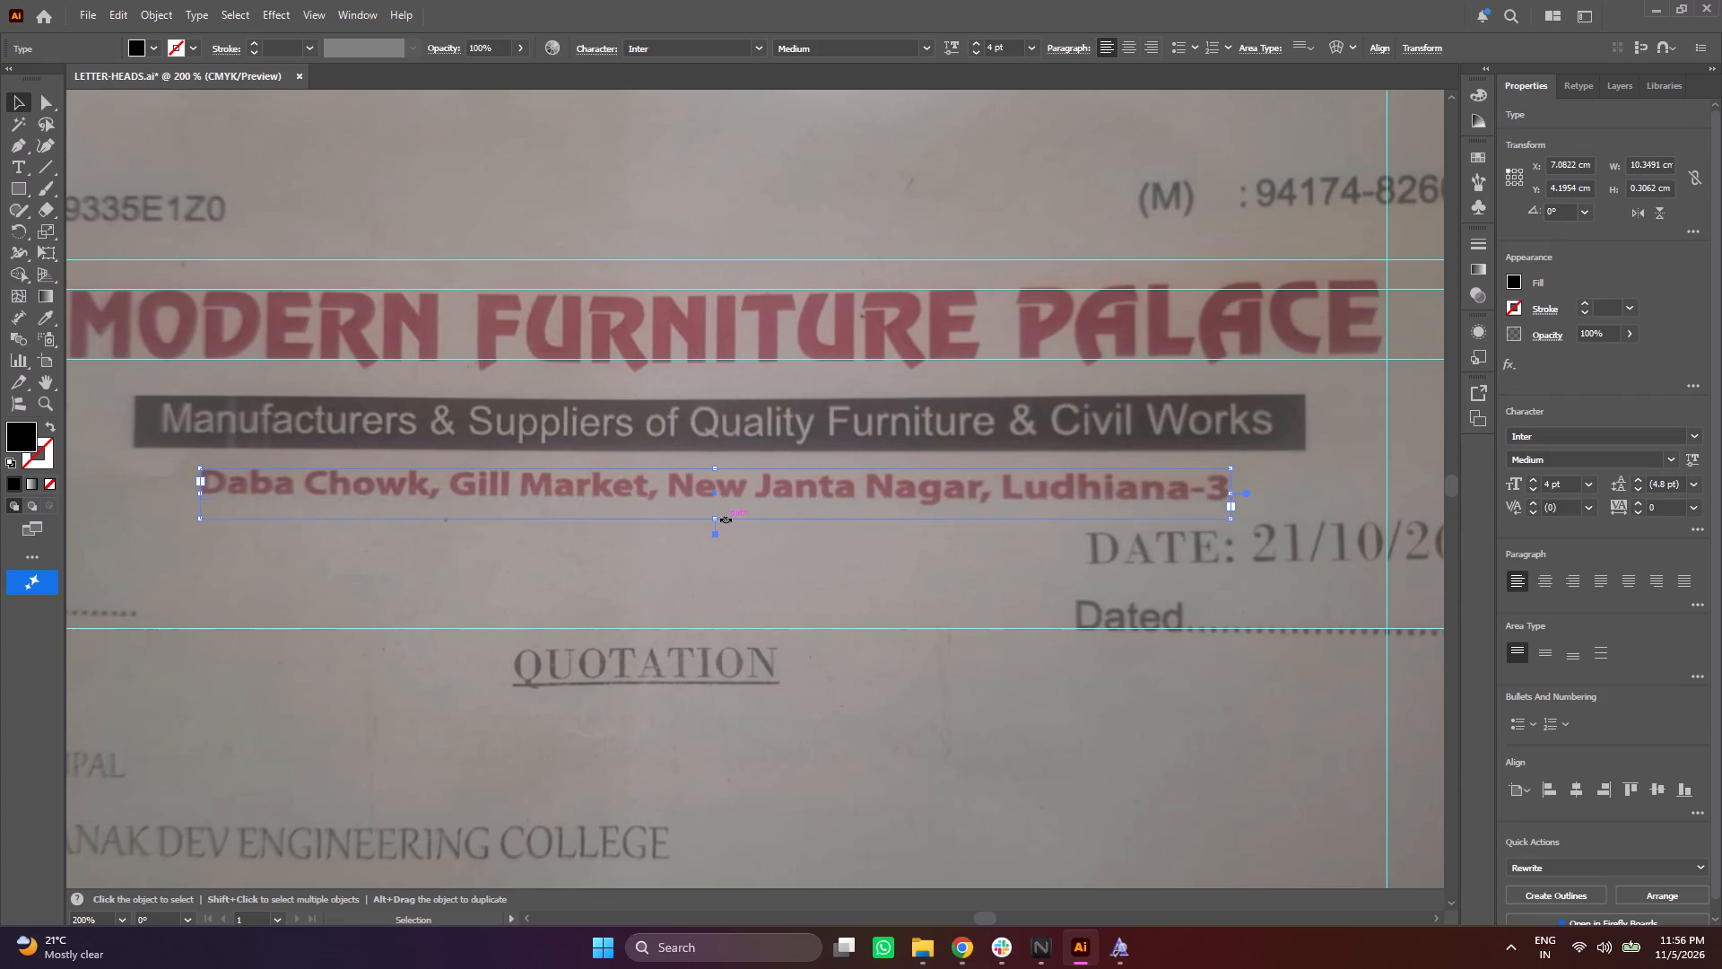
Start text editing inside the address frame and set the tracking to 0 and the font size to 4 pt.
double_click(820, 481)
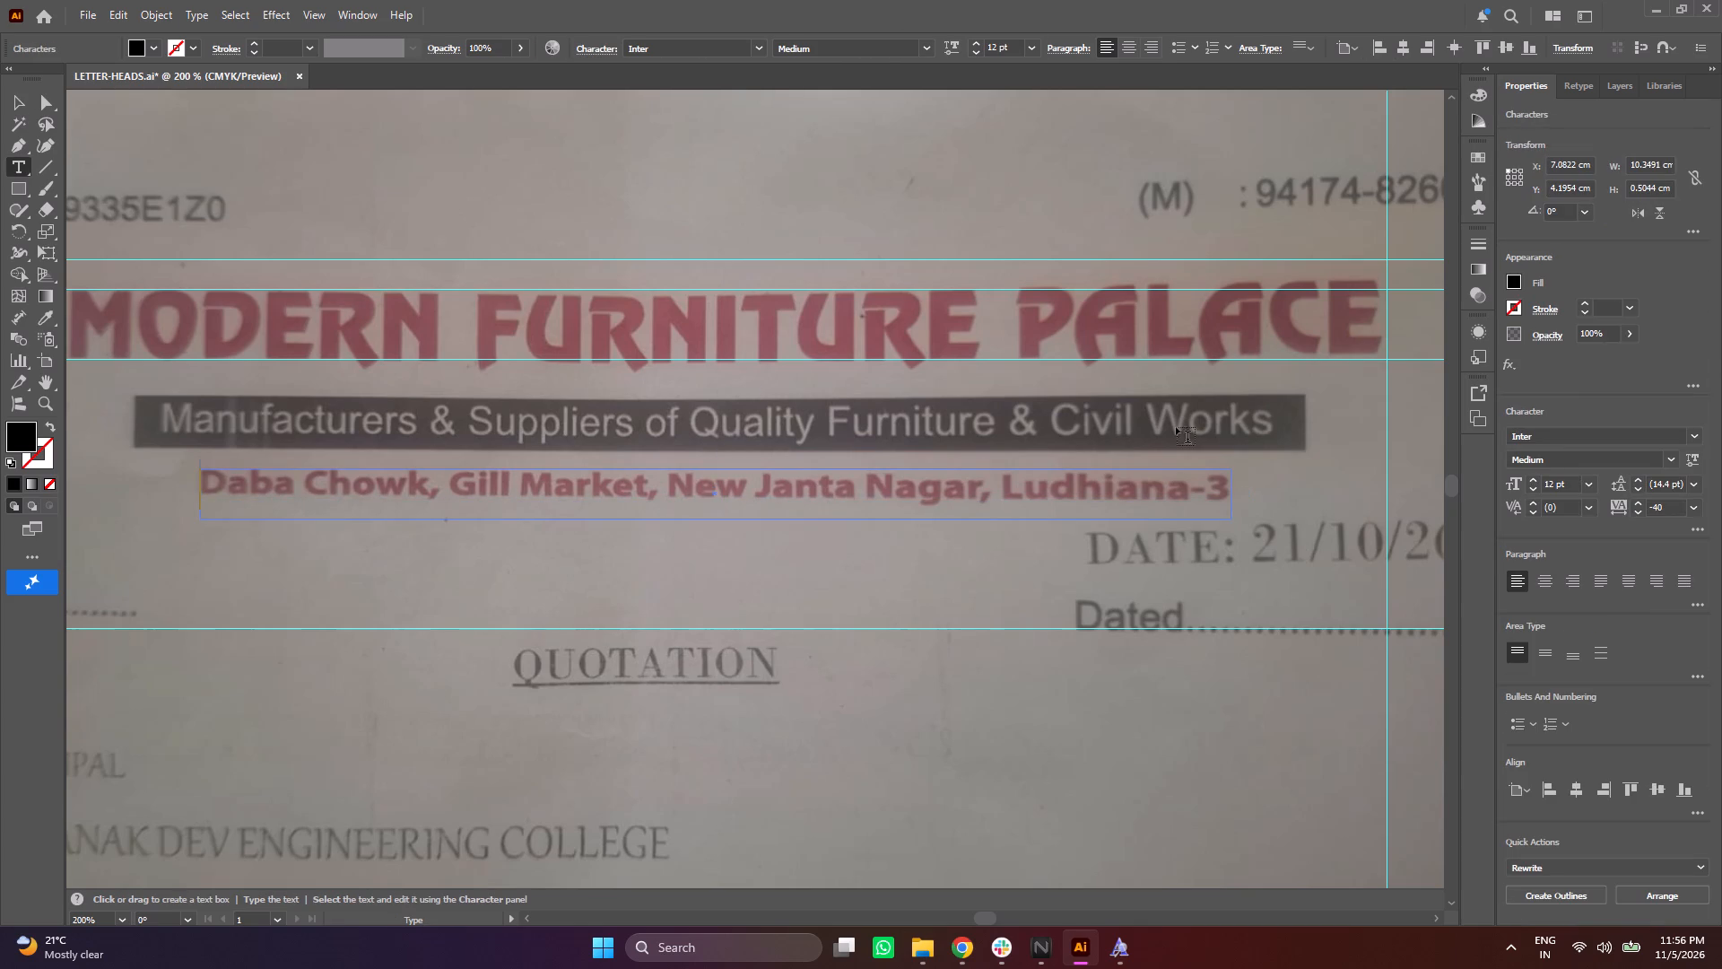
drag(1665, 509, 1640, 502)
key(0)
key(Return)
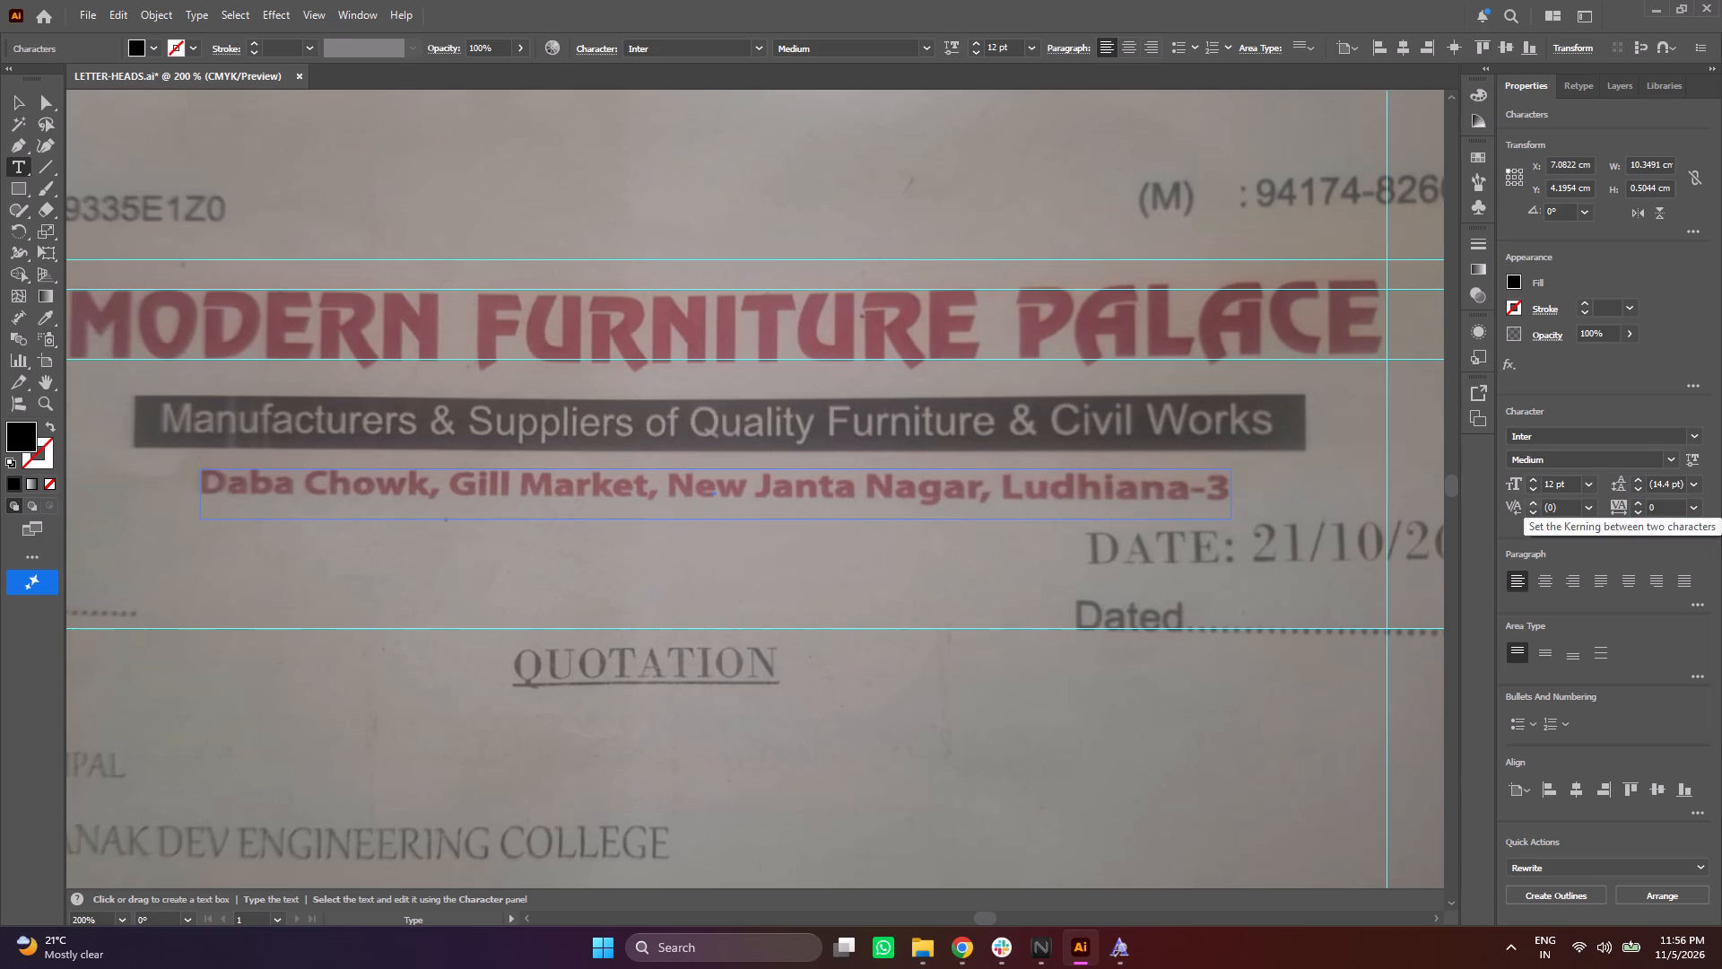
double_click(1552, 484)
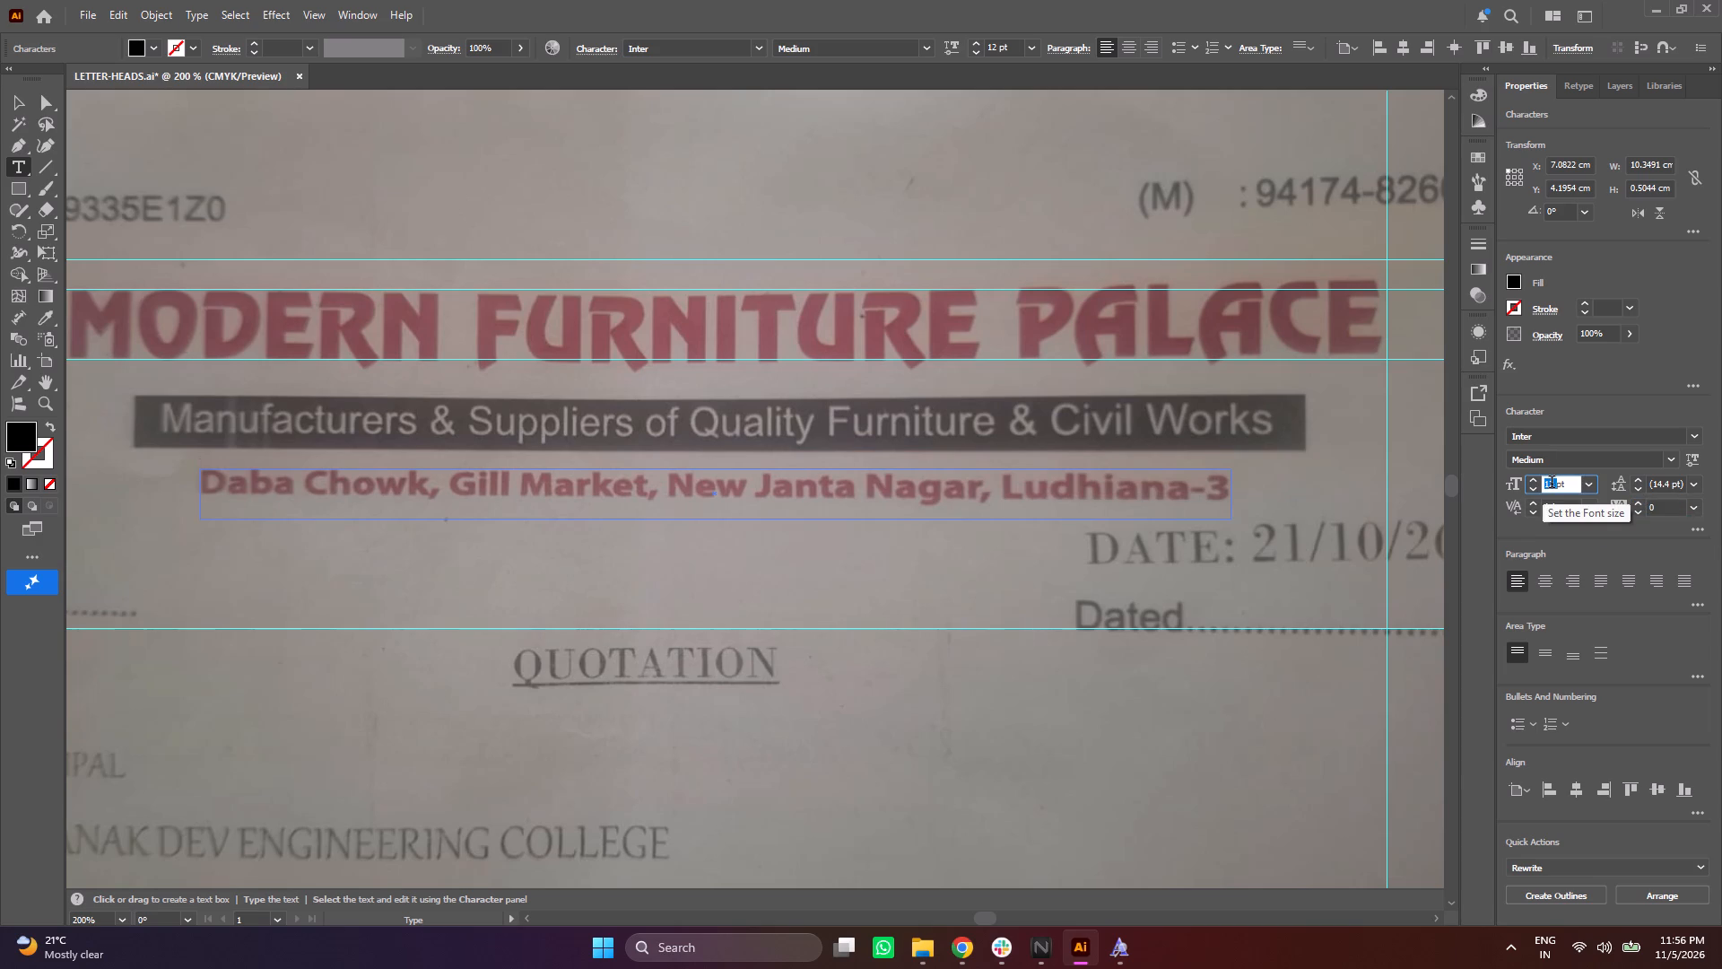
key(4)
key(Return)
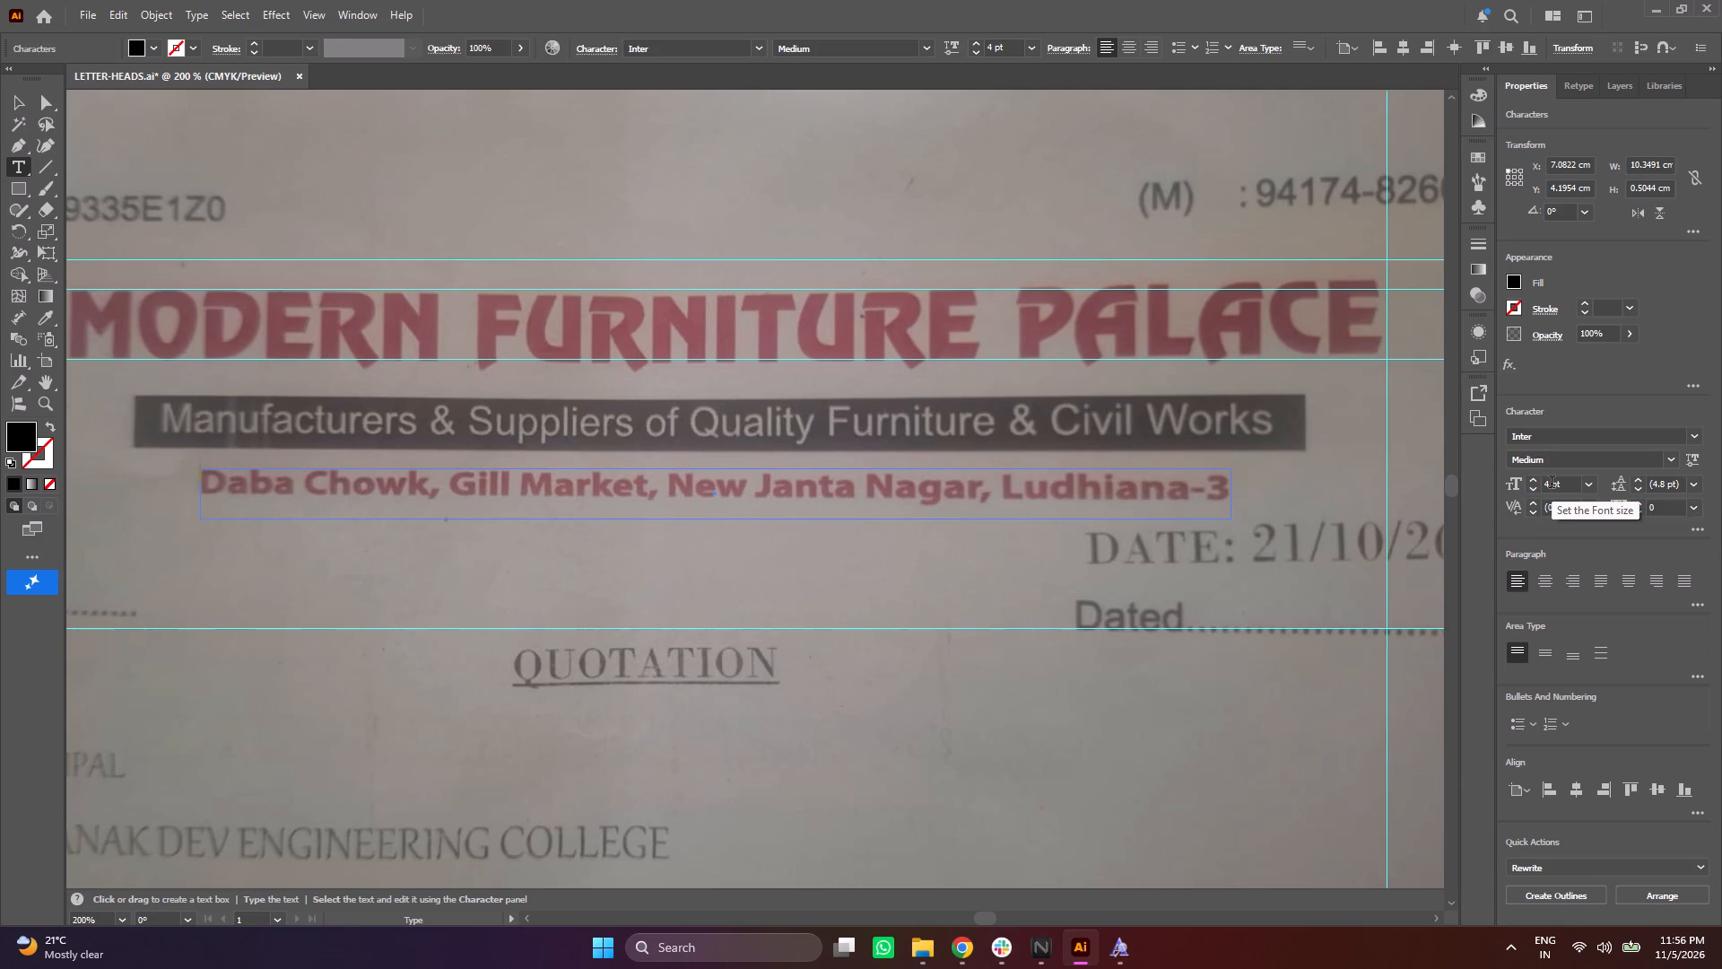
Enter the company's complete address line in the frame, following the wording on the letterhead photo through to the city and its number.
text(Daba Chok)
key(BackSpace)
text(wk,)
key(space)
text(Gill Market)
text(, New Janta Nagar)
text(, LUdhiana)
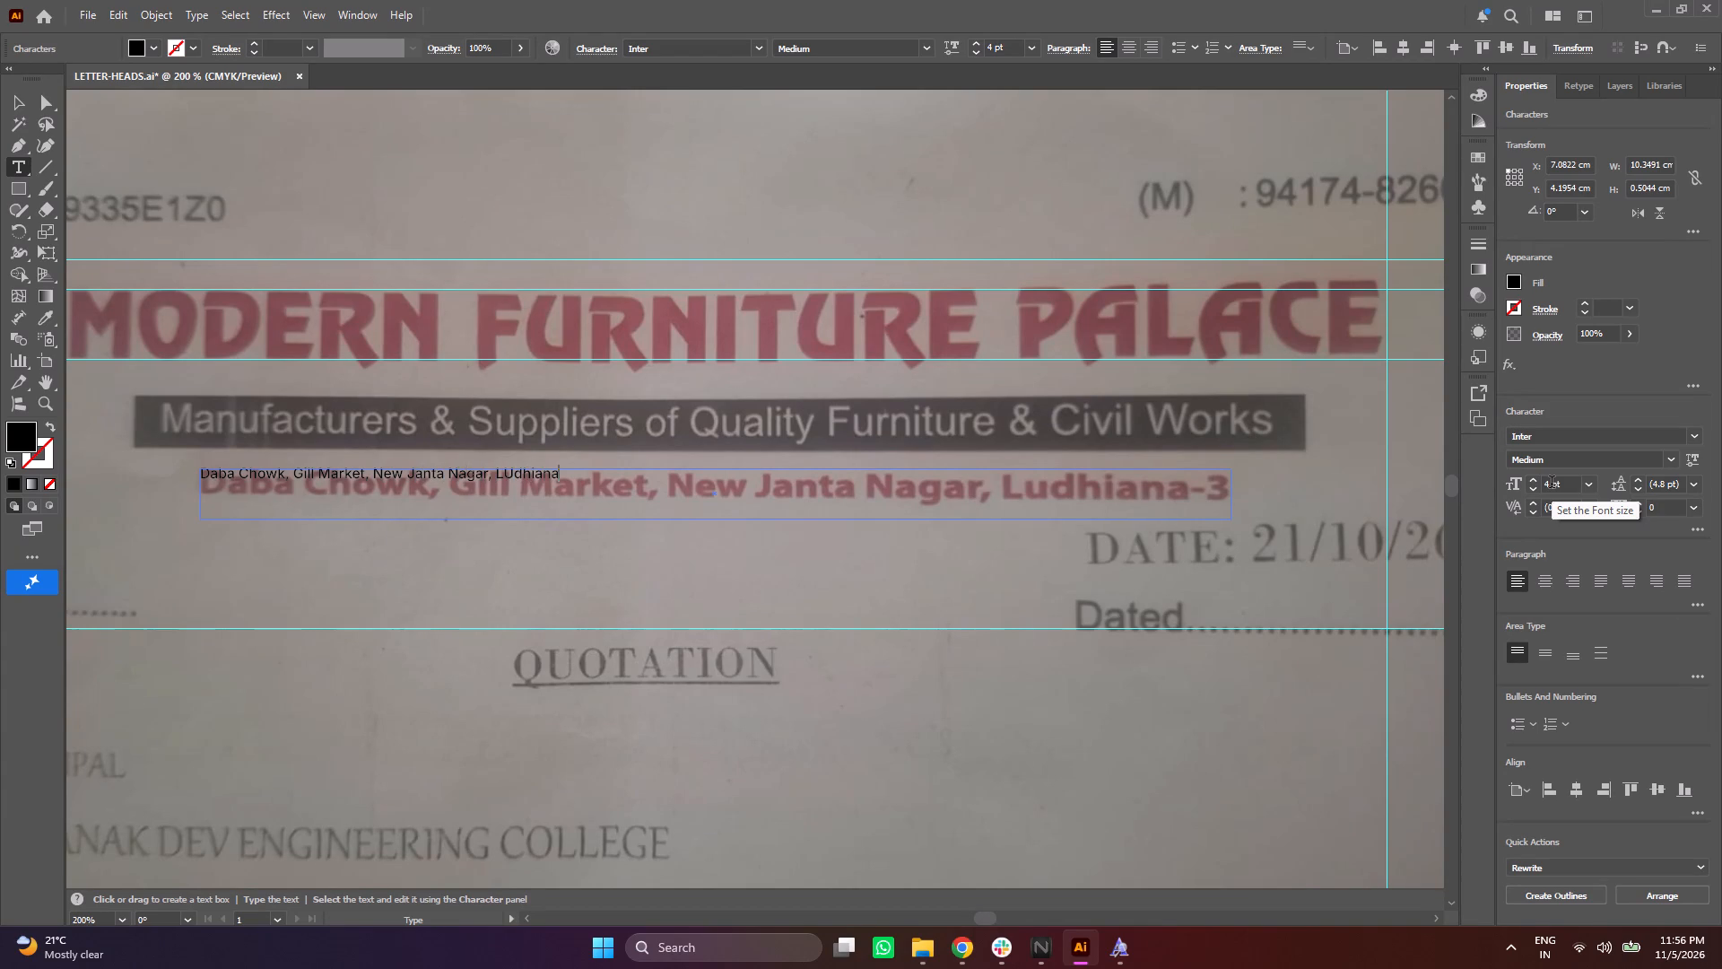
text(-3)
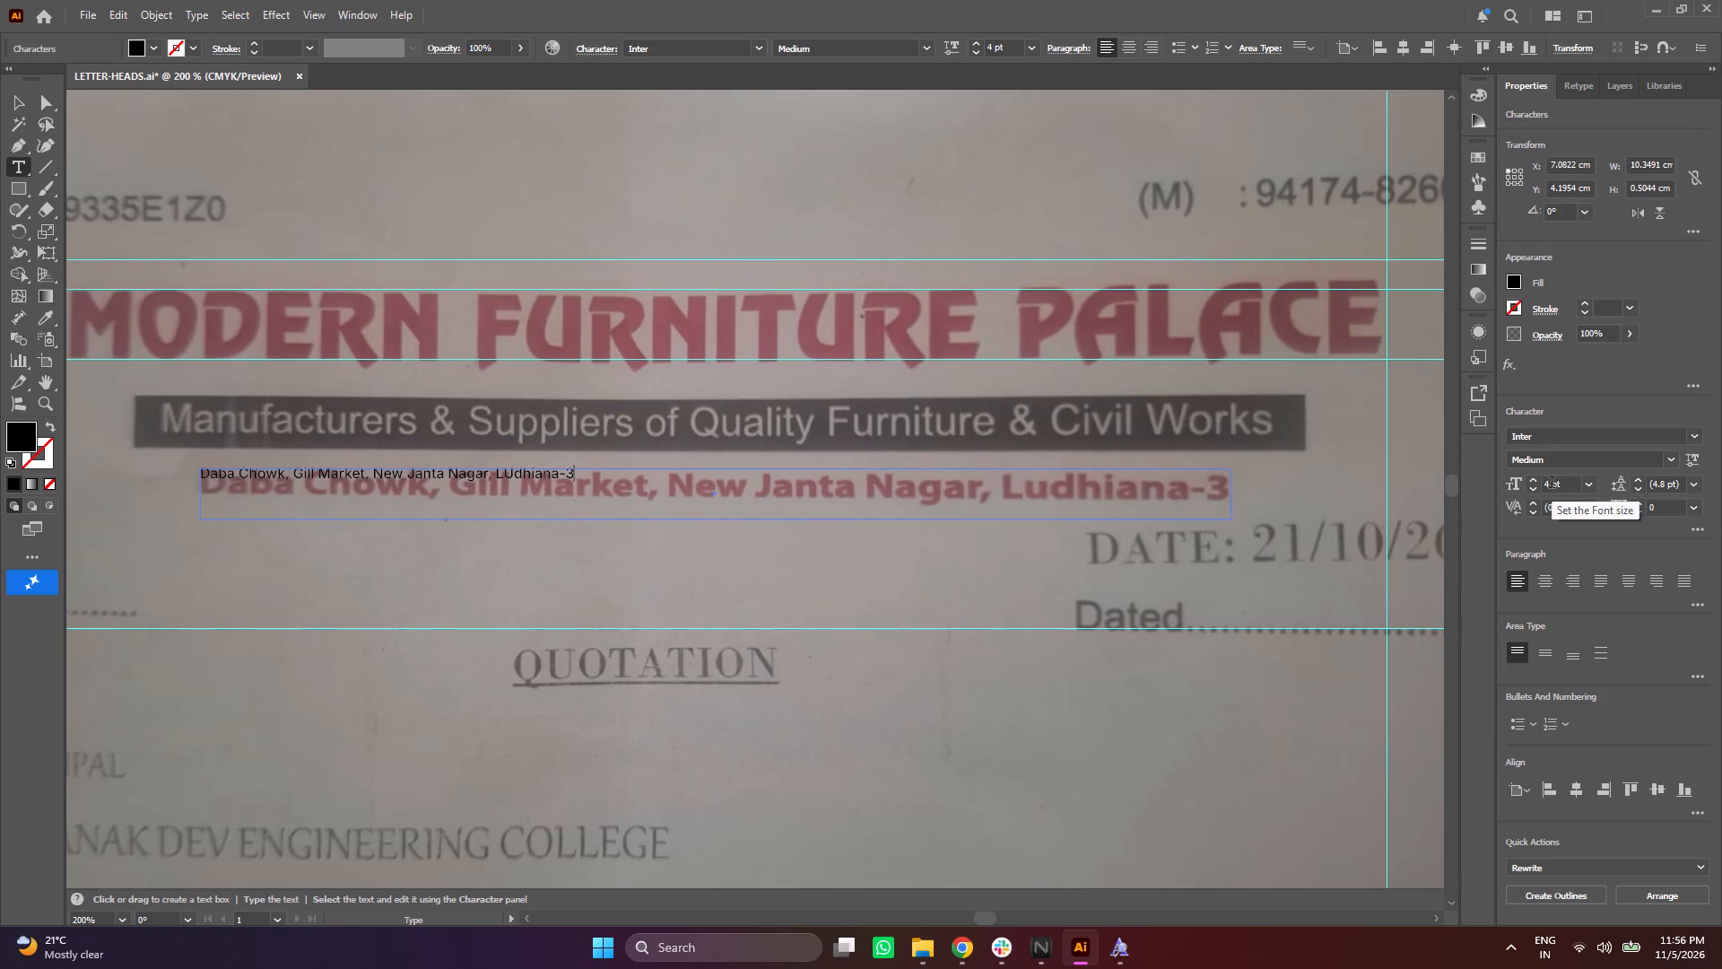
Enlarge the whole address line's font size to 10 pt to approach the width of the printed line.
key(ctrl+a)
click(1531, 480)
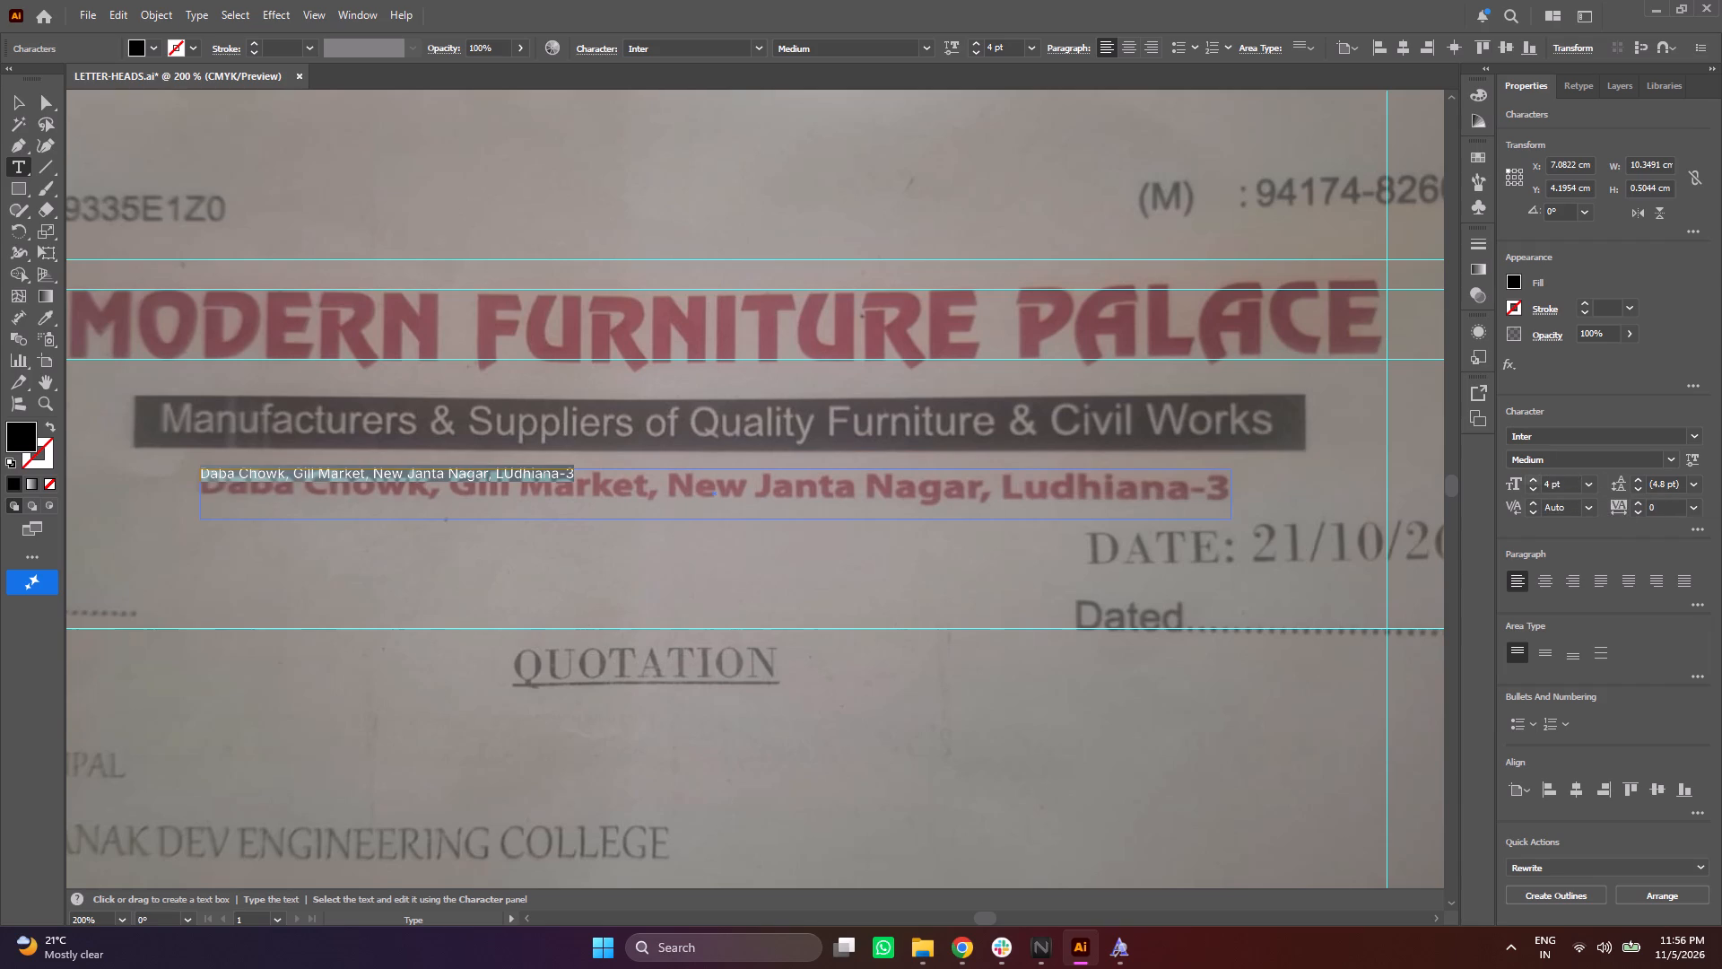
click(1531, 480)
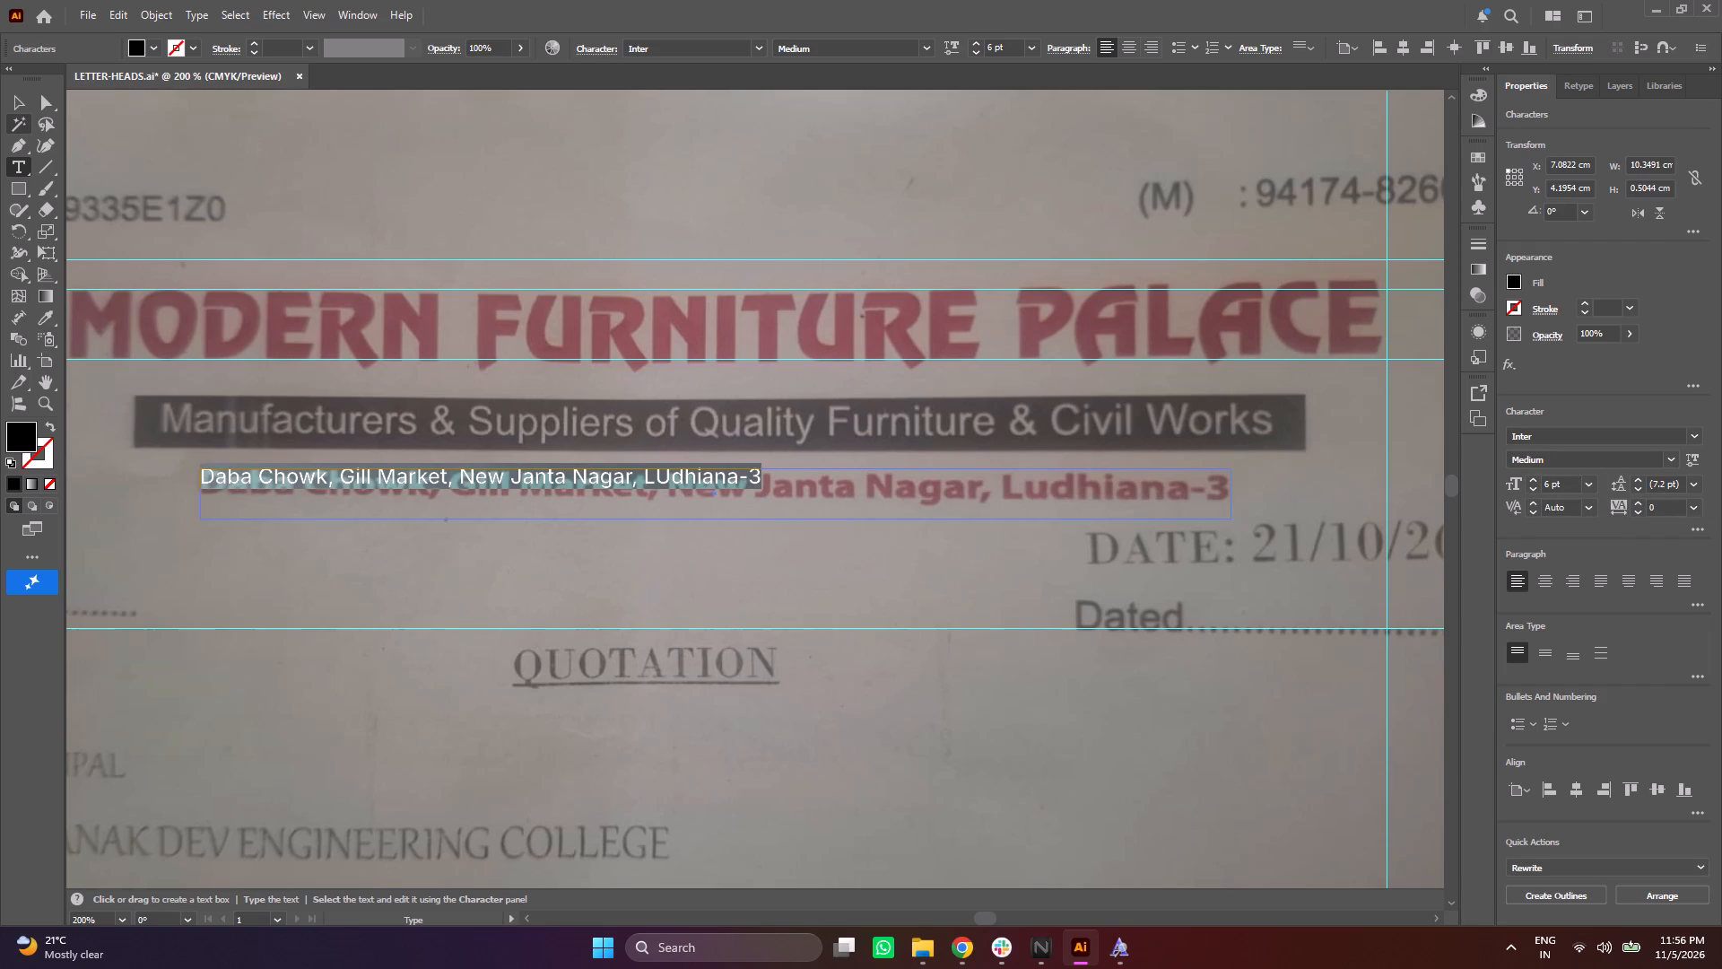
click(14, 103)
click(541, 476)
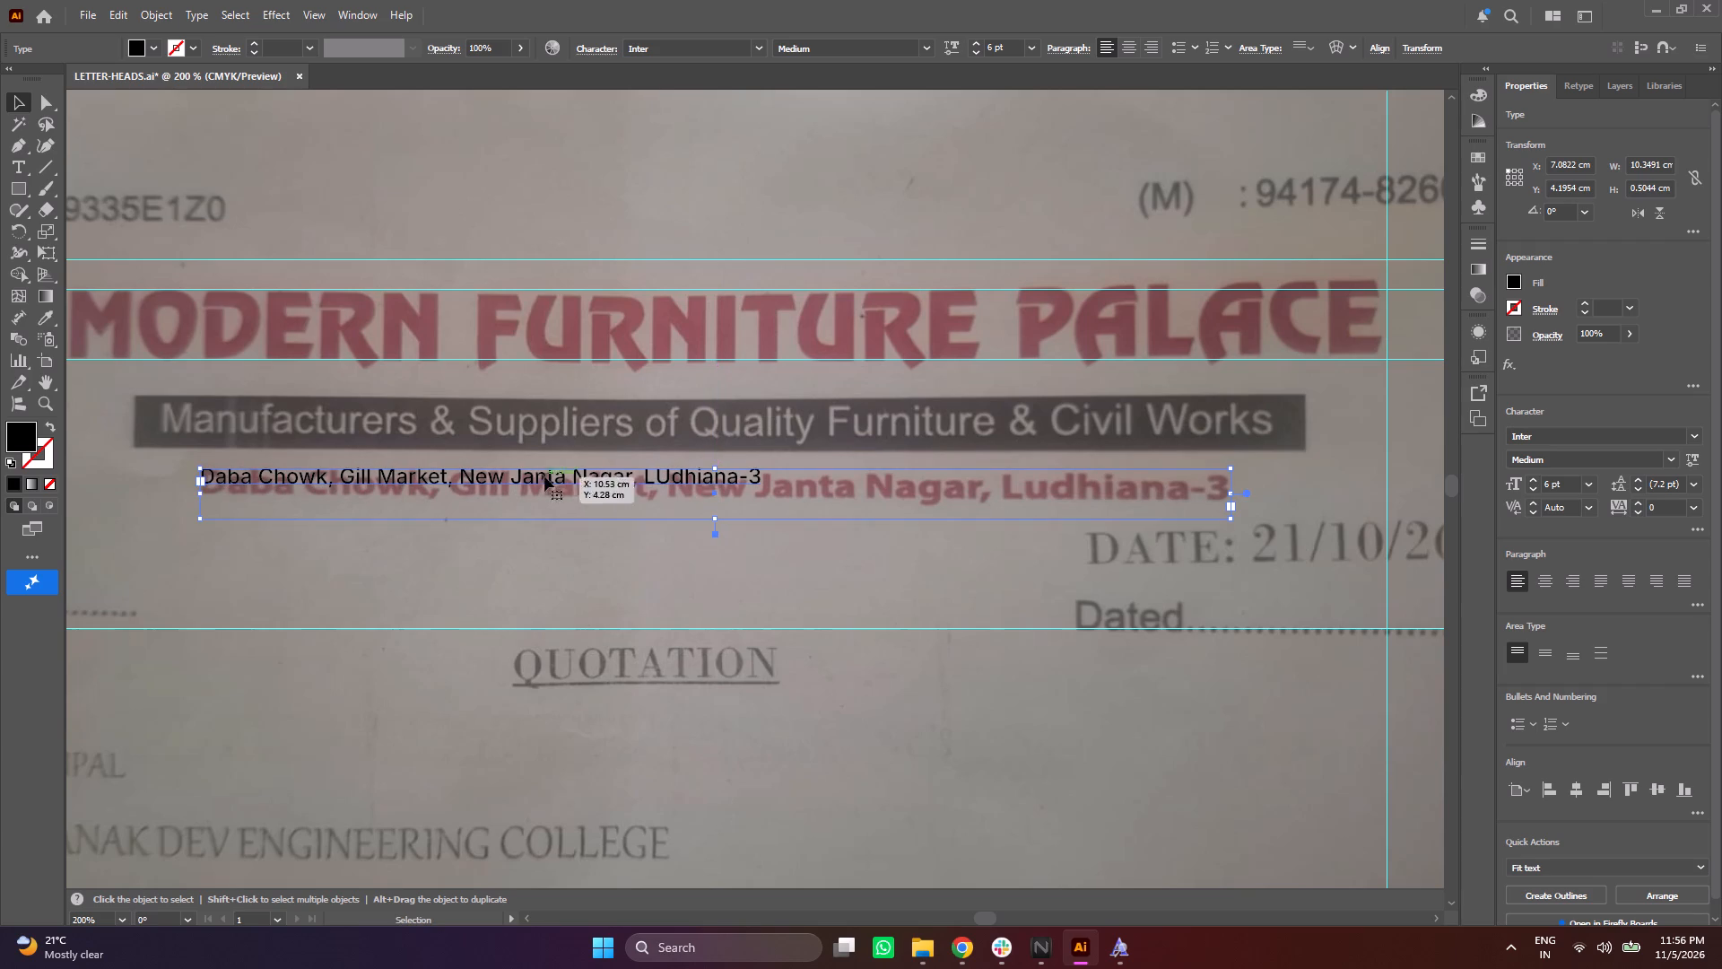
click(1532, 484)
click(1532, 484)
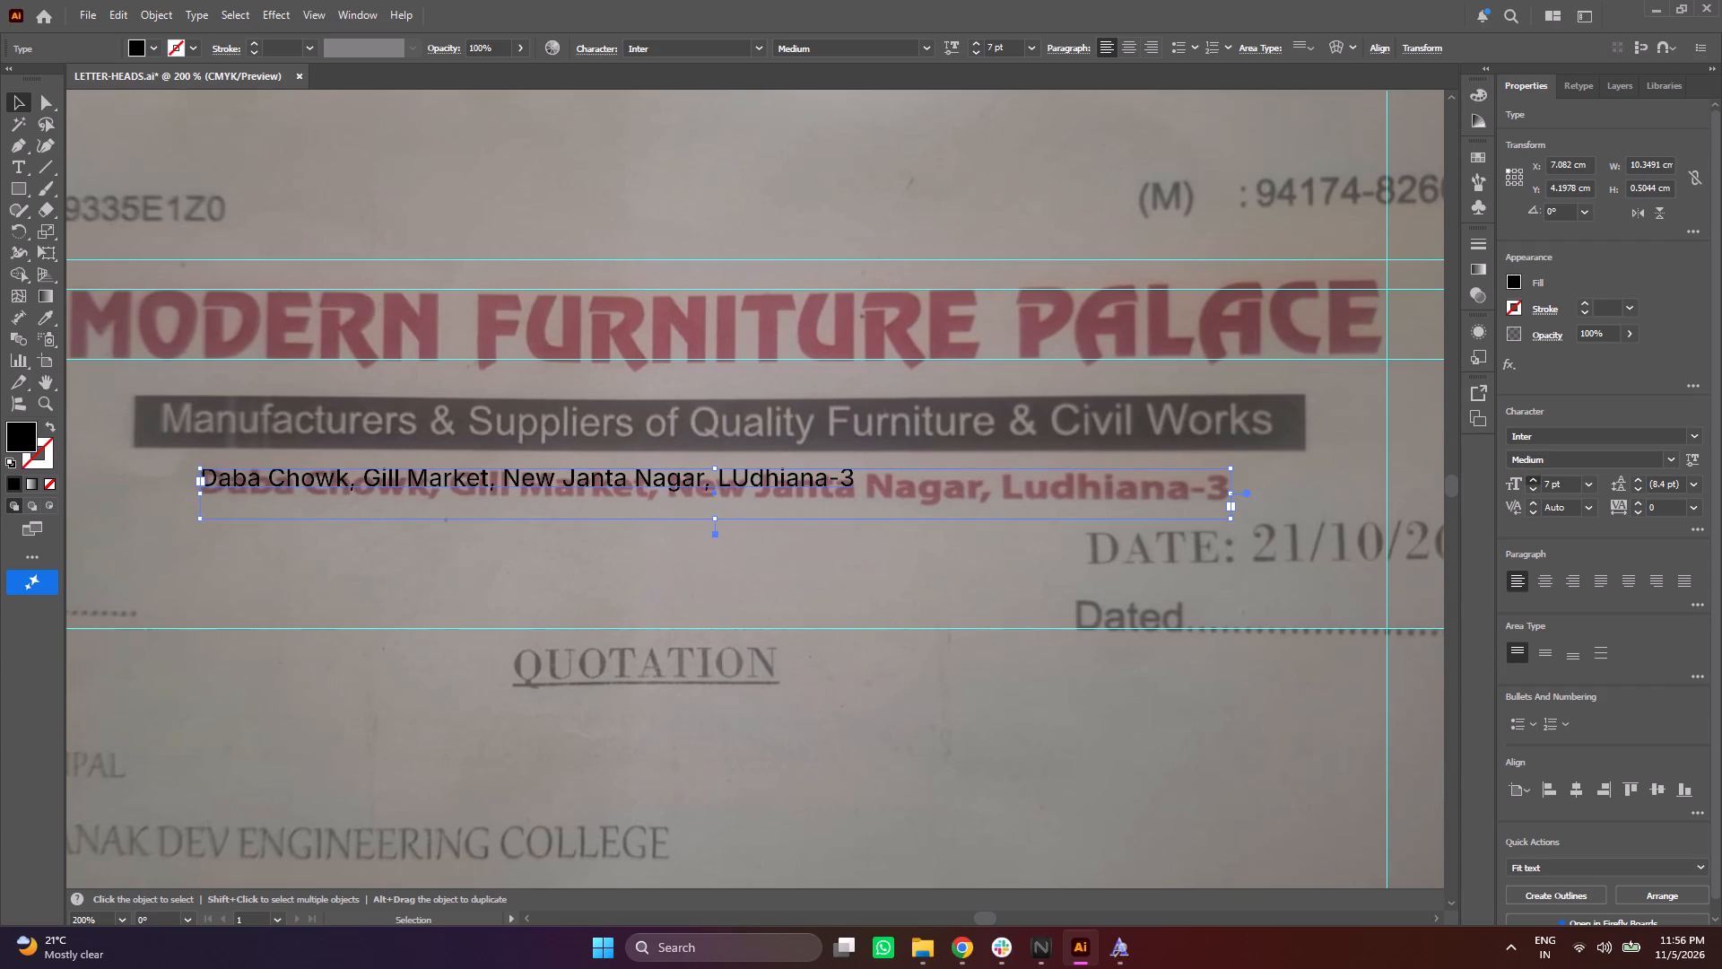
click(1532, 484)
click(1532, 484)
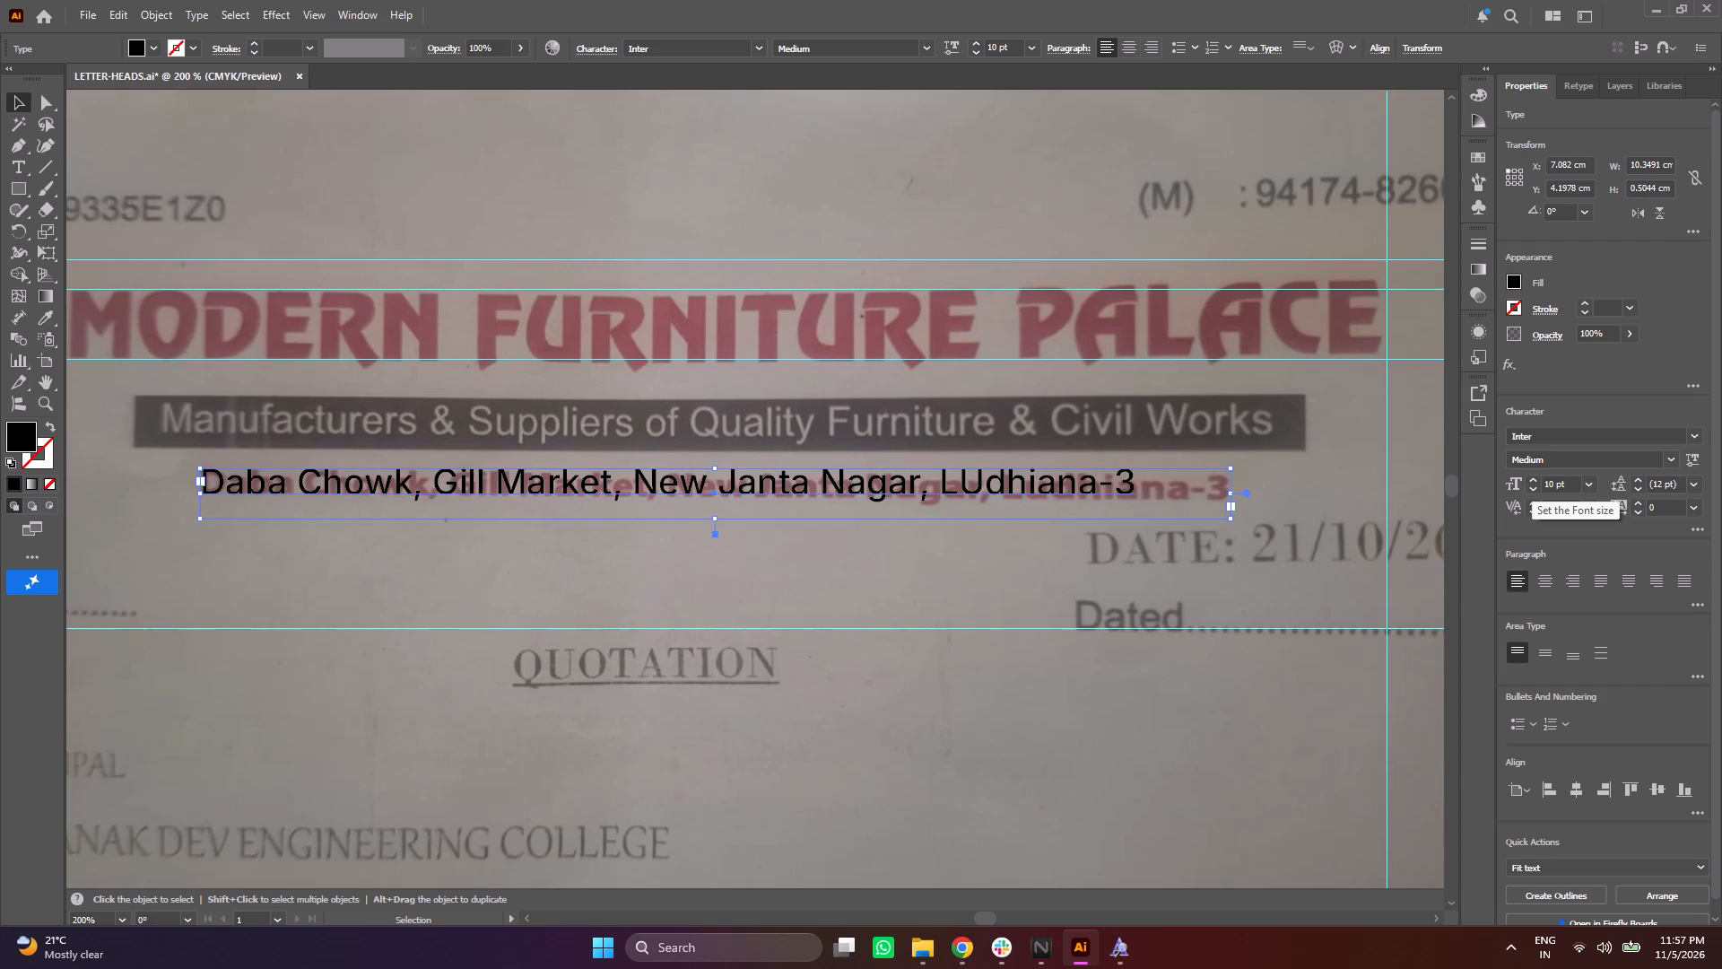
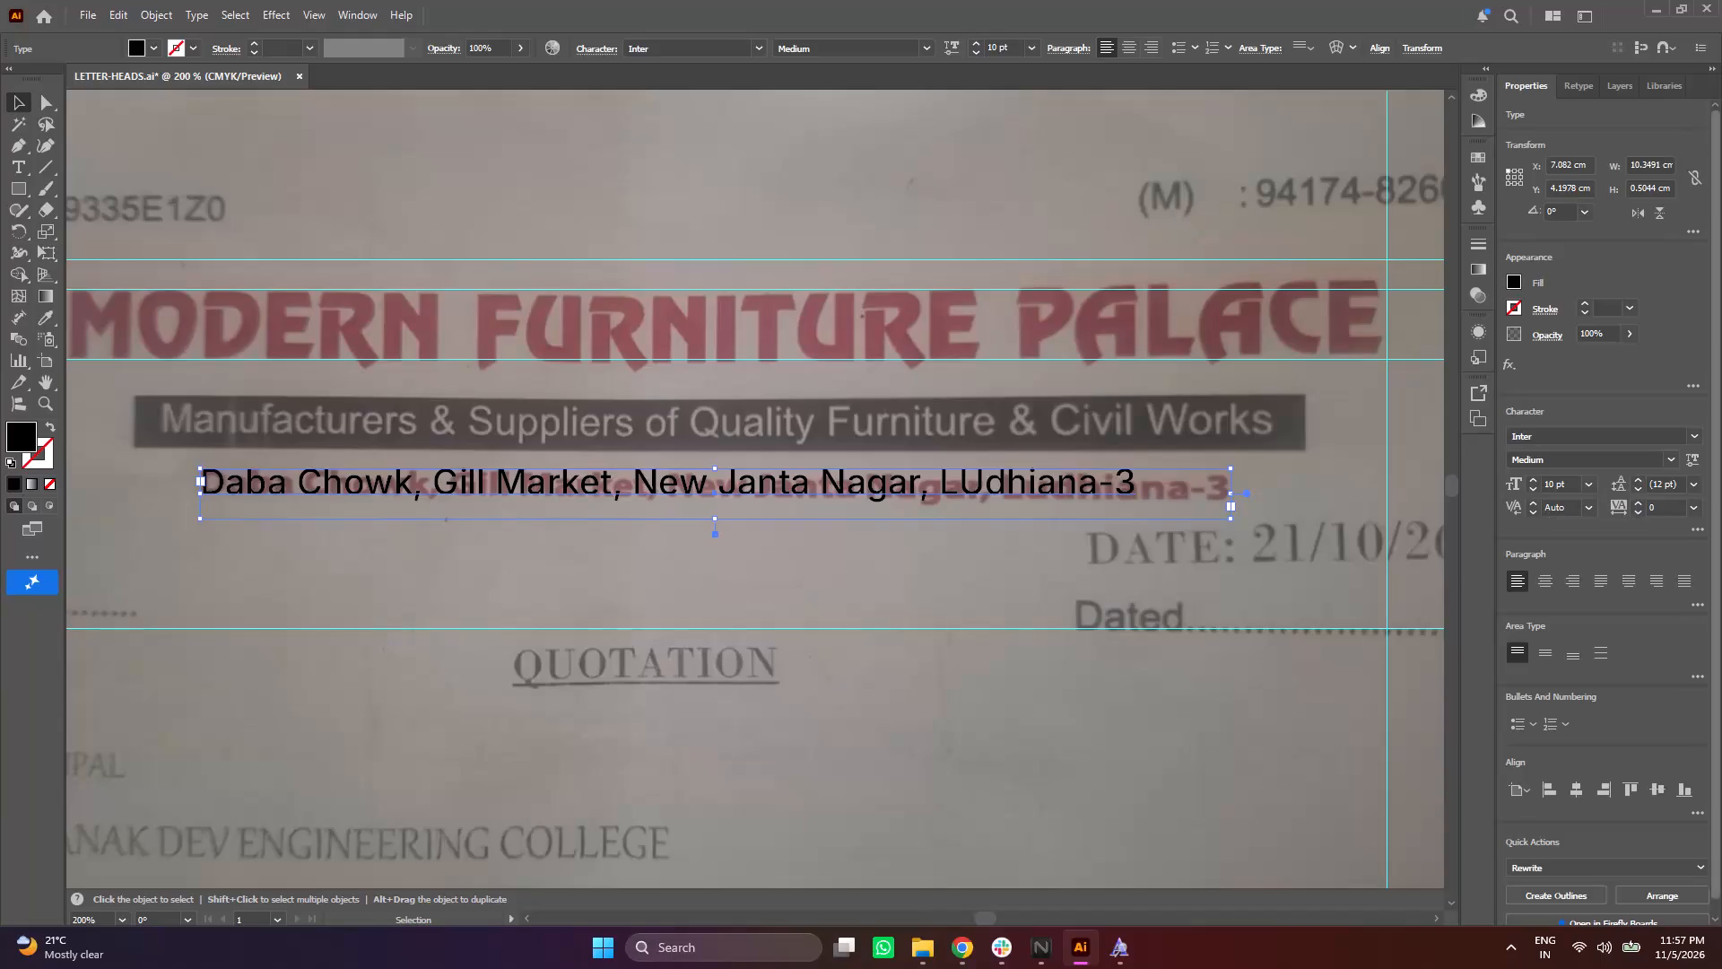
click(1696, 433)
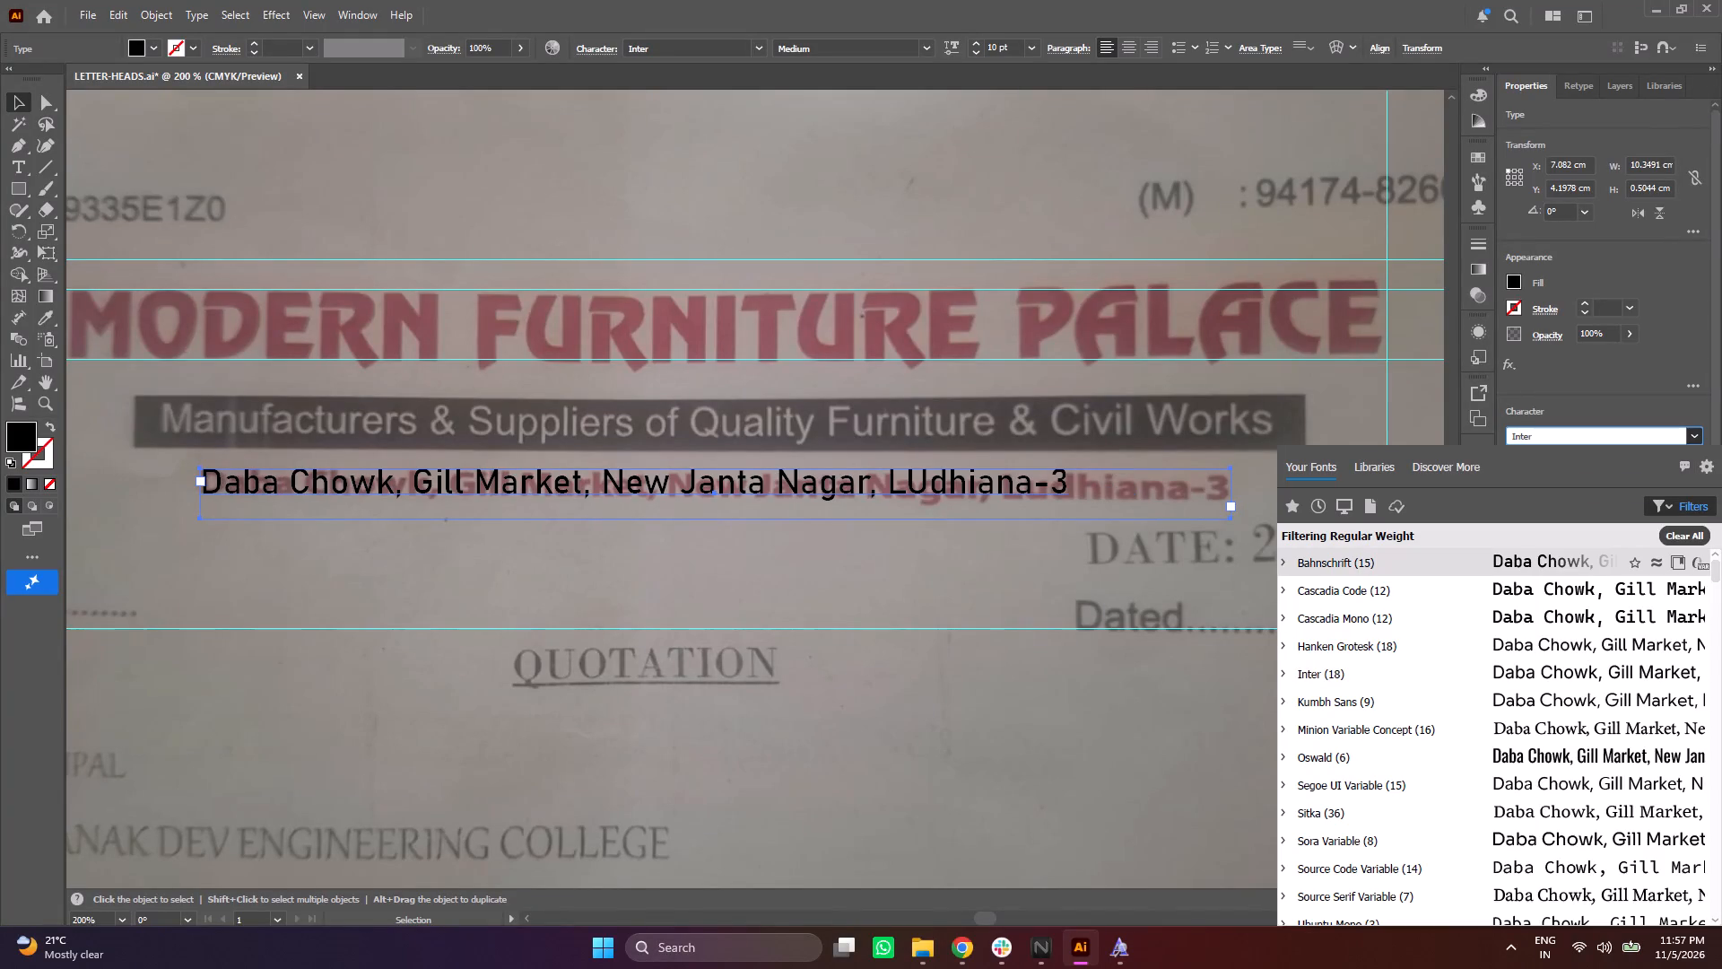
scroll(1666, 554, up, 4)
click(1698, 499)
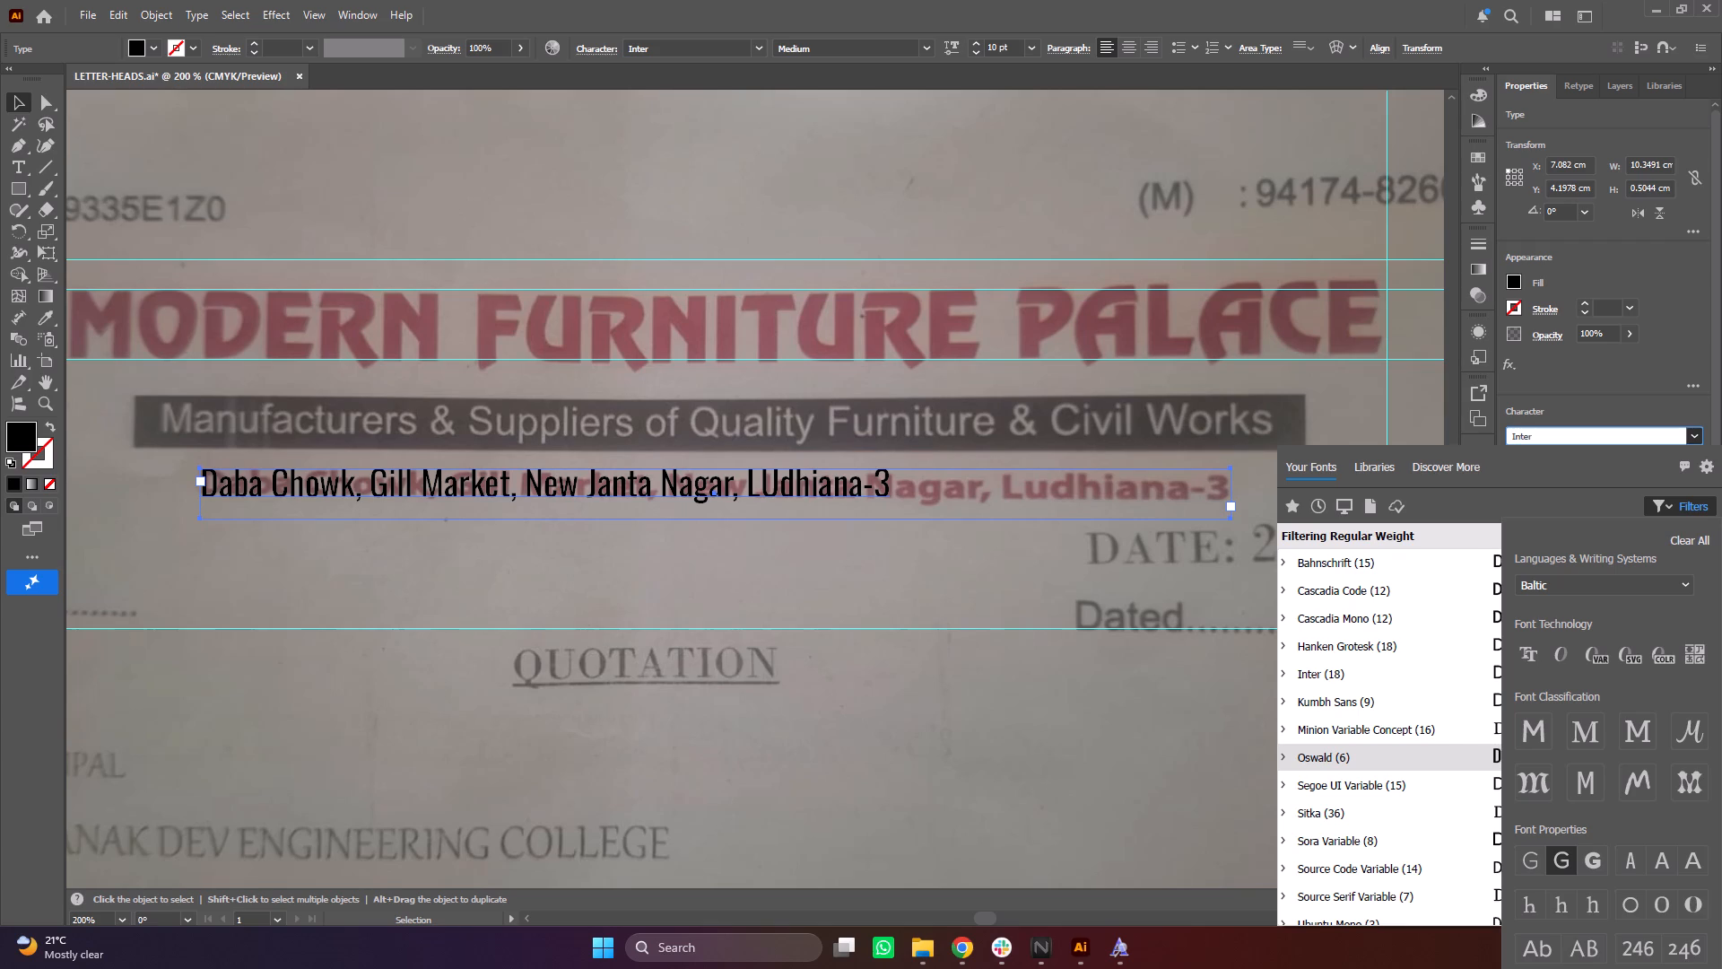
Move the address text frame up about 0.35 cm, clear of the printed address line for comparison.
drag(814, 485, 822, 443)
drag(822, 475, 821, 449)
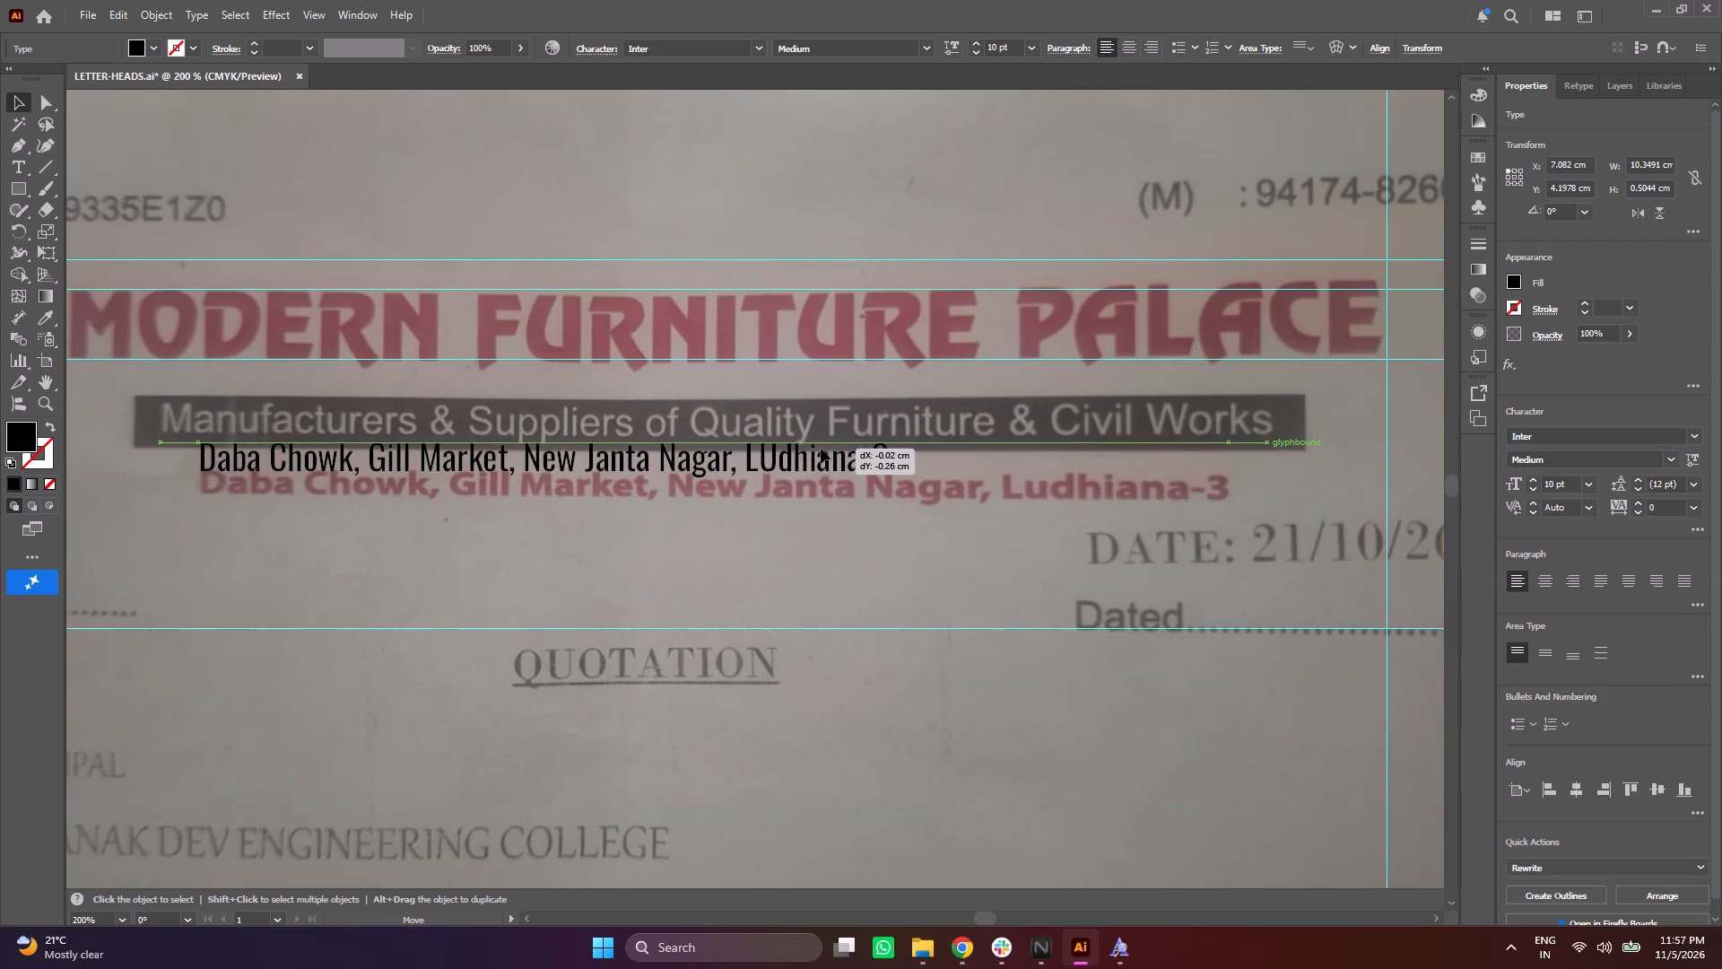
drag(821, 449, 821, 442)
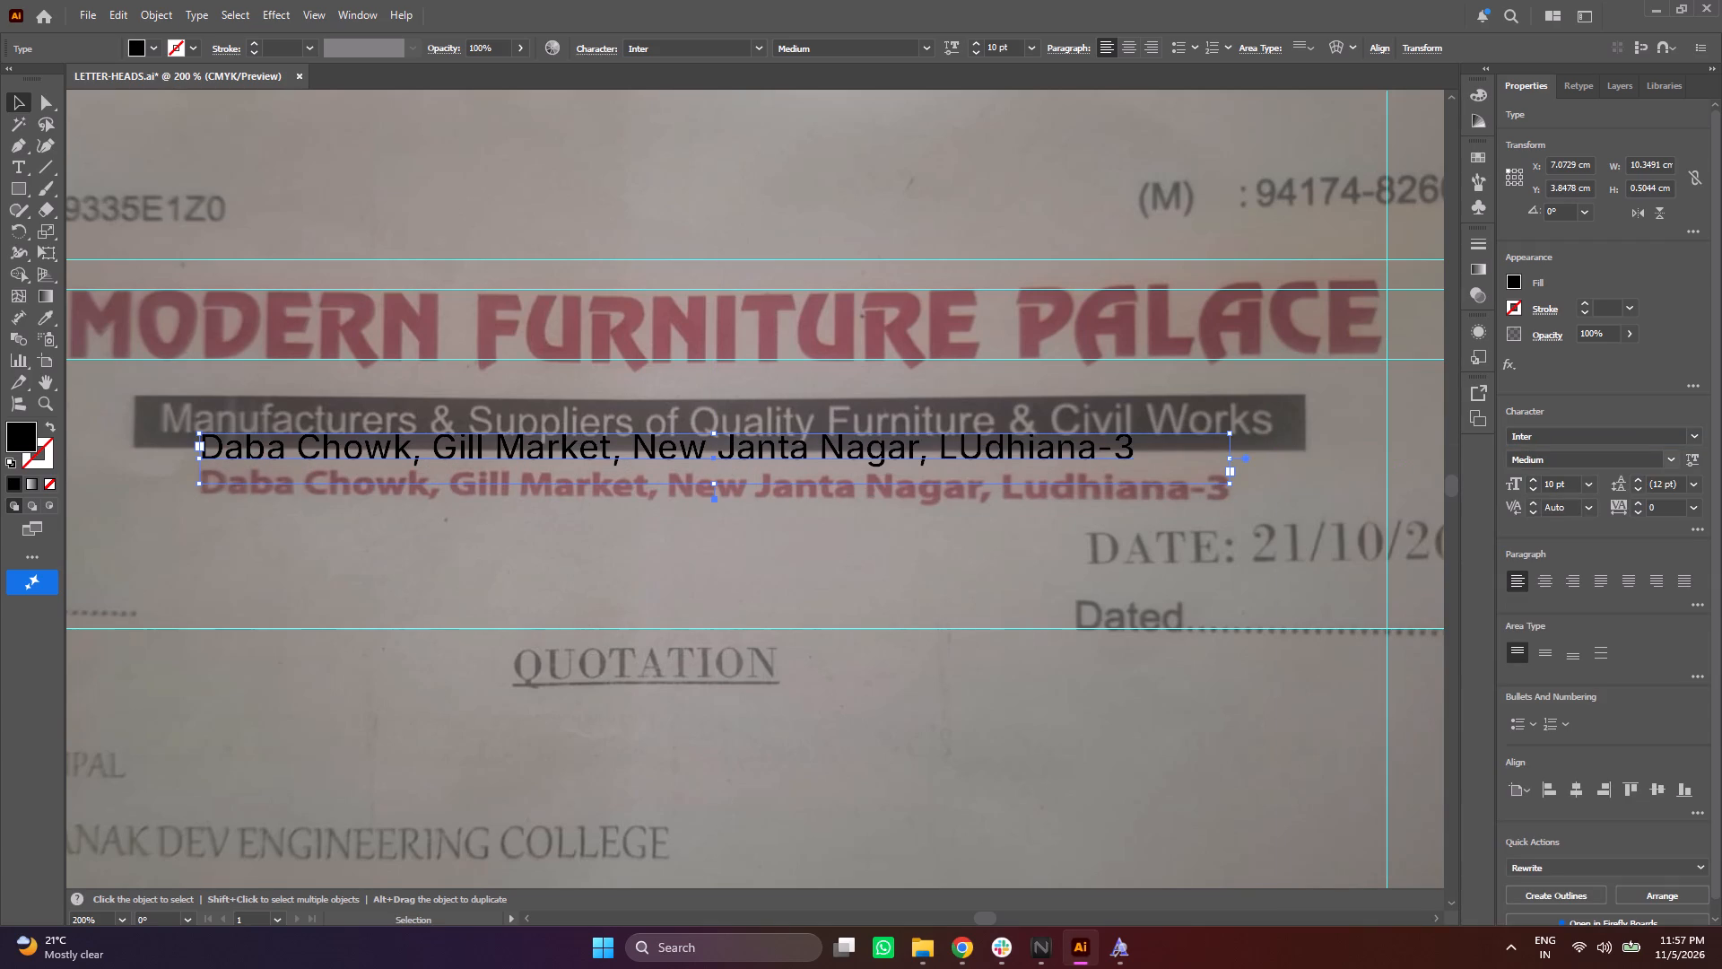
Clear the existing font filters for the address text and restrict the font choices to heavy-weight fonts.
click(1696, 459)
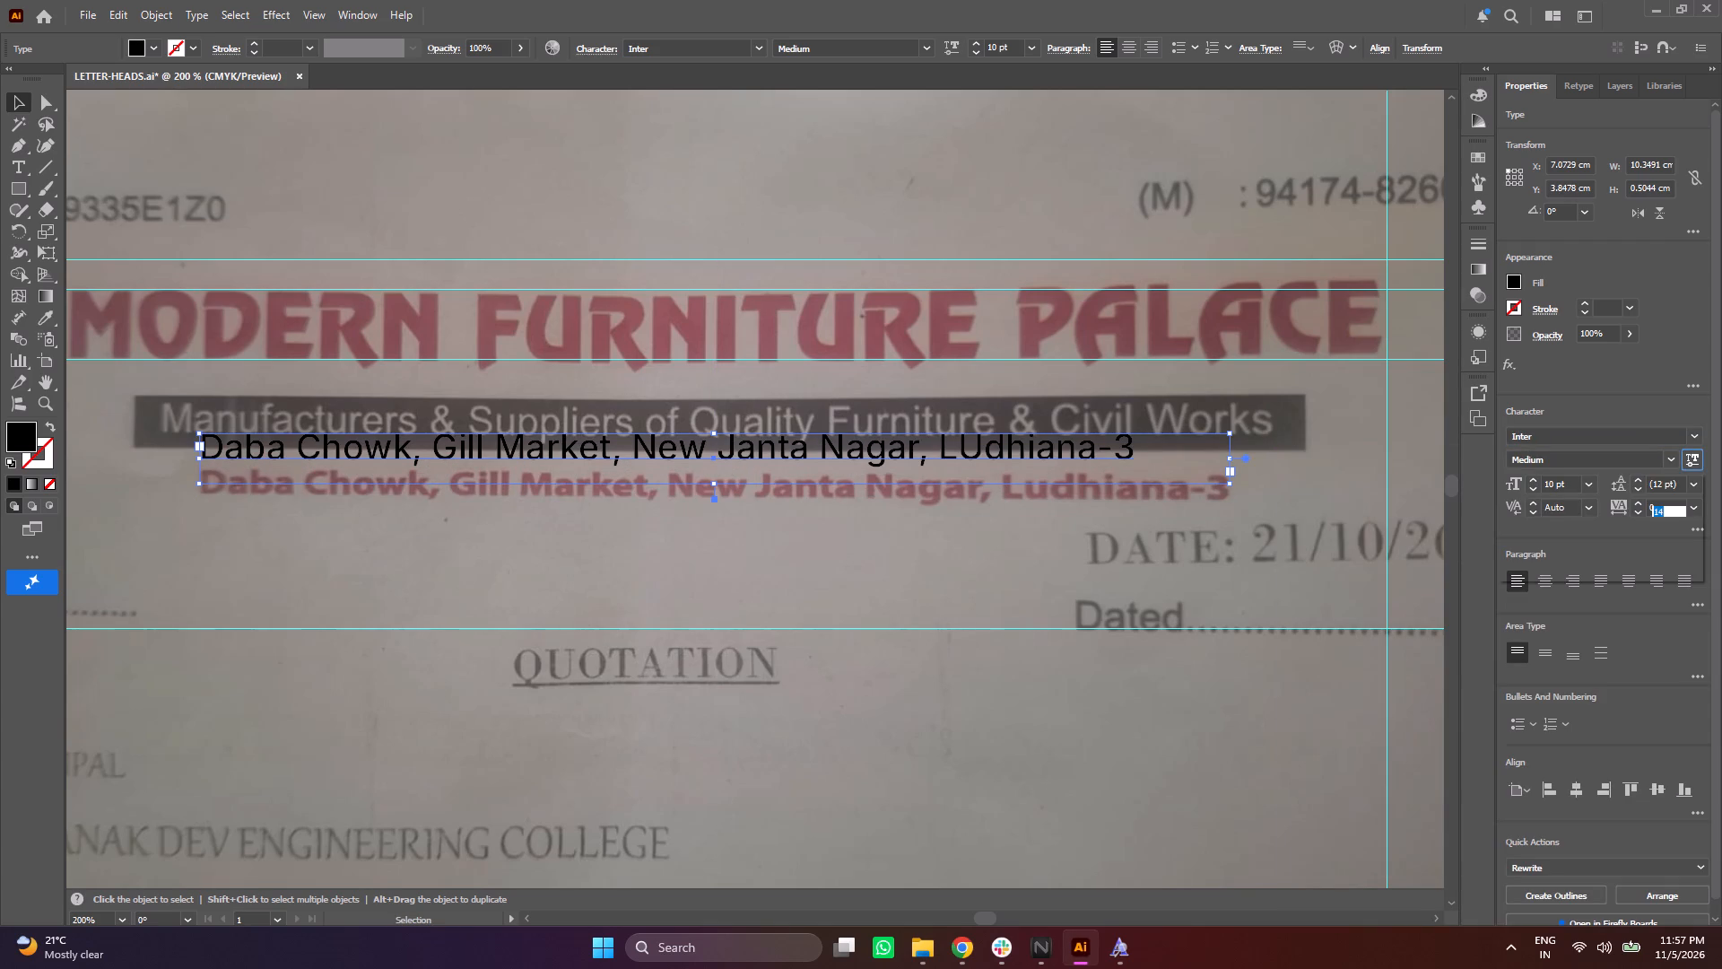
click(1696, 459)
click(1699, 435)
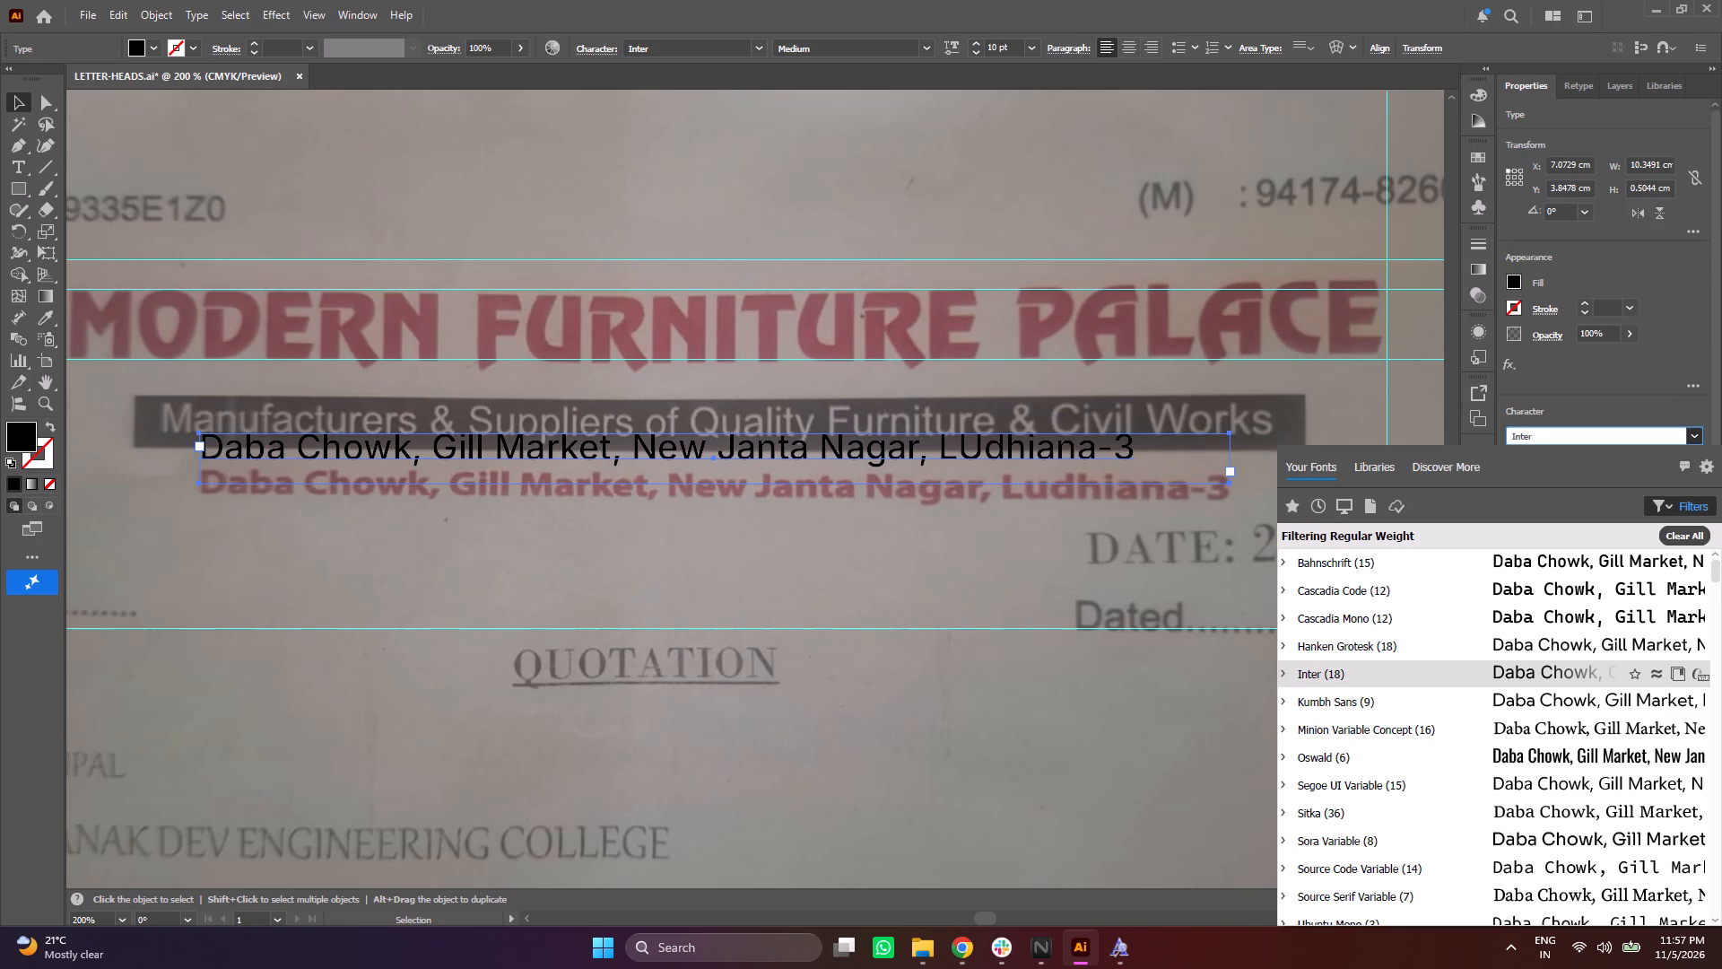
click(1693, 508)
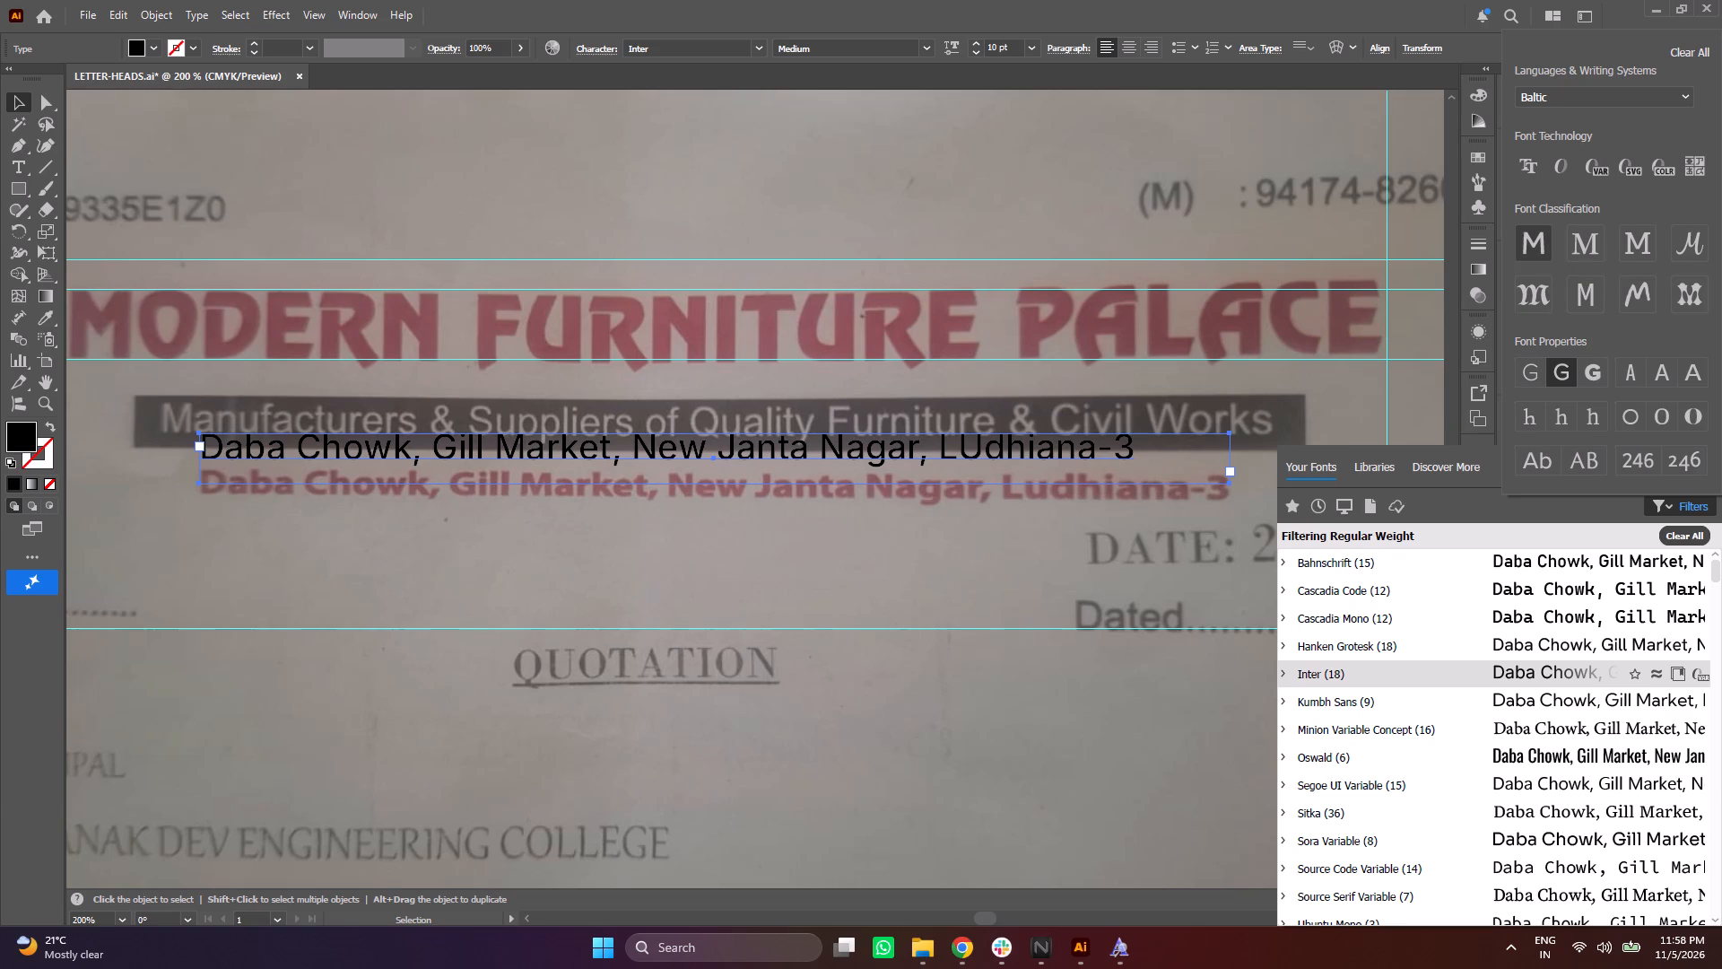
click(1538, 365)
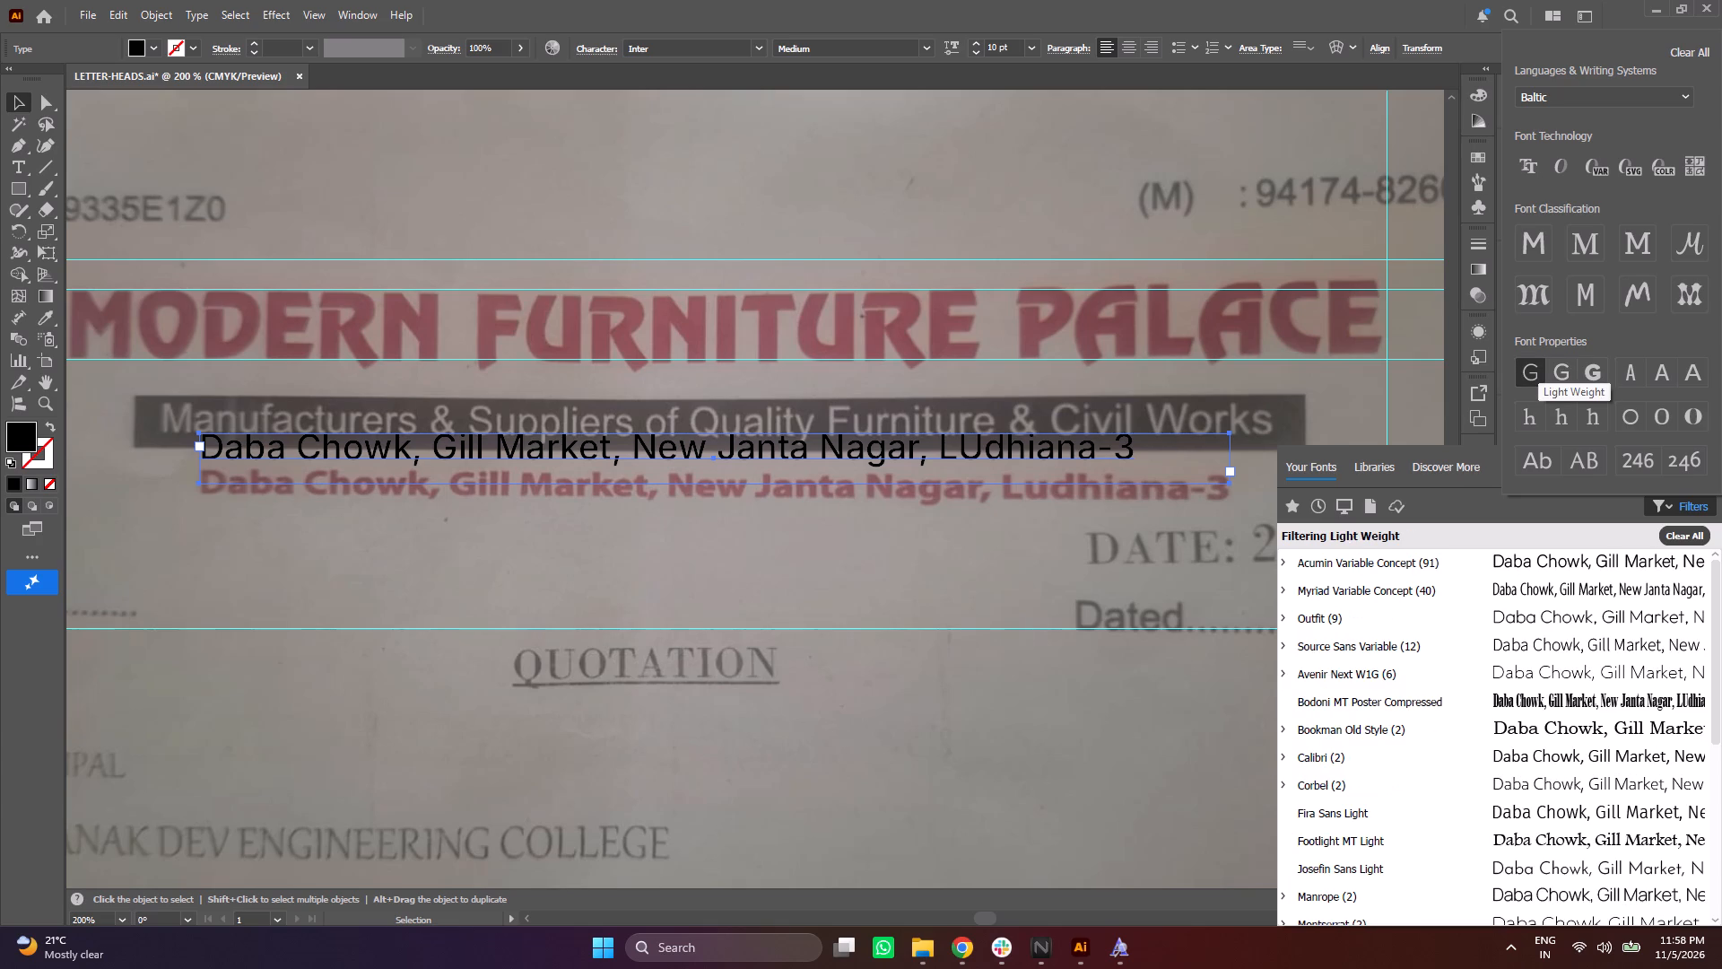
click(1695, 51)
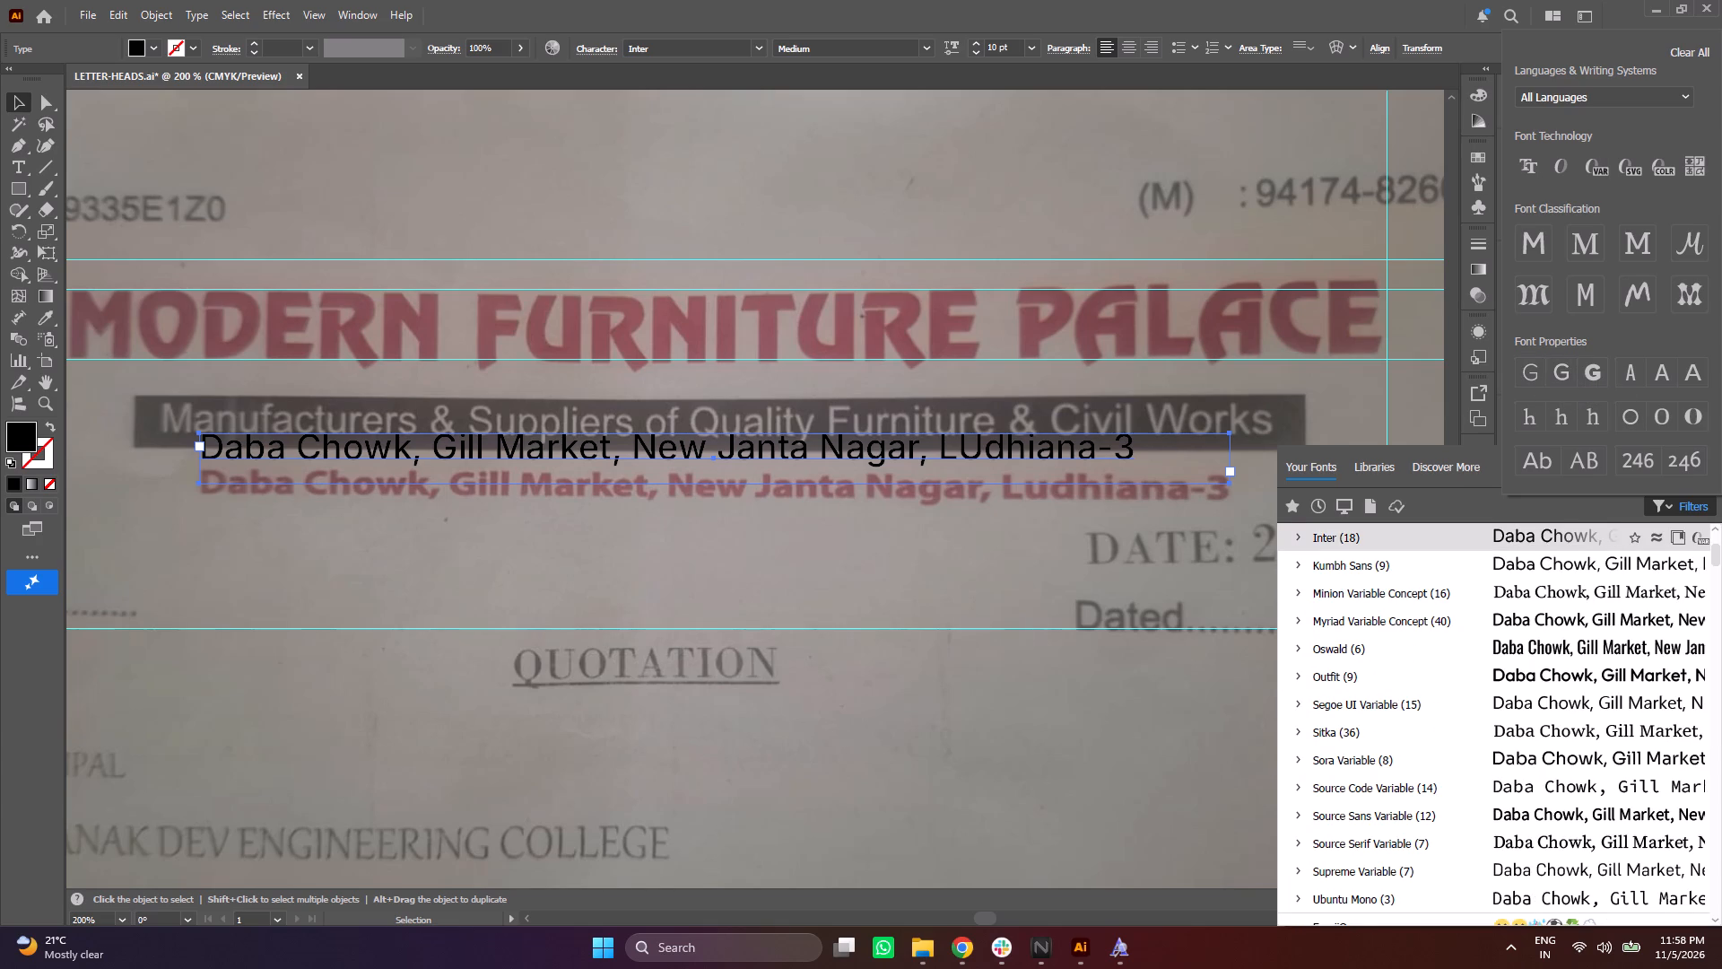
scroll(1570, 546, up, 1)
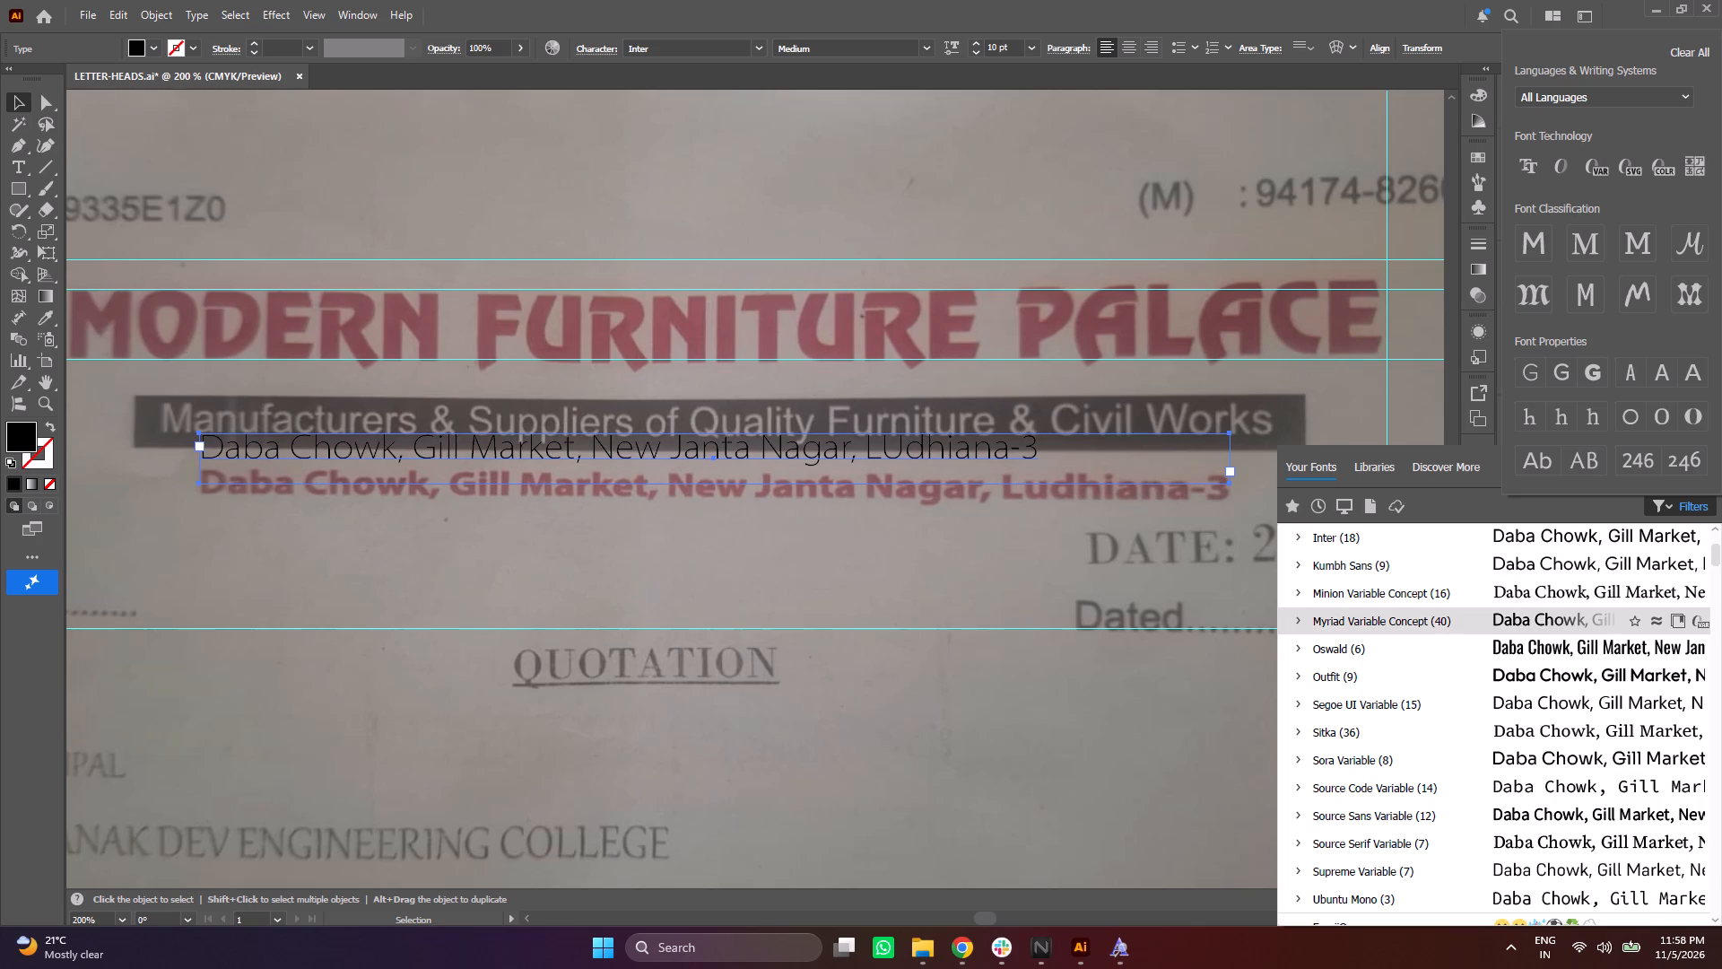
click(1585, 372)
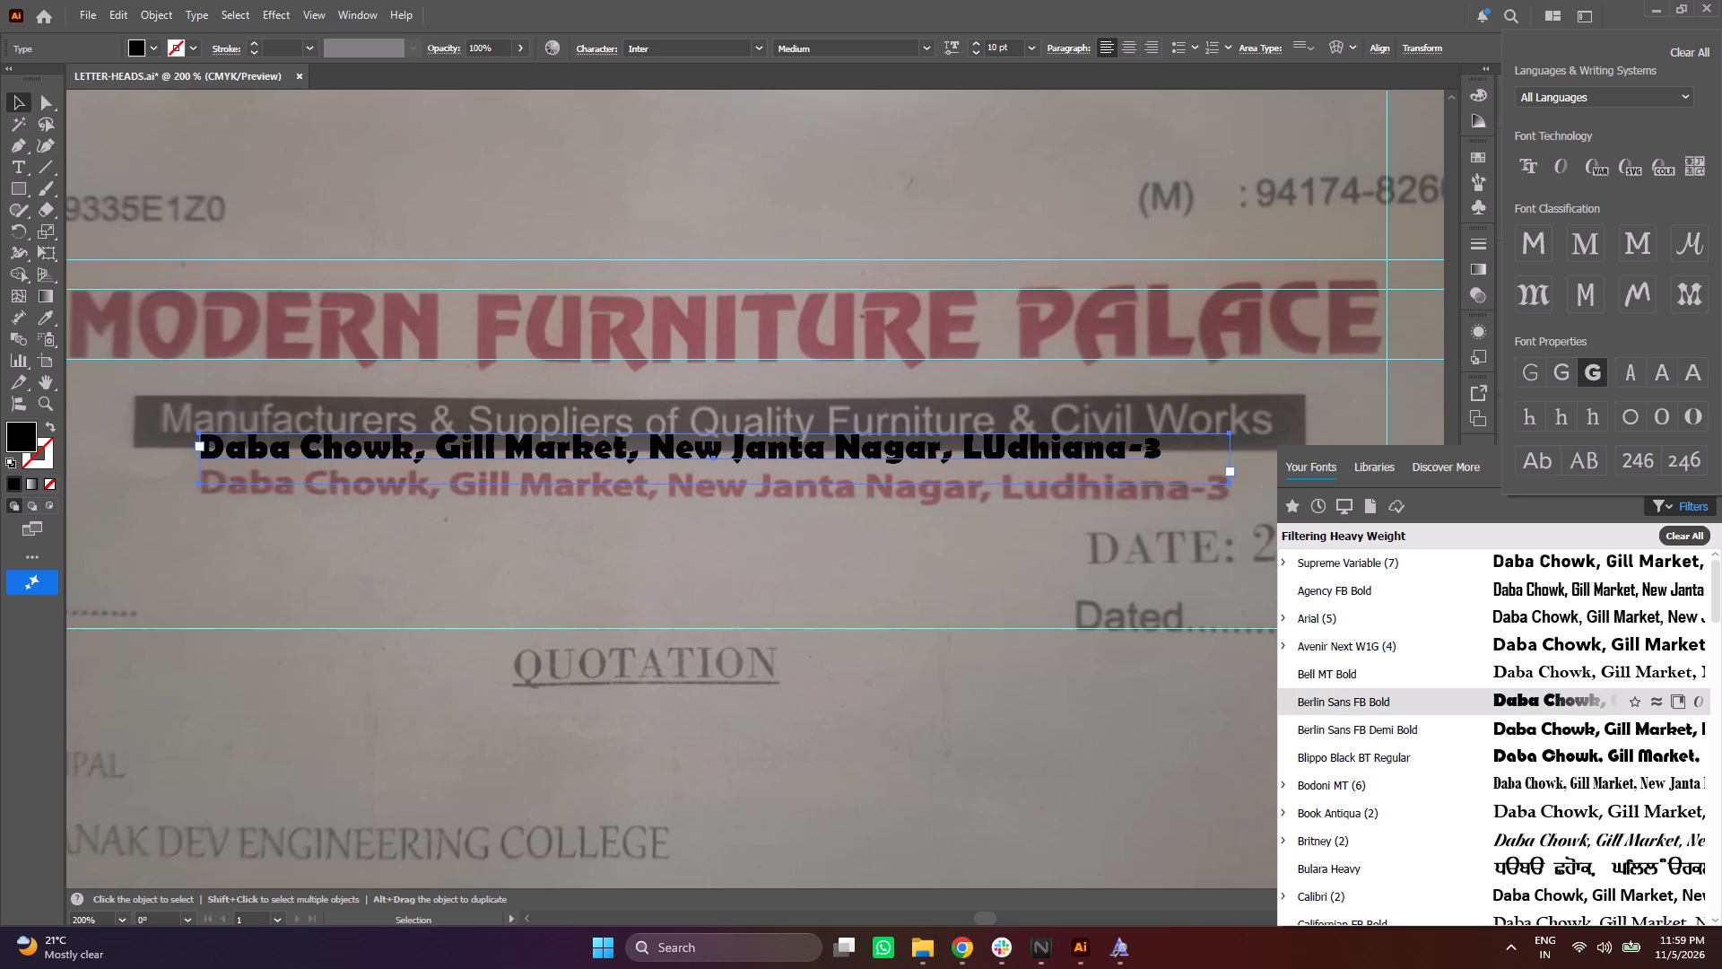
Compare the heavy fonts' previews with the printed address line and apply Ebrima Bold to the address text.
scroll(1526, 818, down, 3)
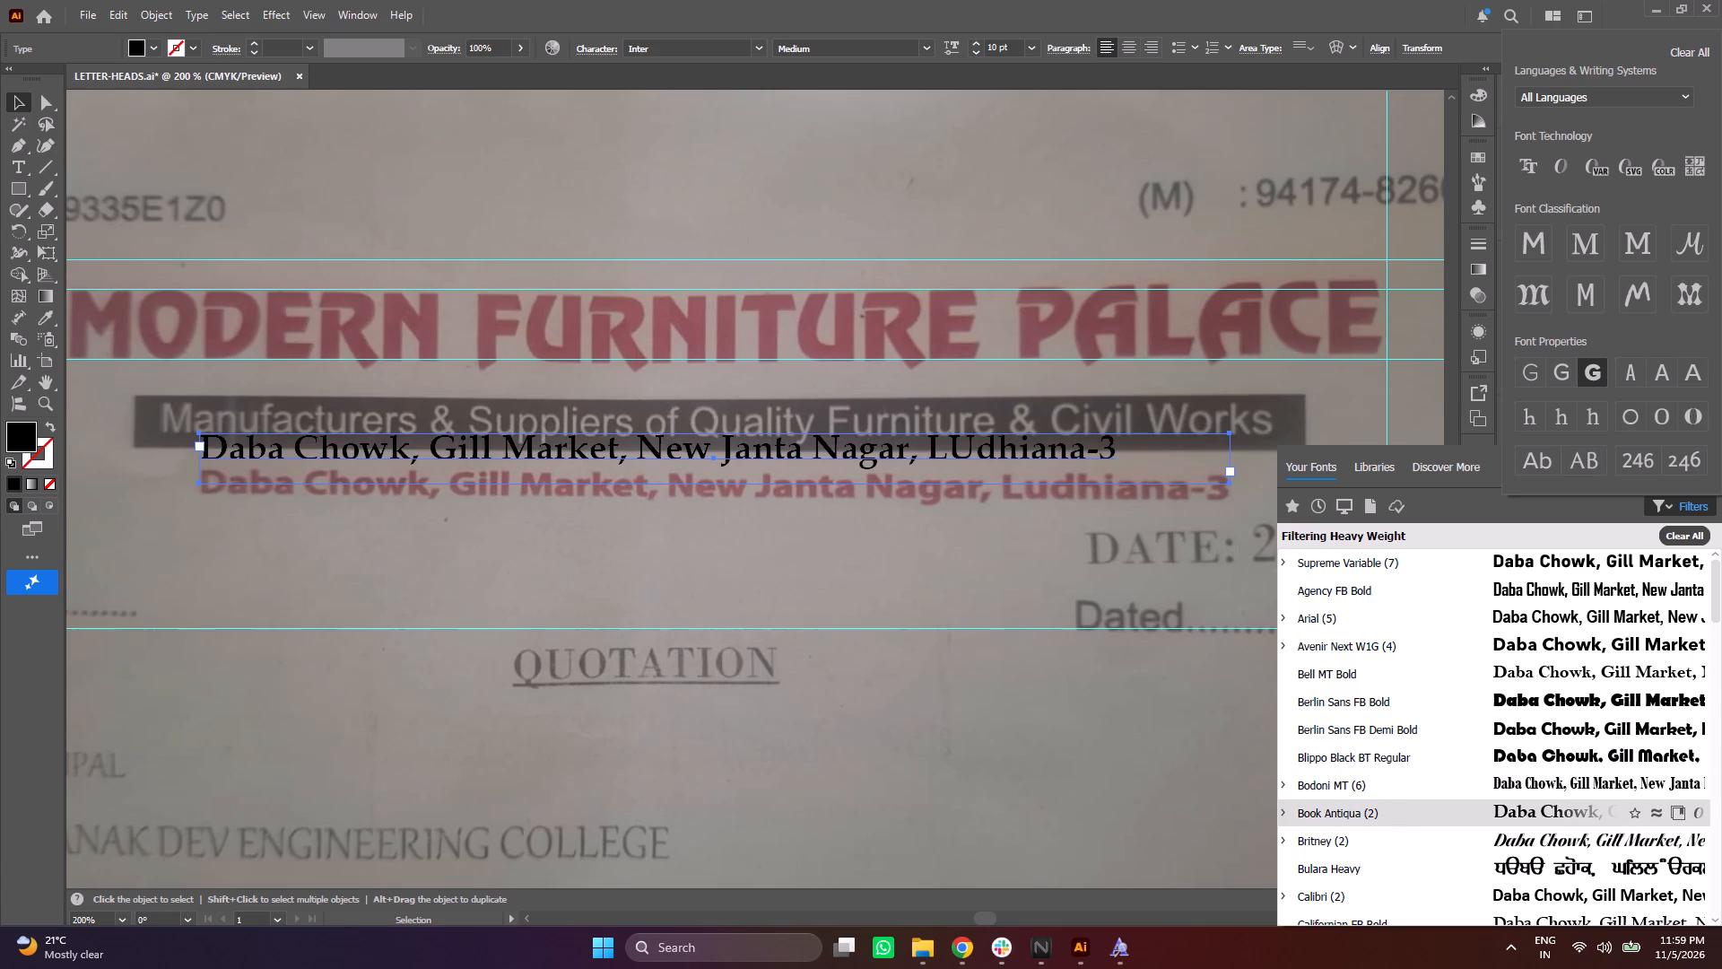
scroll(1526, 814, down, 8)
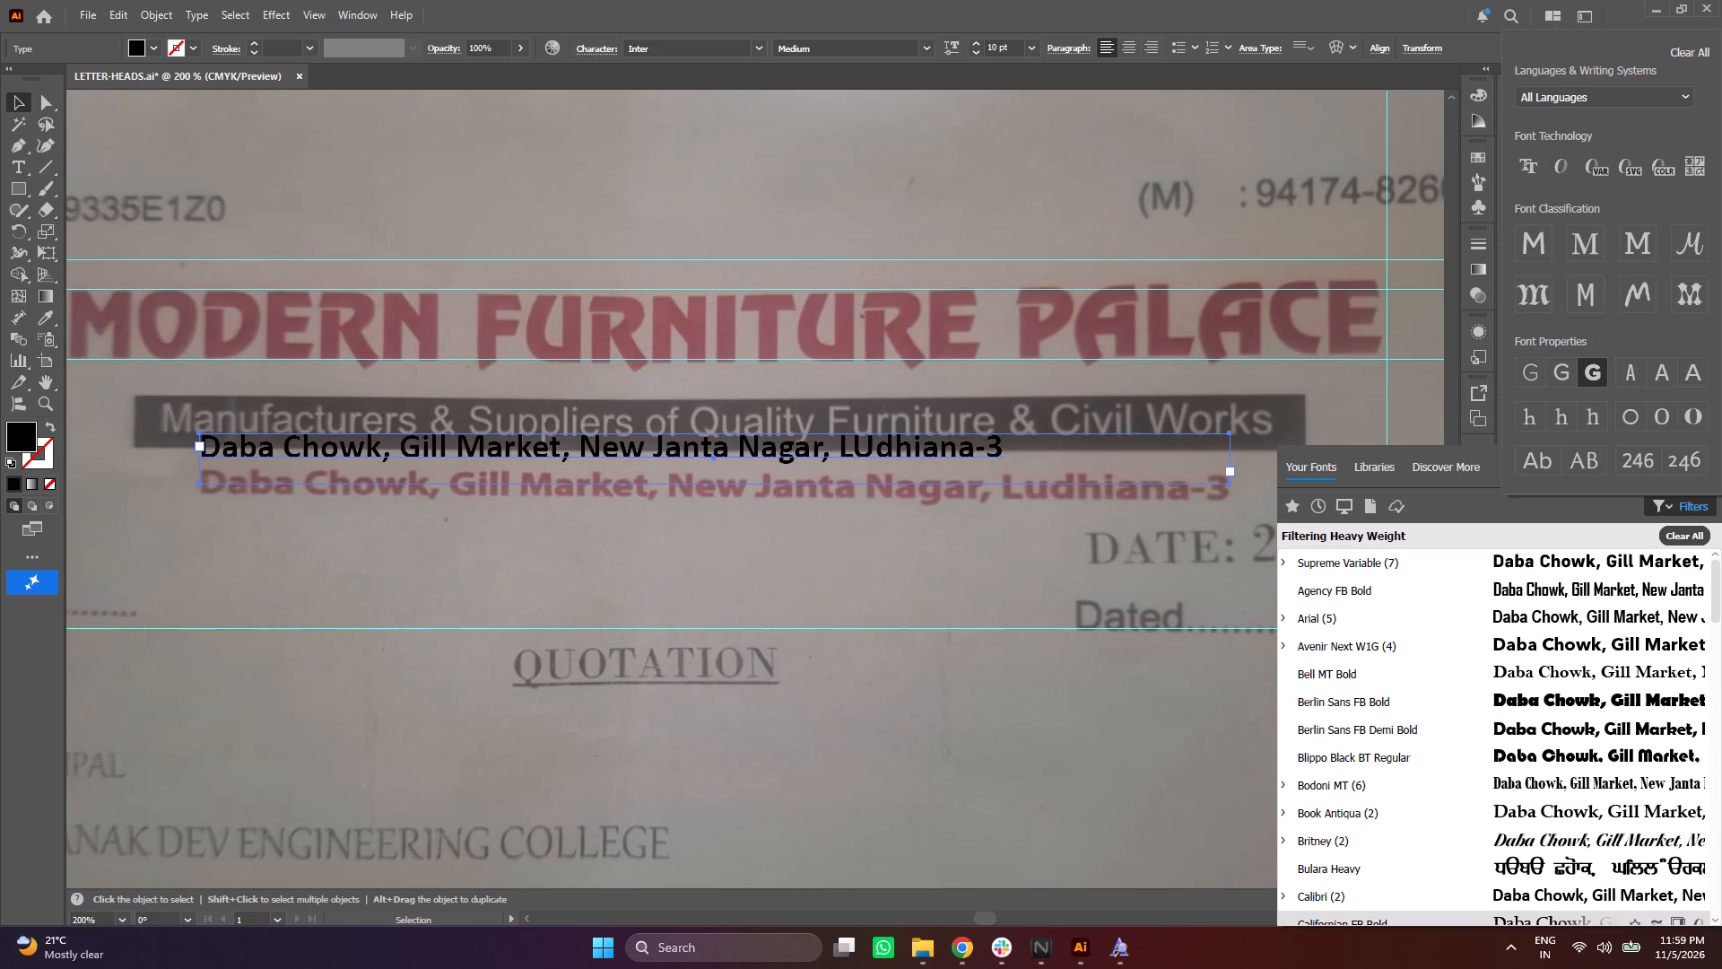
scroll(1585, 902, down, 3)
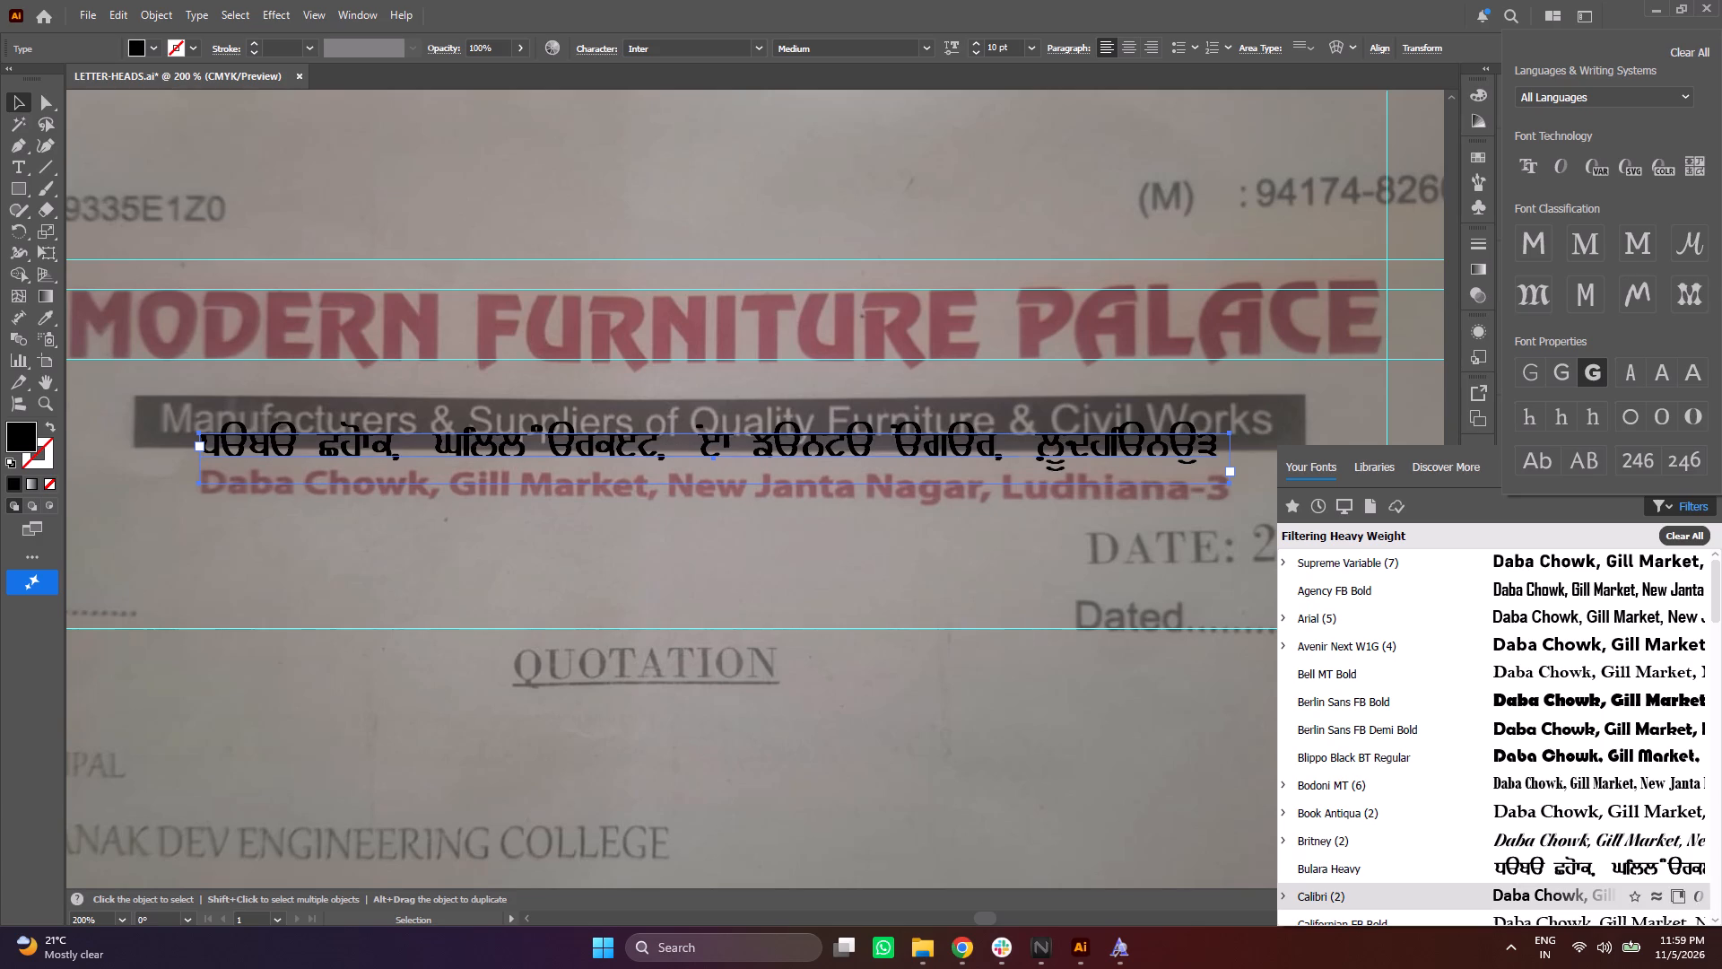
scroll(1634, 860, down, 4)
click(1718, 919)
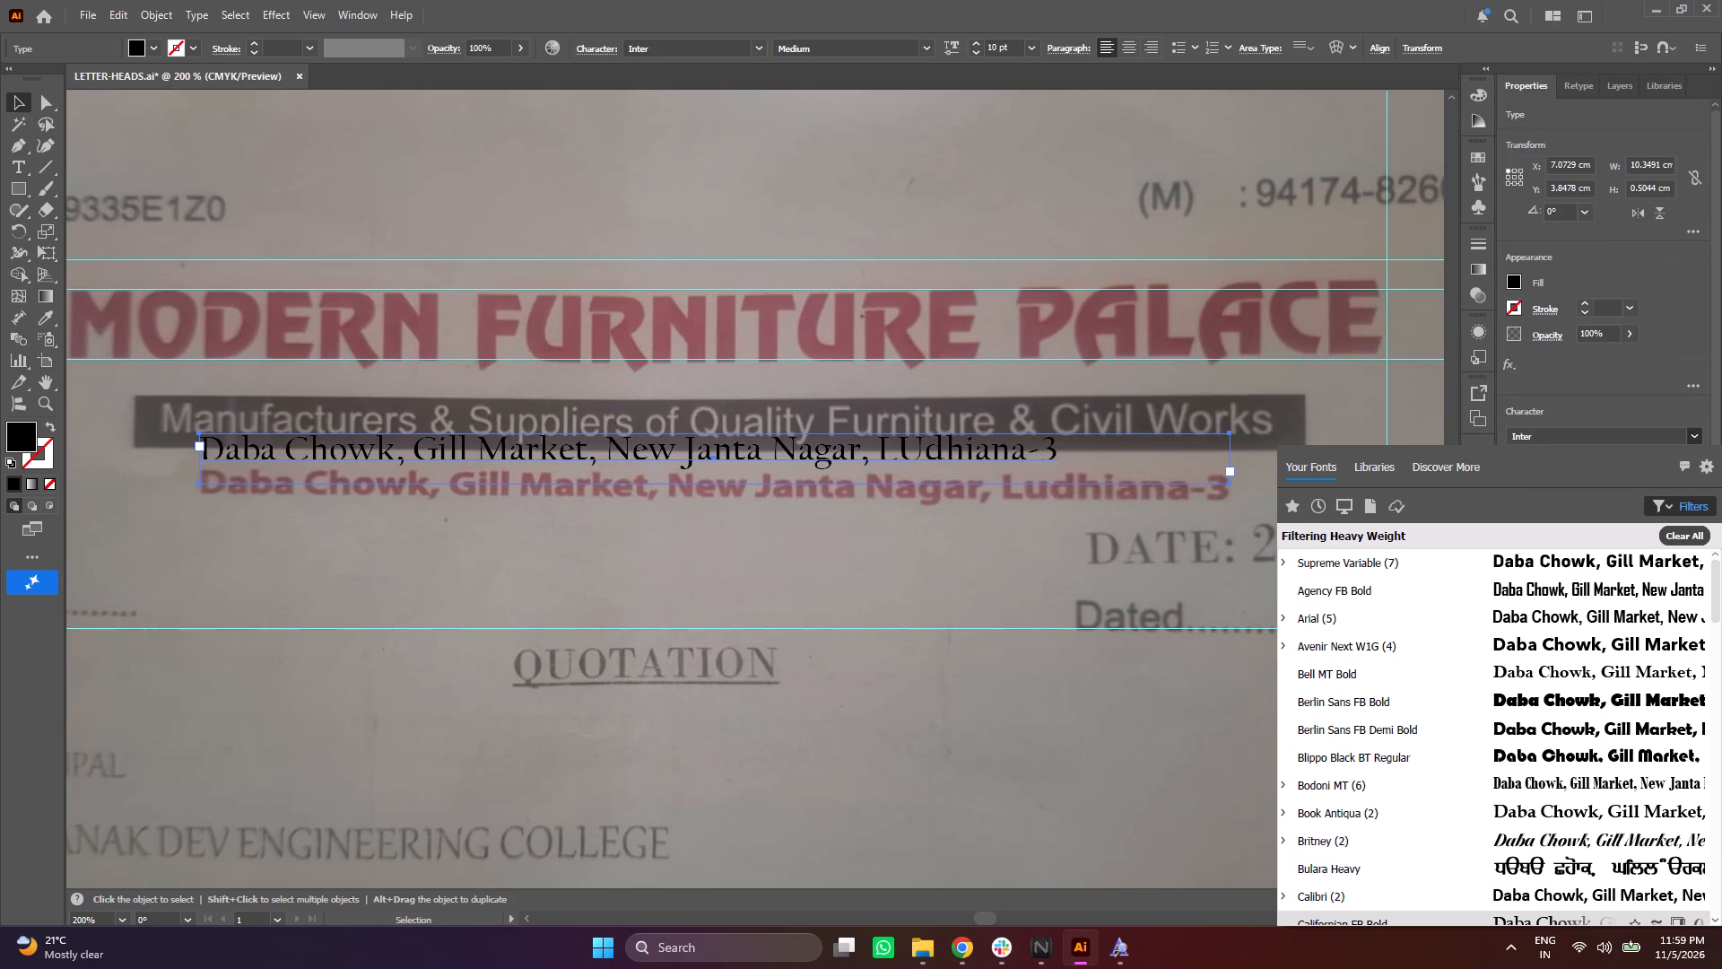
click(1718, 919)
scroll(1664, 872, down, 3)
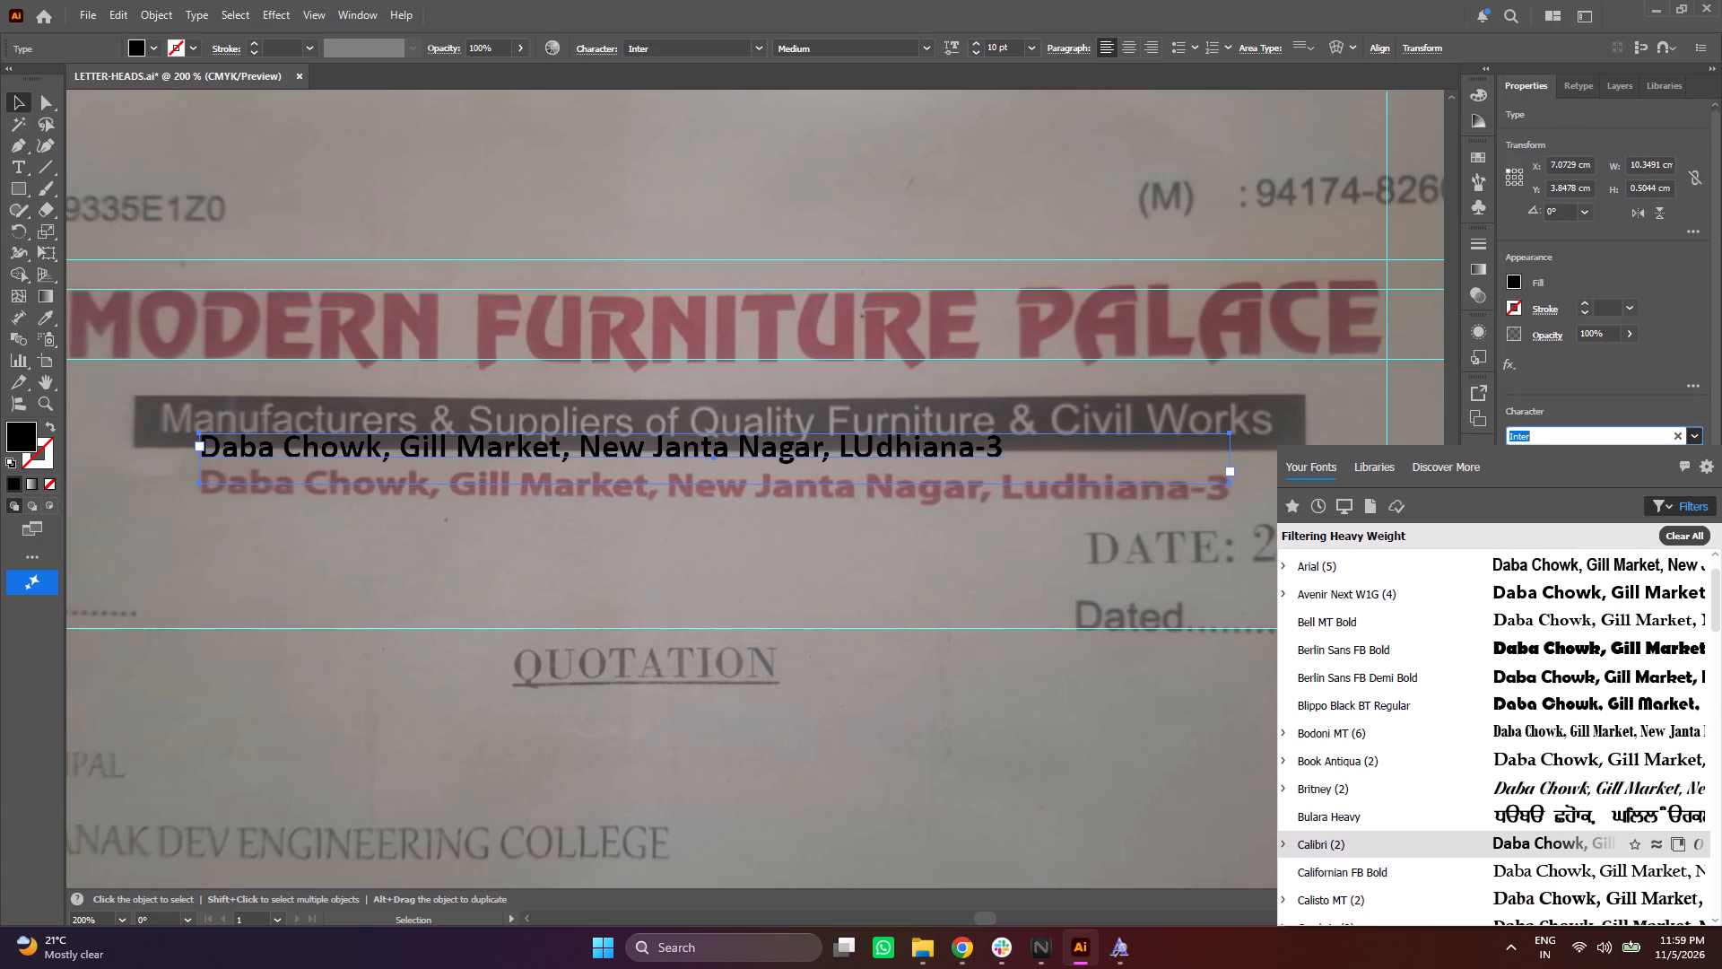
scroll(1640, 869, down, 9)
scroll(1572, 838, down, 4)
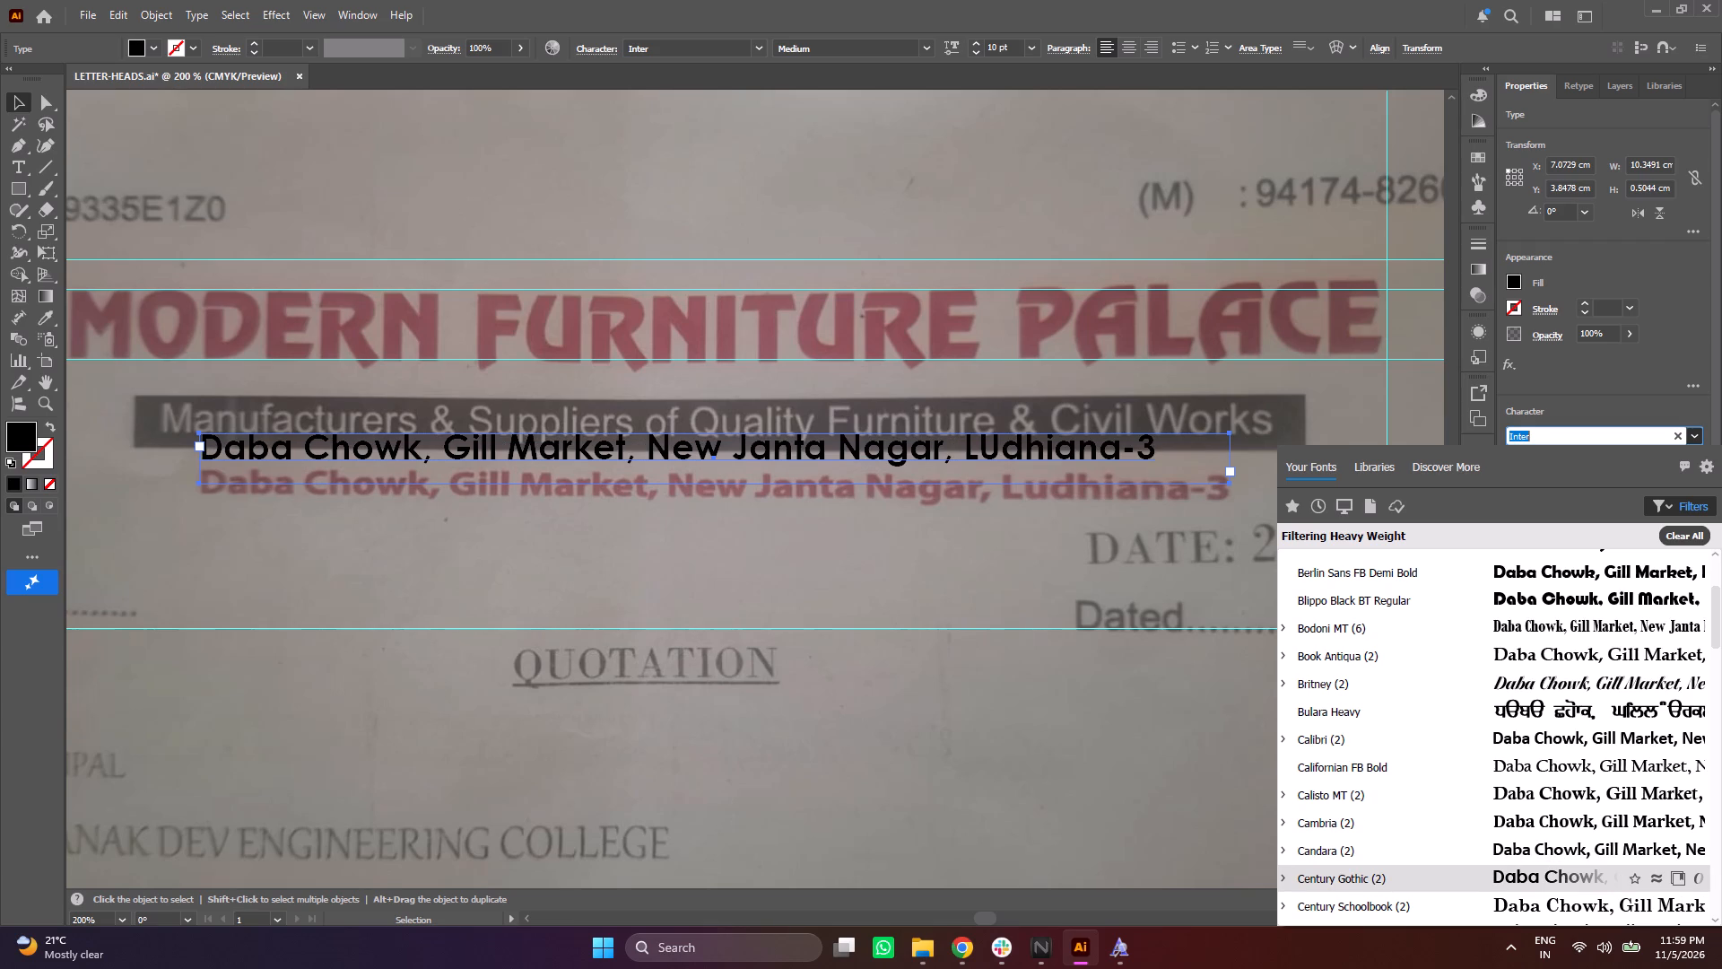
scroll(1548, 890, down, 4)
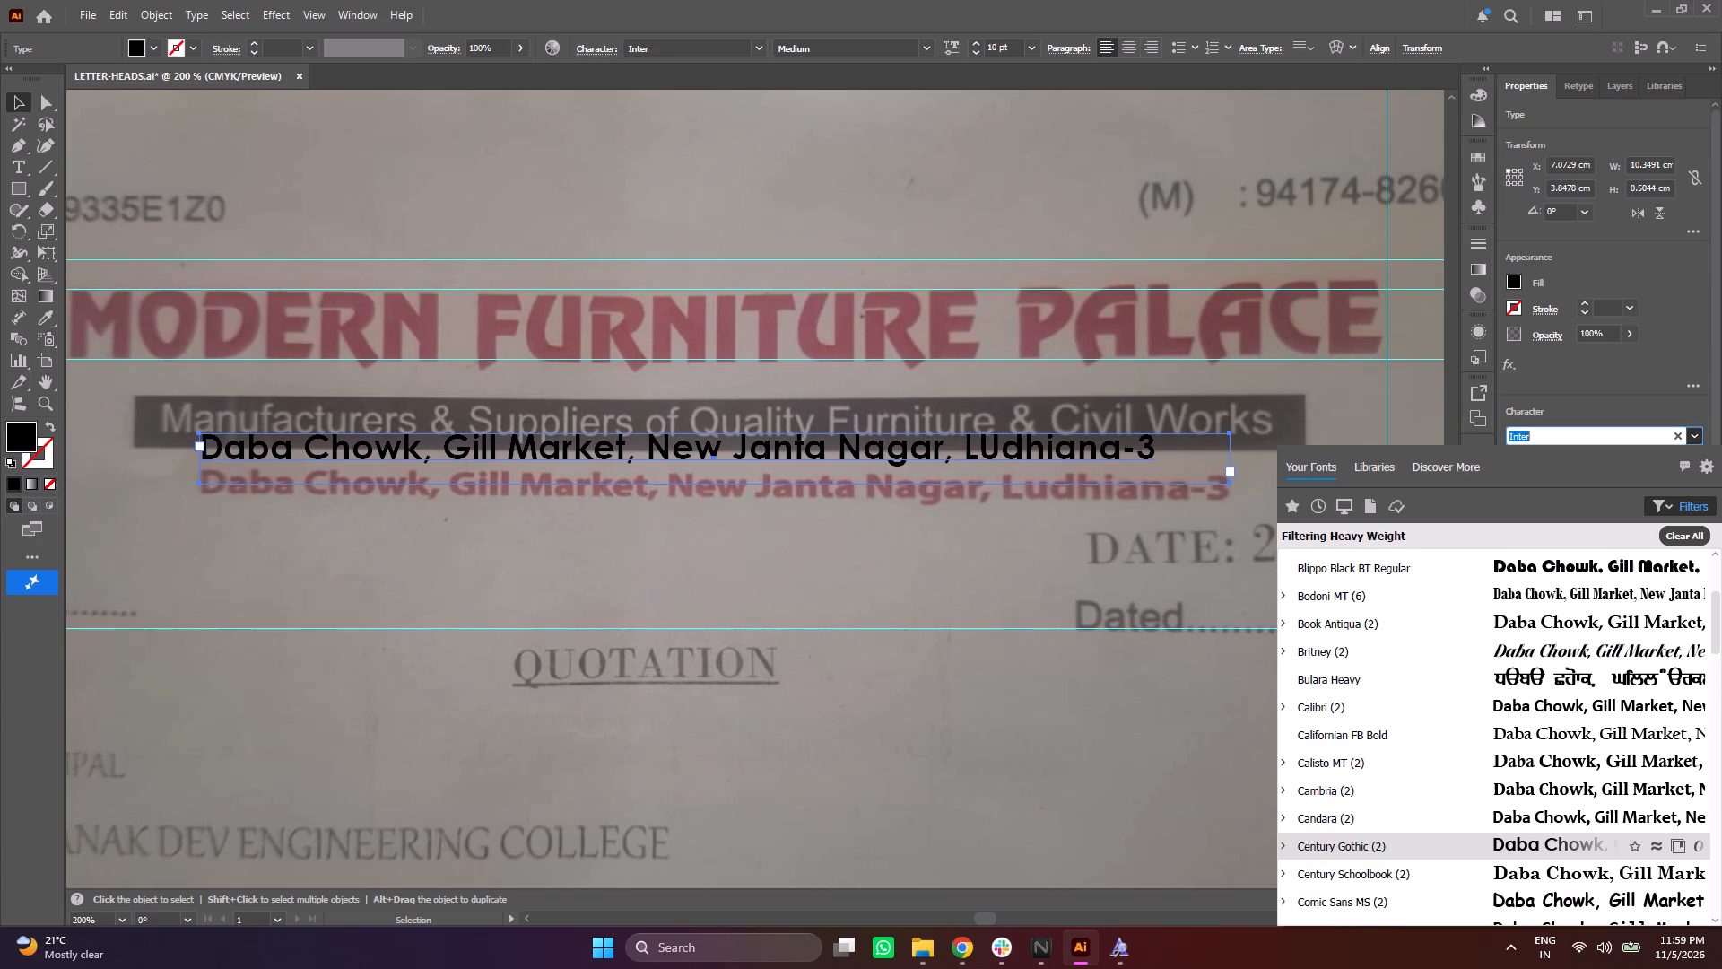
scroll(1540, 864, down, 7)
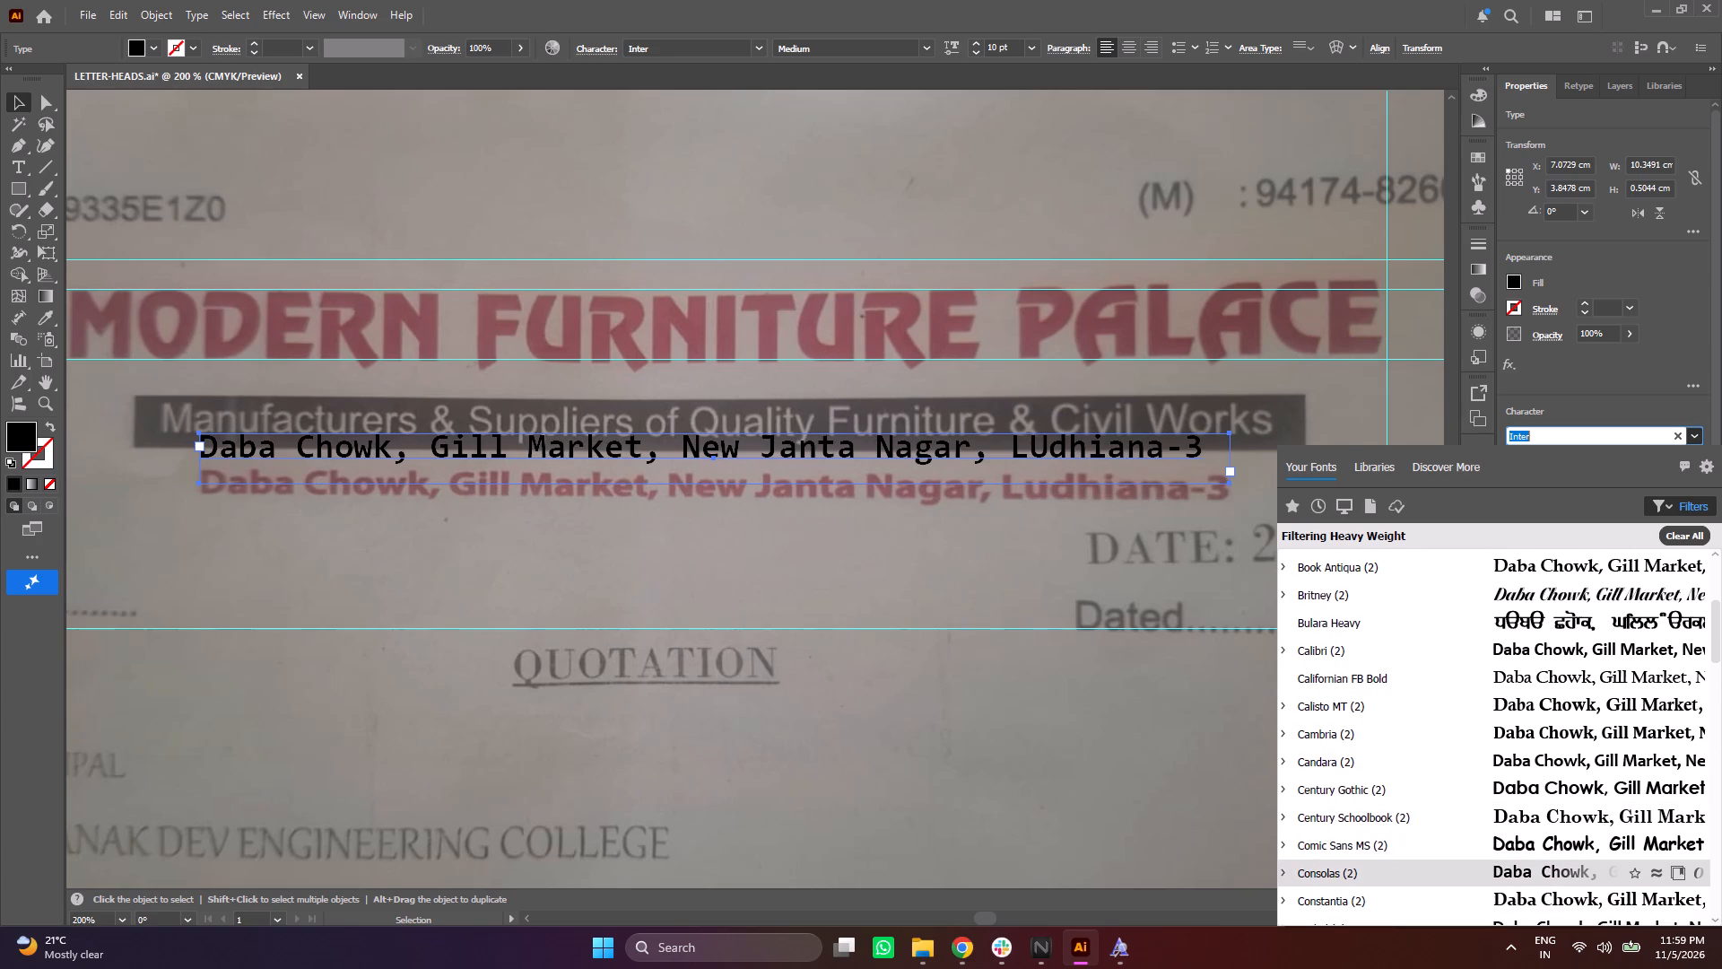
scroll(1539, 860, down, 3)
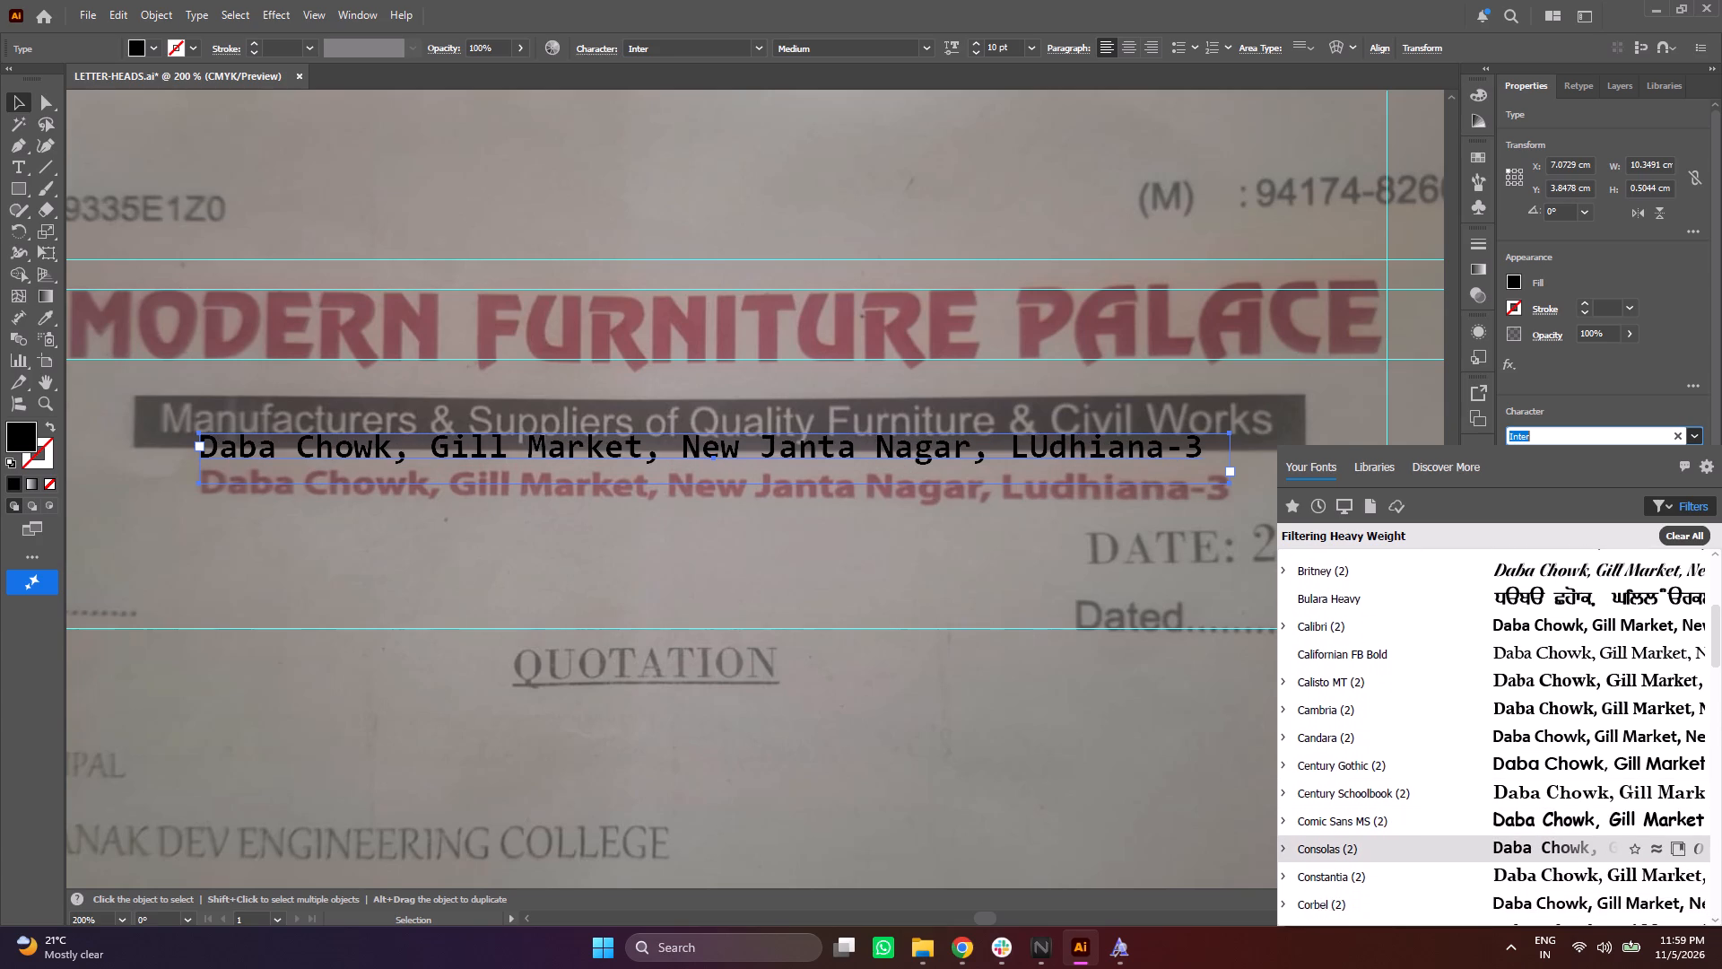
scroll(1539, 860, down, 5)
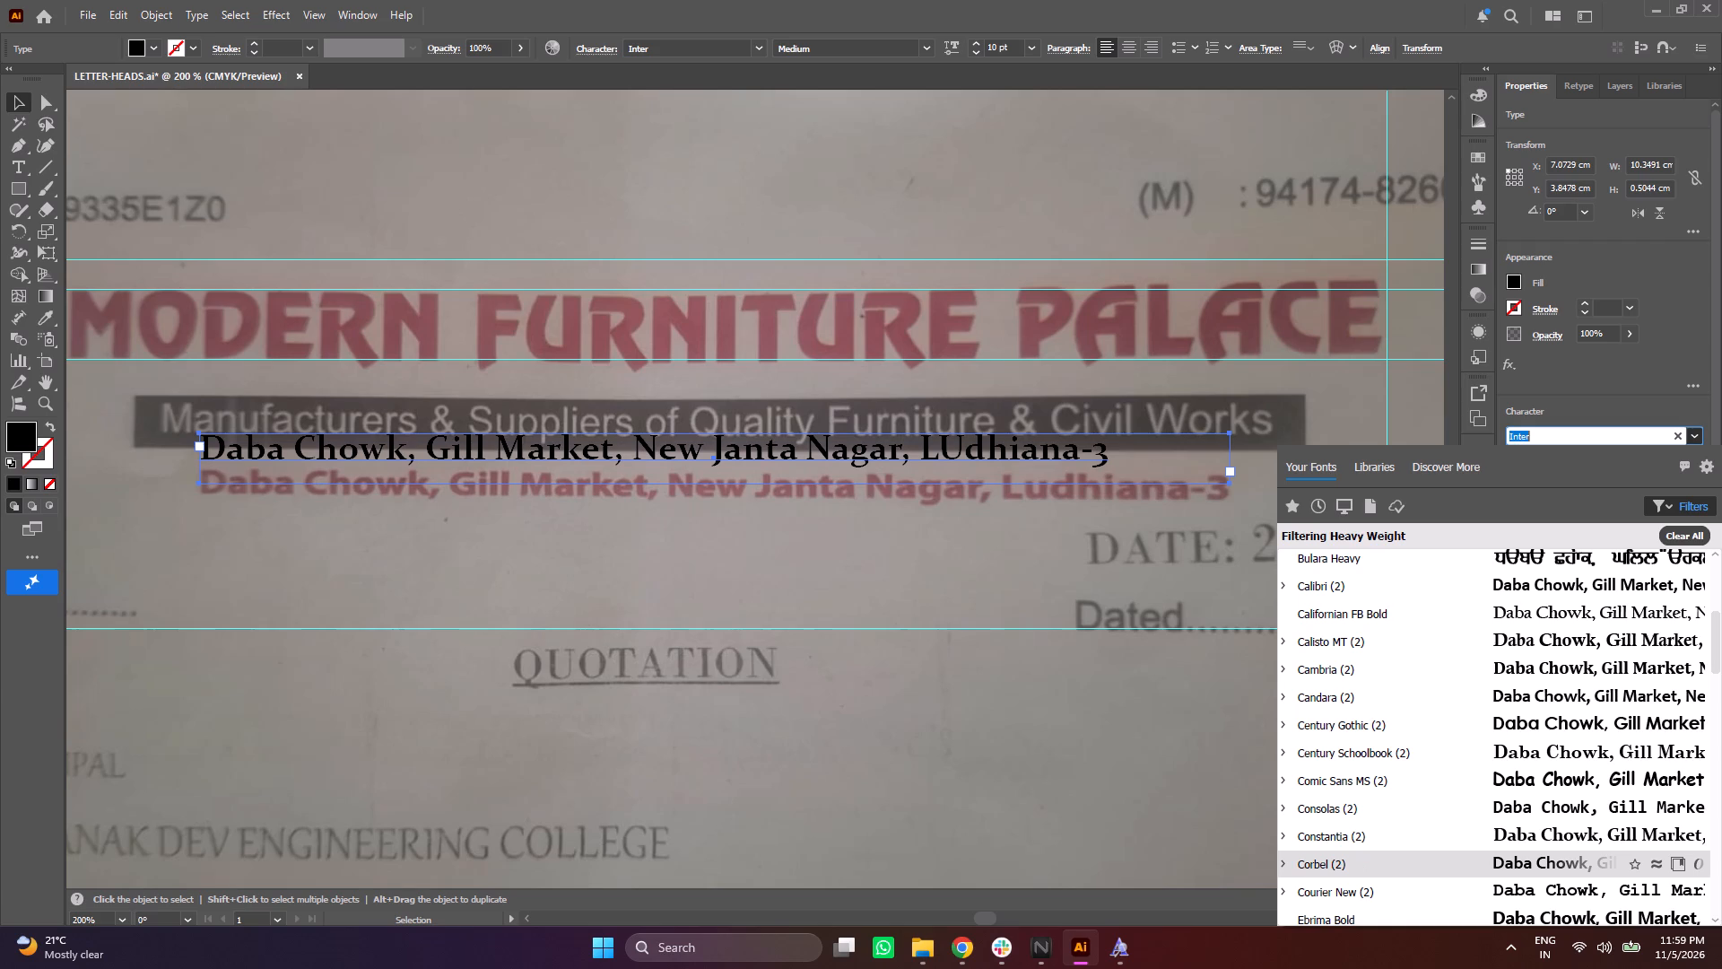
click(1546, 909)
Move the address text frame down about 0.35 cm onto the printed address line.
drag(354, 445, 359, 469)
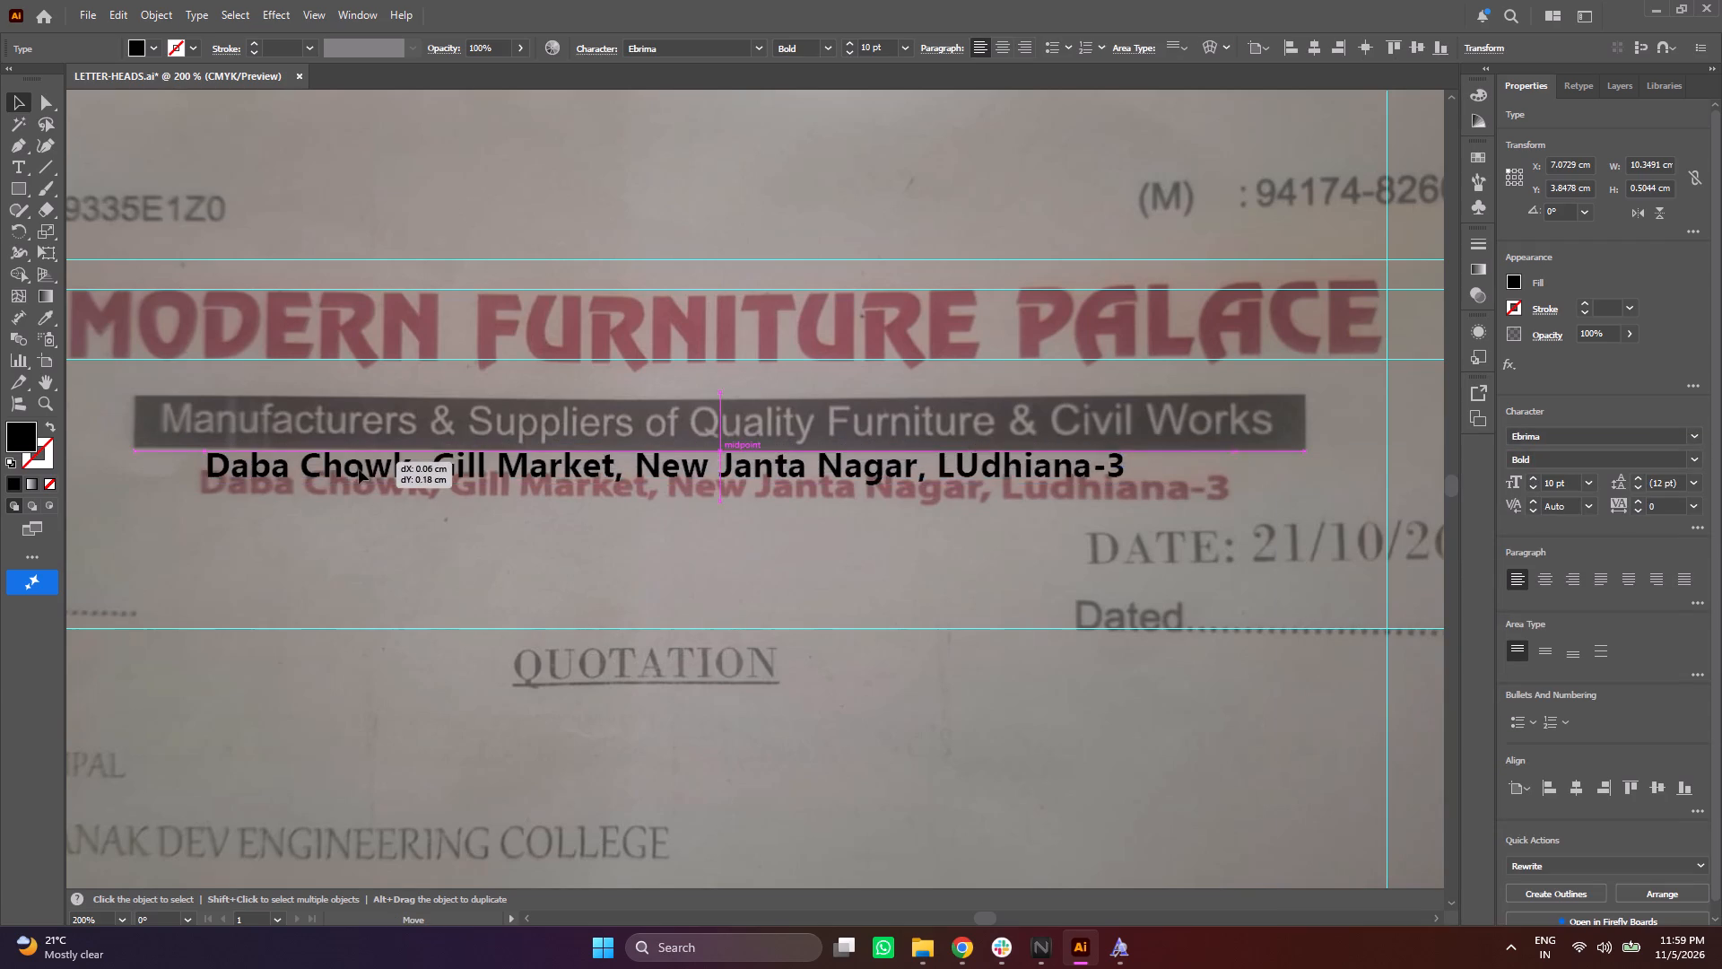
drag(359, 469, 354, 480)
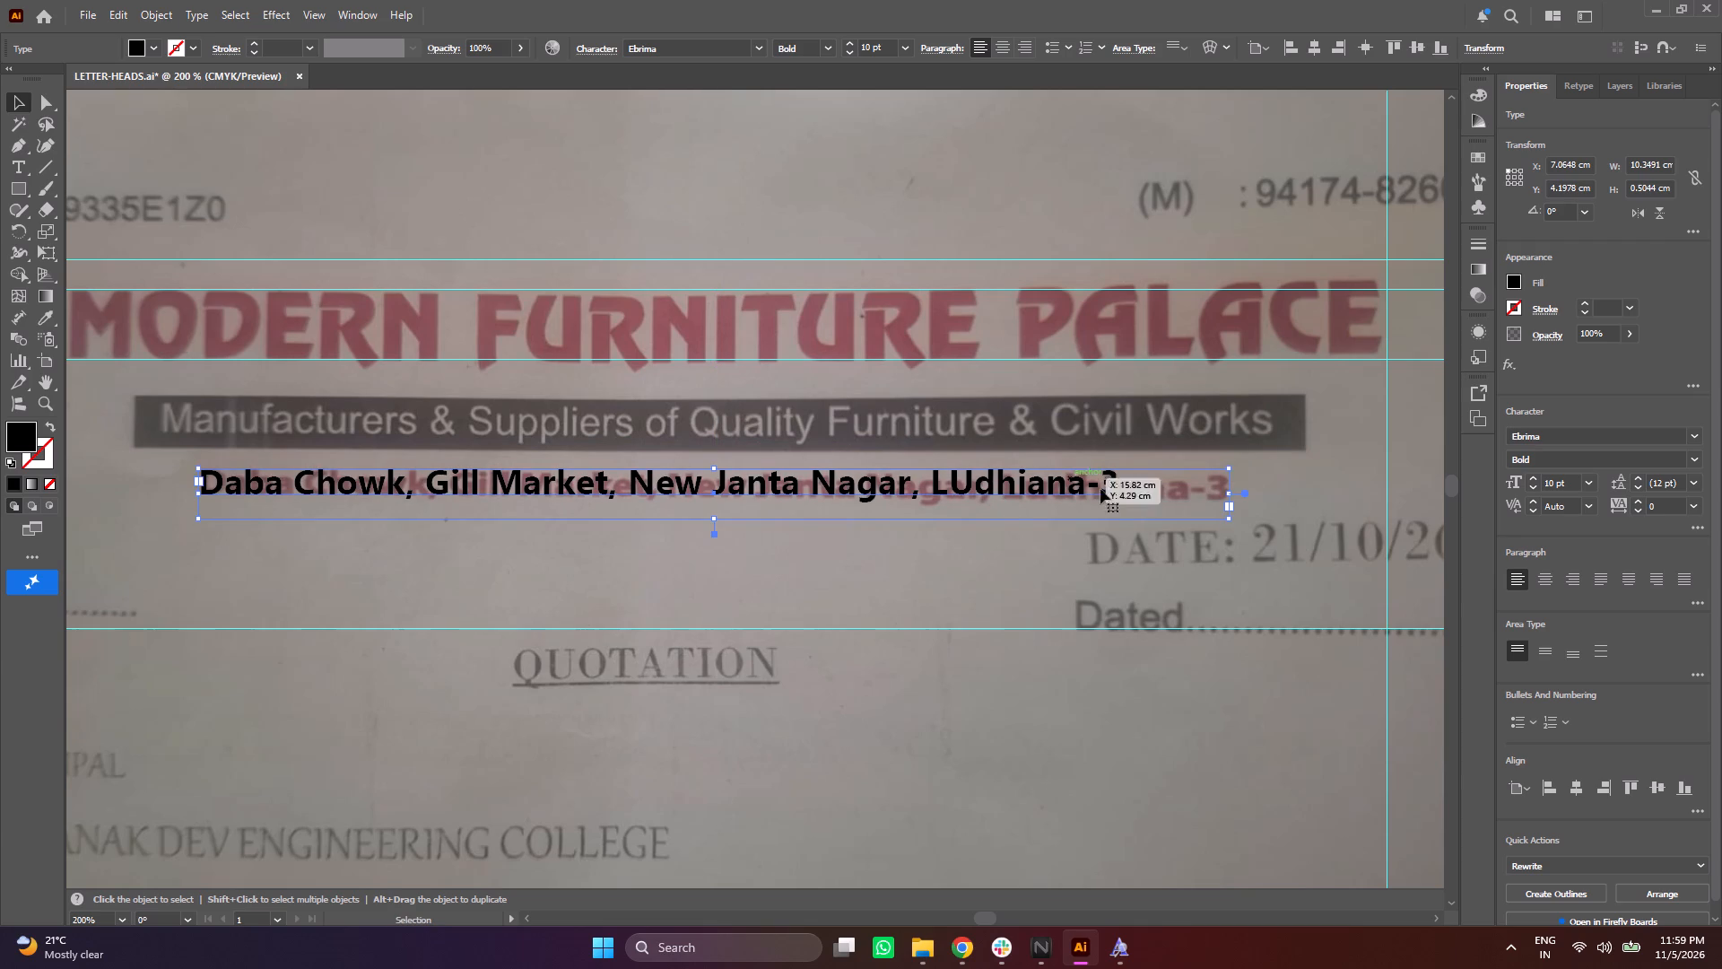
Increase the address line's font size to 11 pt.
click(1531, 476)
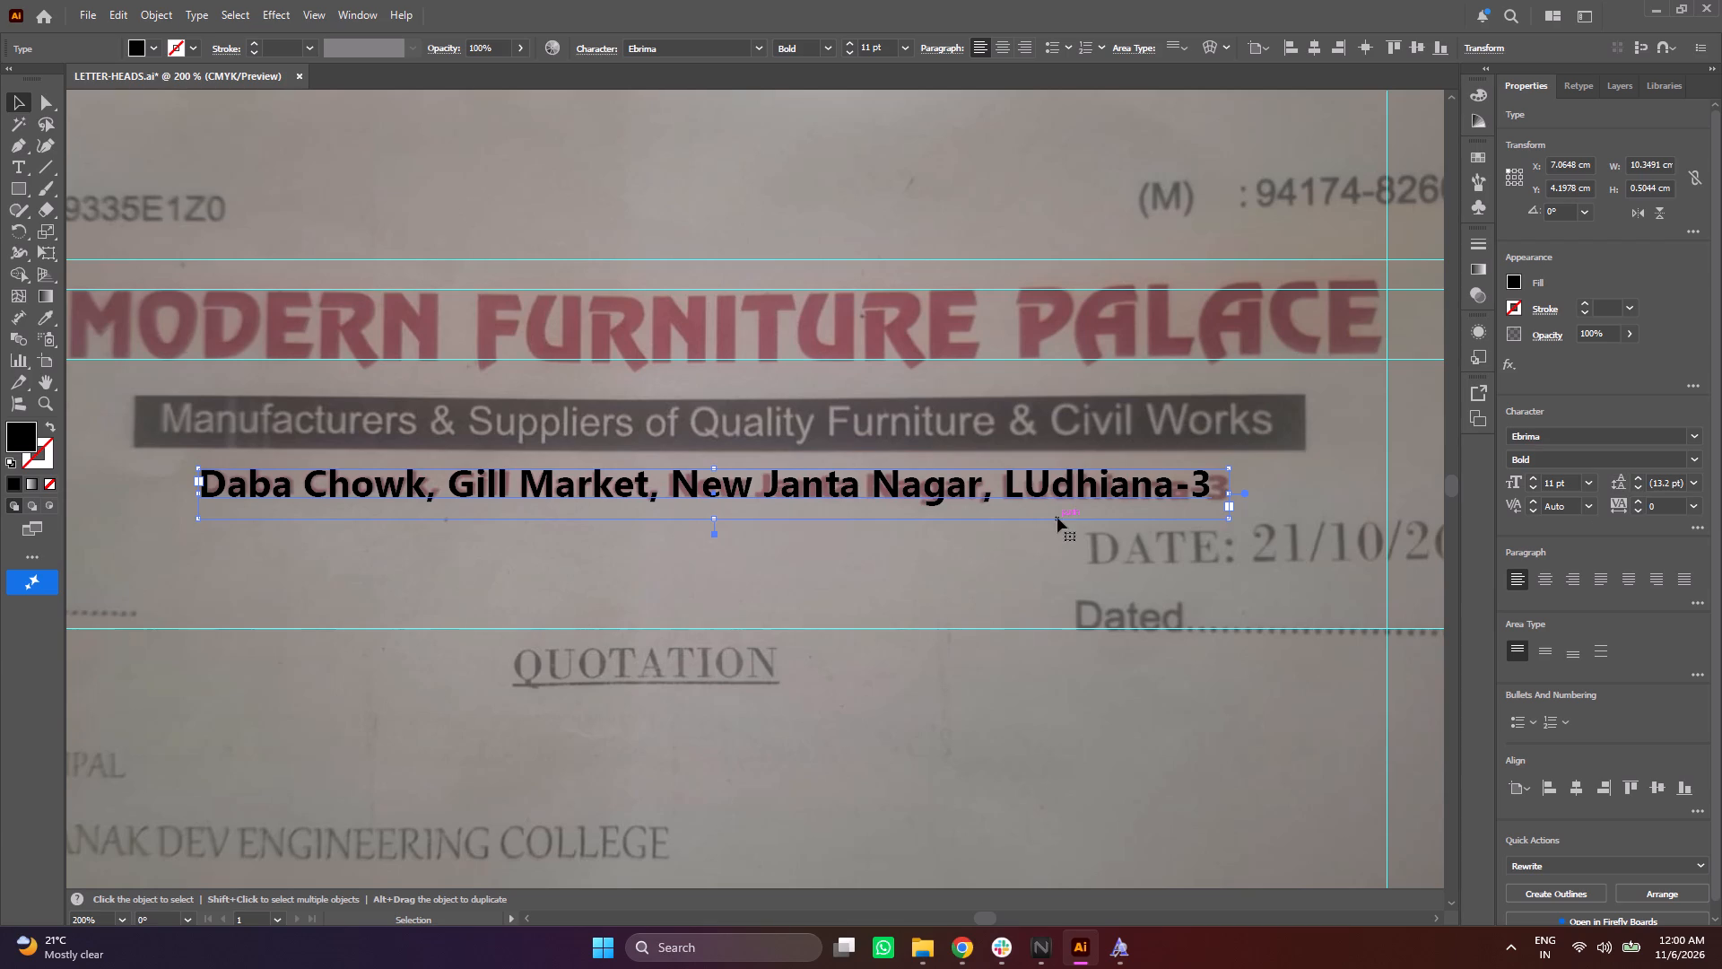
click(904, 489)
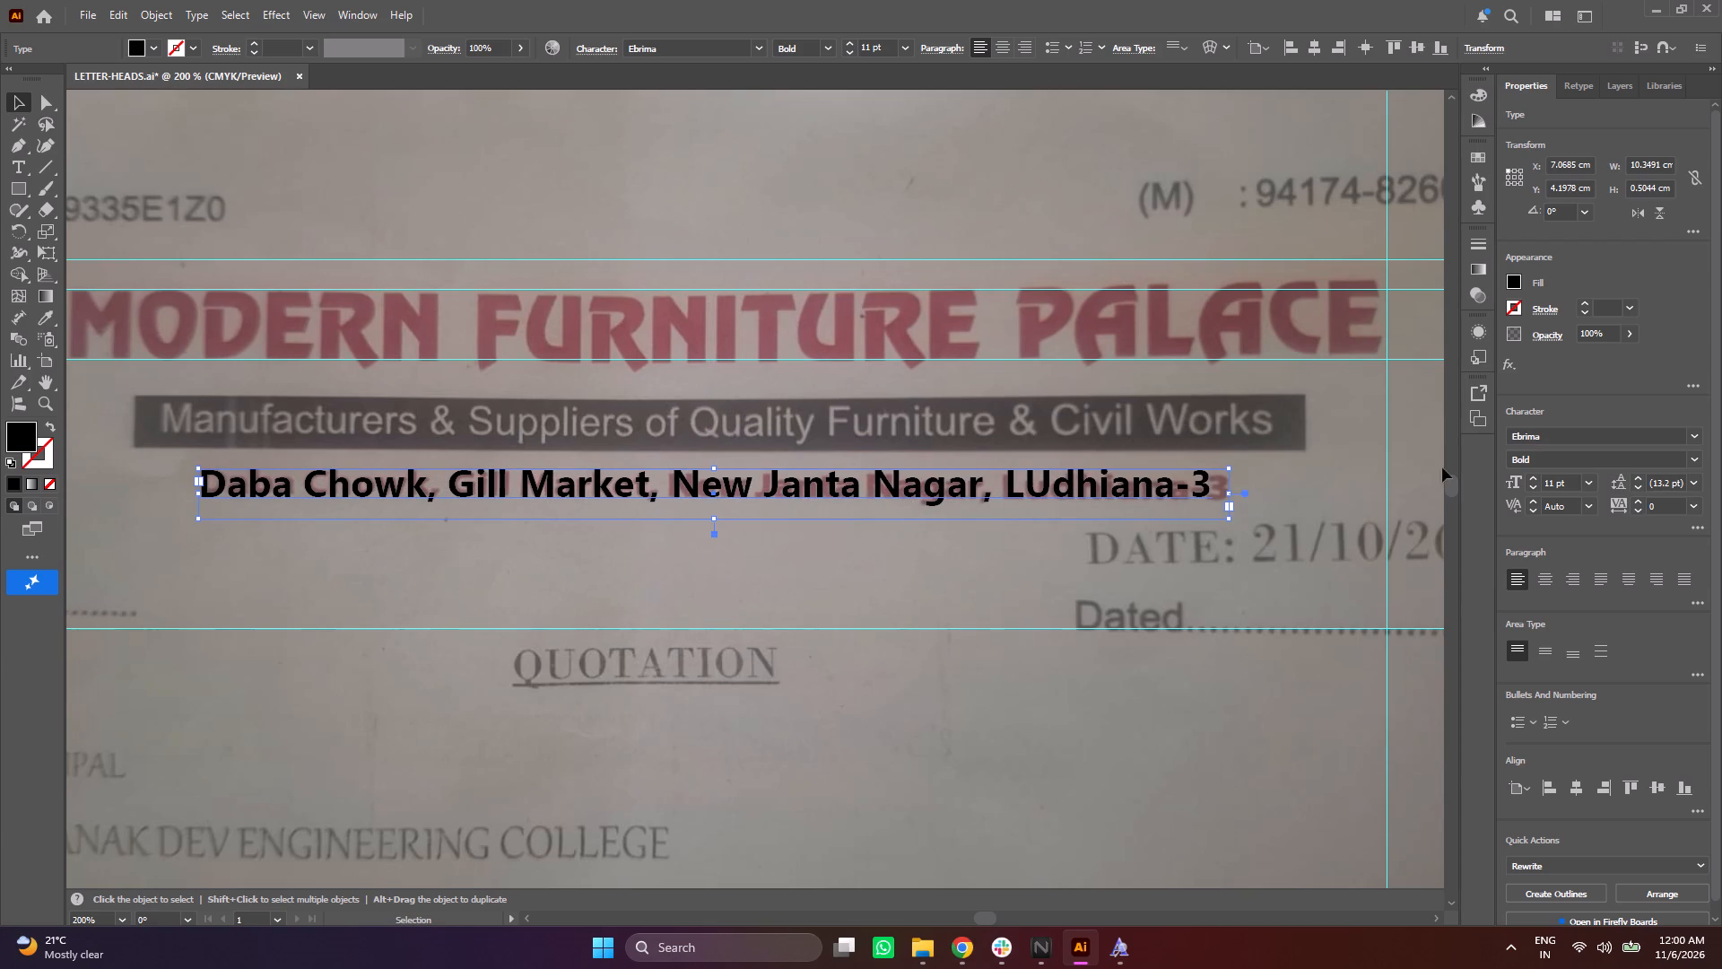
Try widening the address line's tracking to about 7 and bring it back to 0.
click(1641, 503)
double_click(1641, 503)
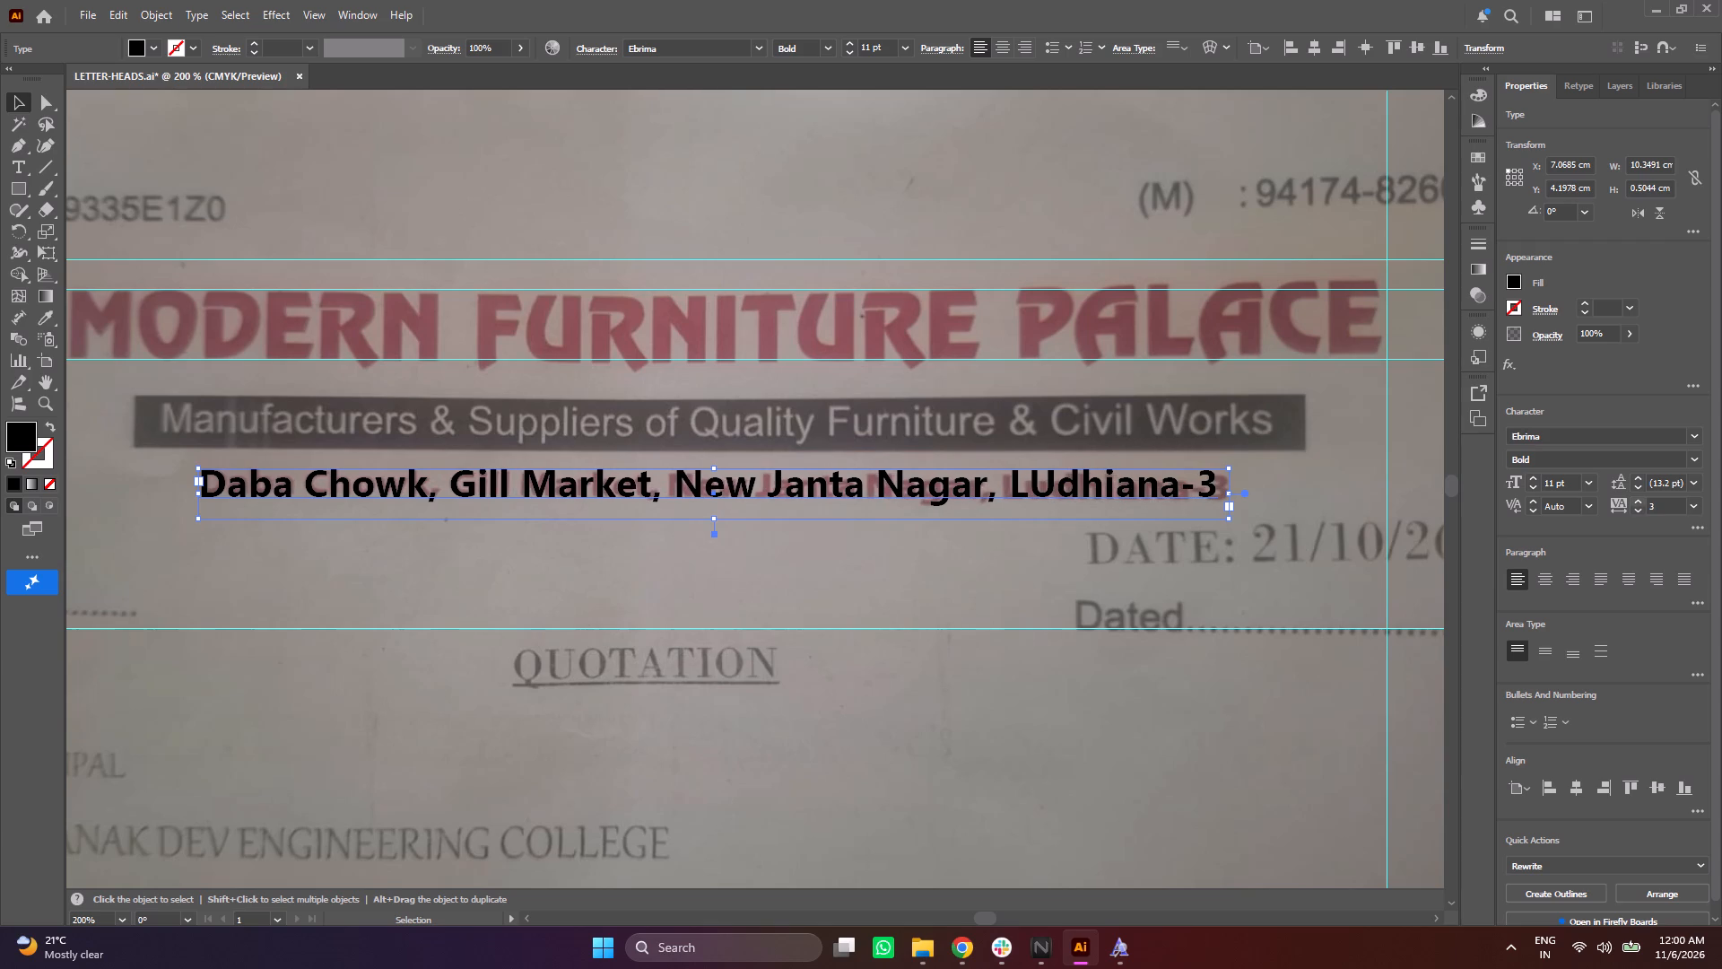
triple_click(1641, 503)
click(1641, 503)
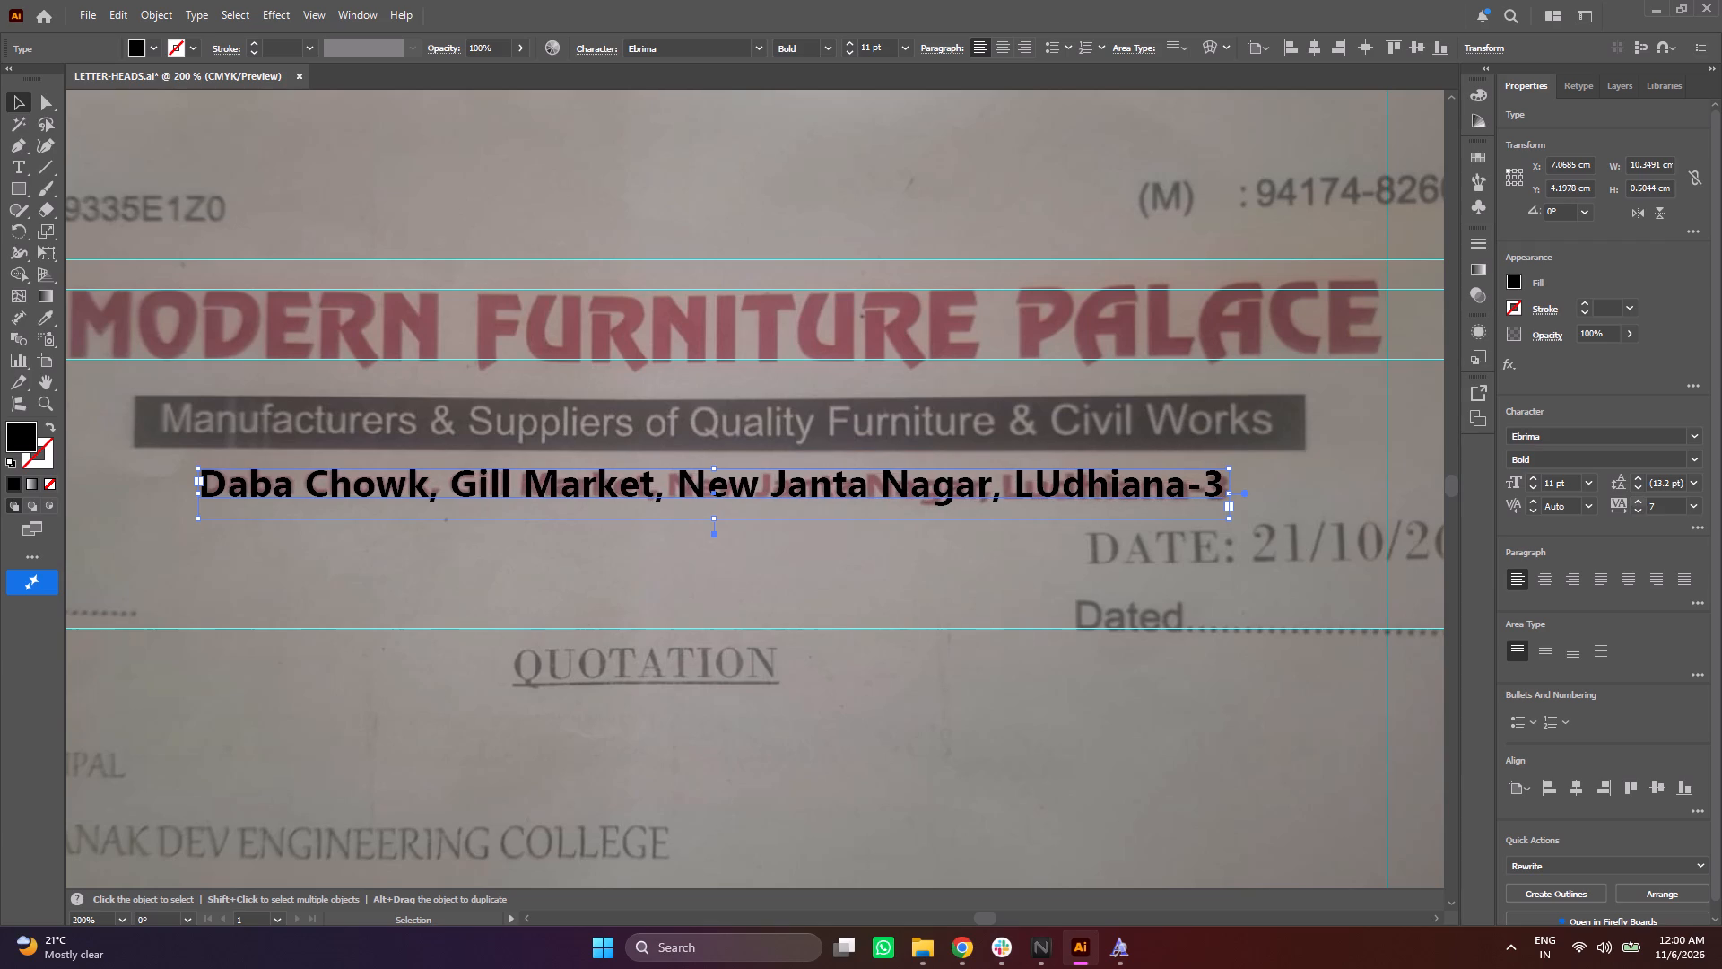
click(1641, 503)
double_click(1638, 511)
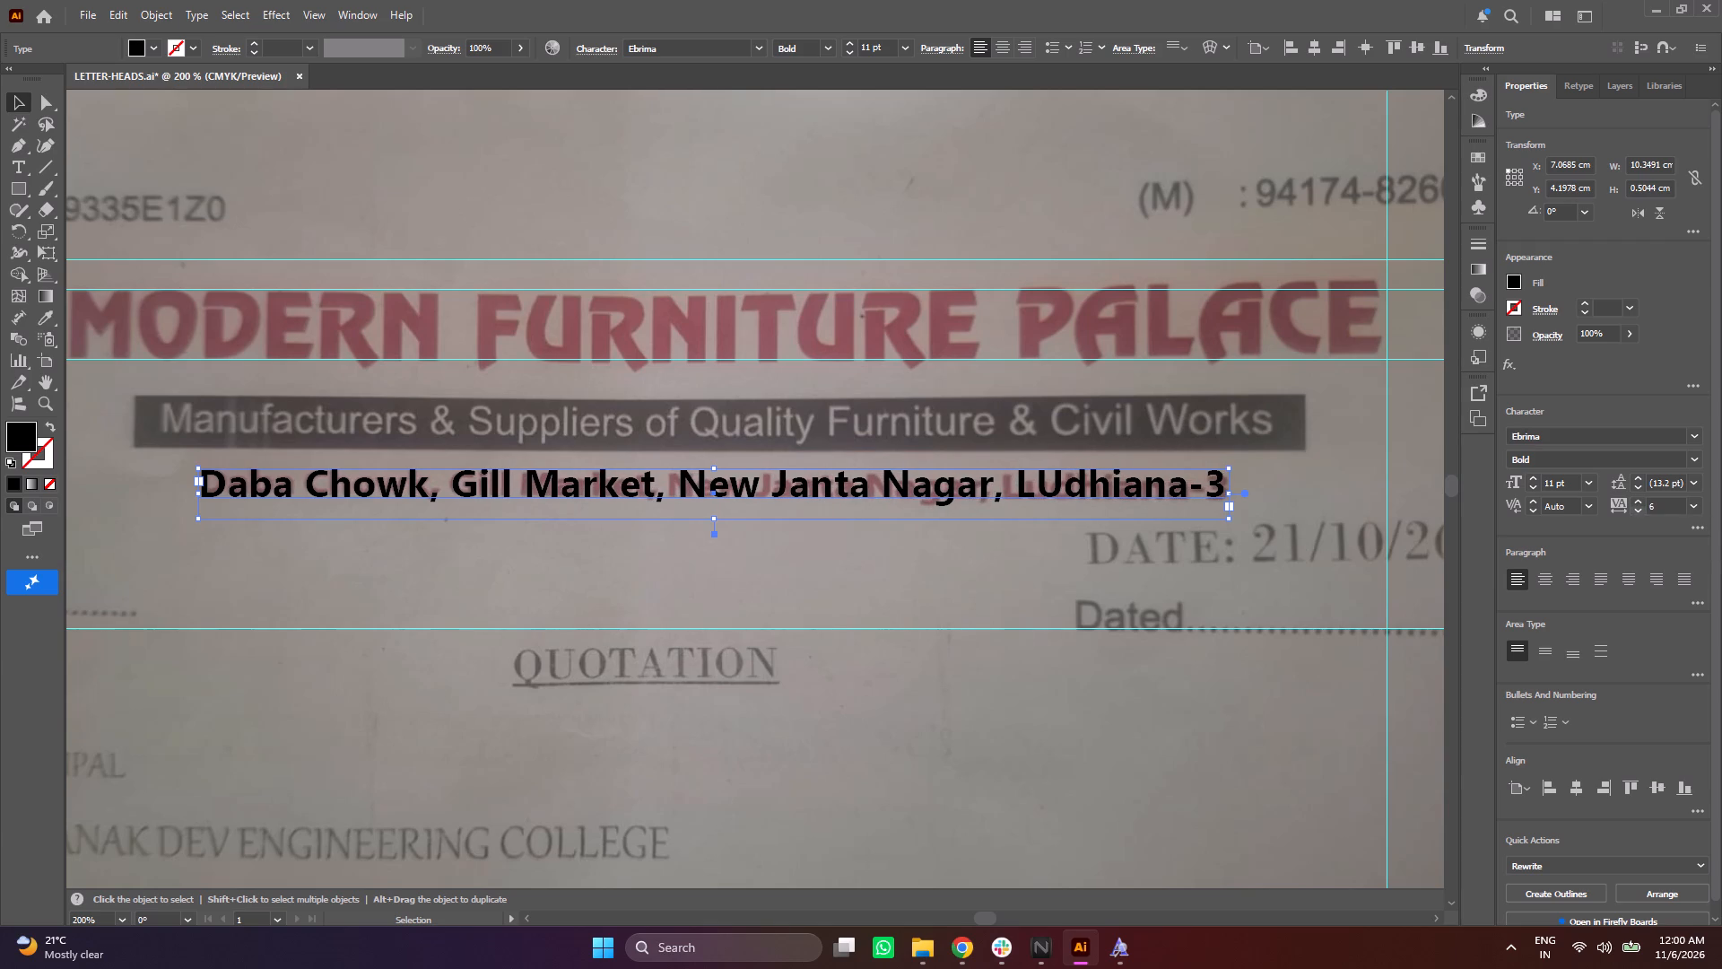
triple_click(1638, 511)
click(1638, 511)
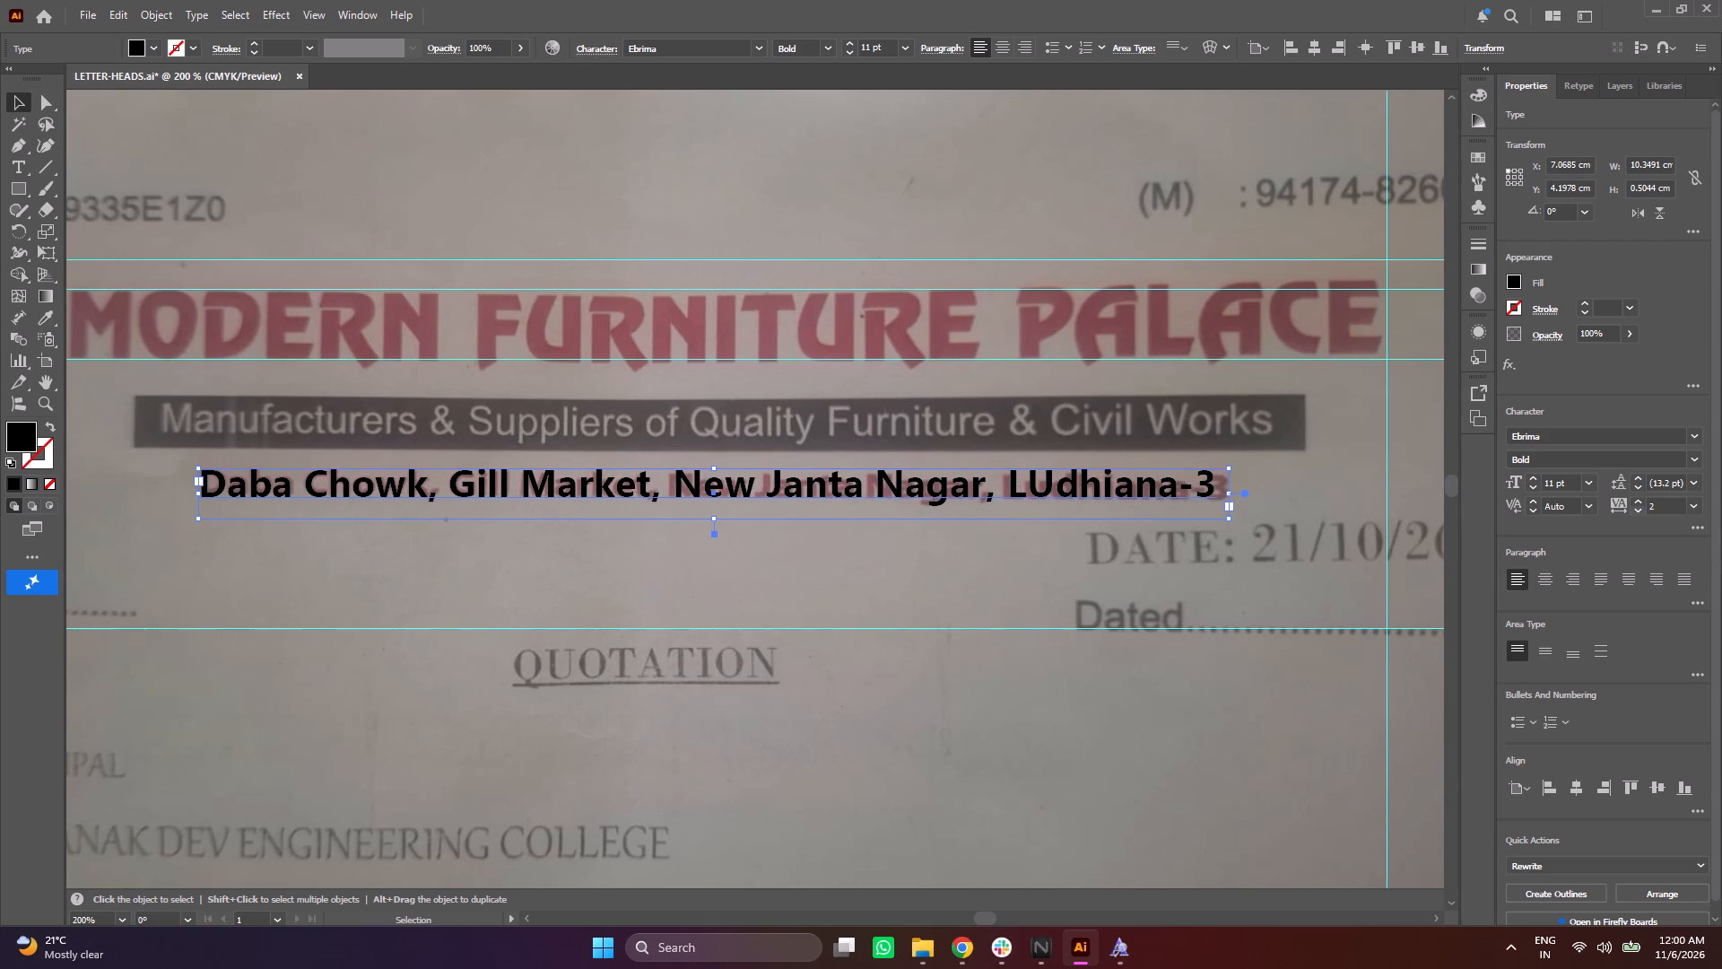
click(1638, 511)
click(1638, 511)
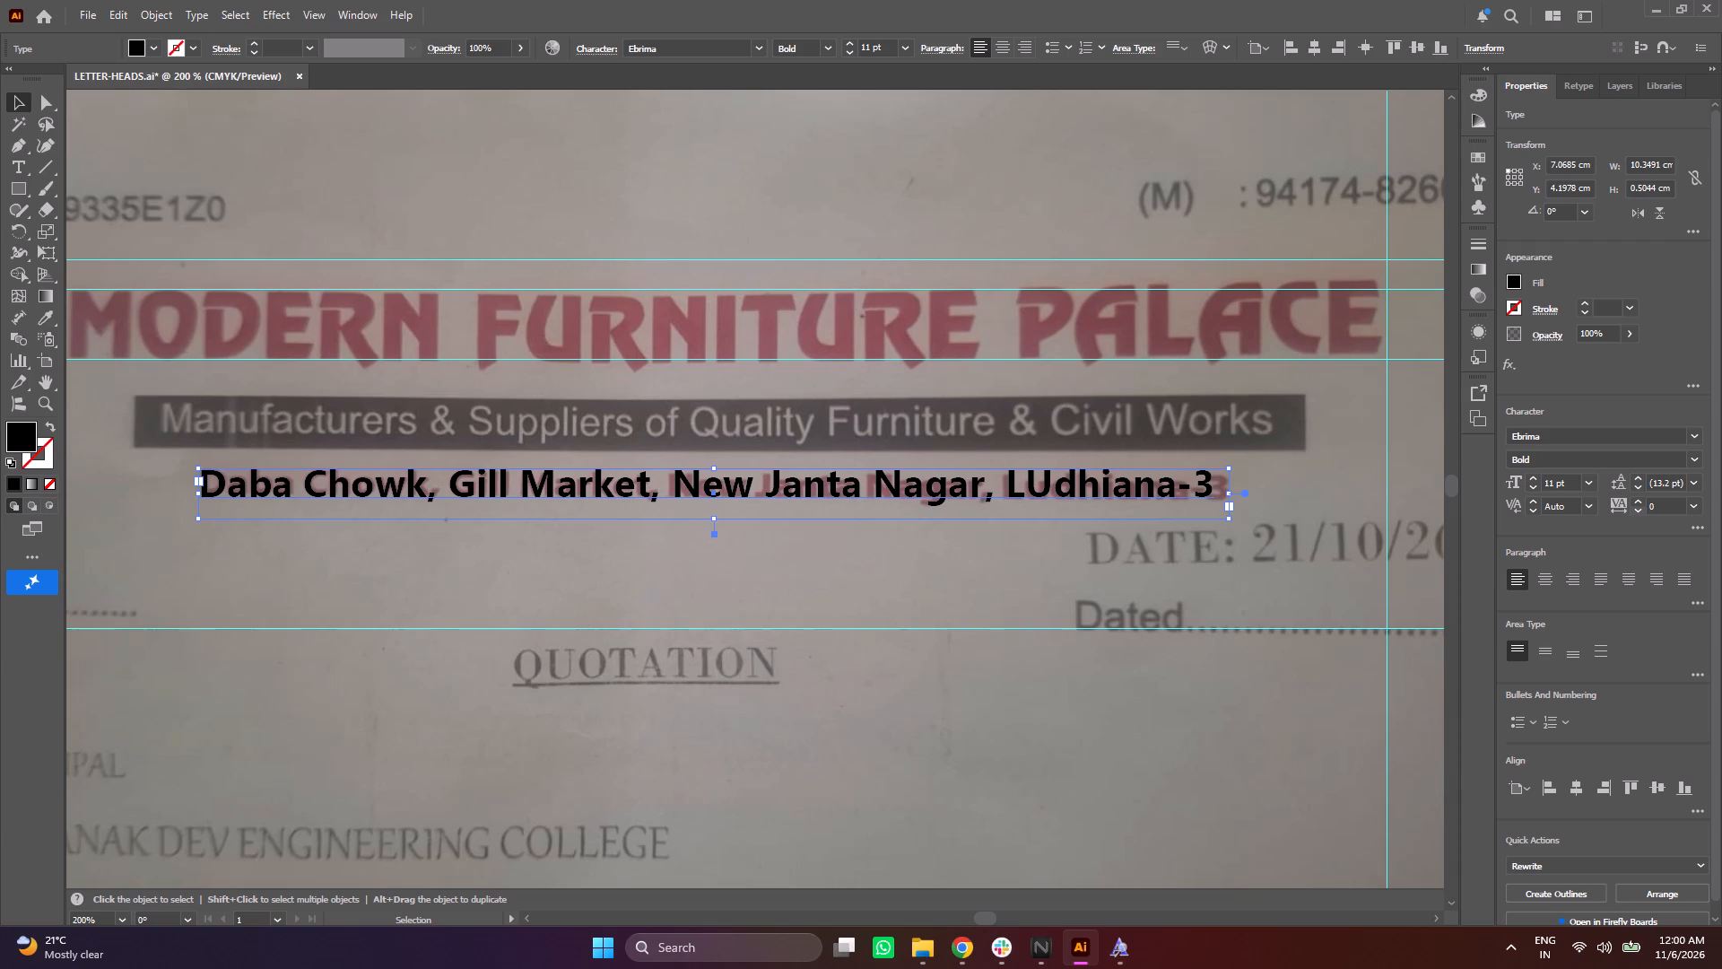
Correct the wrongly capitalised second letter of the city name so that it reads Ludhiana.
double_click(1051, 485)
drag(1049, 484, 1031, 484)
key(u)
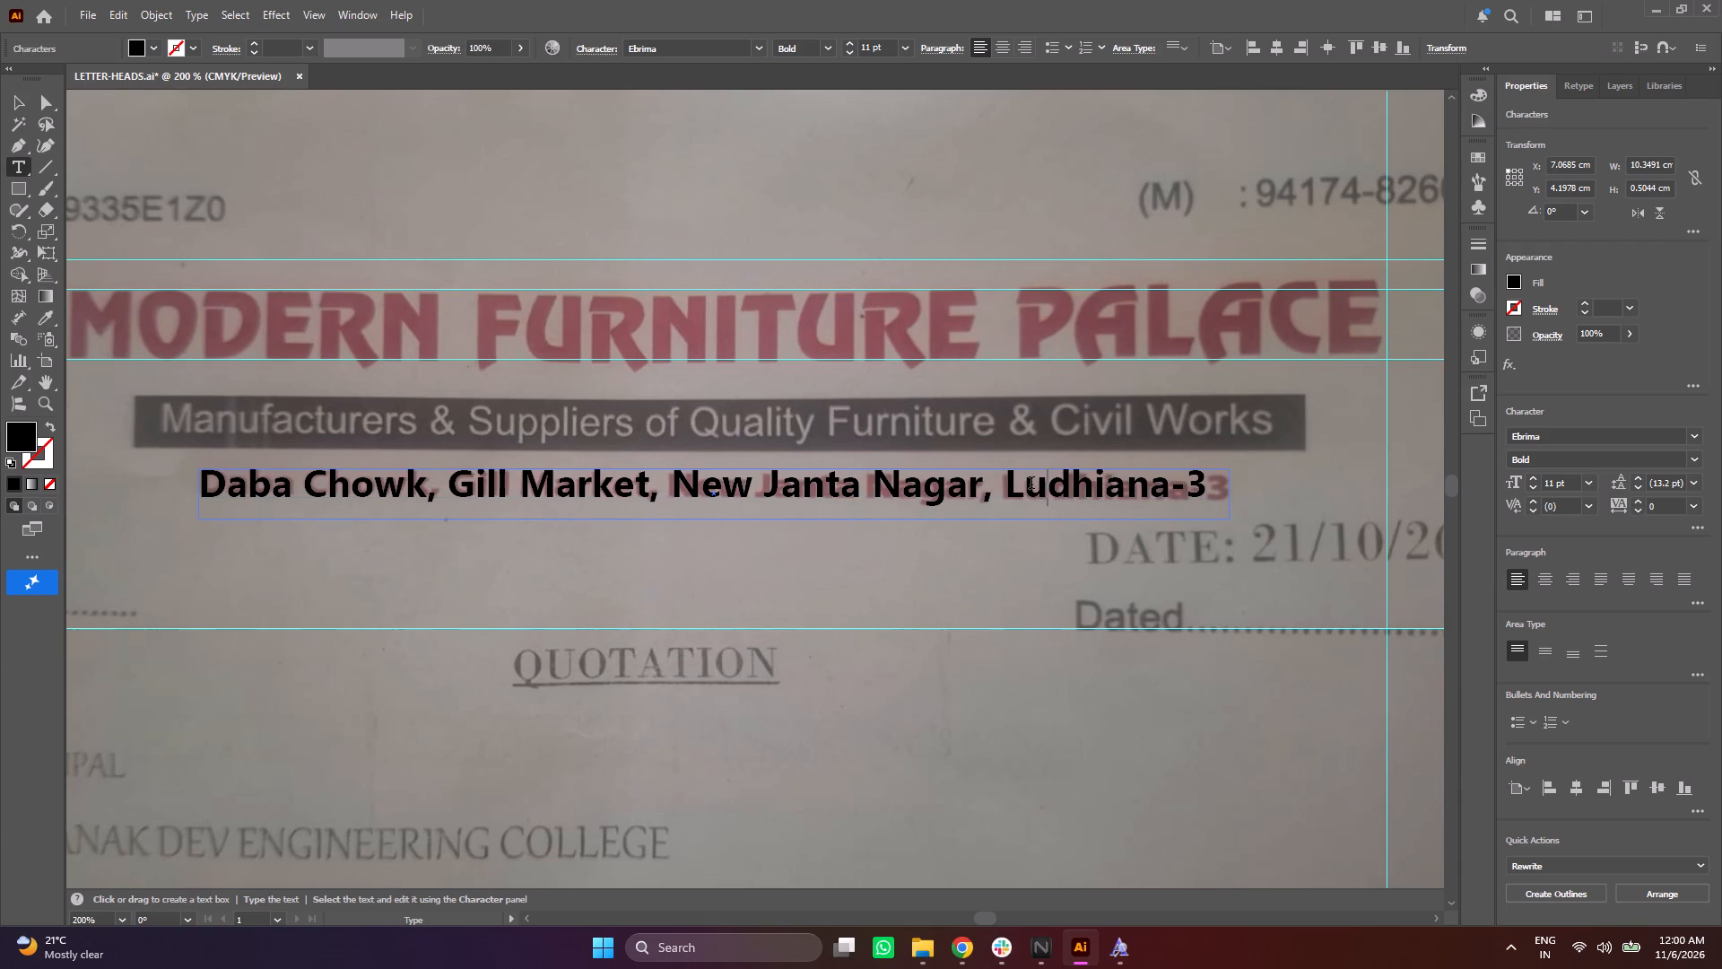
click(878, 514)
click(20, 101)
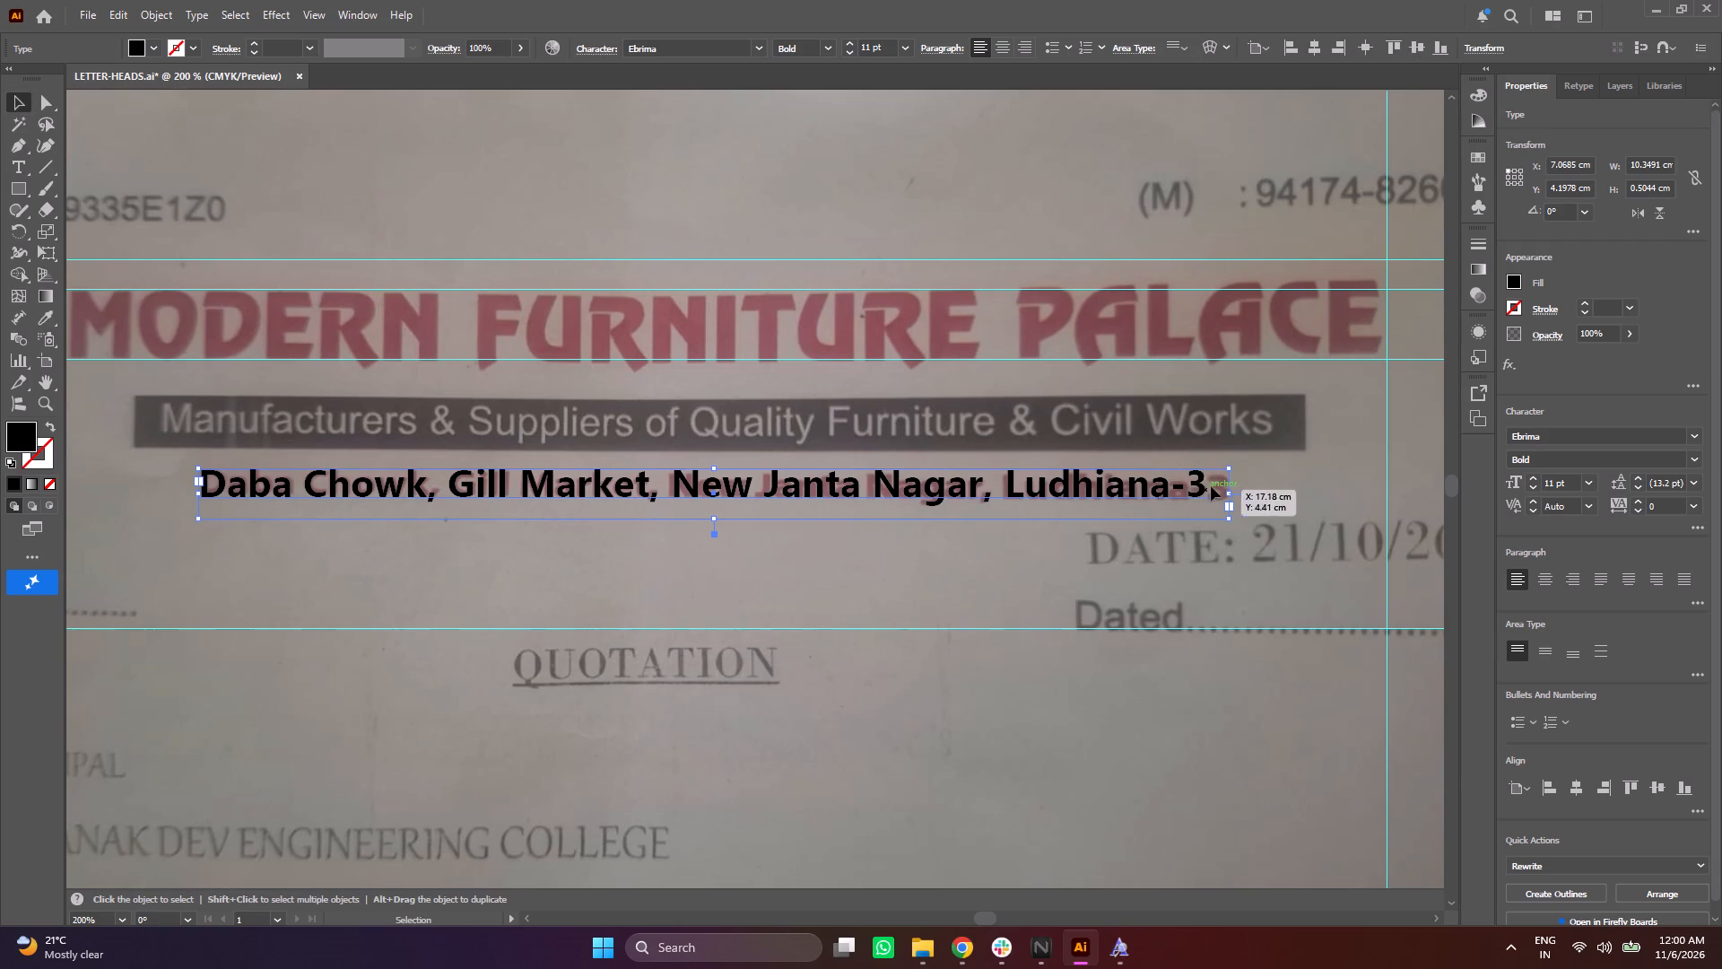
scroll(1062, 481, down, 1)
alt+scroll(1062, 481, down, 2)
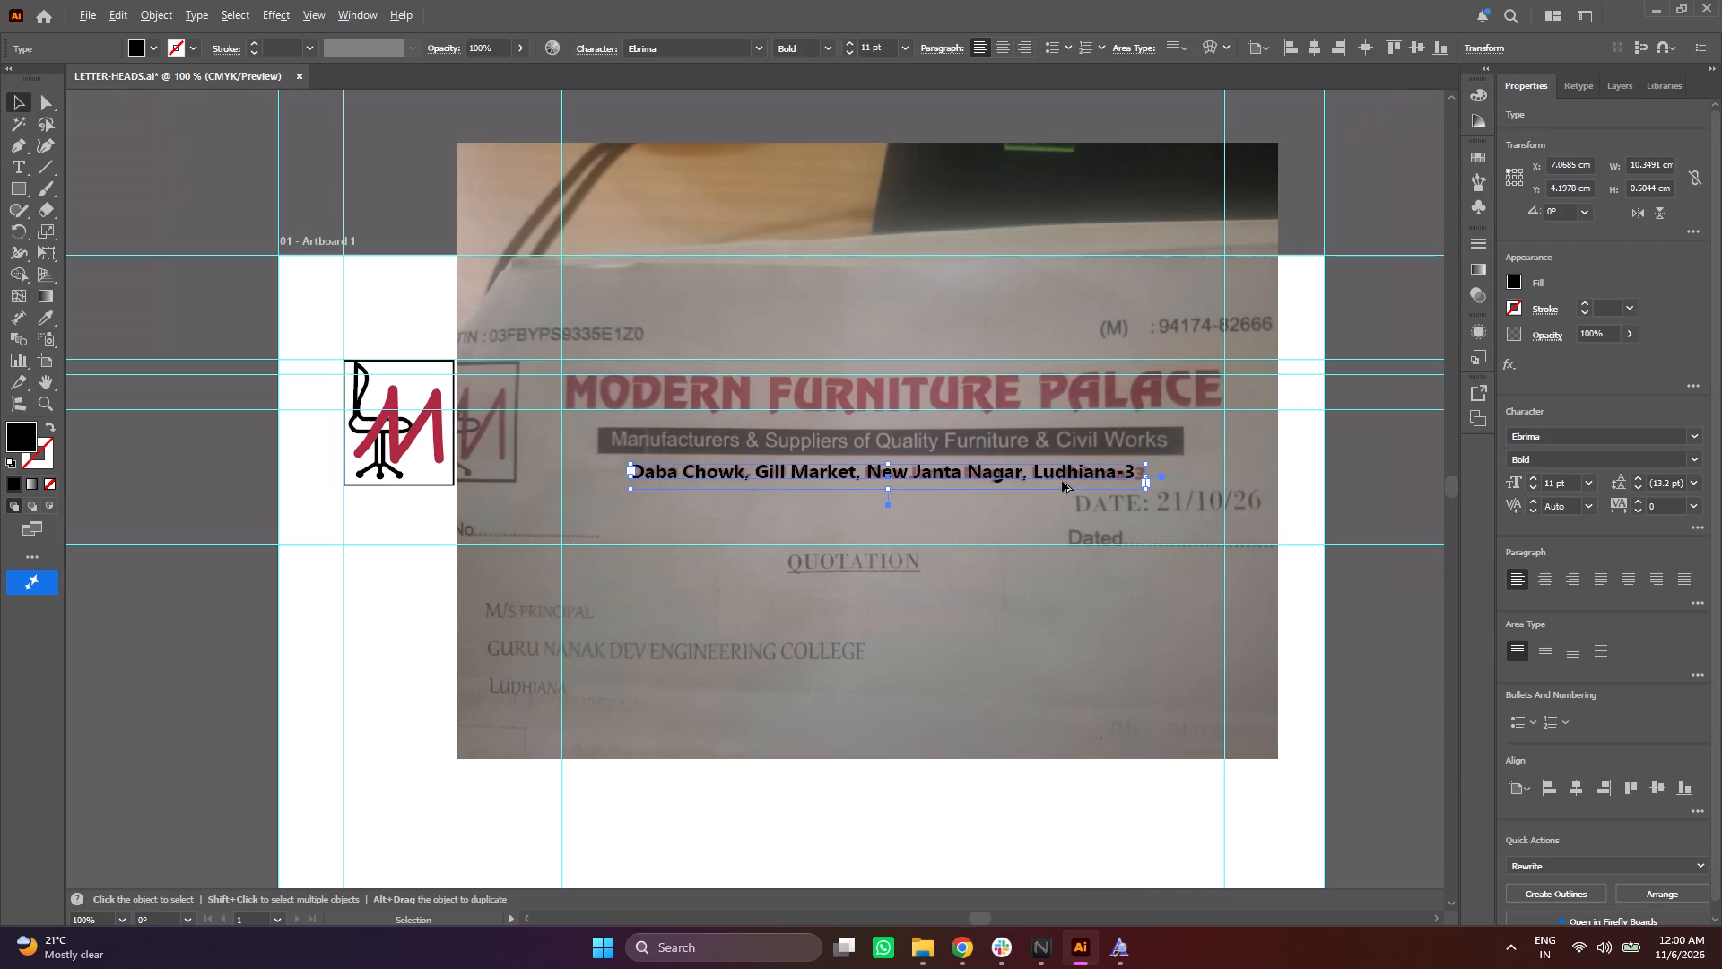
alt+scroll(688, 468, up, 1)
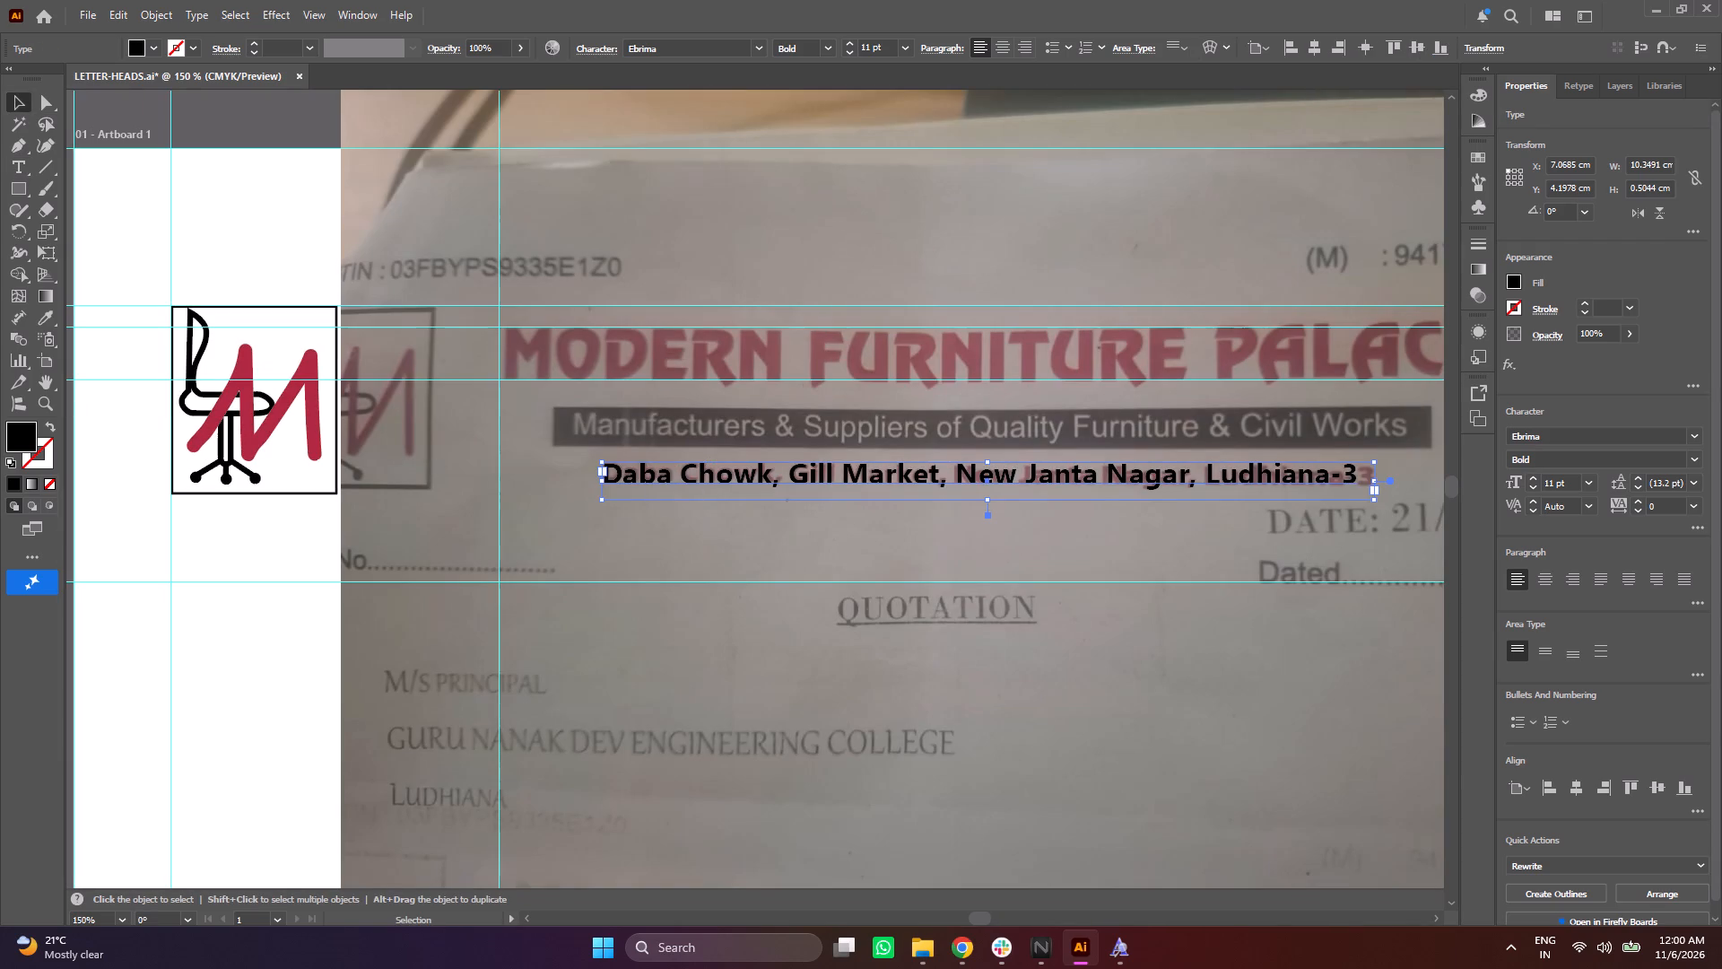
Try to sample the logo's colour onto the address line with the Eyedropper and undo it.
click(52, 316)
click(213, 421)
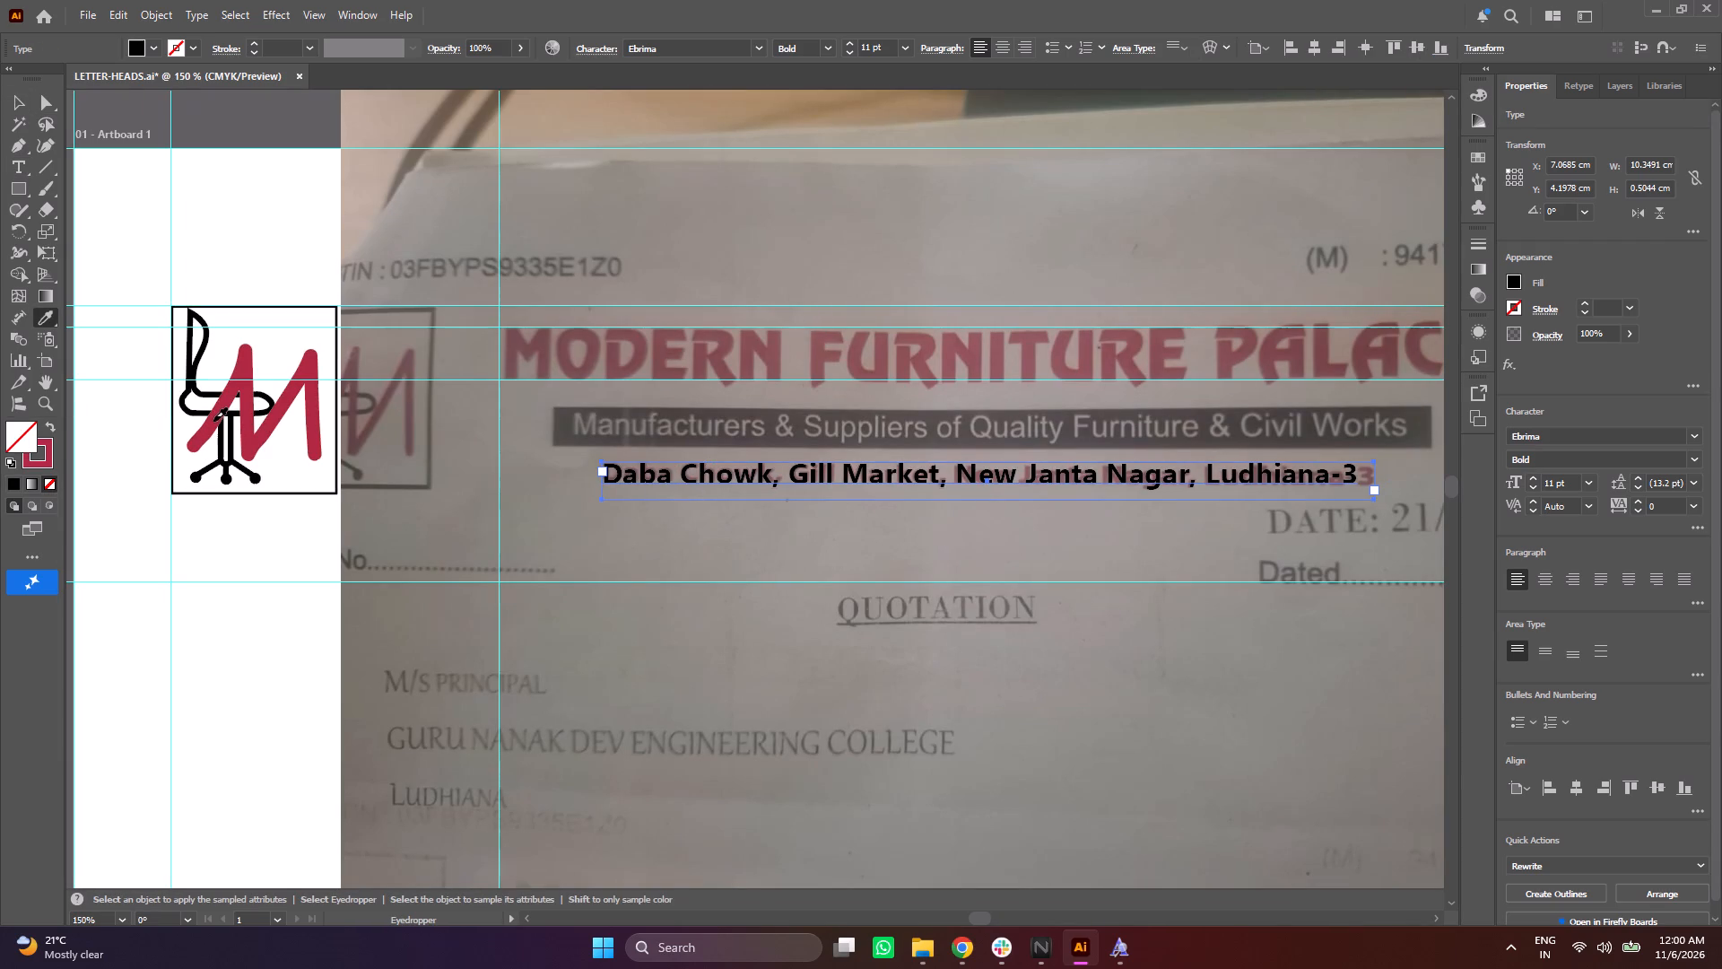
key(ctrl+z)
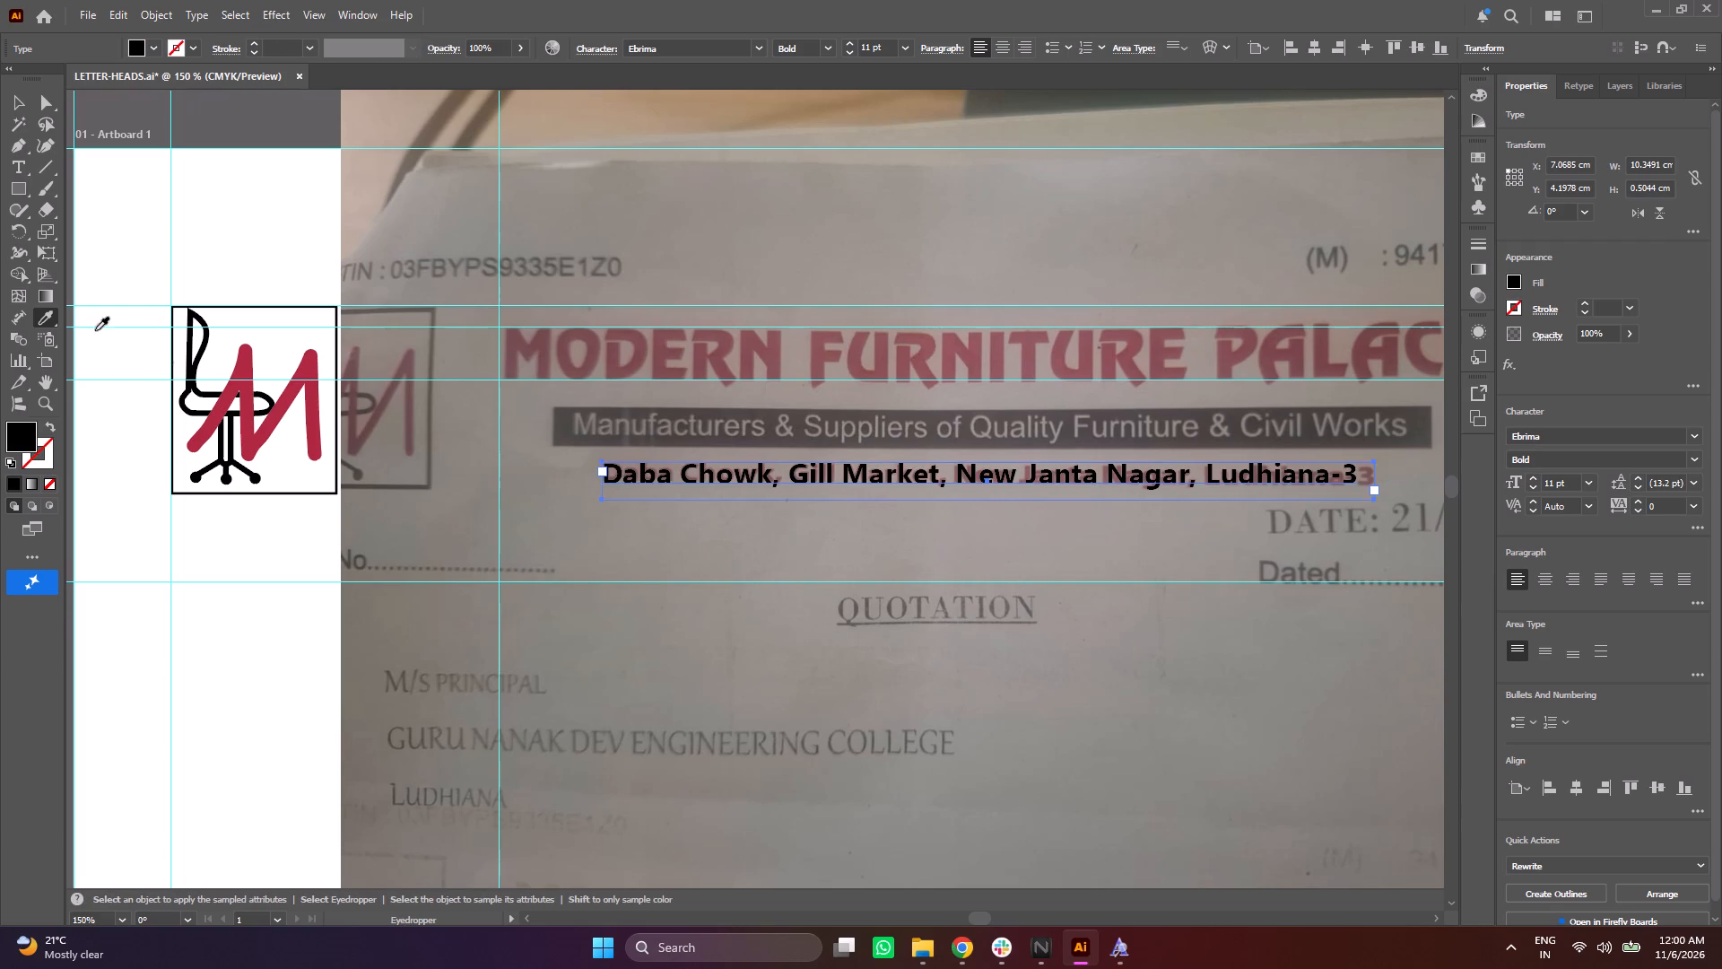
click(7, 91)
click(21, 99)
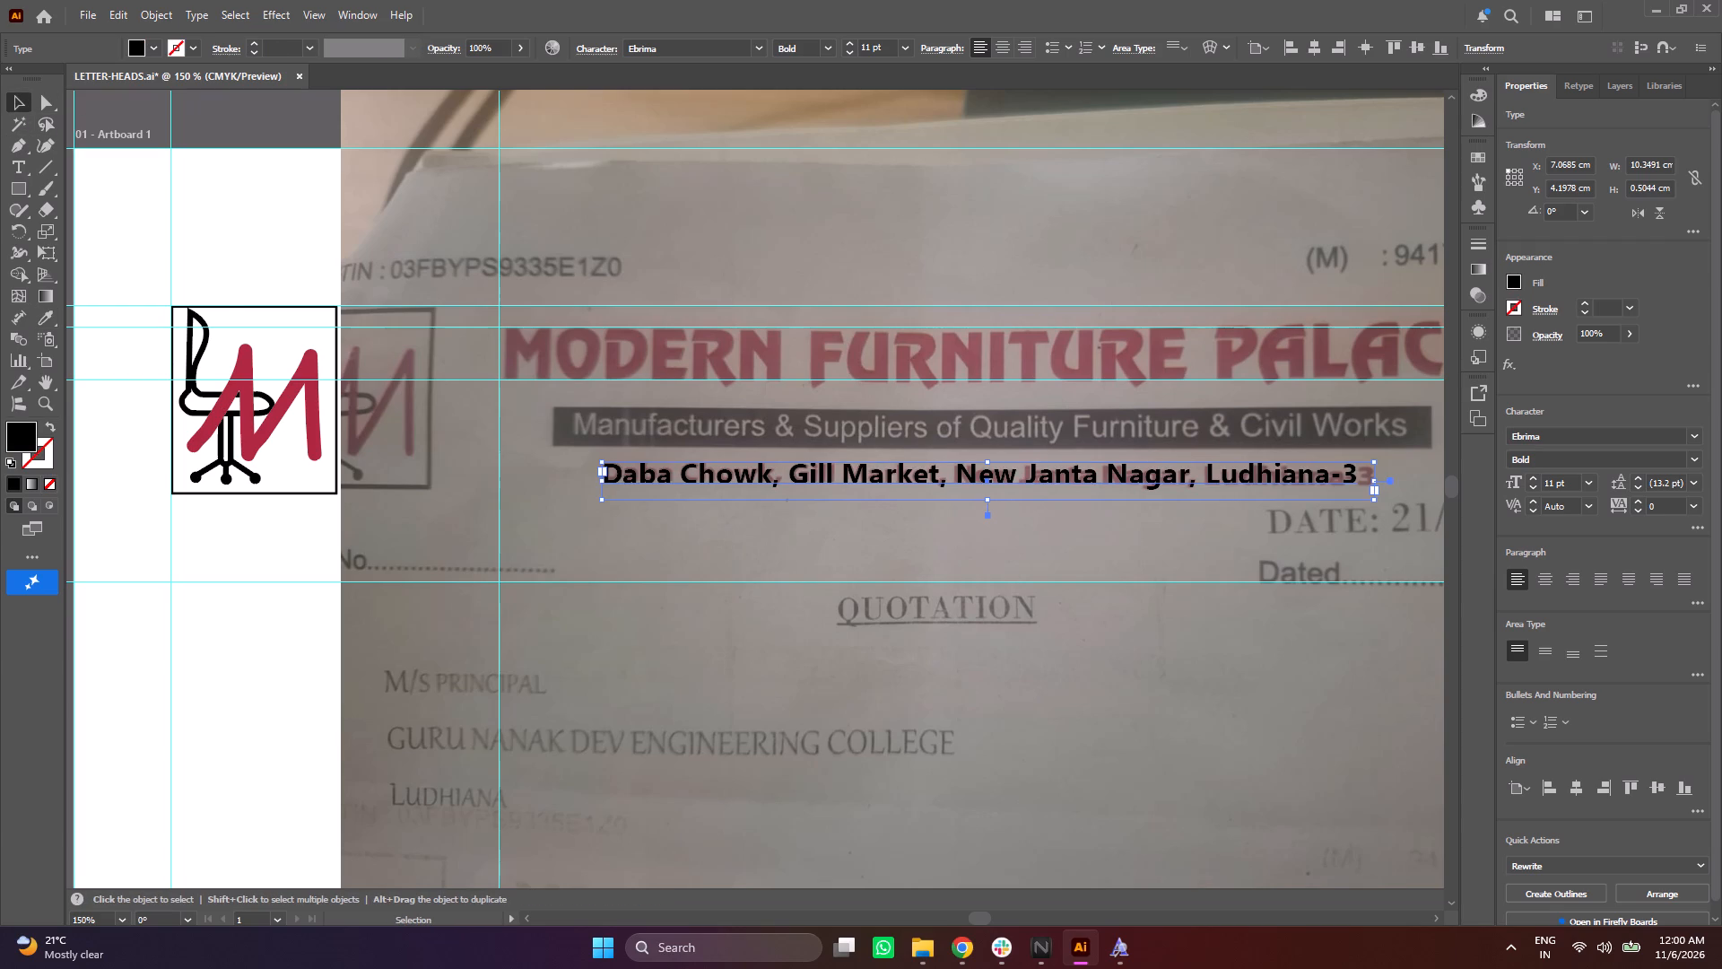
Copy the stroke colour's hex code b02a41 from the red M path inside the logo group.
click(239, 374)
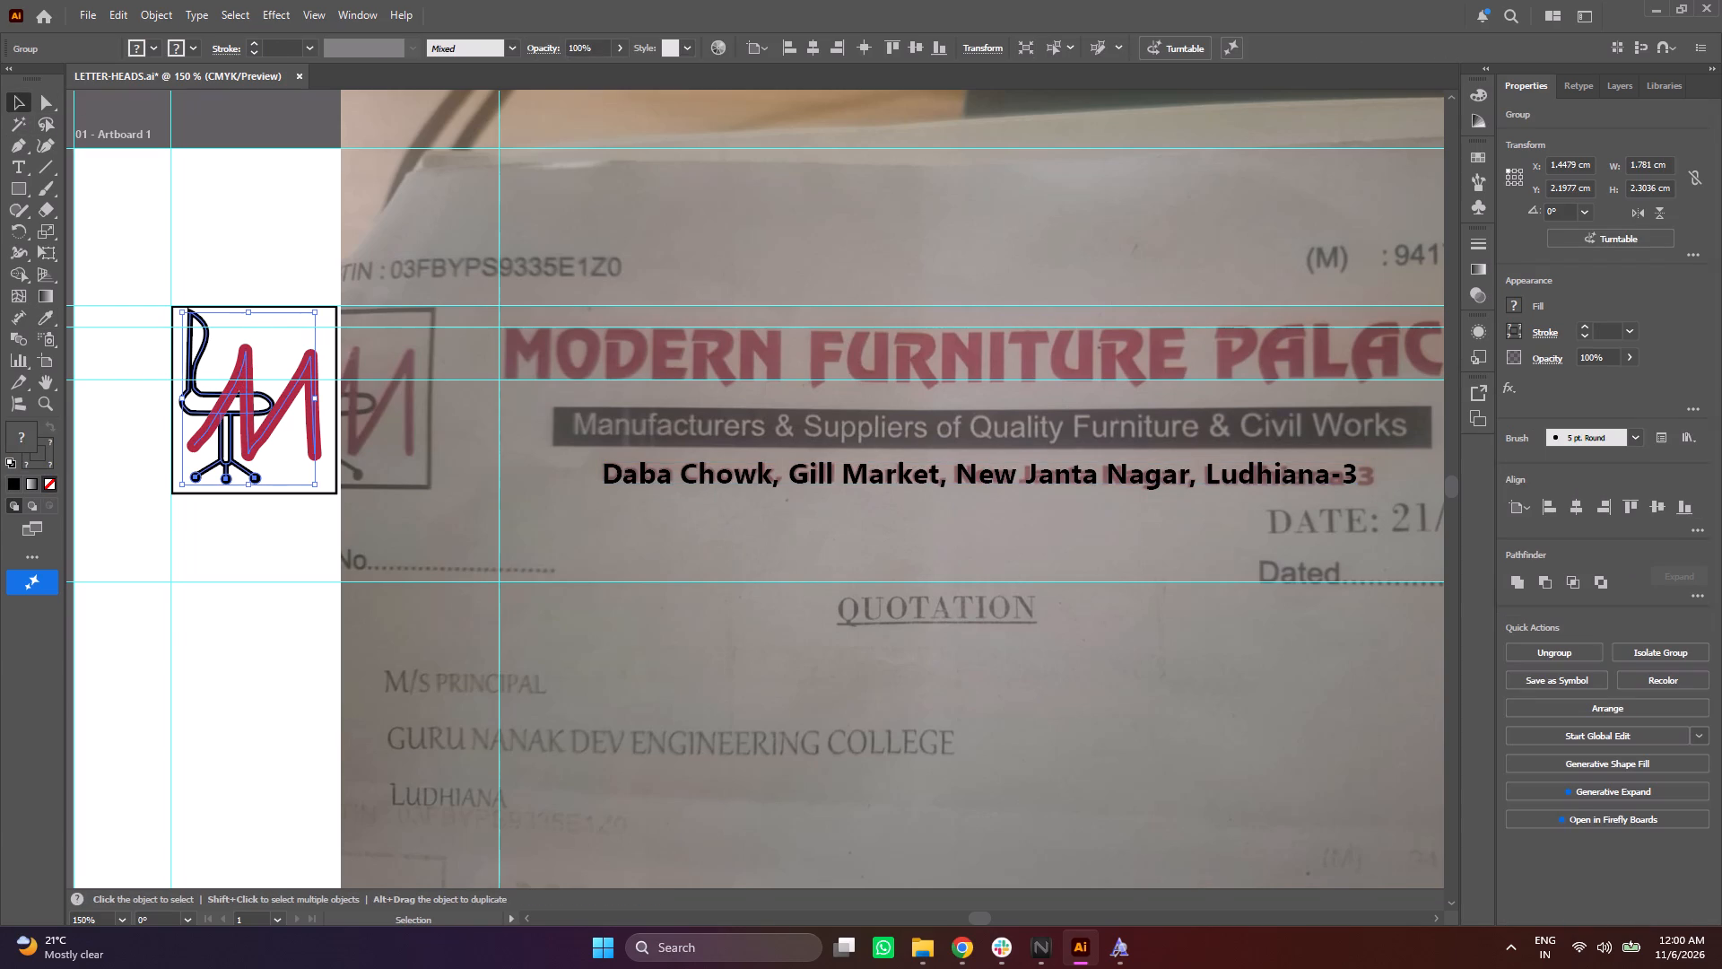
click(247, 445)
click(1629, 84)
click(1553, 265)
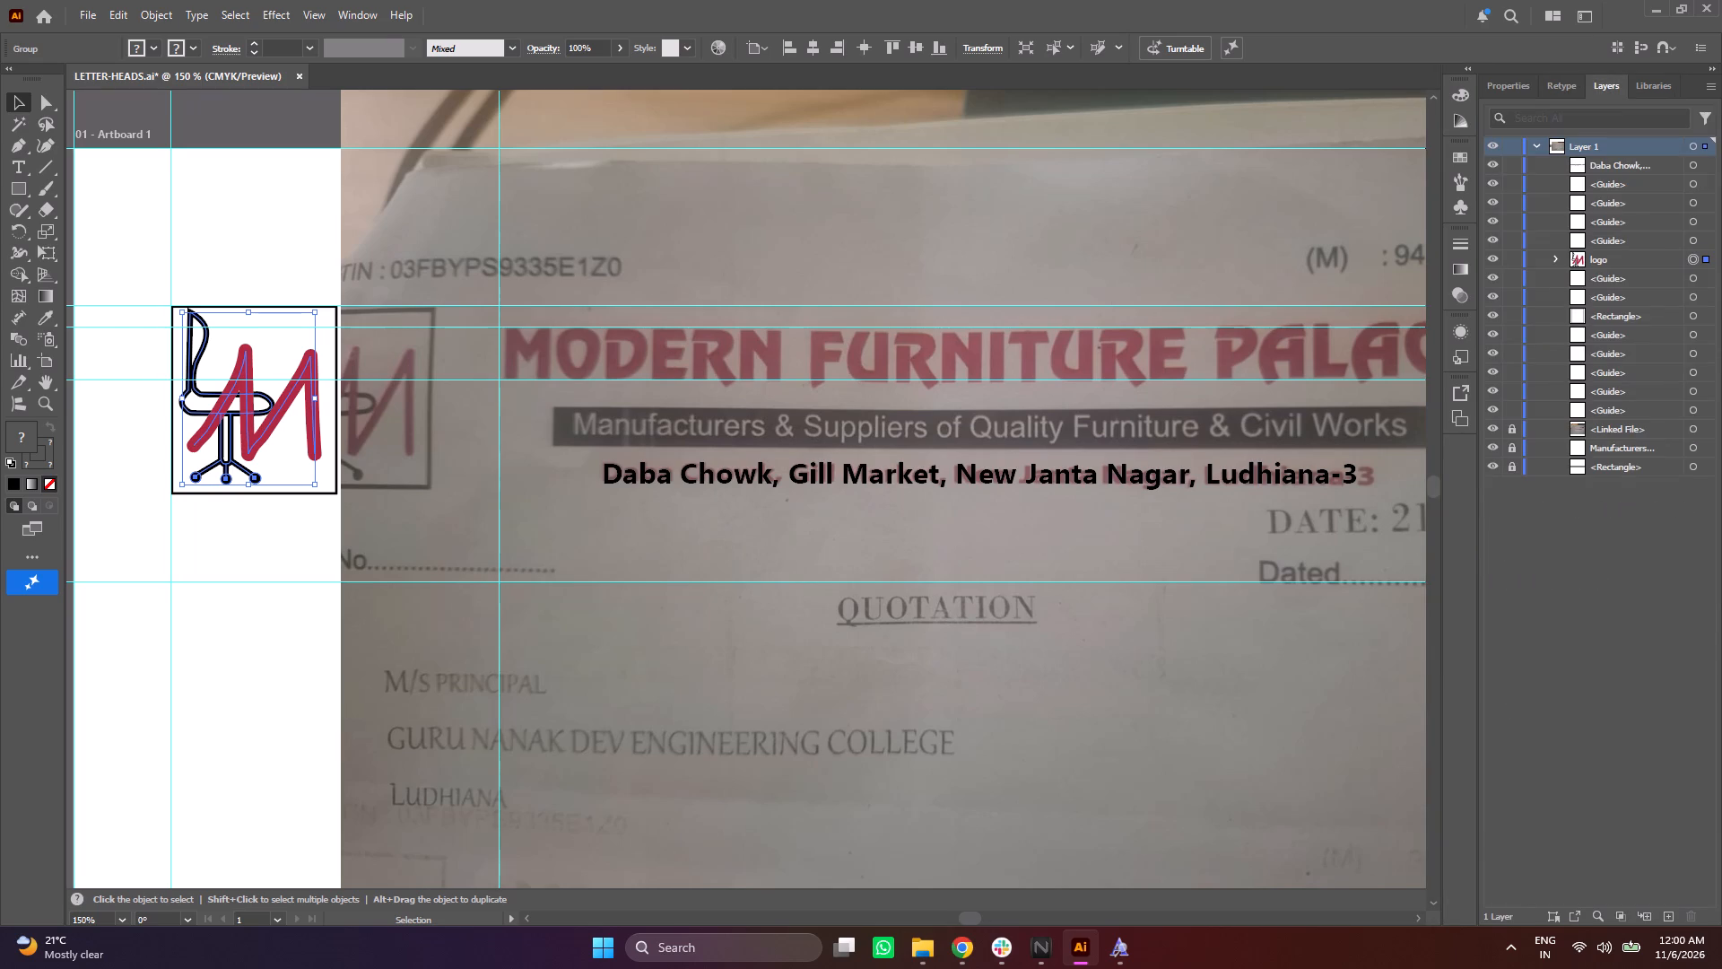
click(1700, 279)
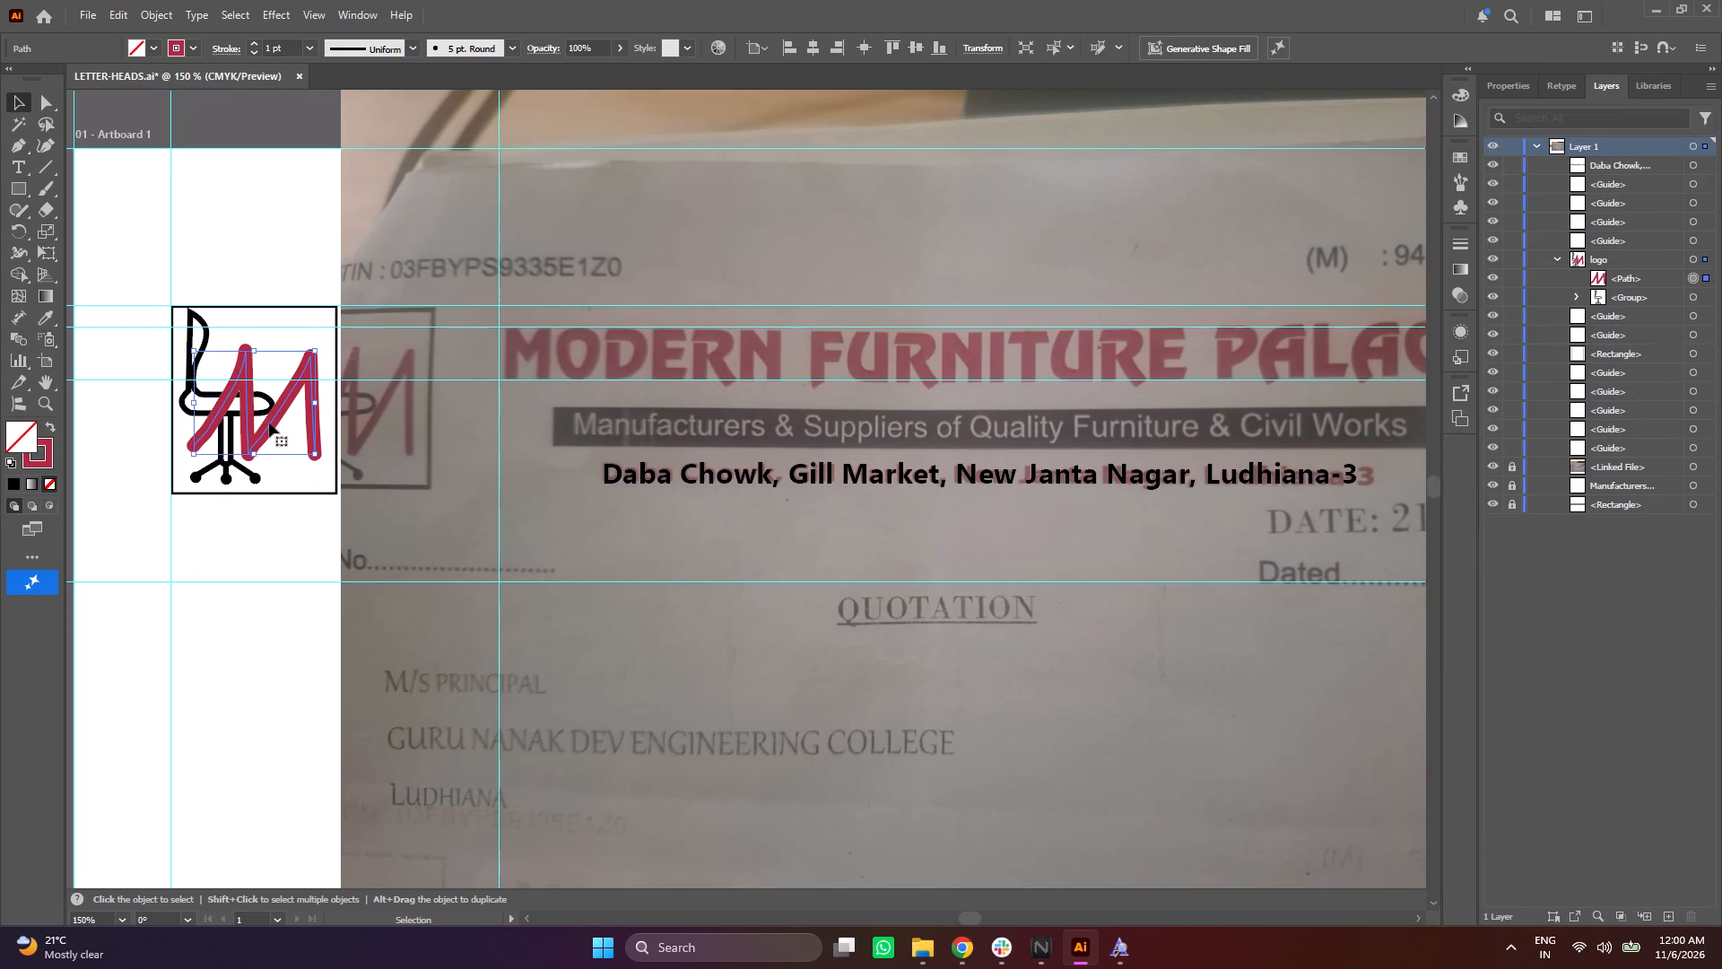
click(38, 467)
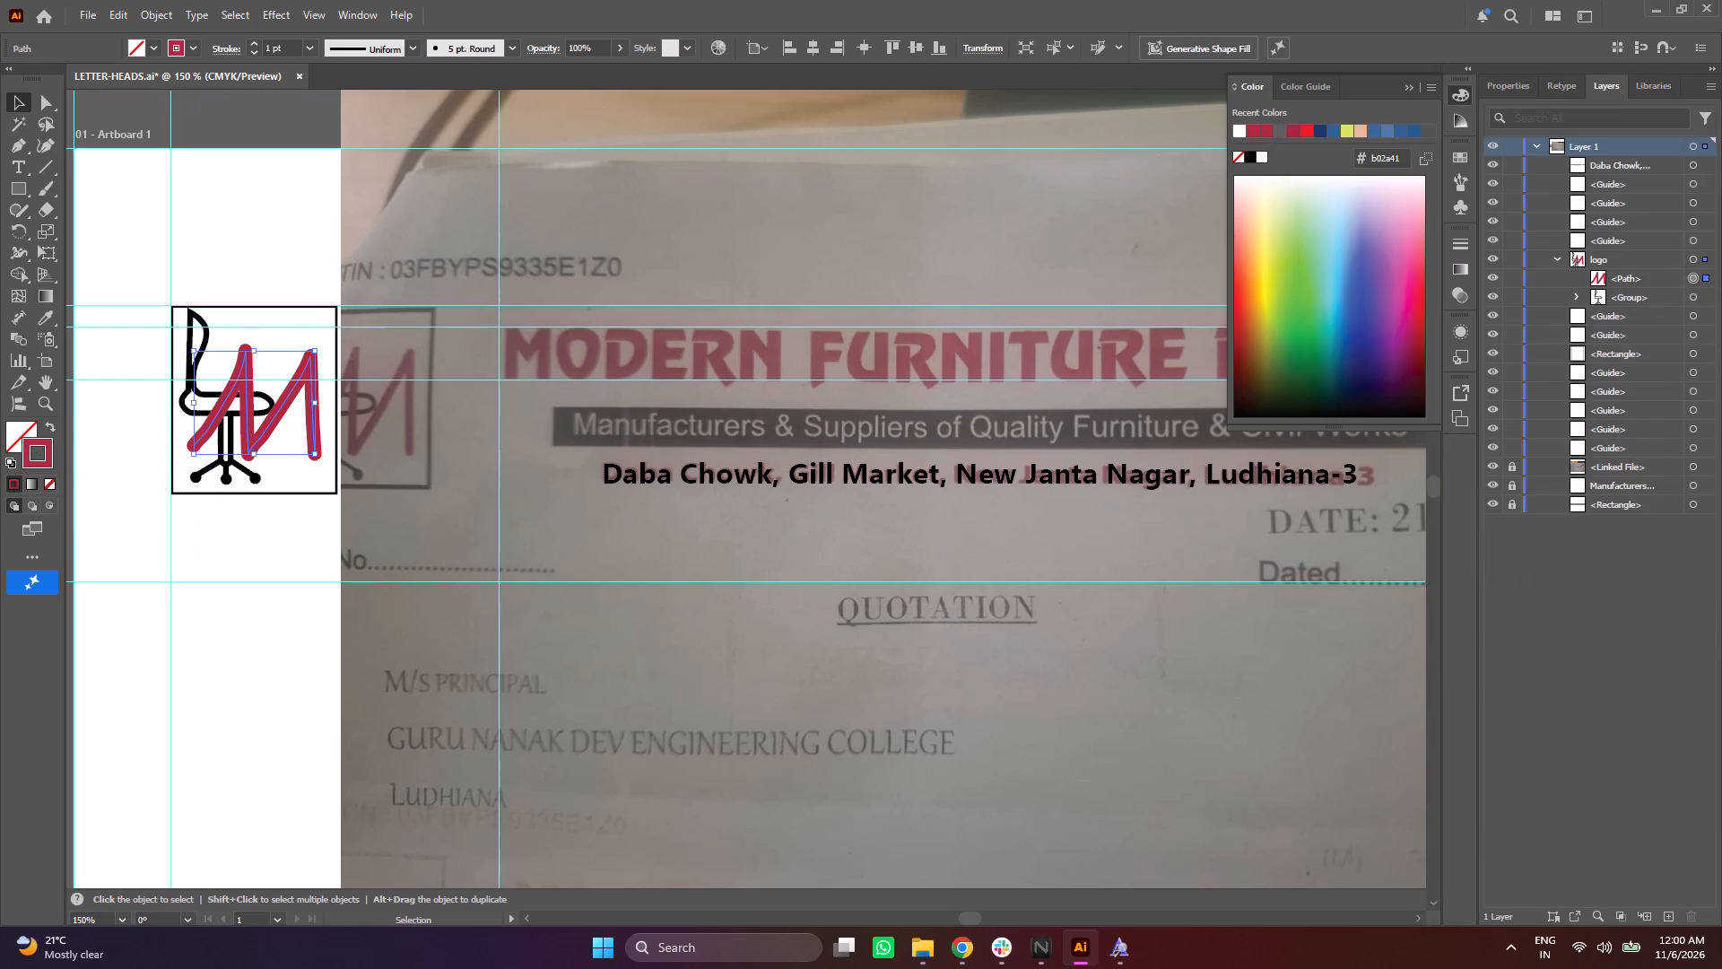
double_click(38, 467)
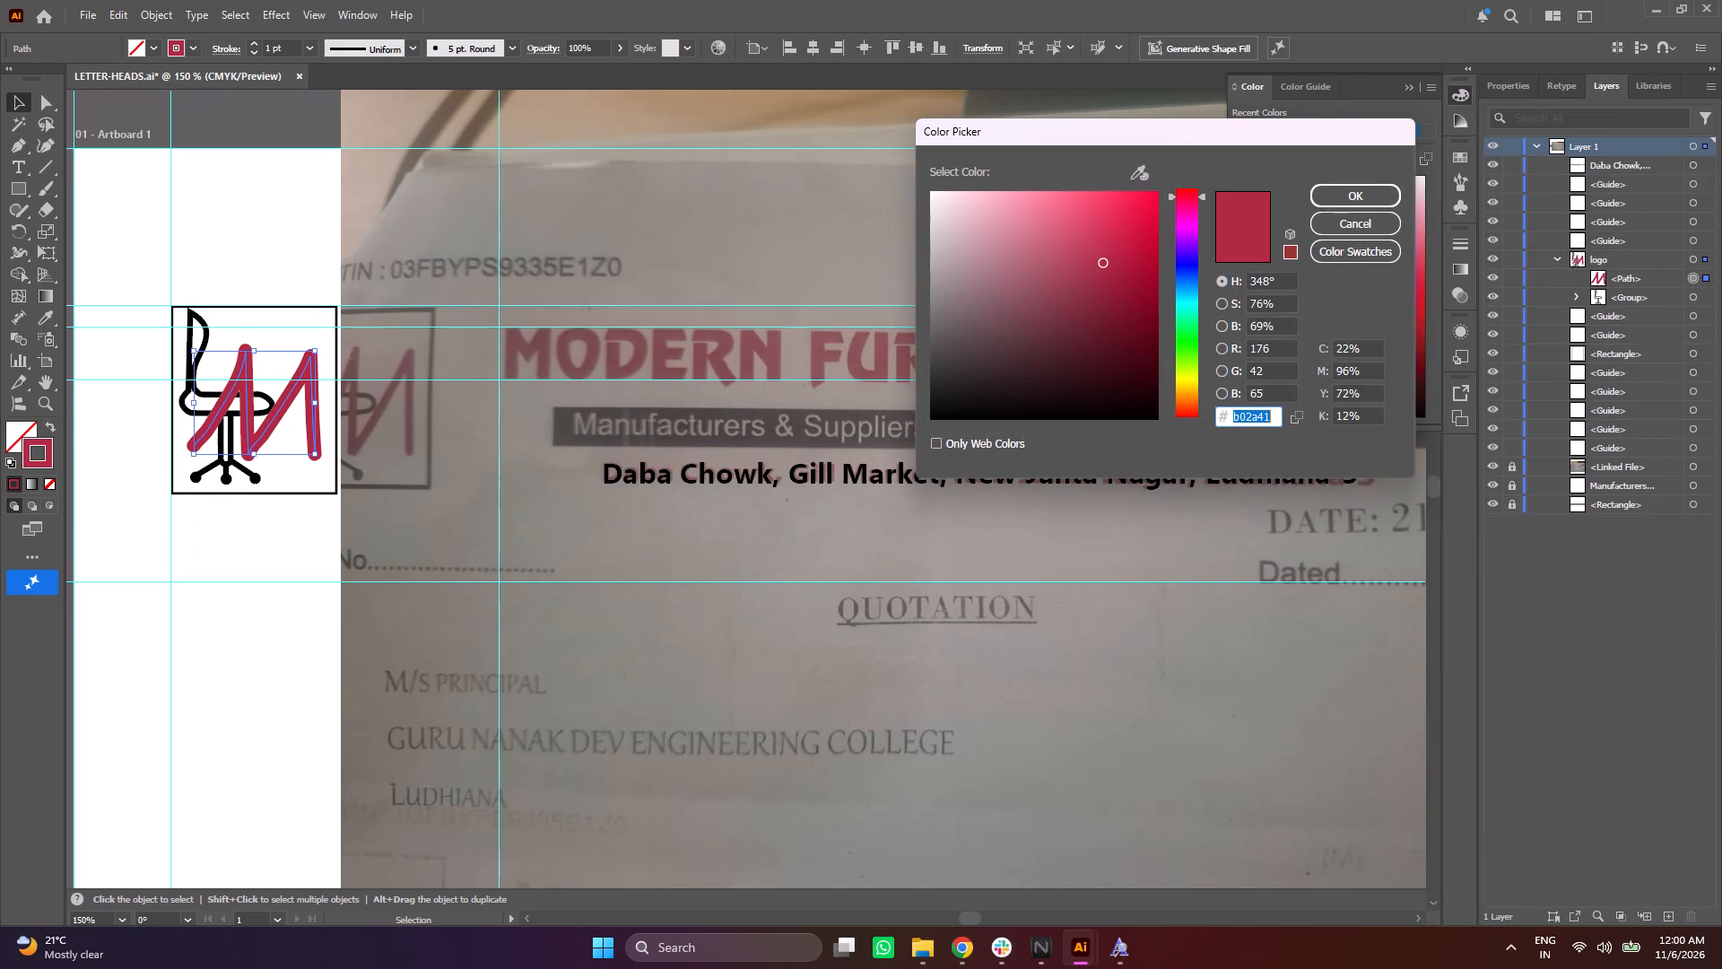
key(ctrl+c)
click(1345, 187)
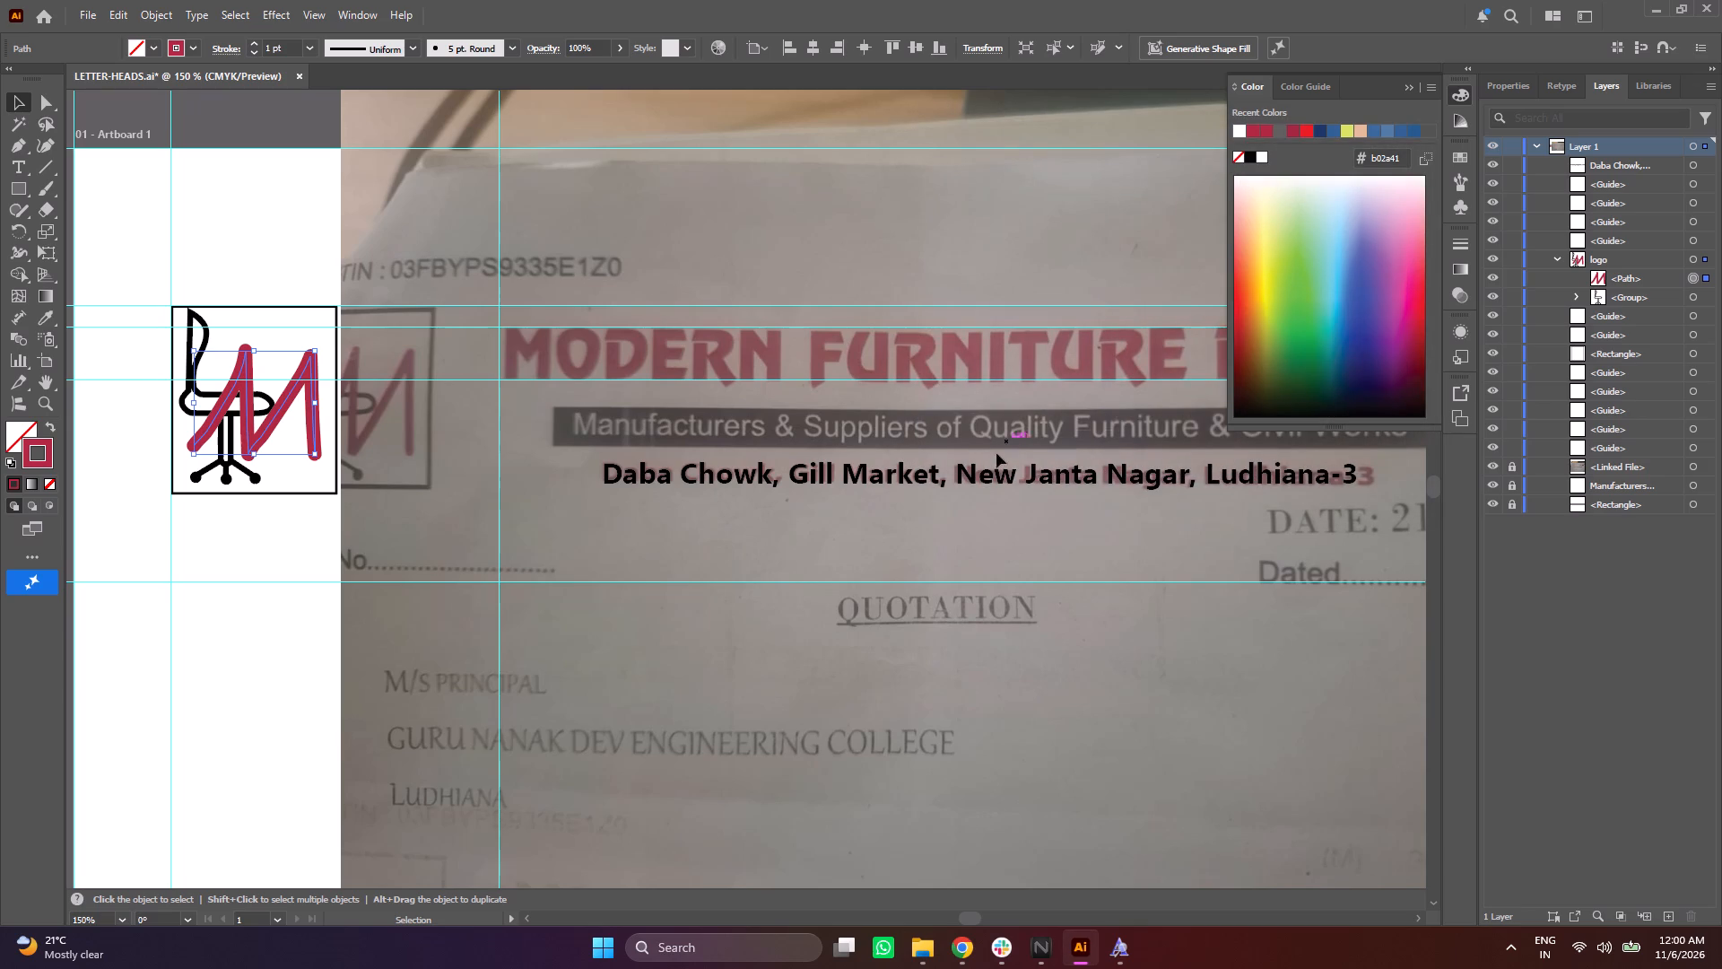
Fill all the text of the address line with the copied logo red, b02a41.
click(995, 478)
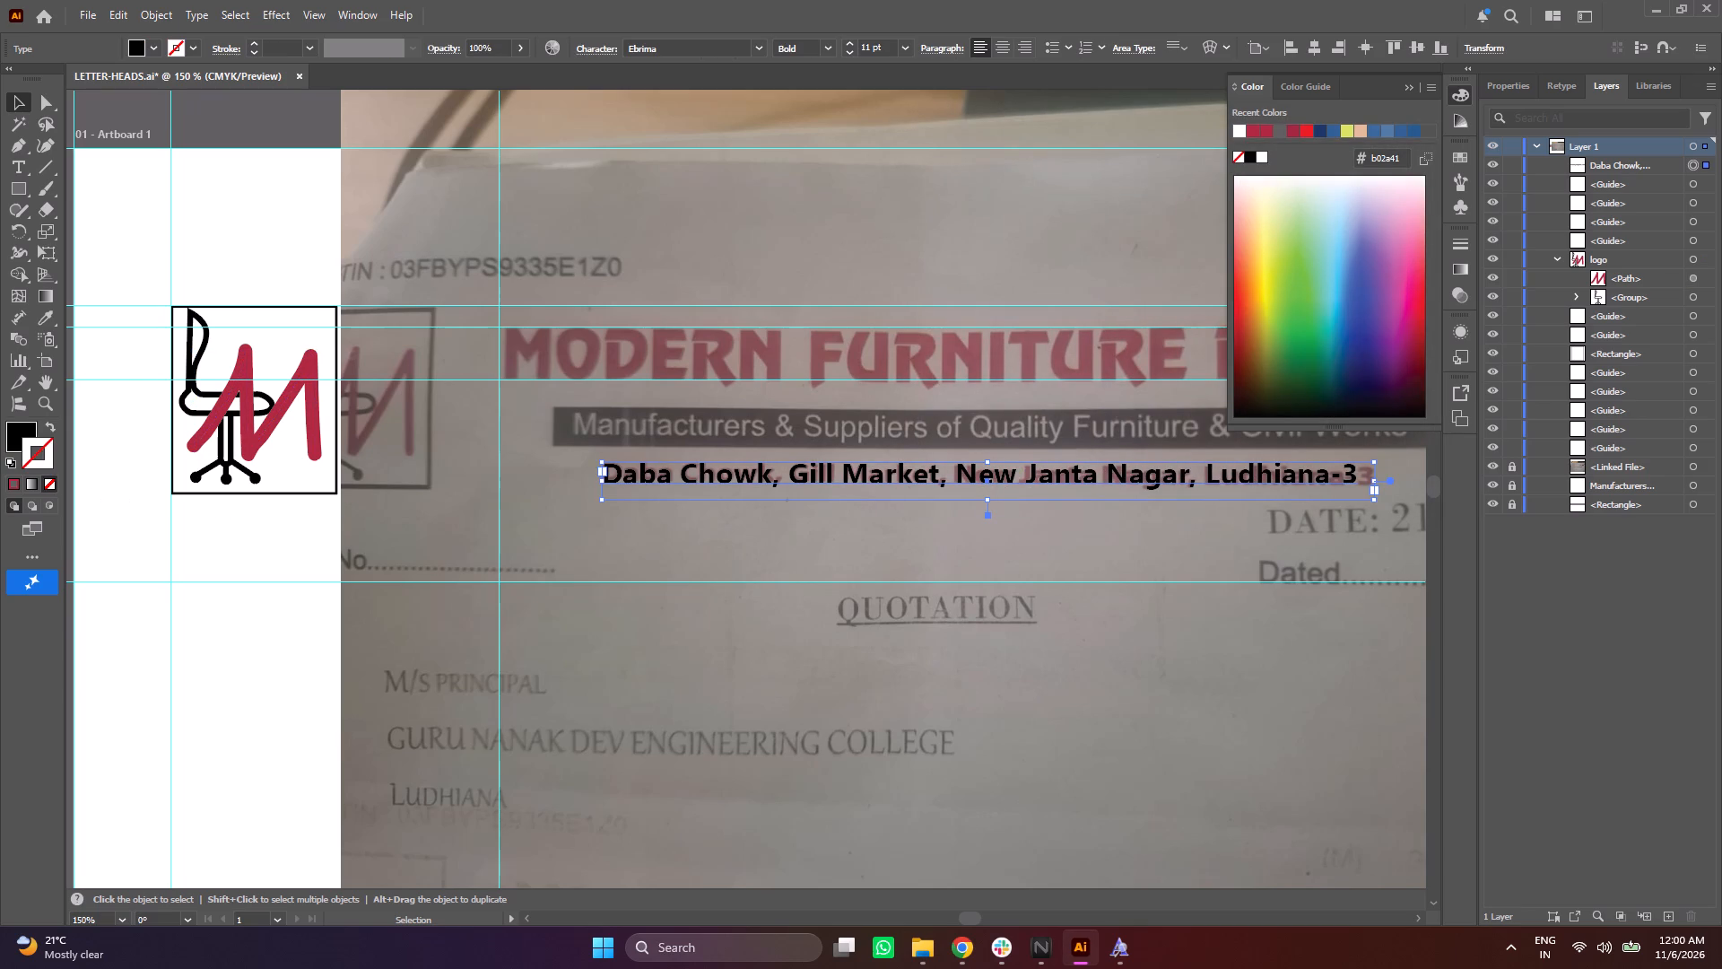
click(21, 170)
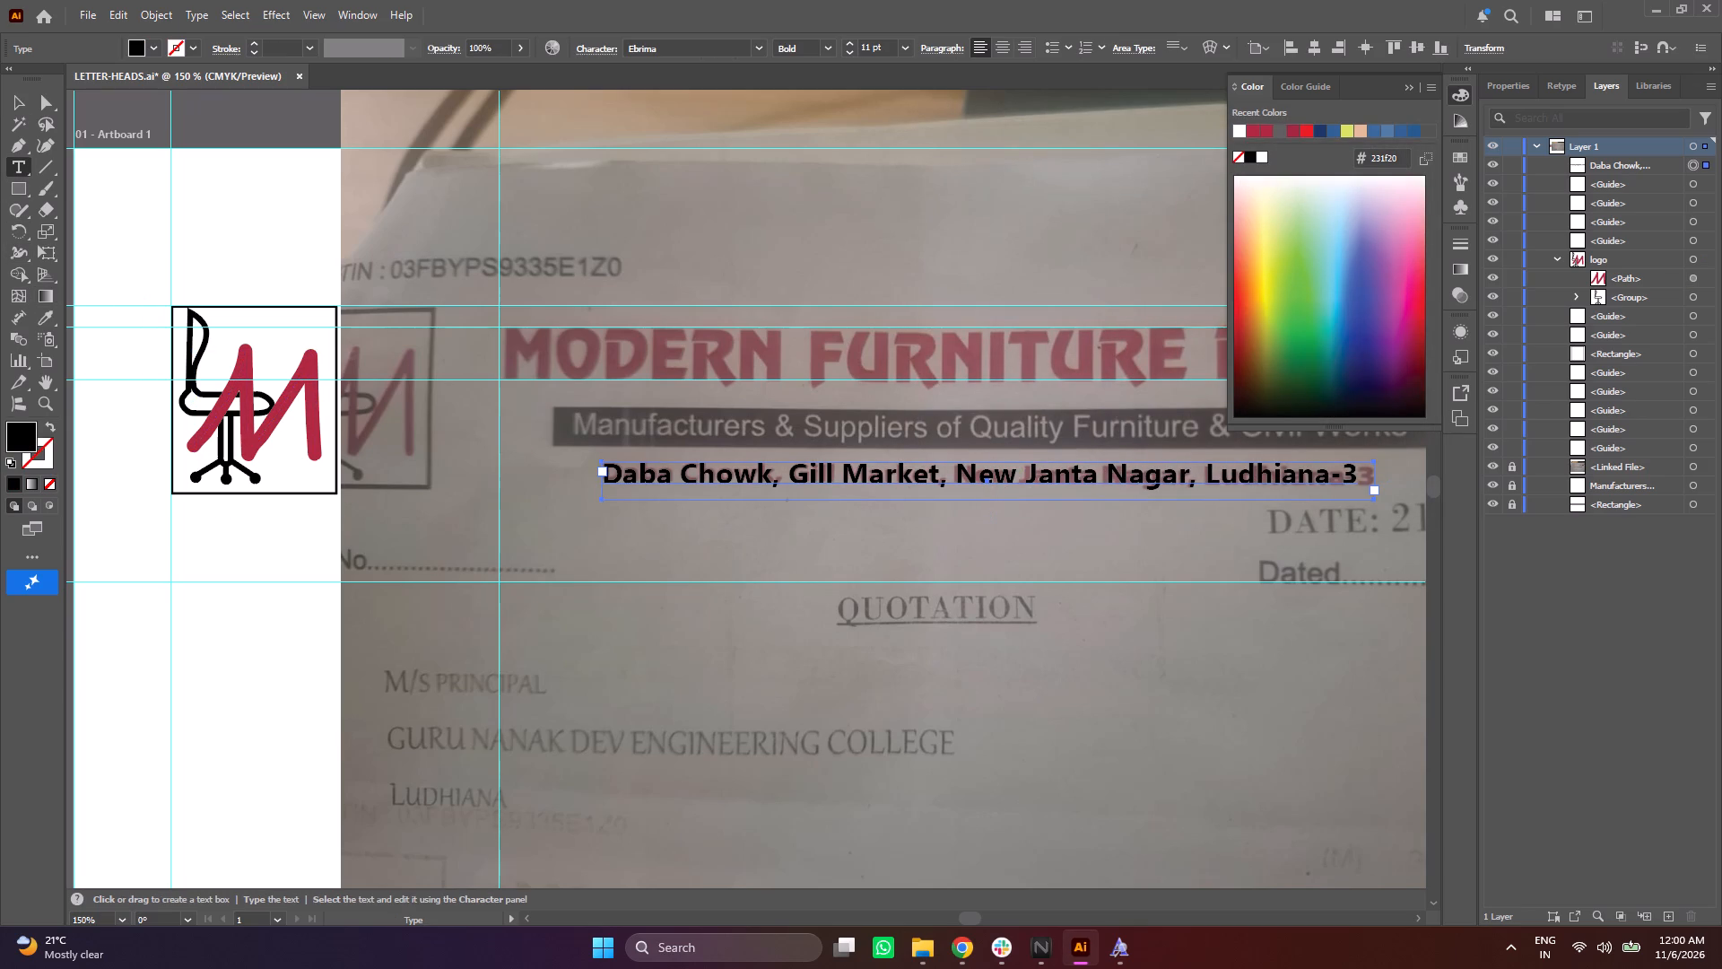
triple_click(847, 471)
click(848, 471)
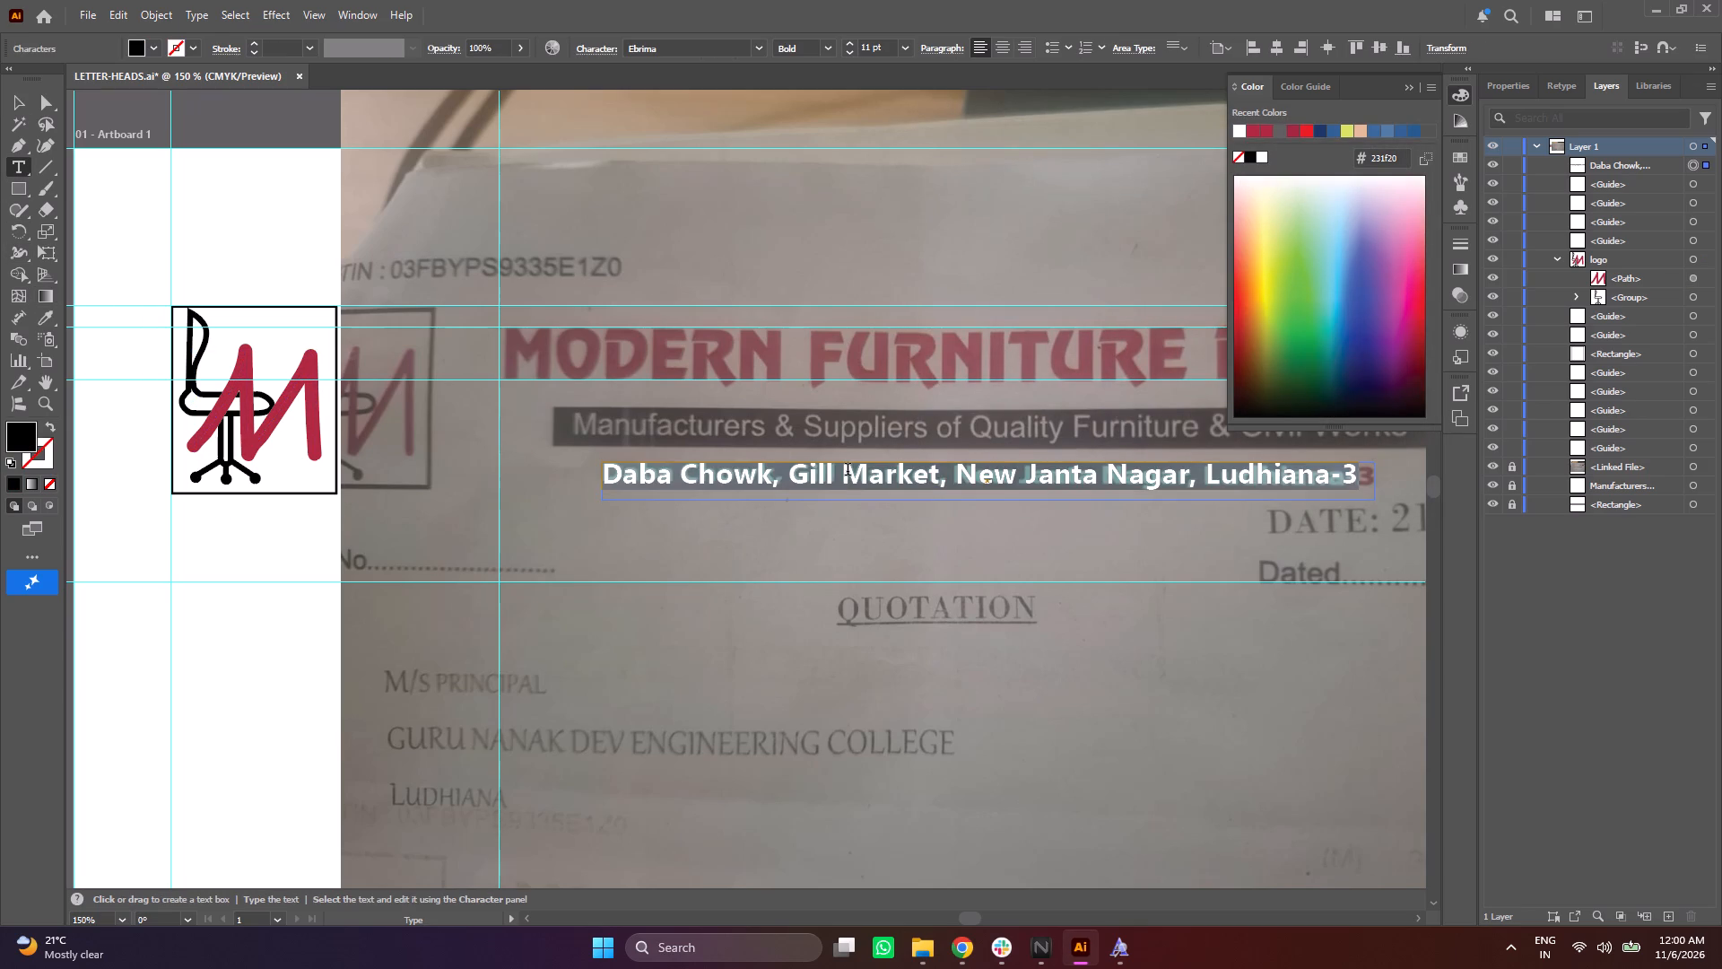
double_click(20, 429)
key(ctrl+v)
click(1318, 191)
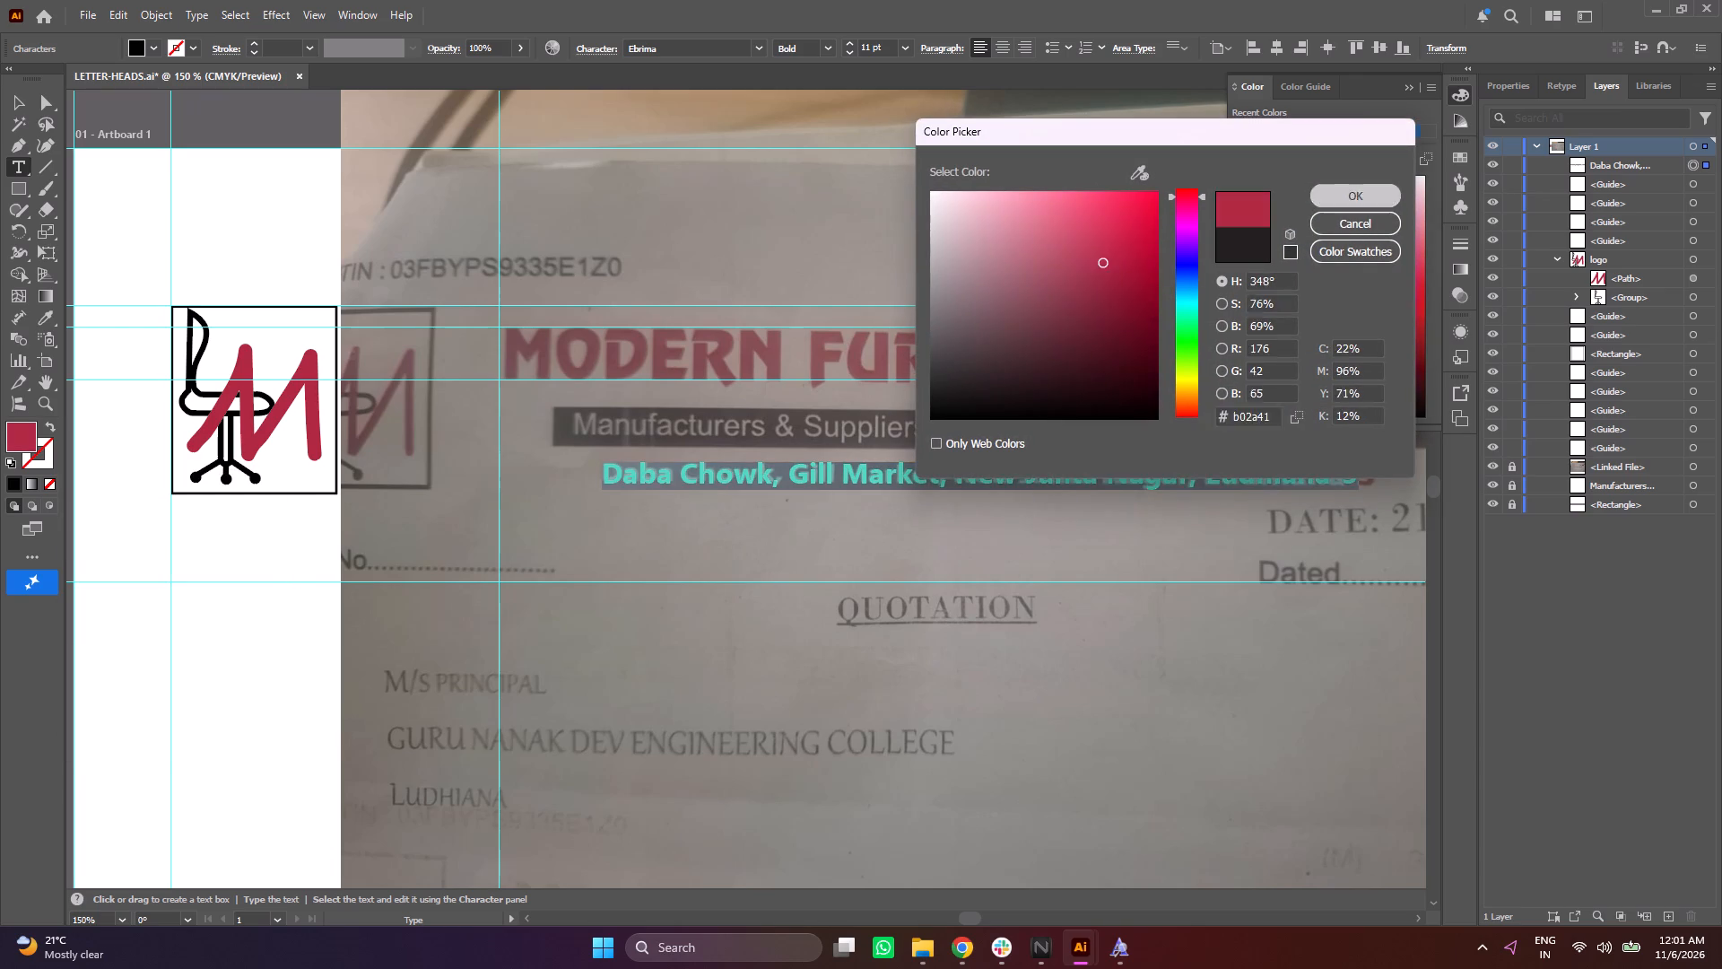
click(11, 108)
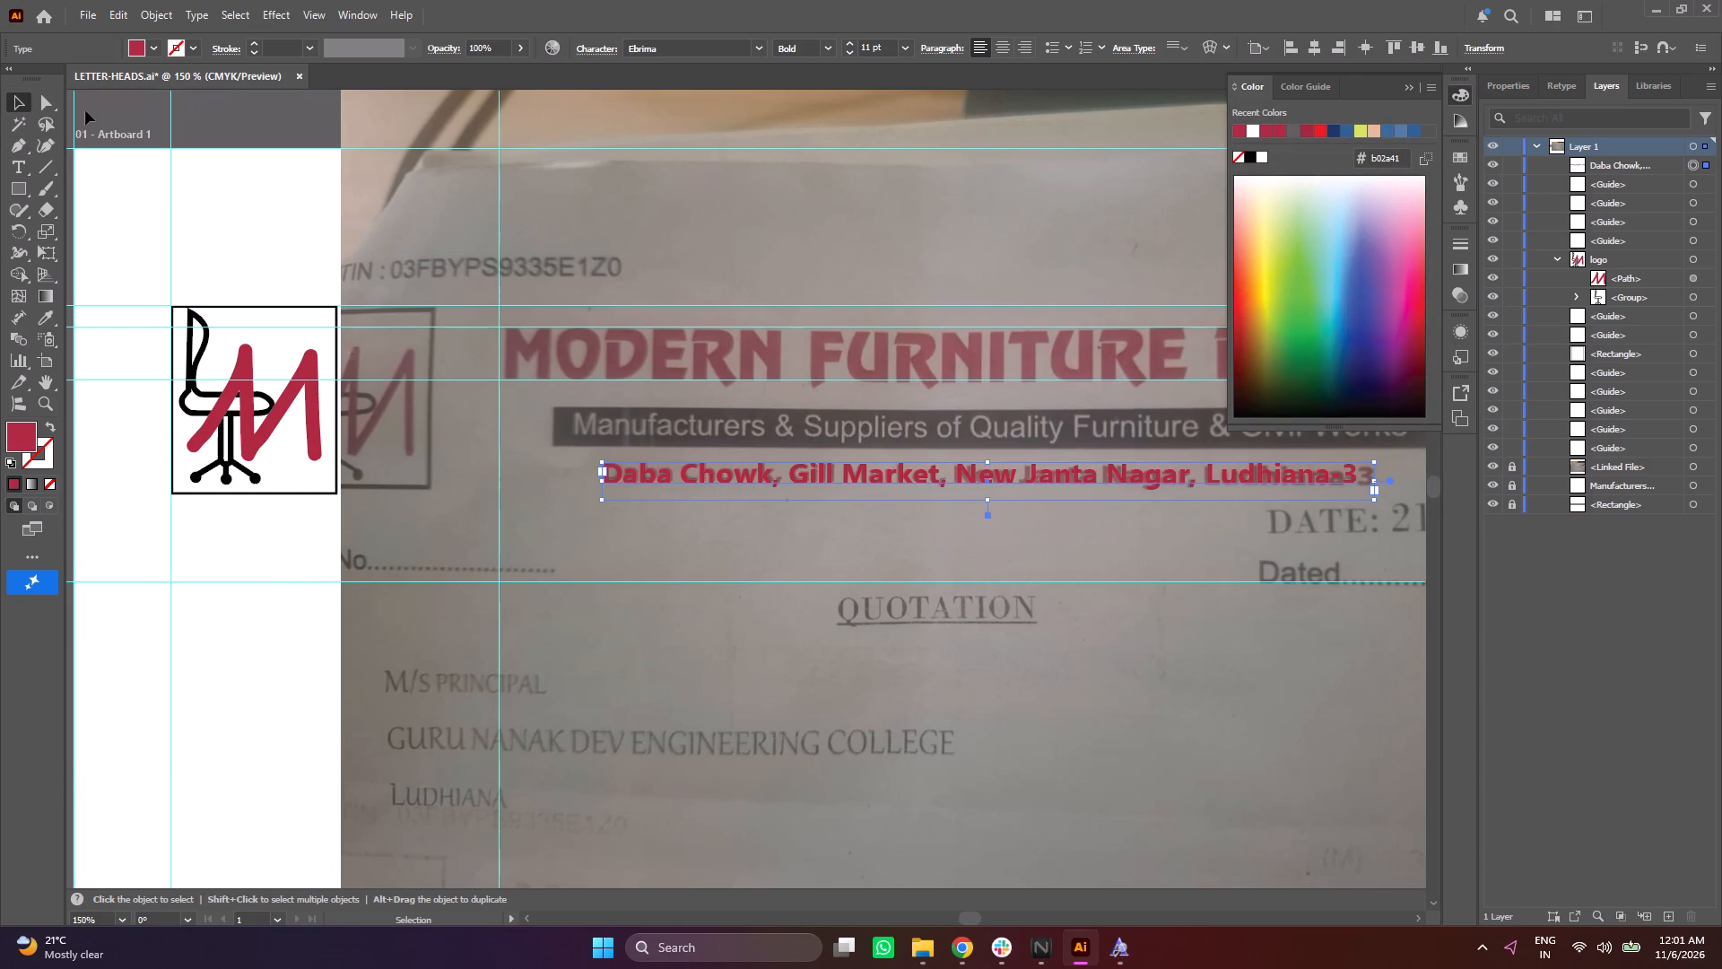
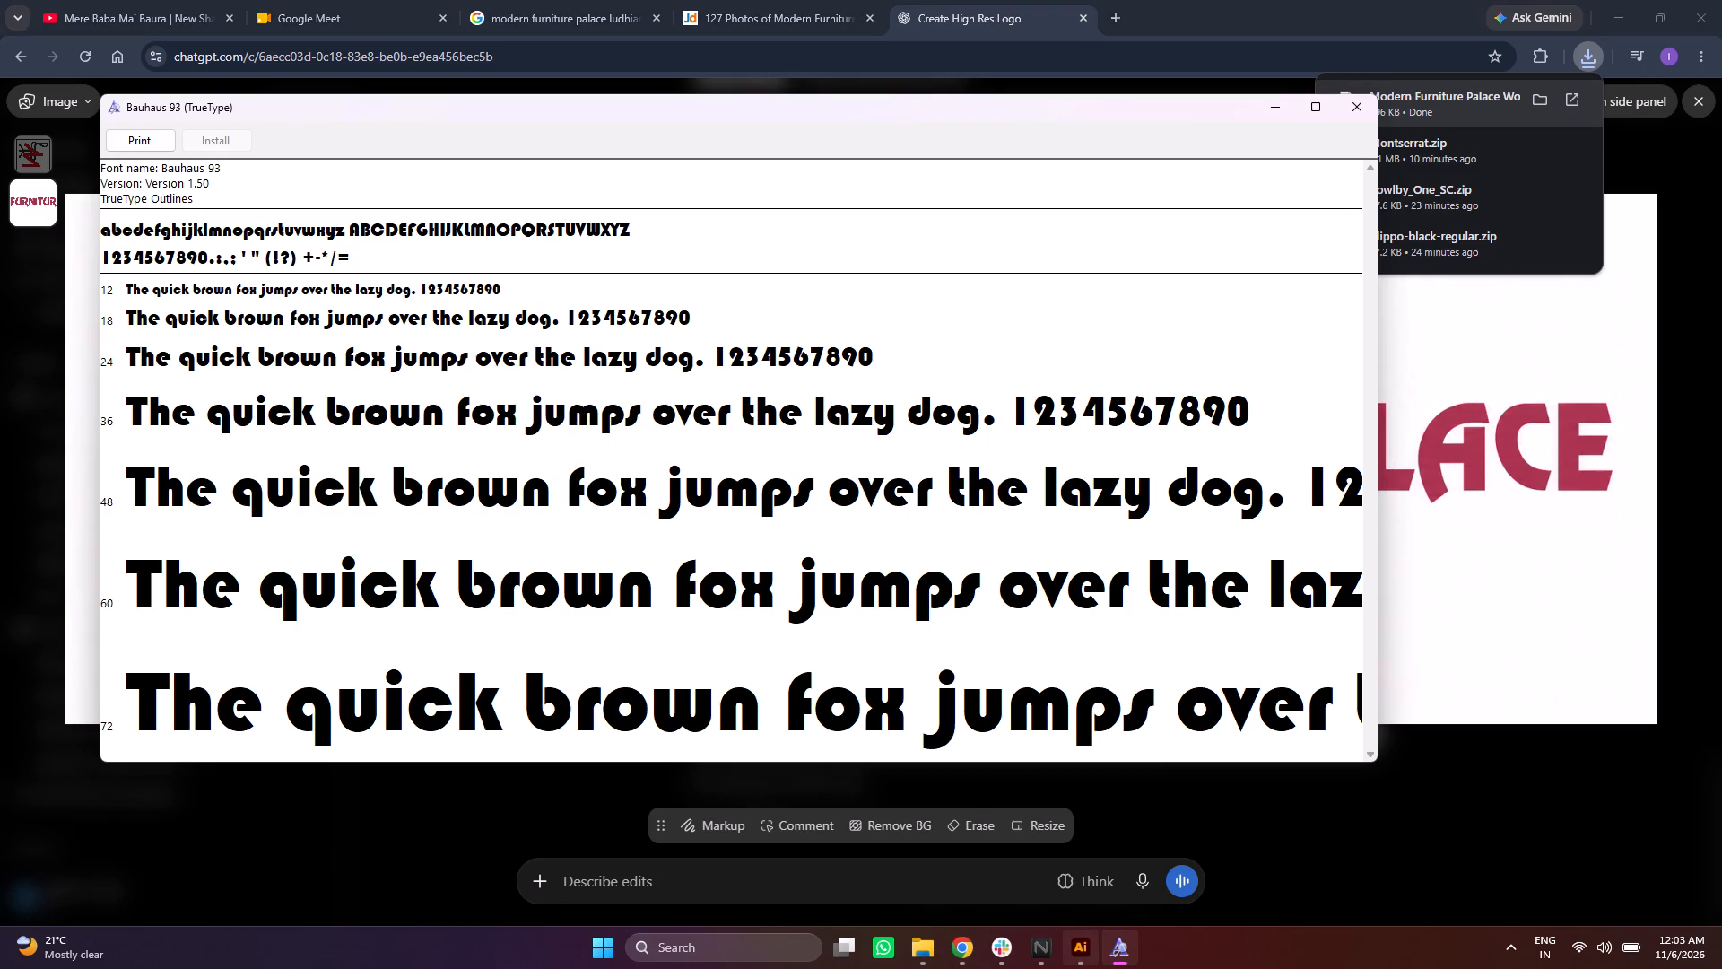
drag(1075, 947, 901, 545)
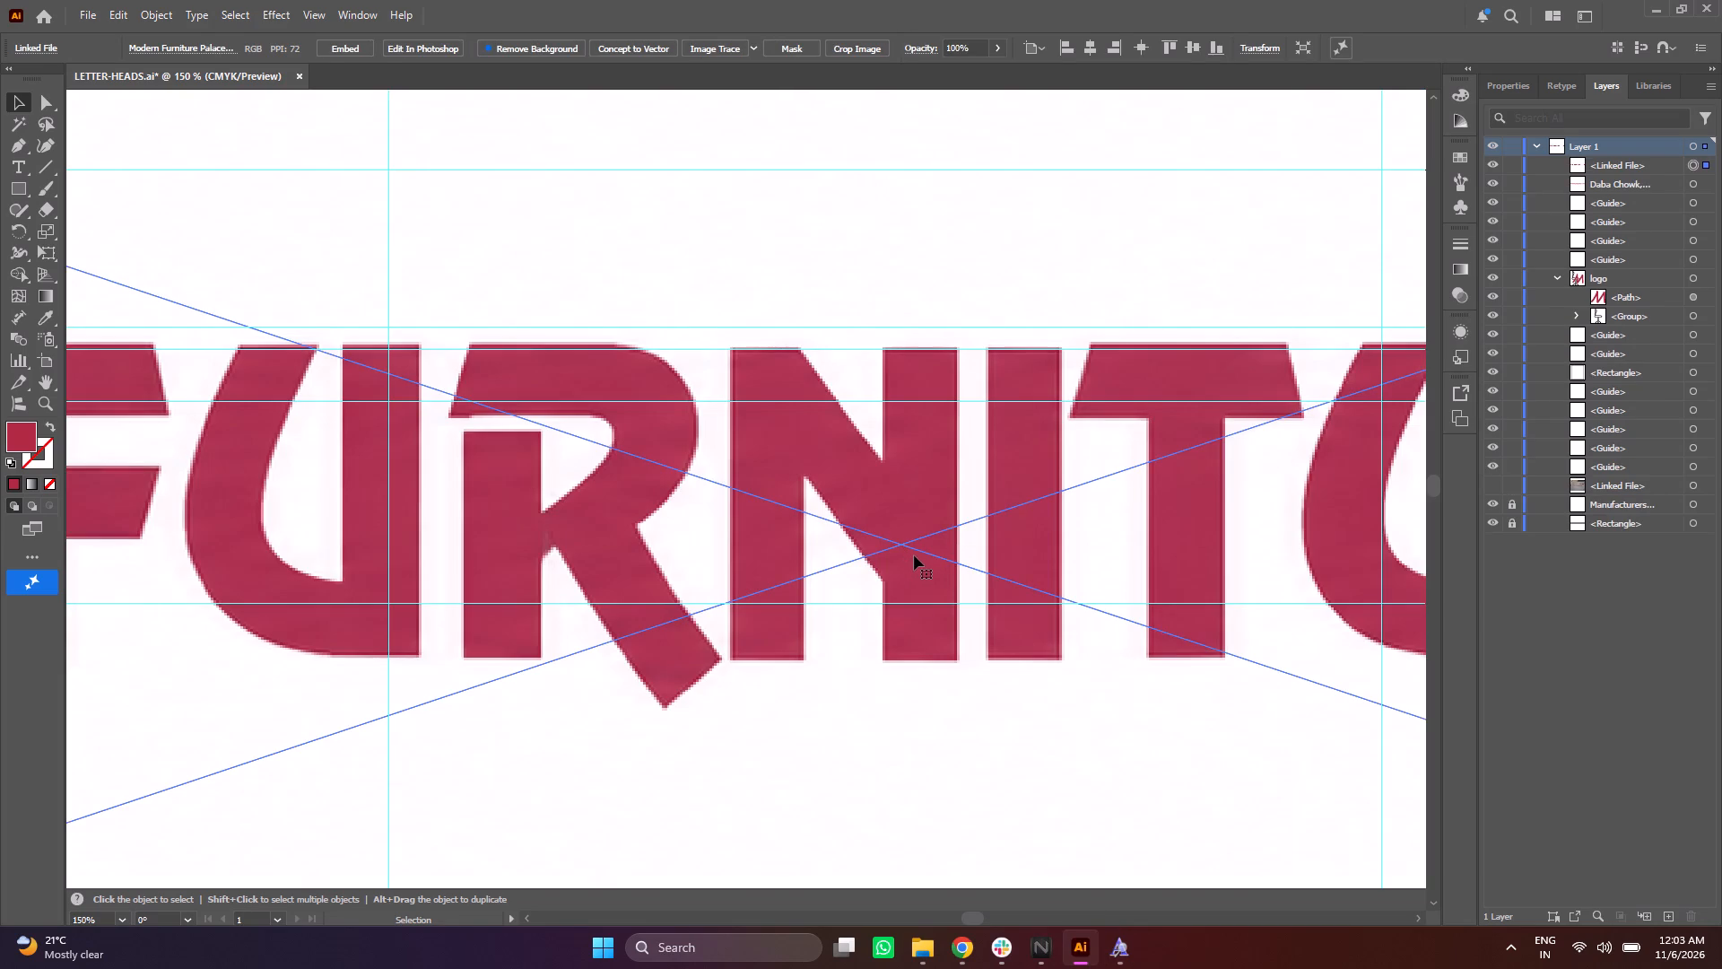
Crop the placed wordmark image to a strip about 76.6 cm wide and 6.2 cm high around the lettering.
alt+scroll(895, 541, down, 4)
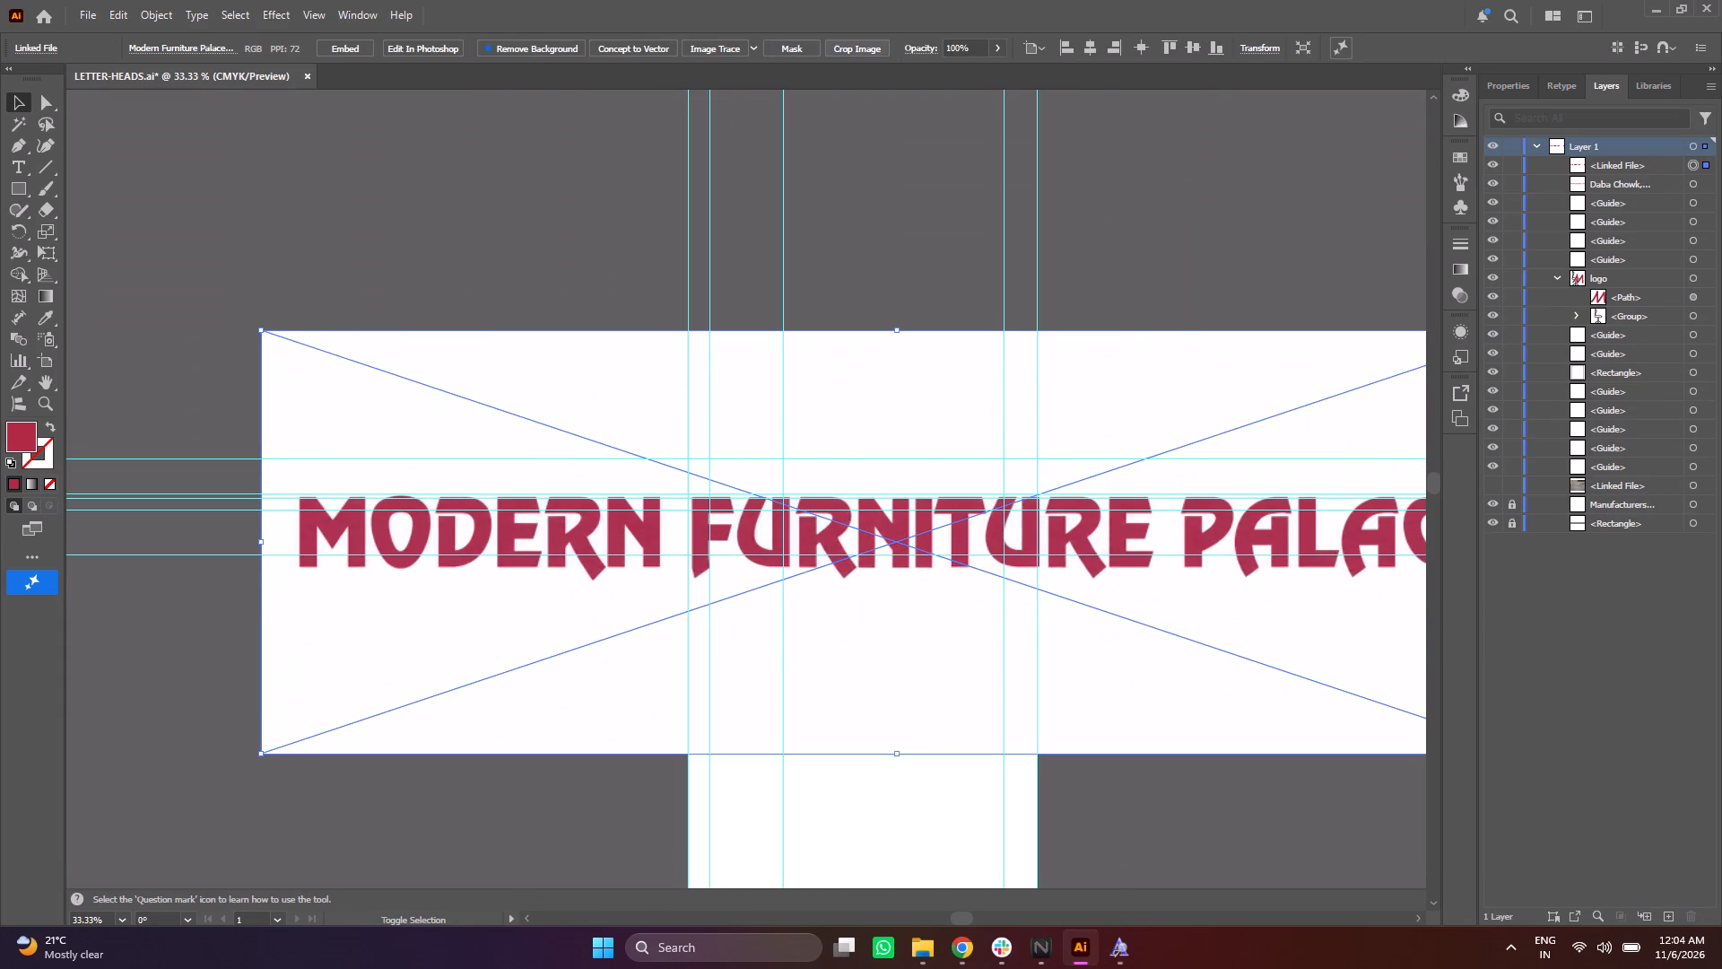
click(852, 43)
click(940, 495)
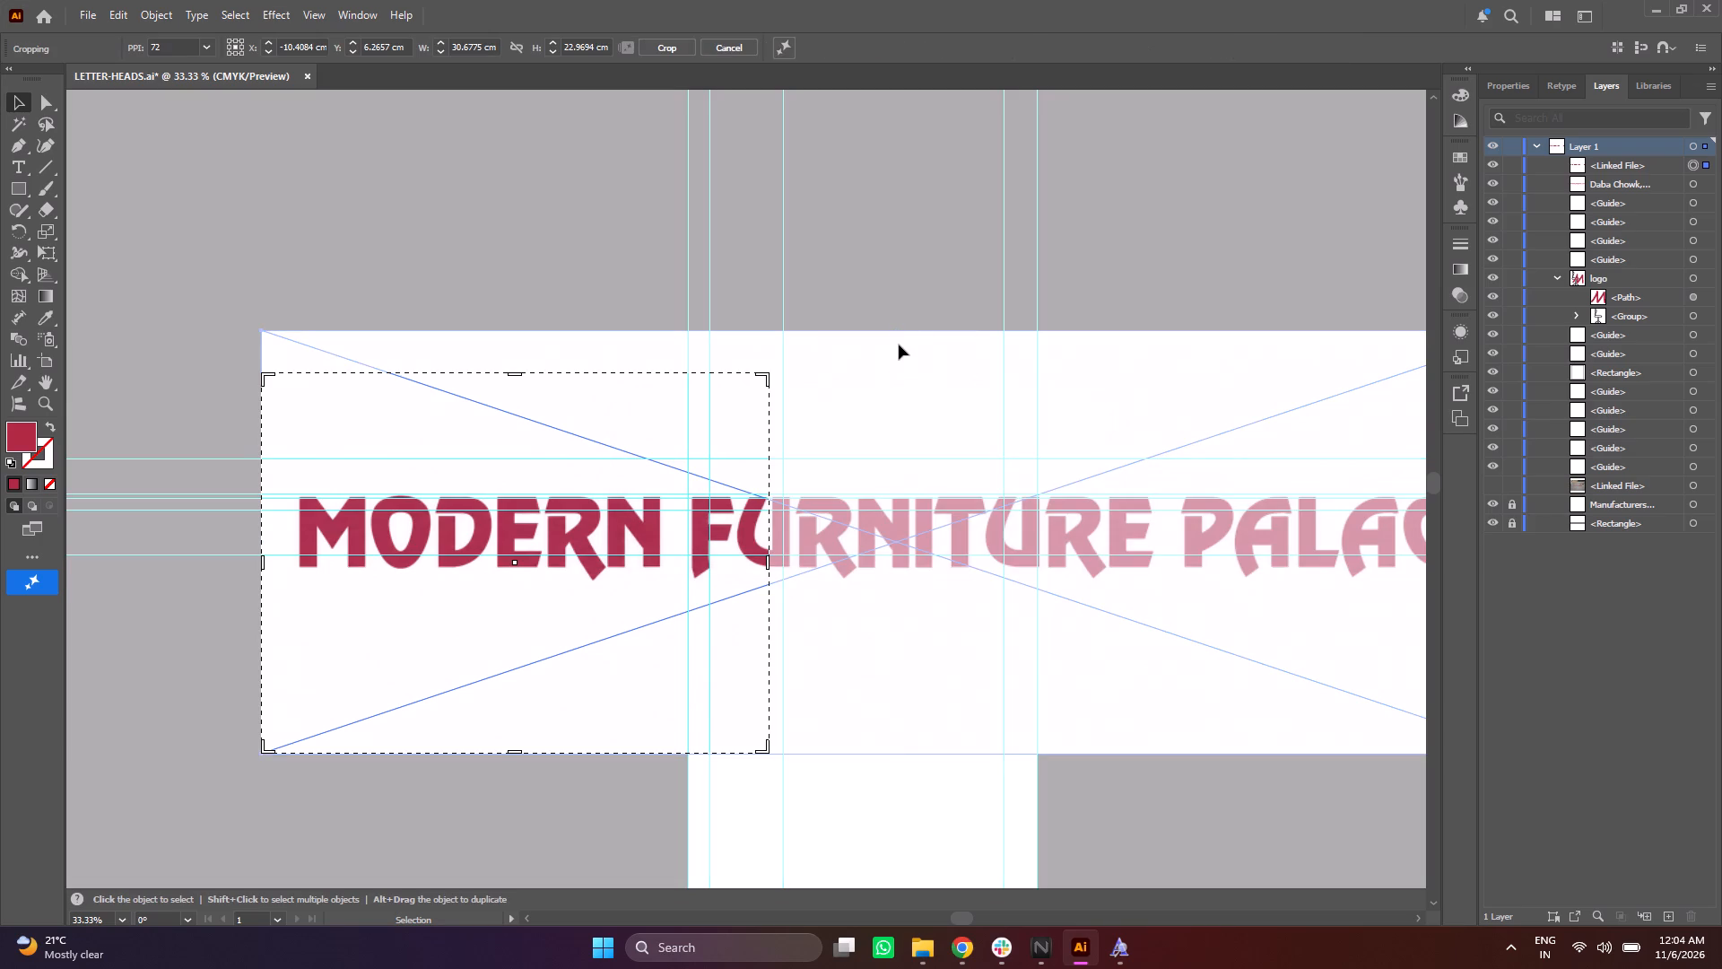
drag(516, 373, 518, 408)
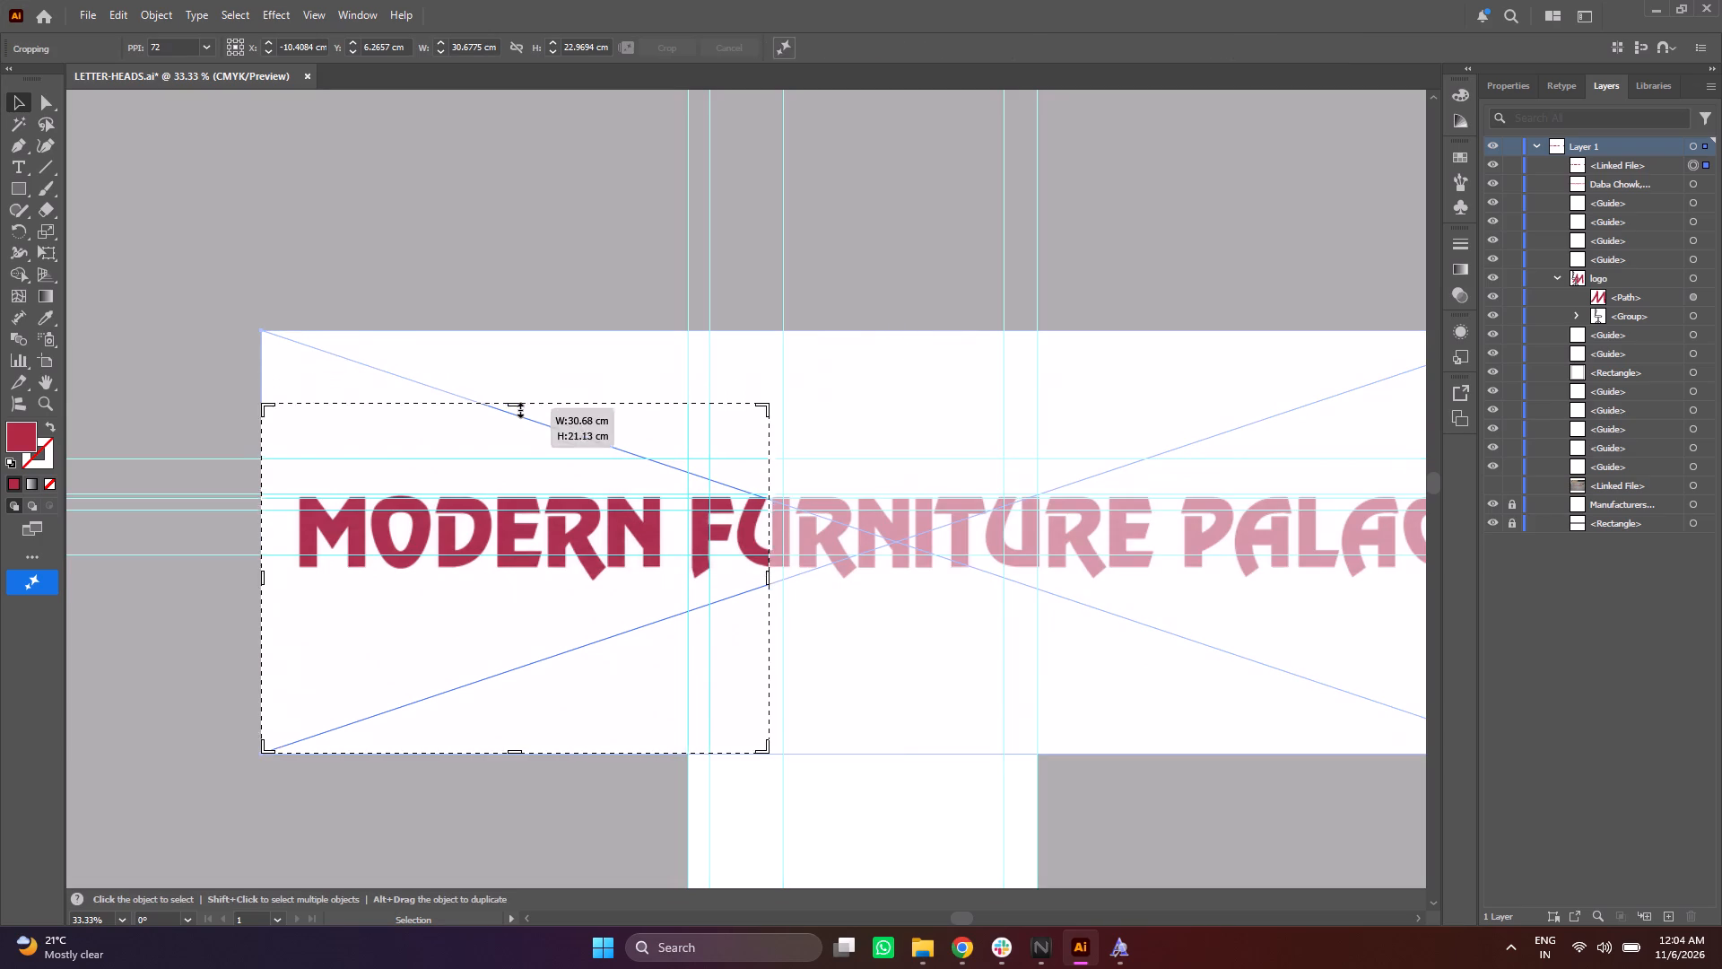
drag(518, 408, 534, 476)
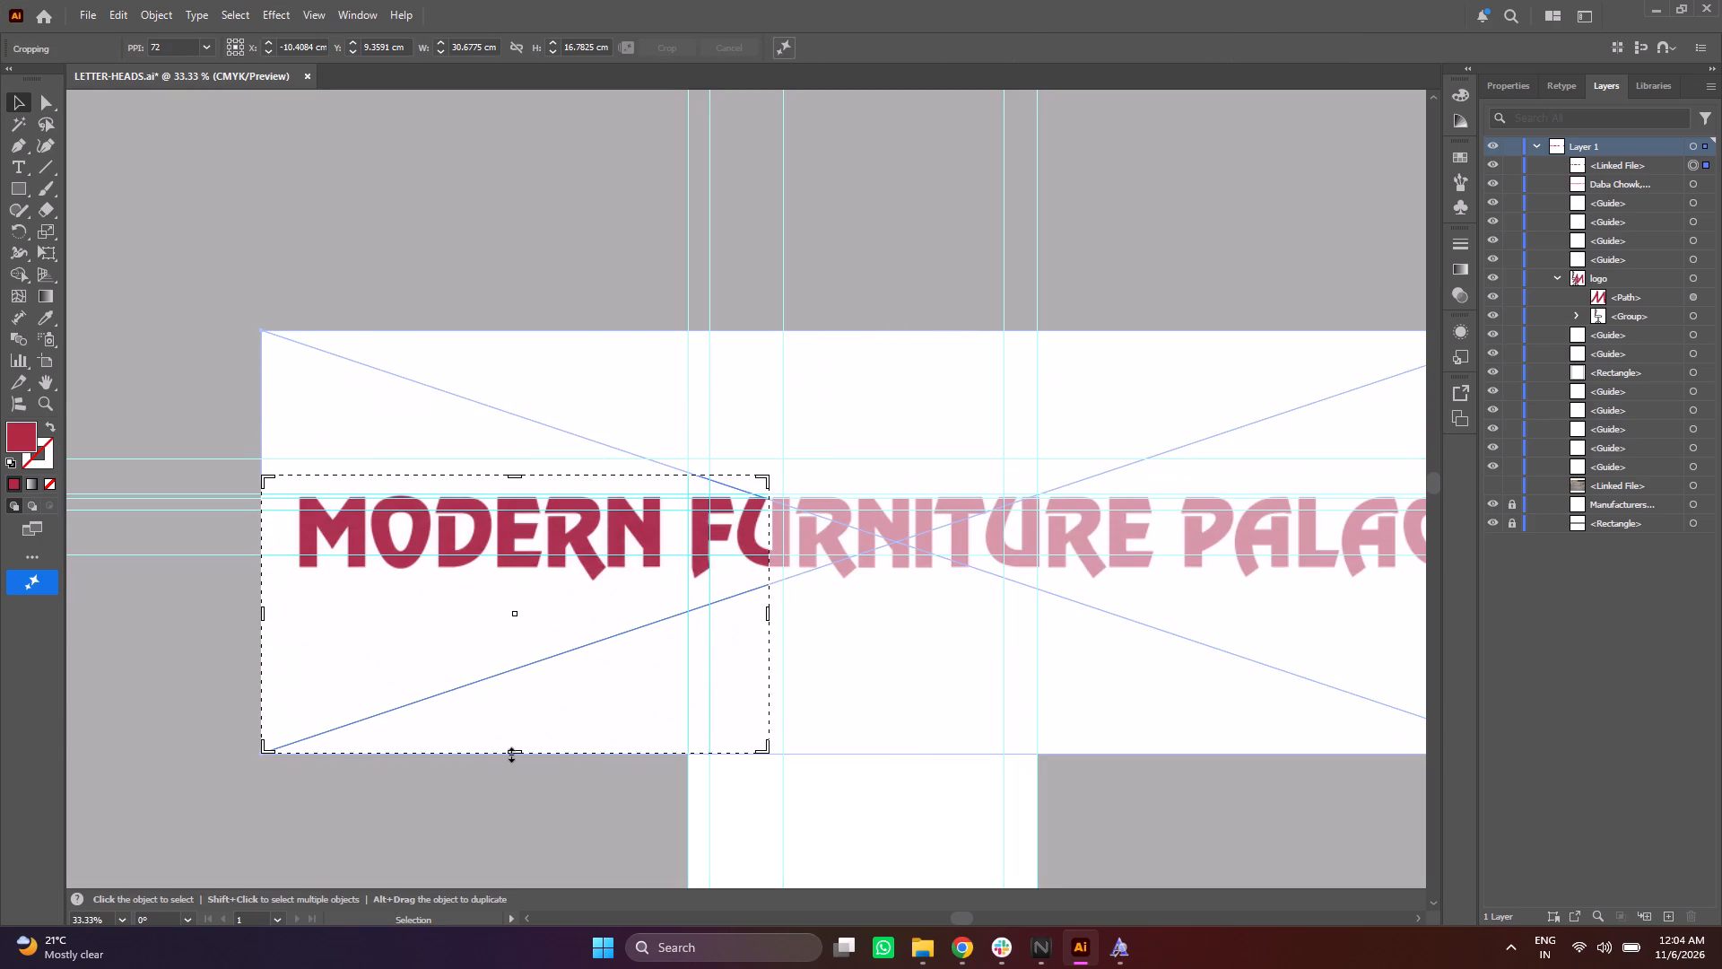
drag(512, 751, 555, 574)
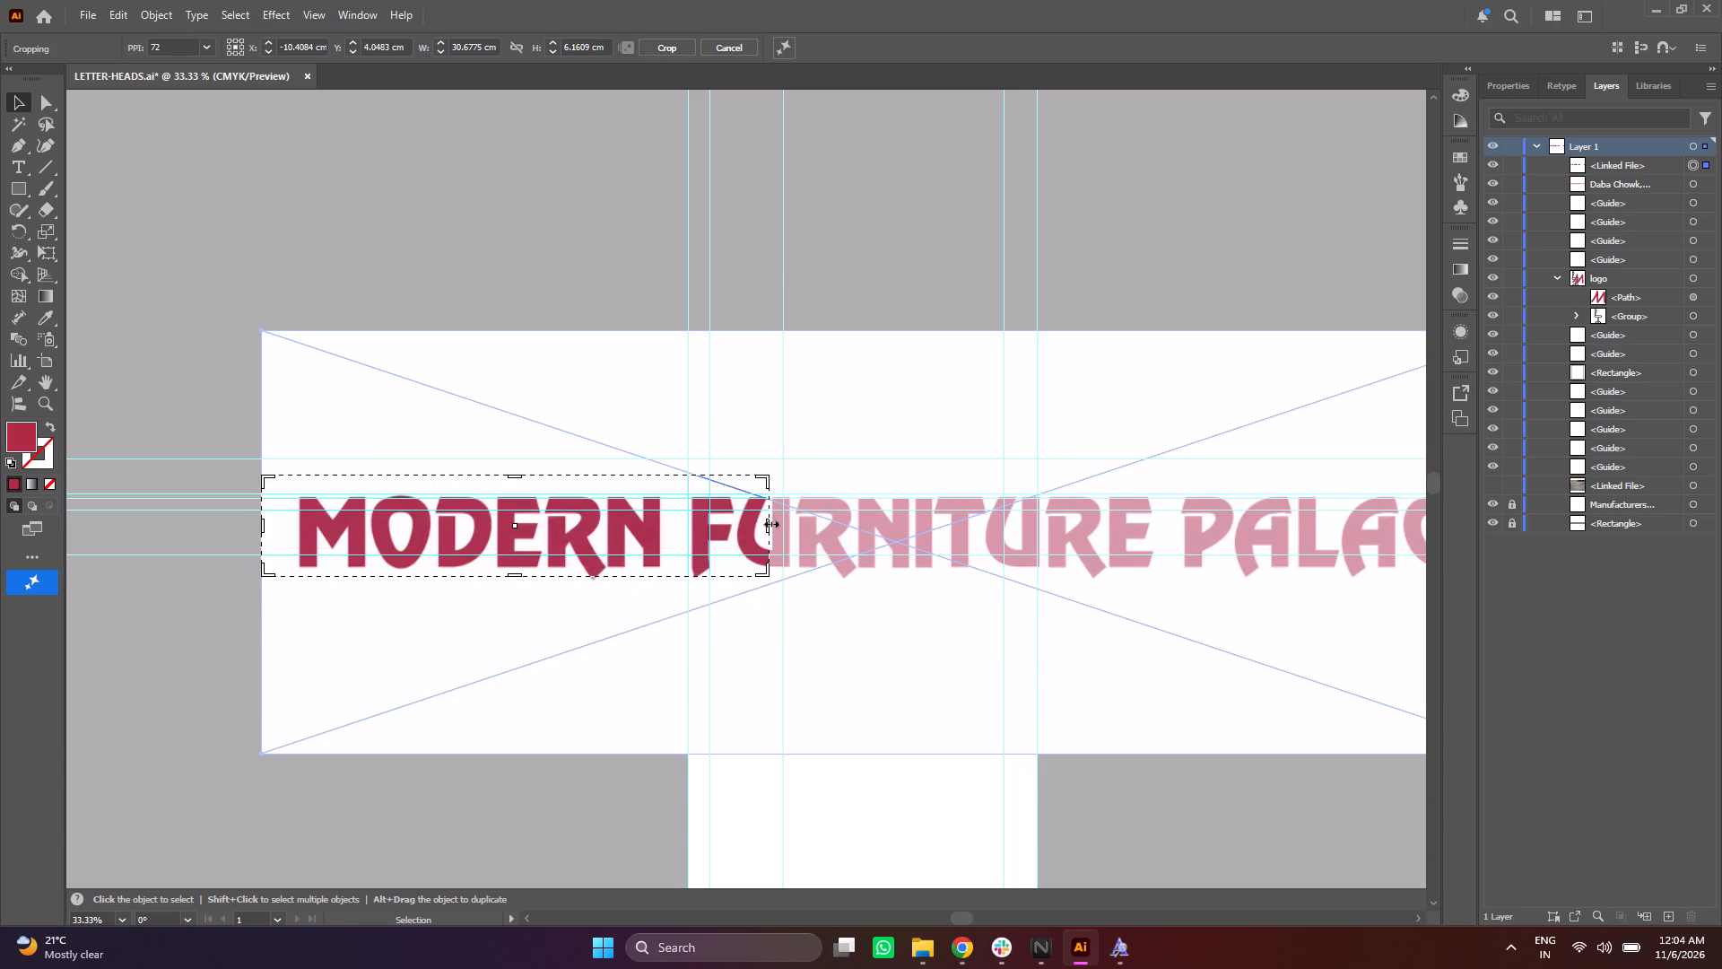
click(770, 524)
drag(768, 526, 1381, 557)
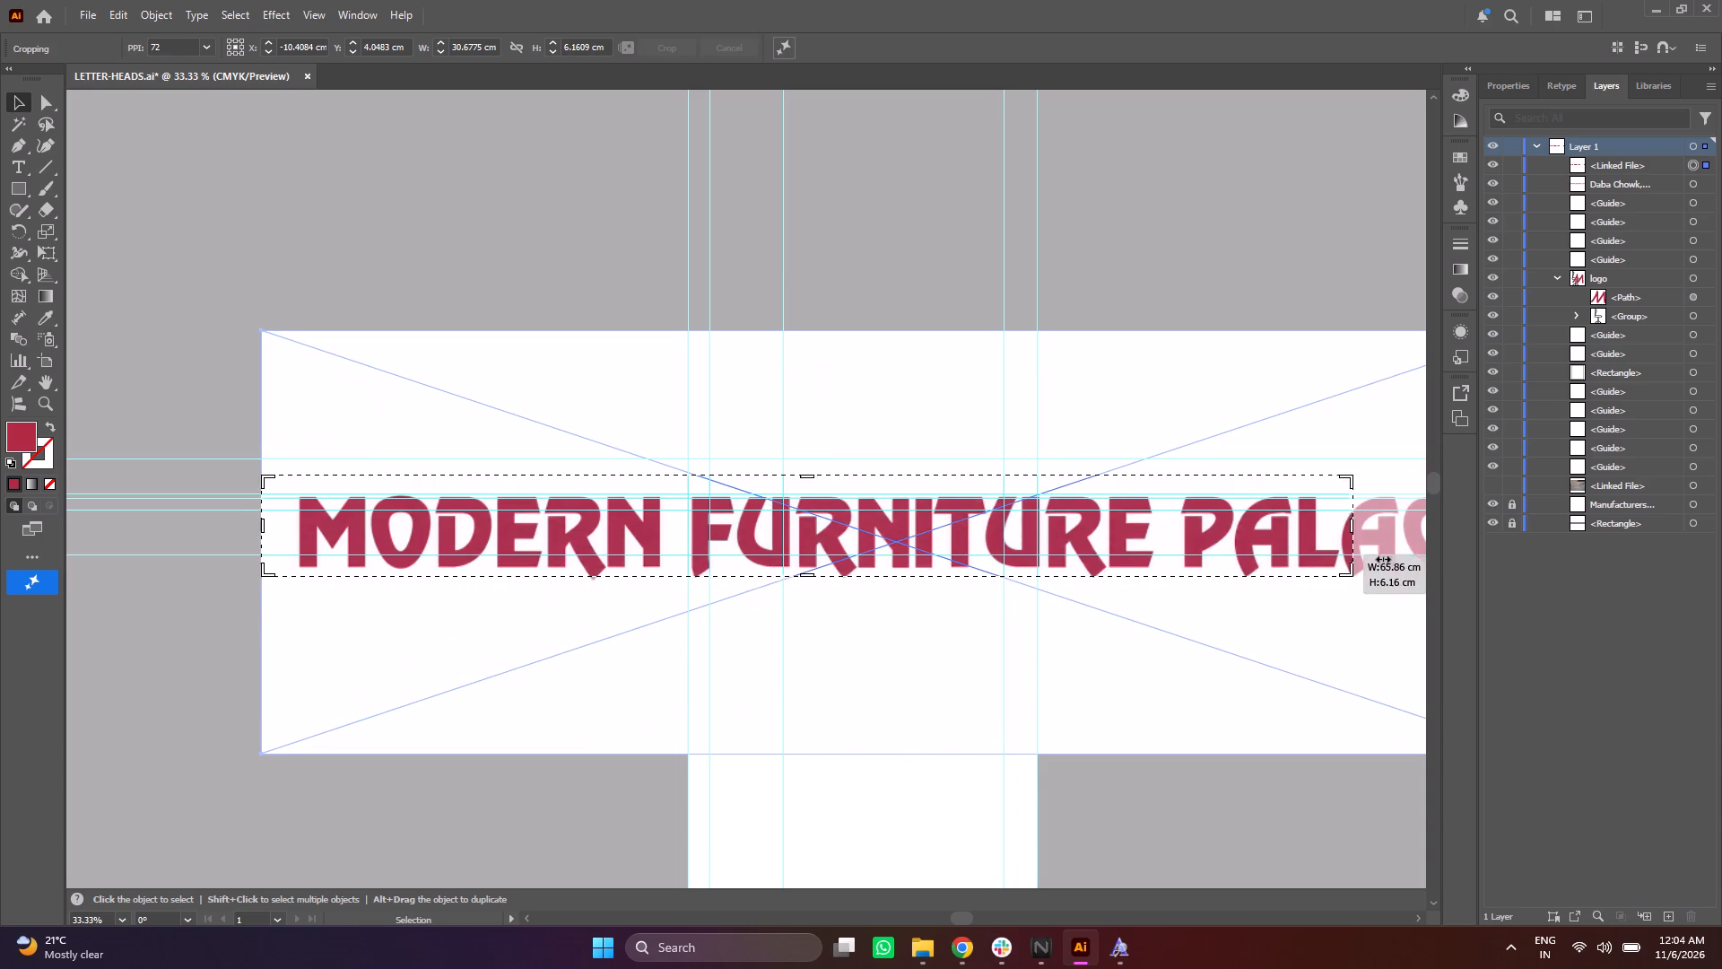
drag(1381, 557, 1414, 555)
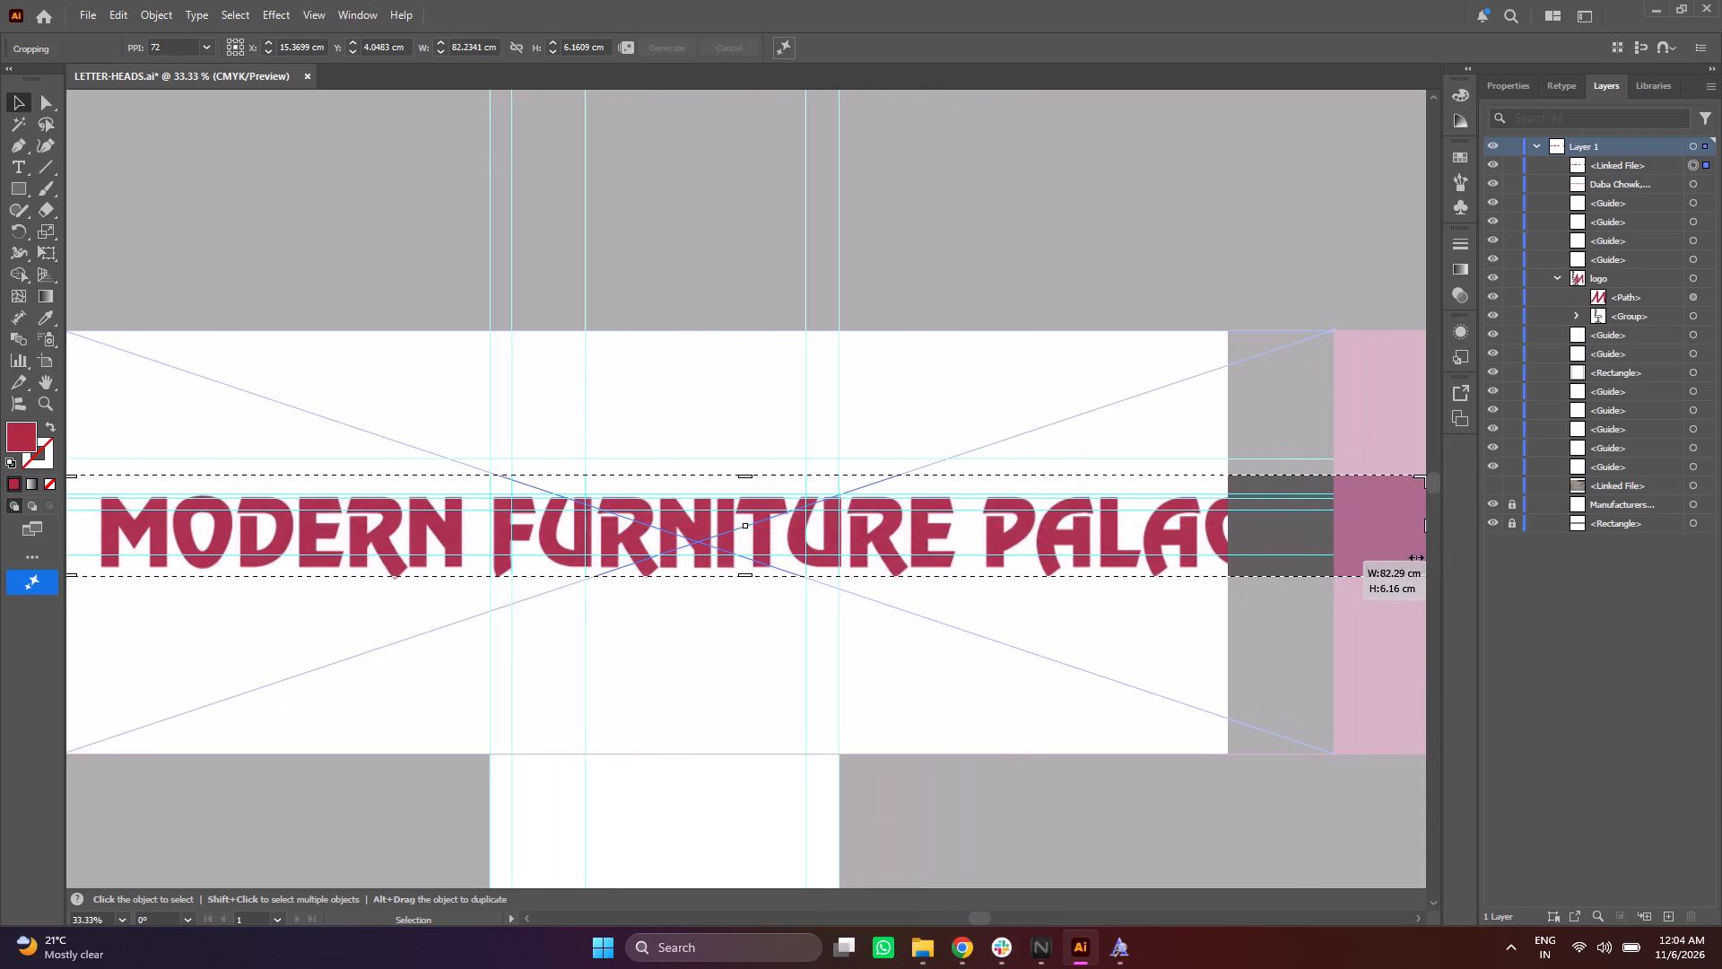
drag(1414, 555, 1396, 557)
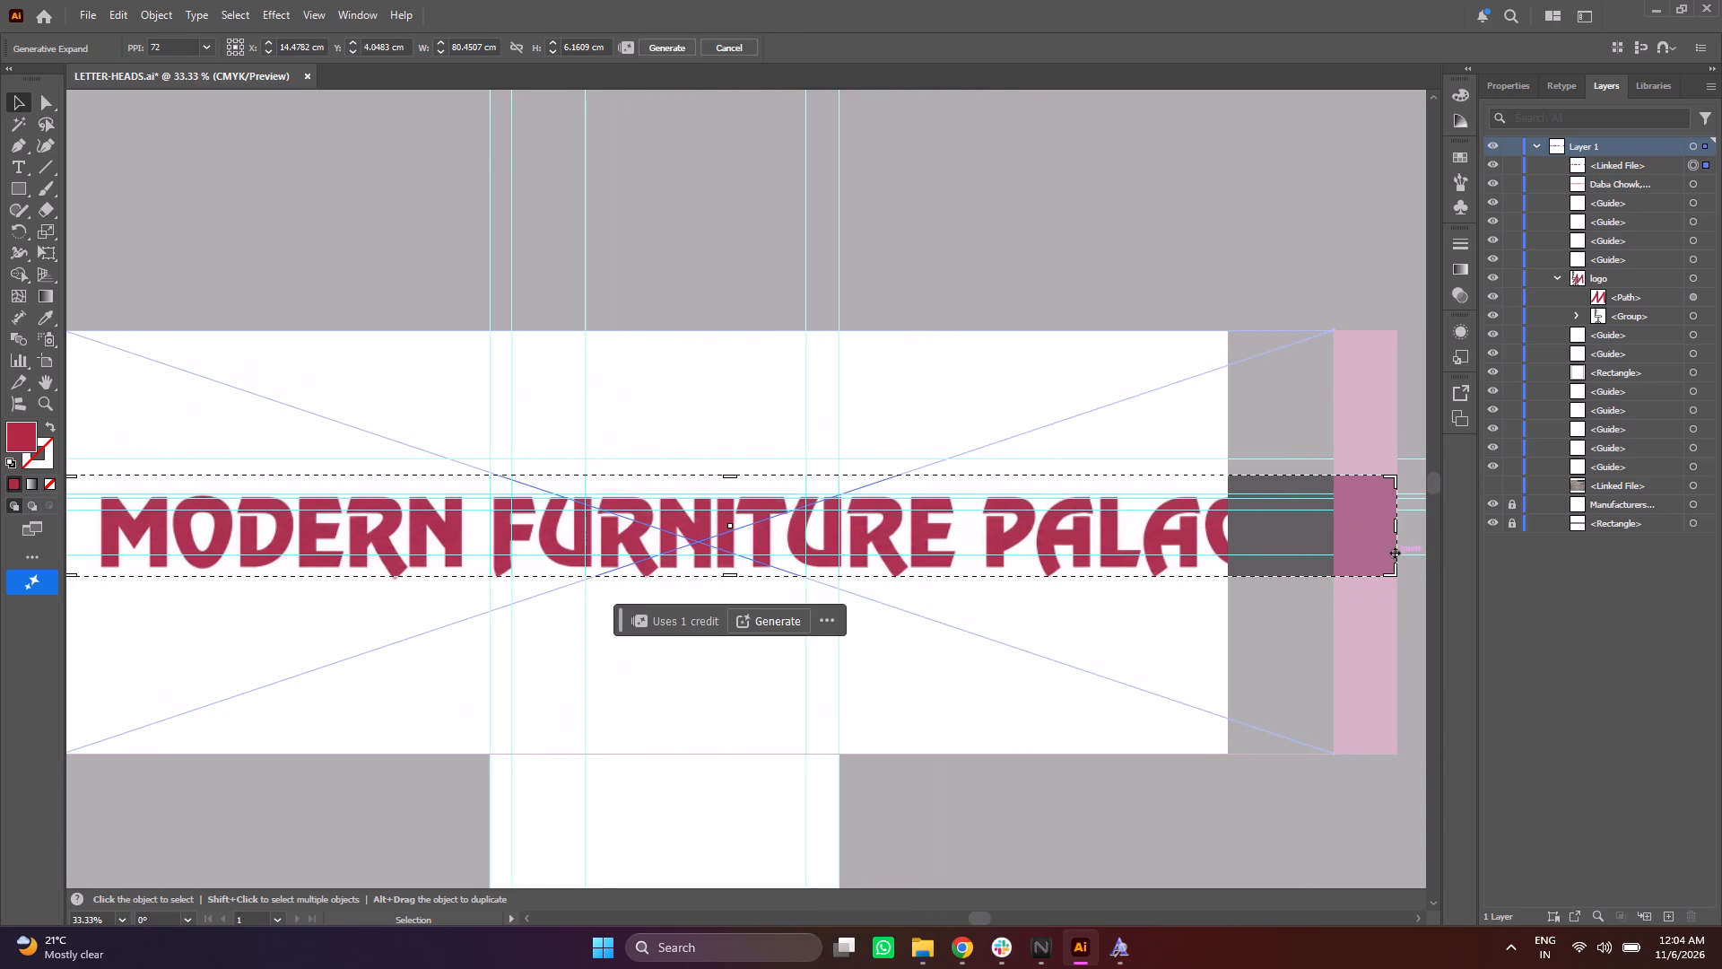
drag(1392, 527, 1328, 500)
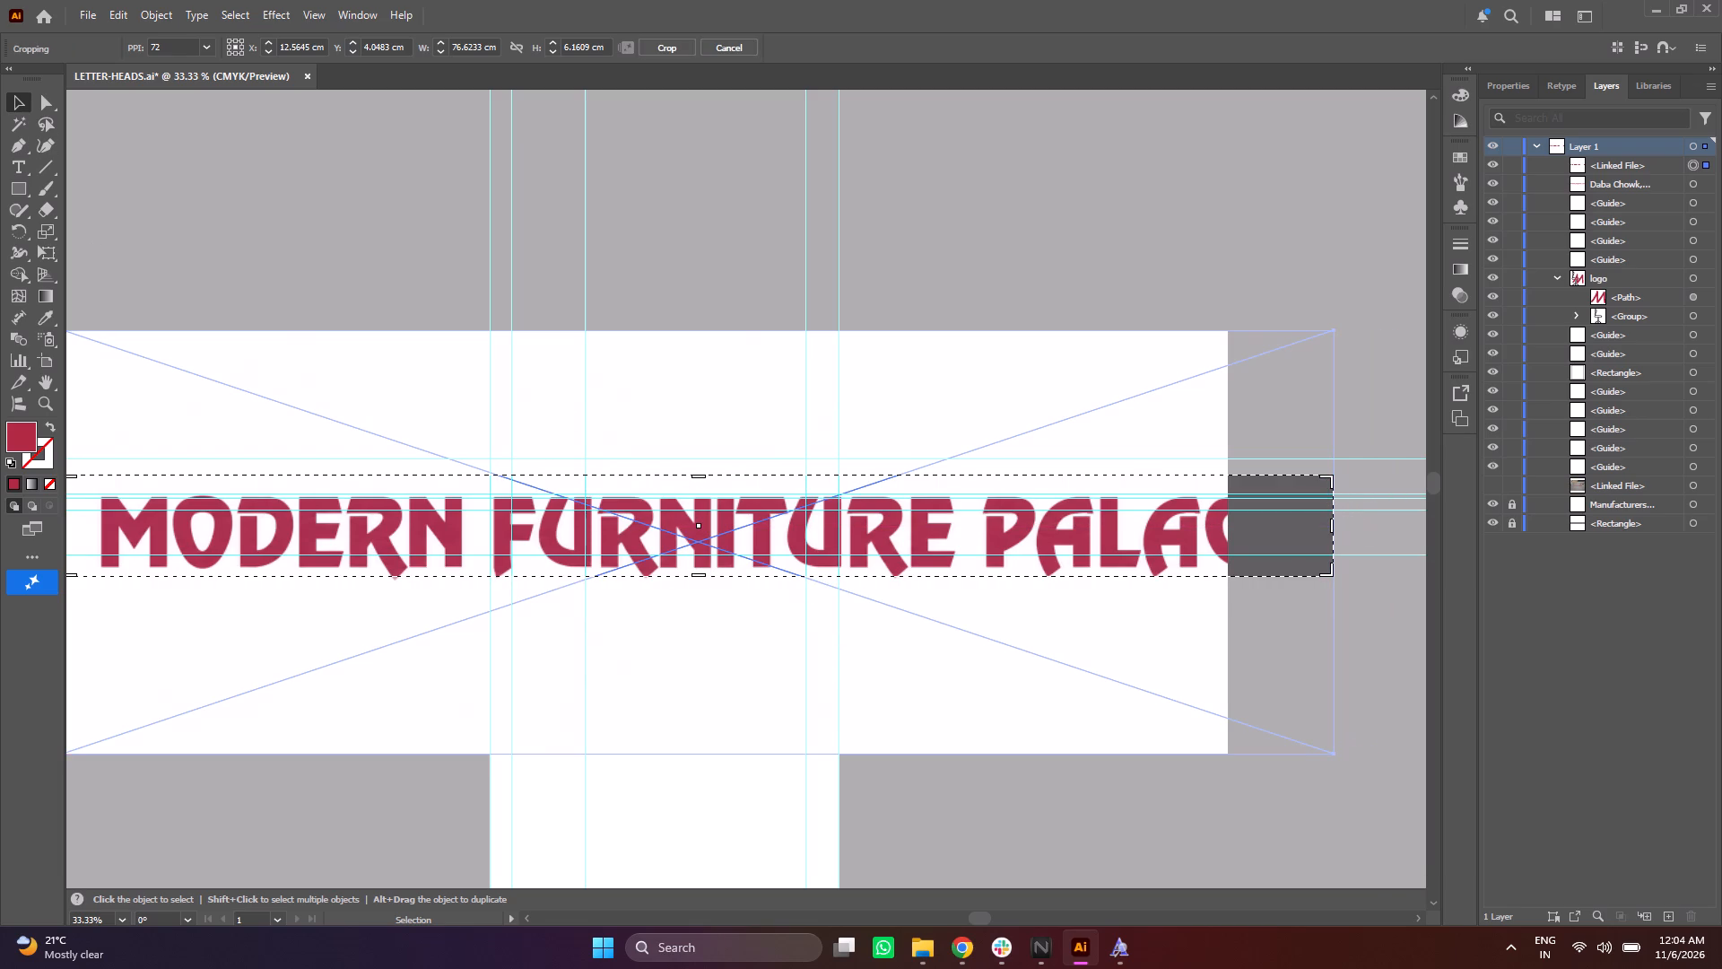
click(644, 53)
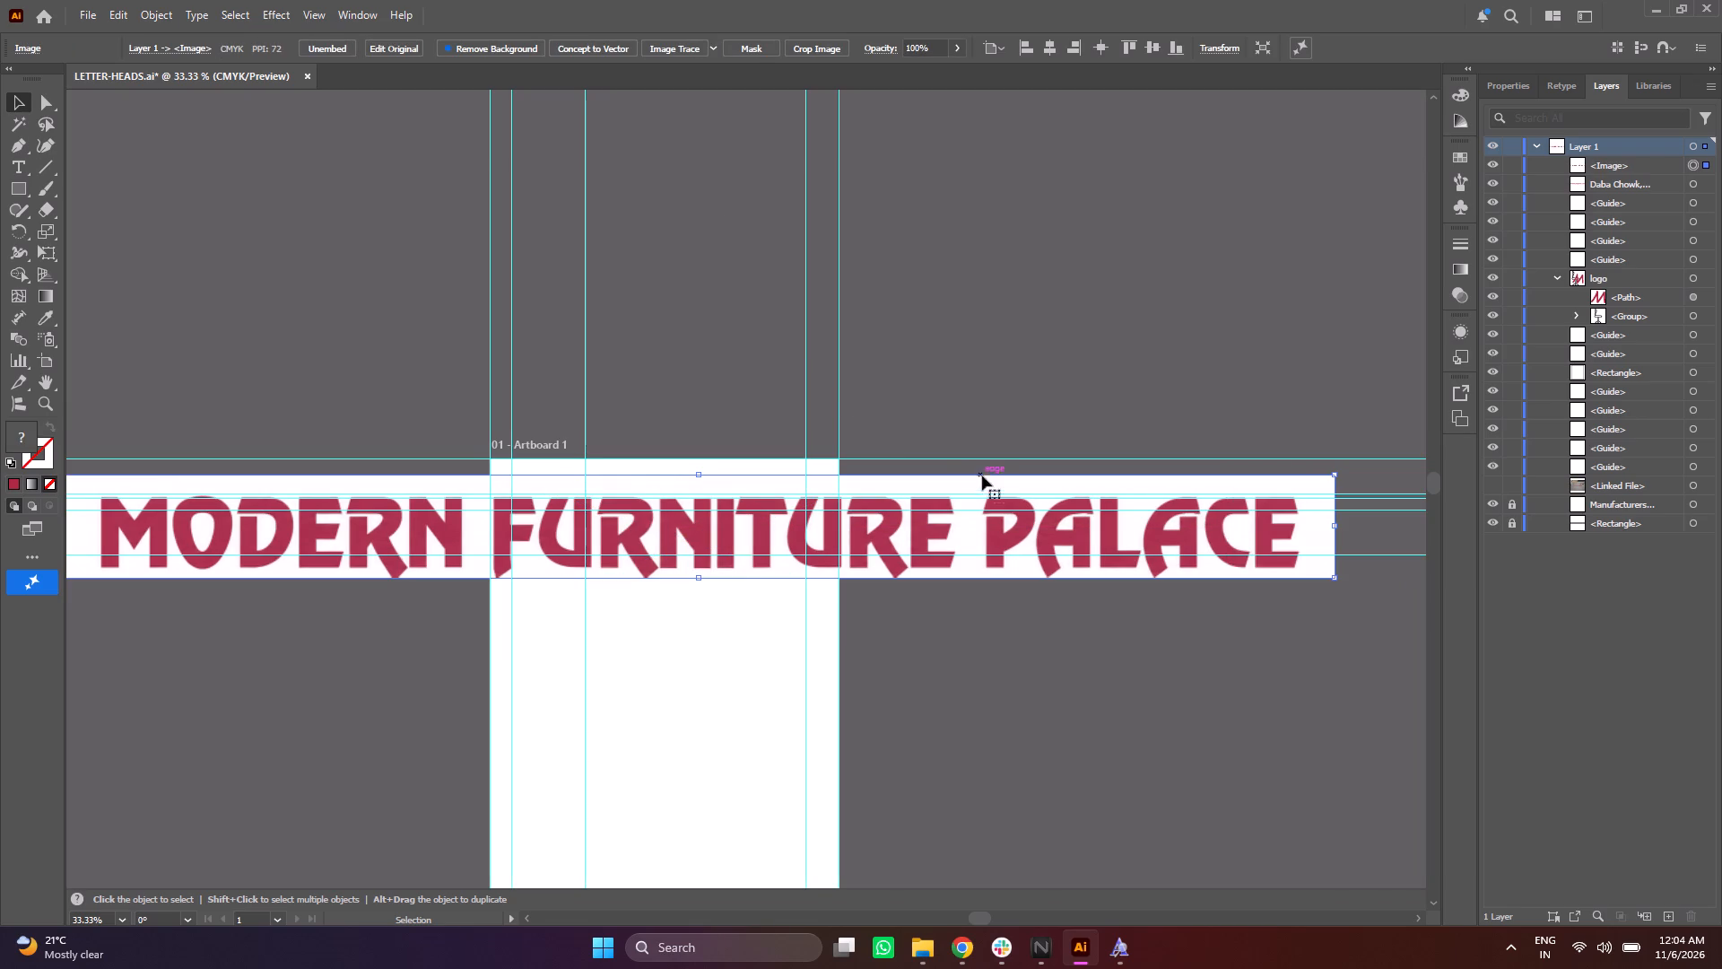
Scale the cropped wordmark down proportionally and move it onto the letterhead, centred just above the black tagline band.
shift+drag(1339, 524, 728, 545)
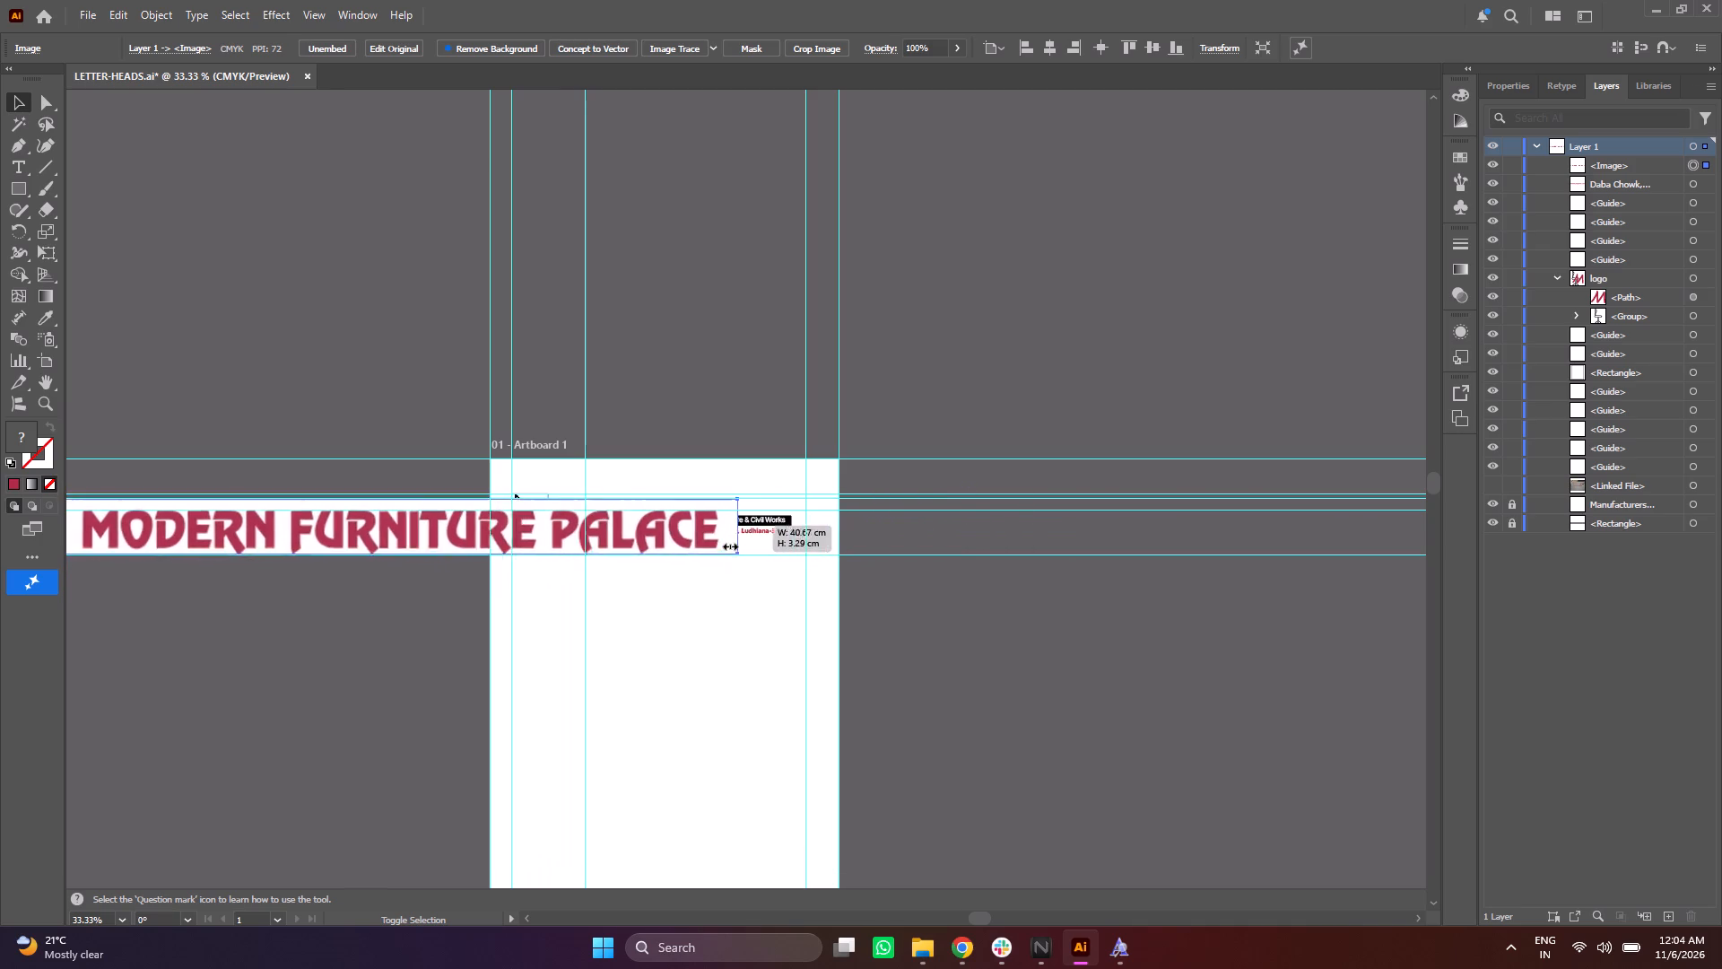
shift+drag(728, 545, 562, 558)
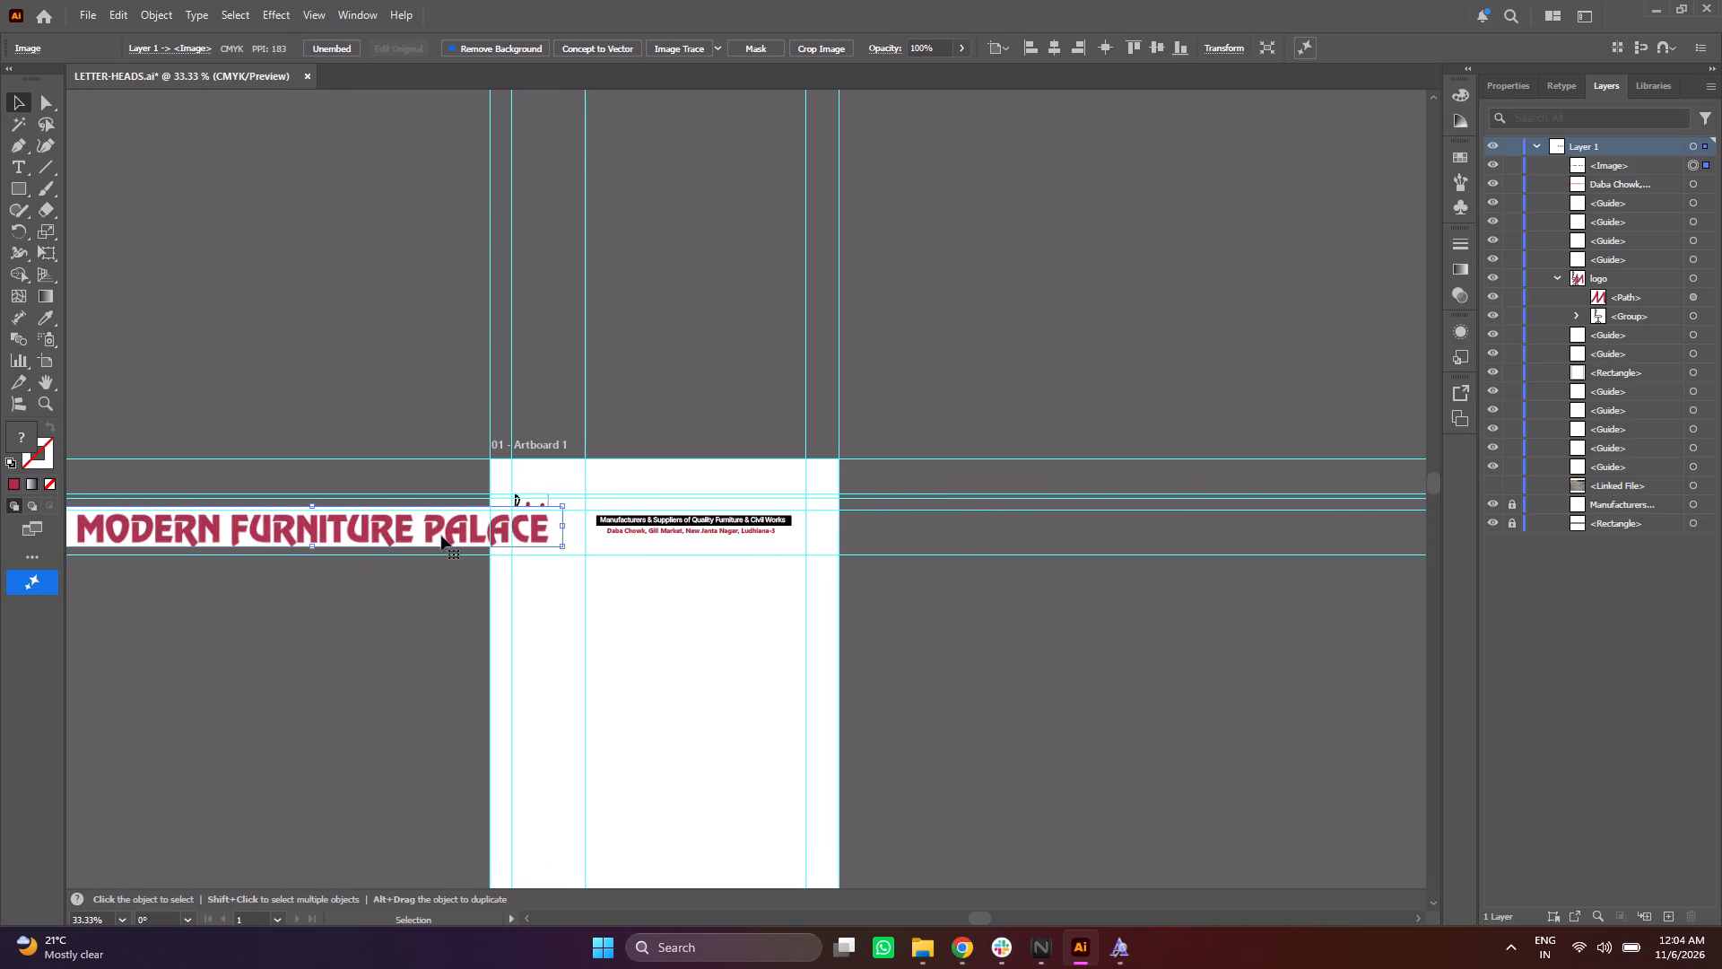
drag(440, 535, 787, 530)
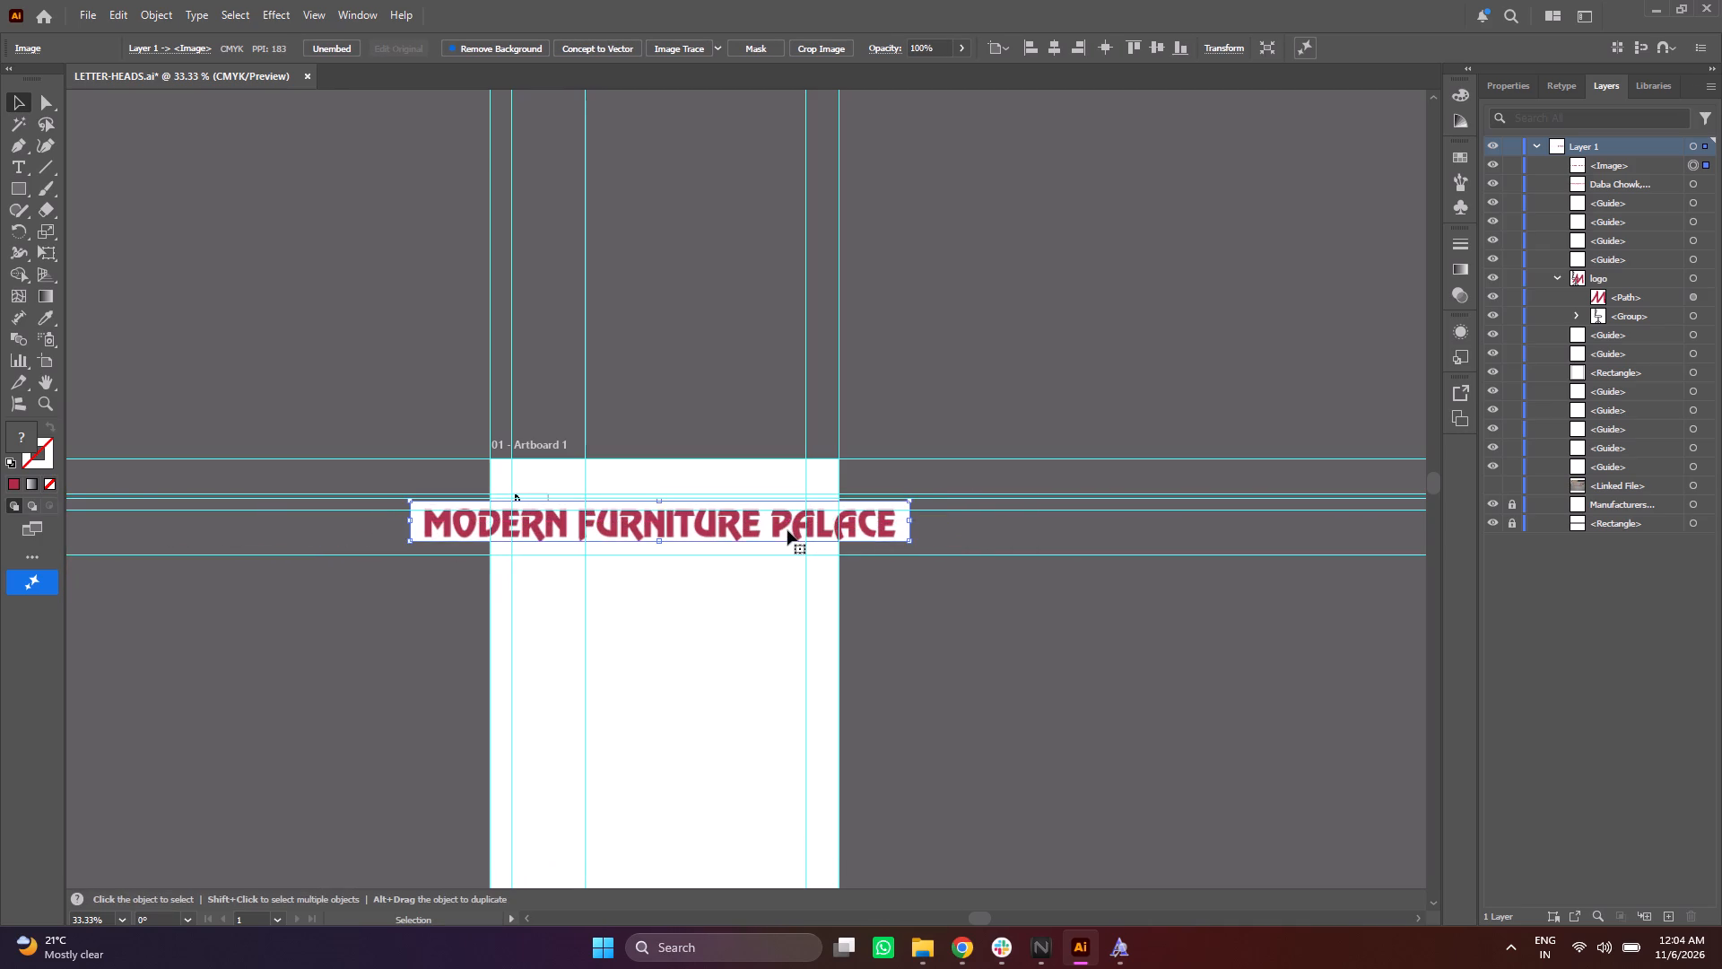
alt+scroll(792, 534, up, 3)
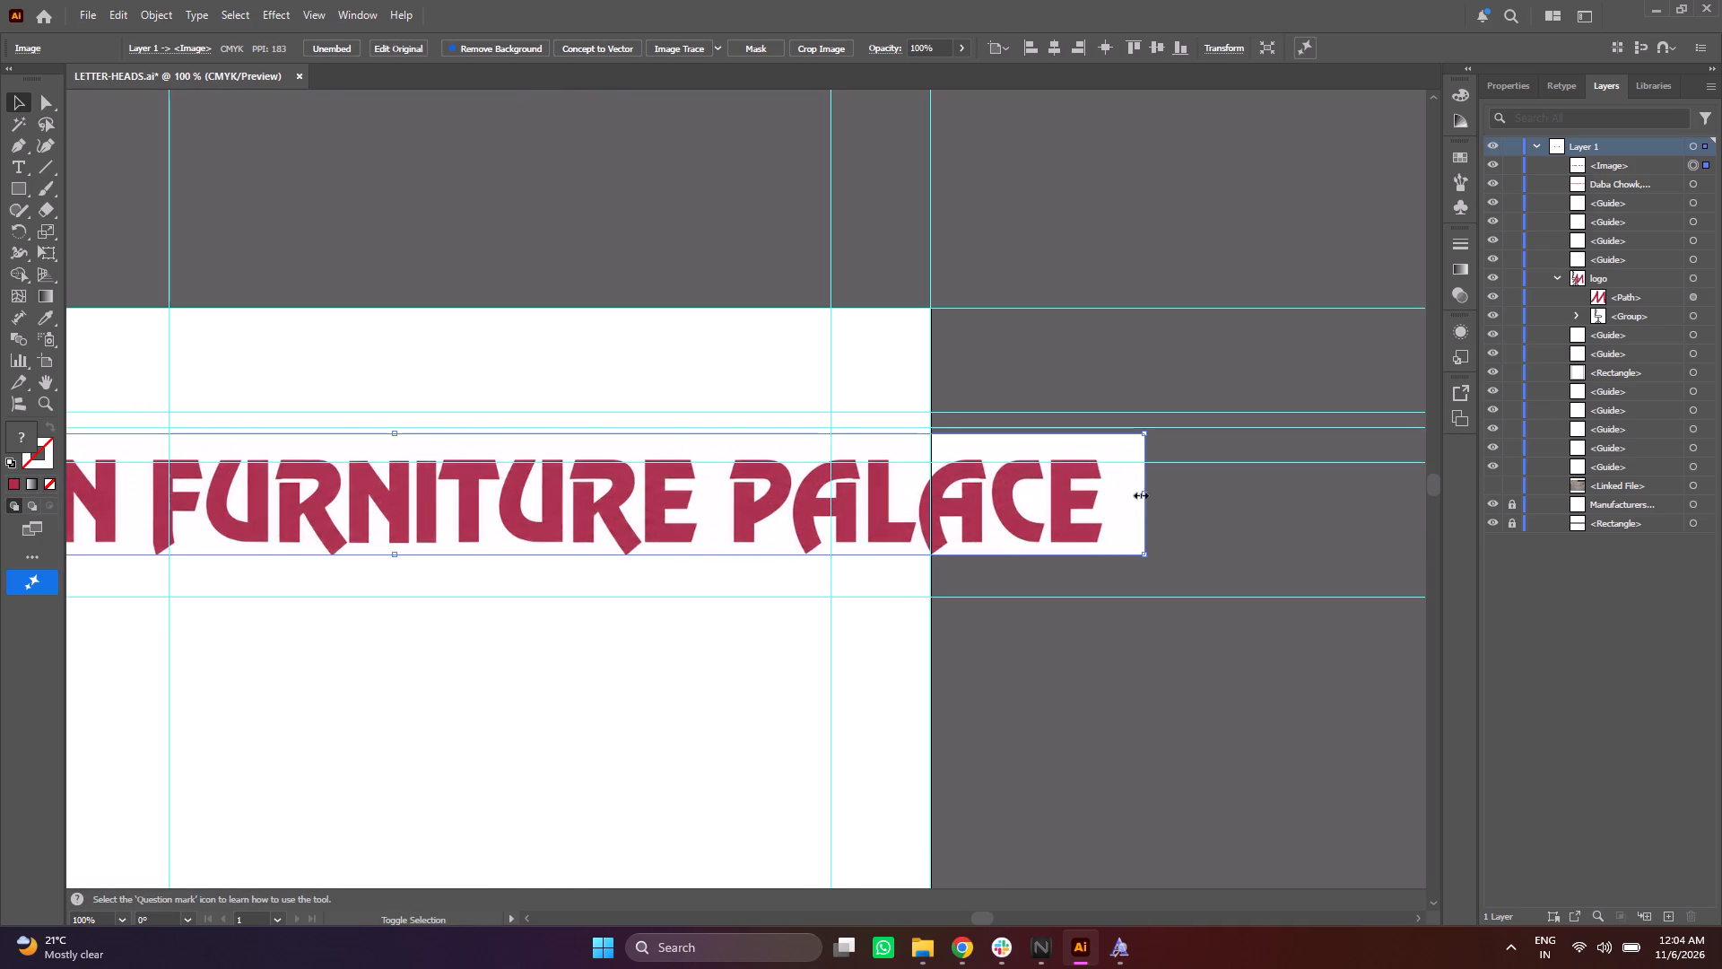
shift+drag(1149, 492, 756, 537)
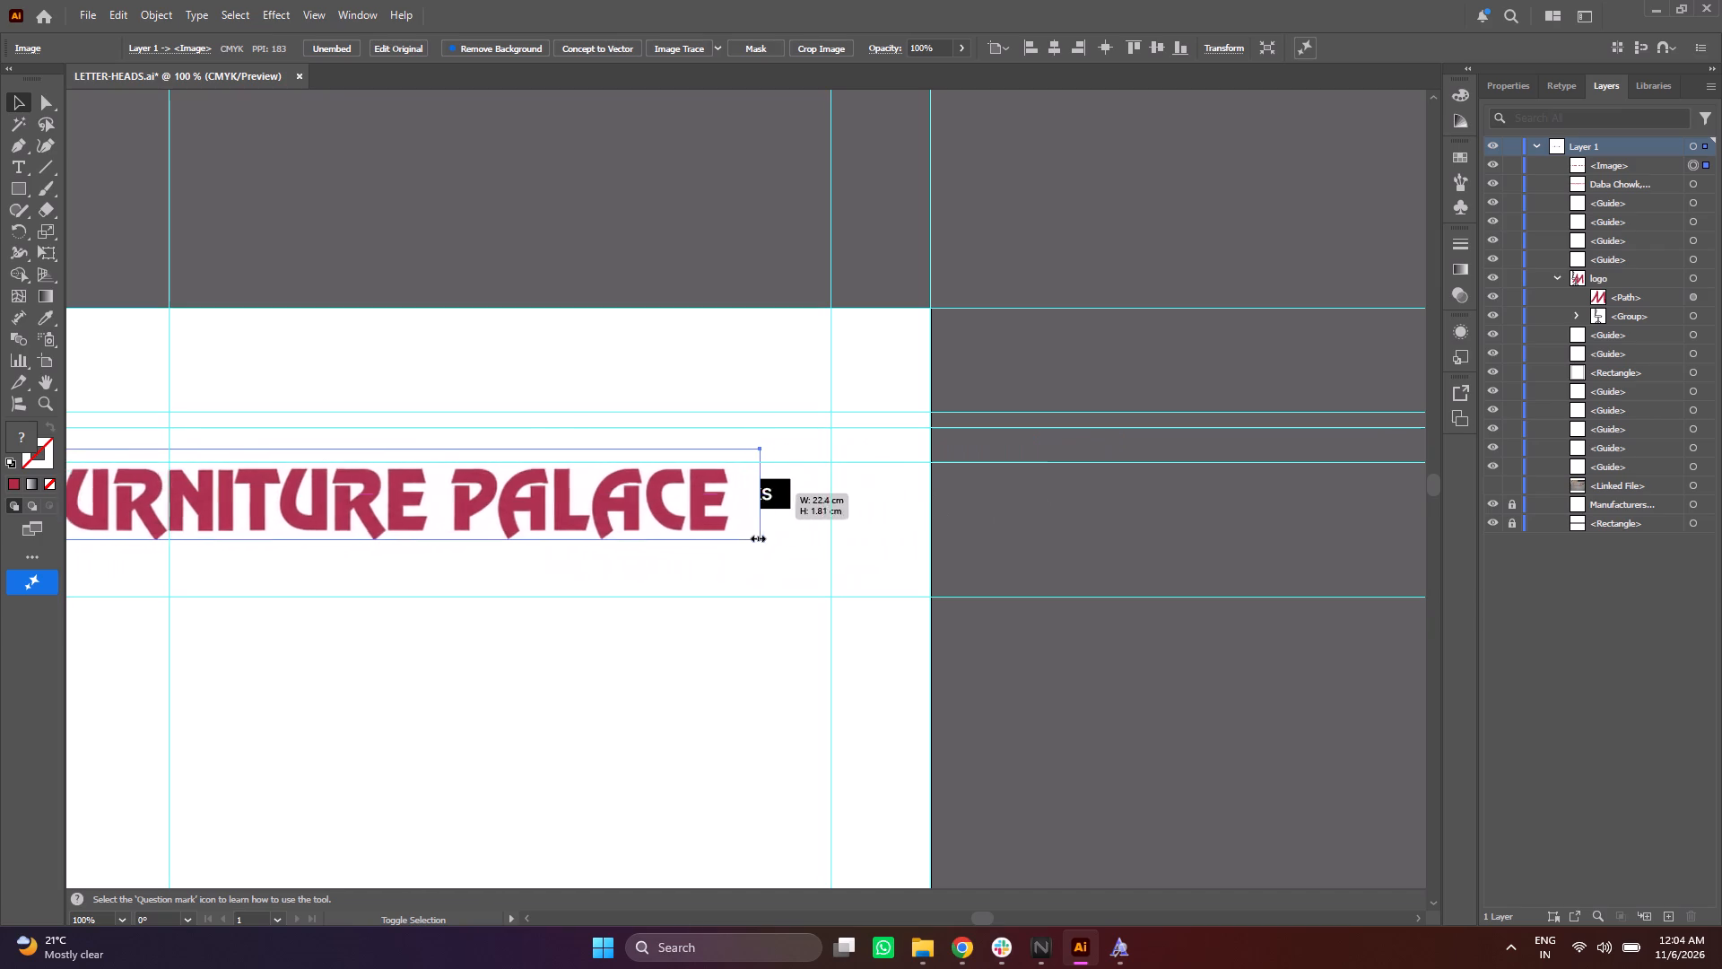
shift+drag(756, 537, 633, 573)
drag(552, 505, 715, 459)
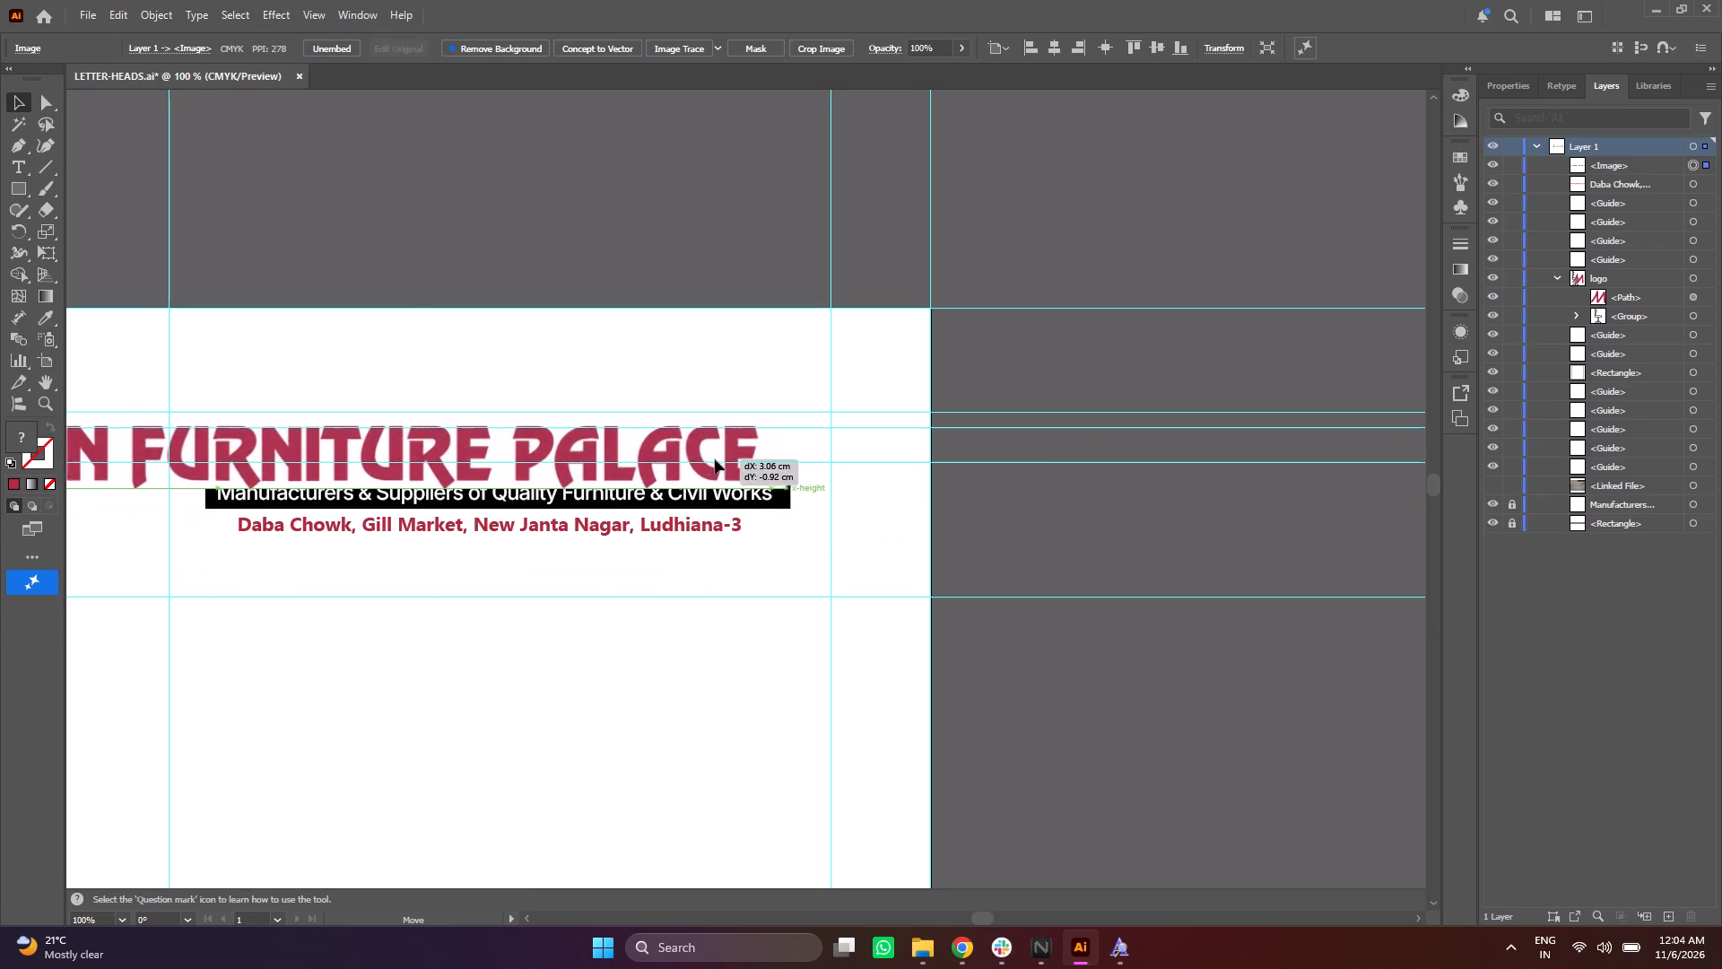
drag(715, 459, 887, 468)
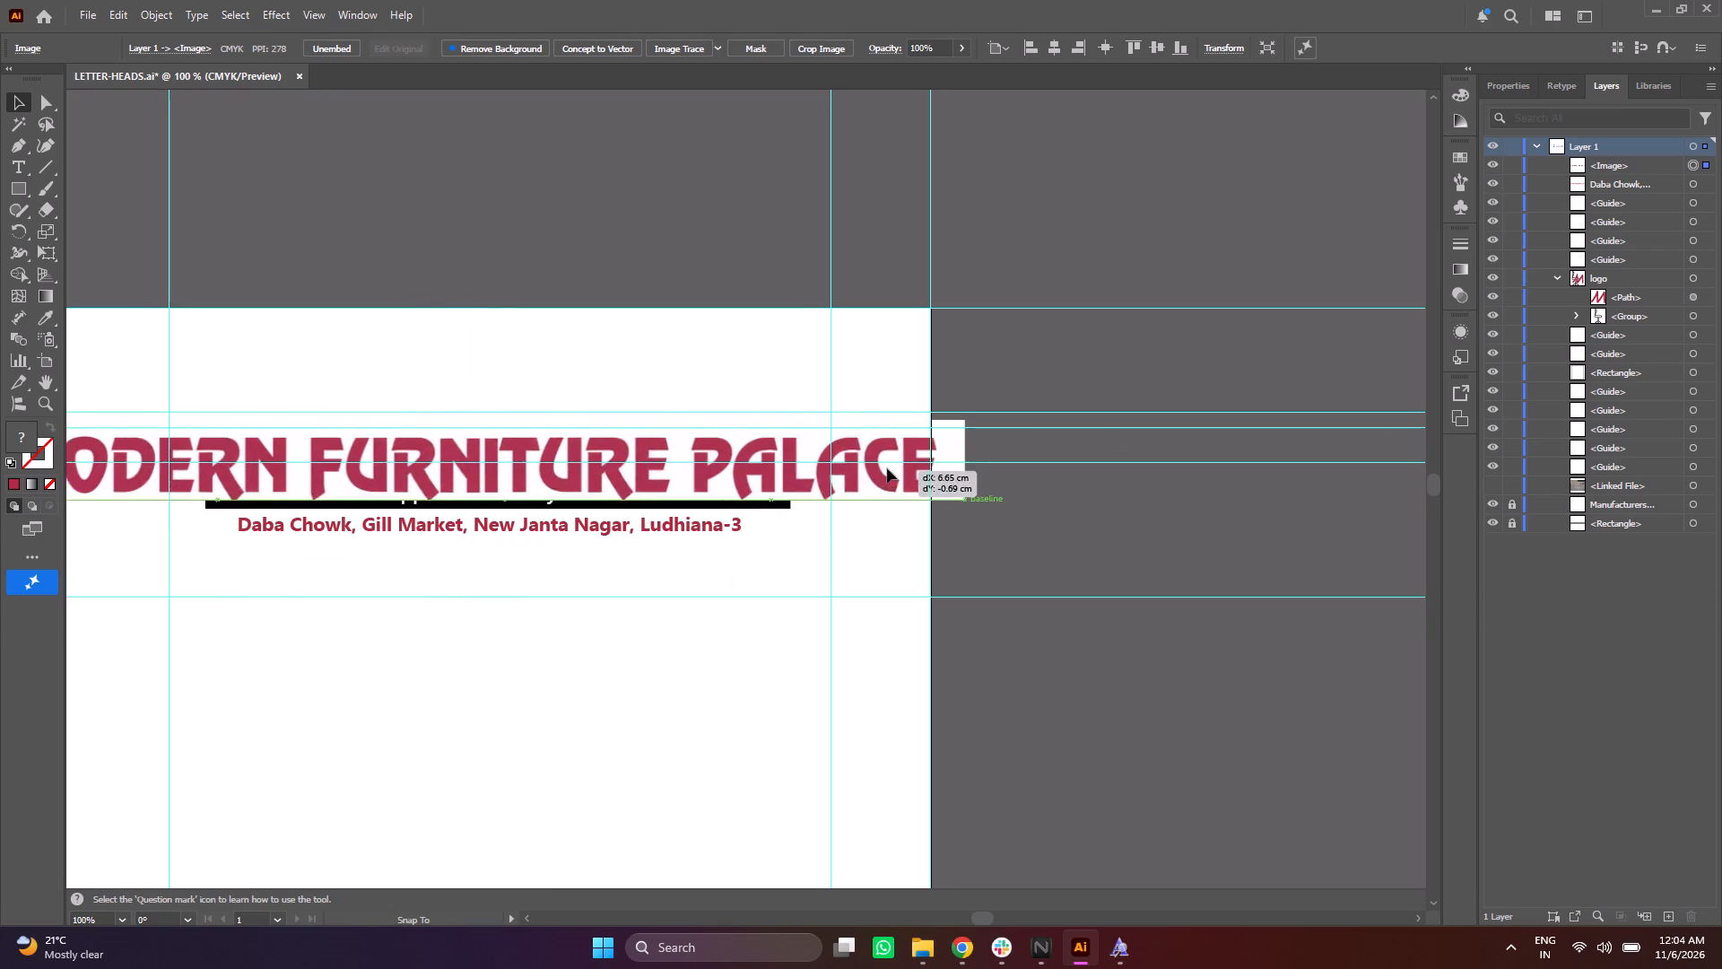
drag(887, 468, 905, 460)
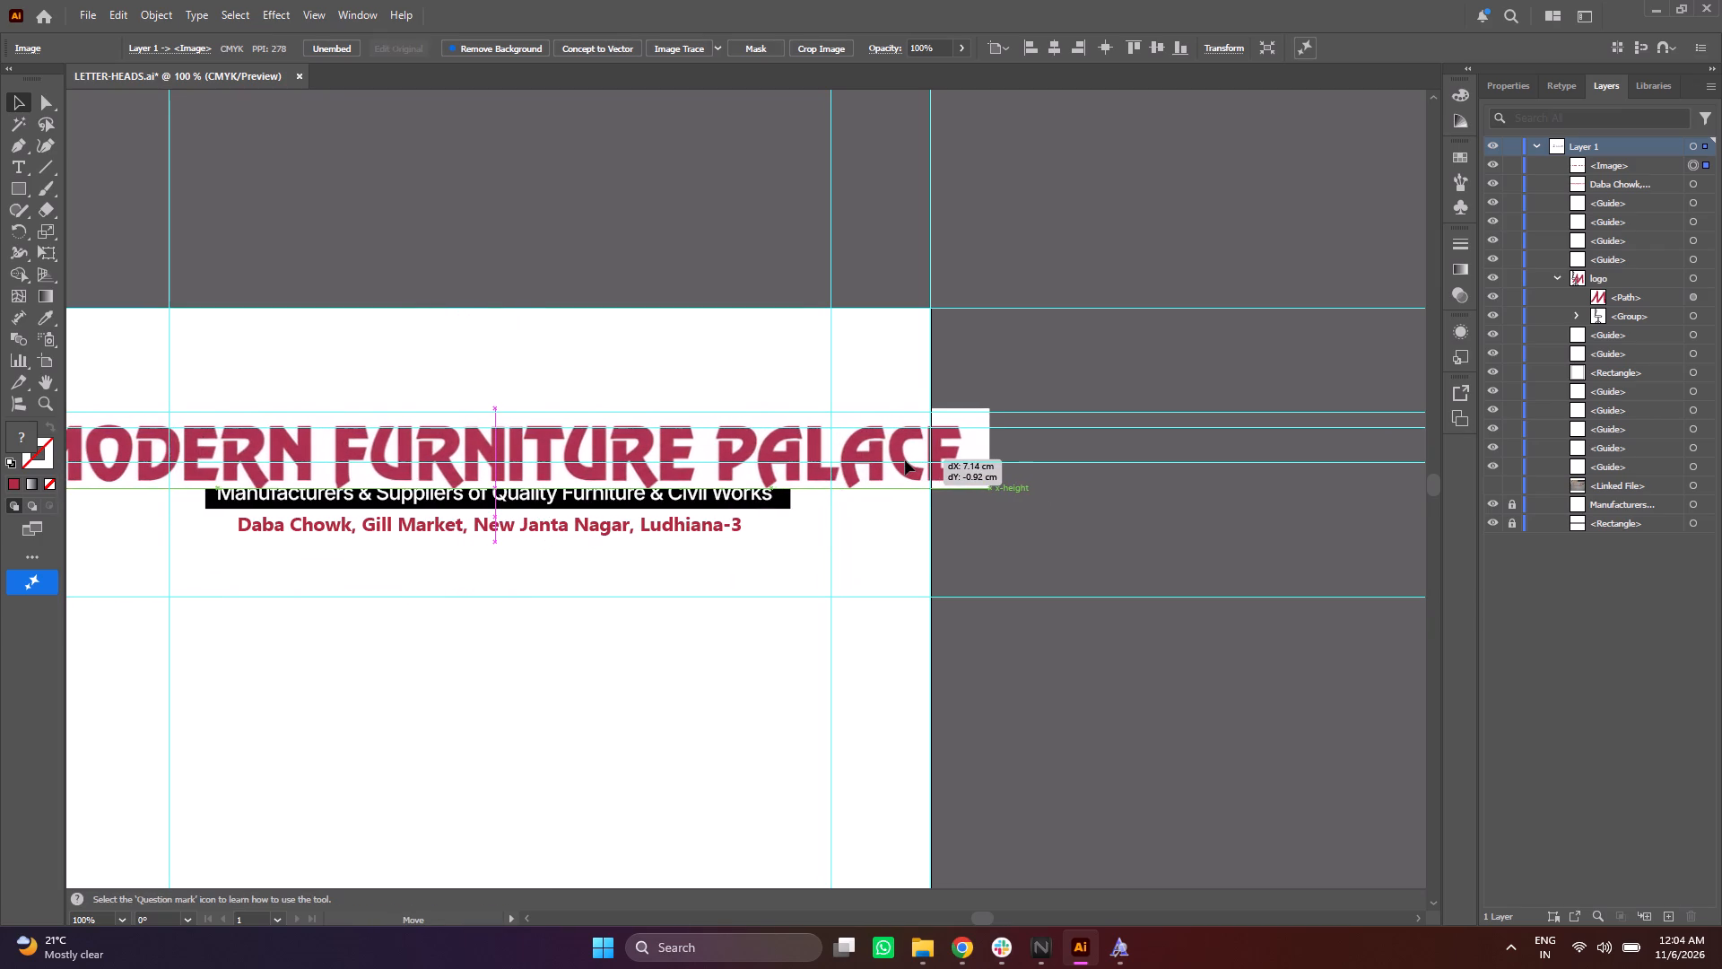
drag(905, 460, 904, 464)
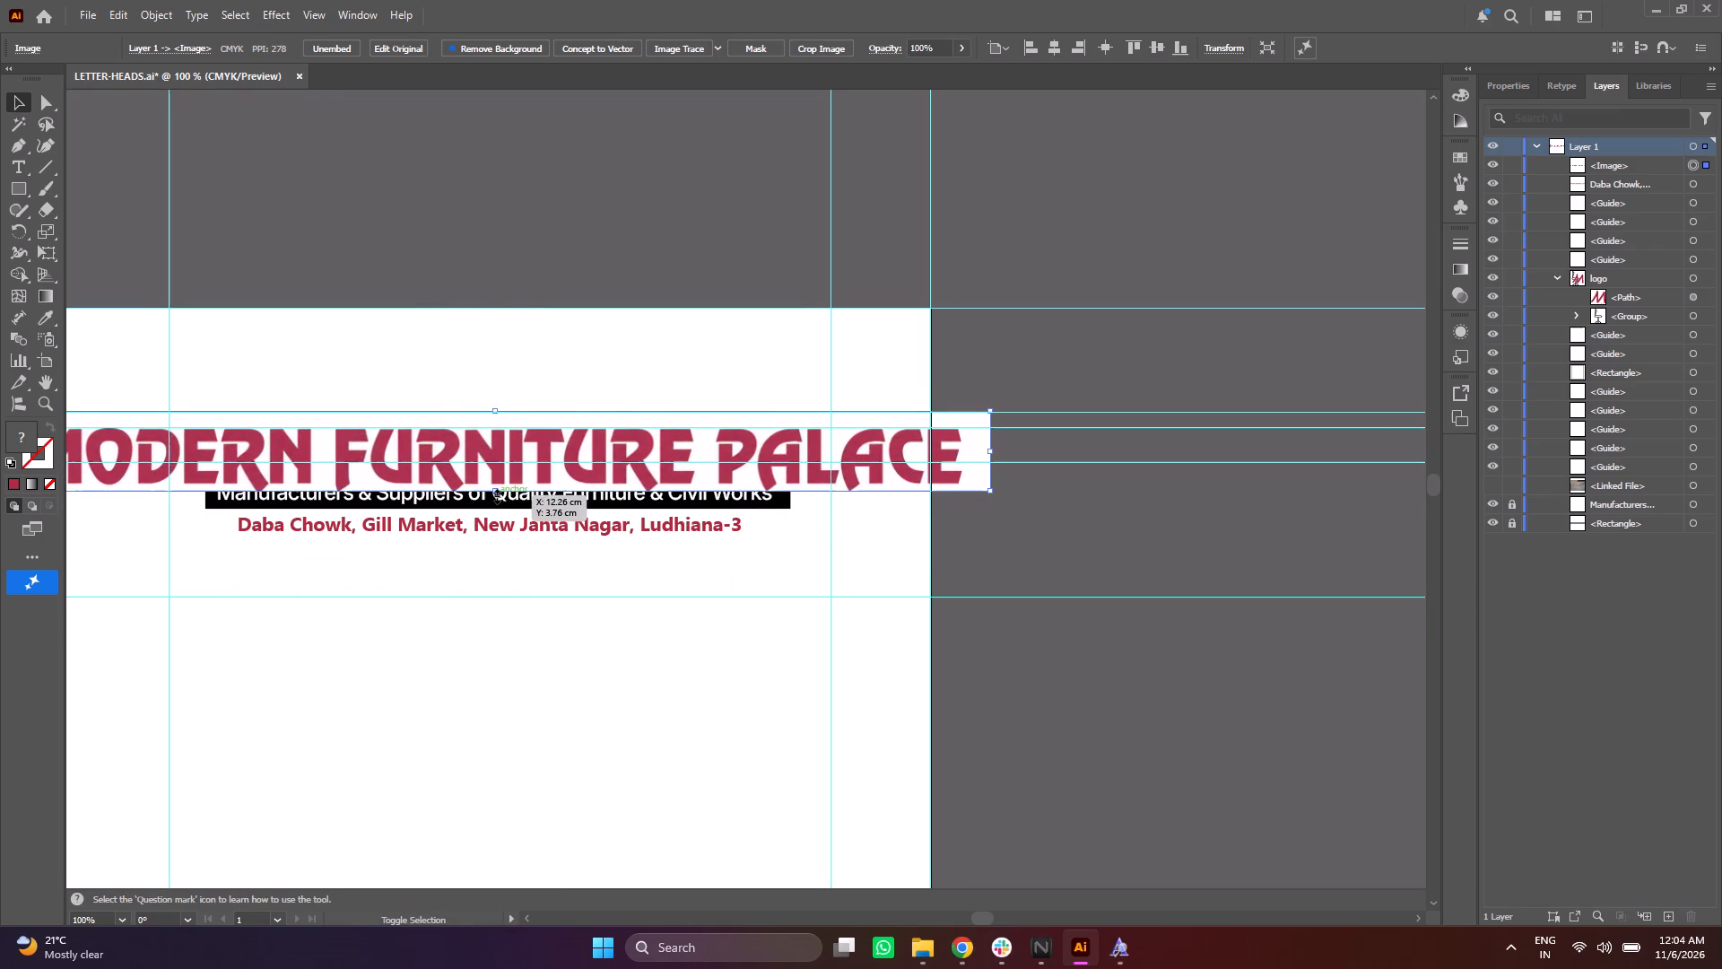
Shrink the wordmark proportionally to slightly wider than the black tagline band, and nudge it downward.
shift+drag(493, 492, 495, 479)
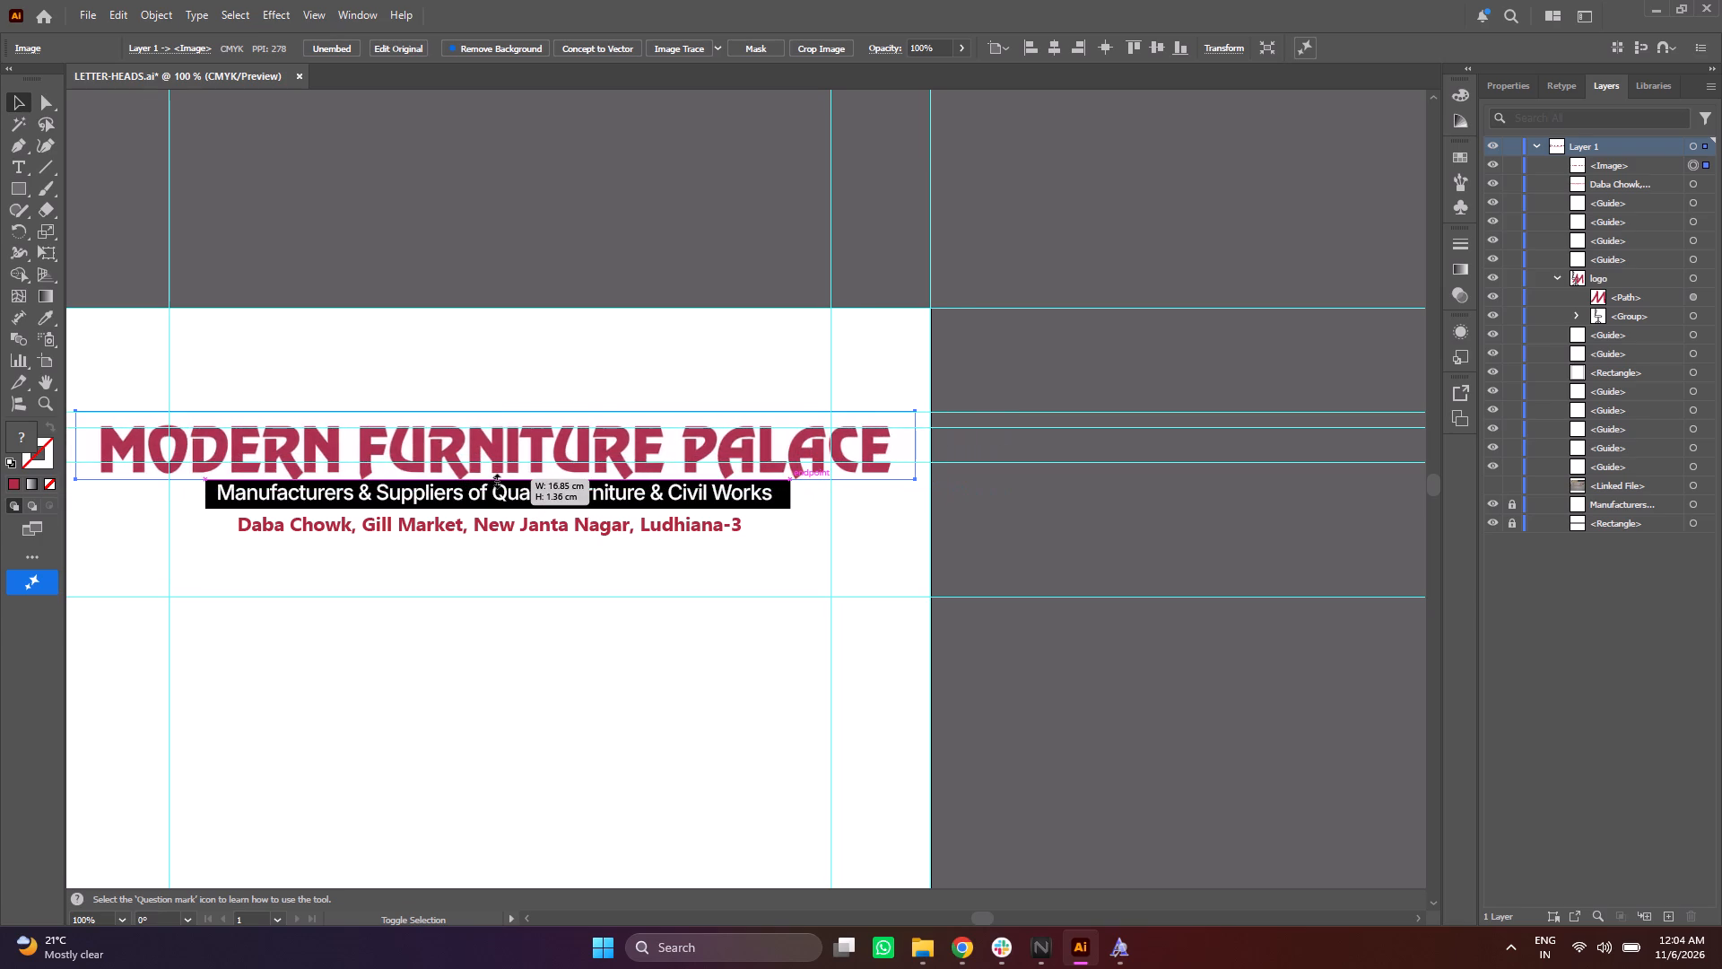
shift+drag(495, 479, 495, 473)
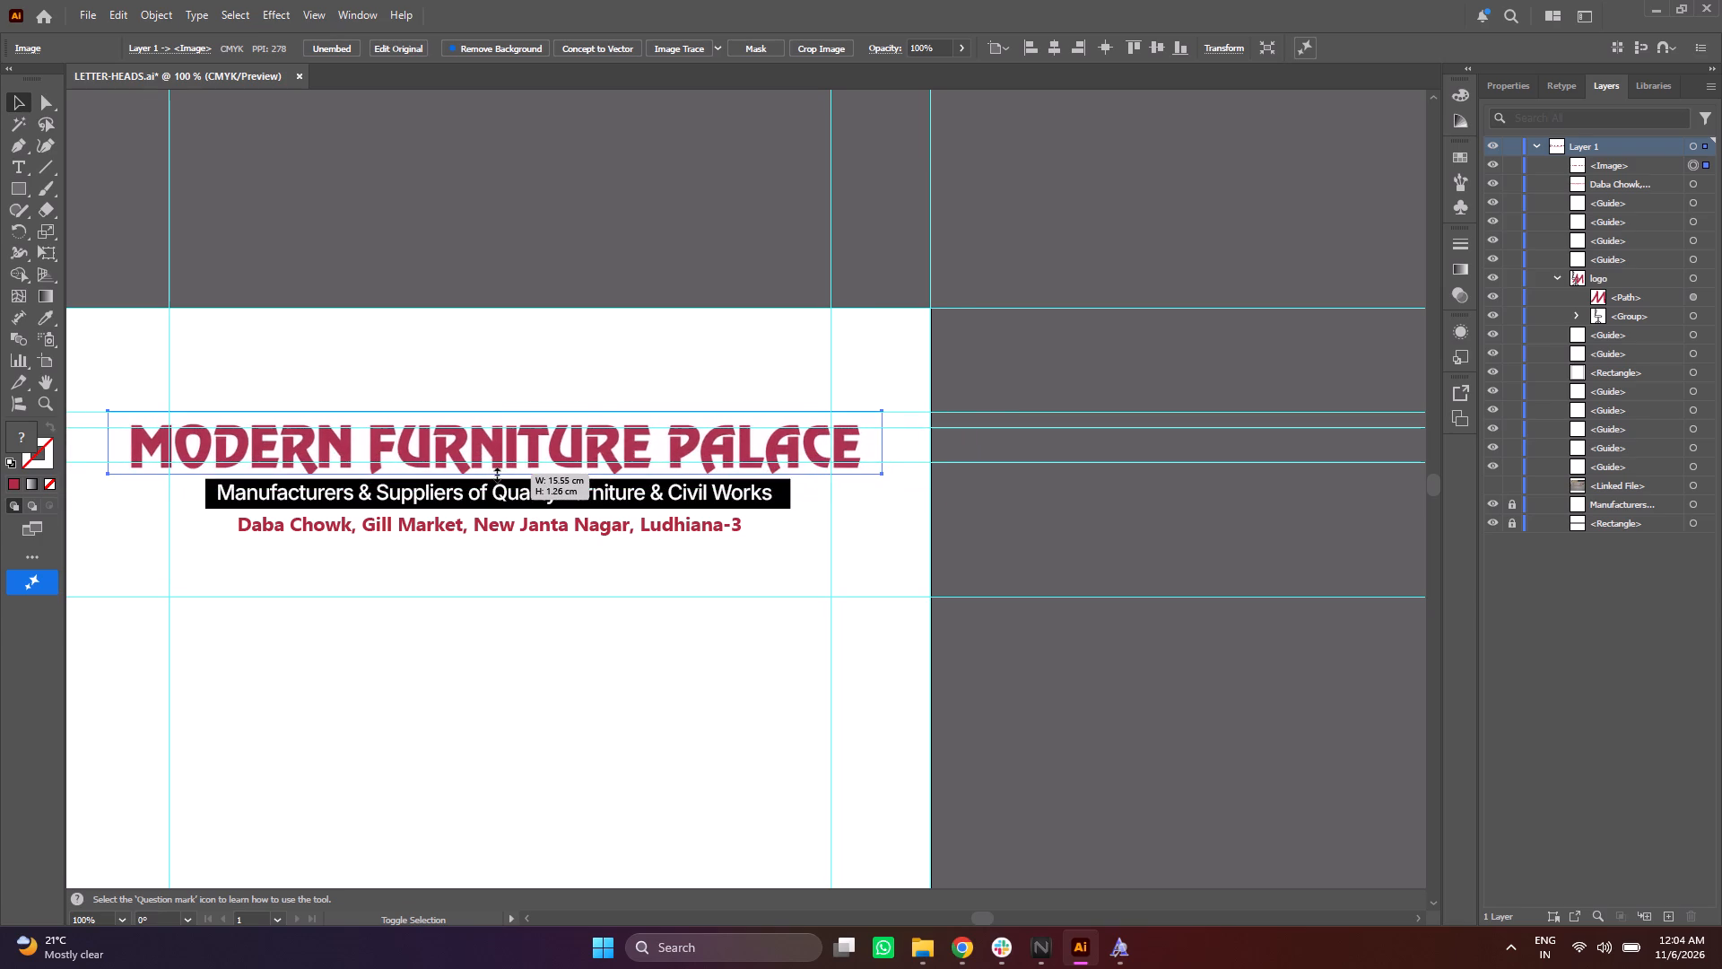
shift+drag(495, 473, 492, 467)
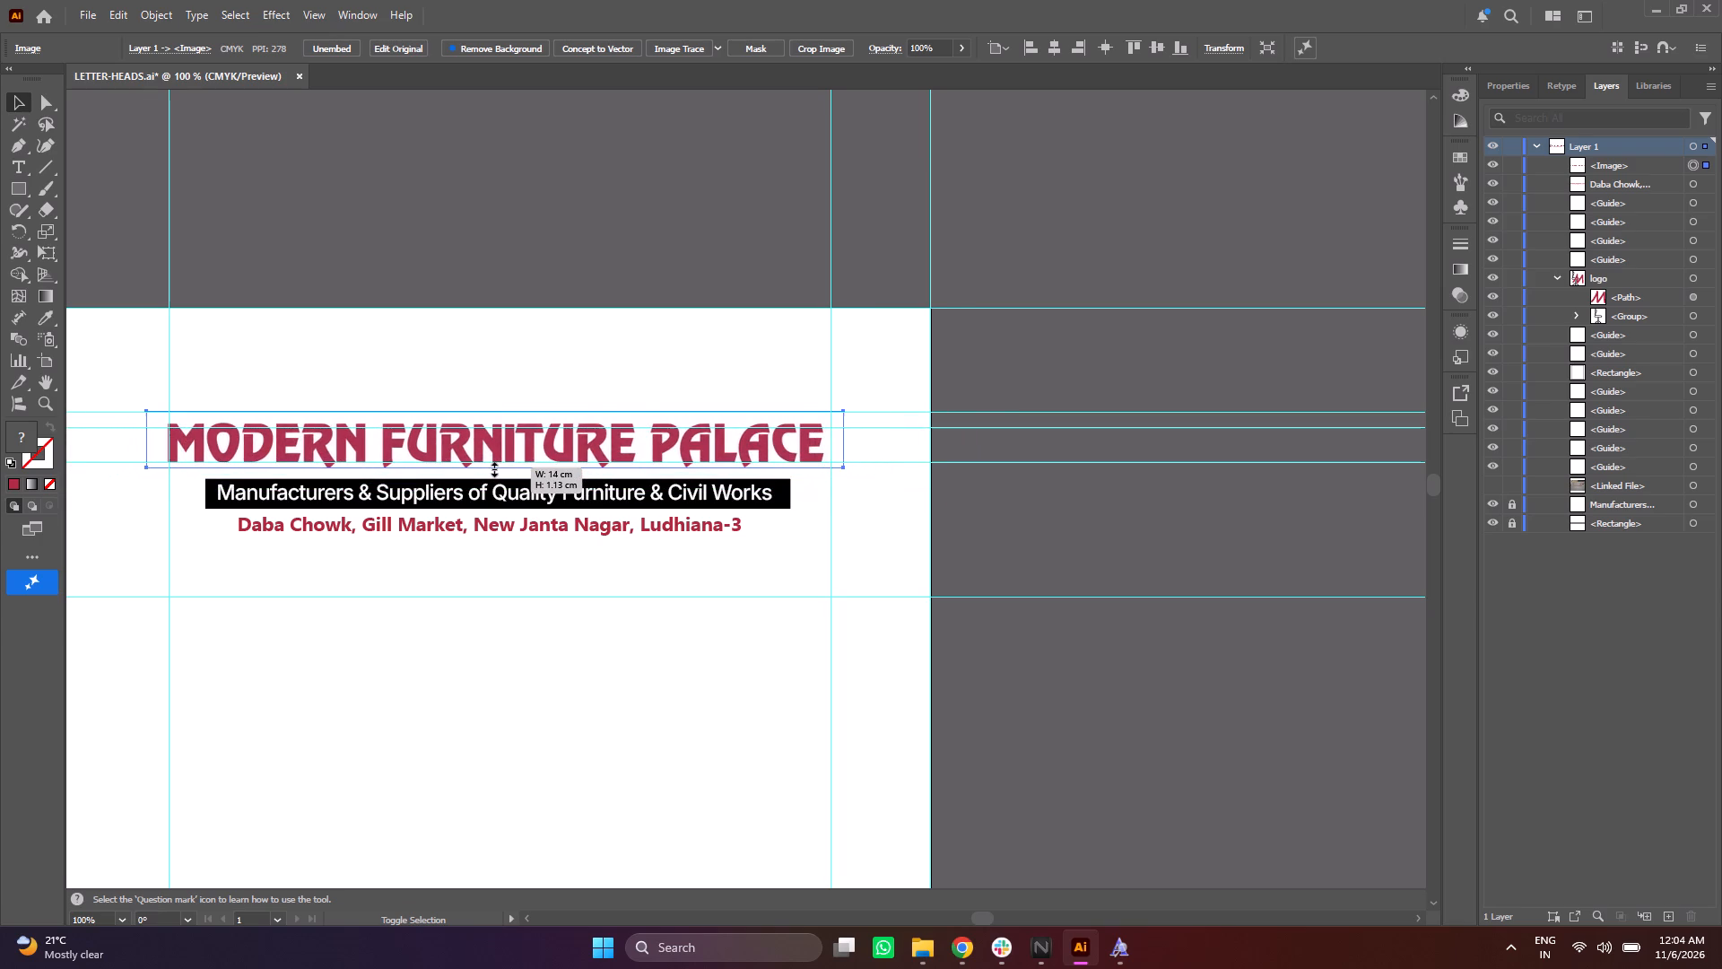
shift+drag(492, 467, 491, 467)
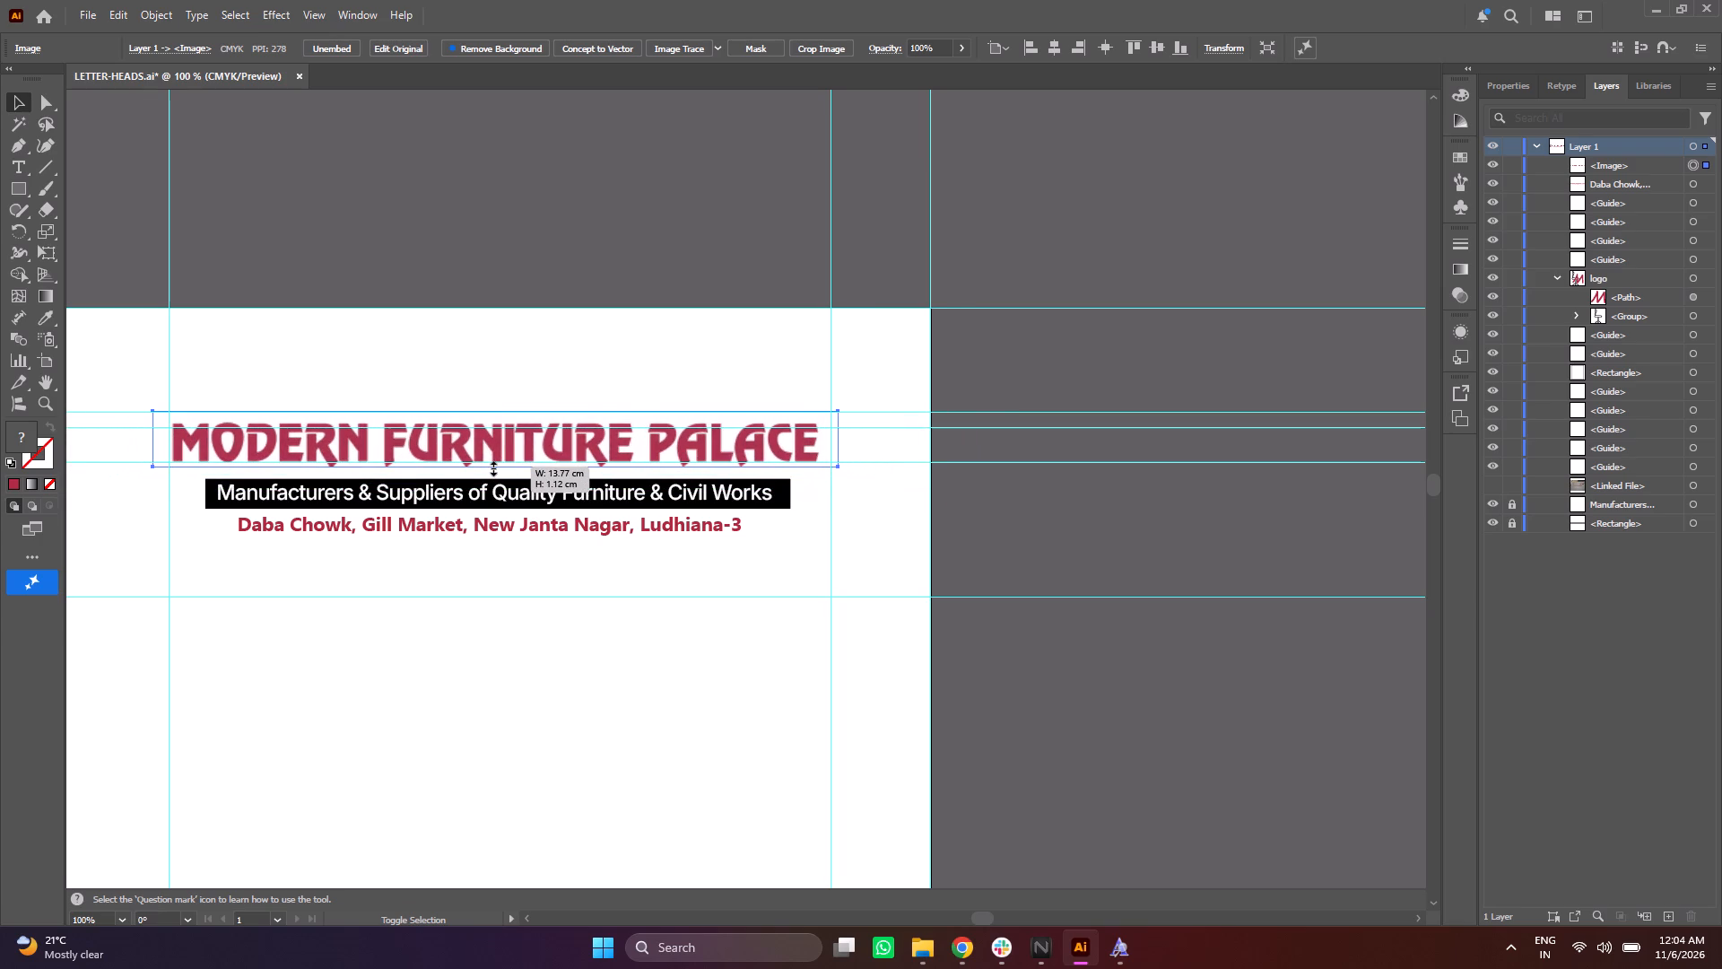
shift+drag(491, 467, 491, 466)
key(Down)
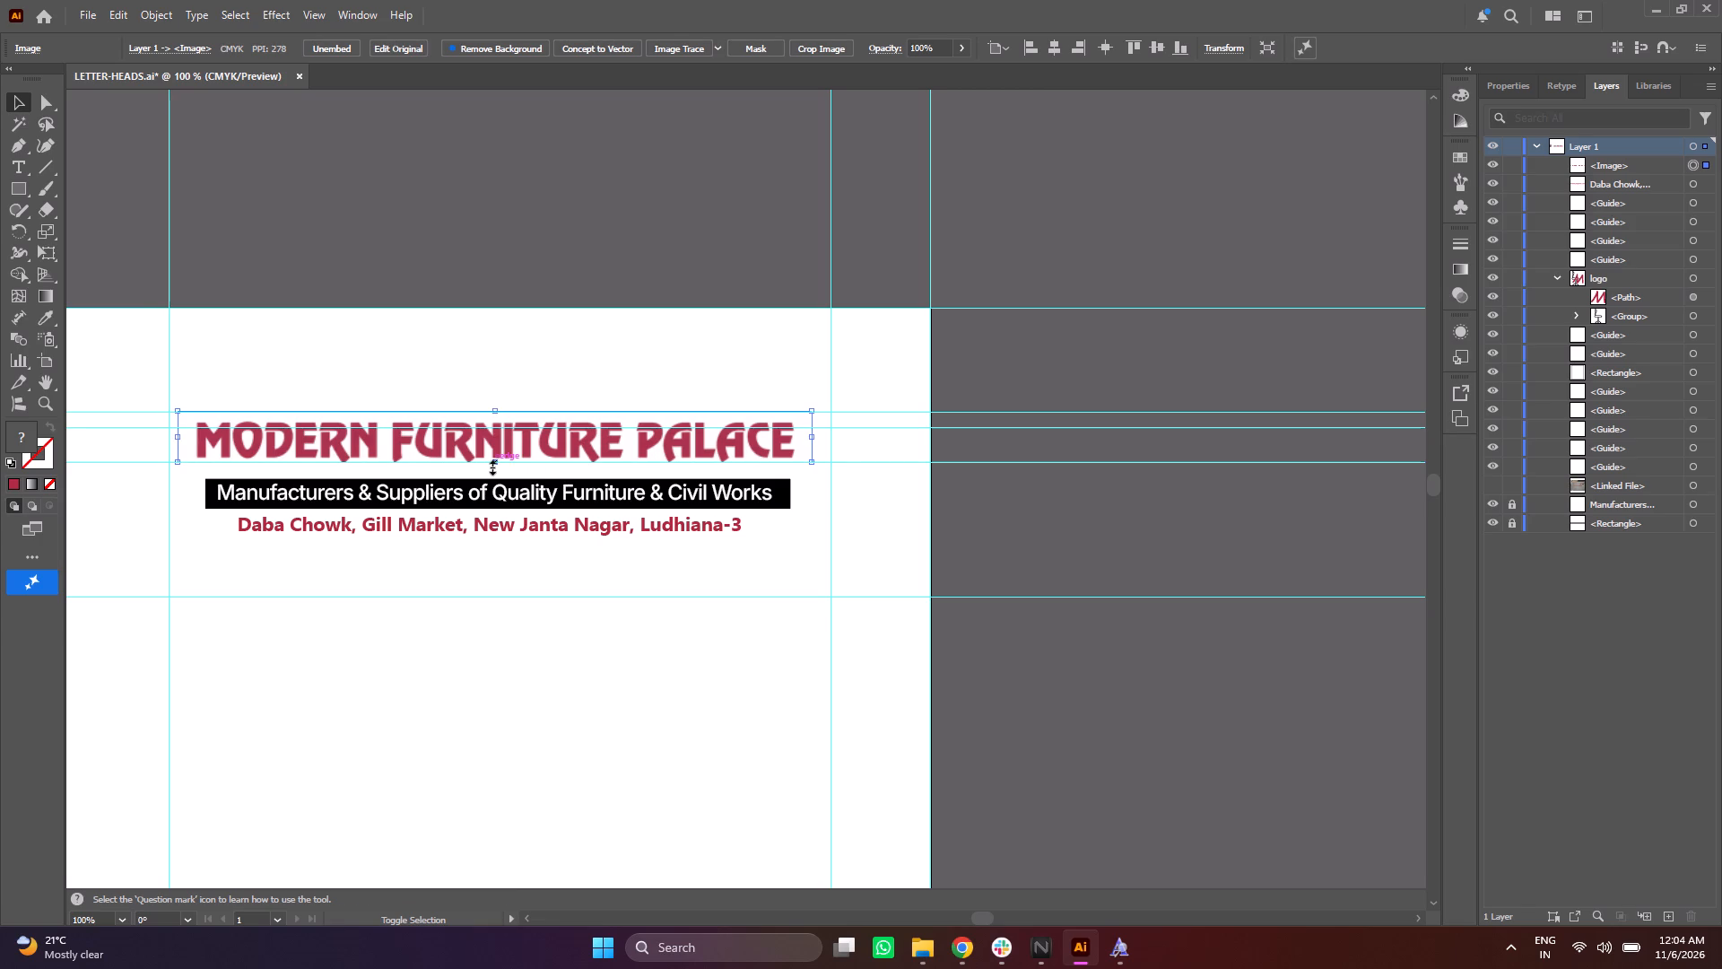
key(Down)
key(Down)
key(Down)
key(Down)
key(Down)
key(Down)
key(Down)
key(Down)
key(Down)
key(Down)
key(Down)
key(Down)
key(Down)
key(Down)
key(Down)
key(Down)
key(Down)
key(Down)
key(Down)
key(Down)
key(Down)
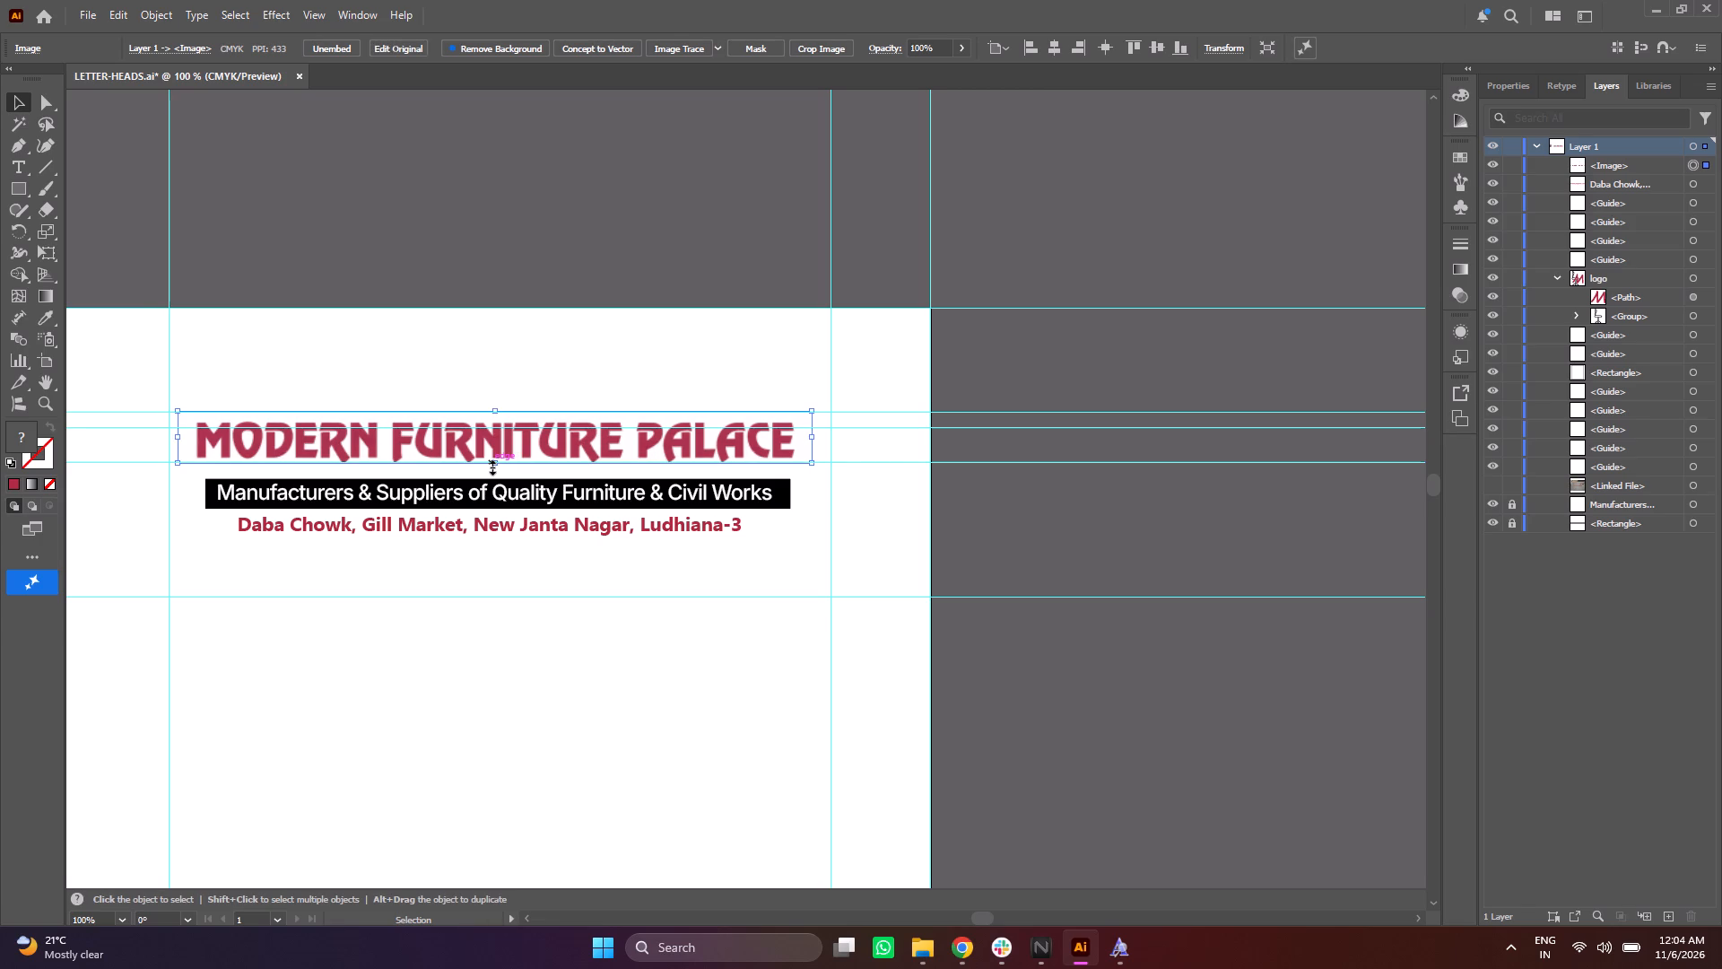
Show the rulers and shift the wordmark so the M of MODERN starts at the vertical guide before the tagline band.
alt+scroll(491, 466, up, 1)
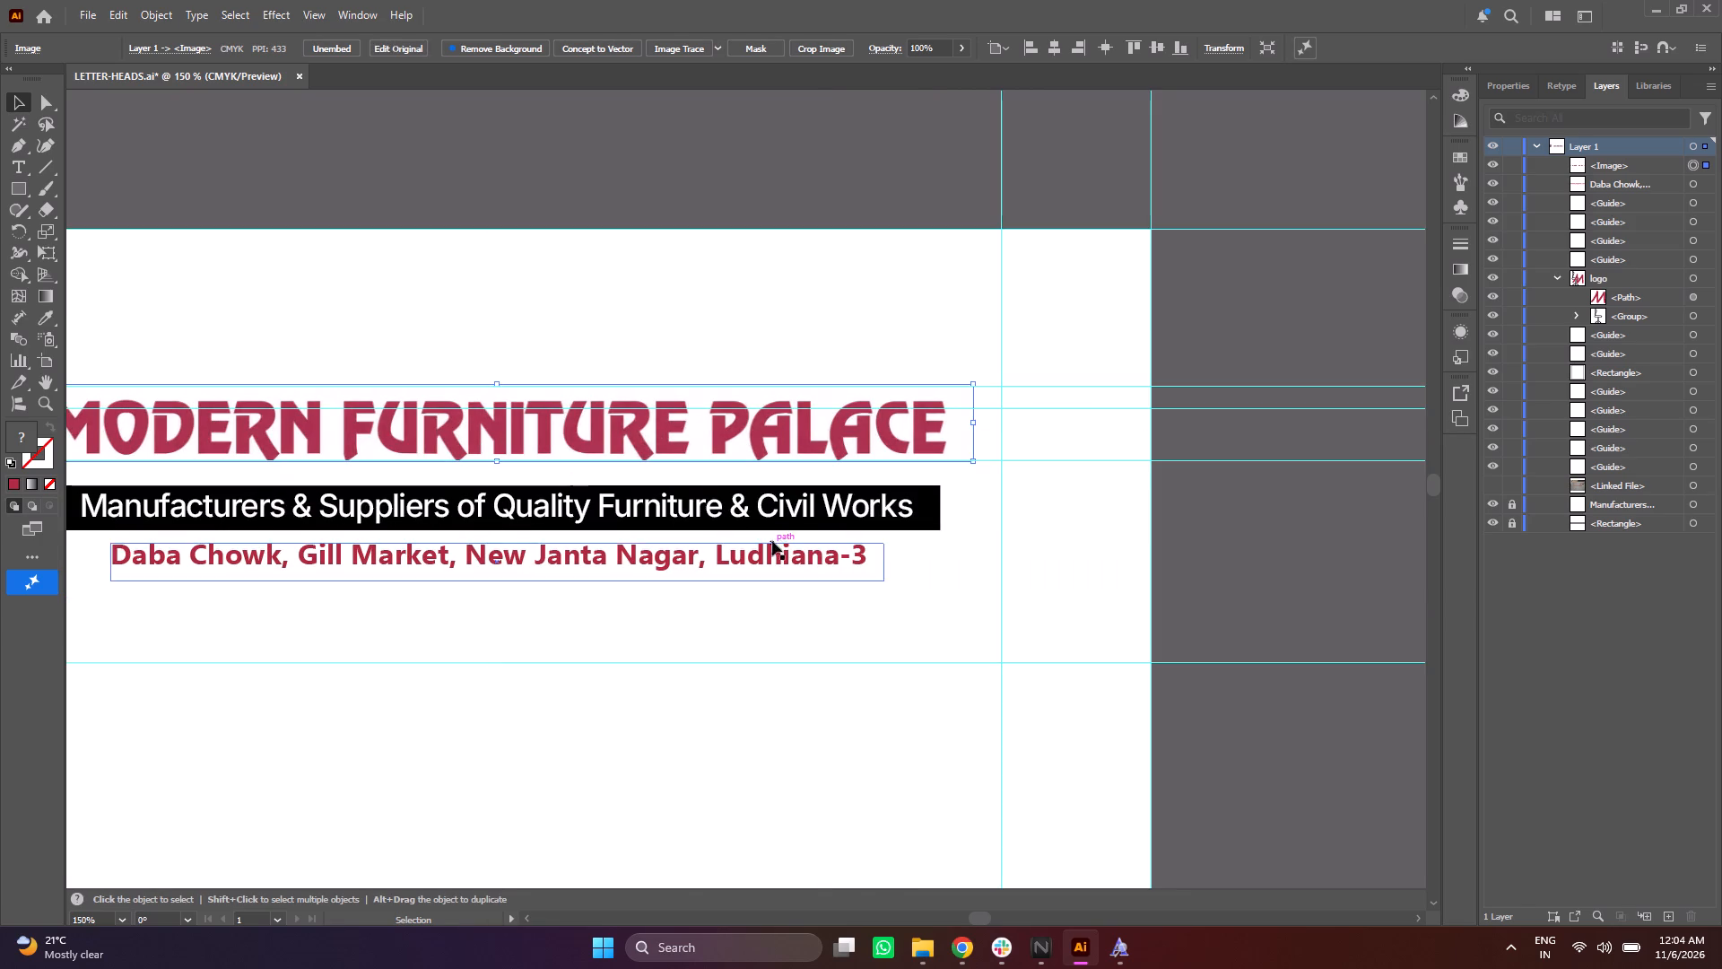
ctrl+scroll(758, 544, up, 9)
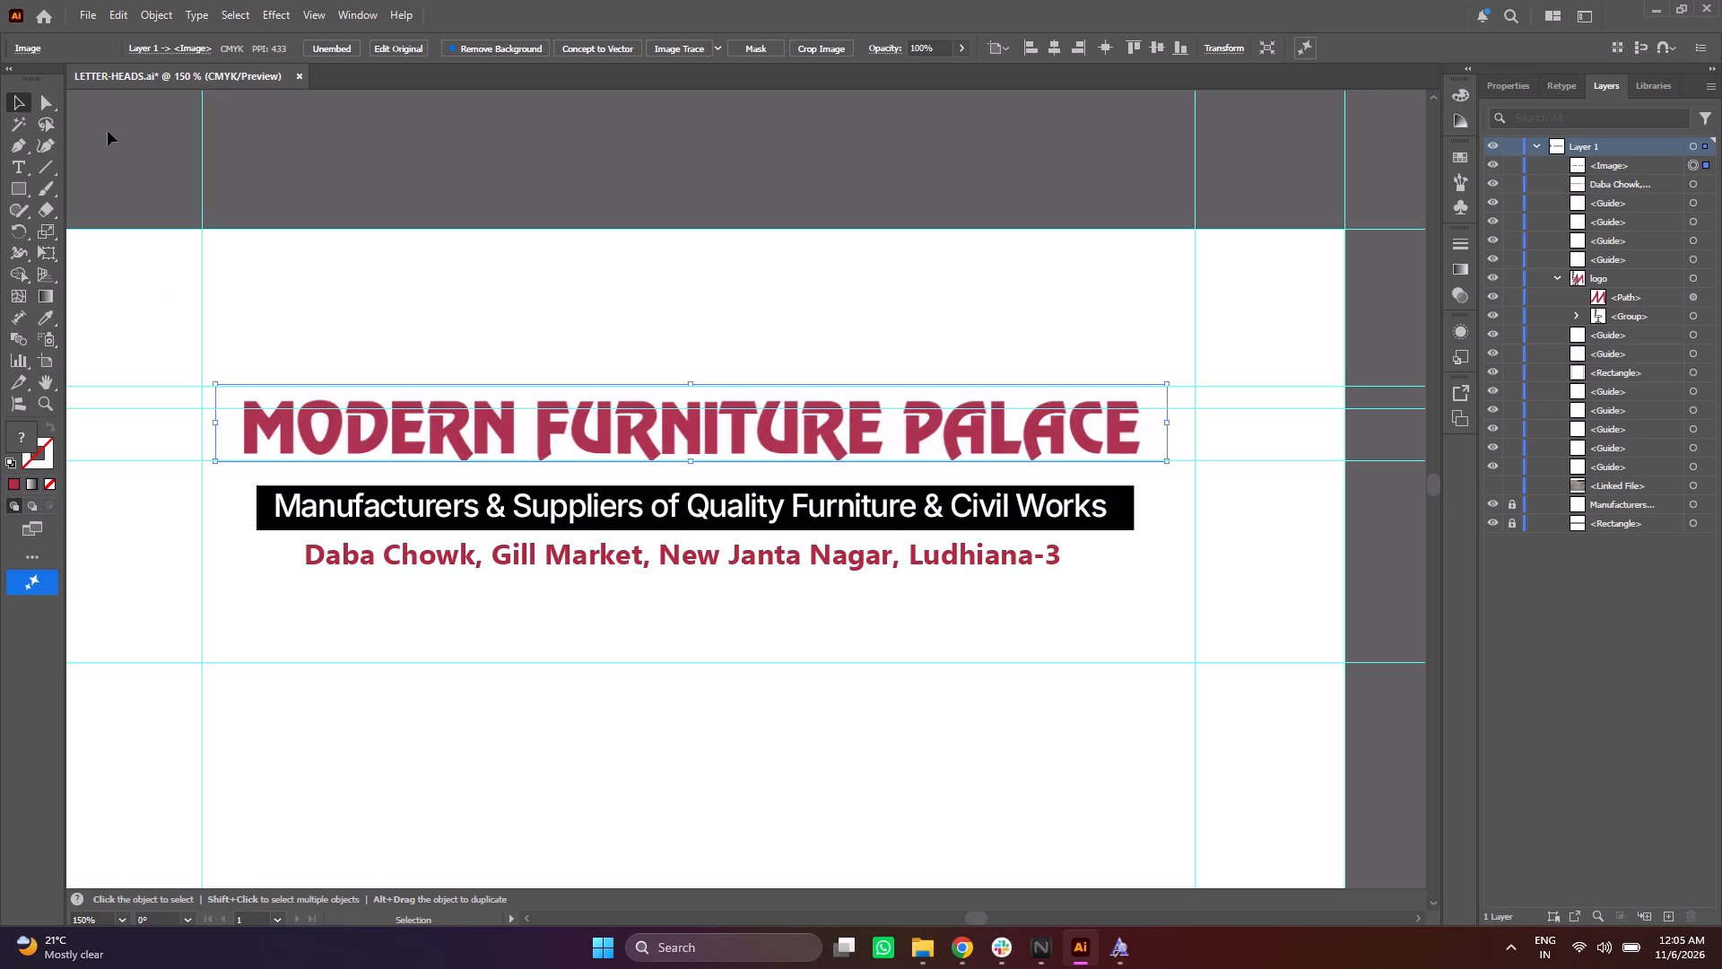
key(ctrl+r)
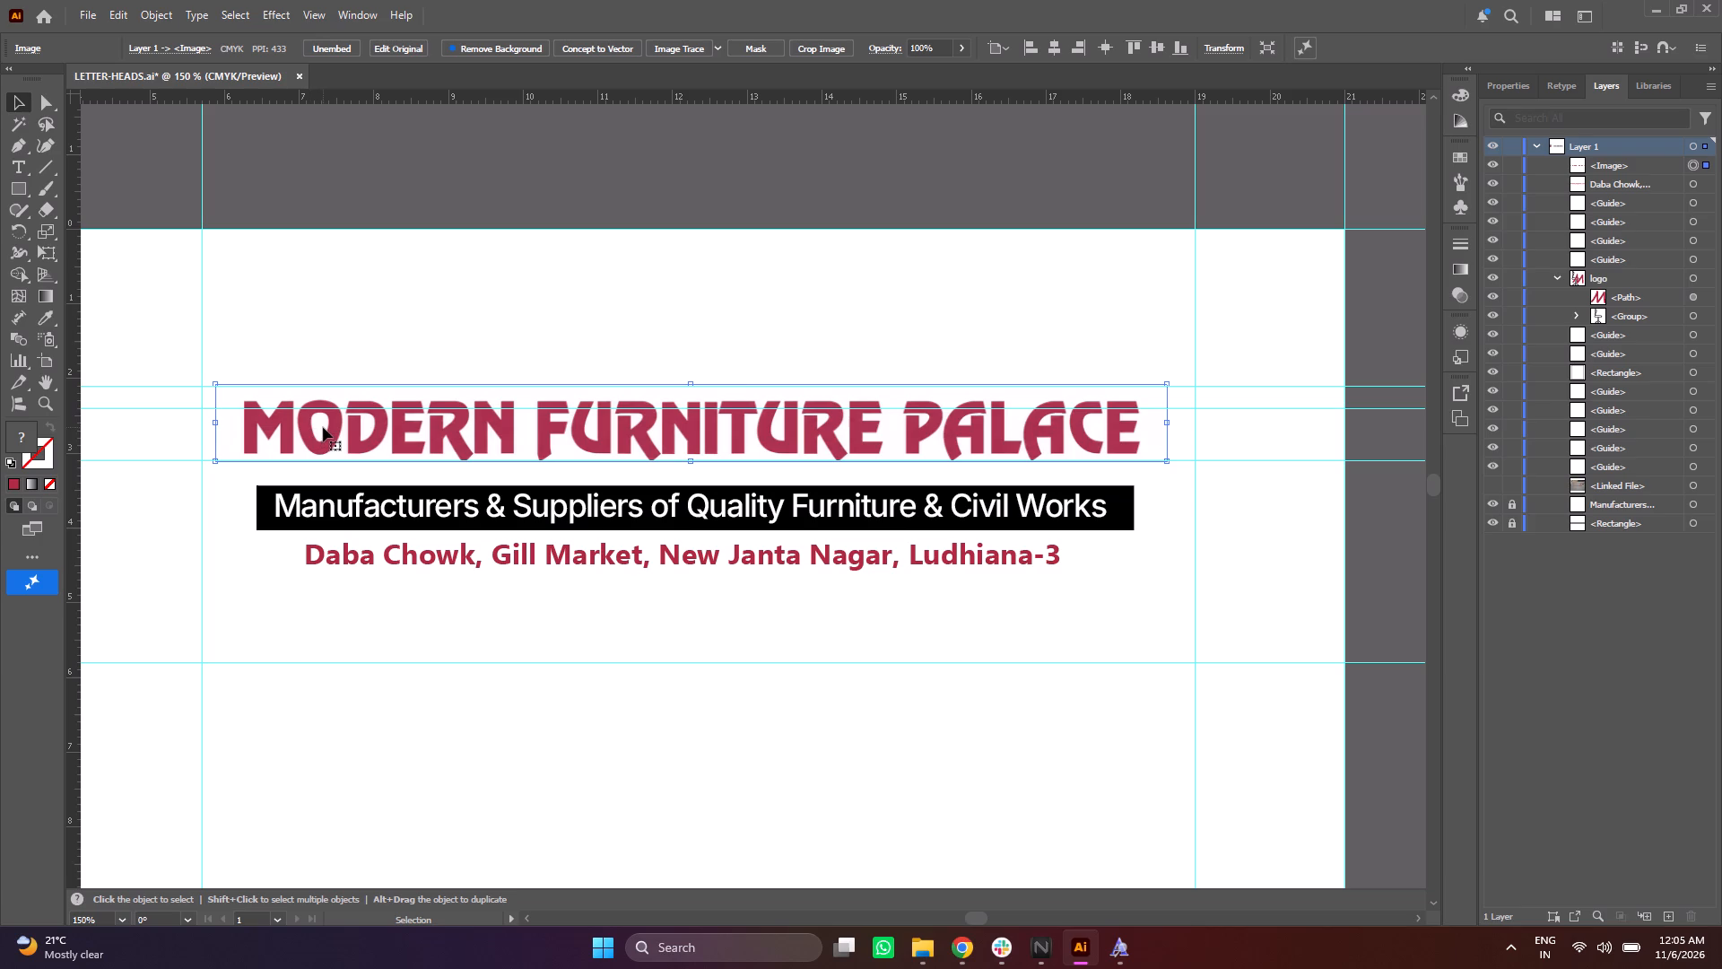
drag(325, 427, 291, 433)
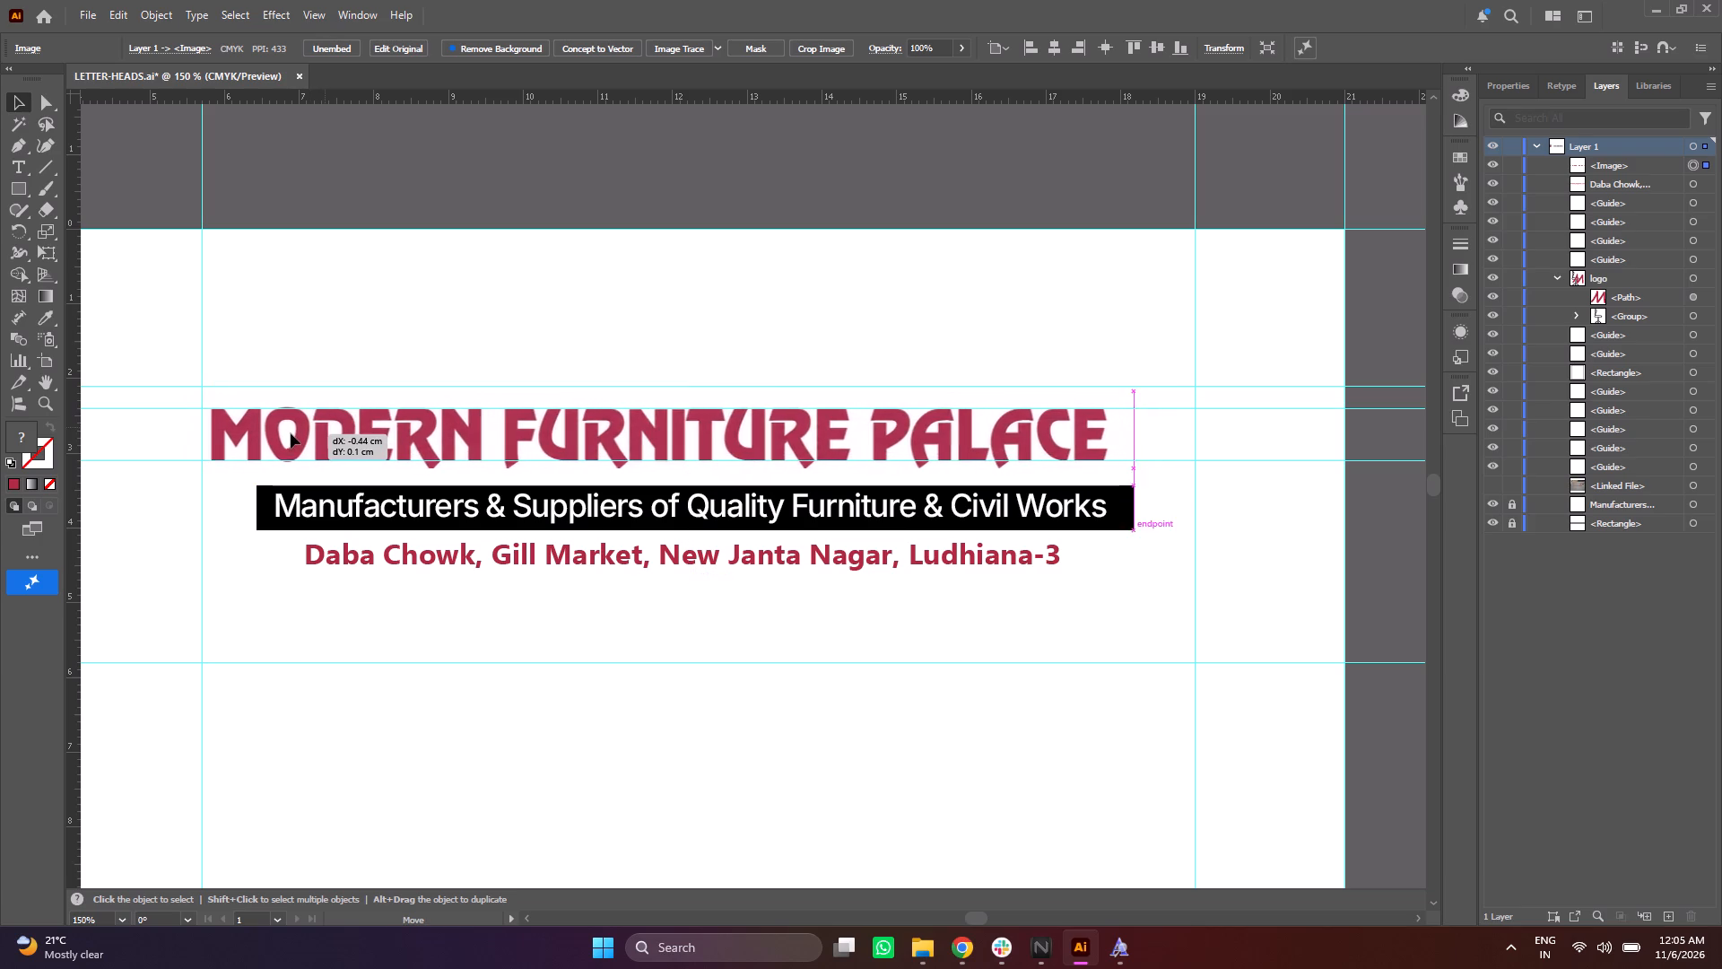
drag(291, 433, 286, 438)
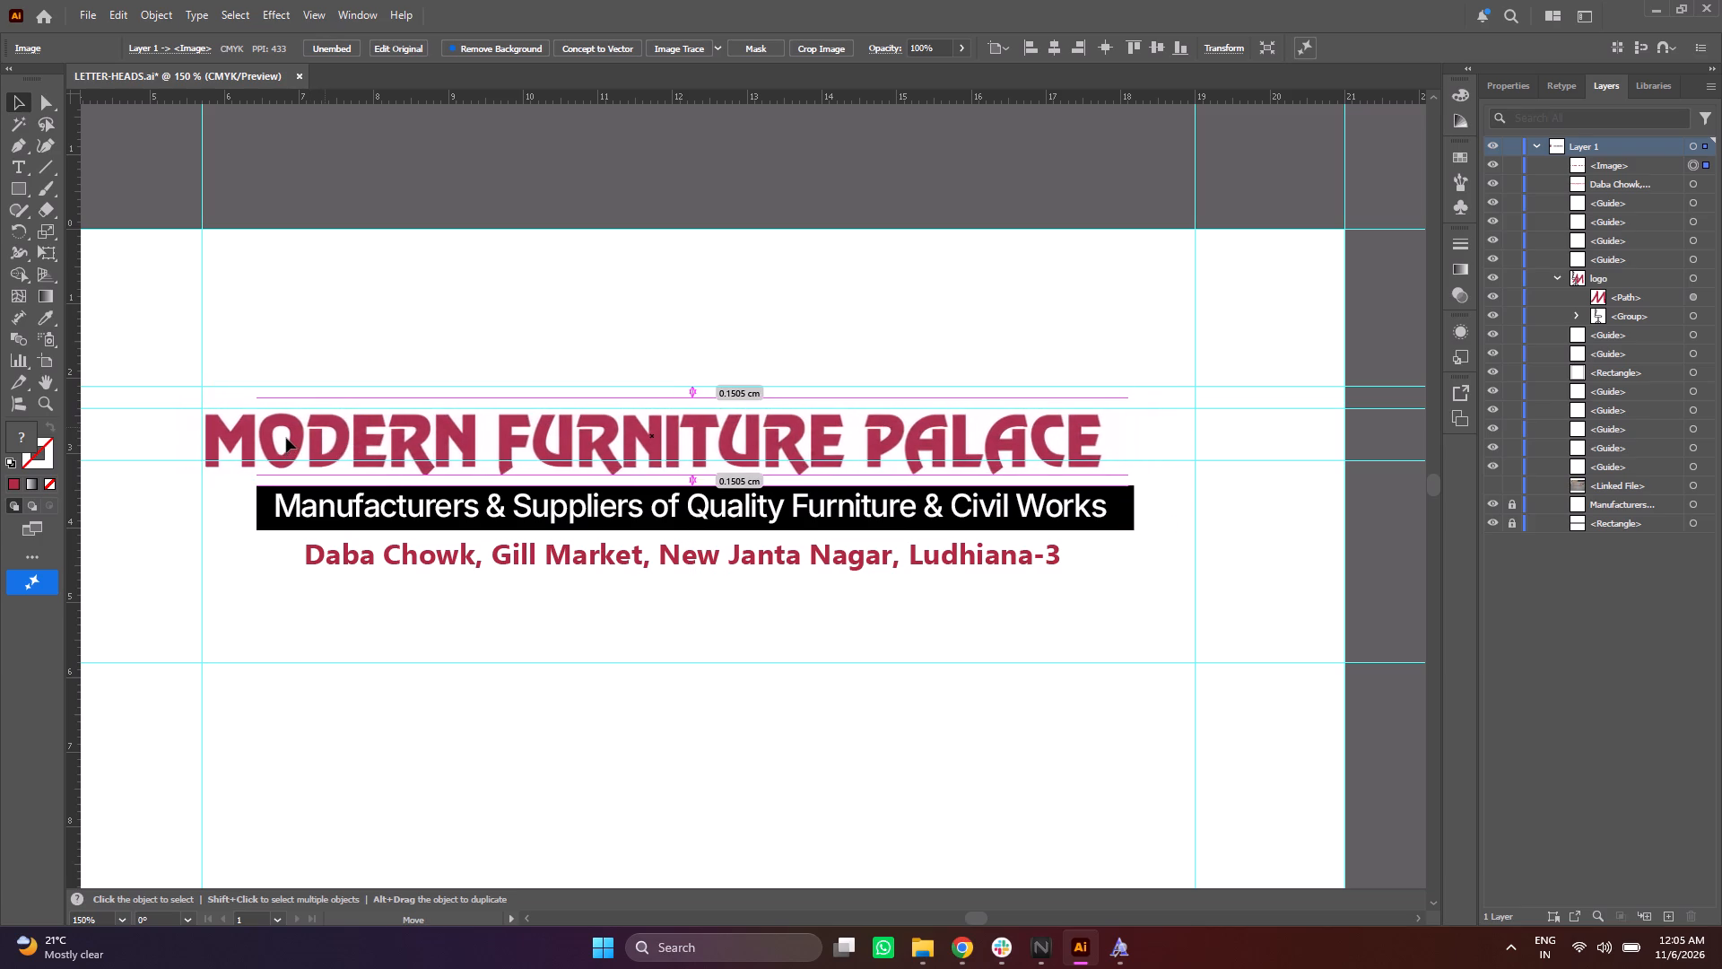
drag(286, 438, 285, 430)
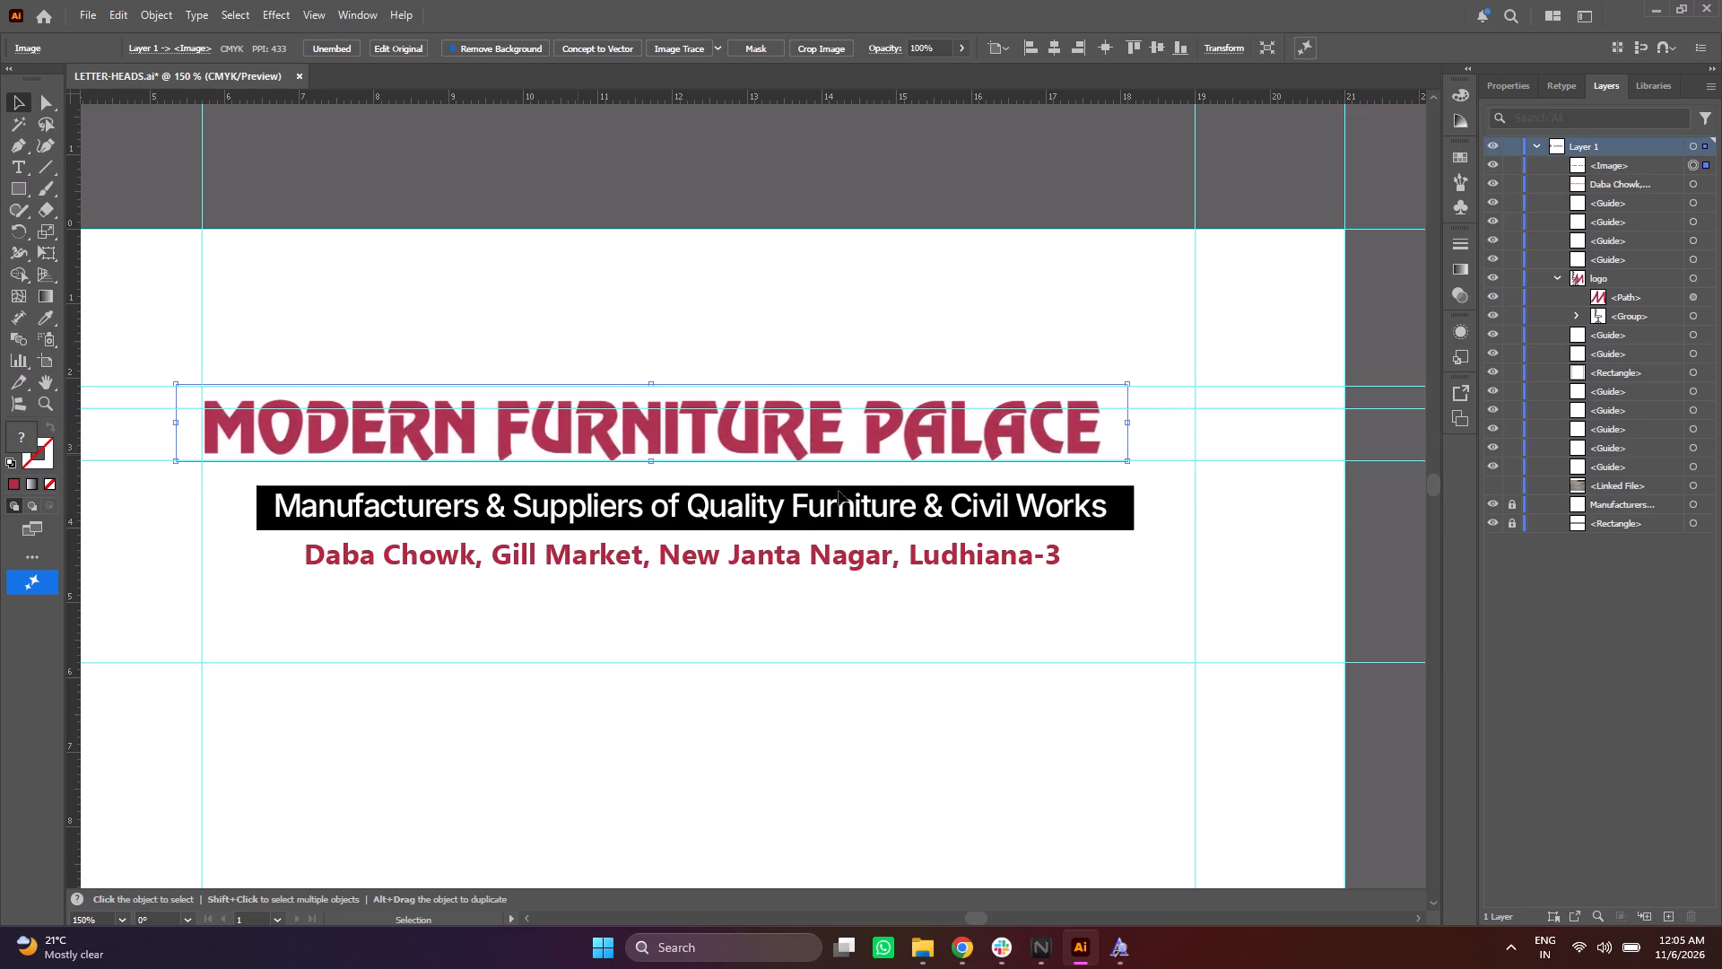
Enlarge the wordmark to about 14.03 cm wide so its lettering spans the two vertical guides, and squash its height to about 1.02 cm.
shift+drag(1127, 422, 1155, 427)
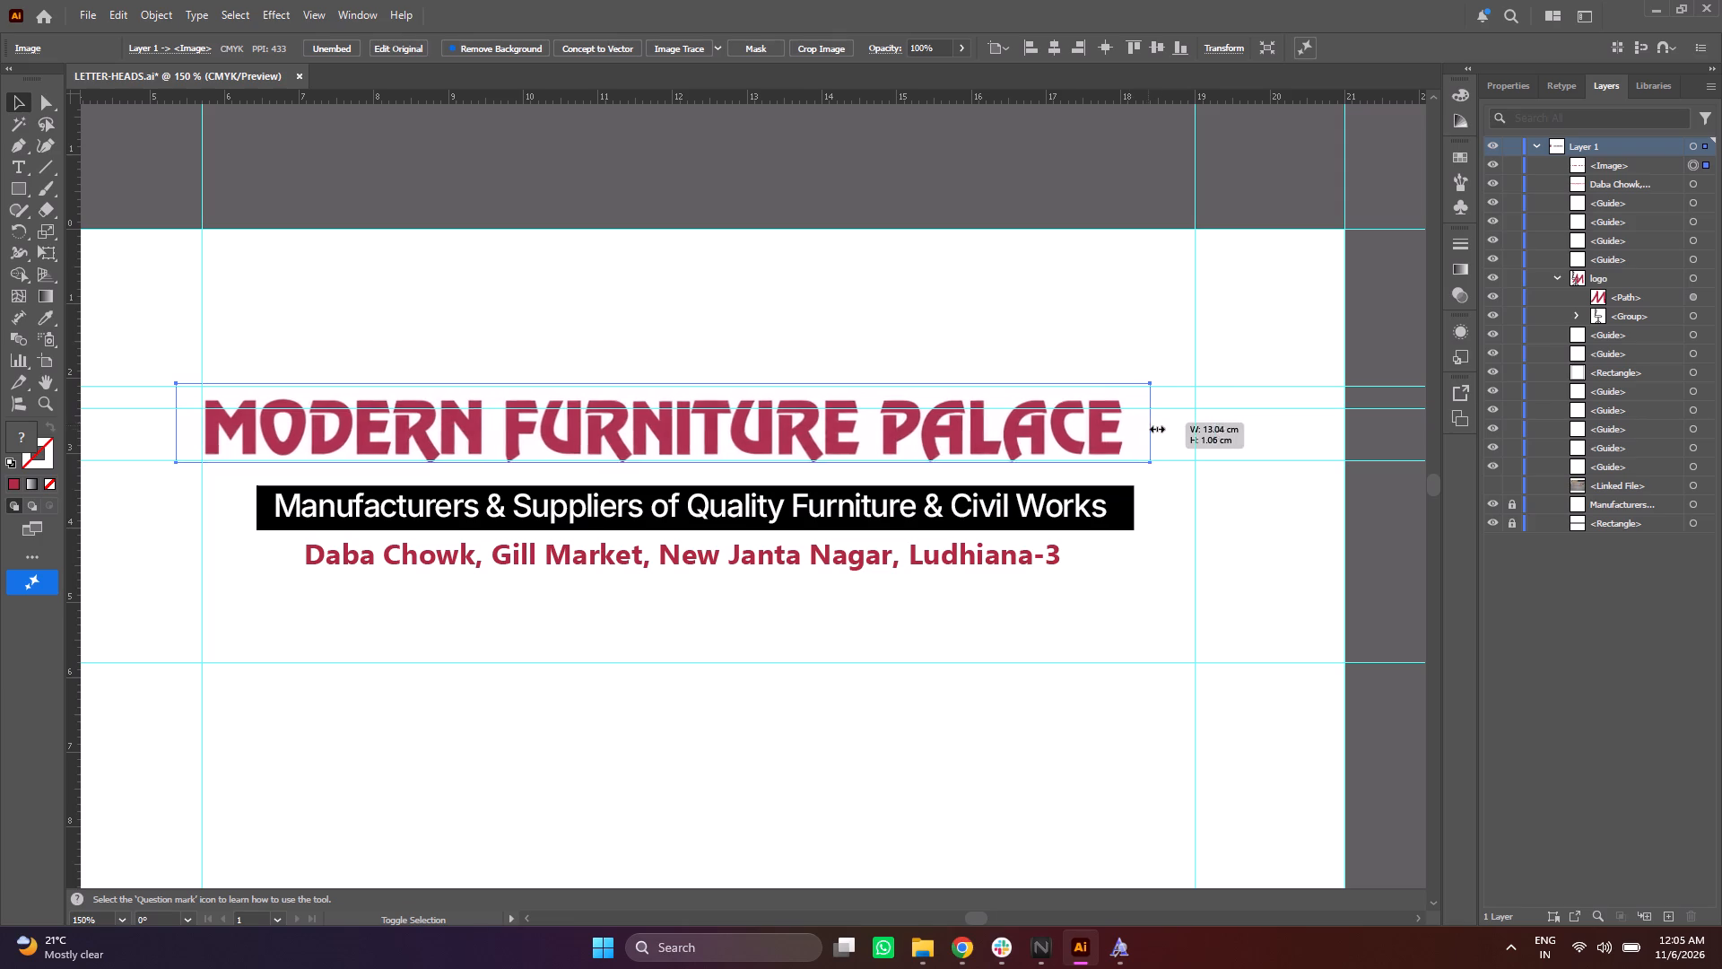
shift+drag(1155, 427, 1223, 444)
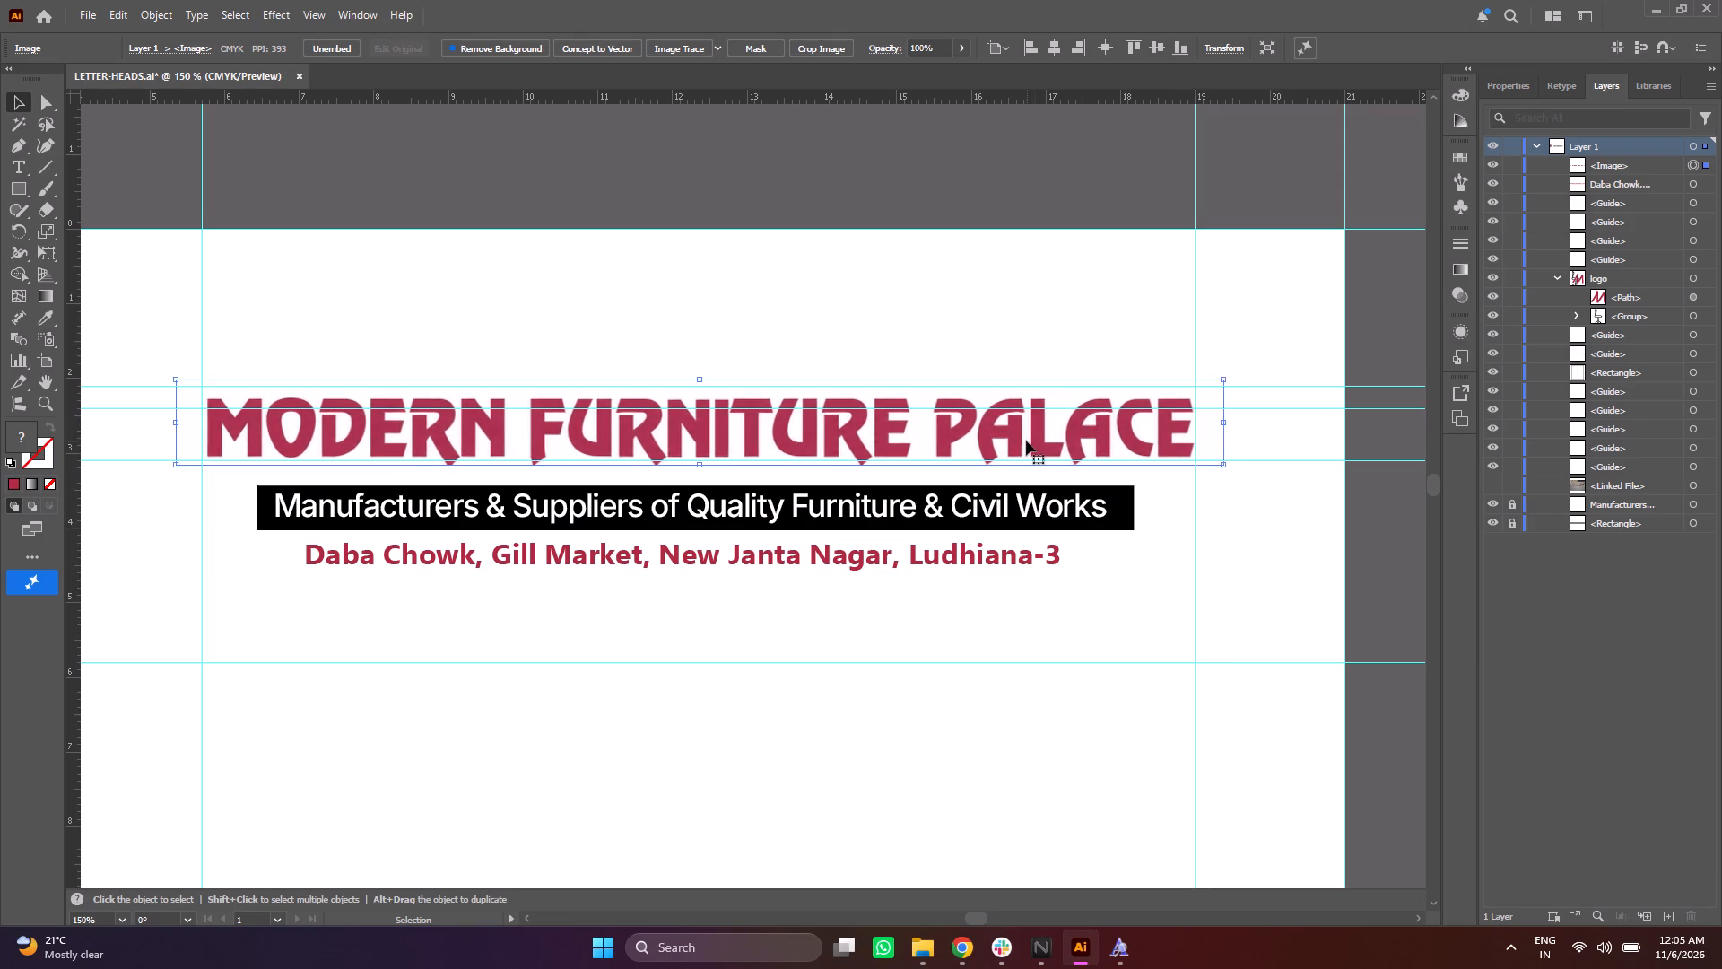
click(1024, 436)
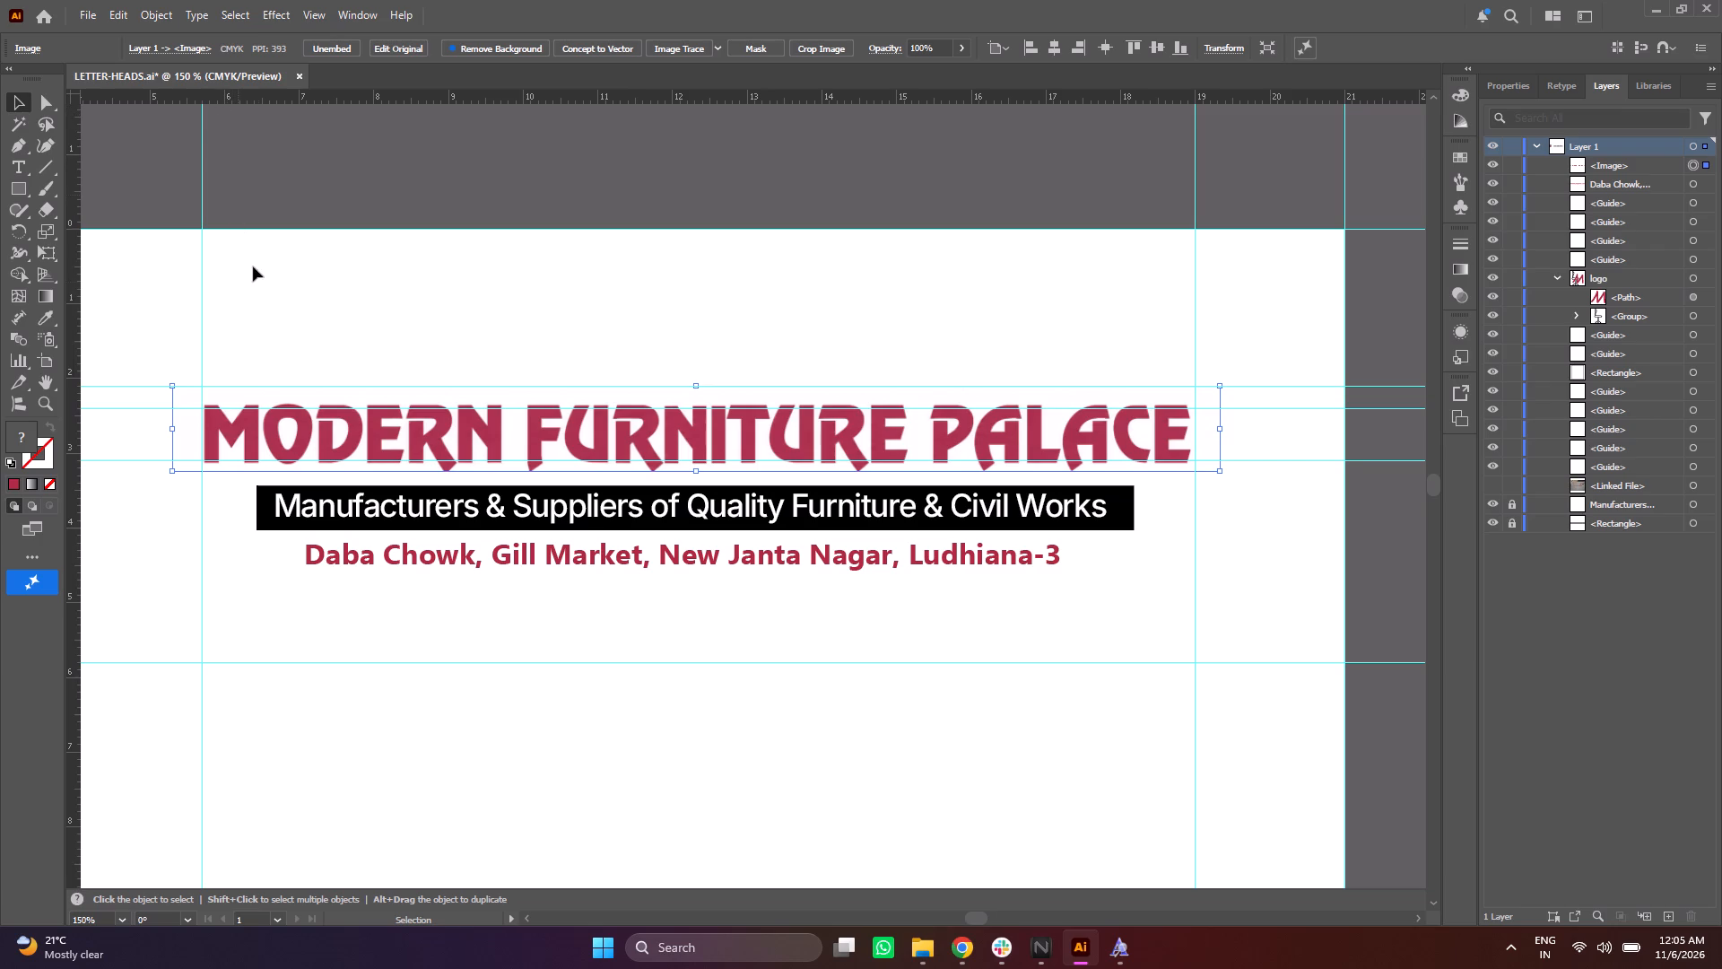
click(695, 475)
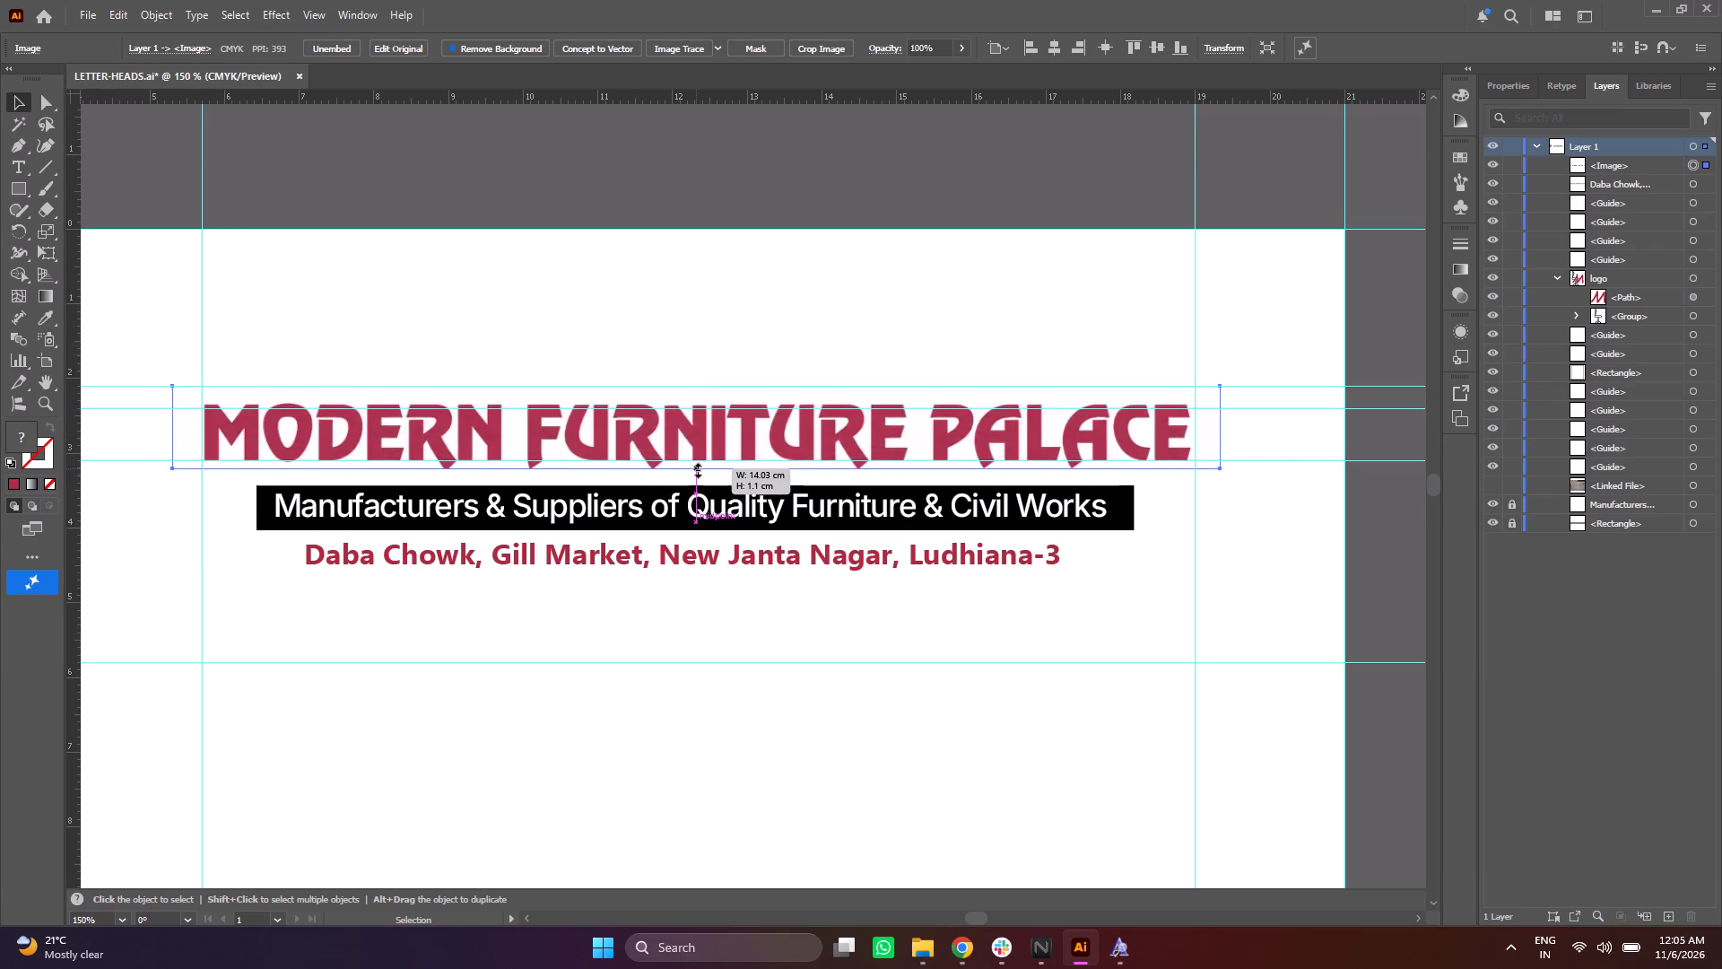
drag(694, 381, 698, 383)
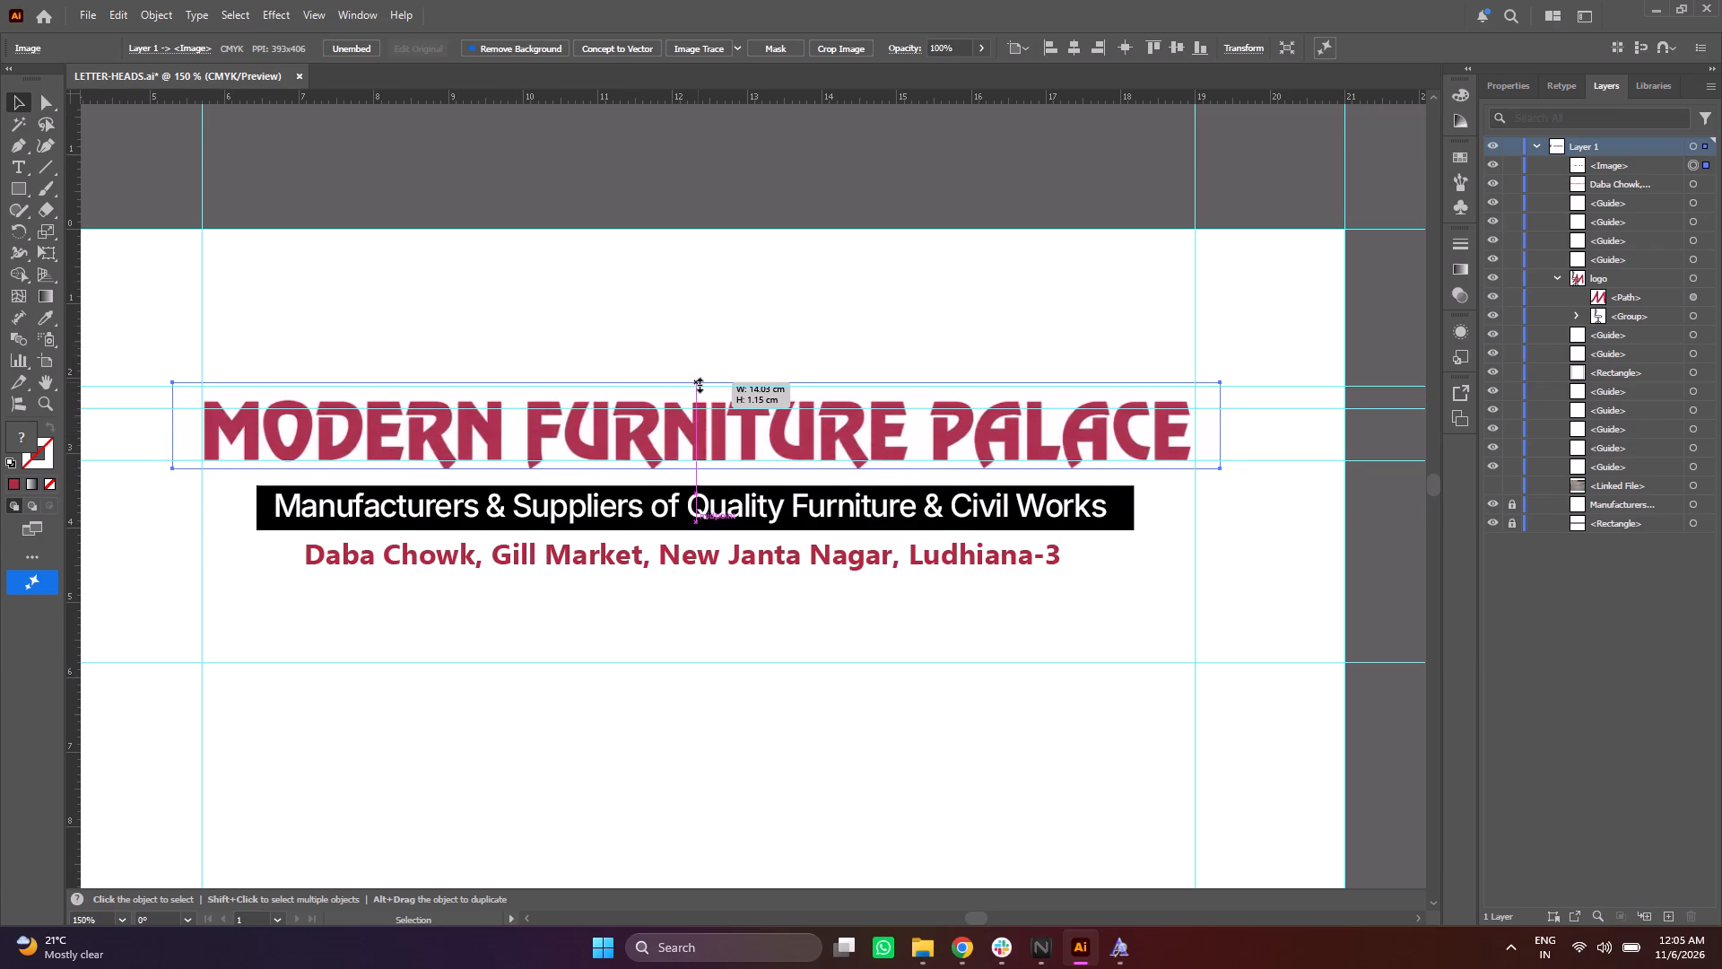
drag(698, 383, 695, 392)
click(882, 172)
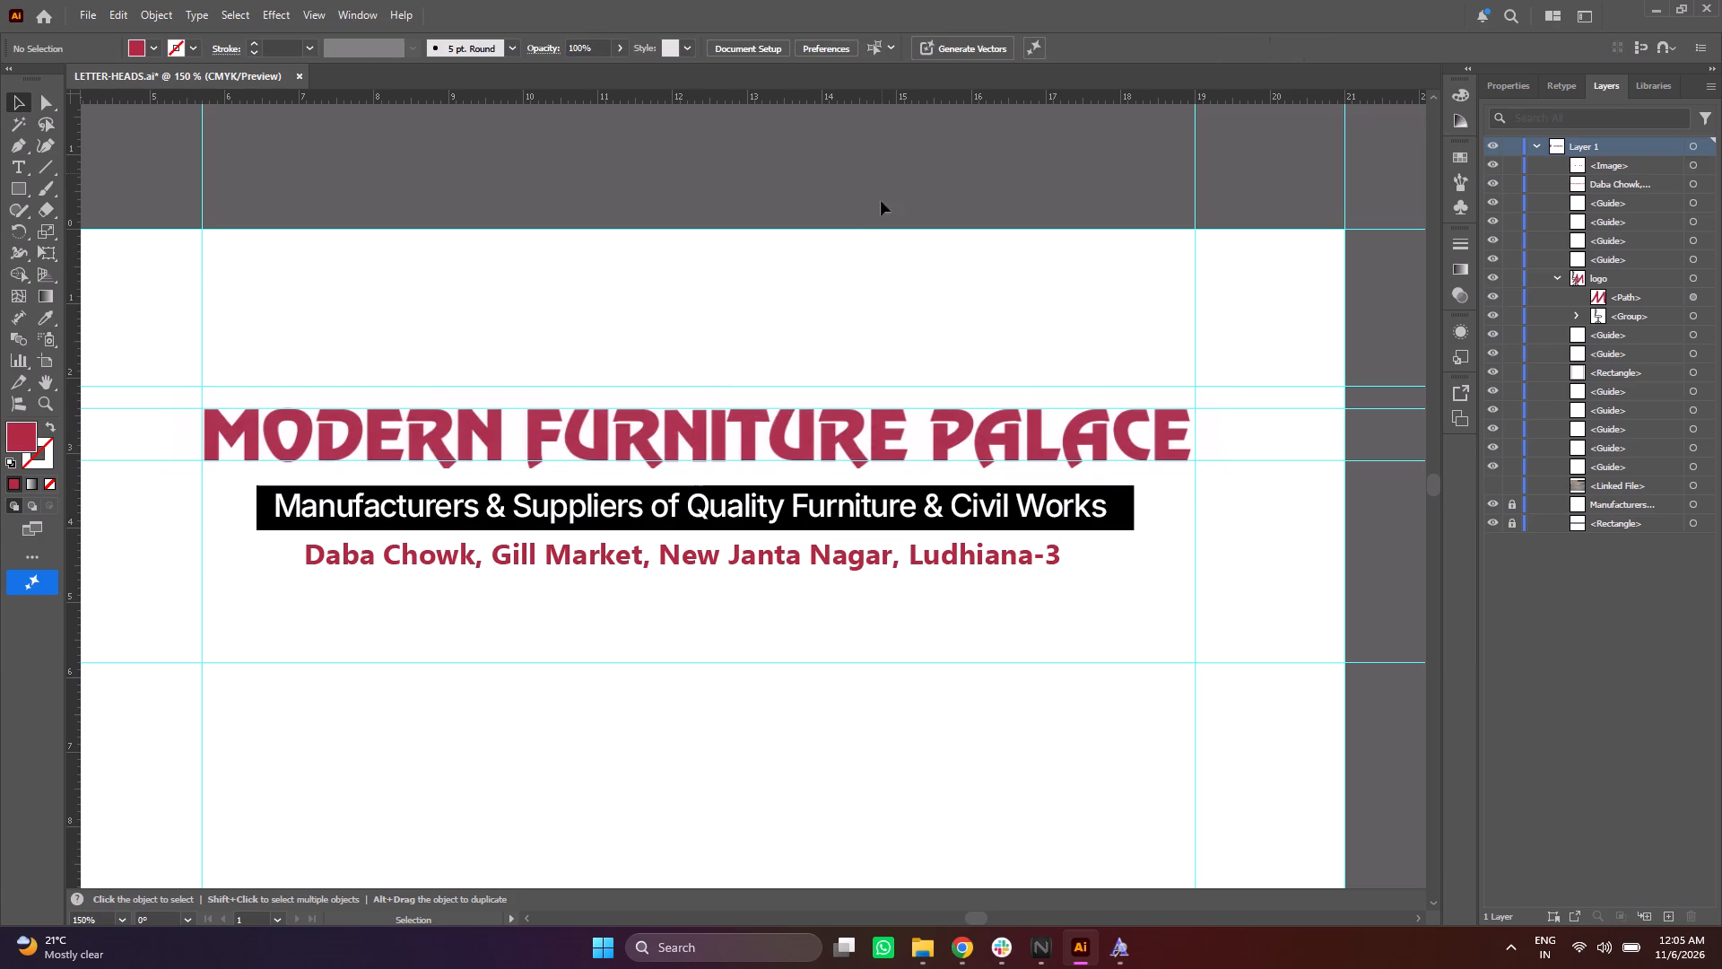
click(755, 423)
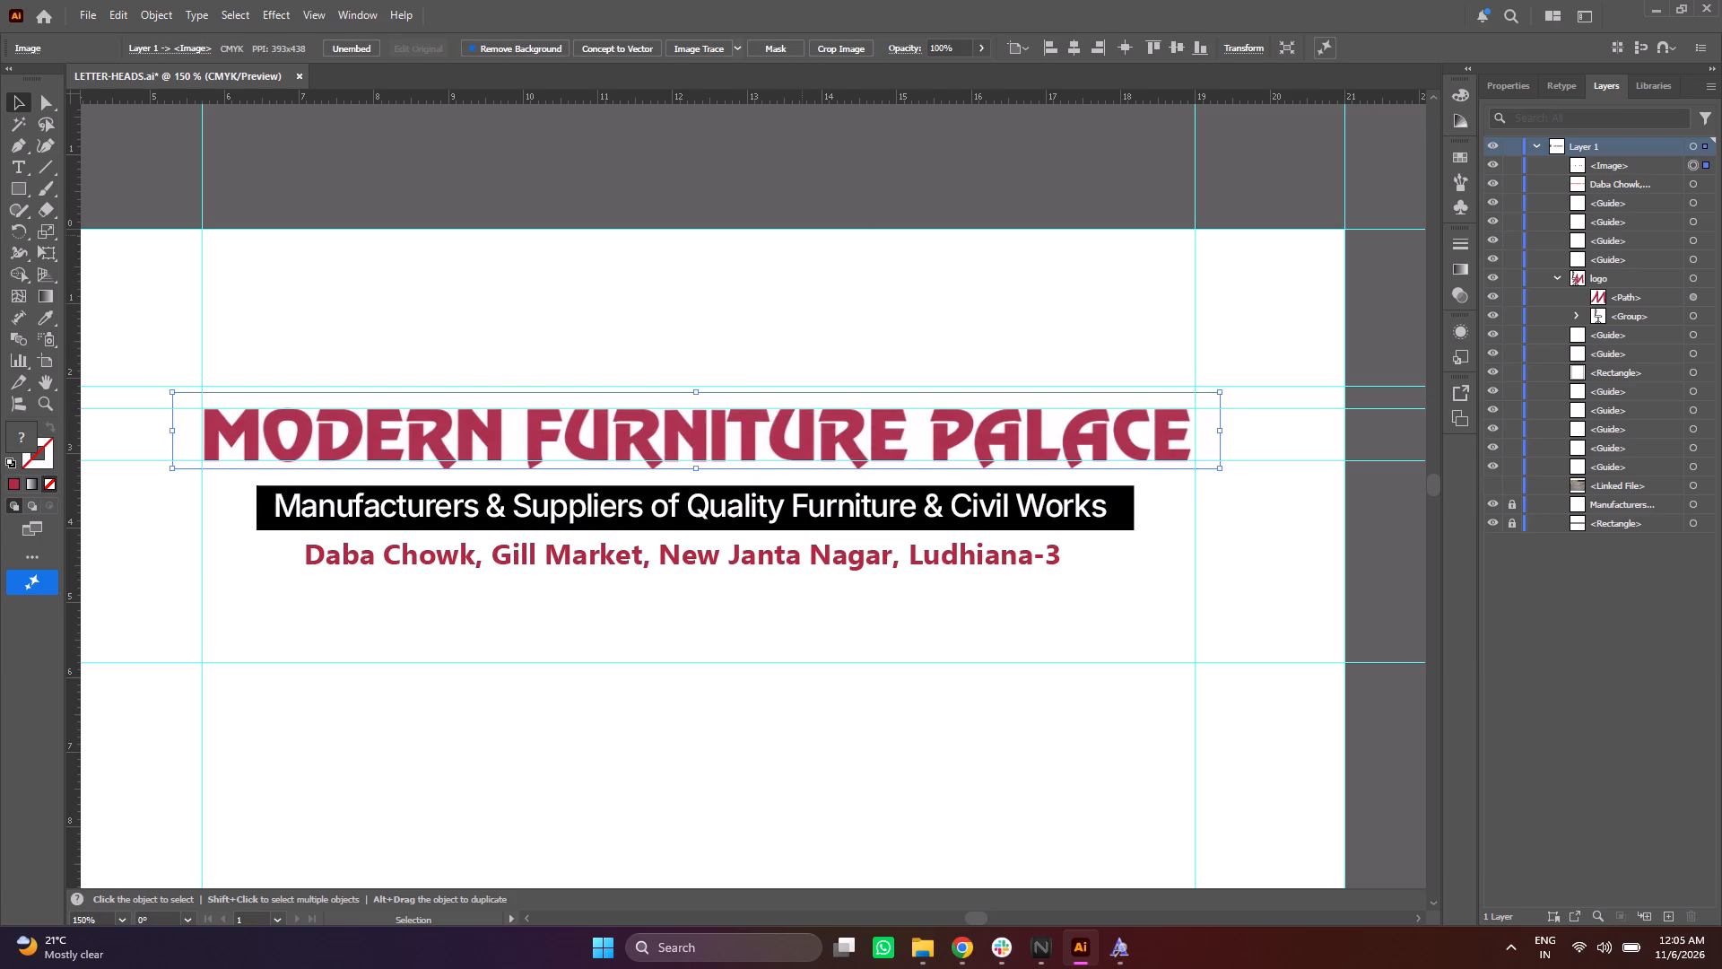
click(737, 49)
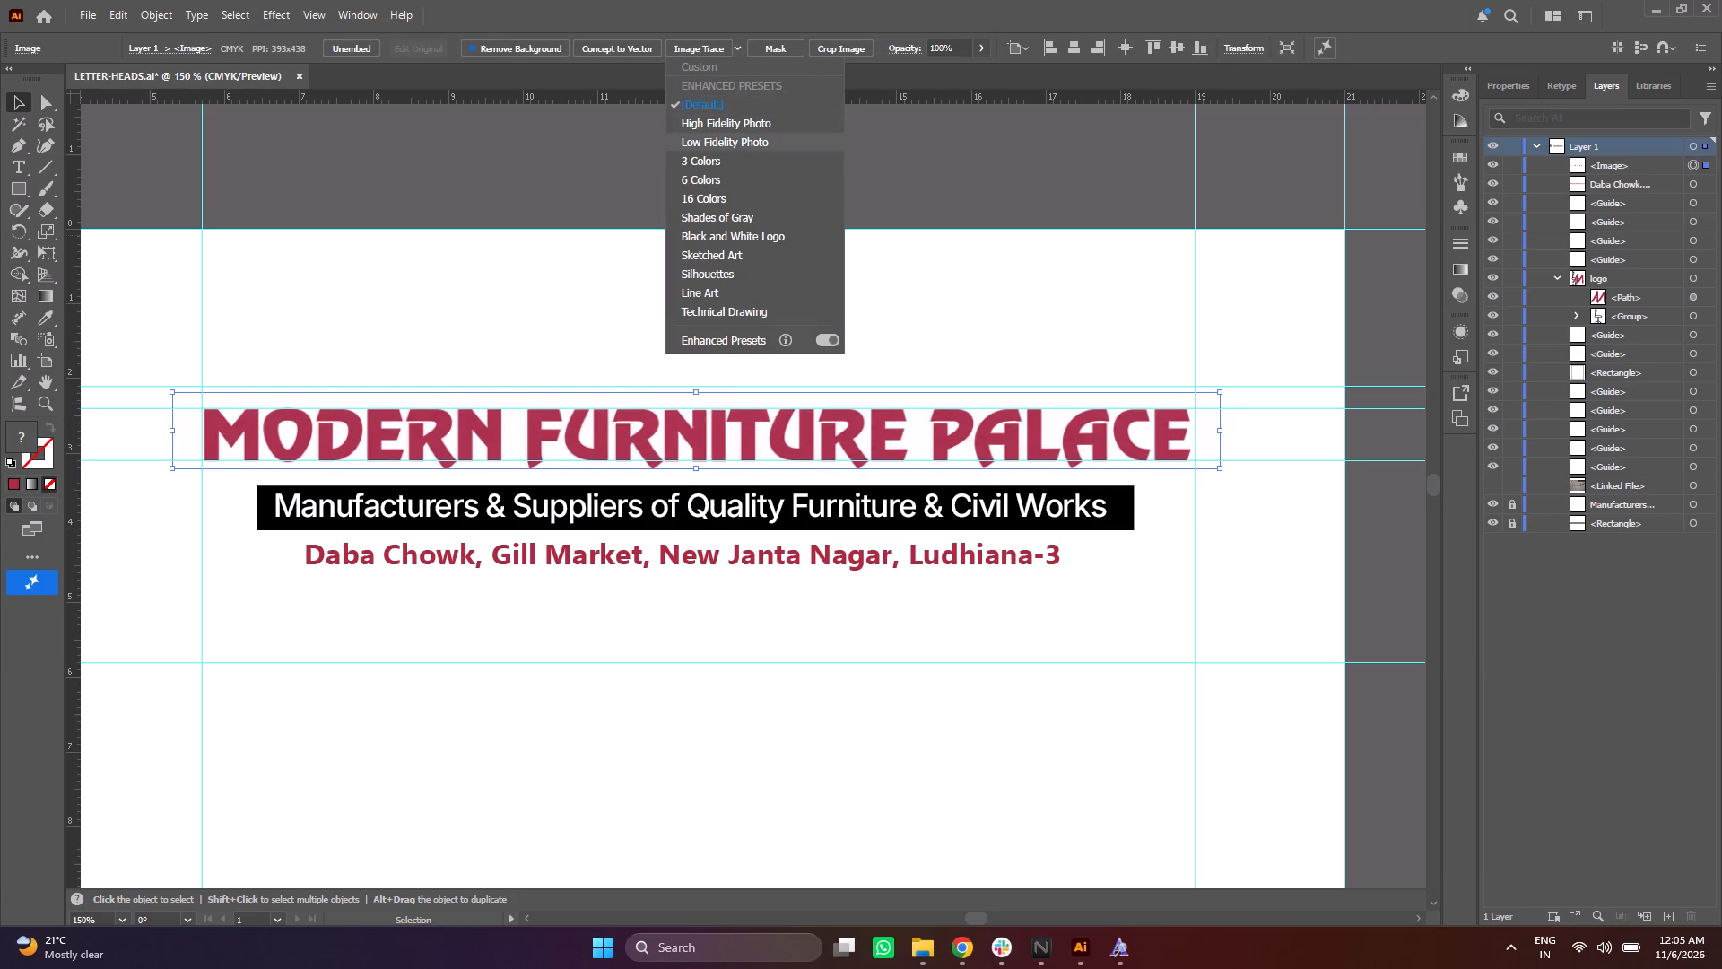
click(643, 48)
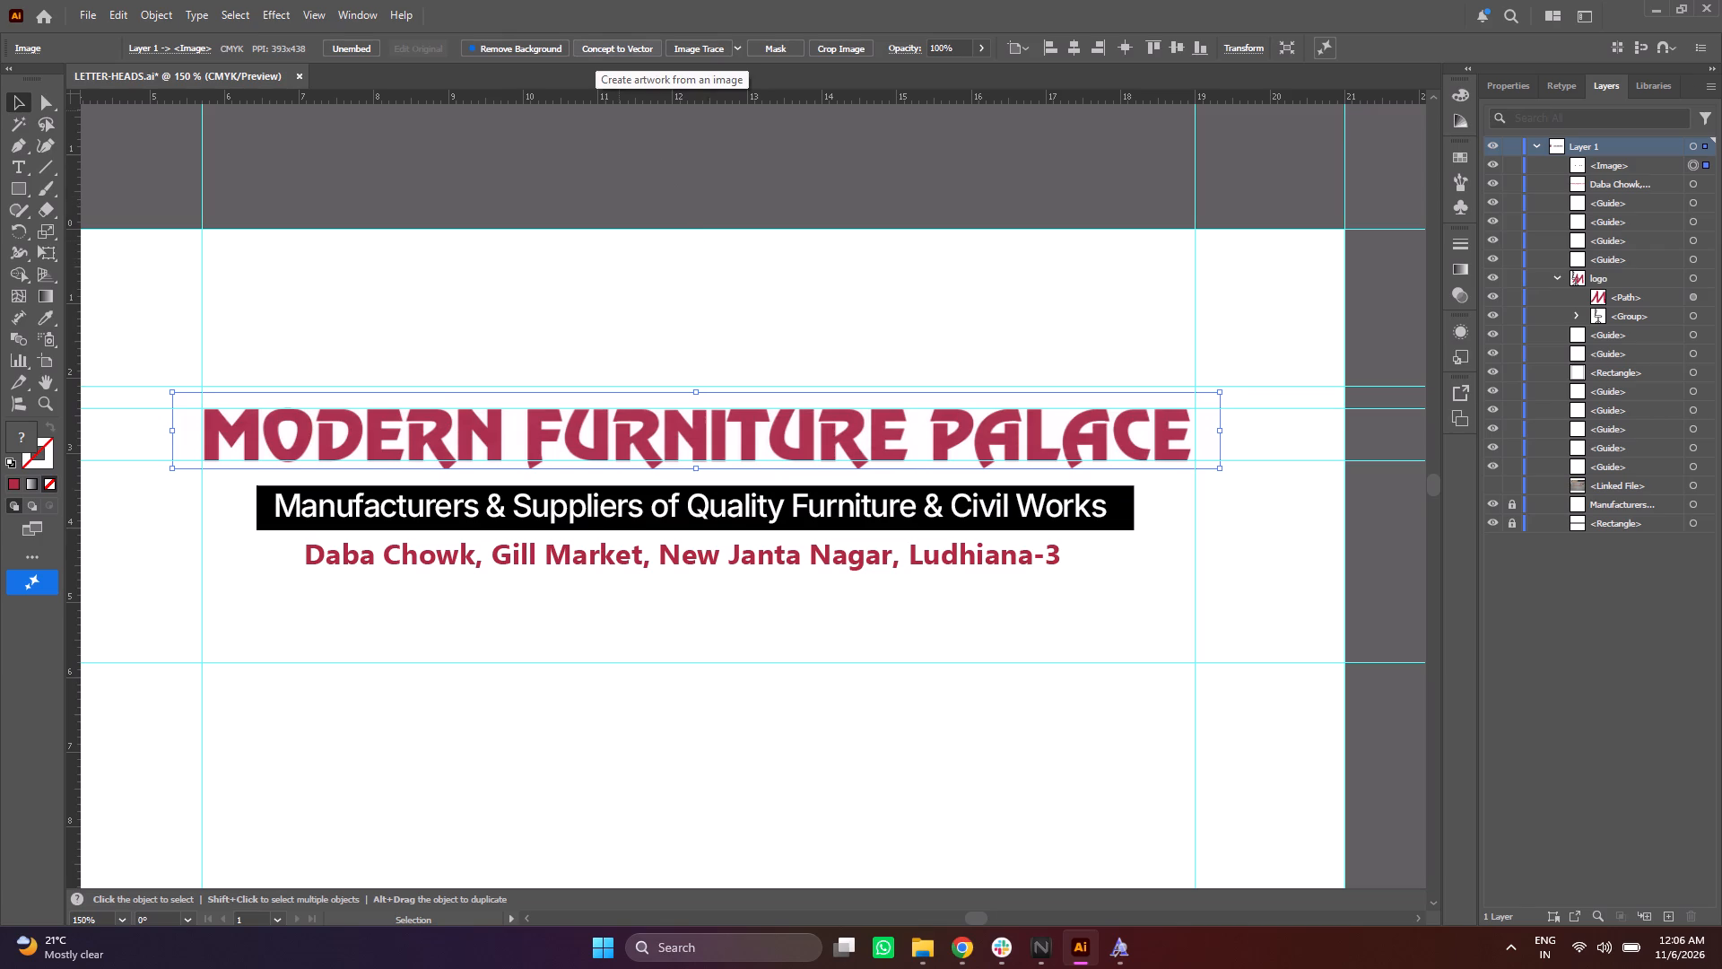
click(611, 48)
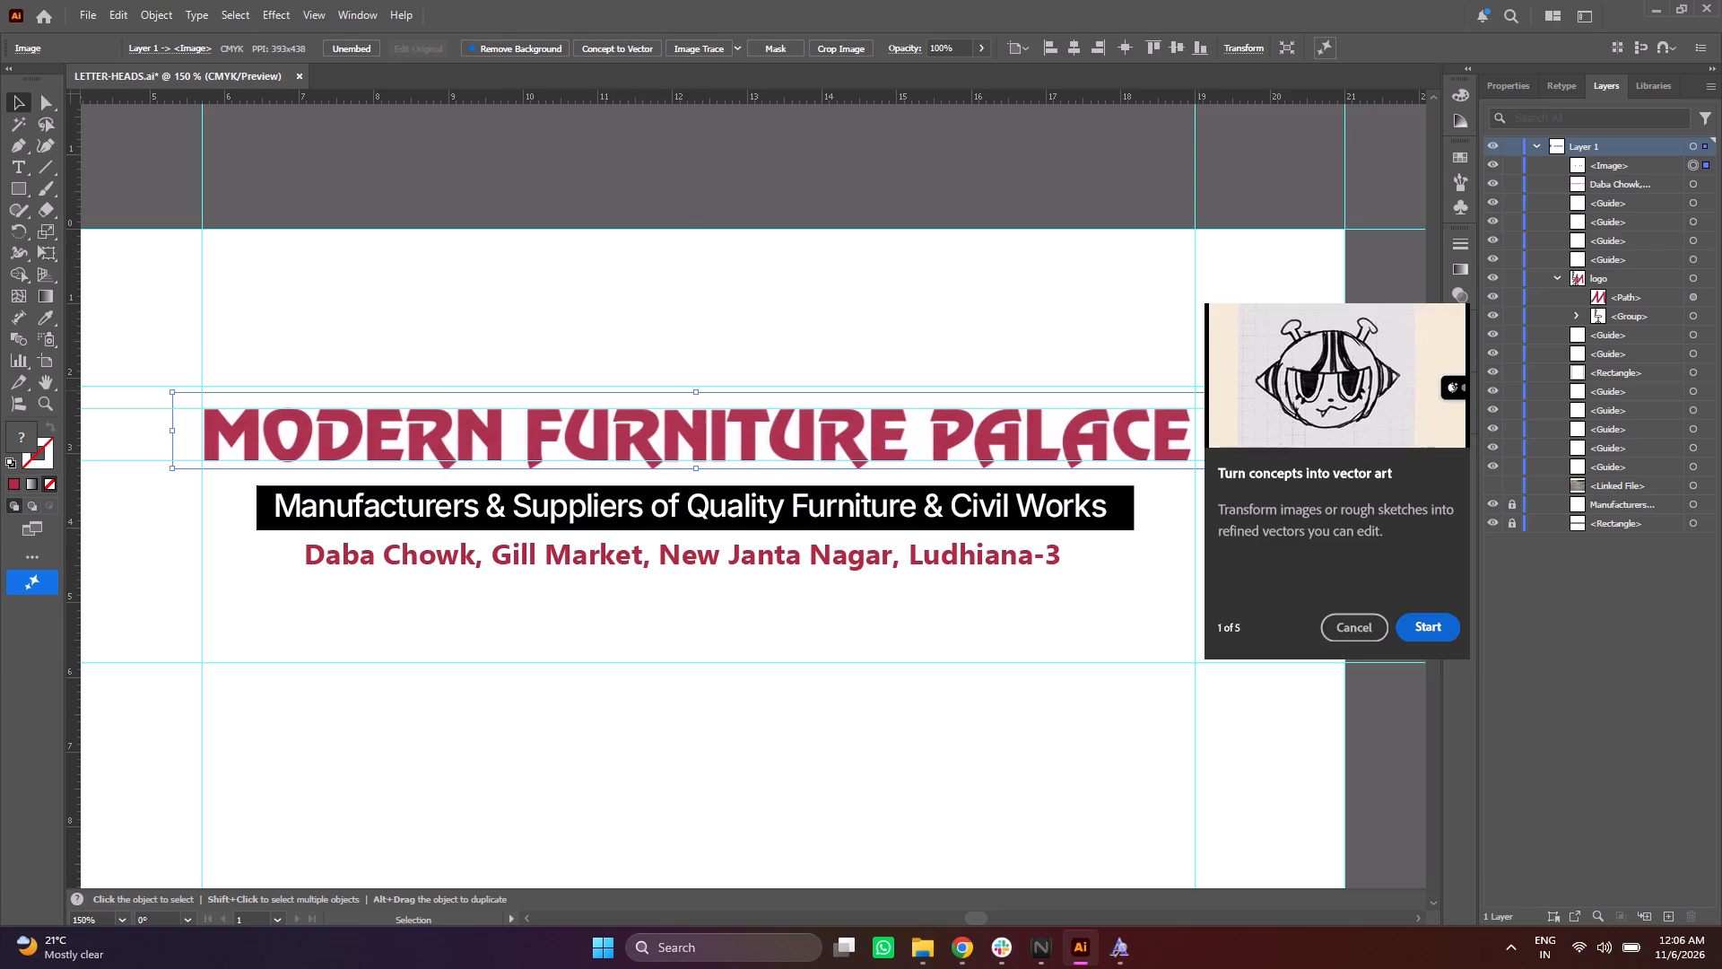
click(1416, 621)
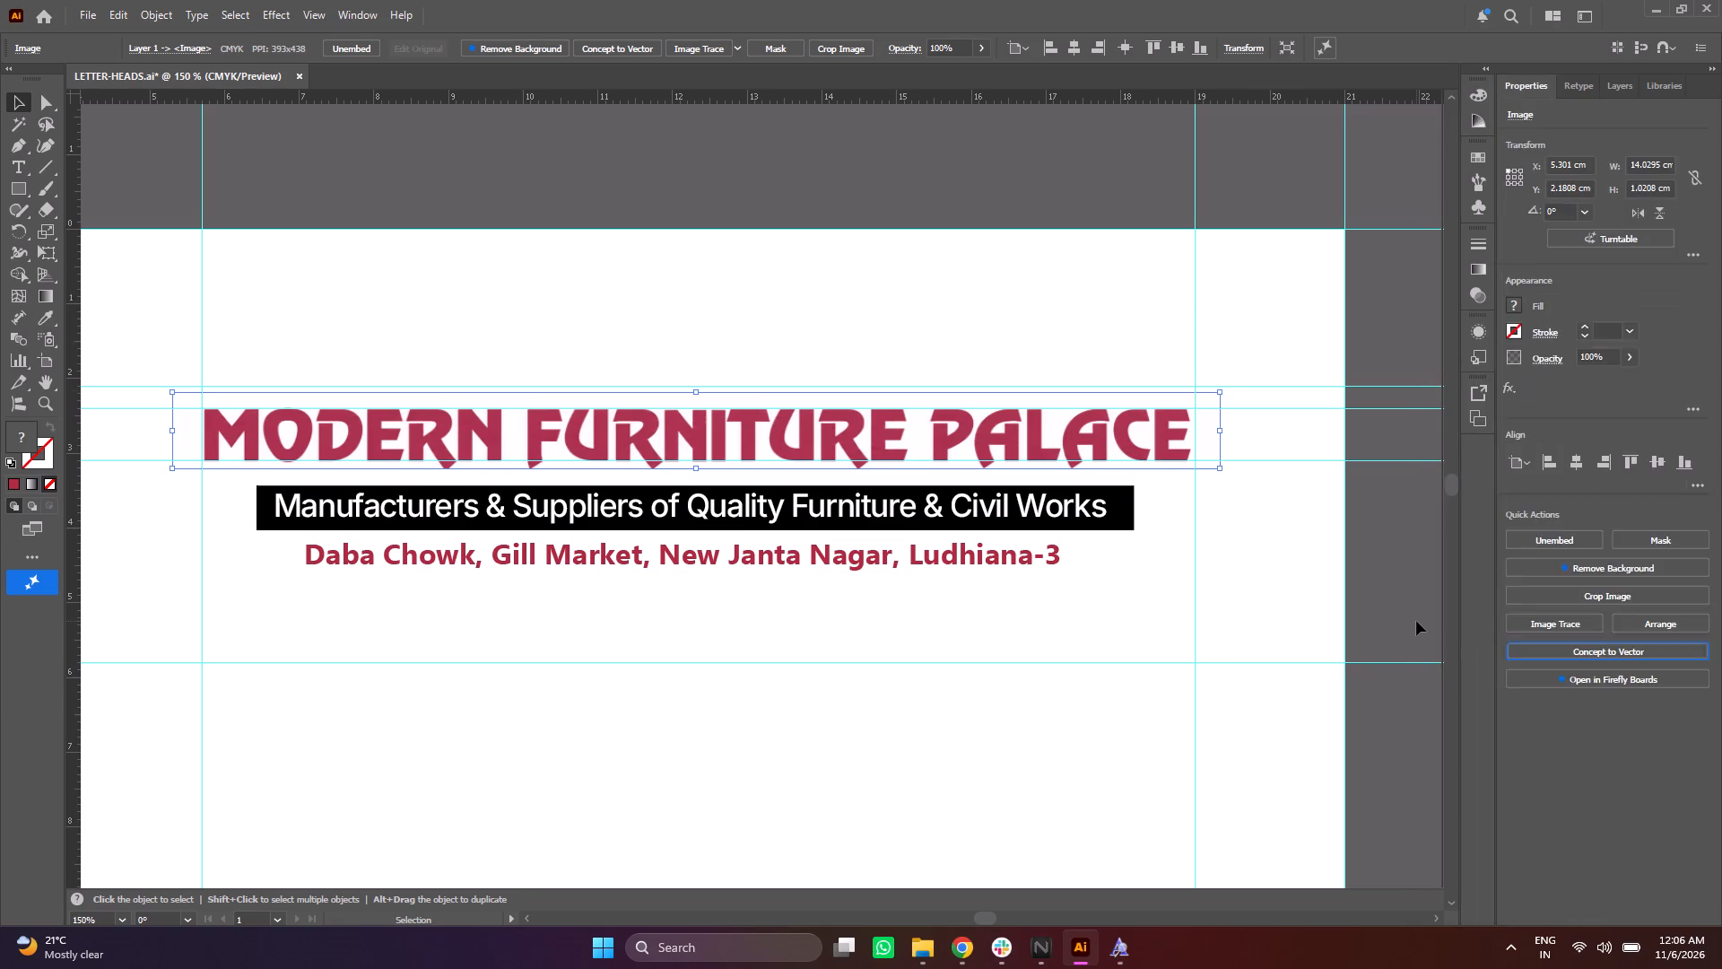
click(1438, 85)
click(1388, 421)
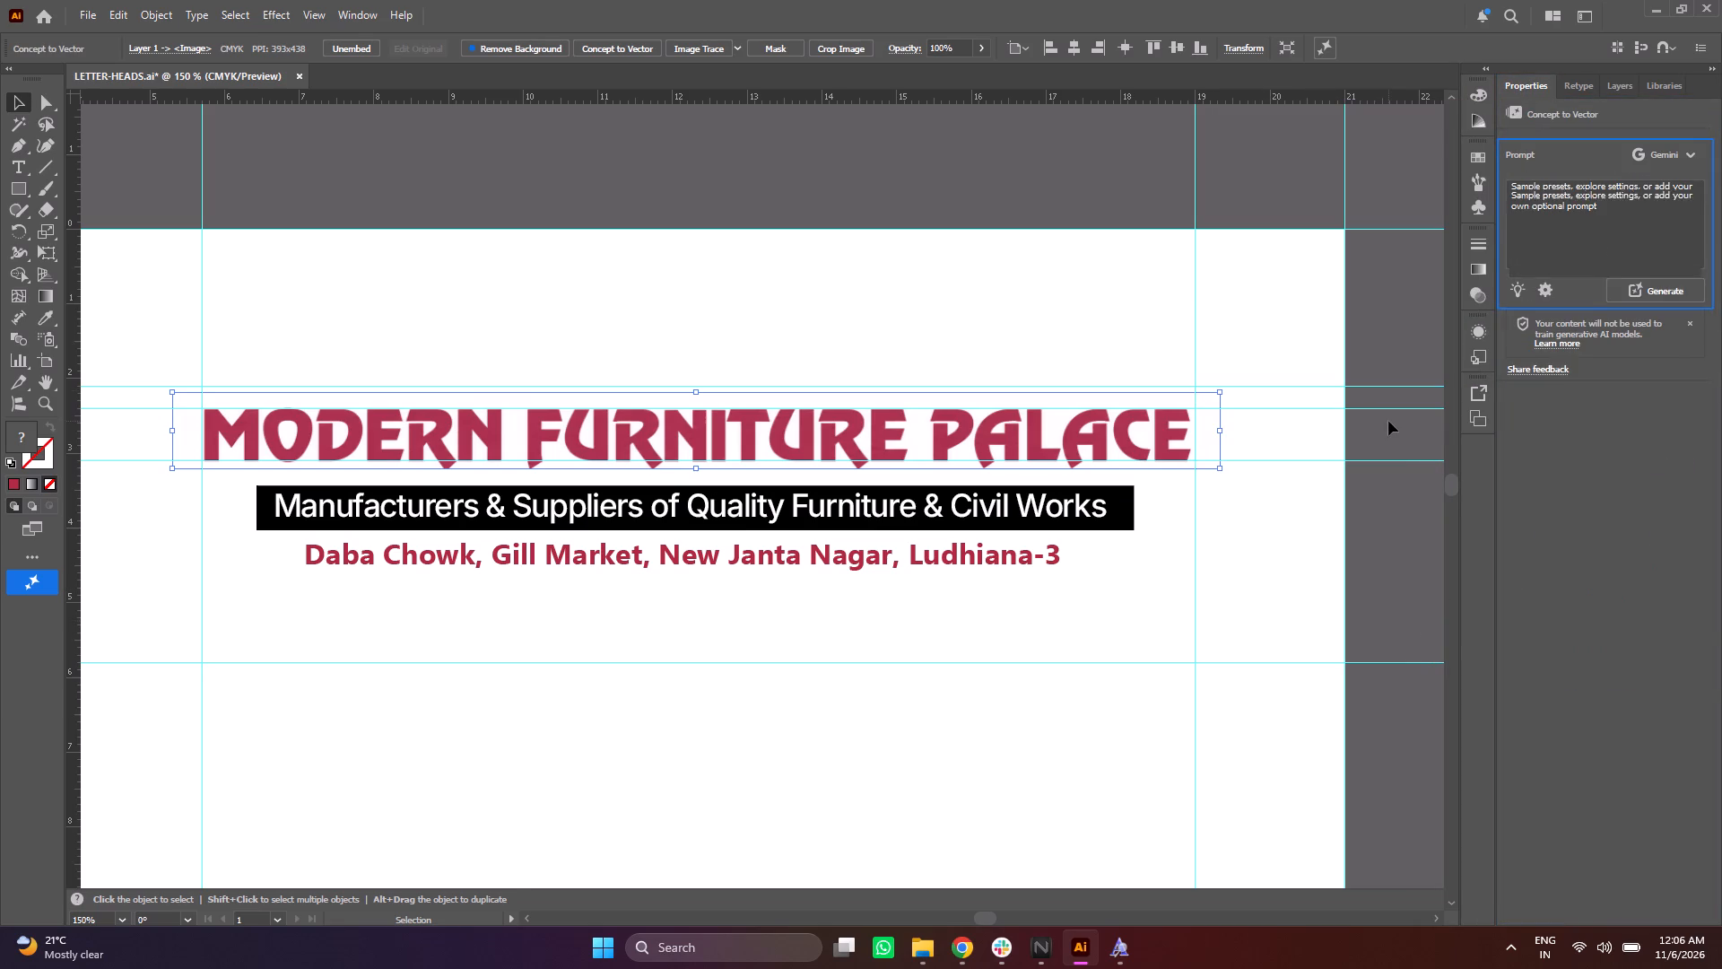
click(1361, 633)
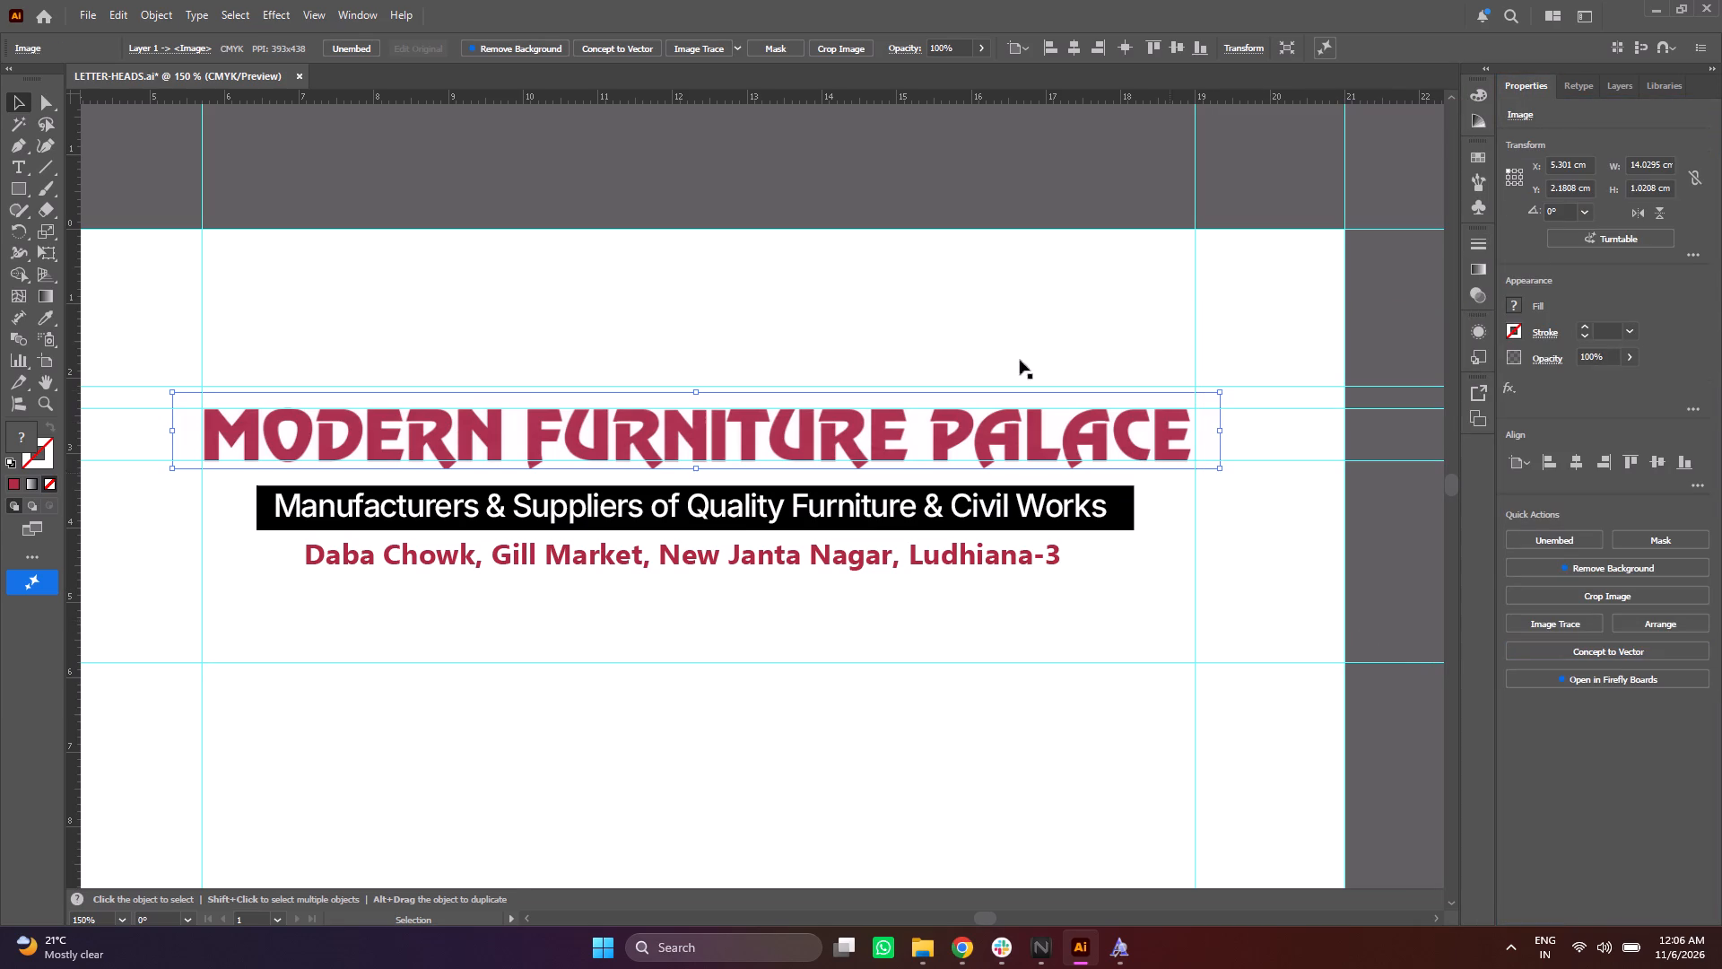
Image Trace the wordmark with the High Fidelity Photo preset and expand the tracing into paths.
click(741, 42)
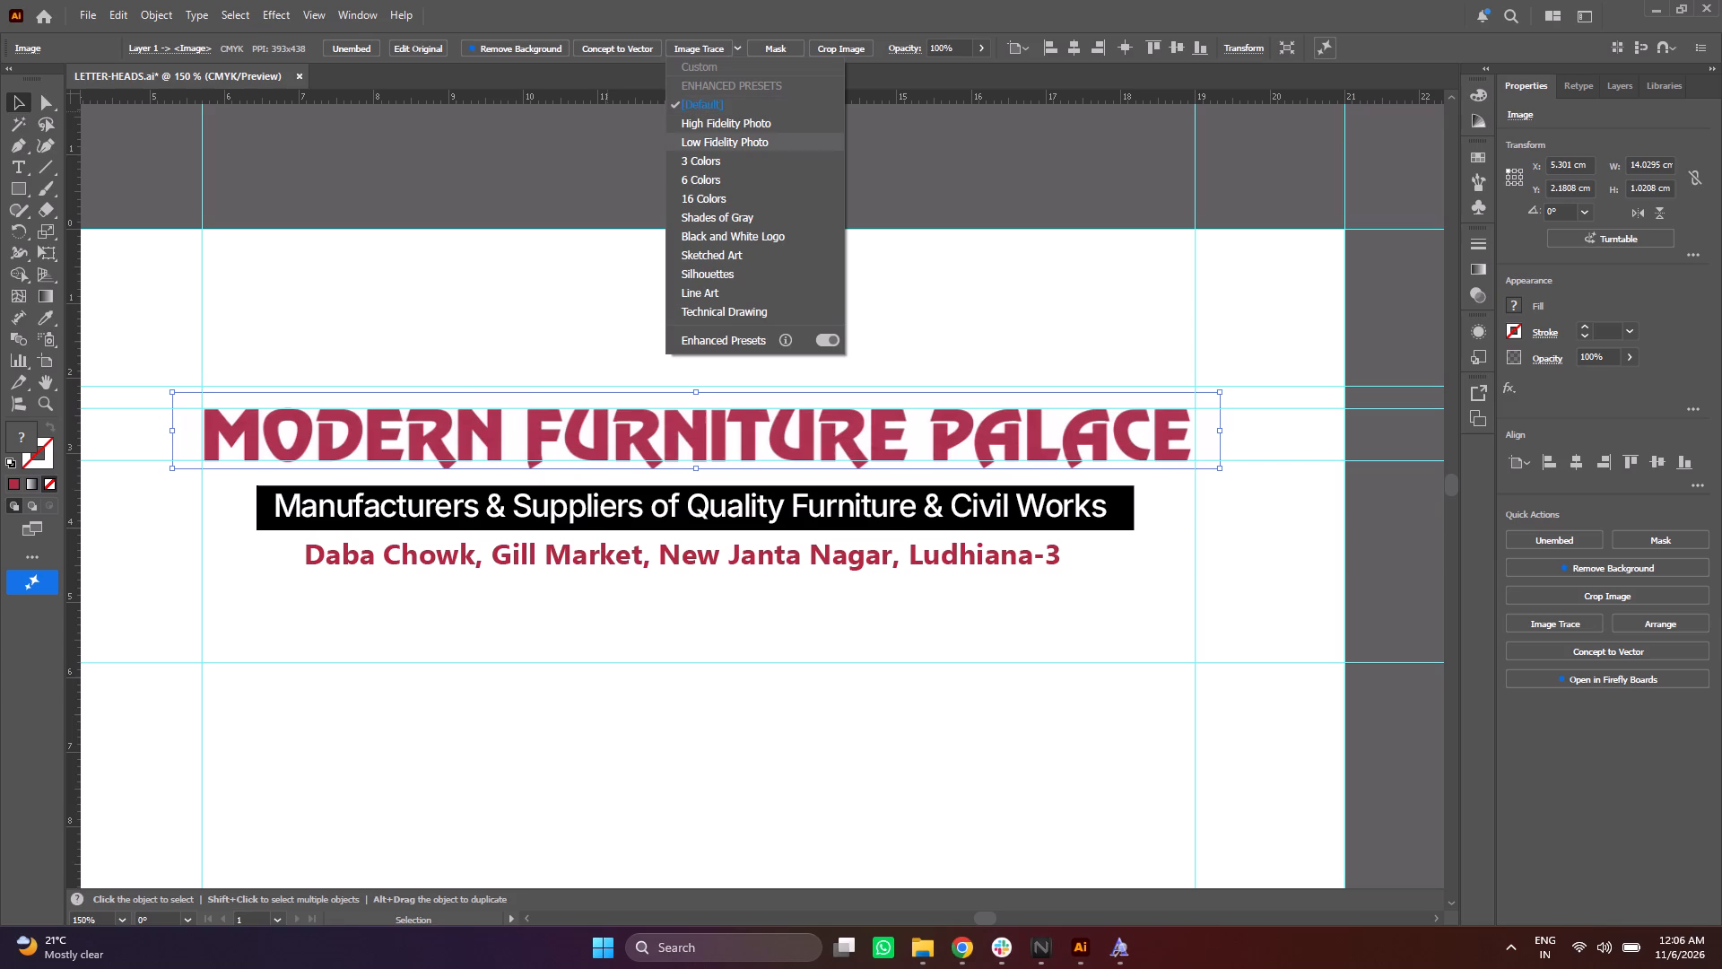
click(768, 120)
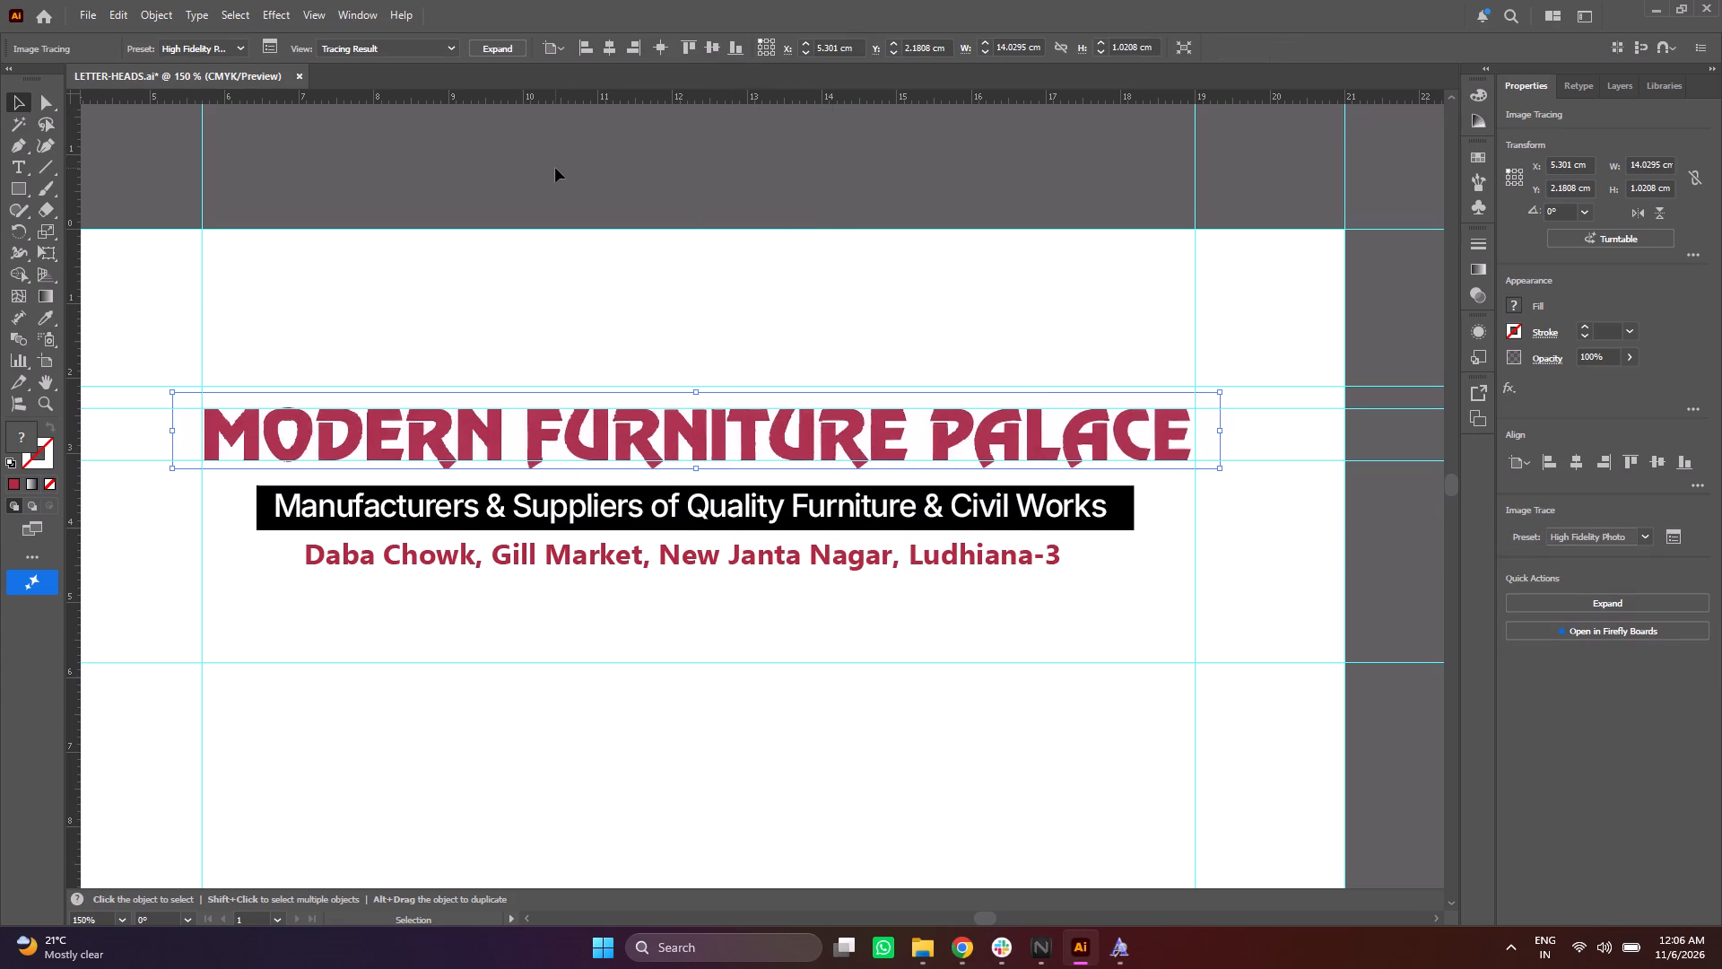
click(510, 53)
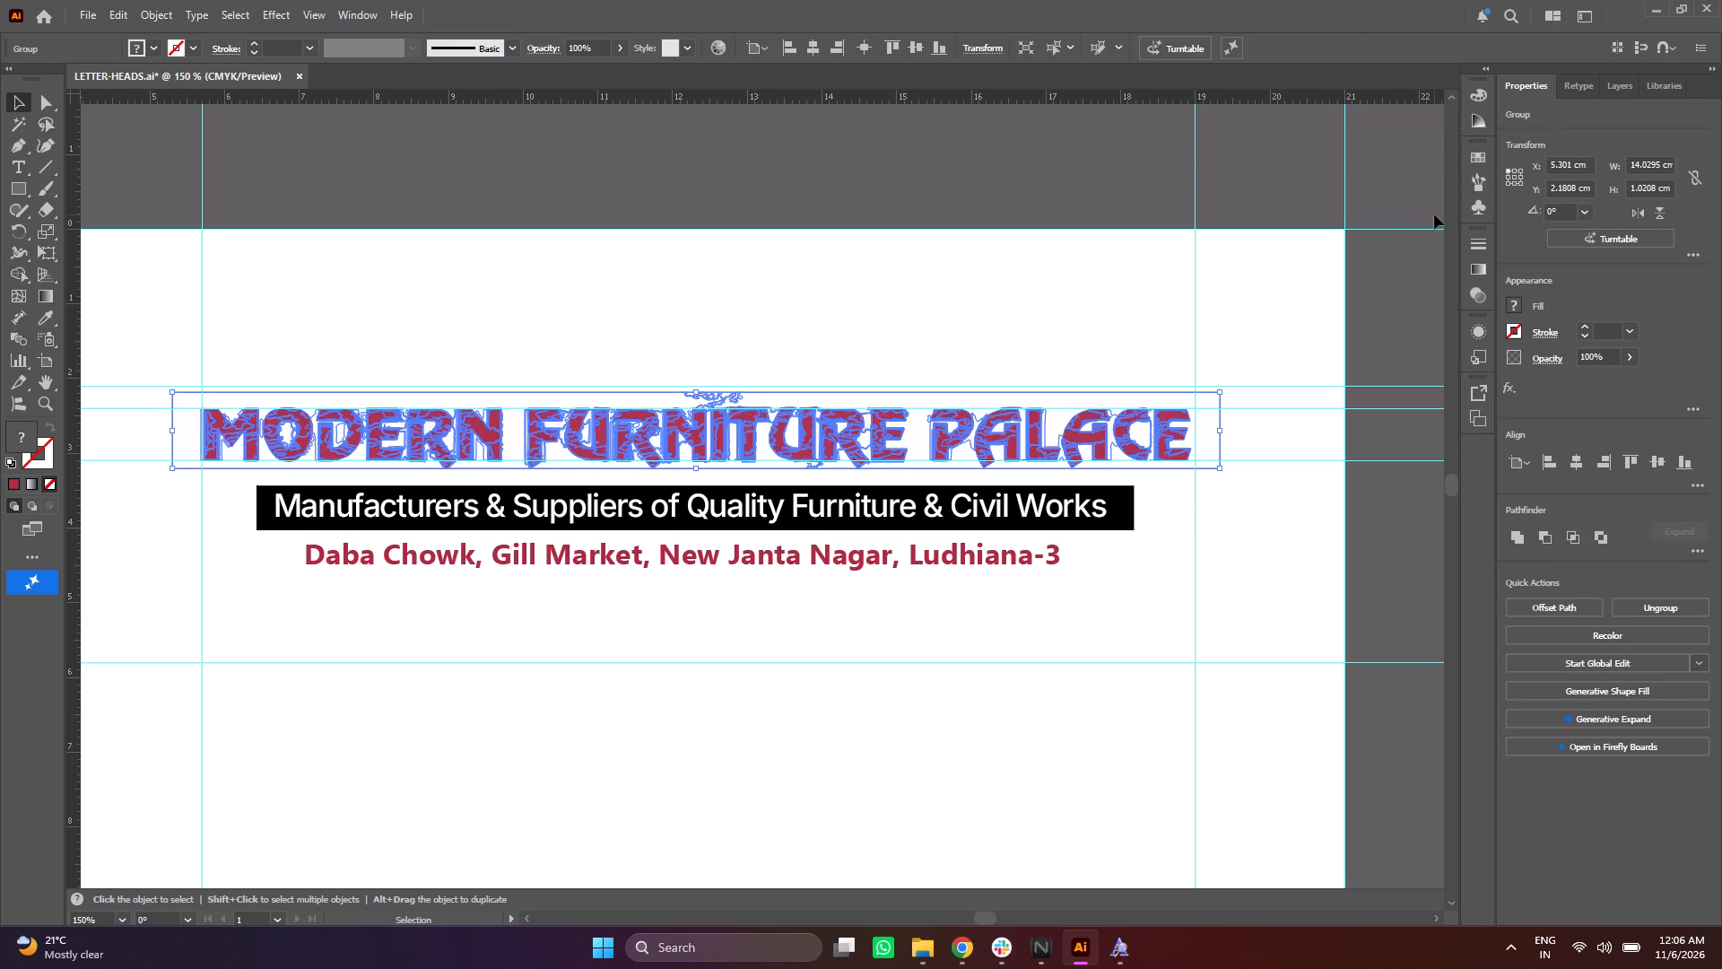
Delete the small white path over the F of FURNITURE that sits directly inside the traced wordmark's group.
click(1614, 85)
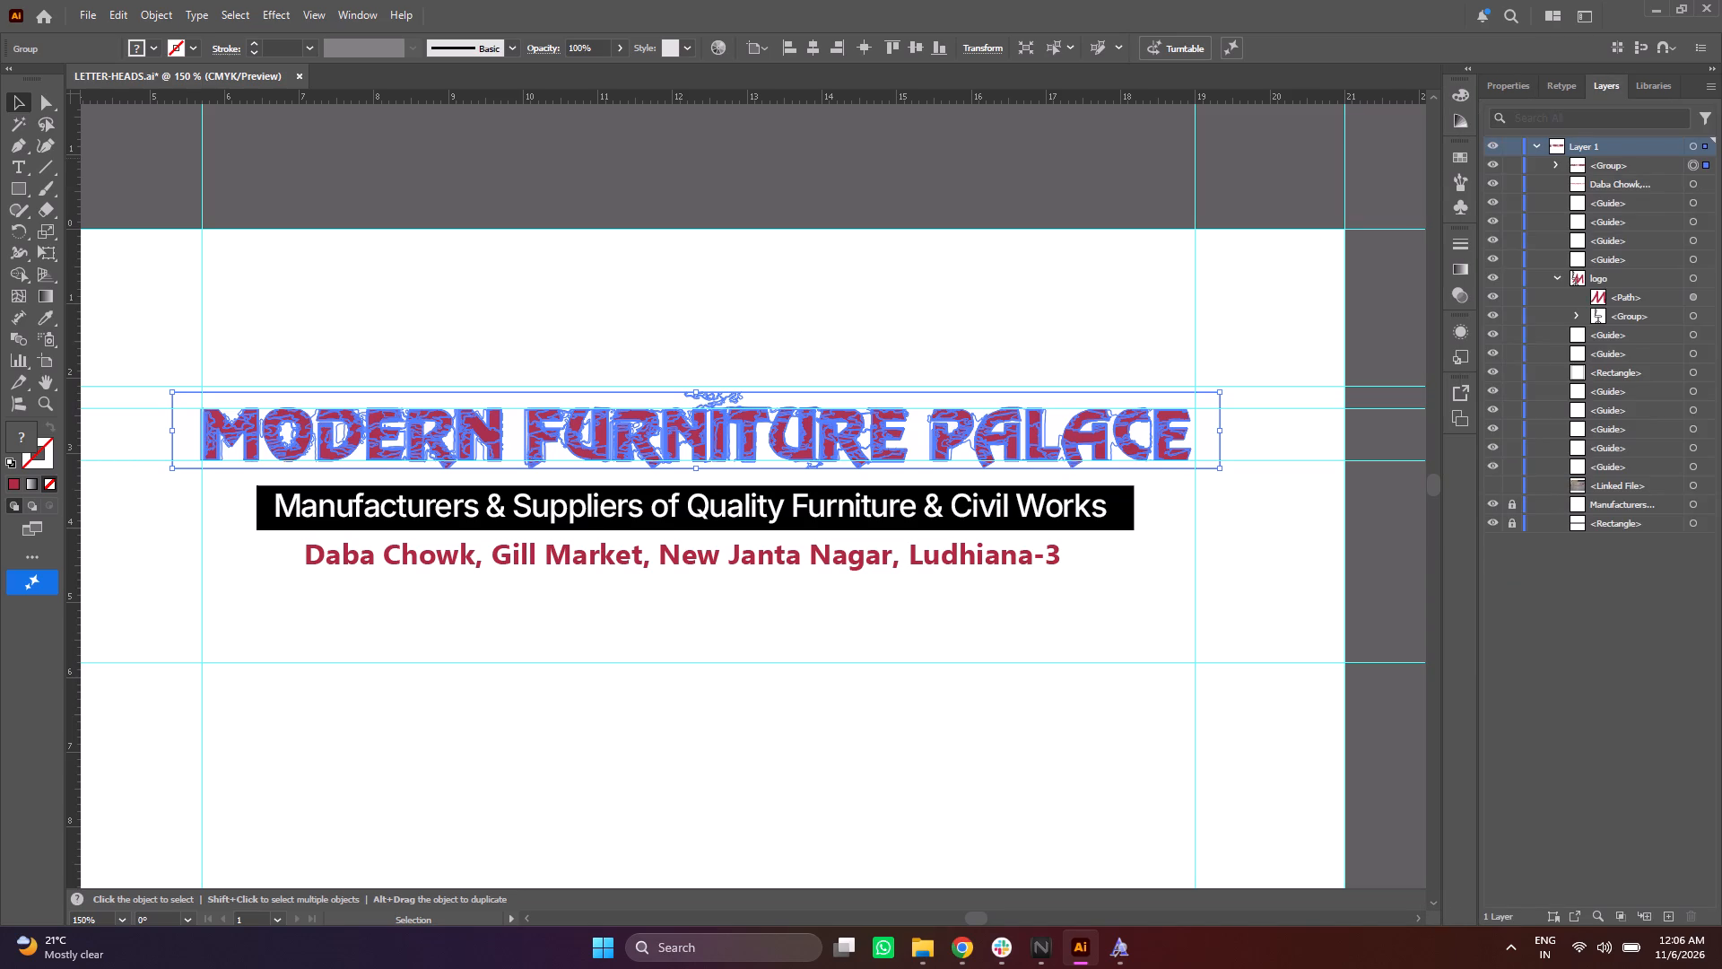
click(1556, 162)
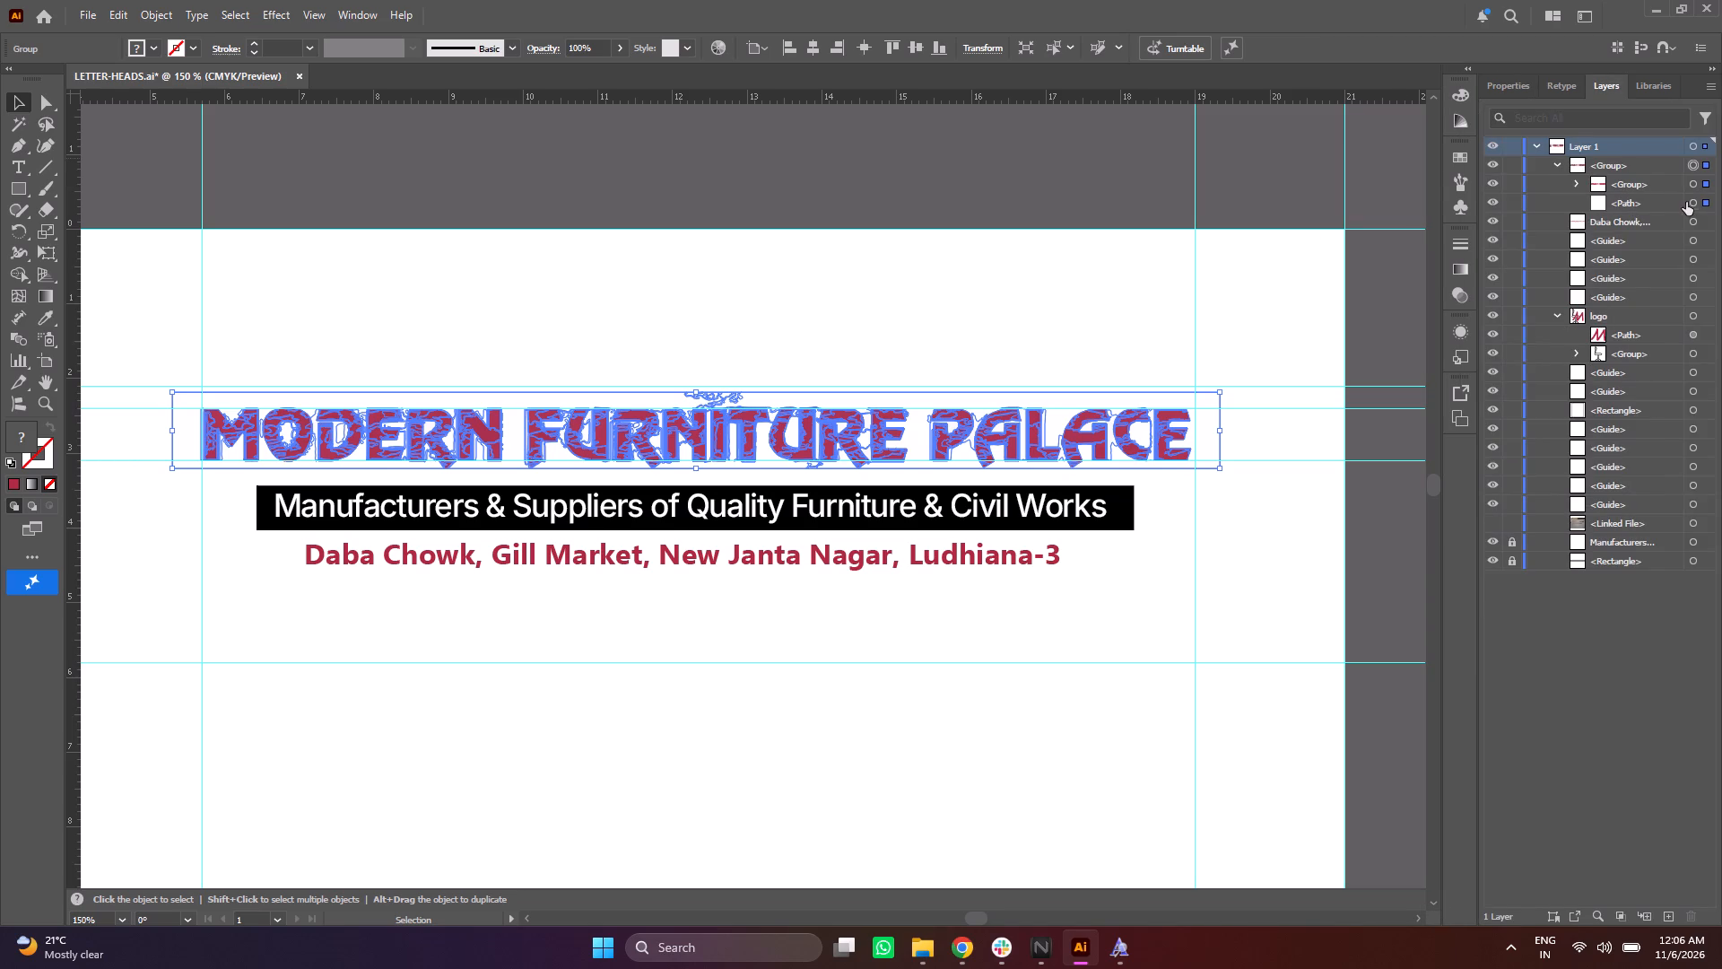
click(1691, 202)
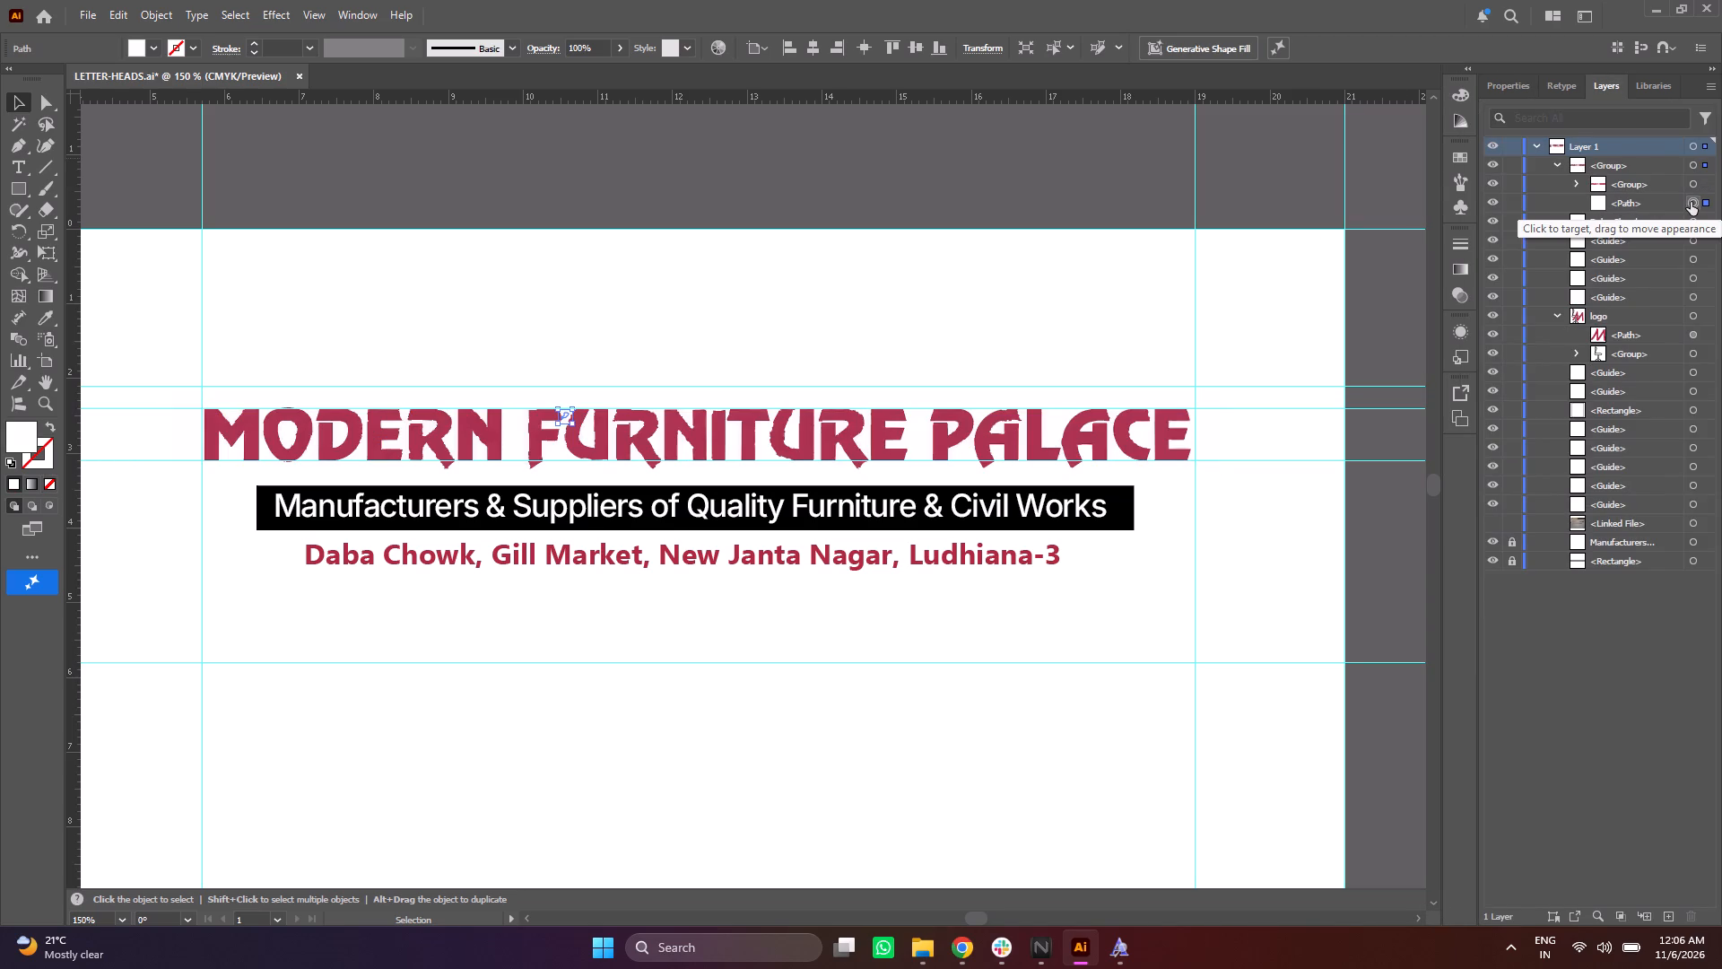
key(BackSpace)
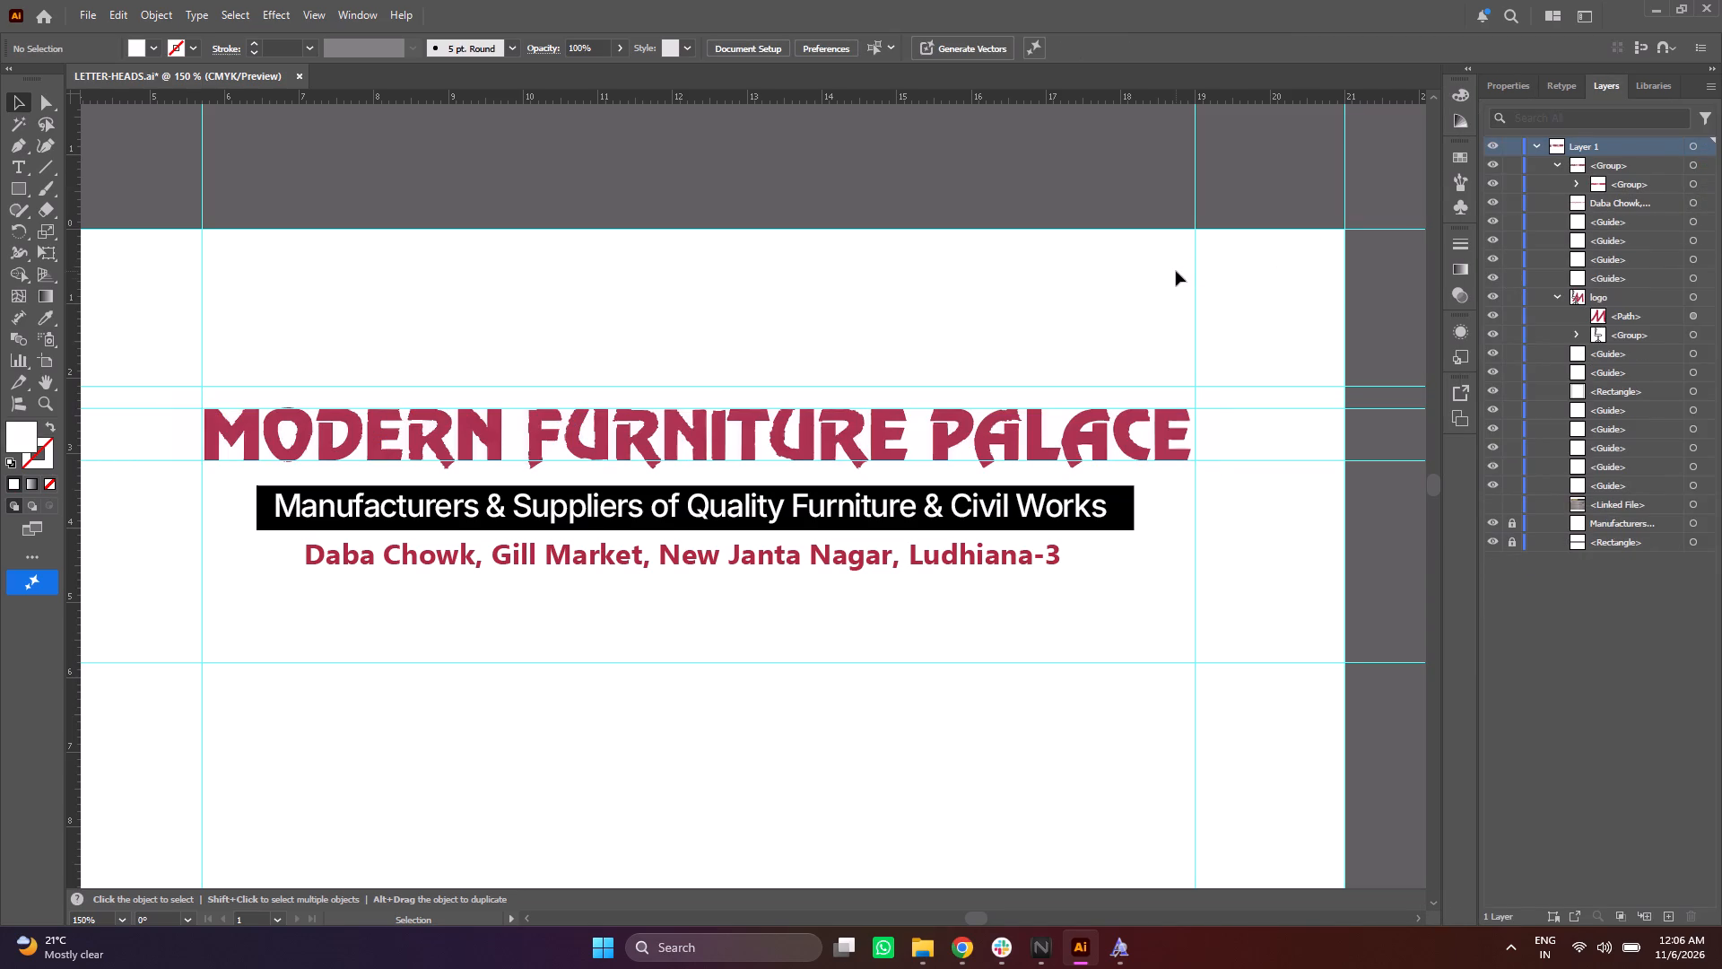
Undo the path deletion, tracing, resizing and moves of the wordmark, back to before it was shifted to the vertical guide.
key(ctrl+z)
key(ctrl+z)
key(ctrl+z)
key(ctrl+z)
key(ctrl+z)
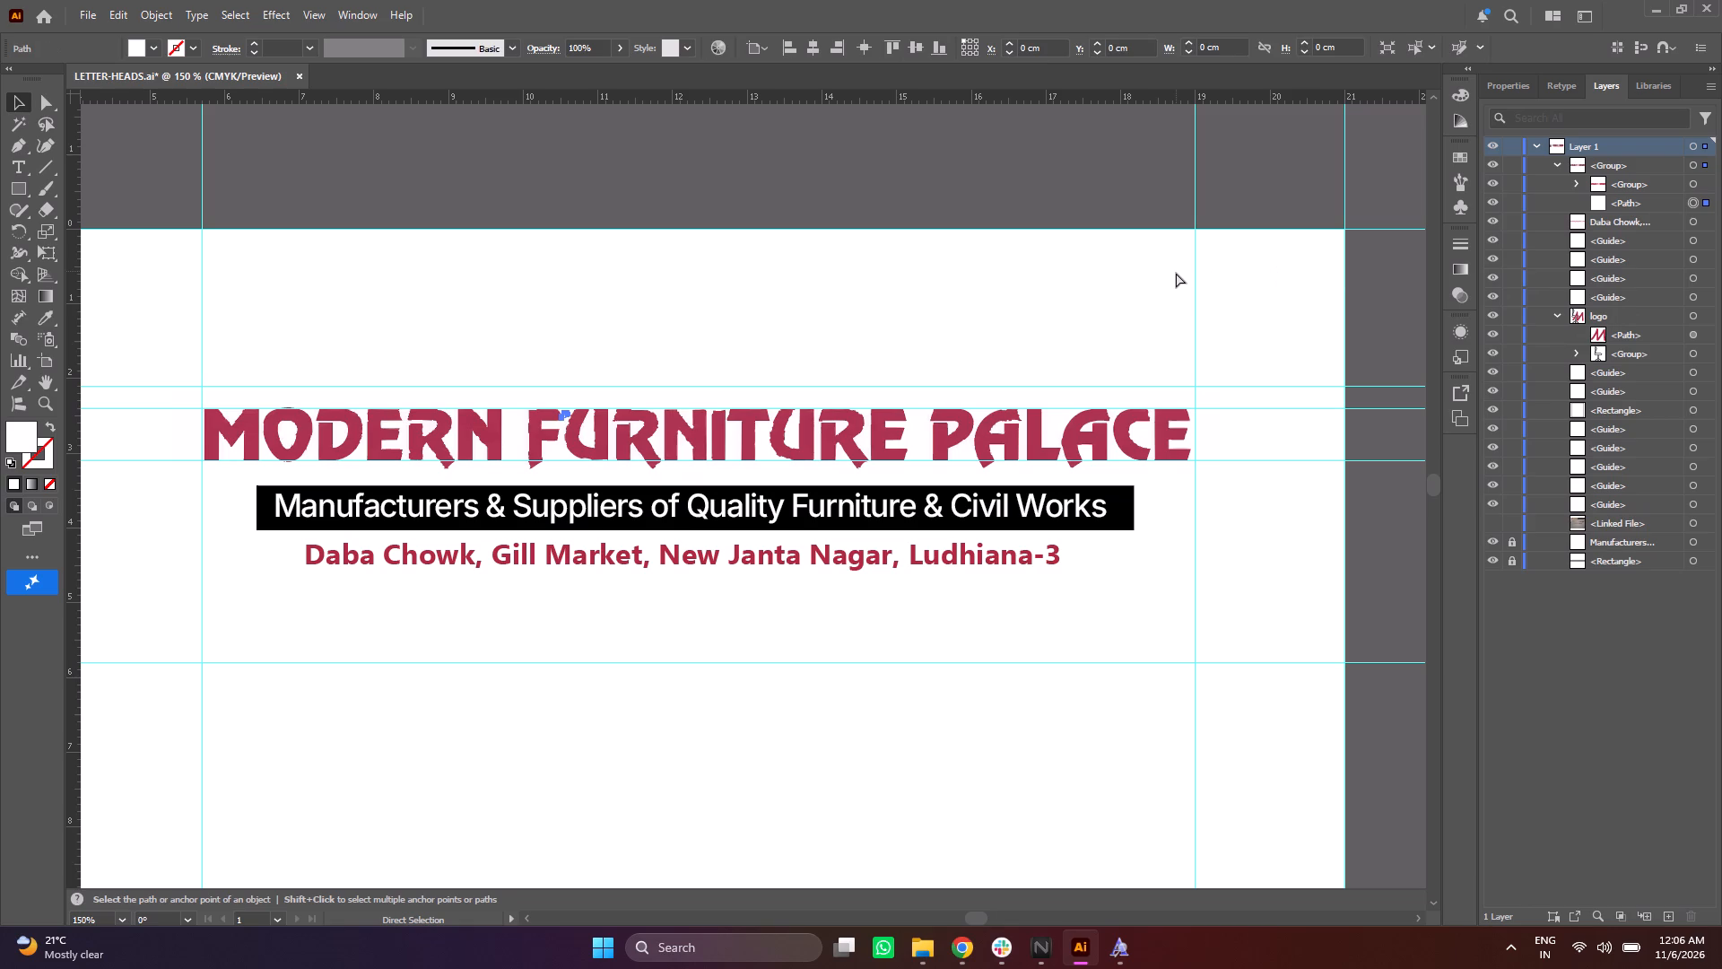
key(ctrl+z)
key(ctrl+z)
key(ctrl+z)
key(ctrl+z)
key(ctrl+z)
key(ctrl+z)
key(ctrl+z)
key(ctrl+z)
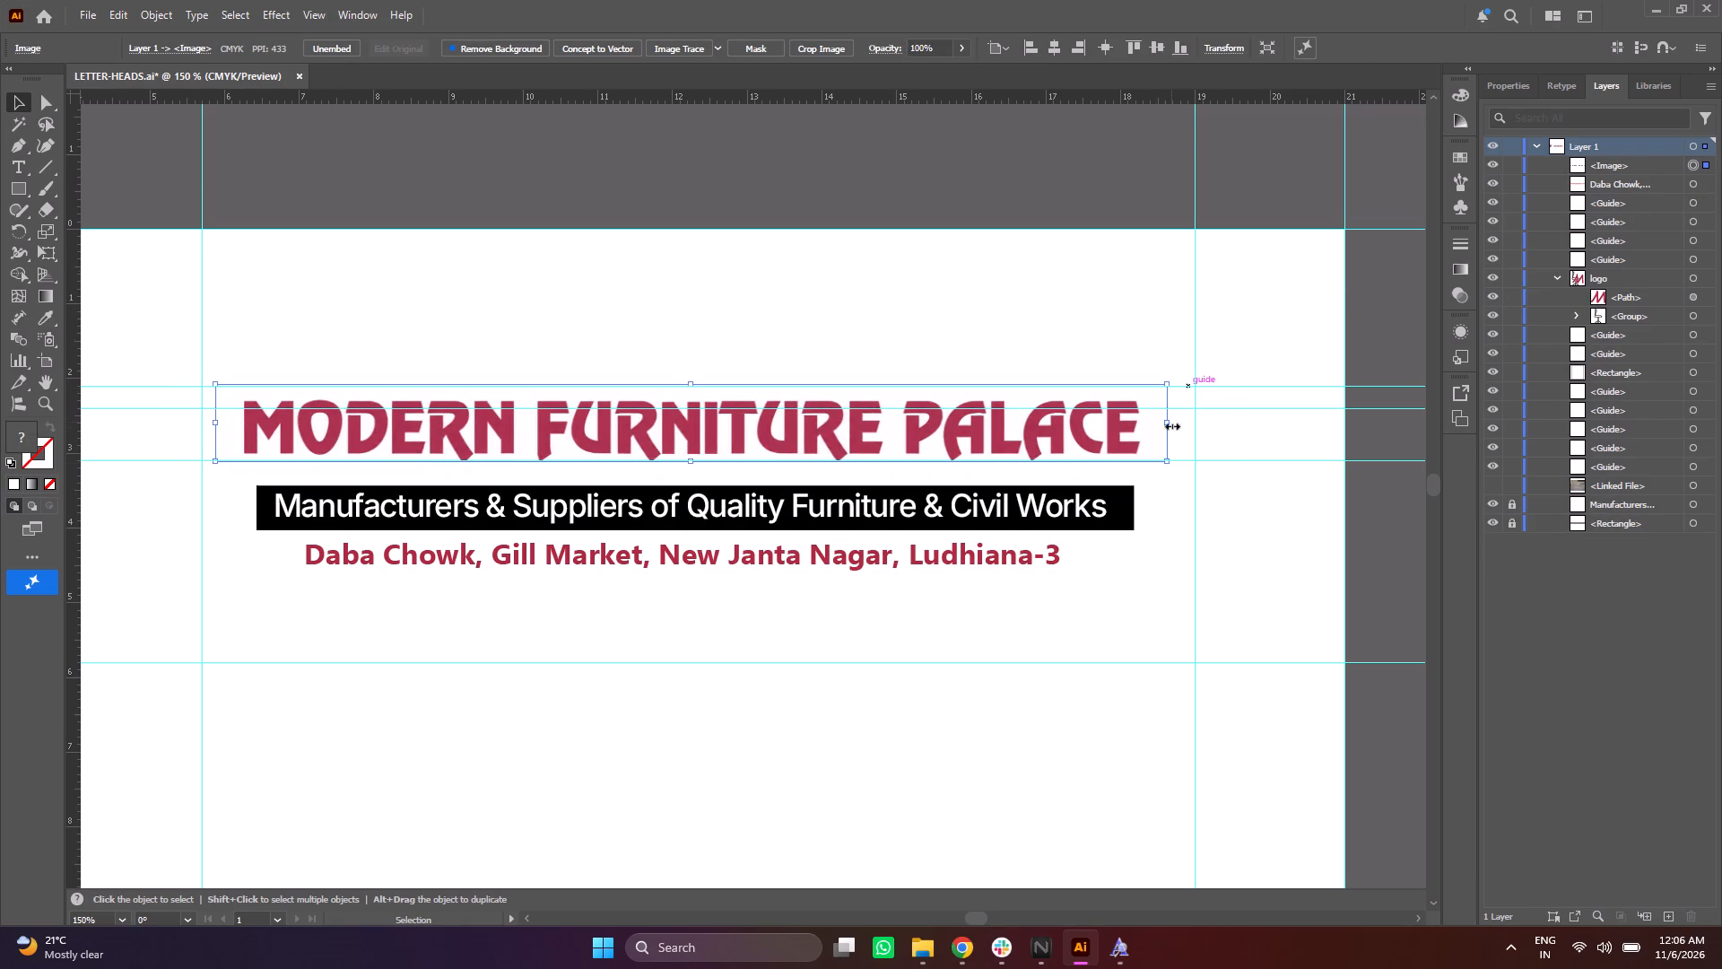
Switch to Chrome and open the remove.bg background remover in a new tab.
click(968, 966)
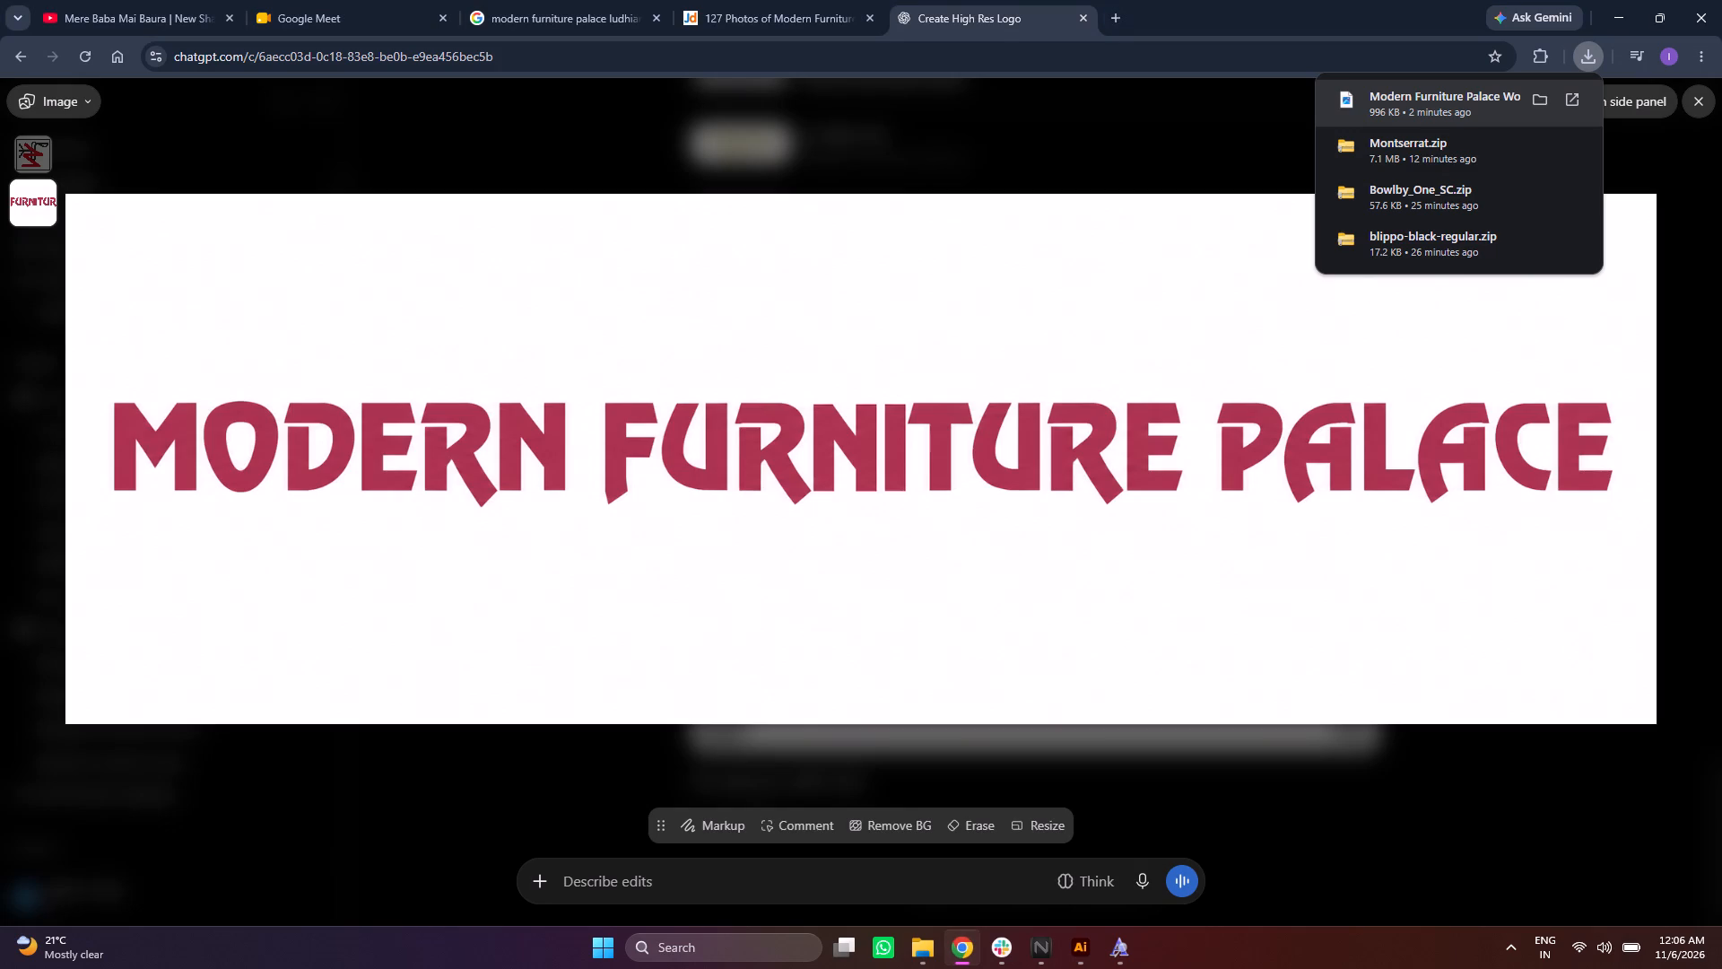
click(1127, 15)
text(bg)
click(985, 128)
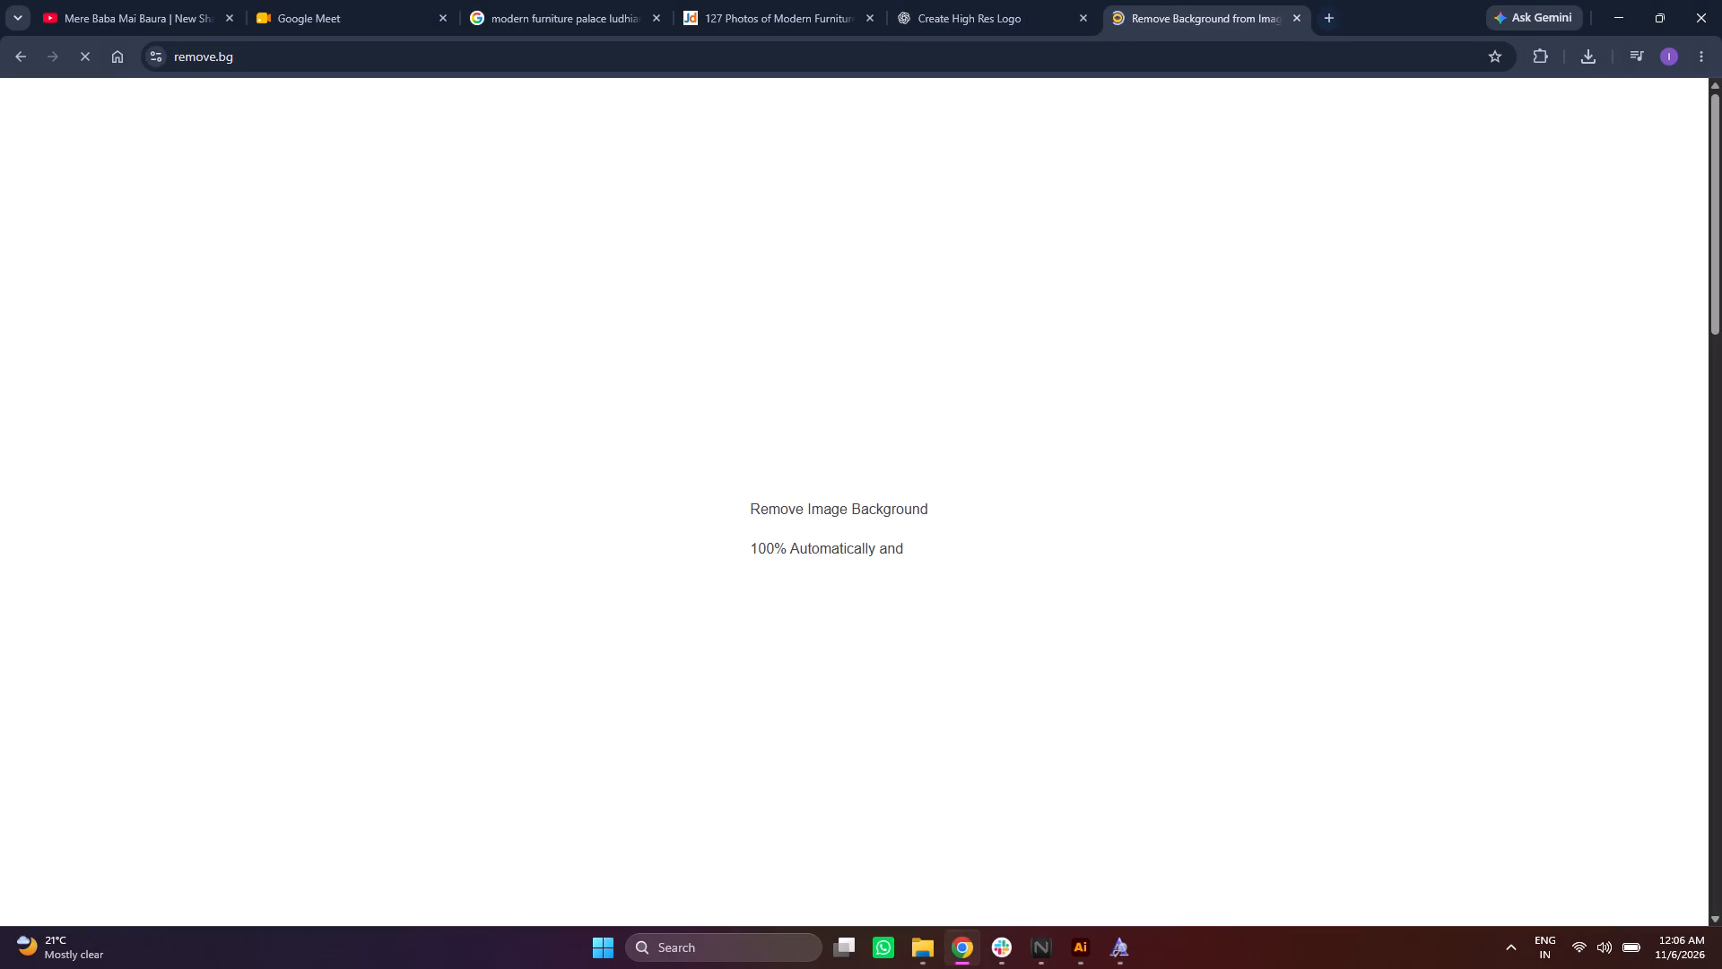
Open Canva in a new tab, and close the remove.bg and 127 Photos of Modern Furniture tabs.
click(1326, 24)
key(c)
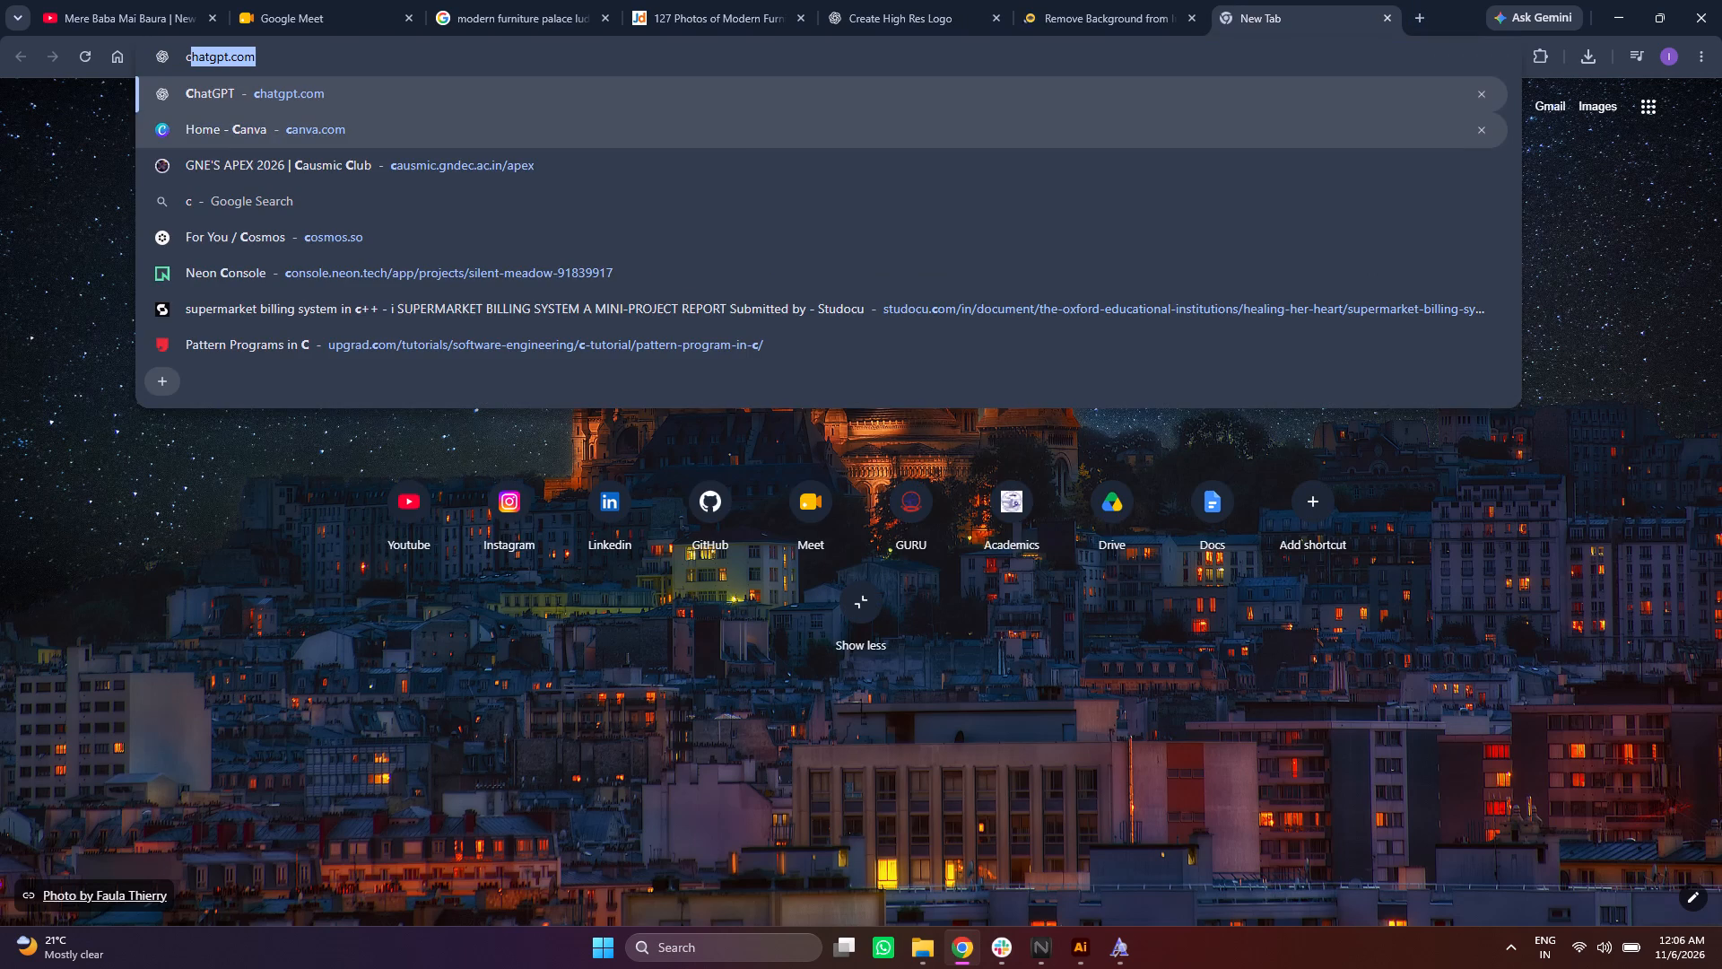
click(876, 133)
click(1195, 17)
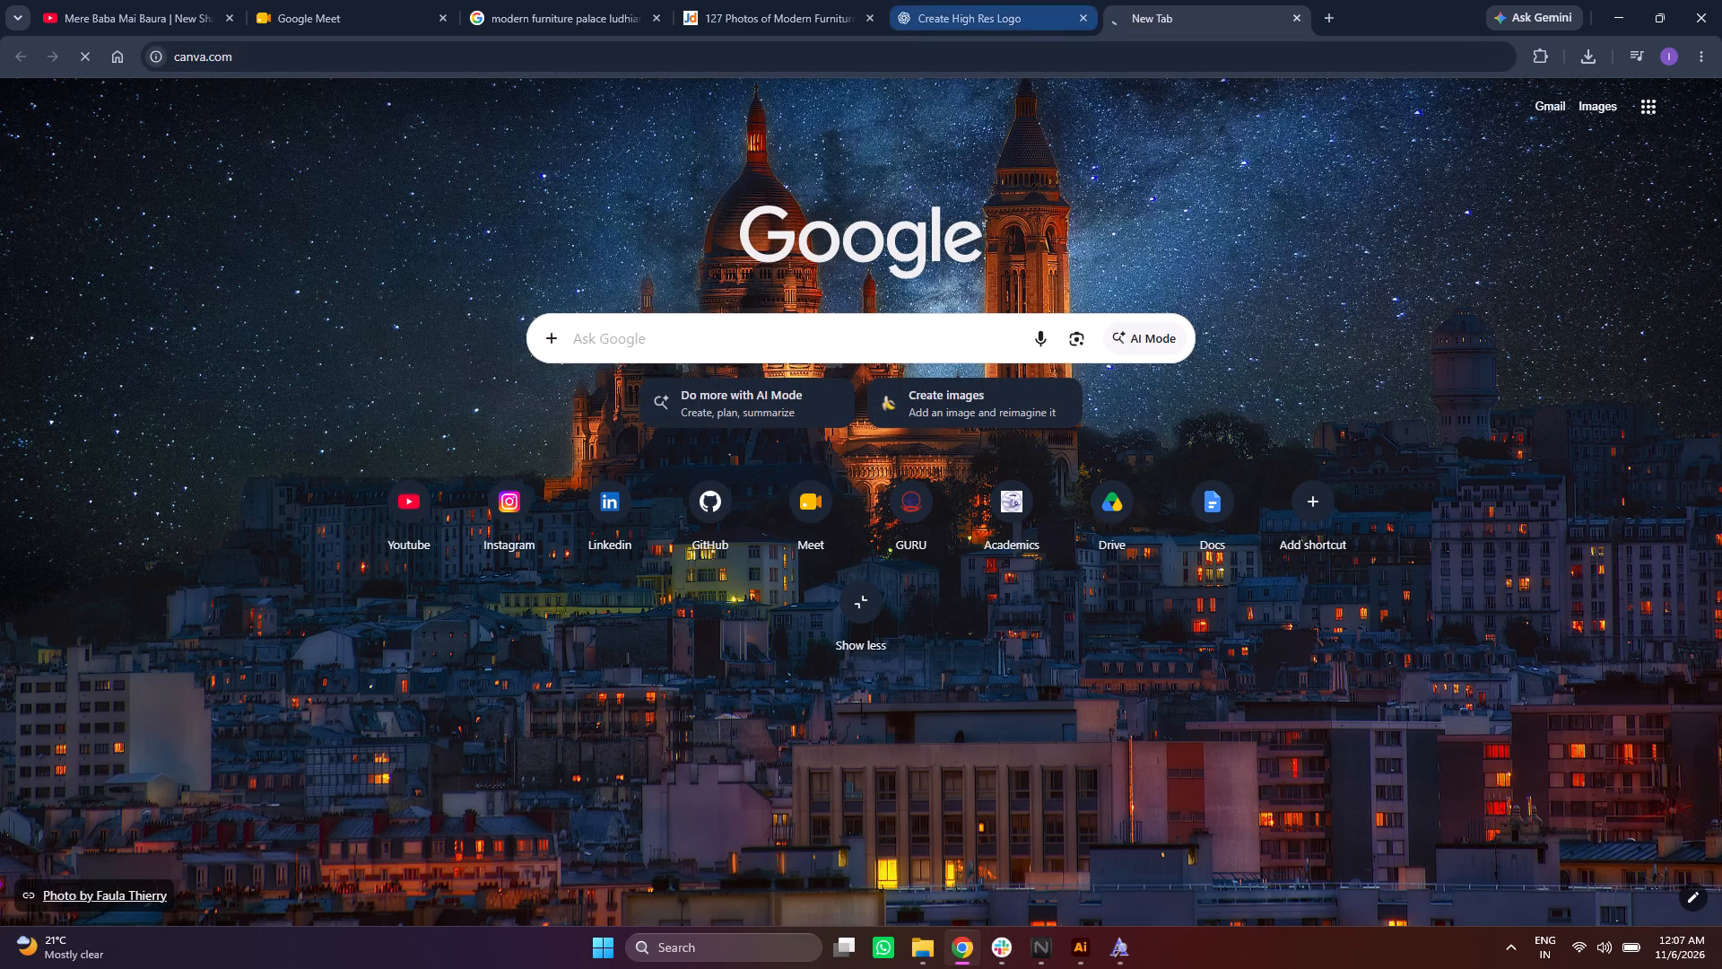
click(864, 18)
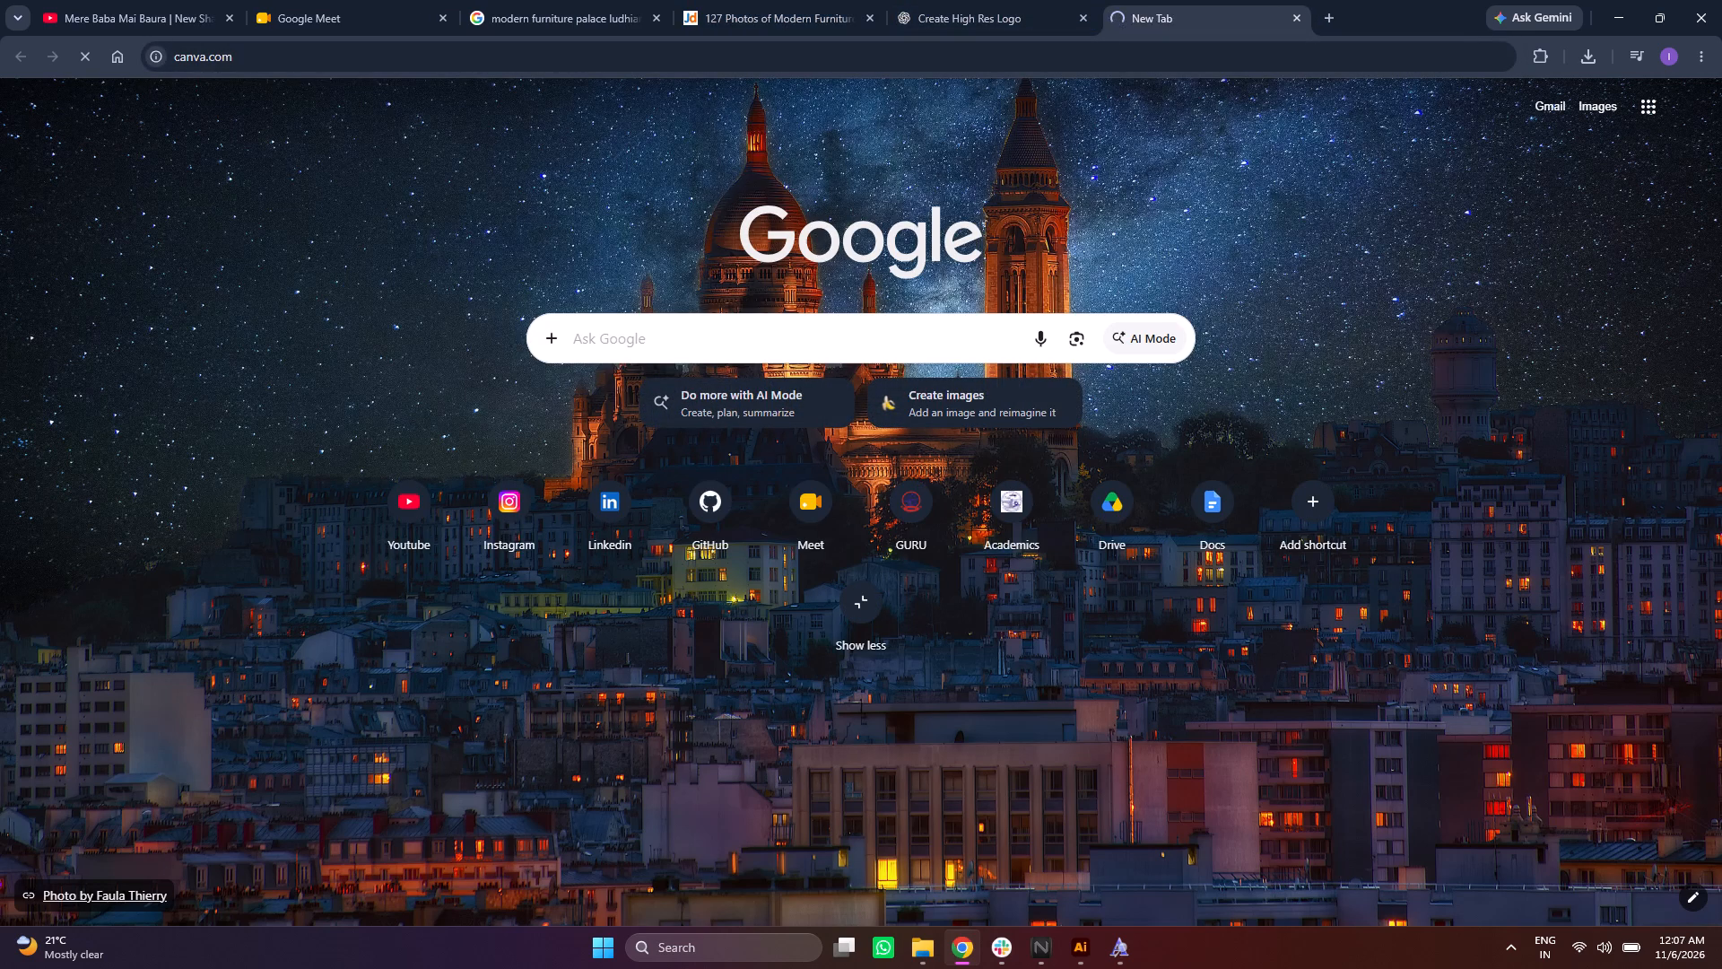
scroll(1028, 644, down, 5)
scroll(1037, 644, up, 4)
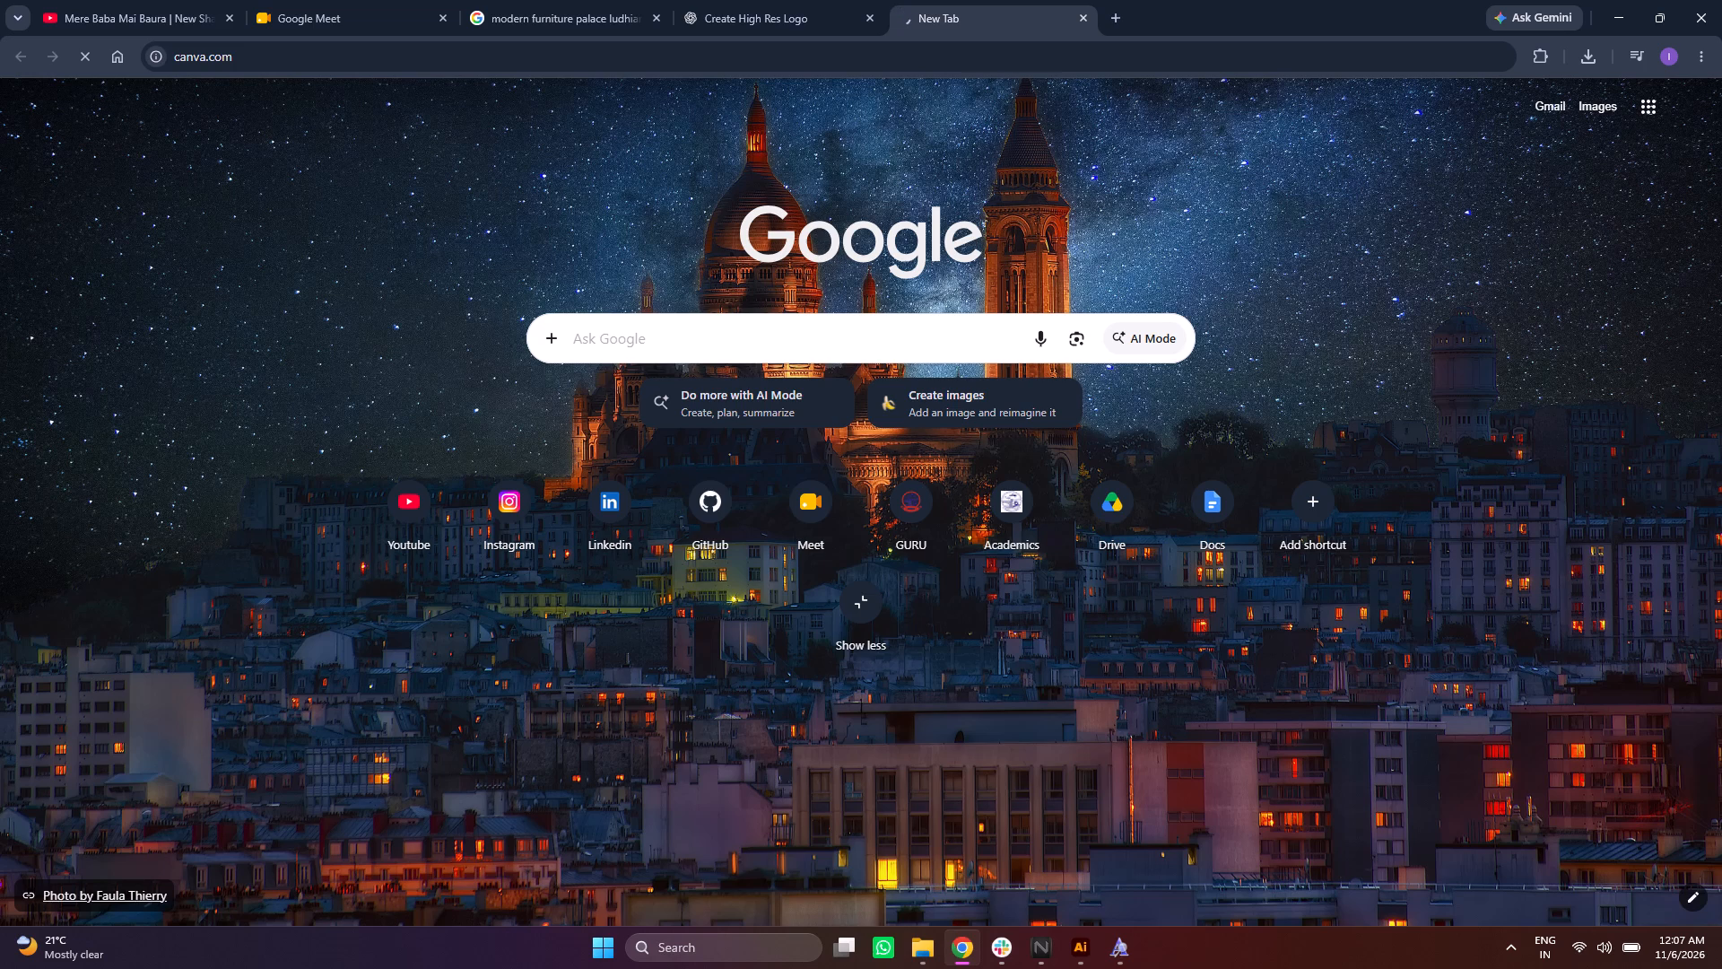
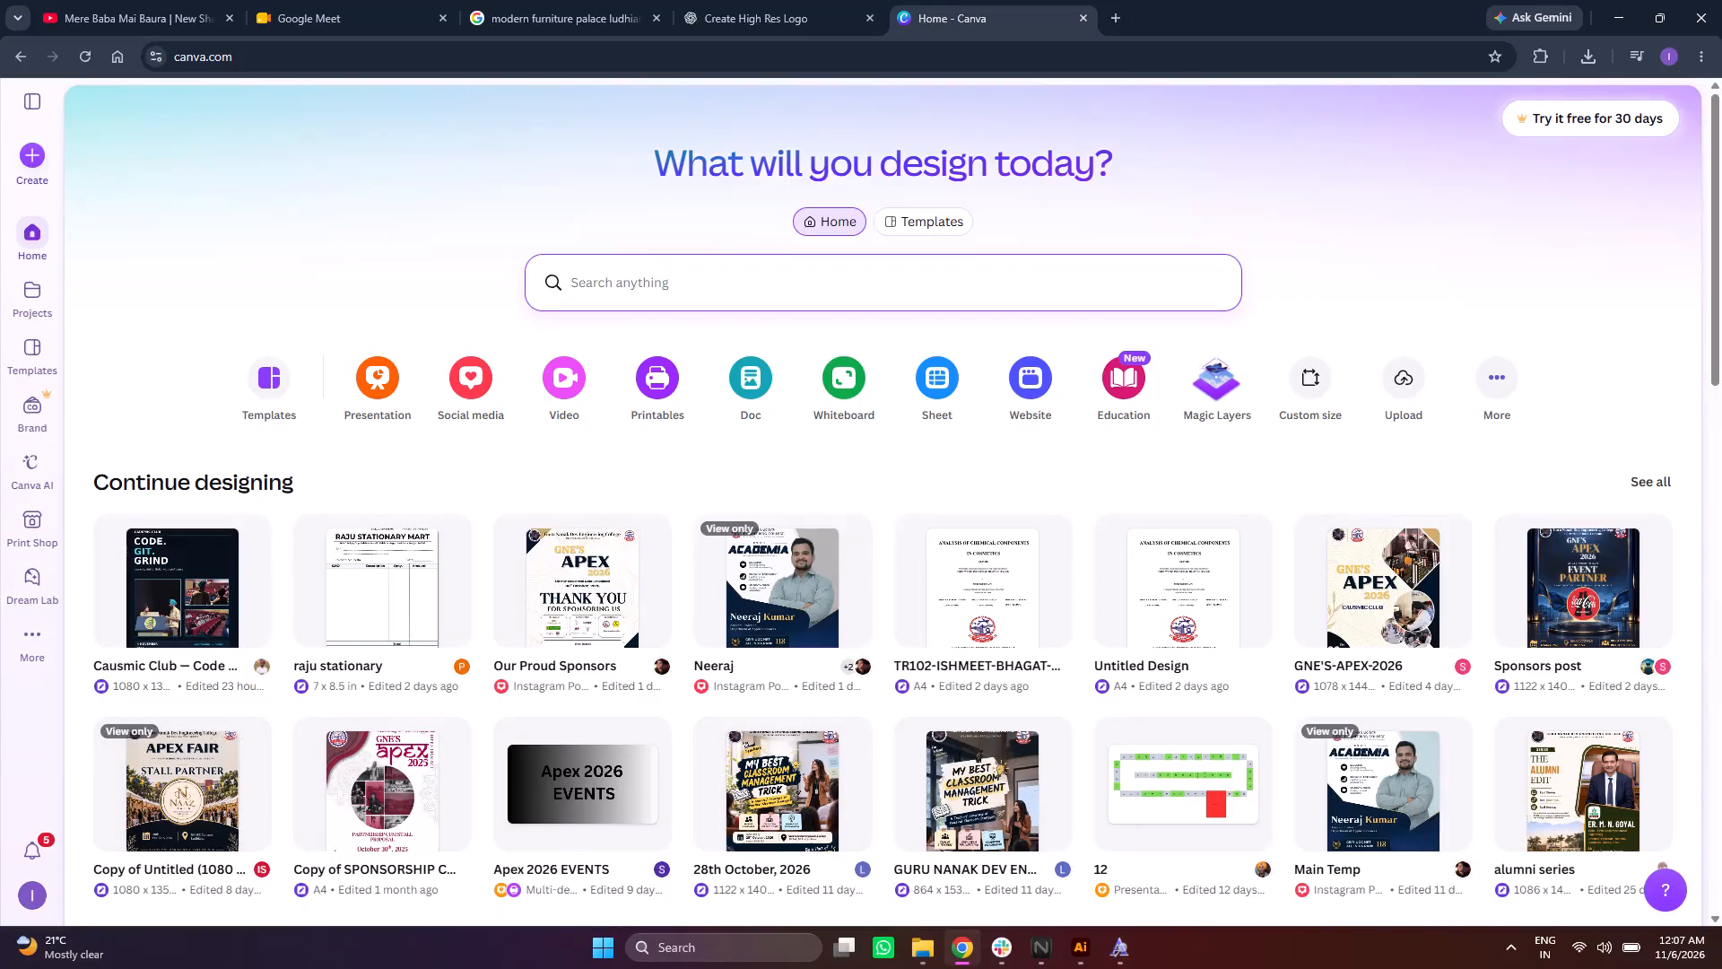
Switch the Canva account from the Personal team to the Education class team with 10 members.
click(31, 901)
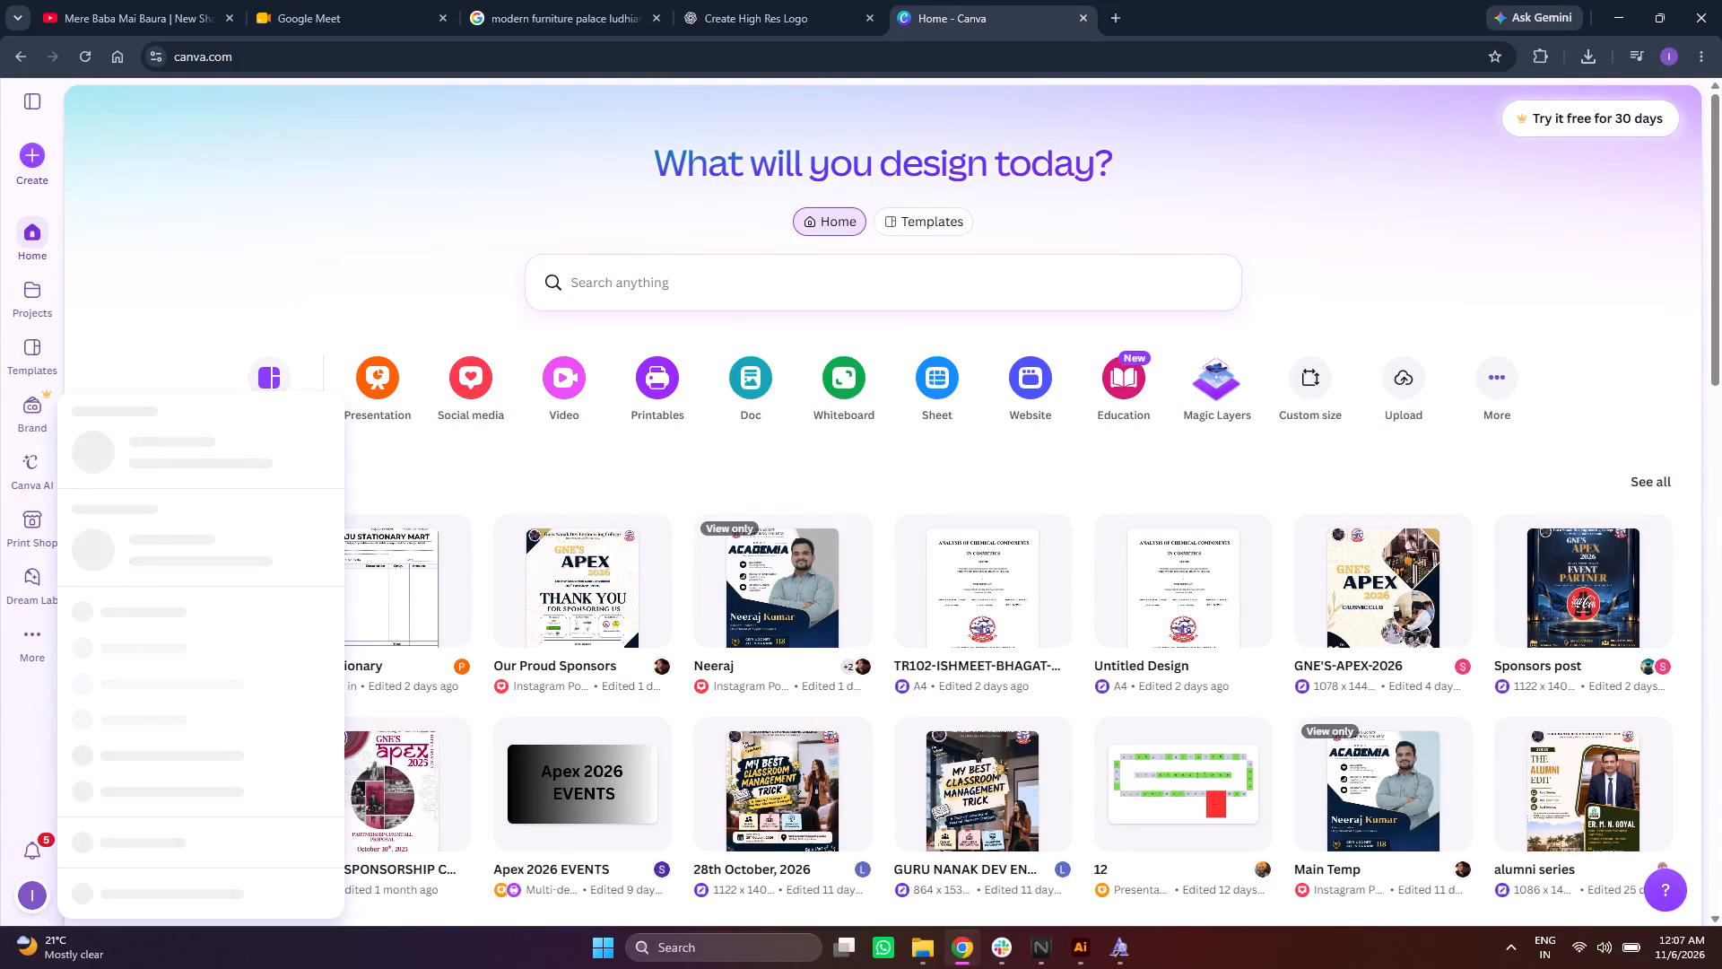
click(307, 513)
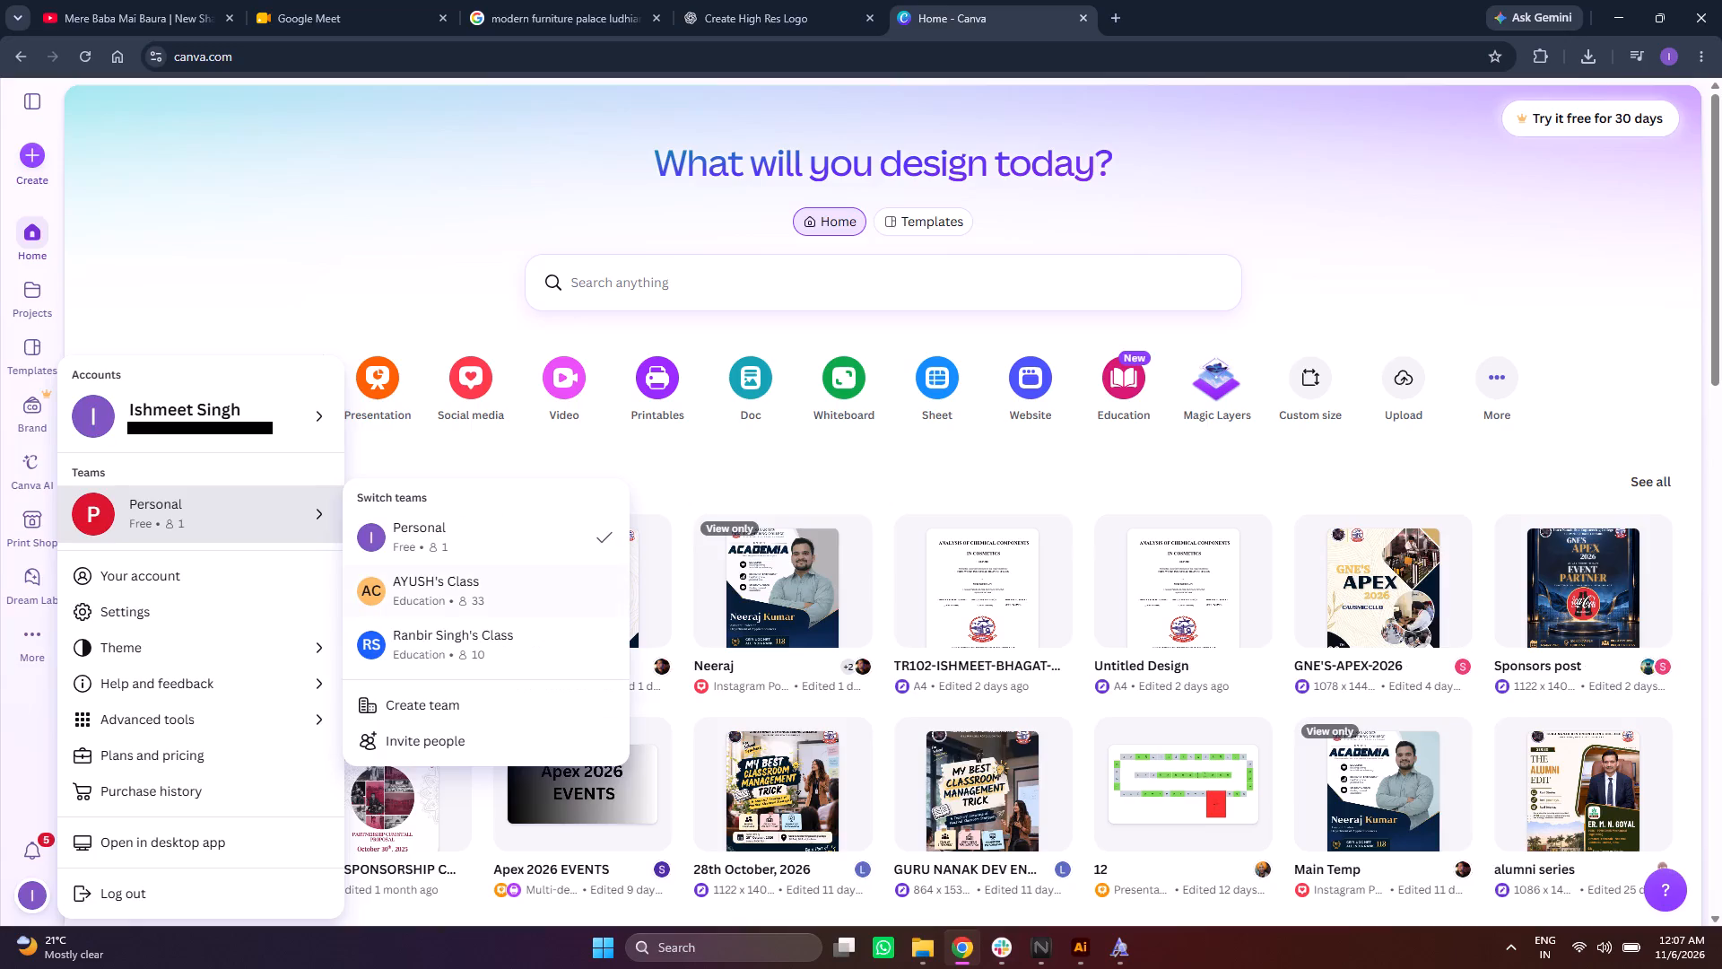
click(453, 648)
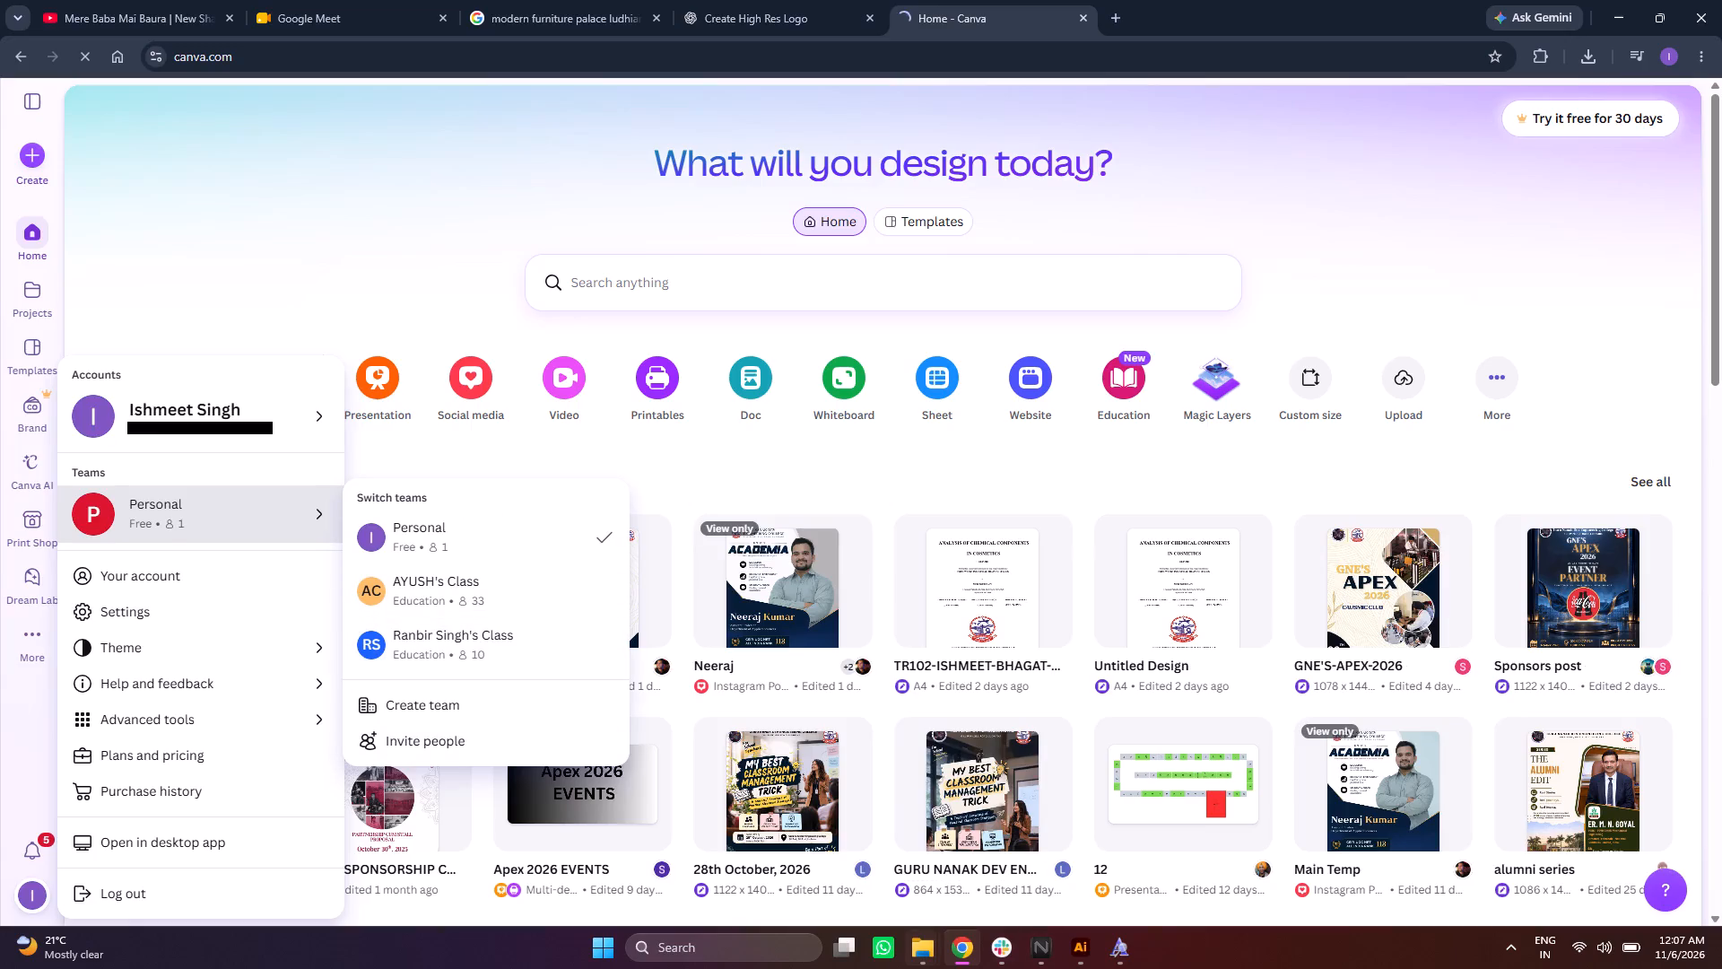
Open the Modern Furniture Palace Wordmark image from the Downloads folder to check its pixel dimensions.
click(925, 937)
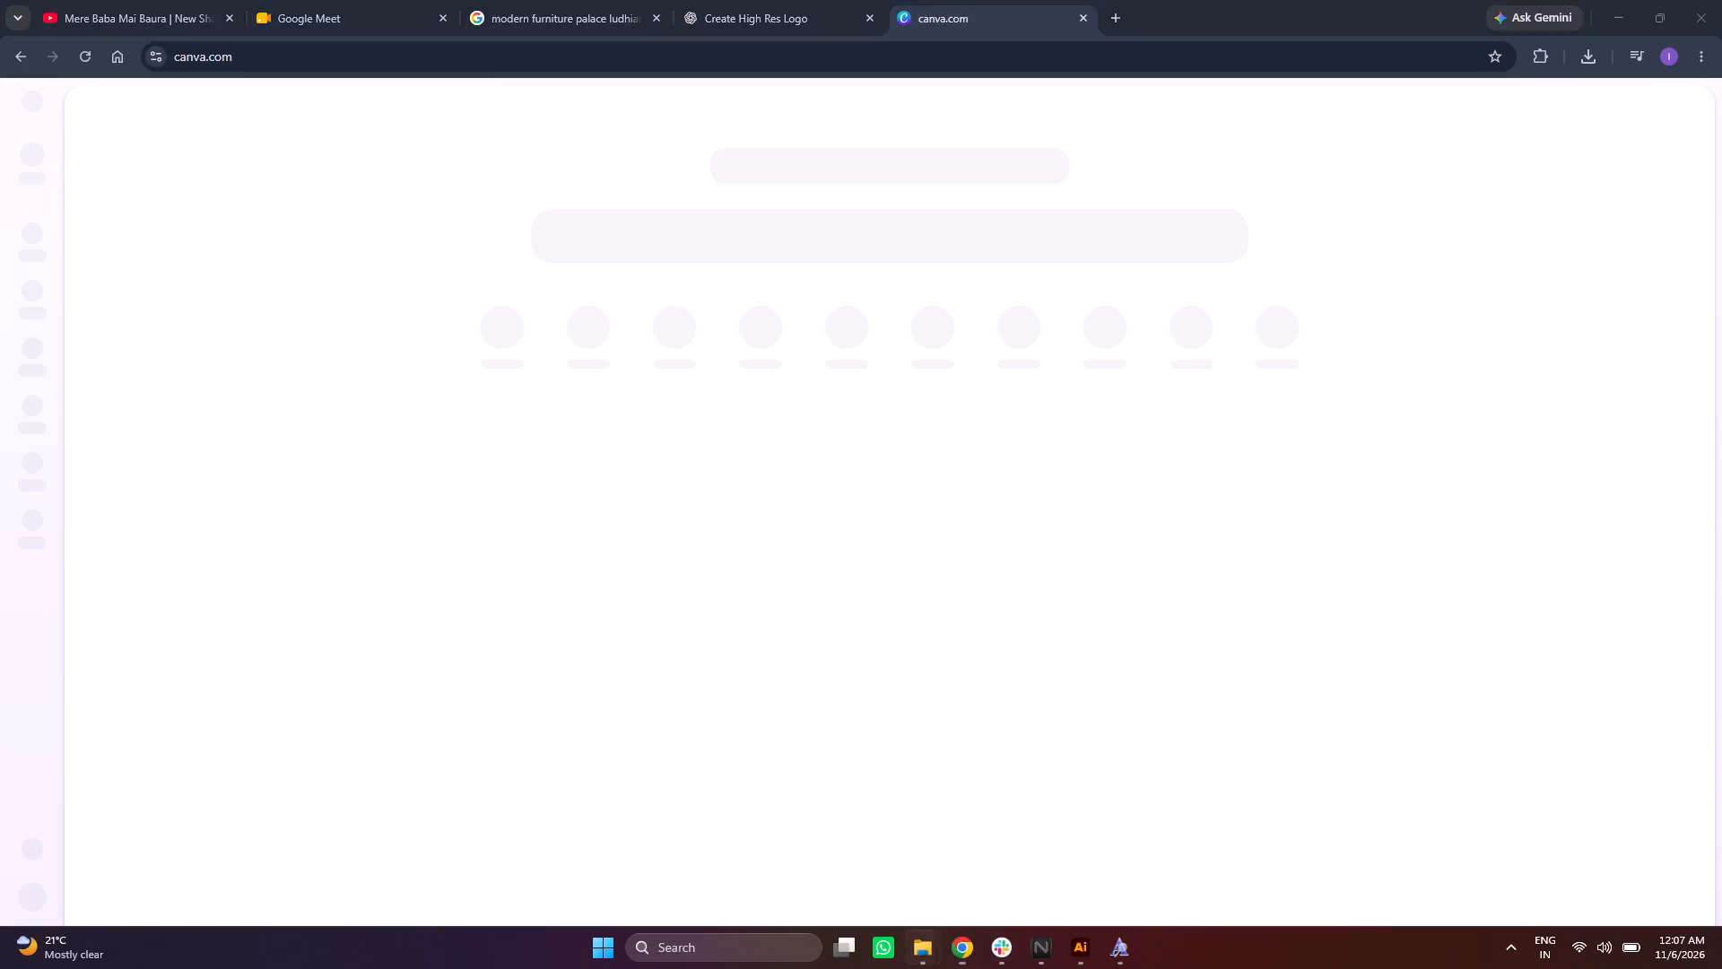
click(891, 864)
click(1721, 0)
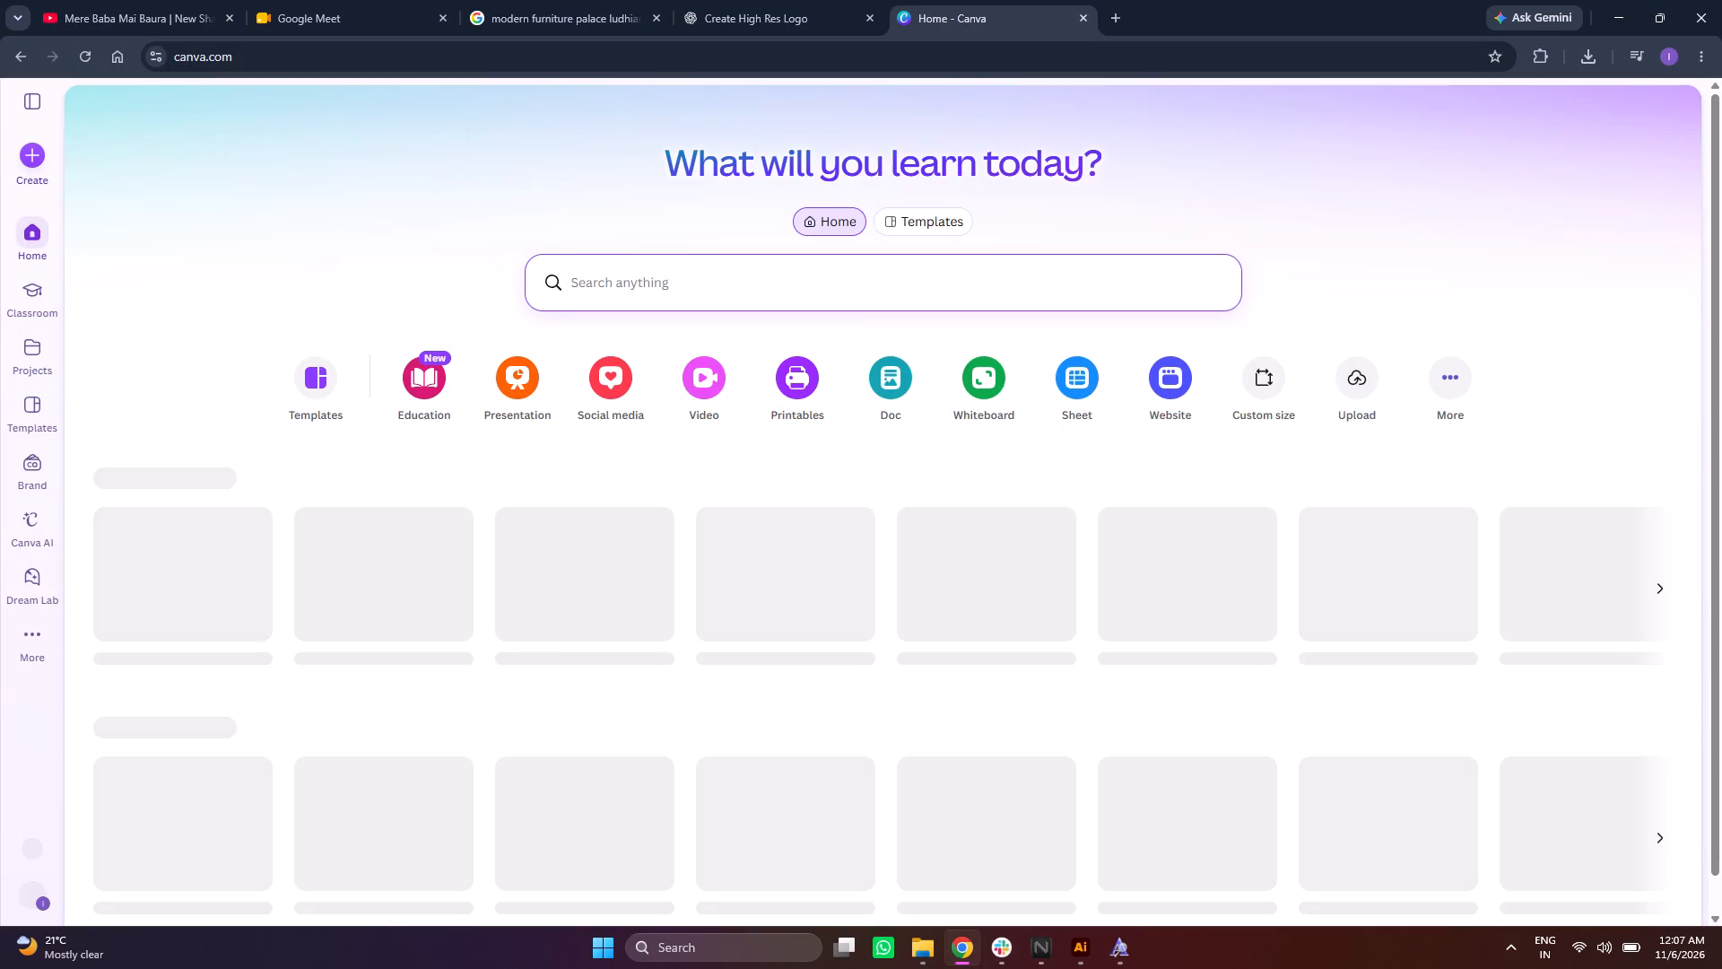
click(918, 956)
click(107, 284)
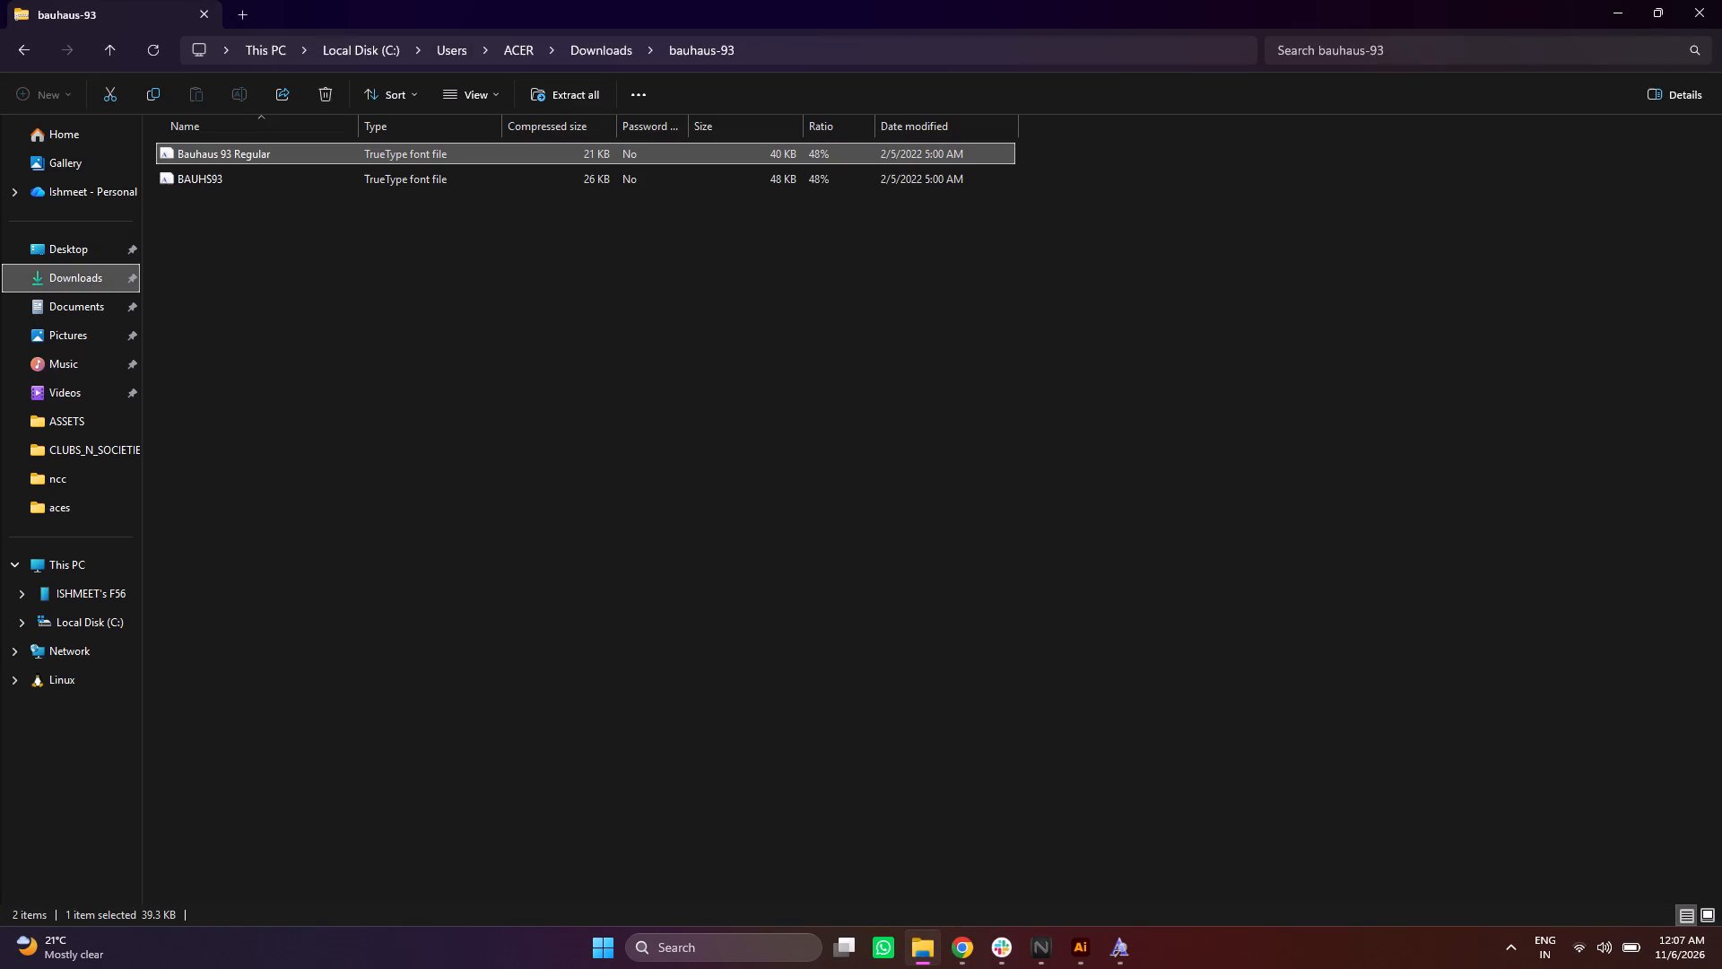
click(304, 170)
click(403, 265)
right_click(403, 265)
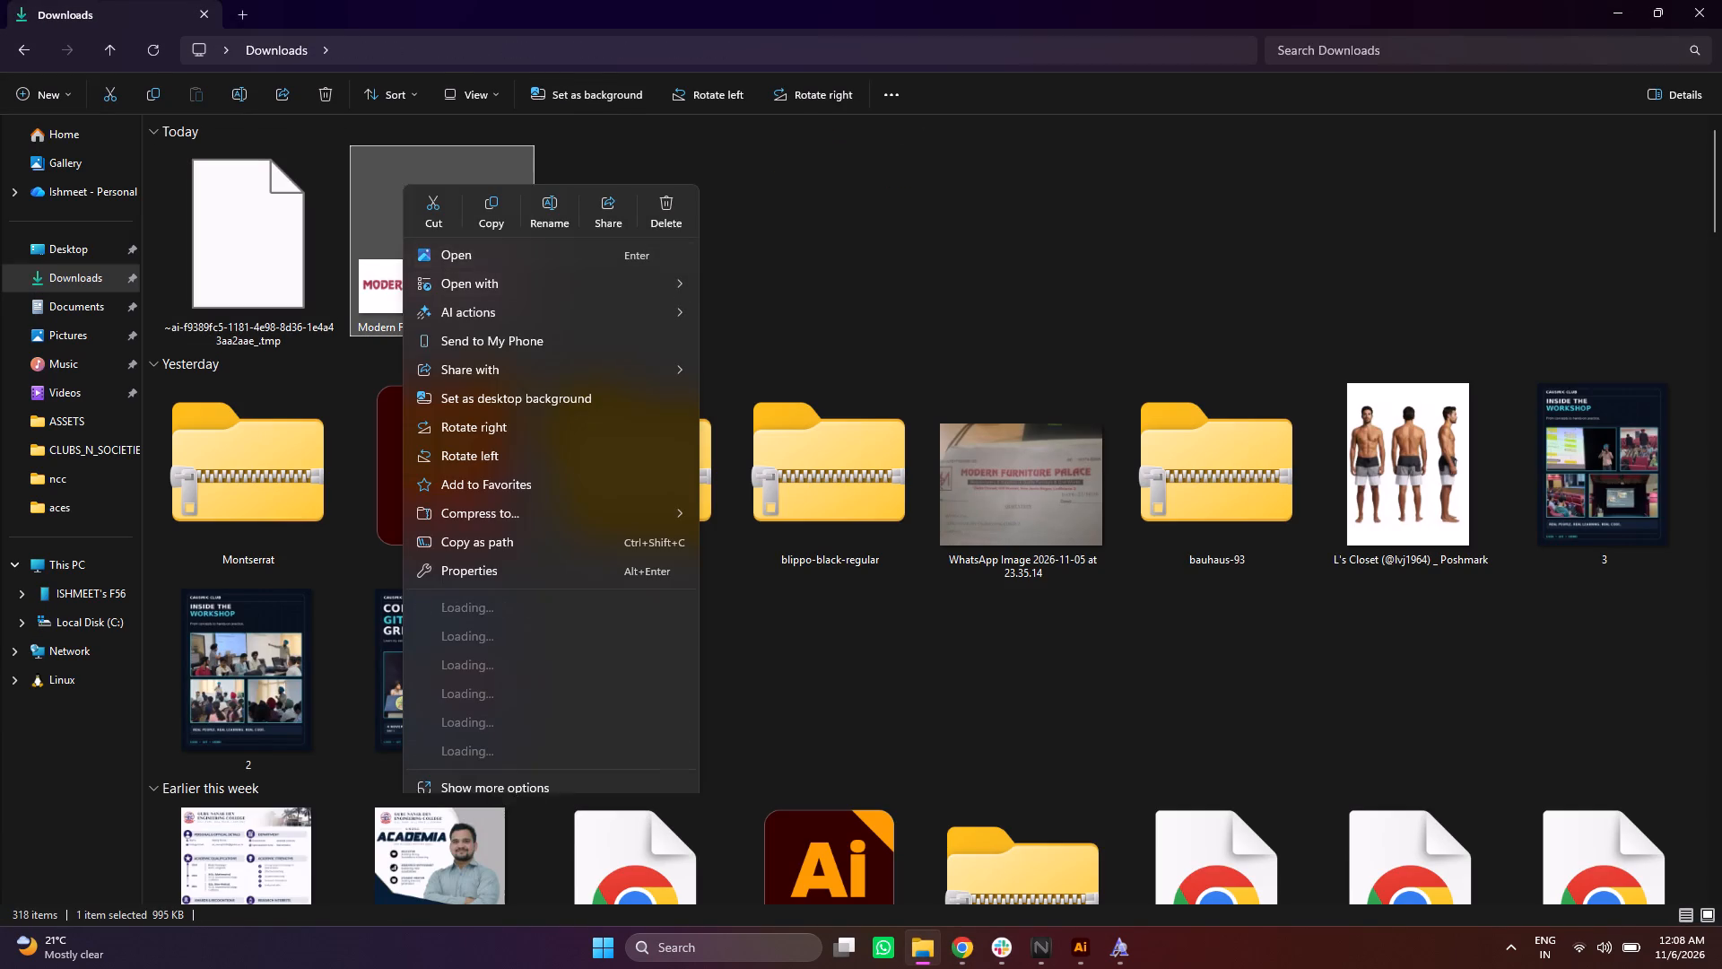
double_click(362, 261)
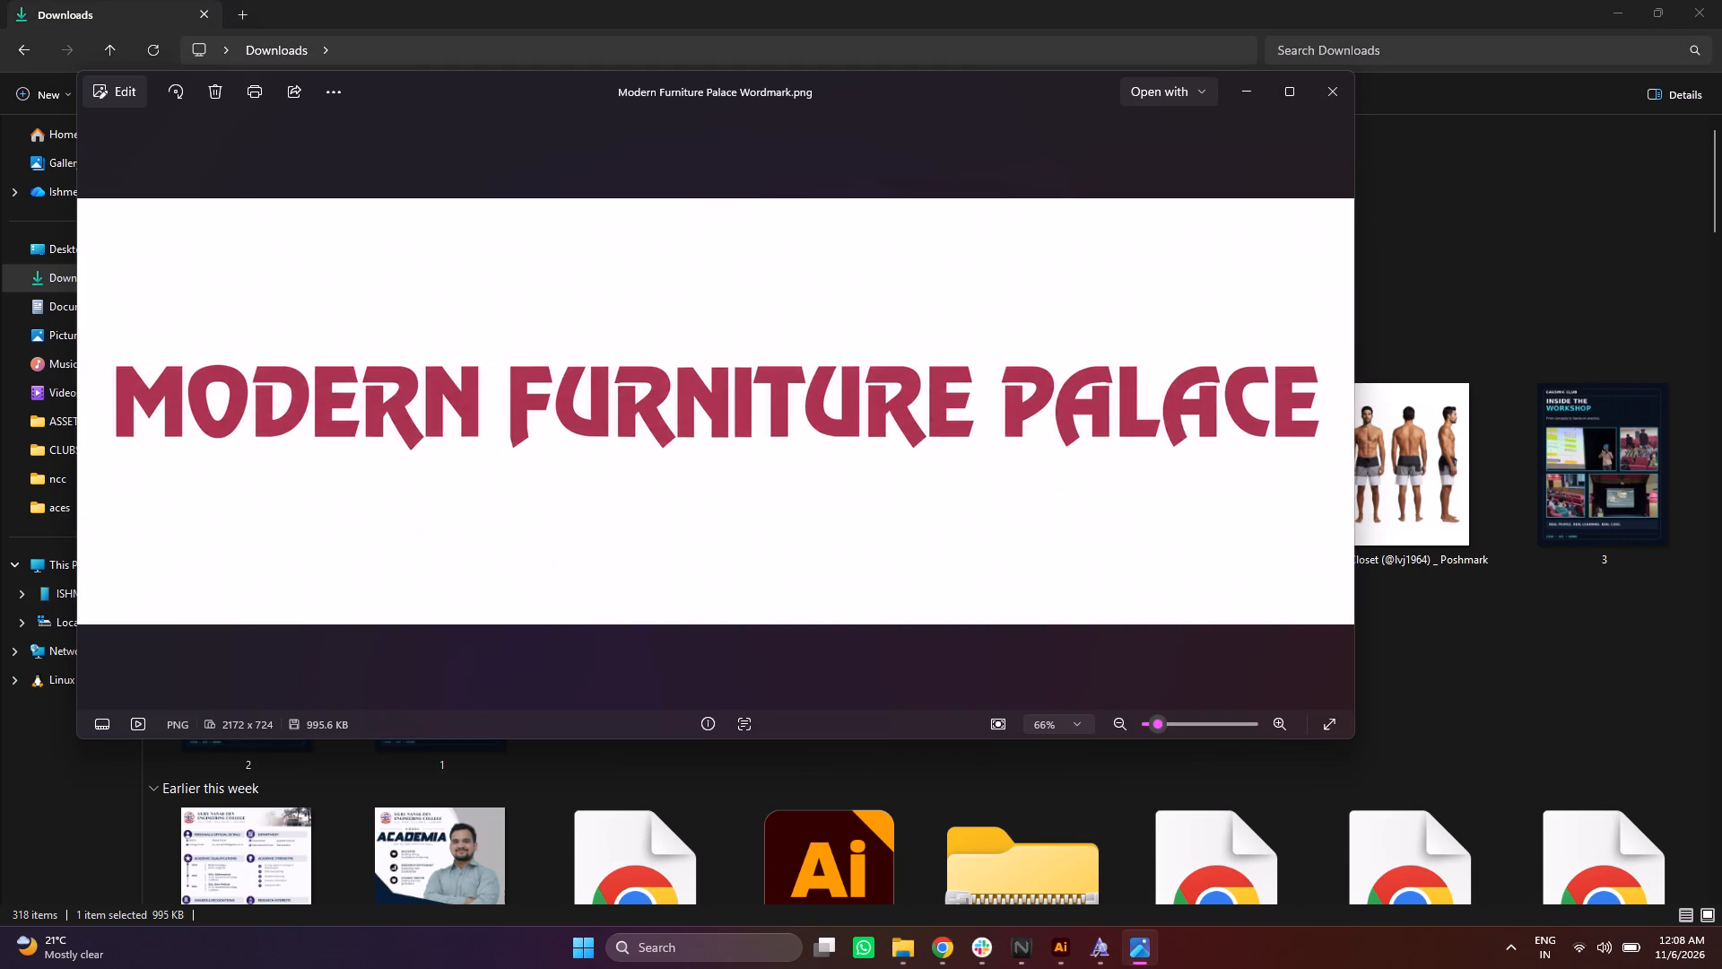
Switch back to Canva in Chrome and create a custom-size design of 2172 × 724 px.
click(947, 947)
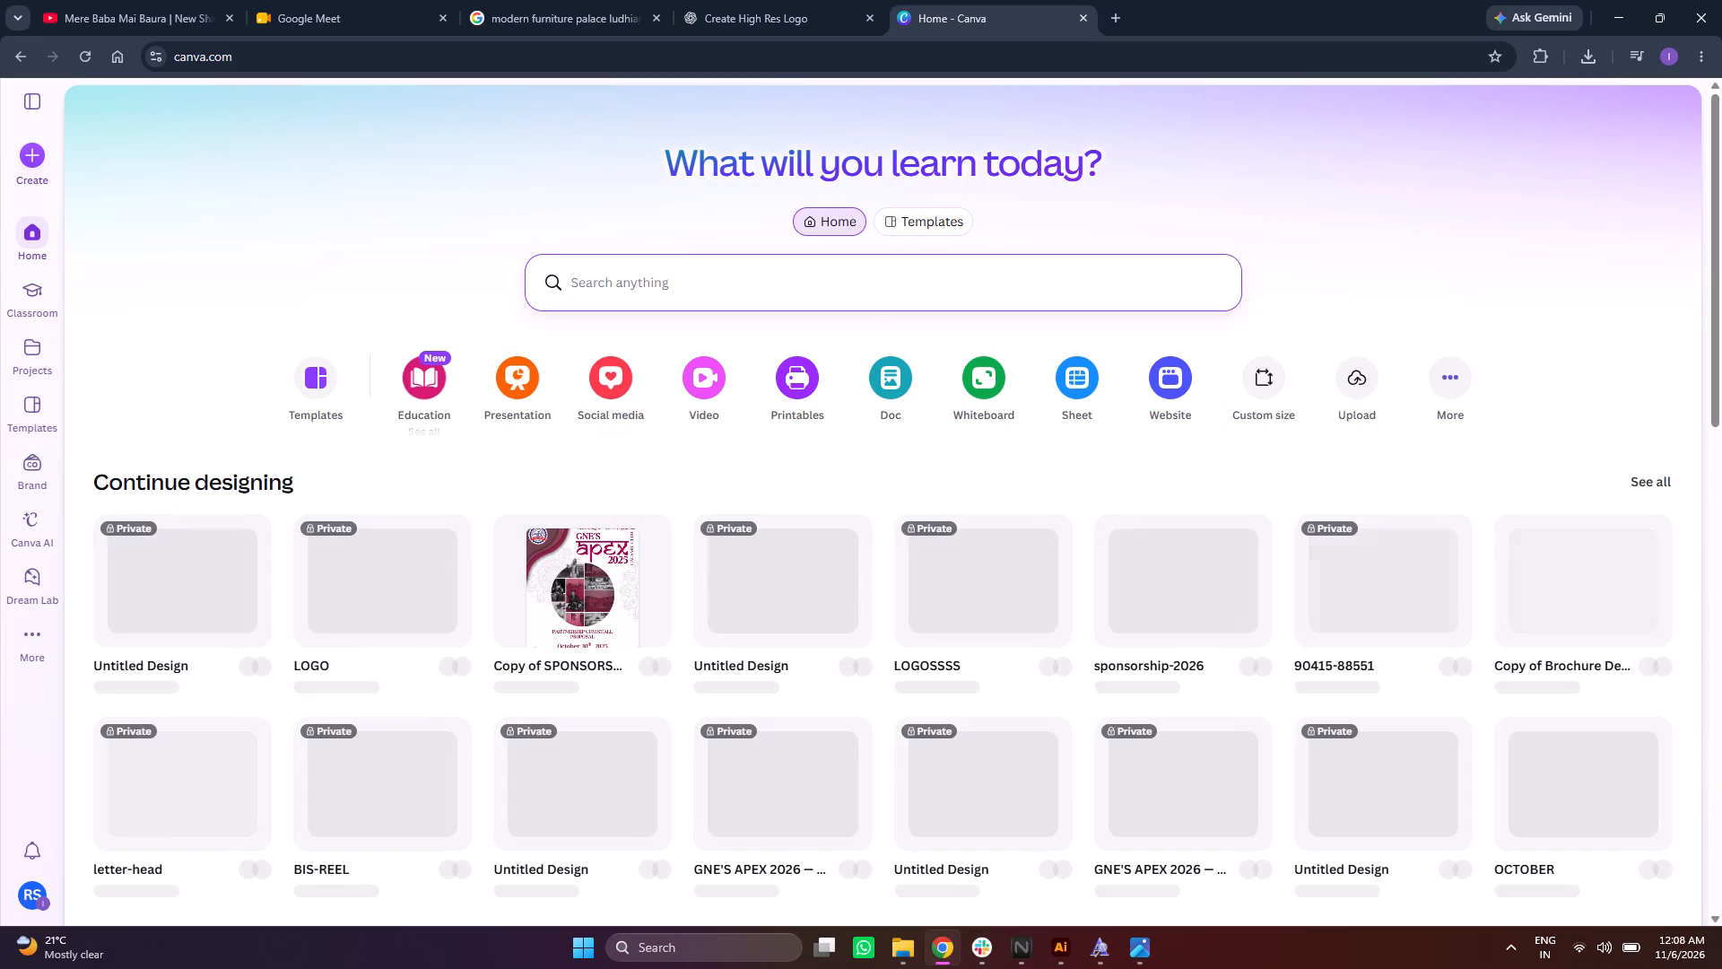
click(1270, 387)
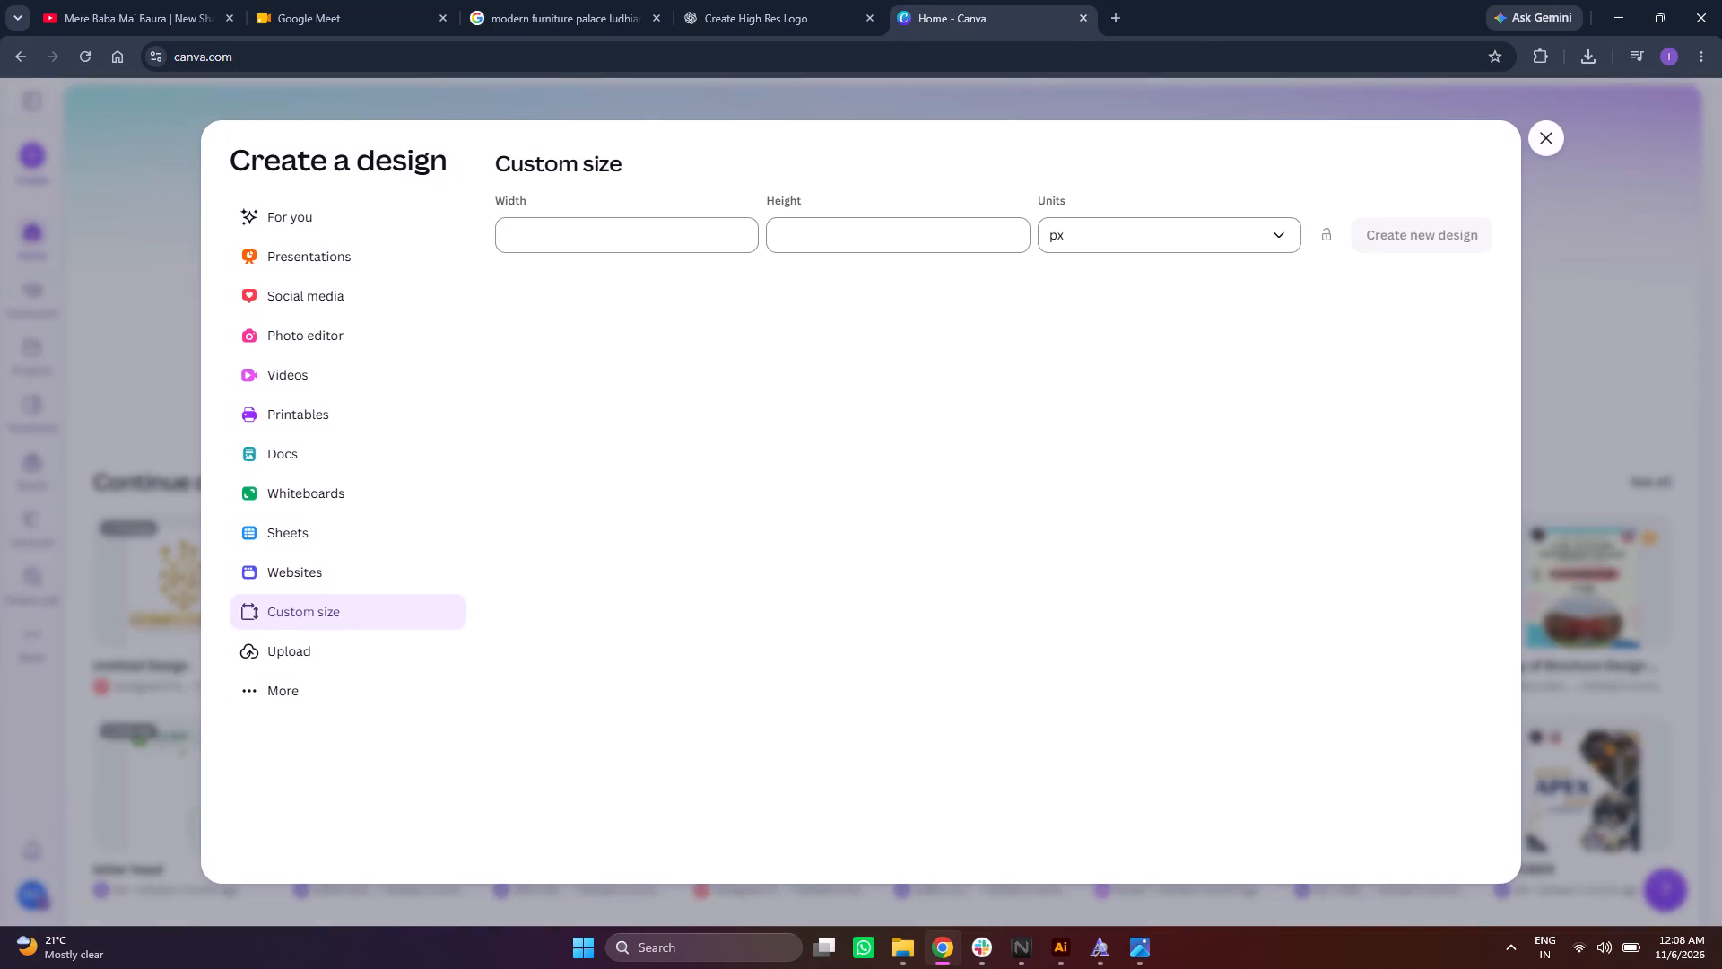
click(710, 235)
text(217)
key(2)
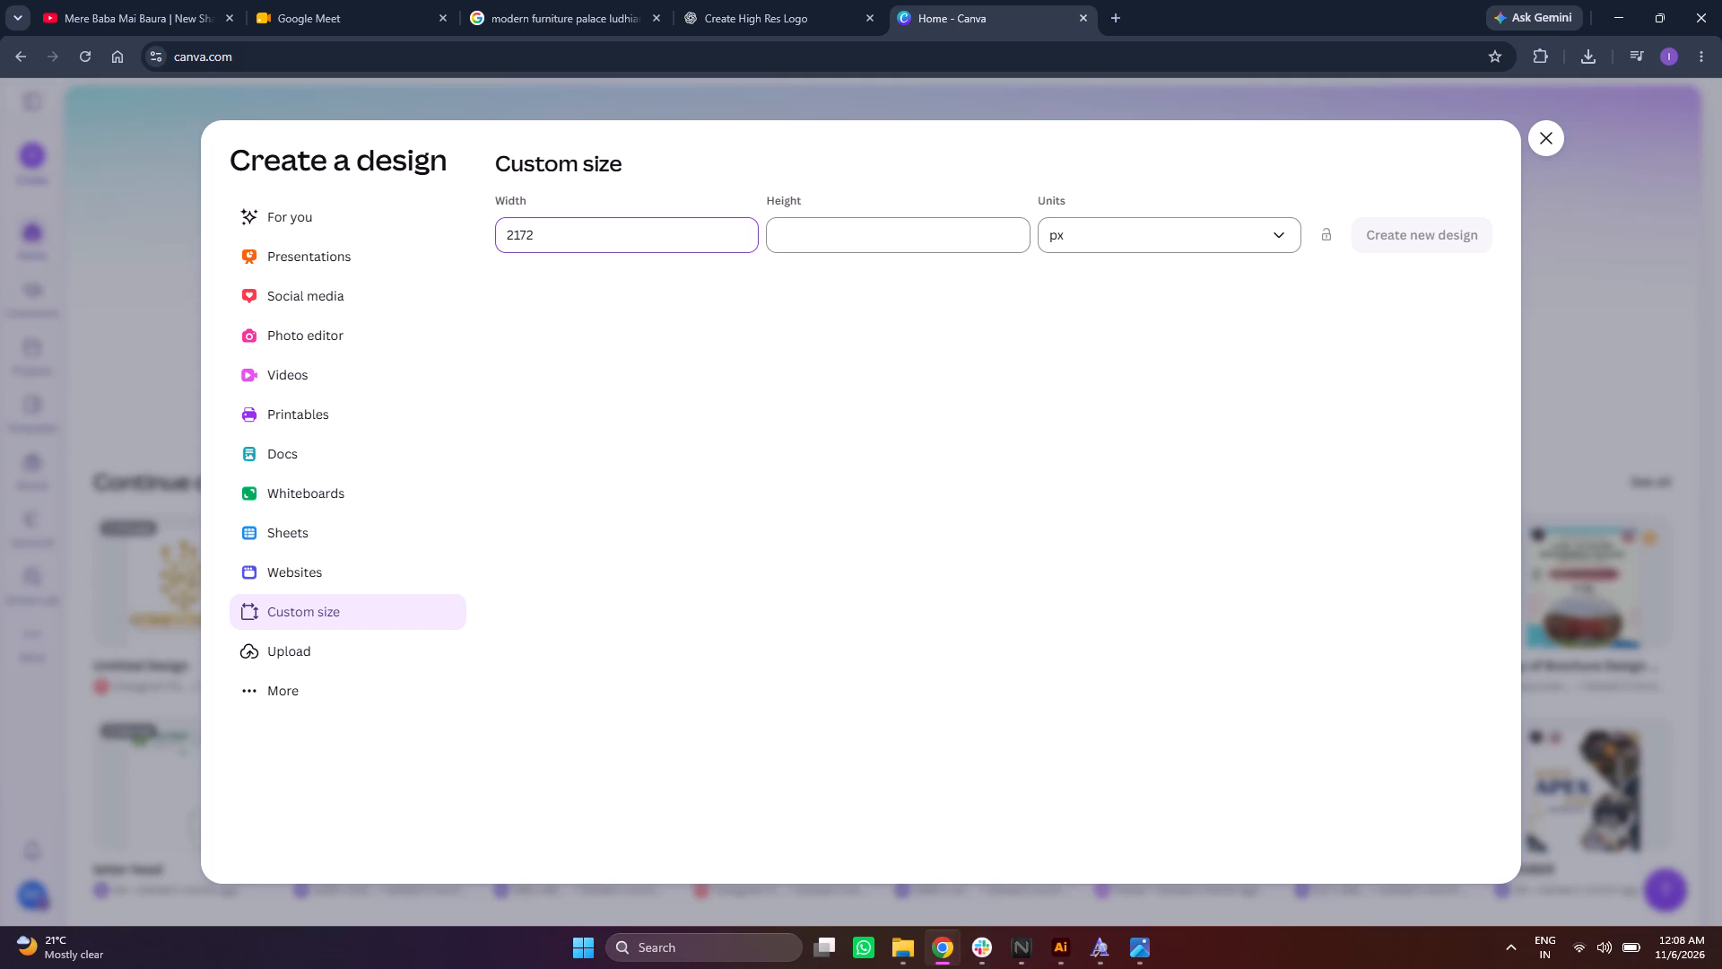
click(815, 241)
text(724)
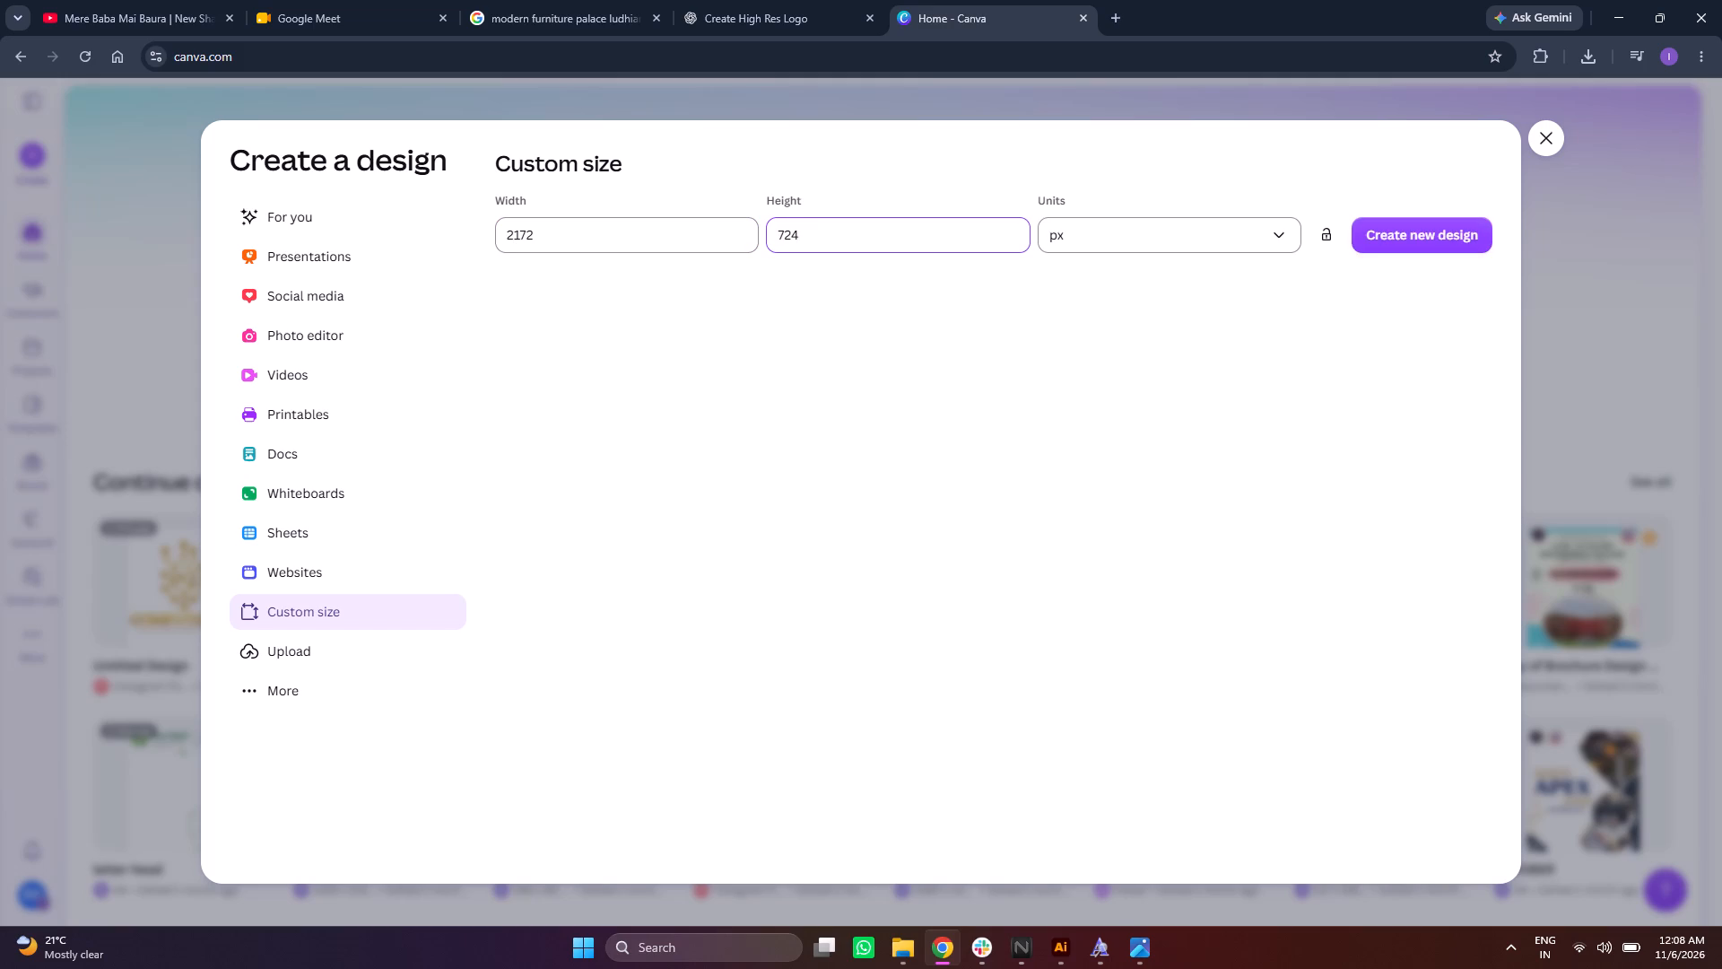
click(1392, 233)
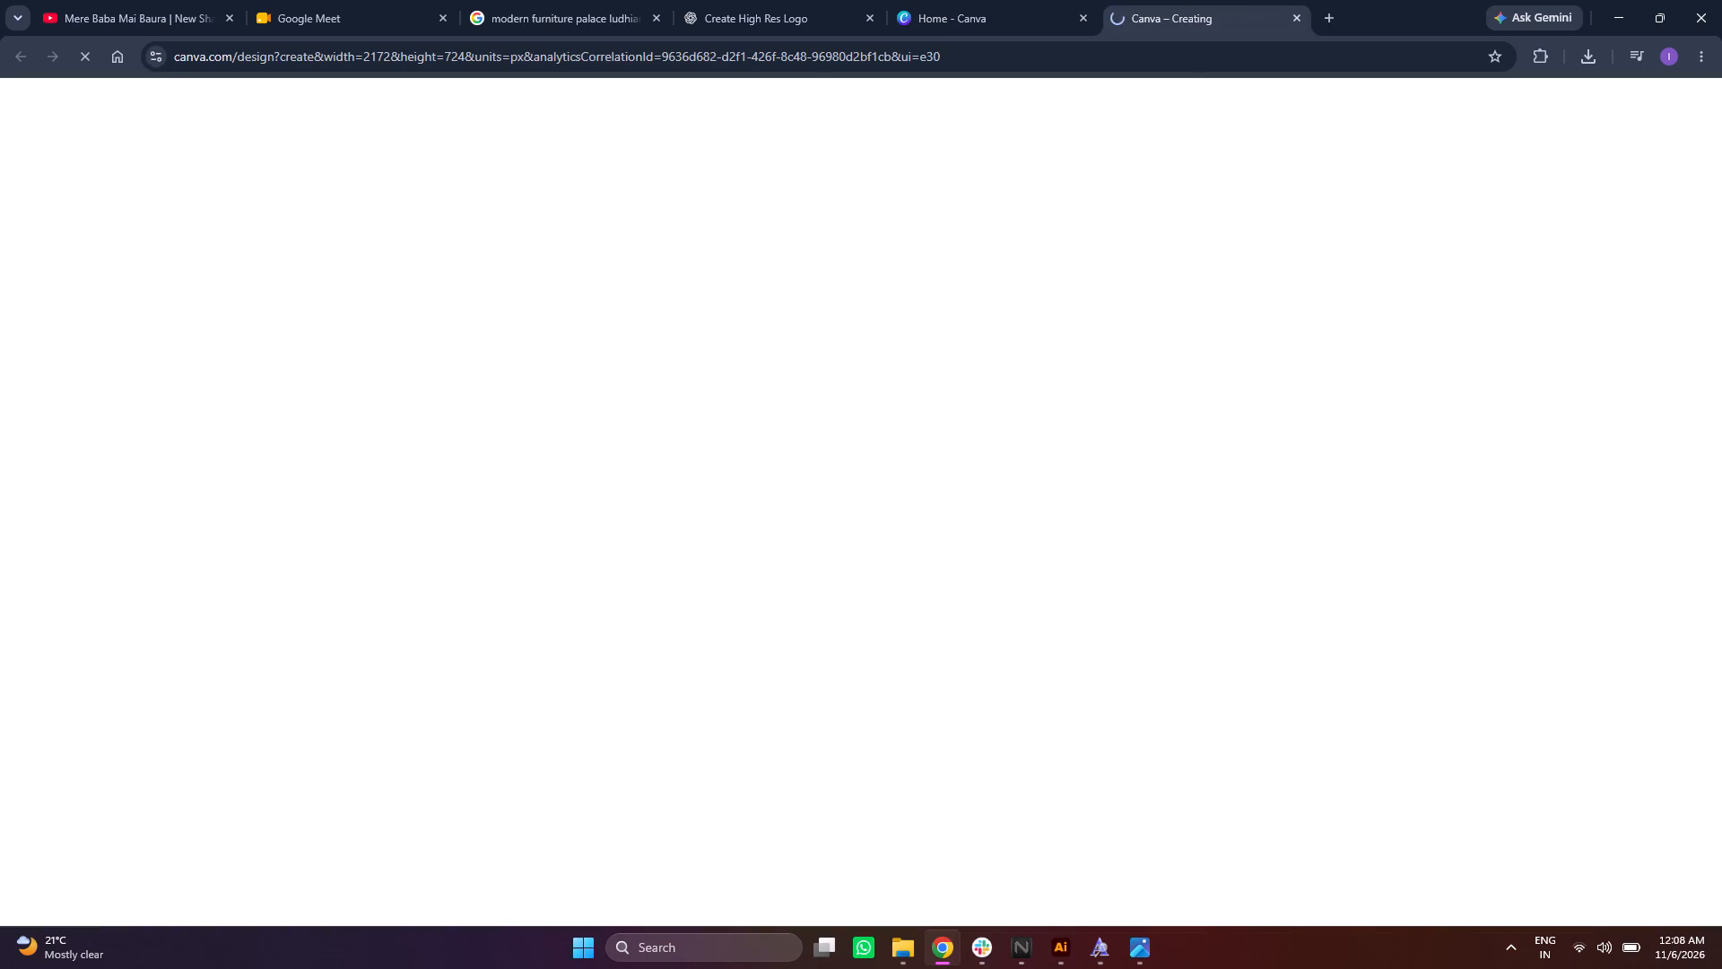
Add the downloaded Modern Furniture Palace Wordmark image to the blank design page, and close the Canva home tab.
click(902, 944)
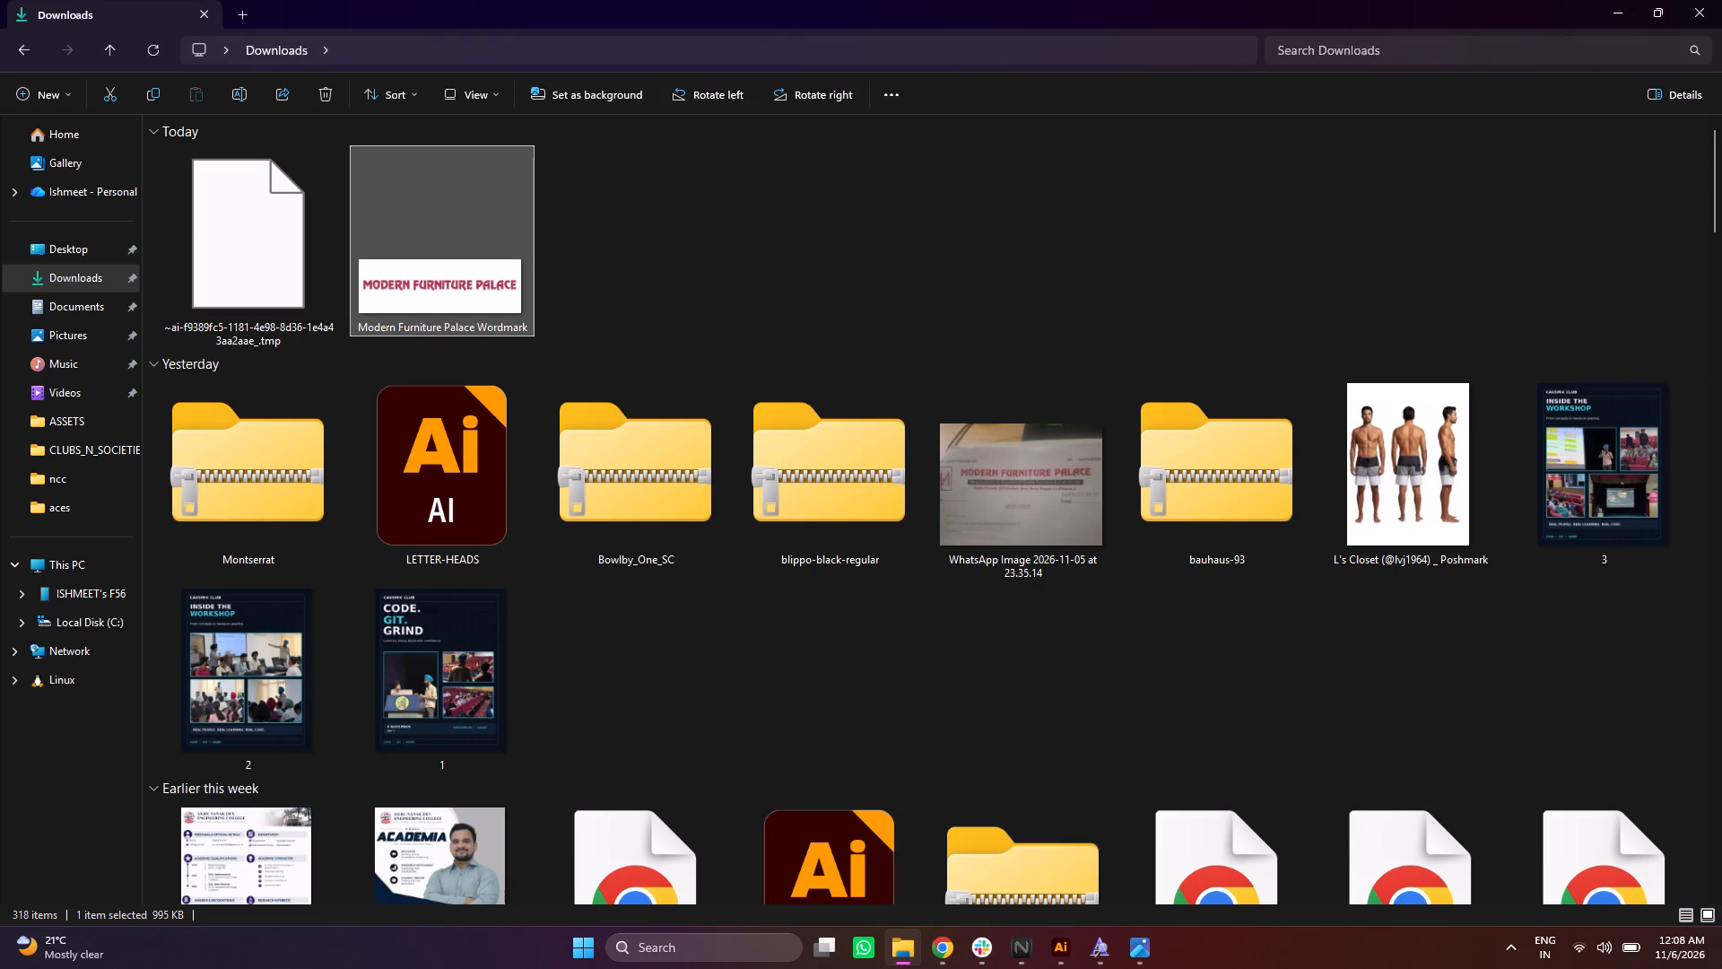
drag(426, 275, 916, 530)
alt+scroll(931, 533, down, 1)
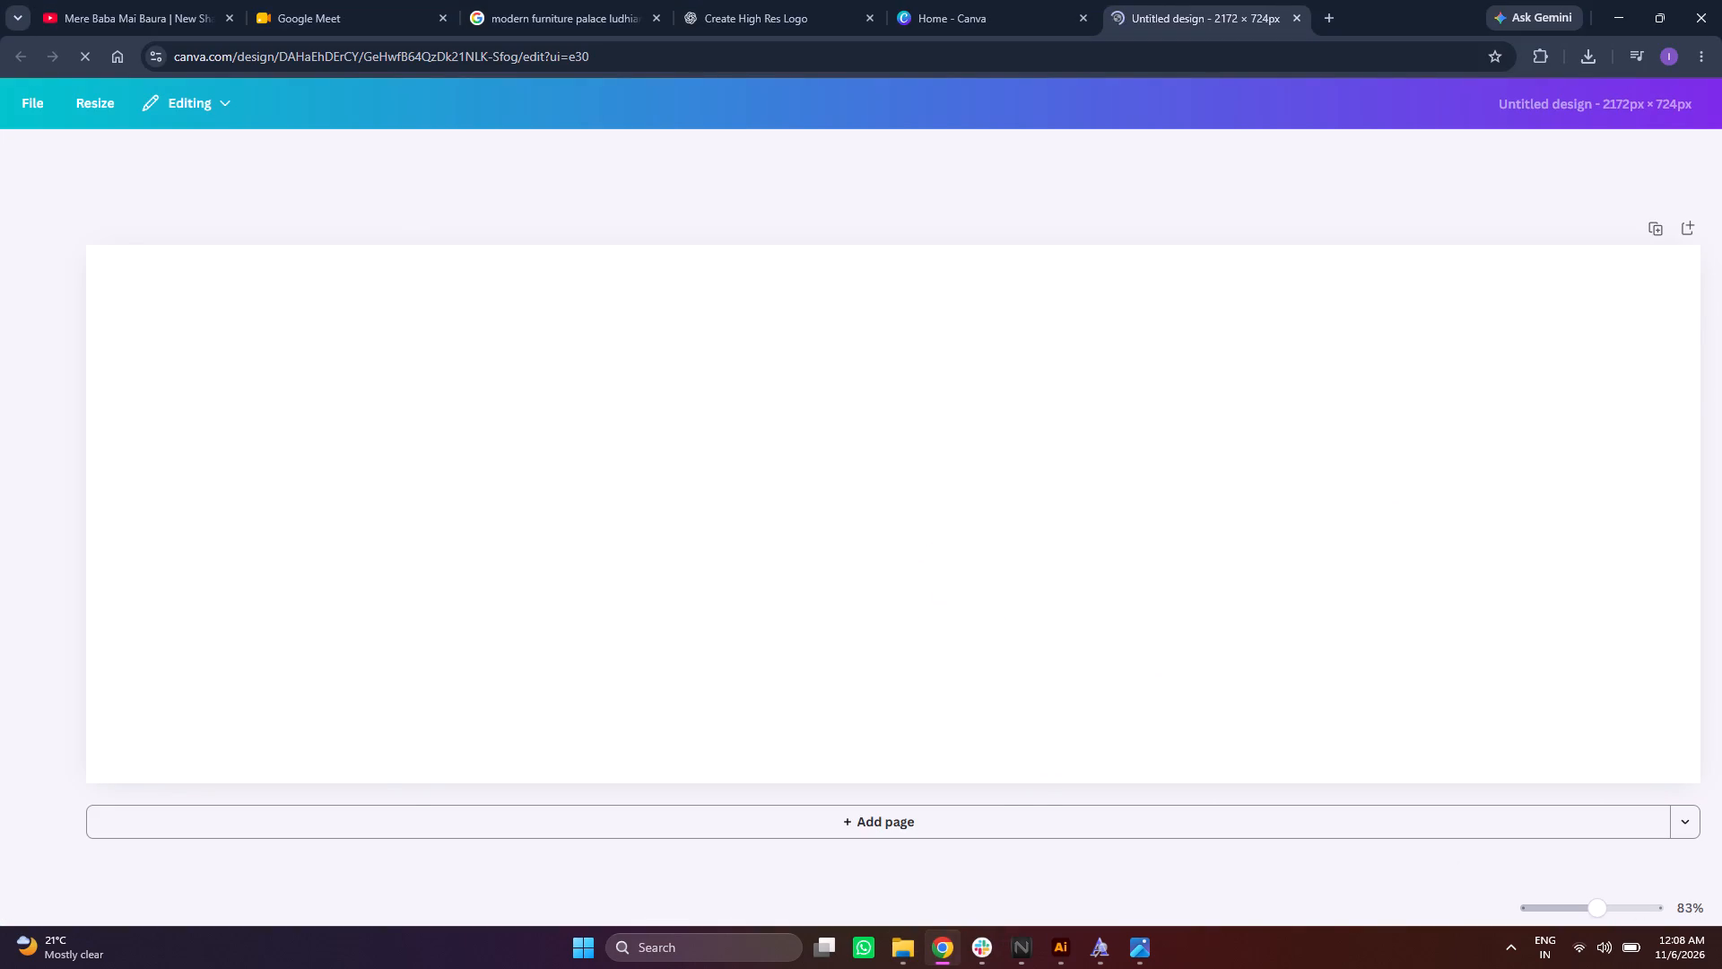
alt+scroll(931, 533, down, 2)
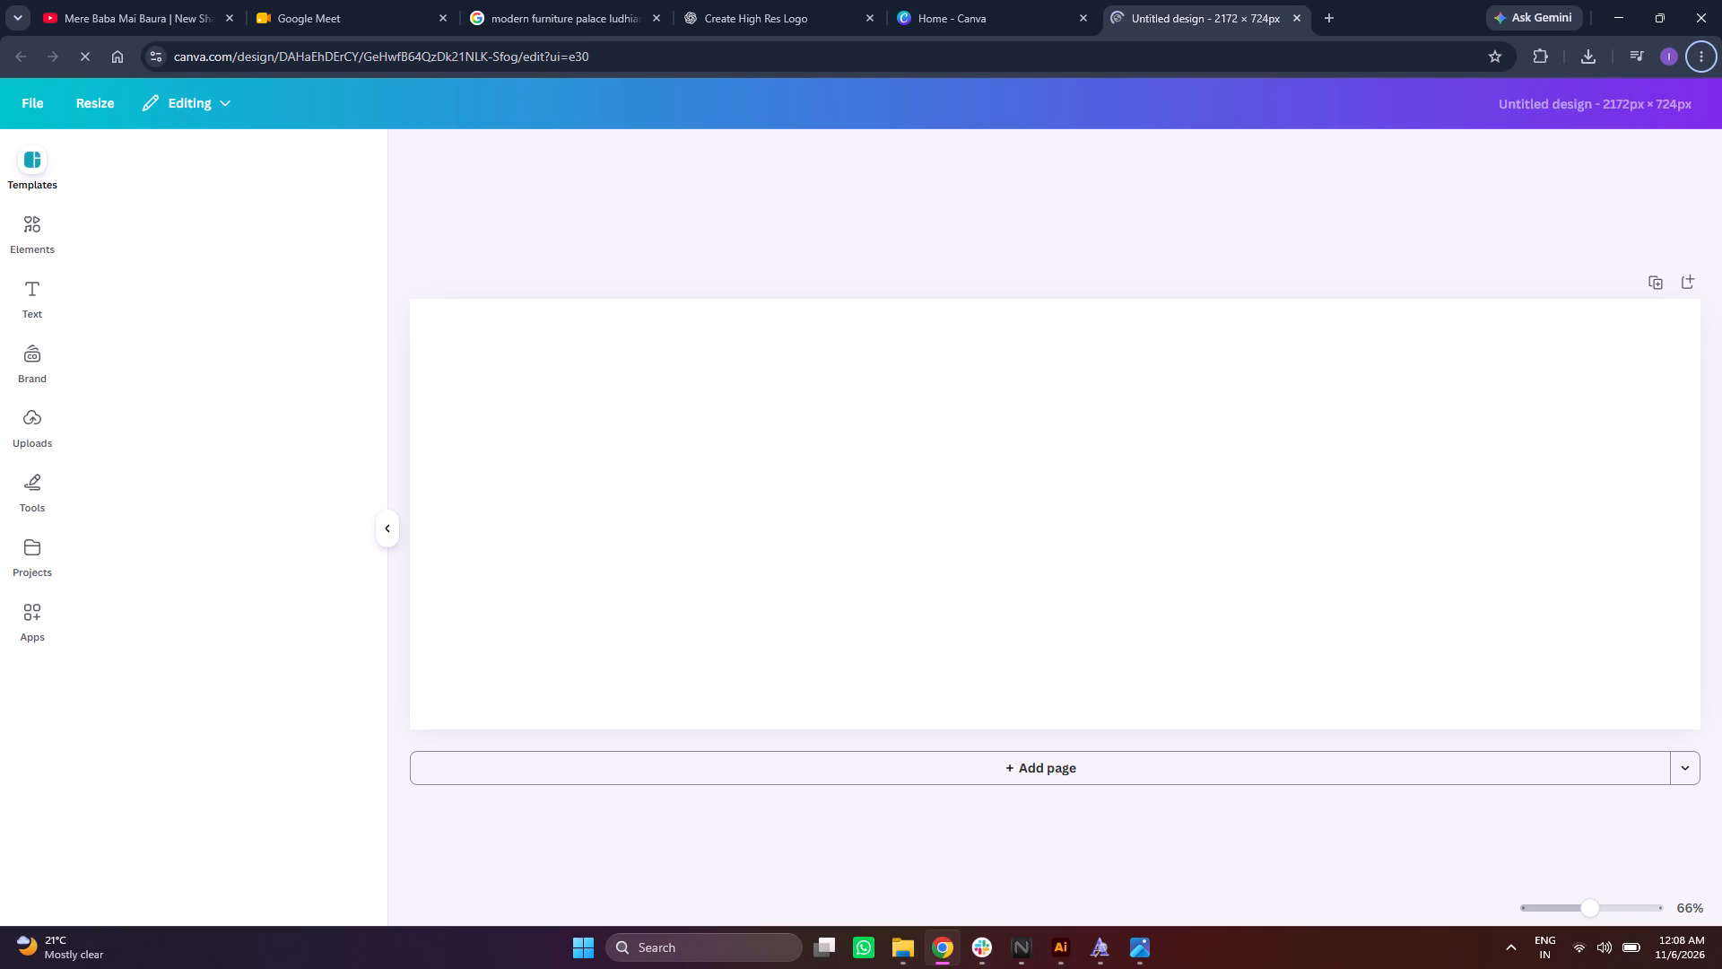
click(1594, 67)
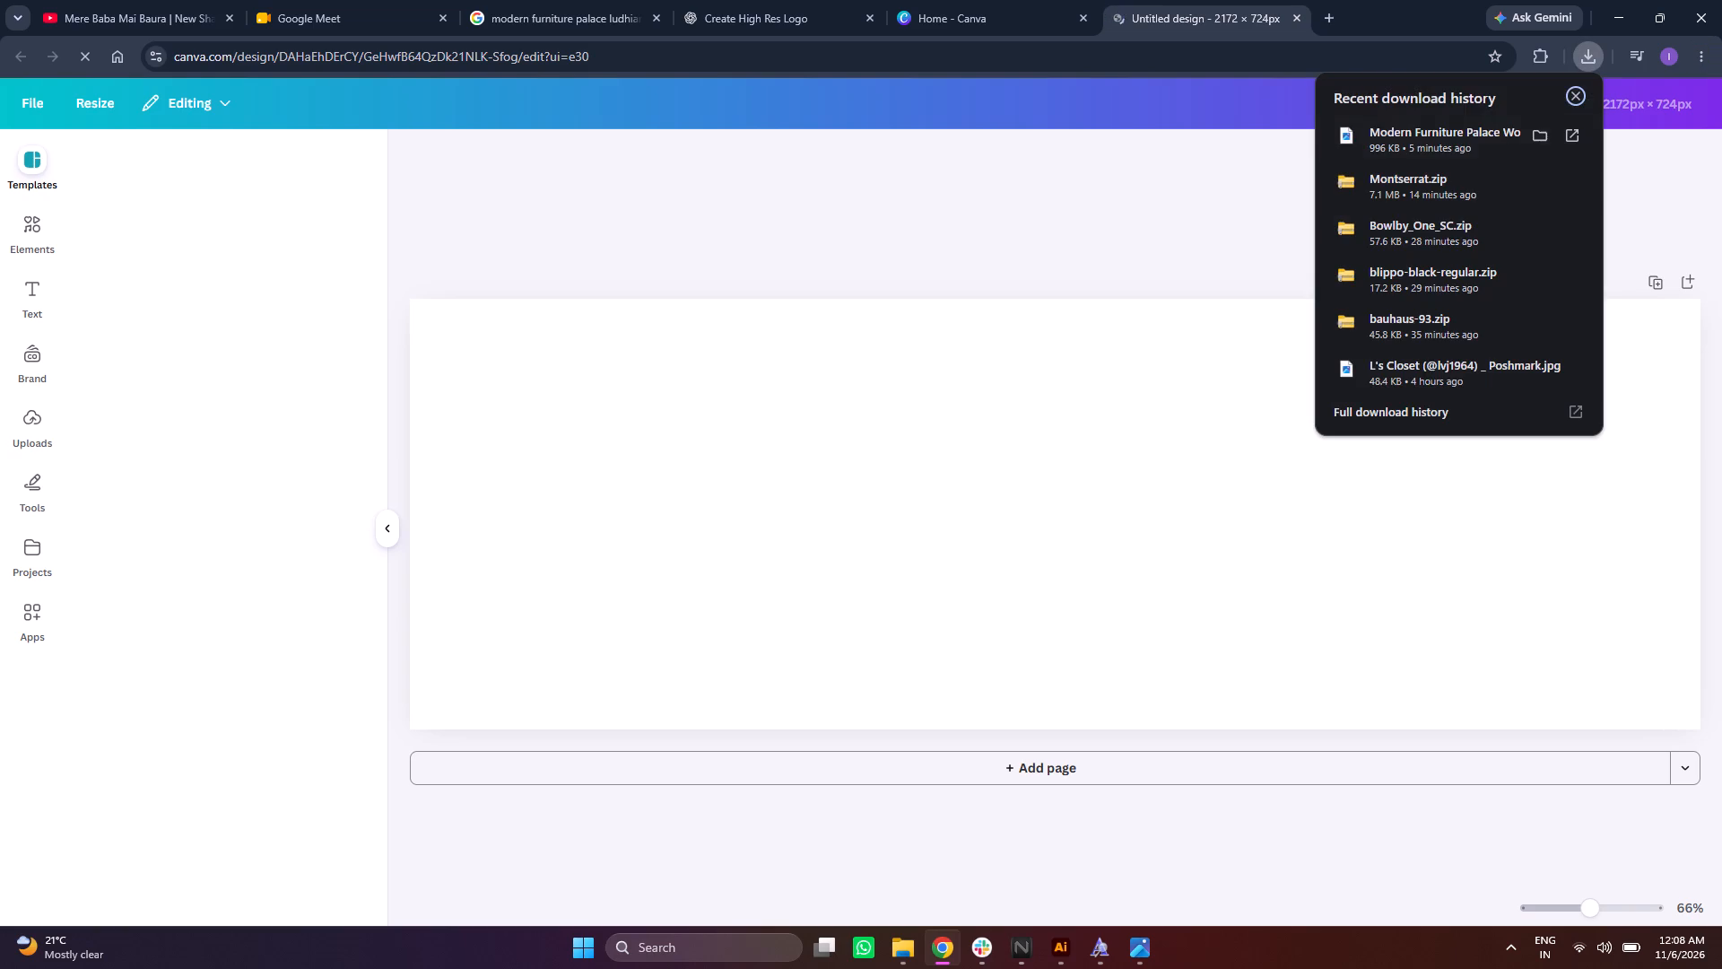
drag(1505, 133, 1083, 451)
click(1017, 197)
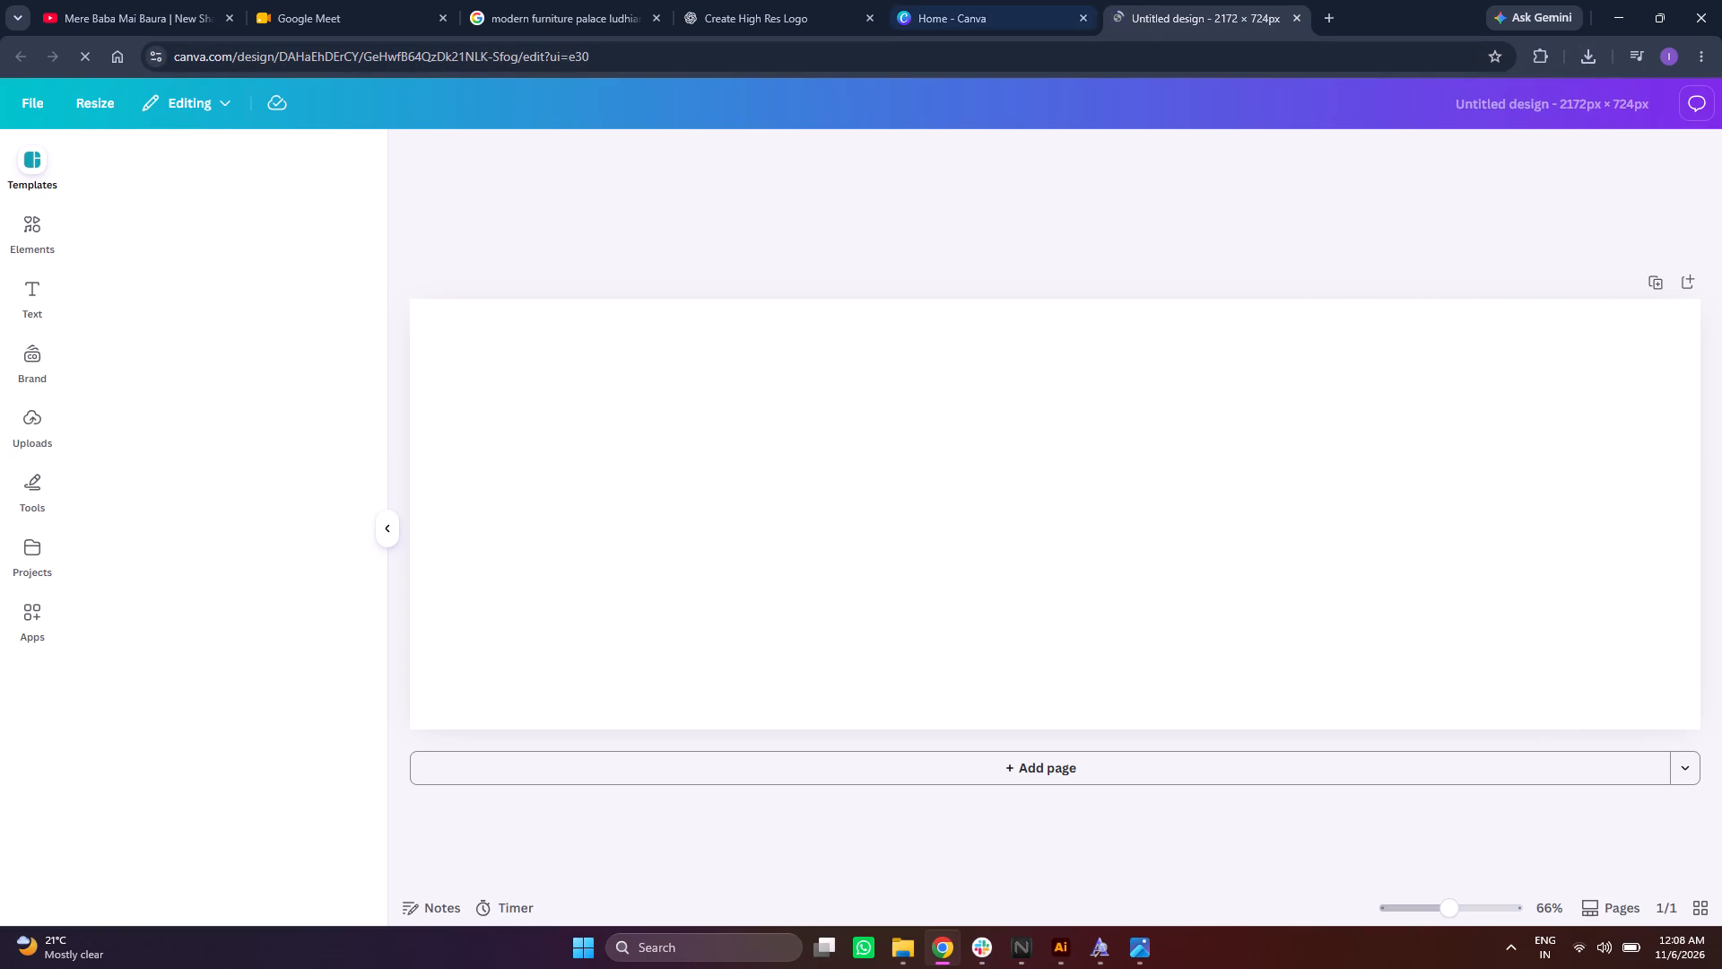
click(1086, 16)
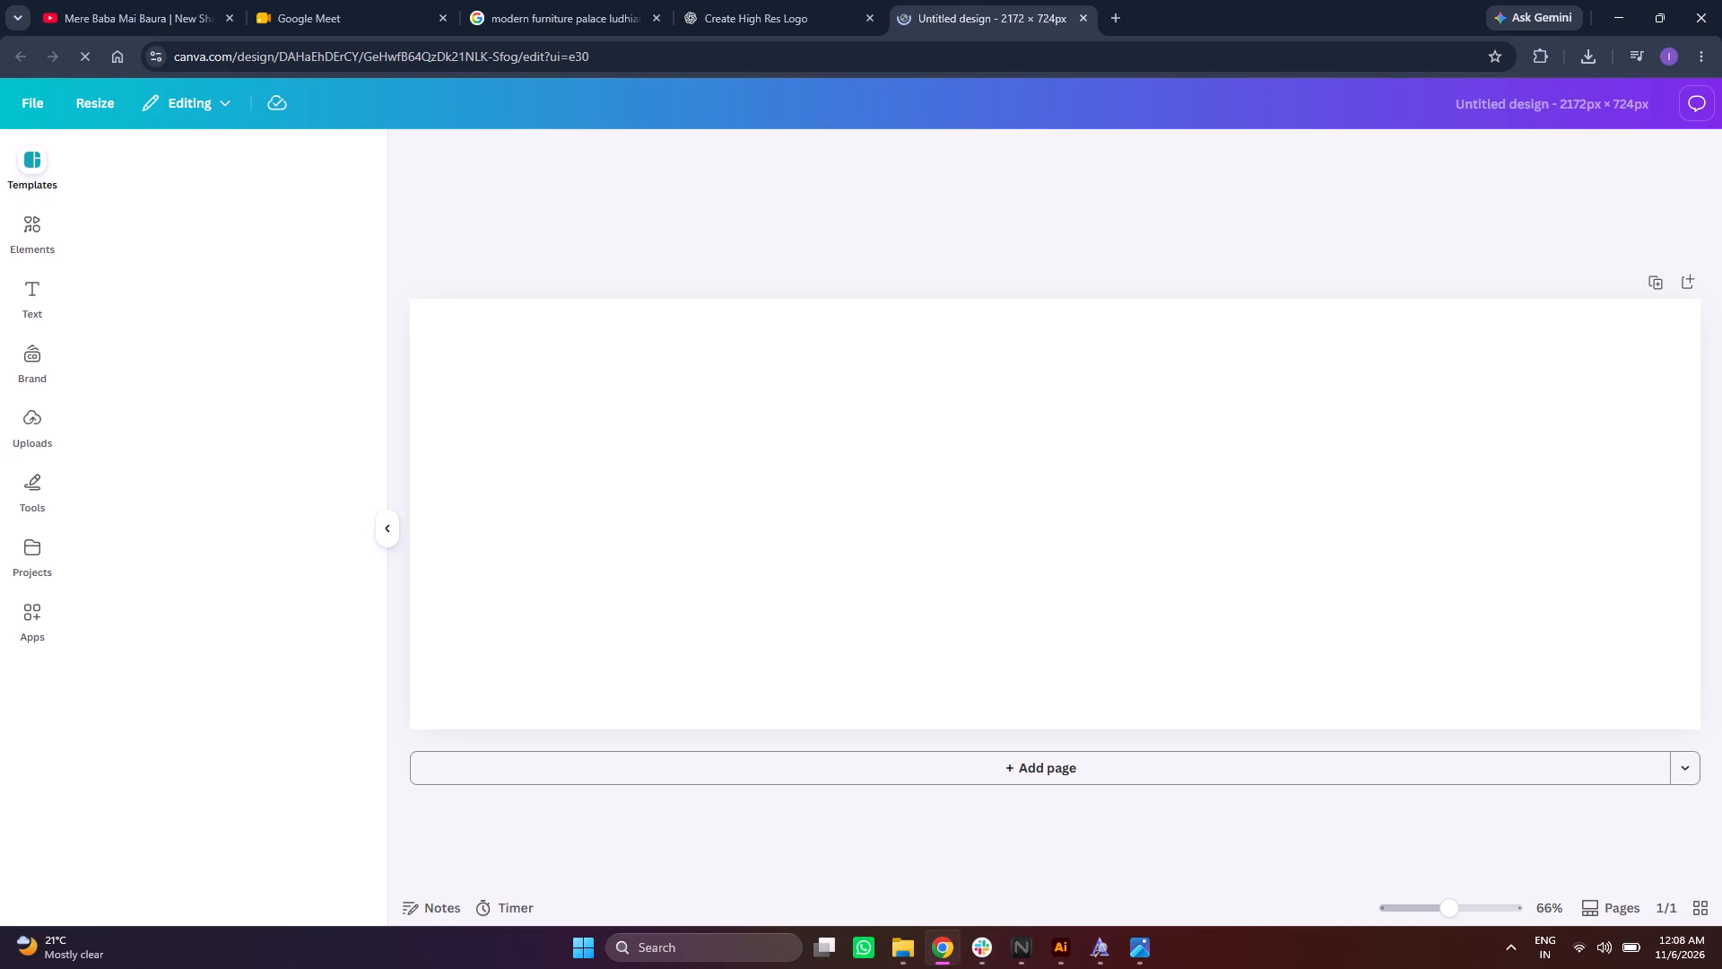
click(1167, 209)
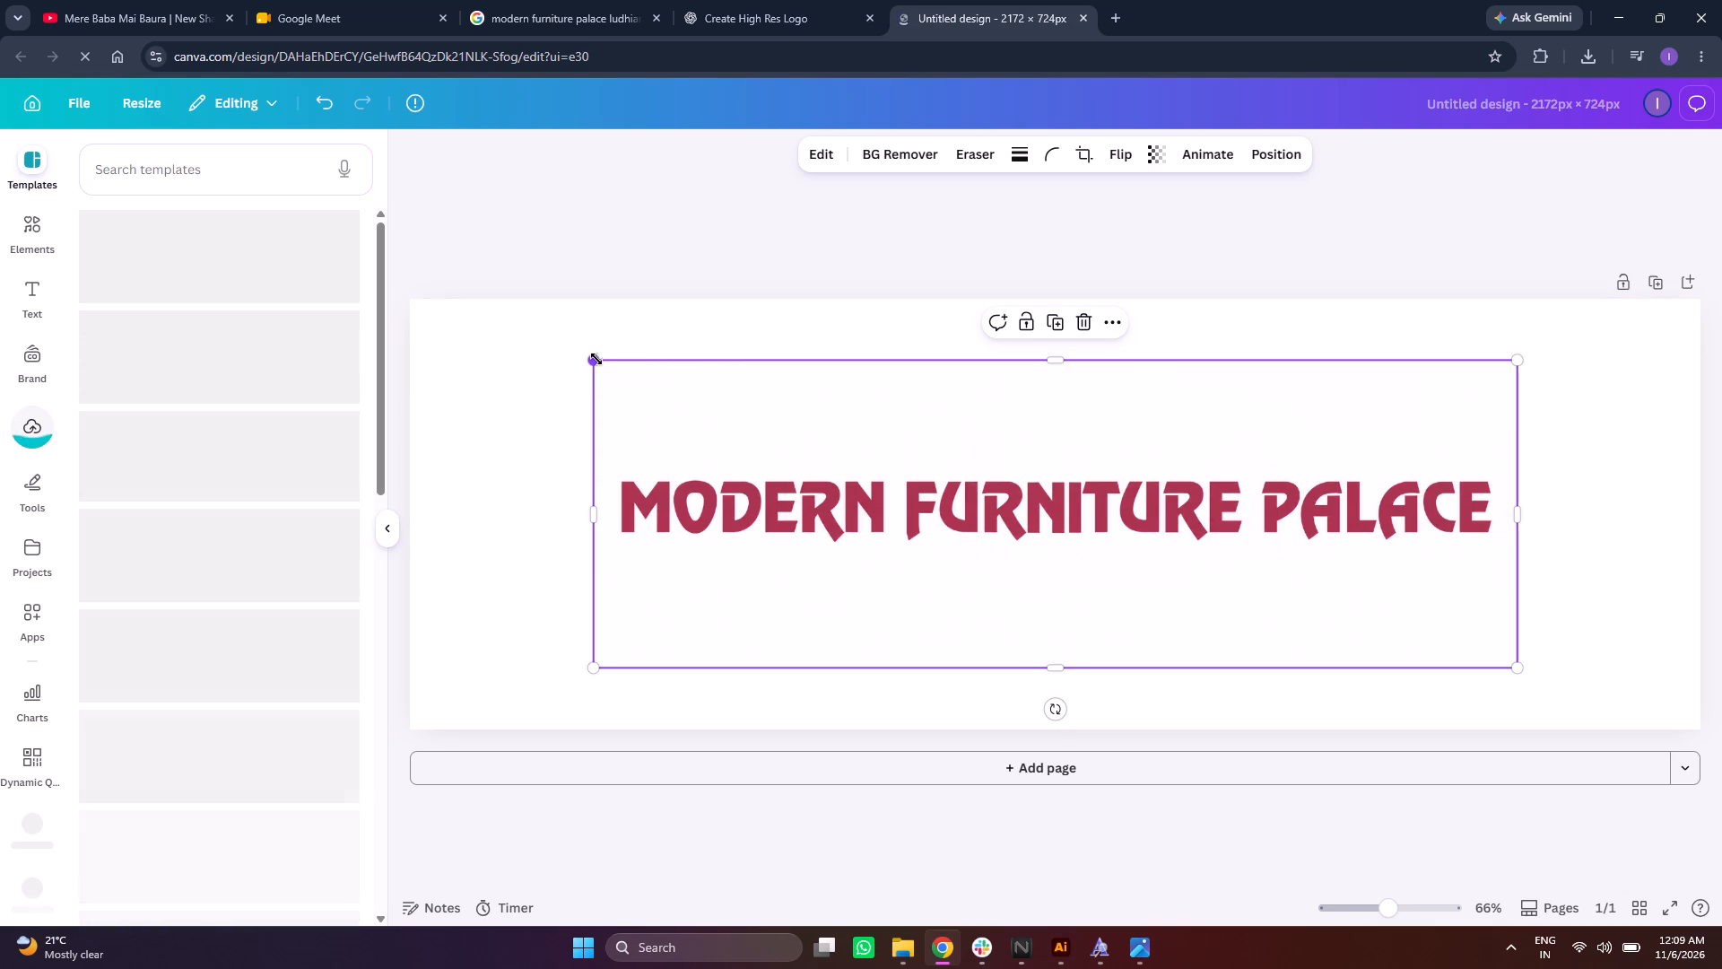
Enlarge the wordmark image from its opposite corners so it fills the whole 2172 × 724 px page.
shift+drag(596, 359, 412, 290)
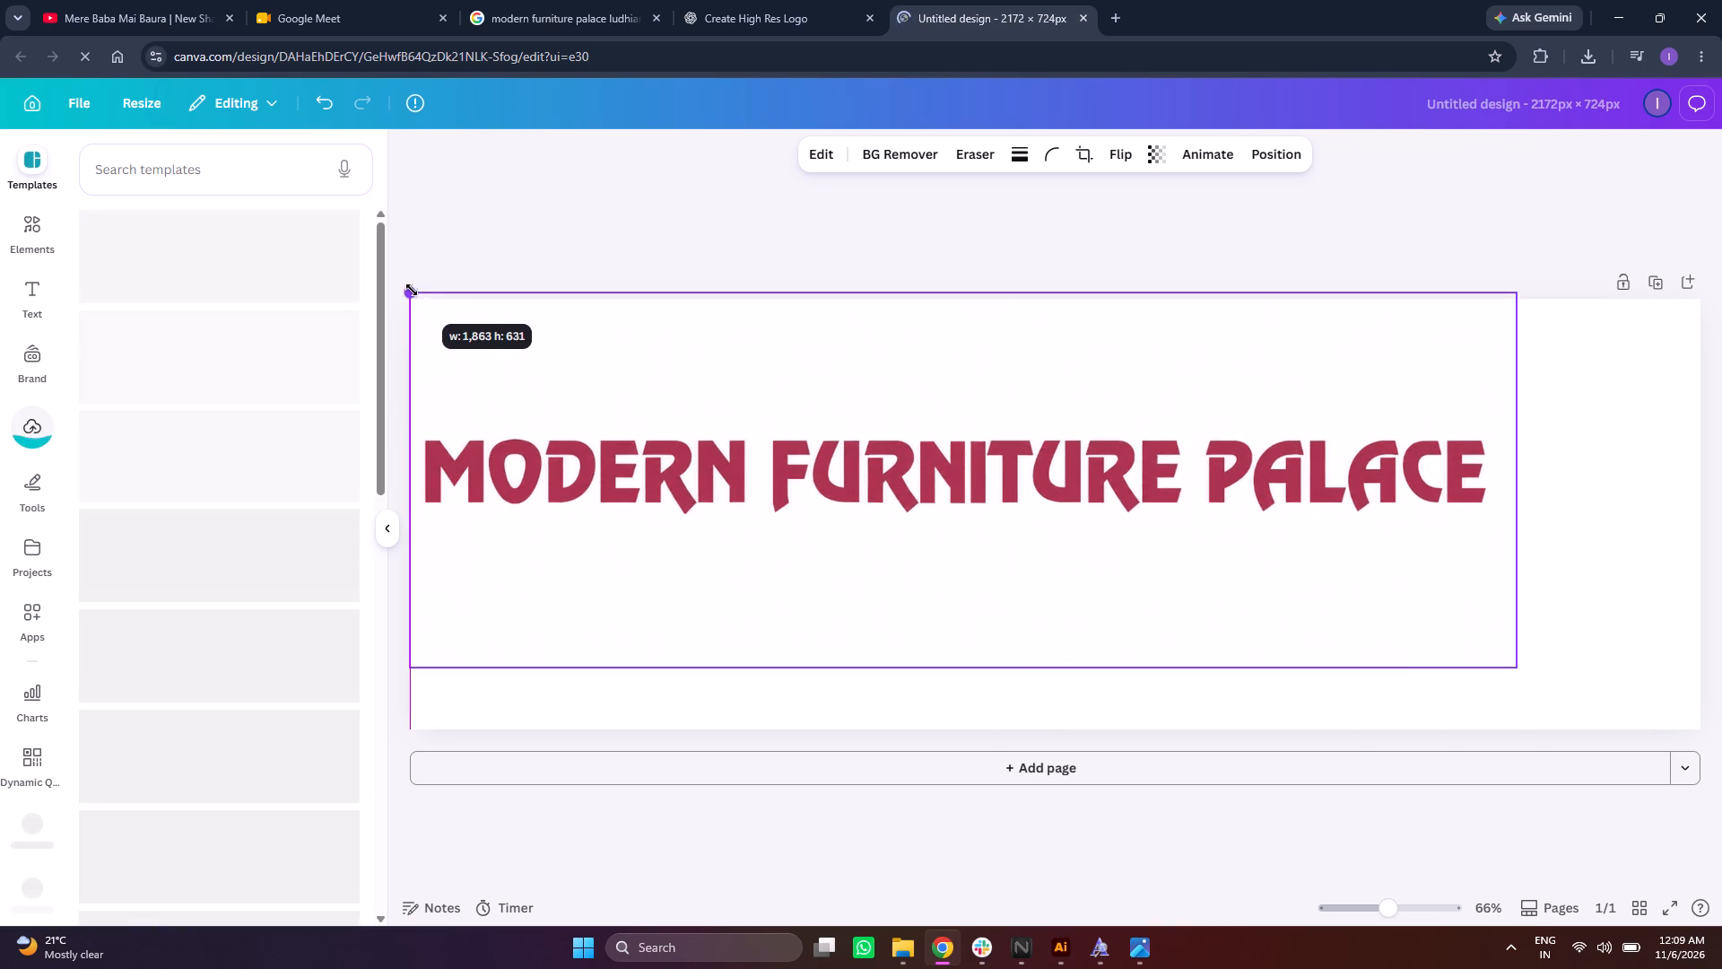
shift+drag(412, 290, 417, 300)
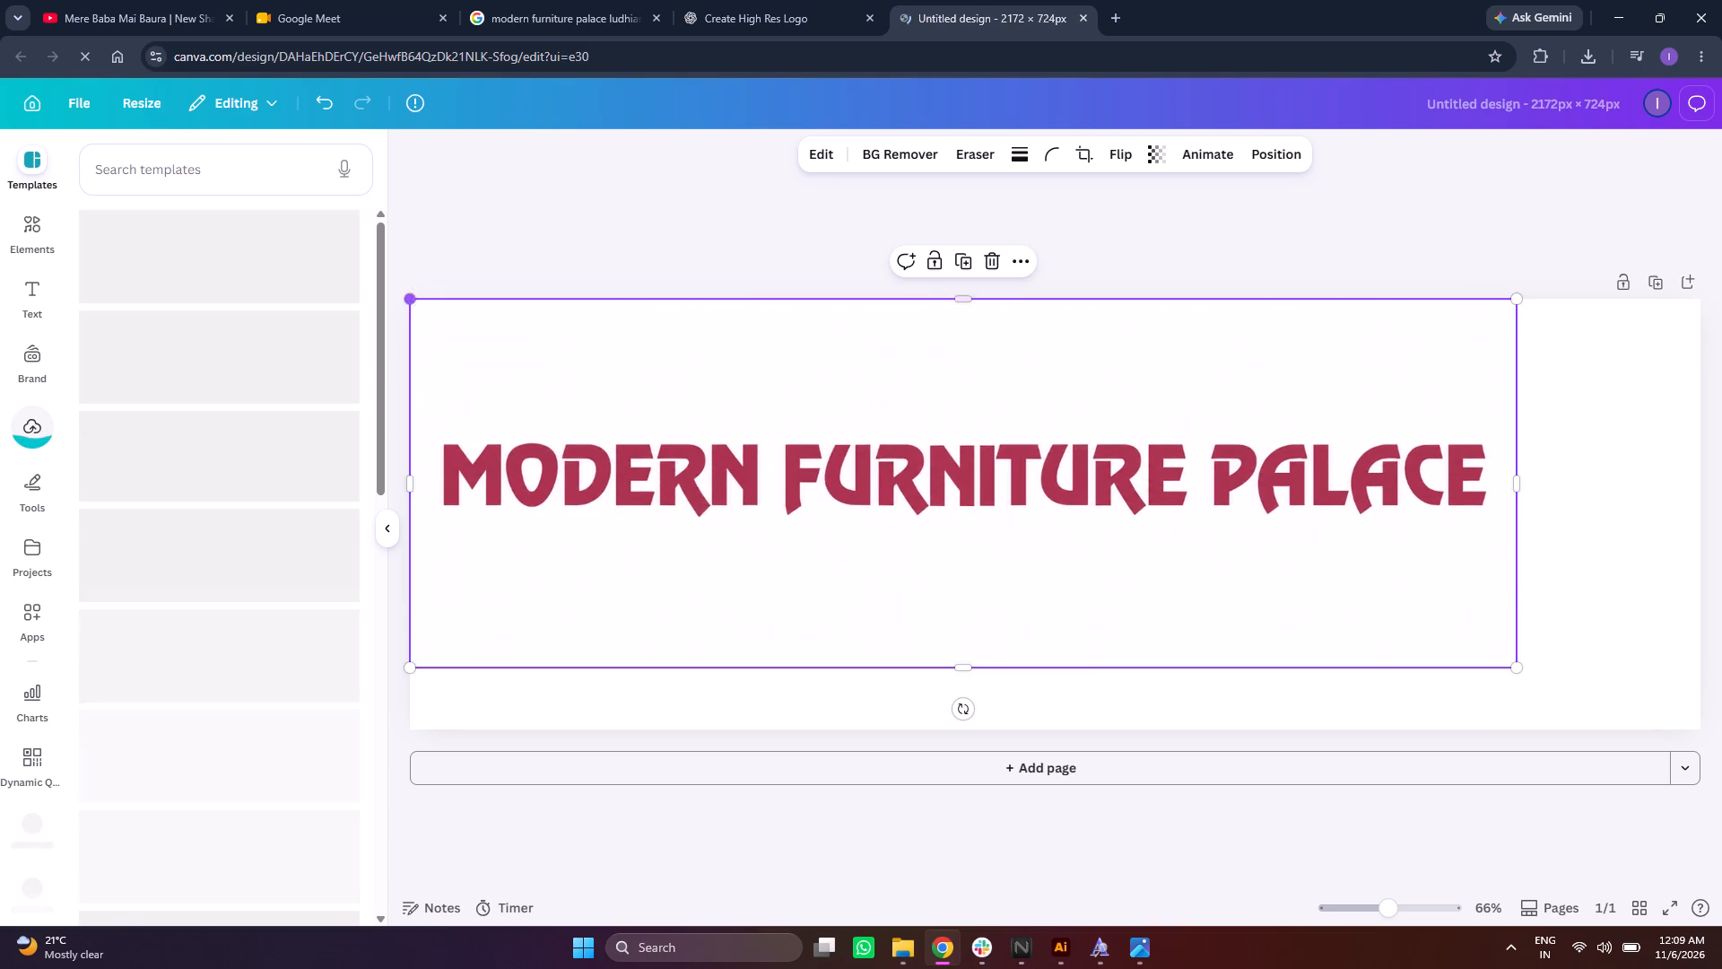
alt+scroll(1378, 692, down, 2)
drag(1512, 670, 1693, 729)
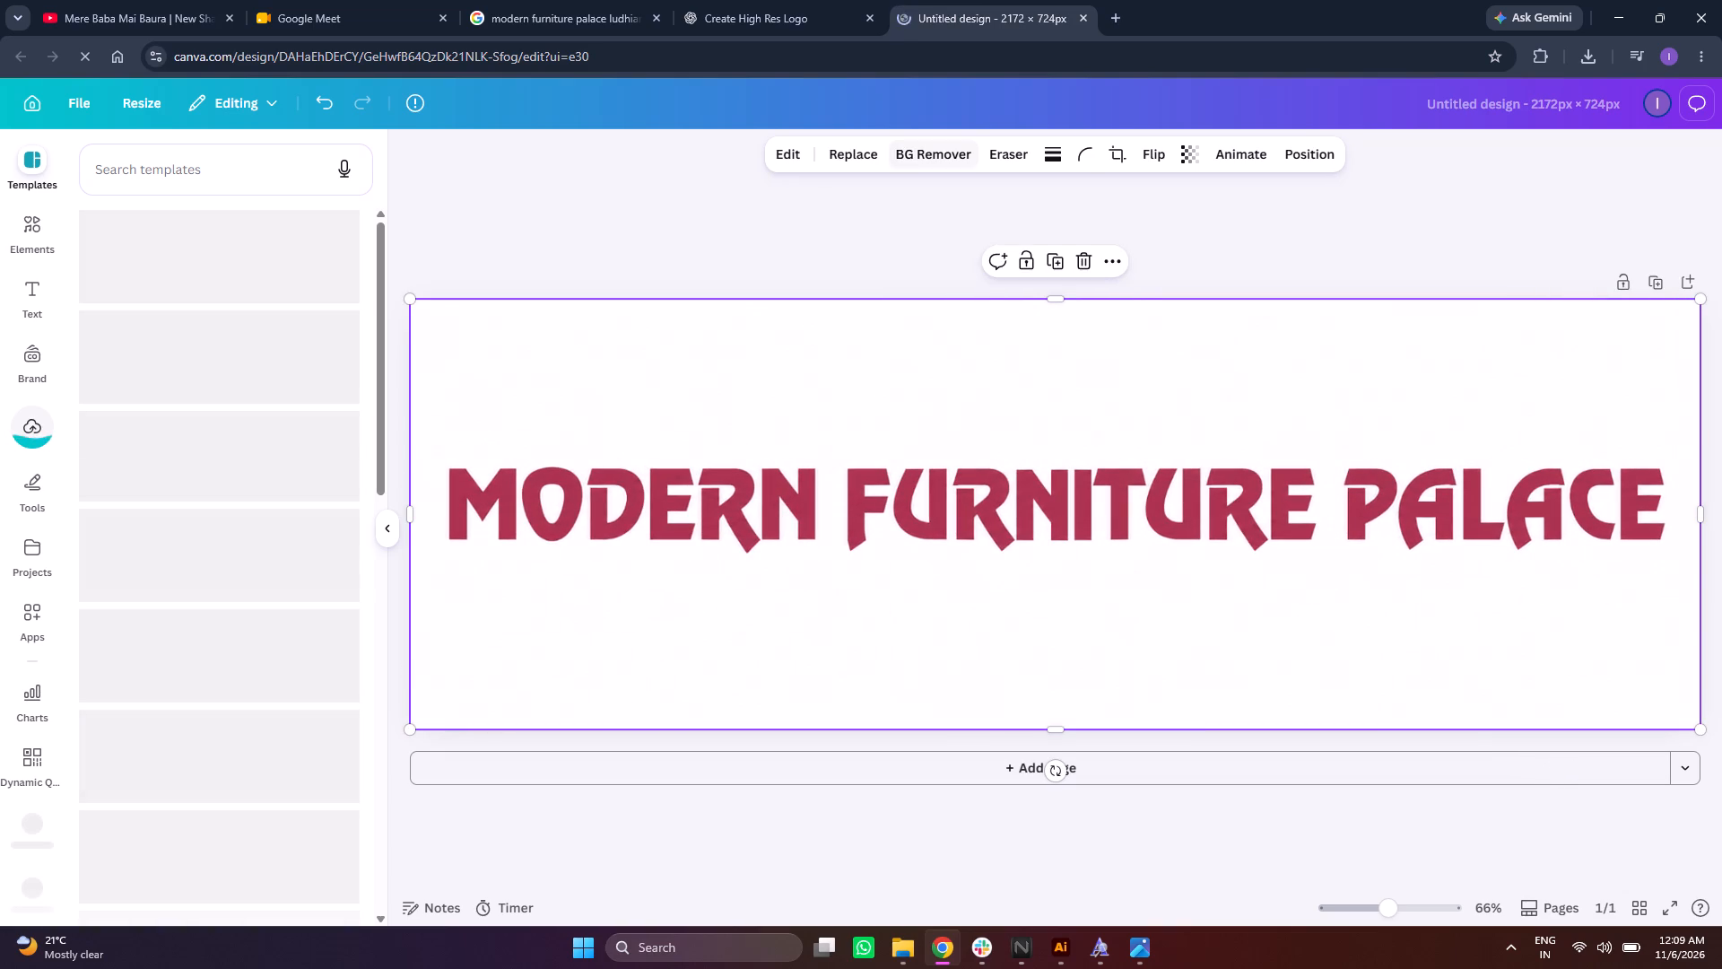
Remove the wordmark image's background with BG Remover.
click(952, 161)
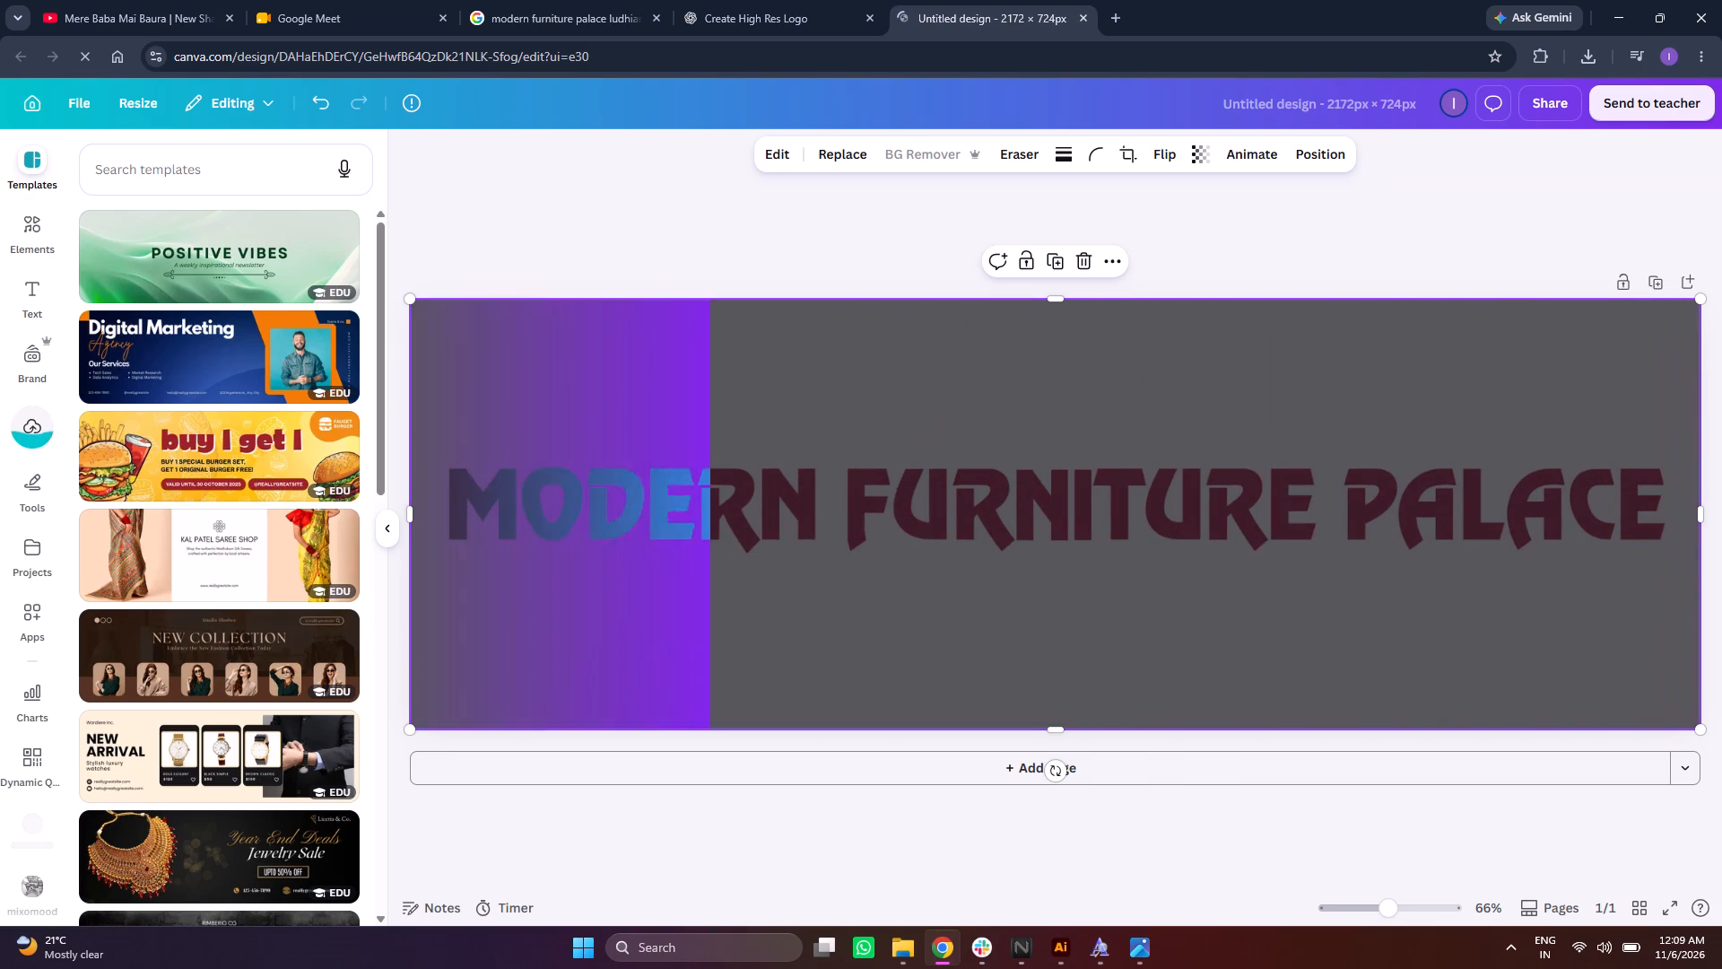
click(24, 428)
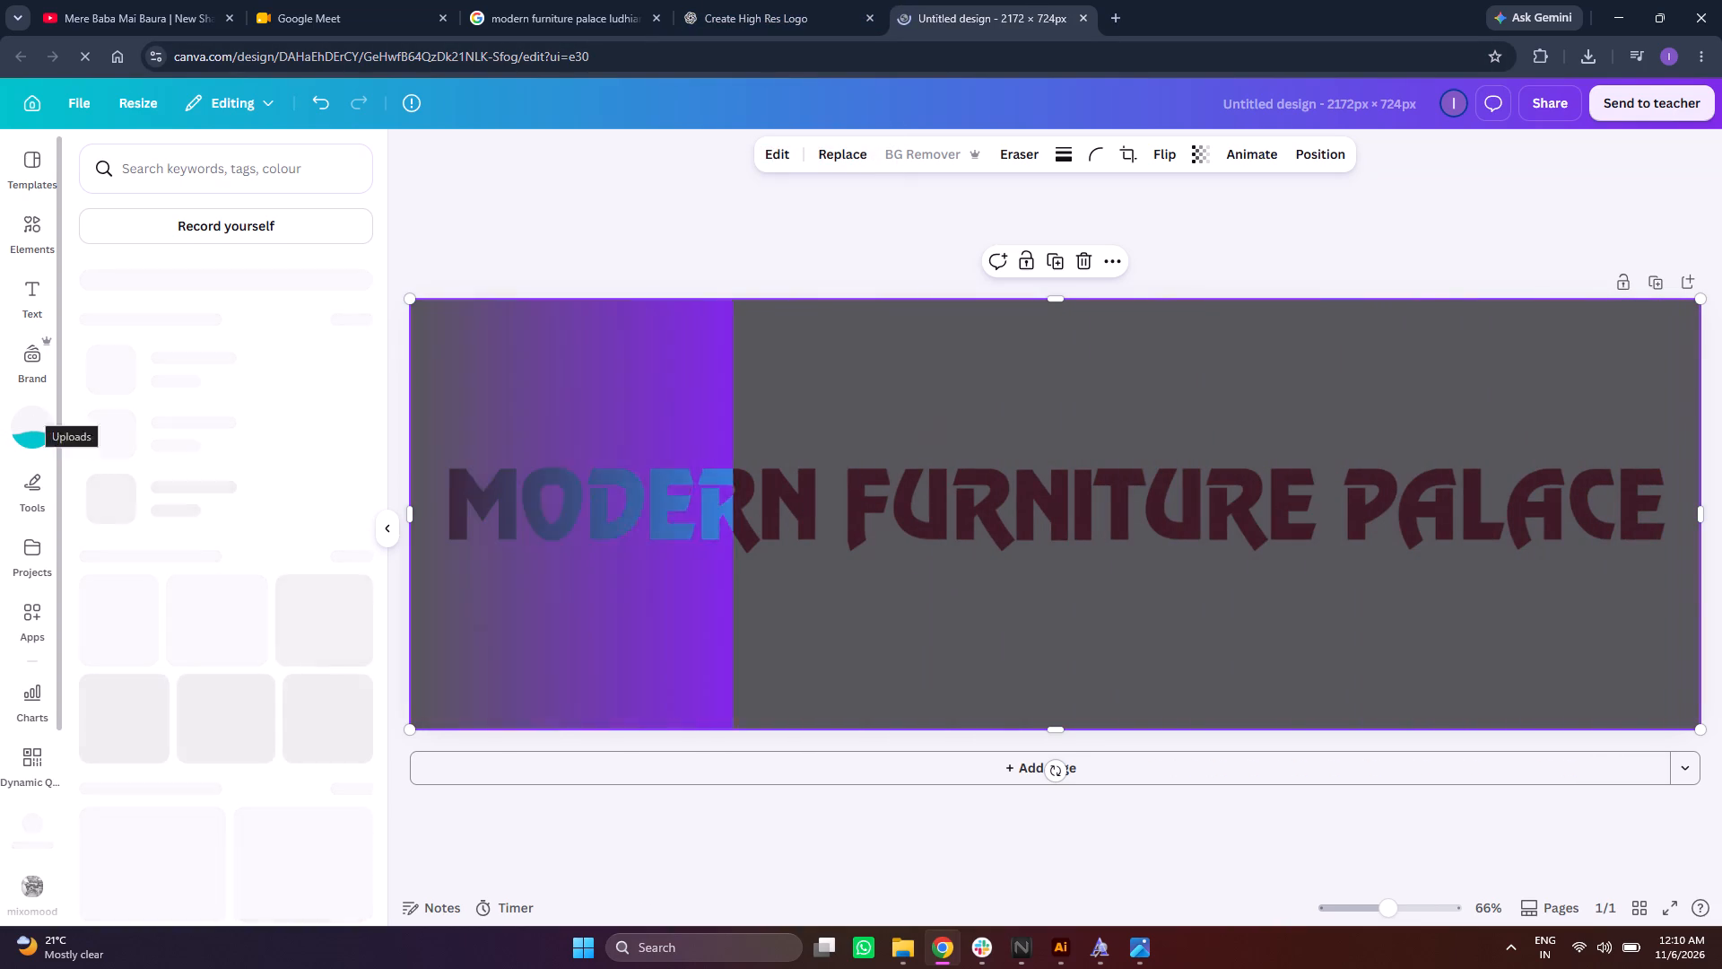
click(620, 214)
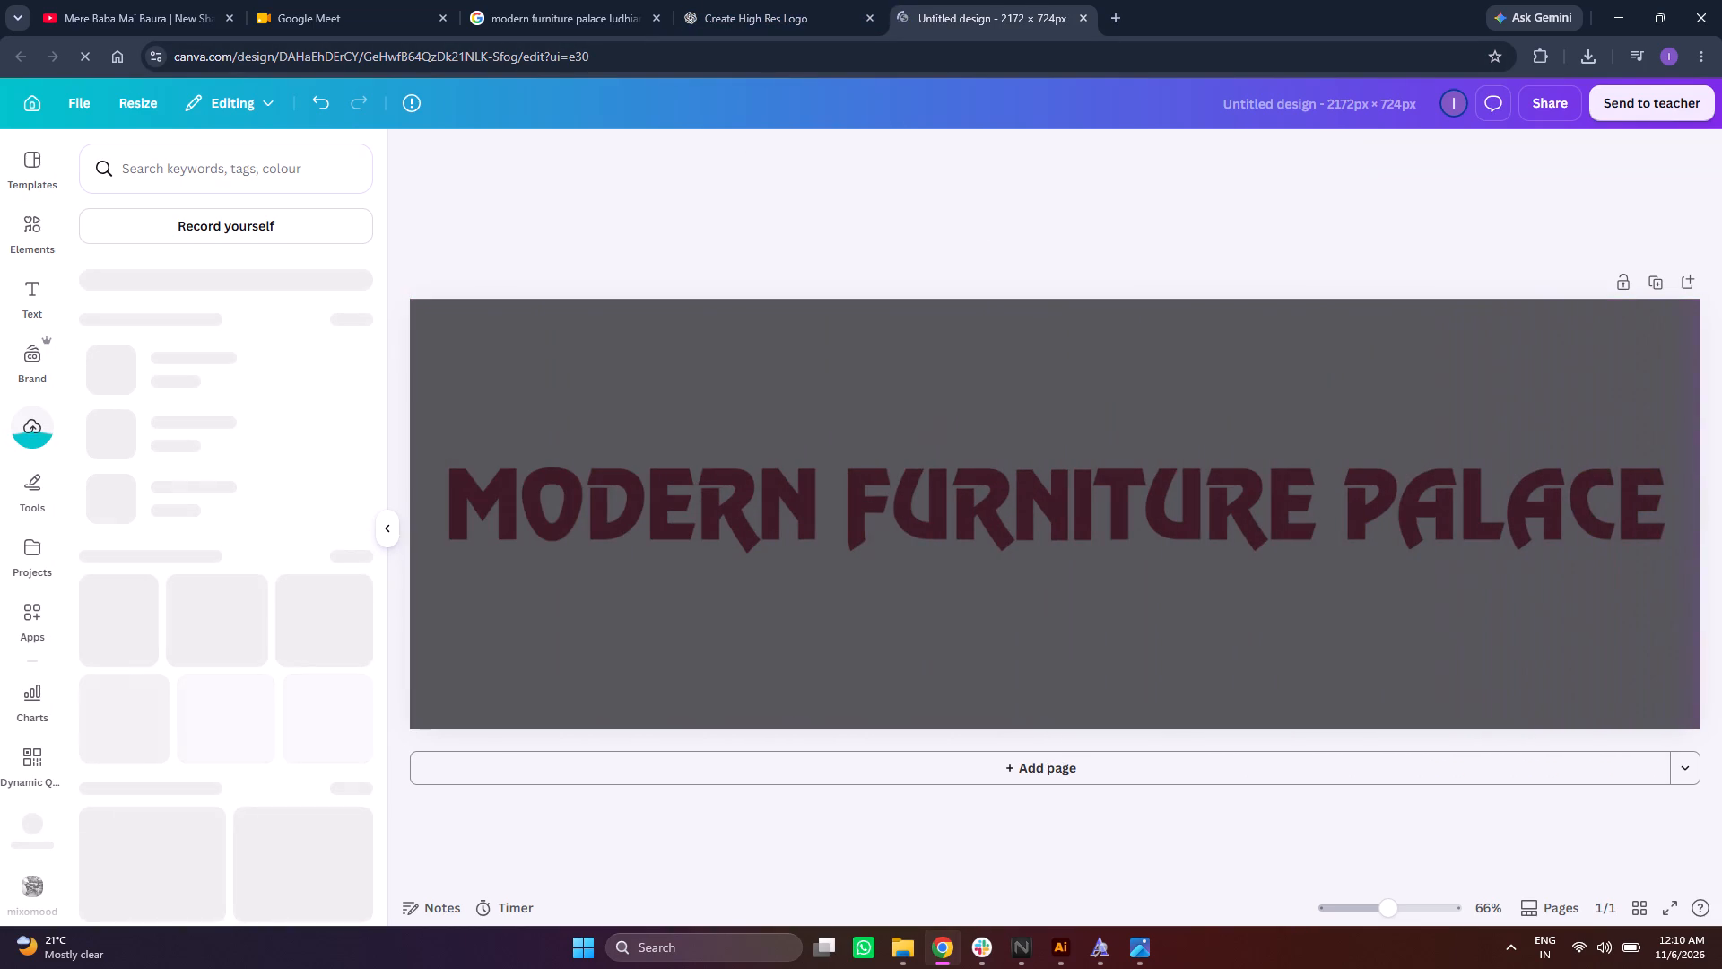
click(752, 398)
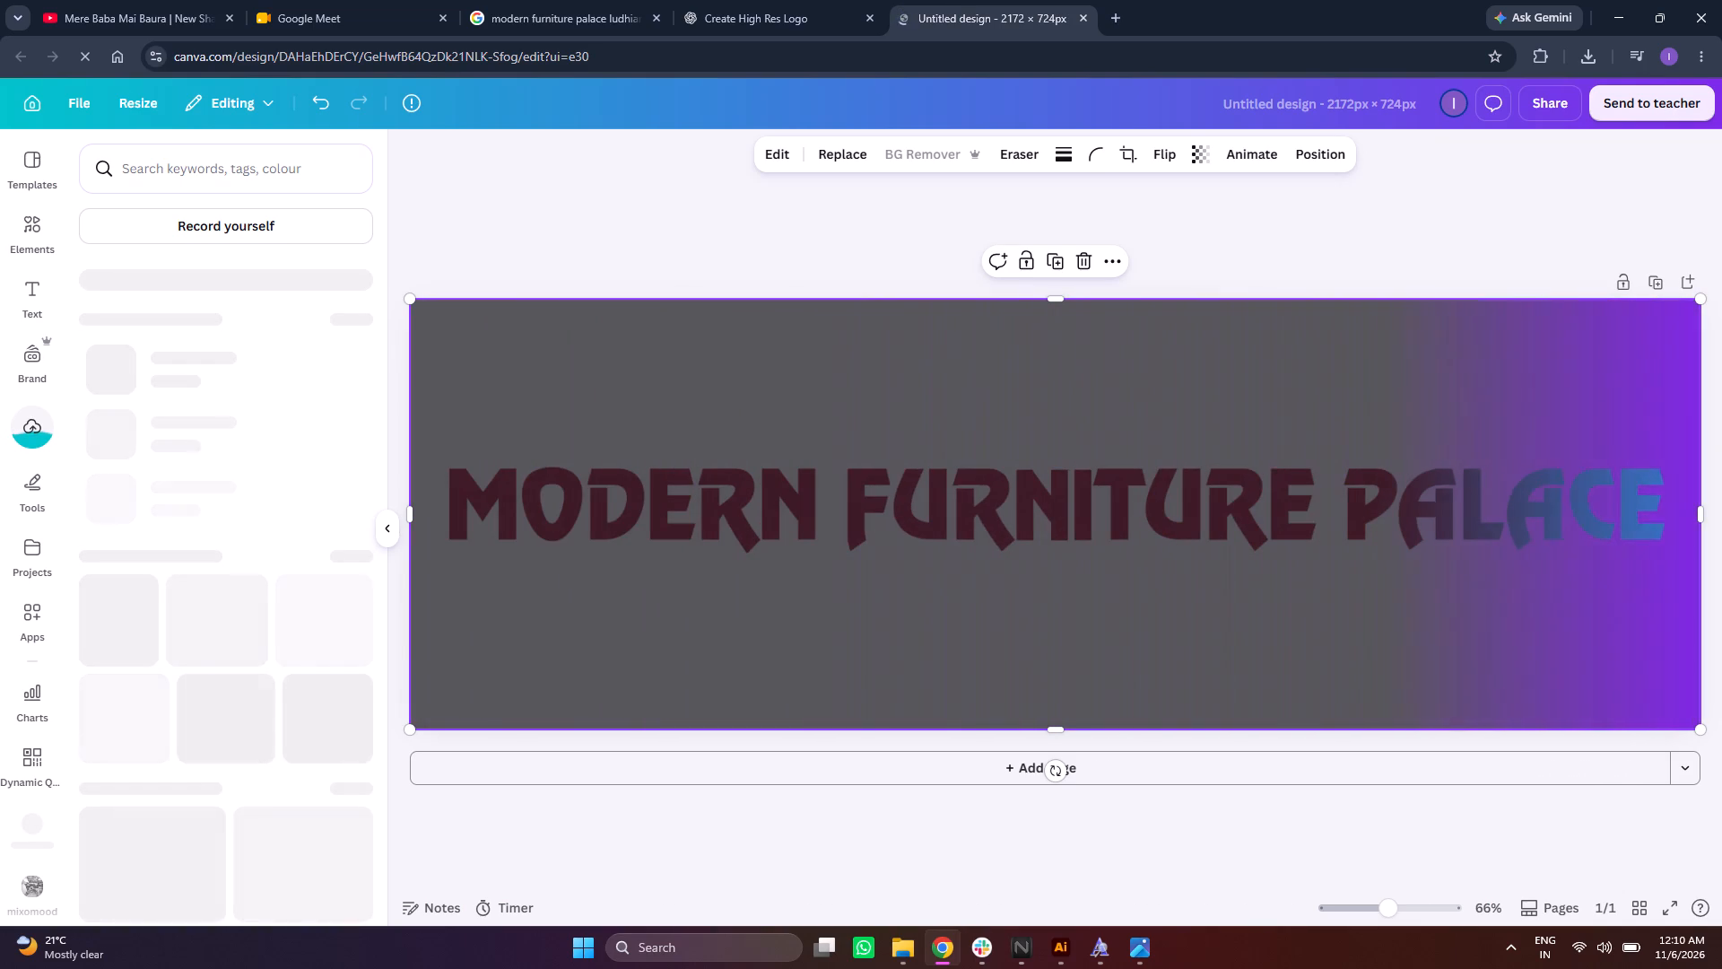
Switch to the letterhead in Illustrator and add a horizontal guide above the logo, at about 1.29 cm from the artboard's top.
click(1067, 957)
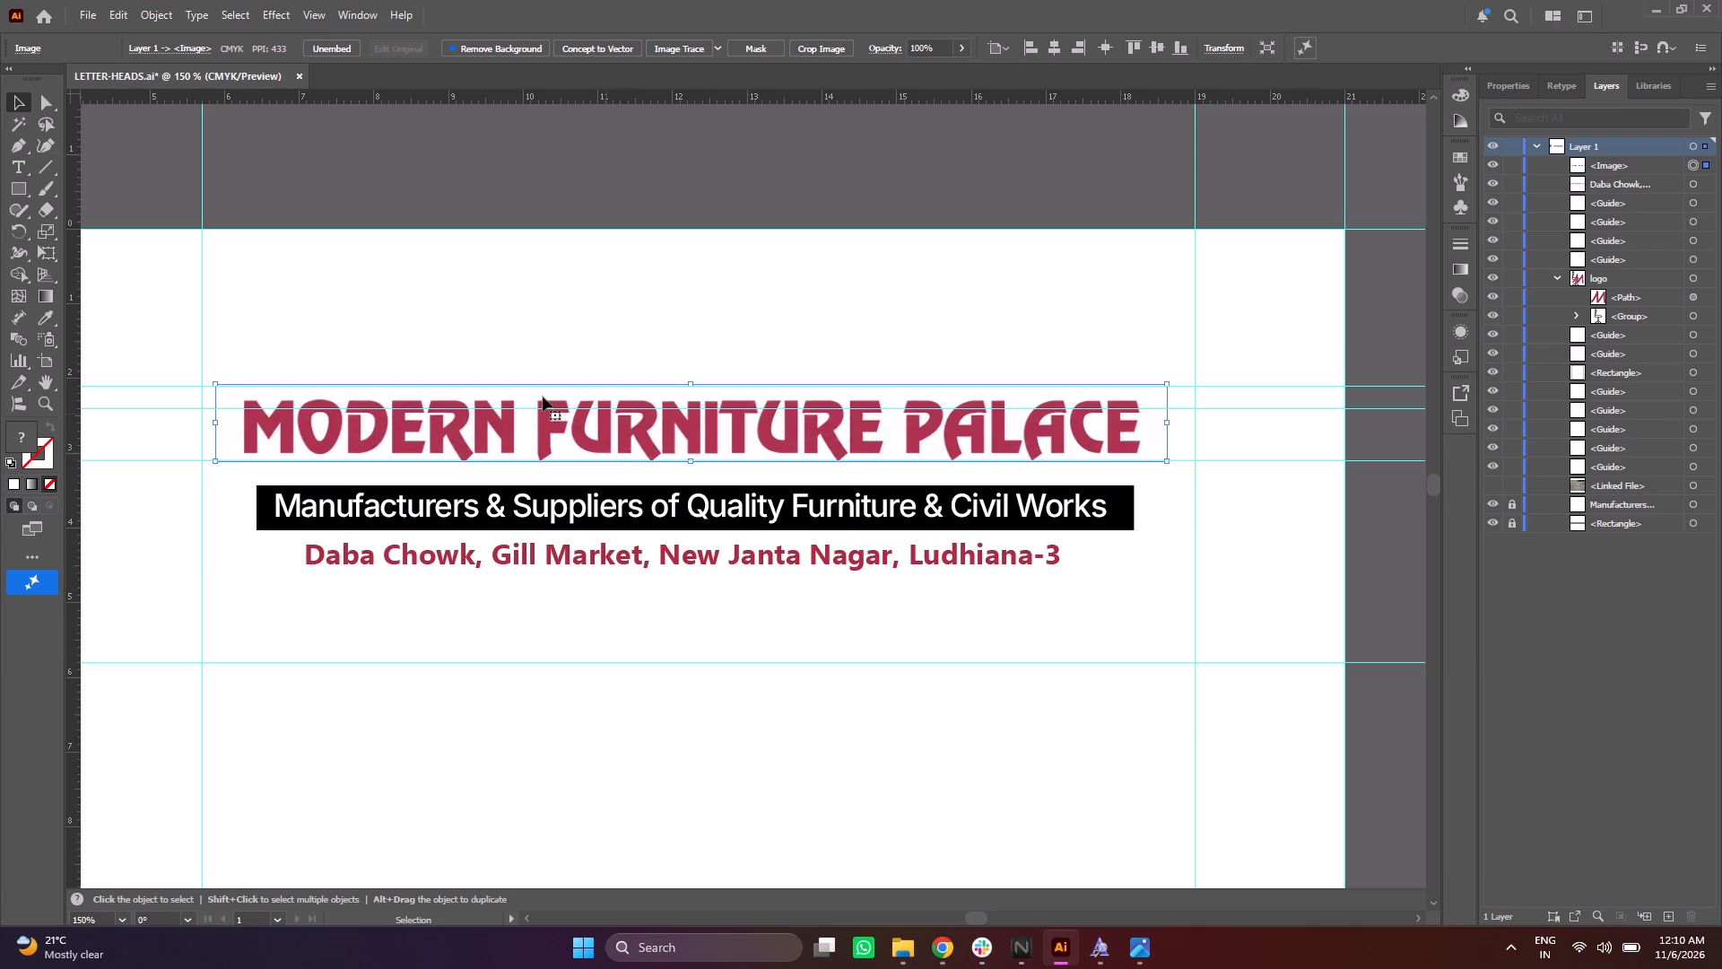
ctrl+scroll(460, 360, up, 15)
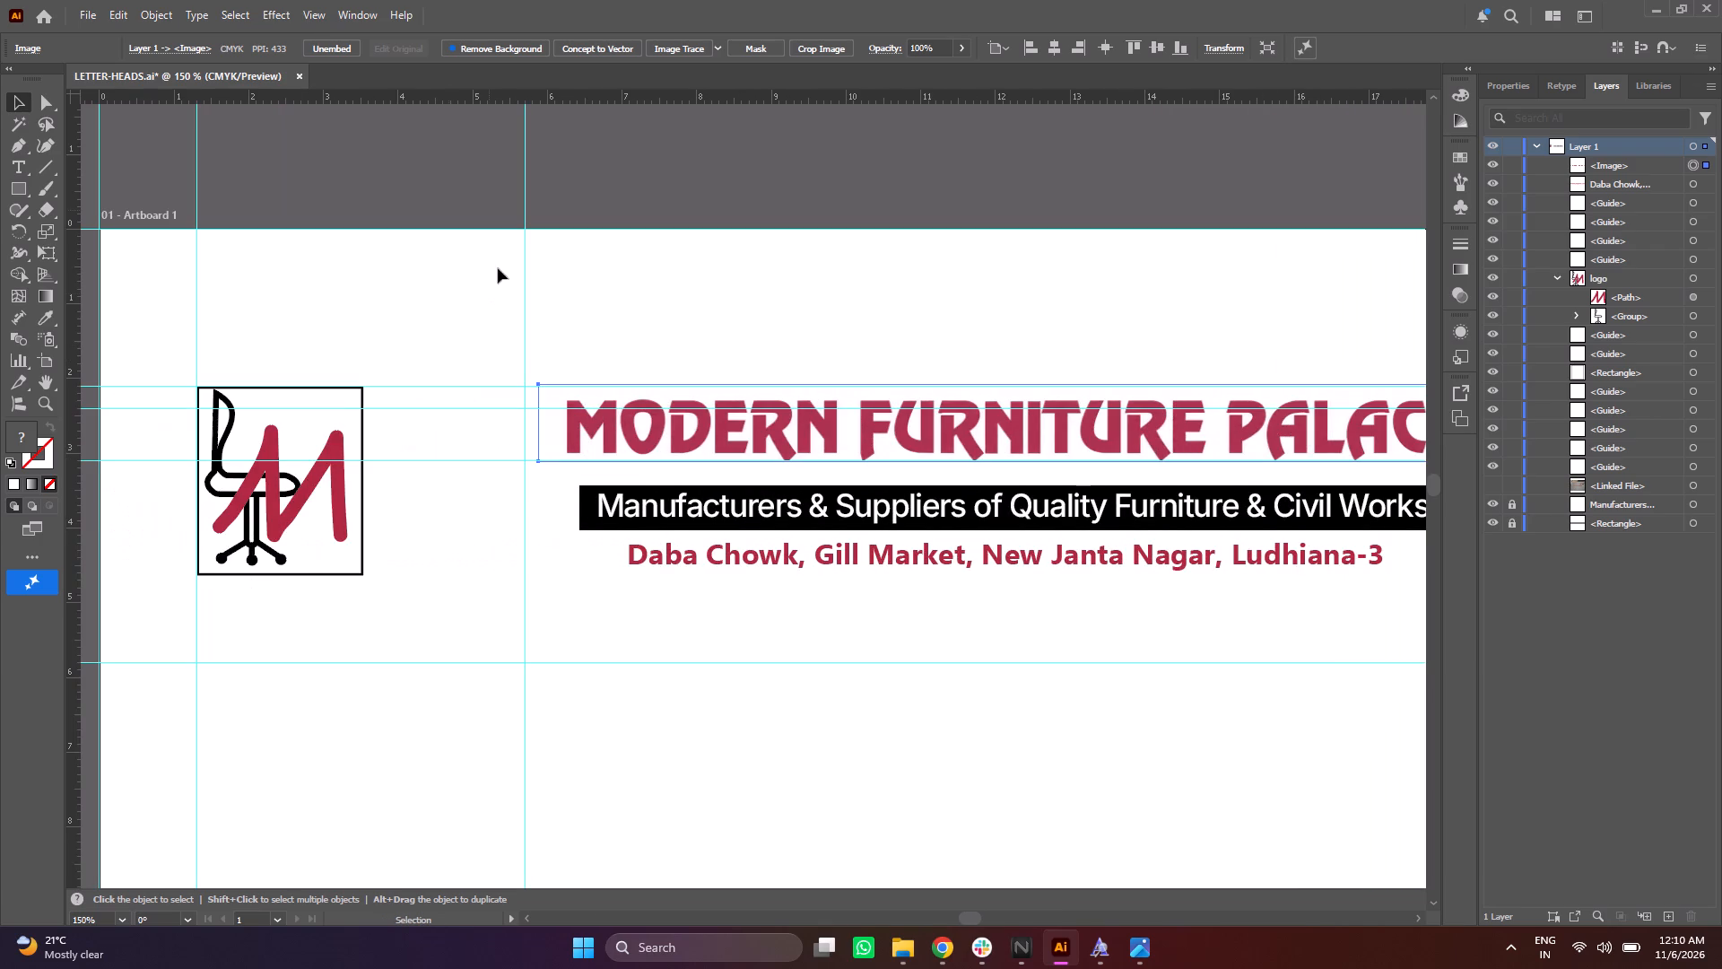
drag(439, 101, 457, 315)
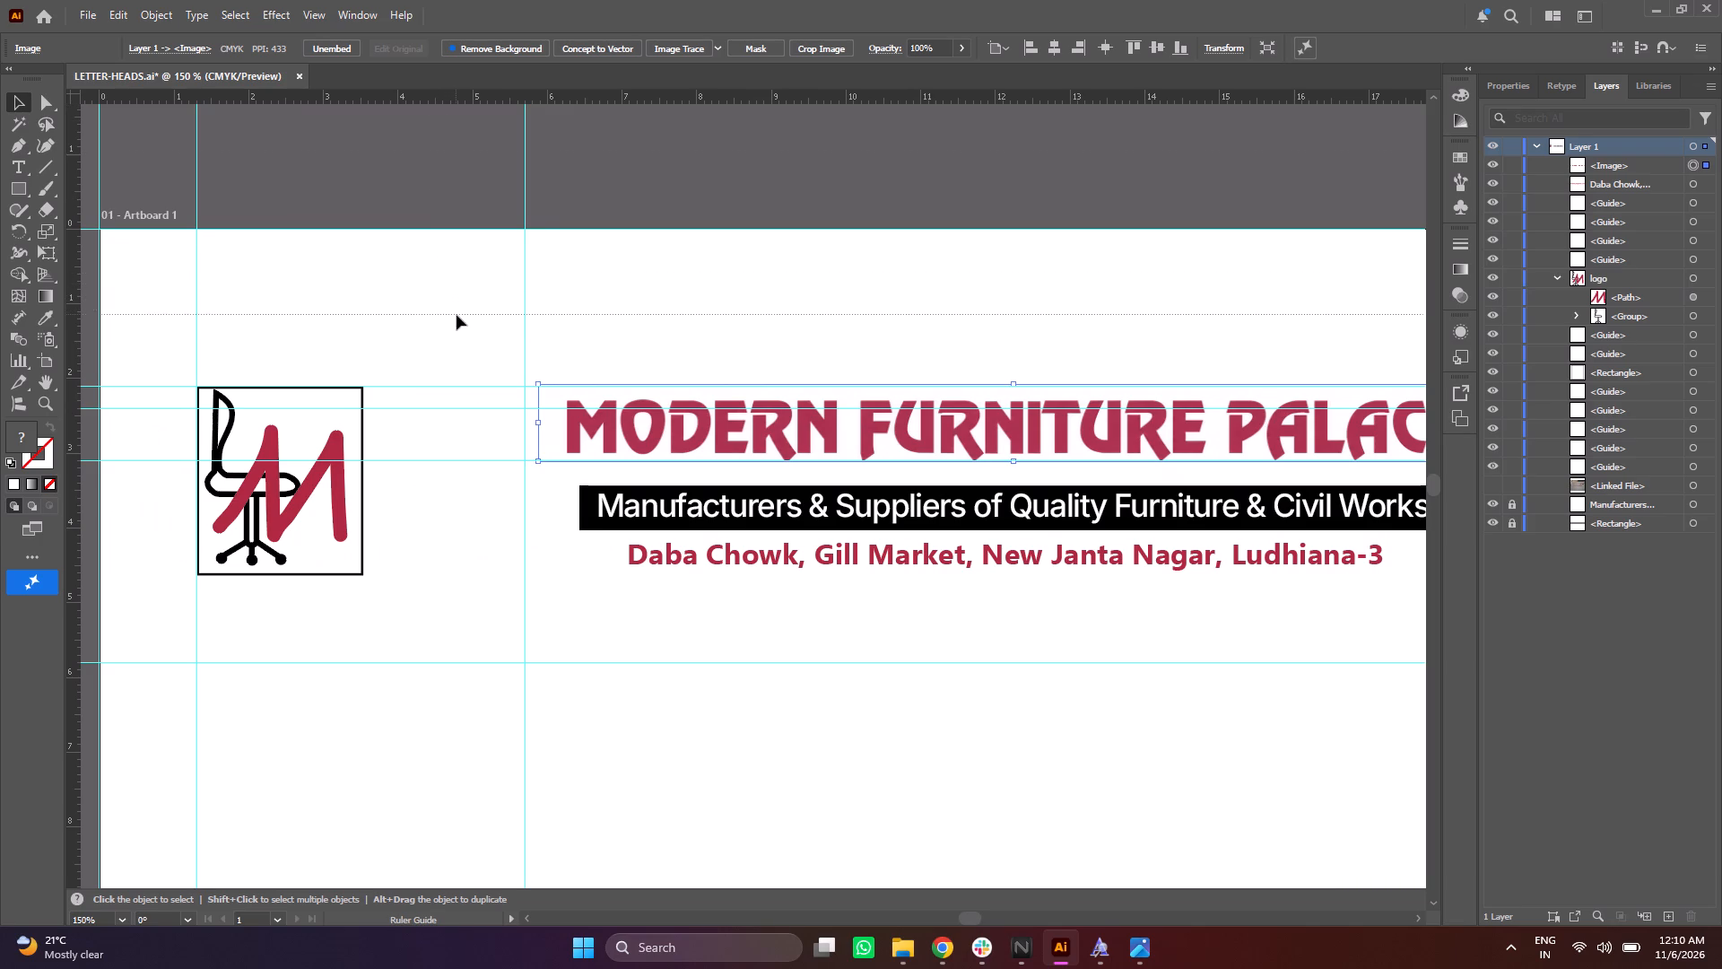
drag(457, 315, 462, 328)
drag(462, 328, 460, 326)
Add a second horizontal guide at about 1.68 cm, midway between the 1.29 cm guide and the wordmark image's top edge.
drag(512, 93, 499, 369)
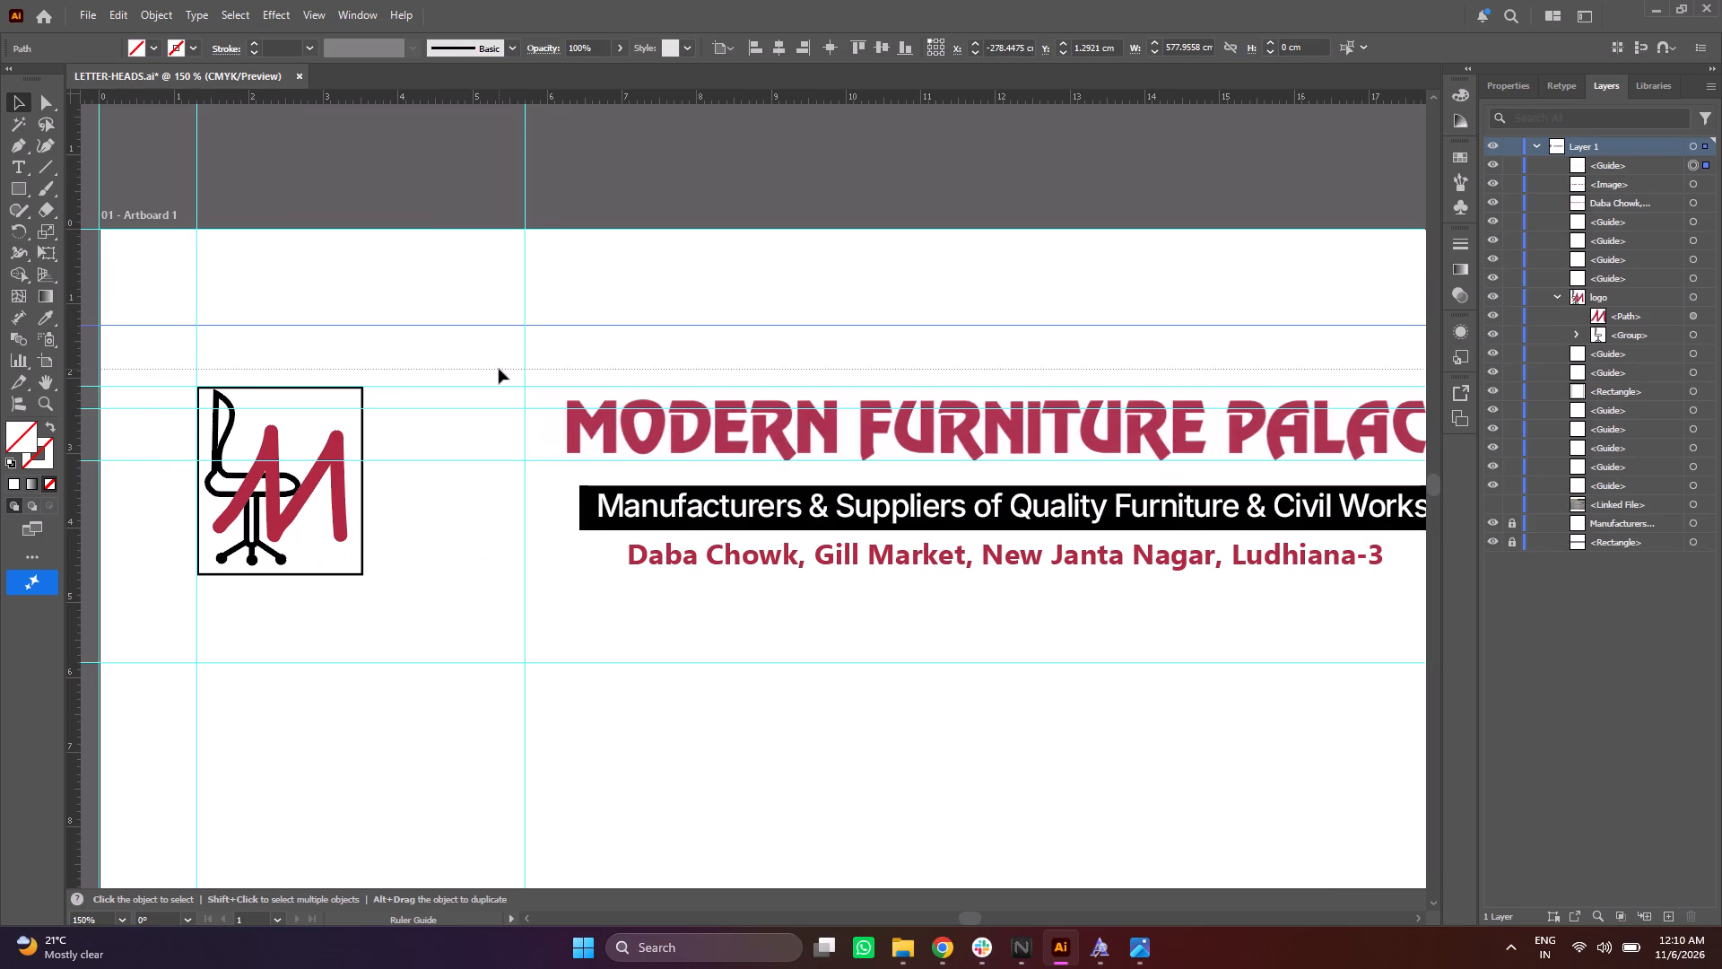
drag(499, 369, 505, 348)
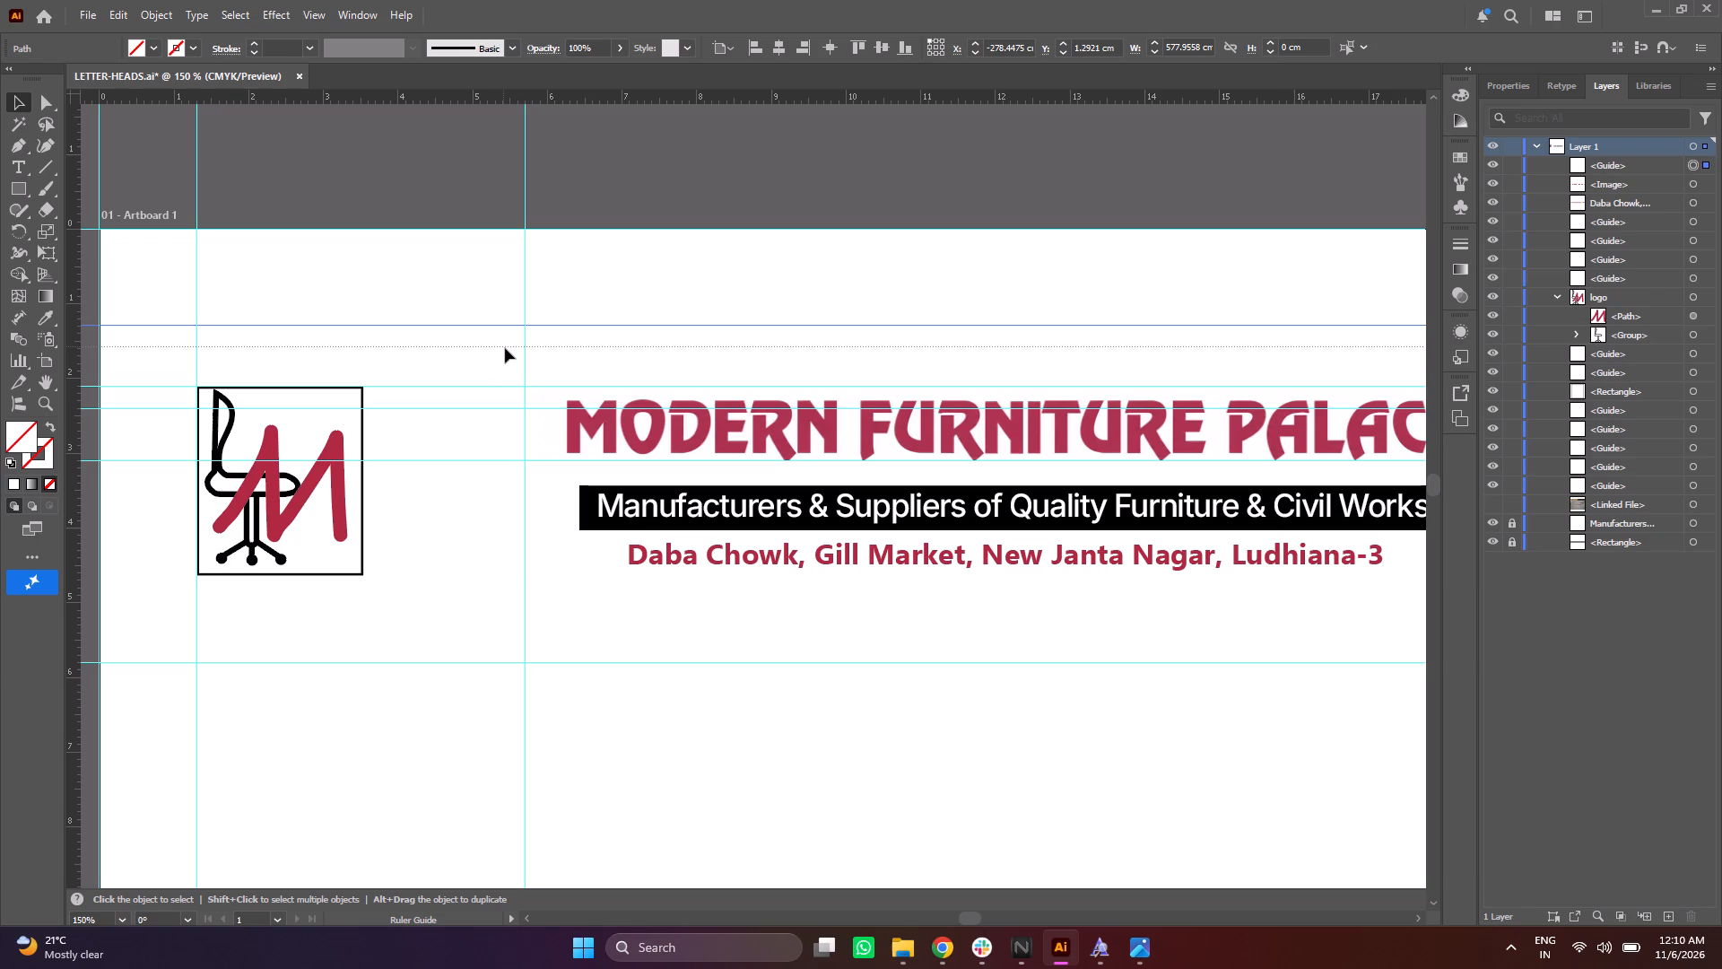
drag(505, 348, 508, 350)
drag(508, 350, 512, 355)
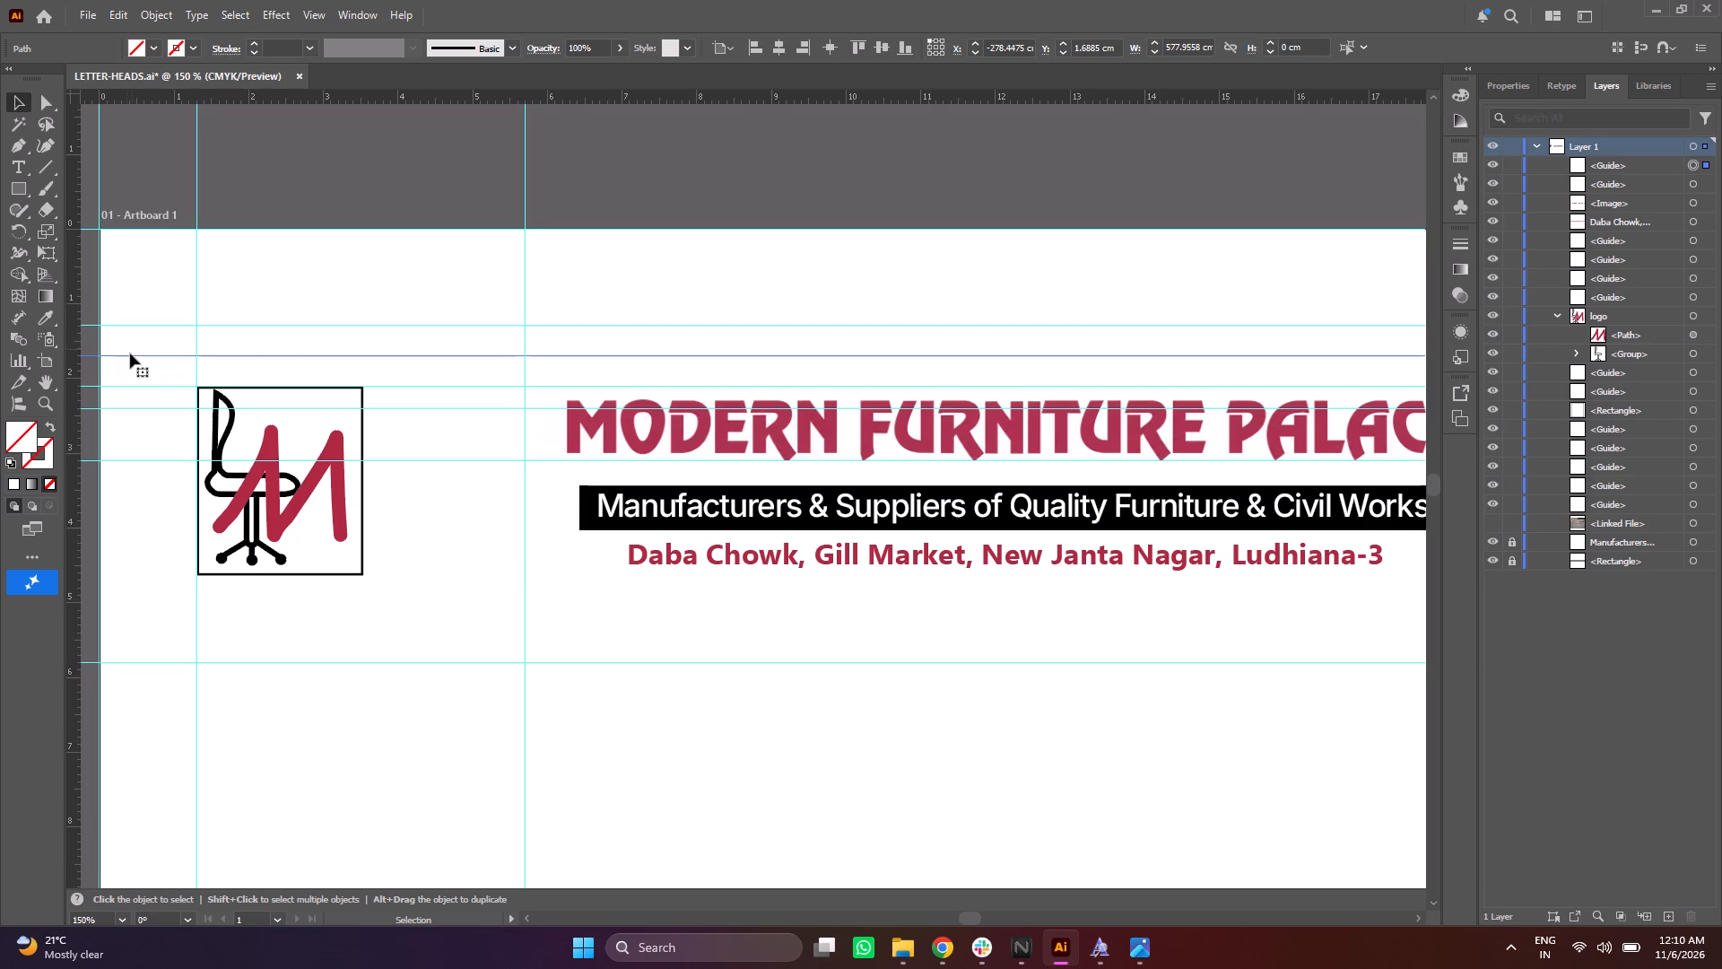
drag(274, 353, 281, 356)
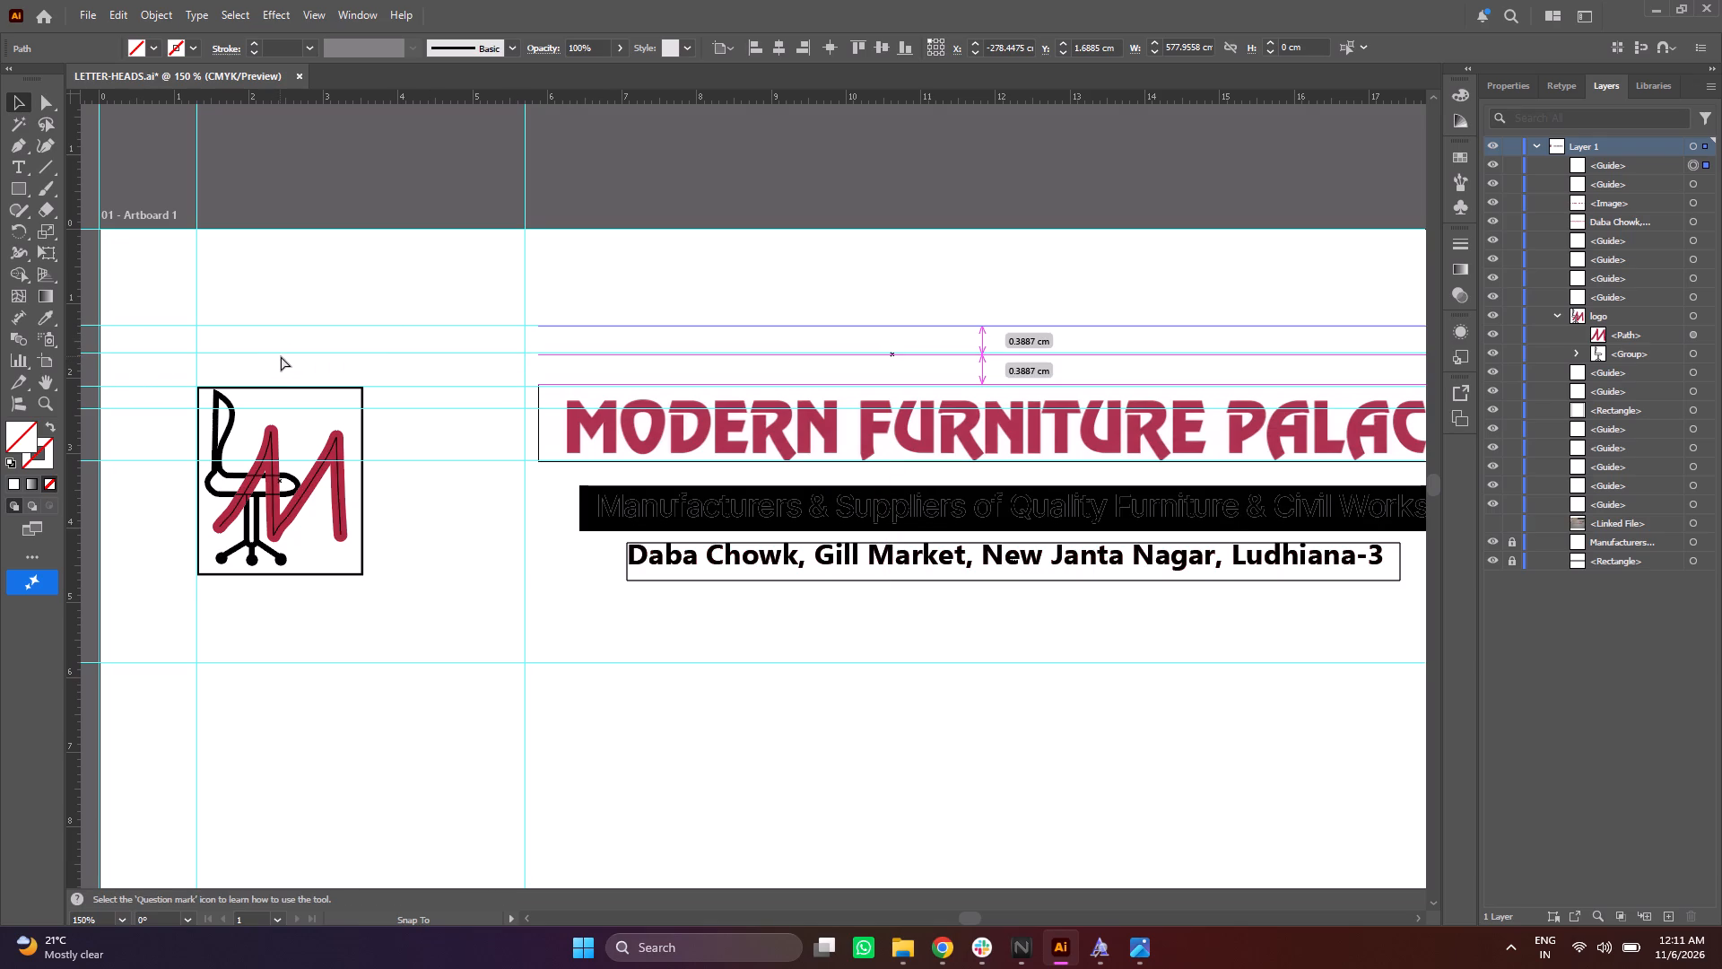
drag(281, 356, 283, 363)
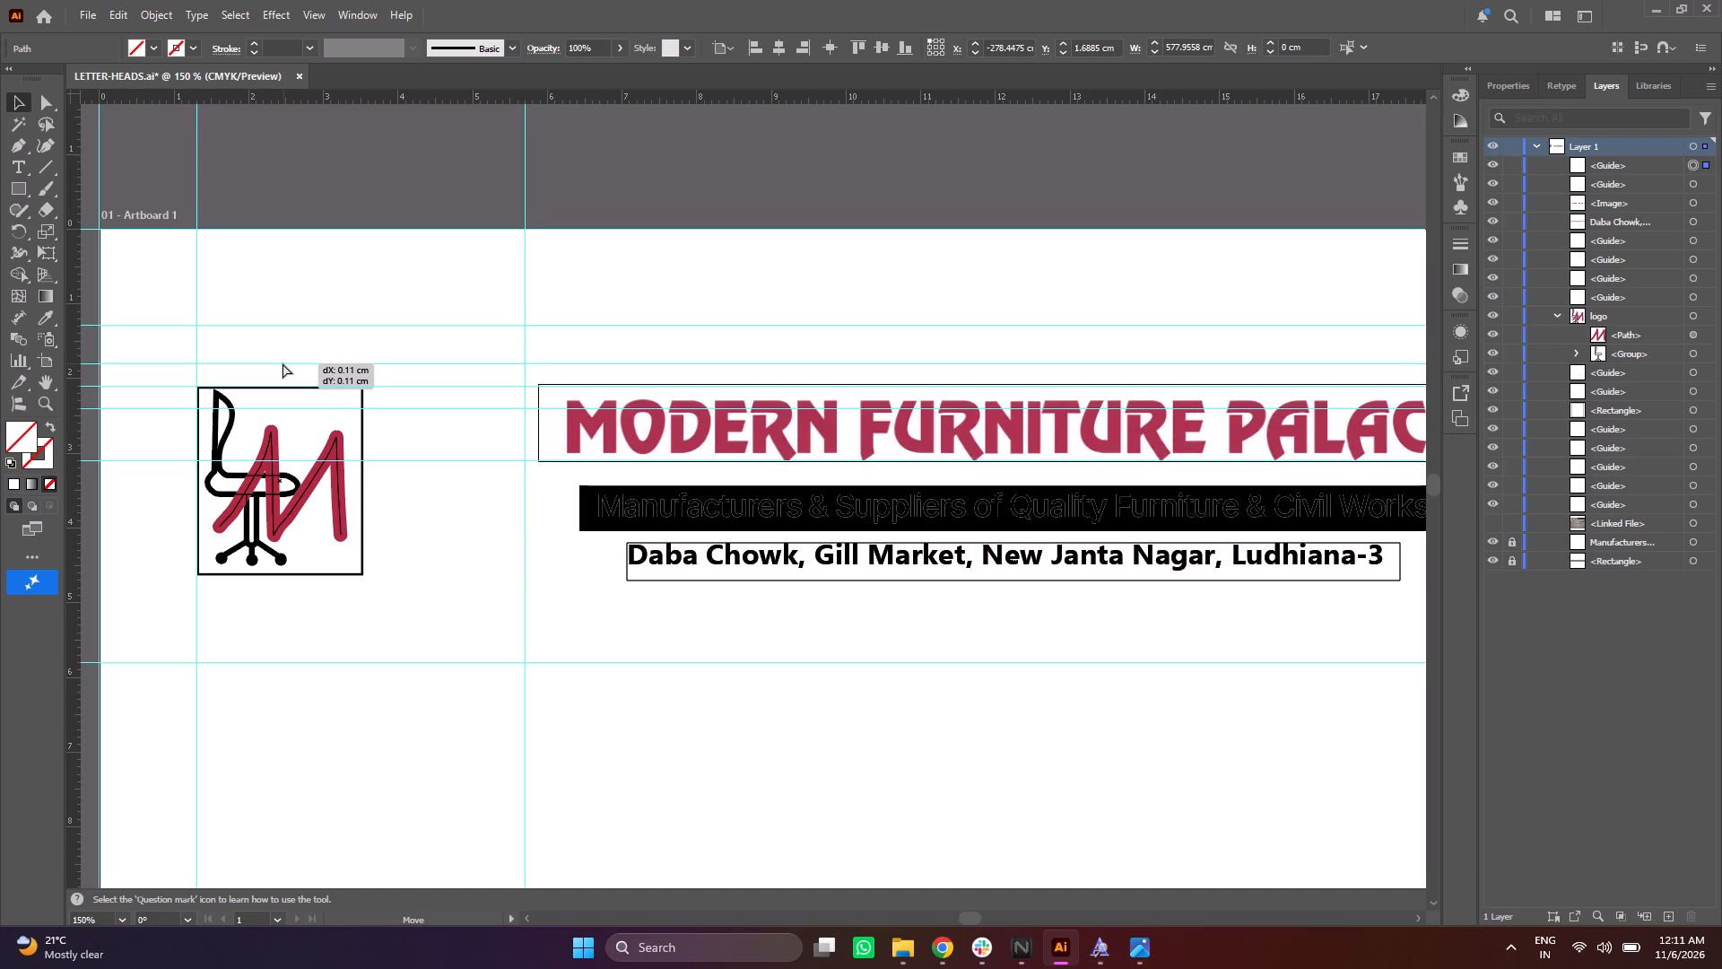
drag(283, 363, 291, 335)
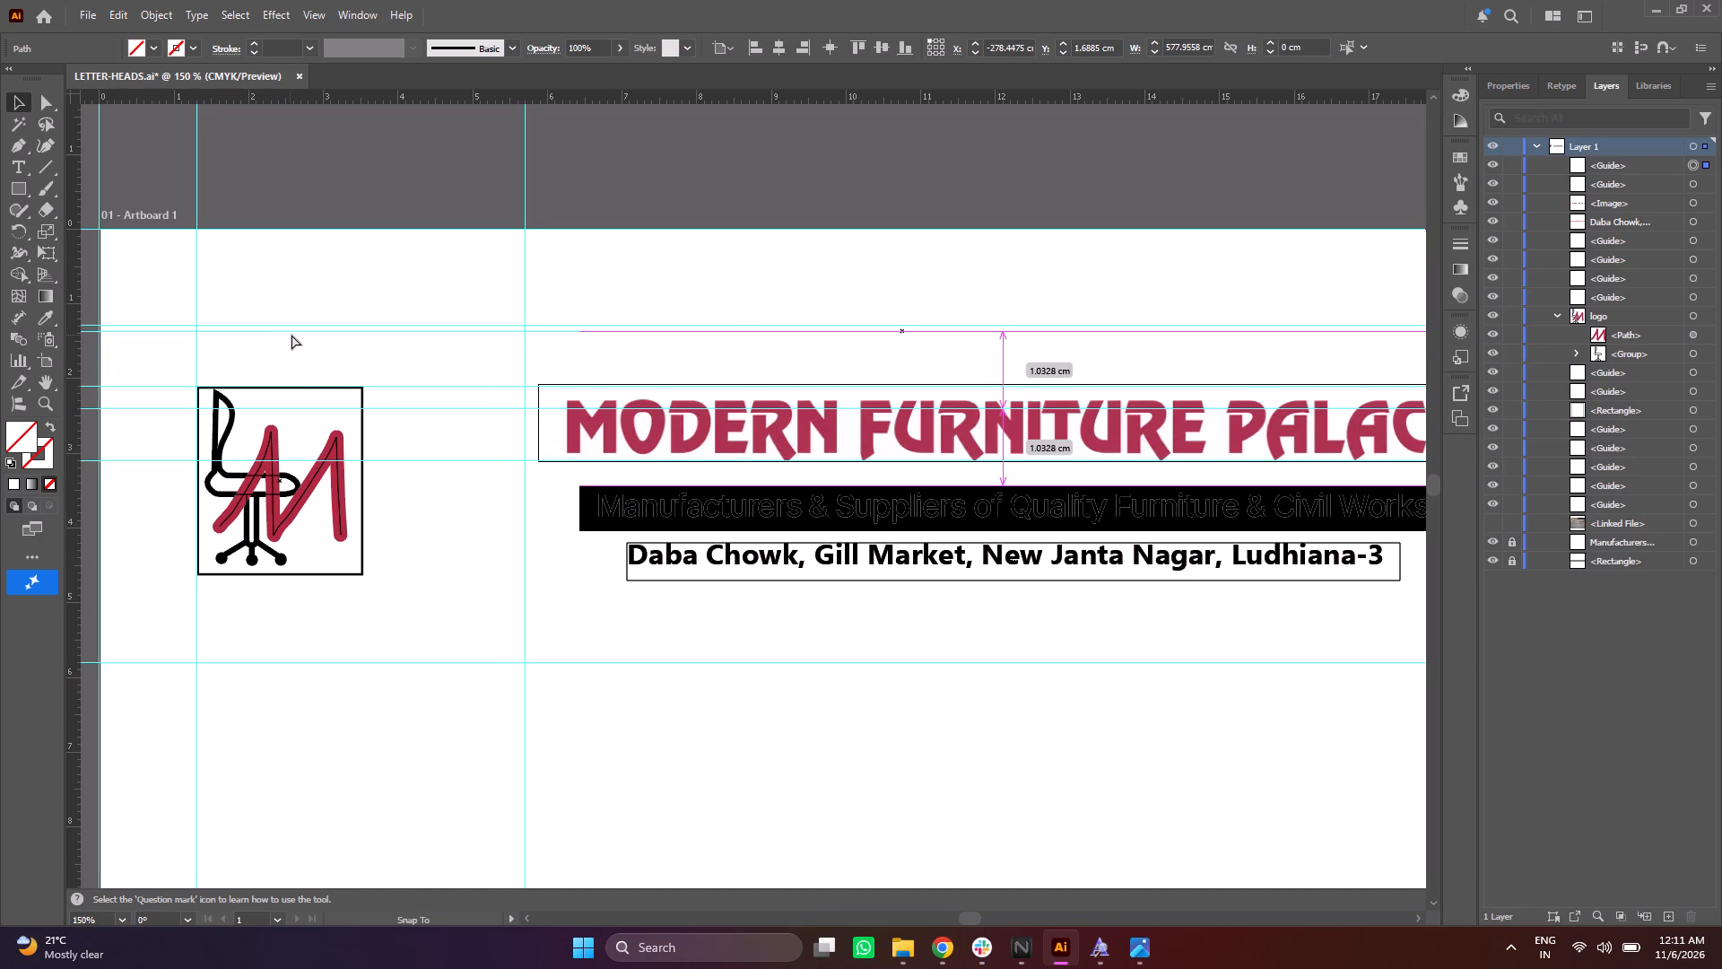
drag(291, 335, 296, 339)
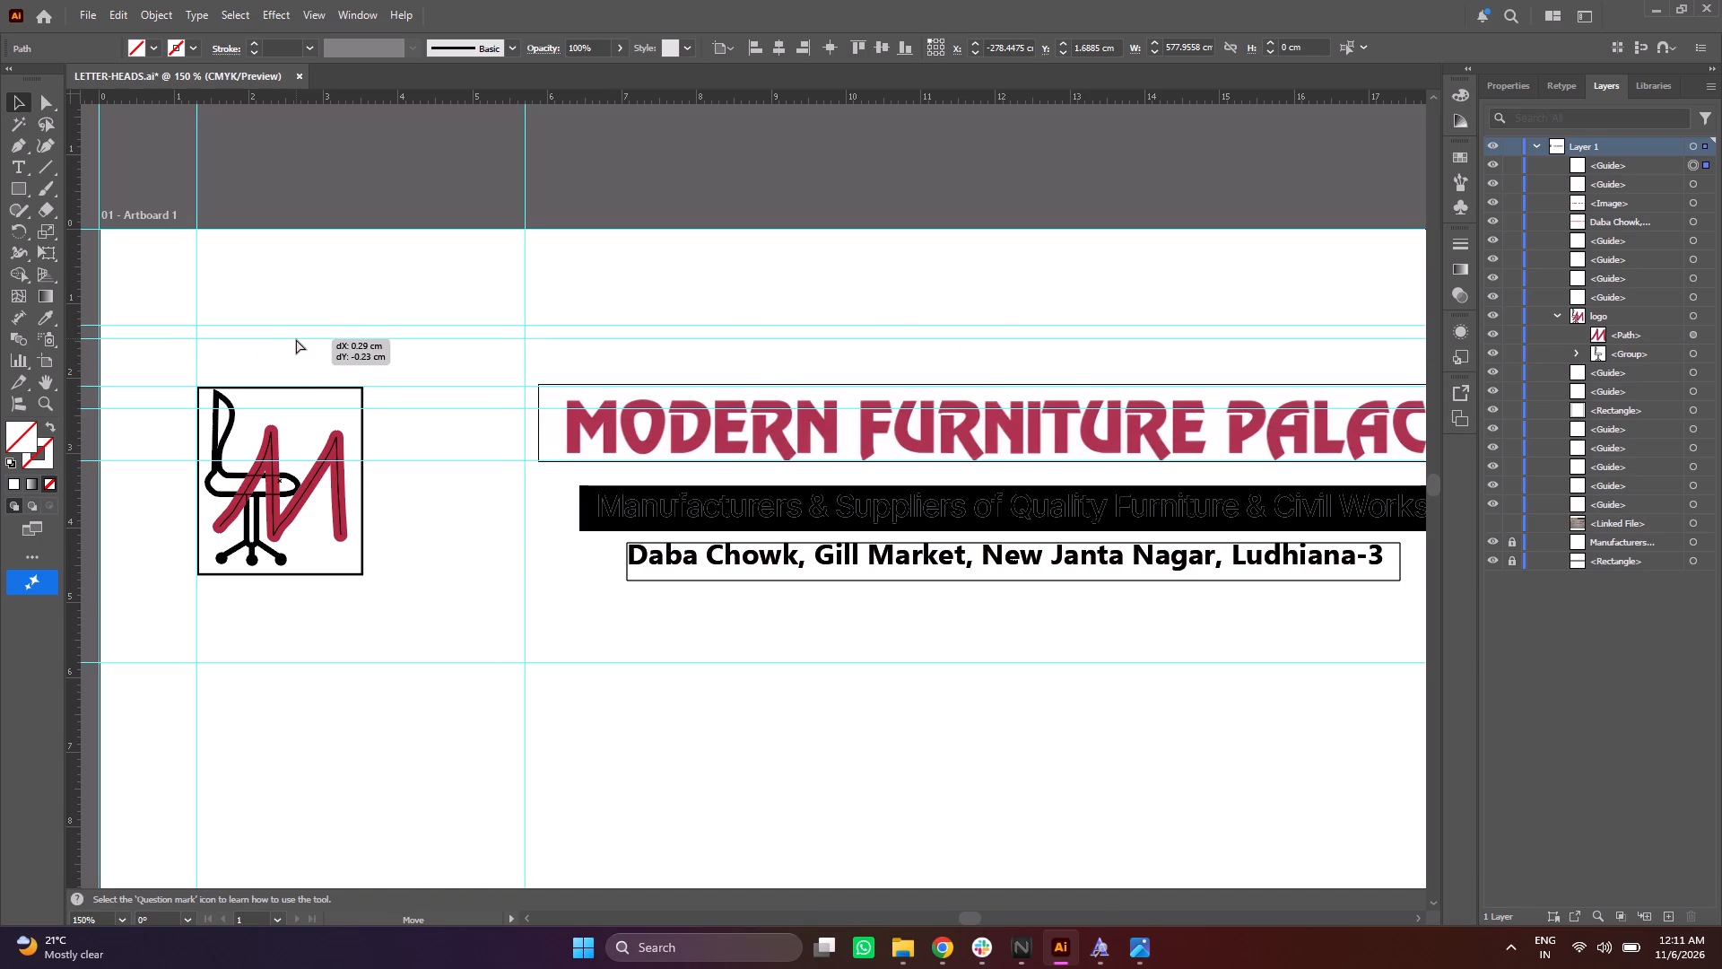
drag(296, 339, 300, 354)
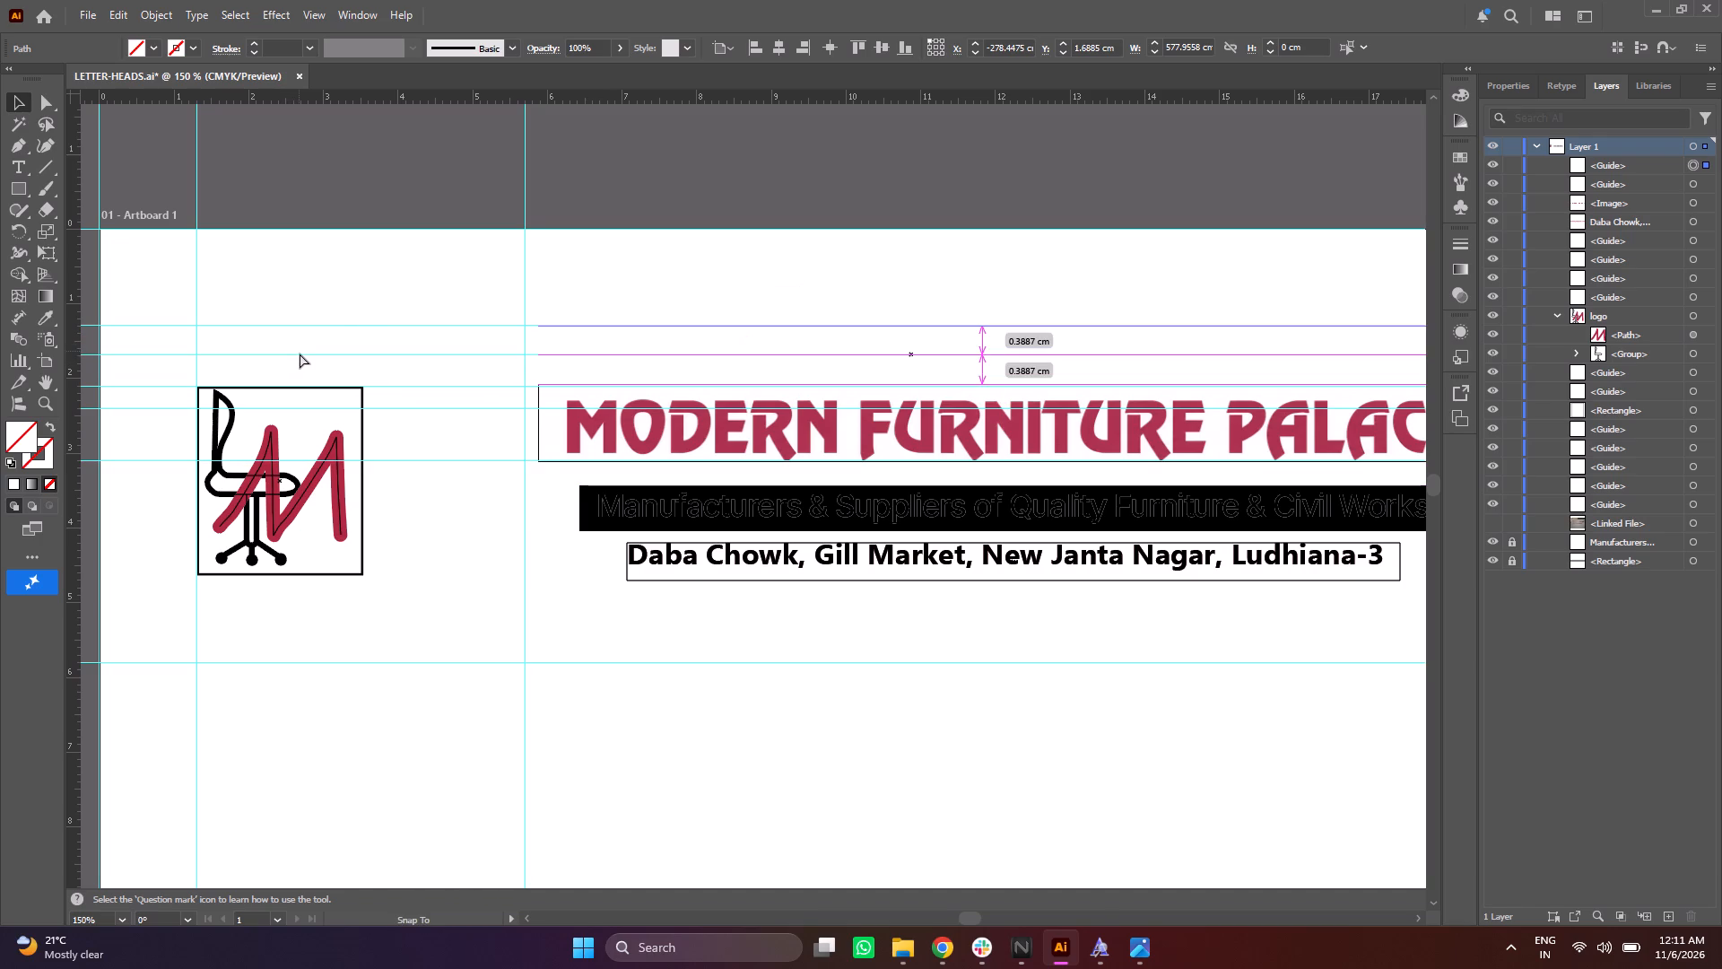
drag(300, 354, 300, 365)
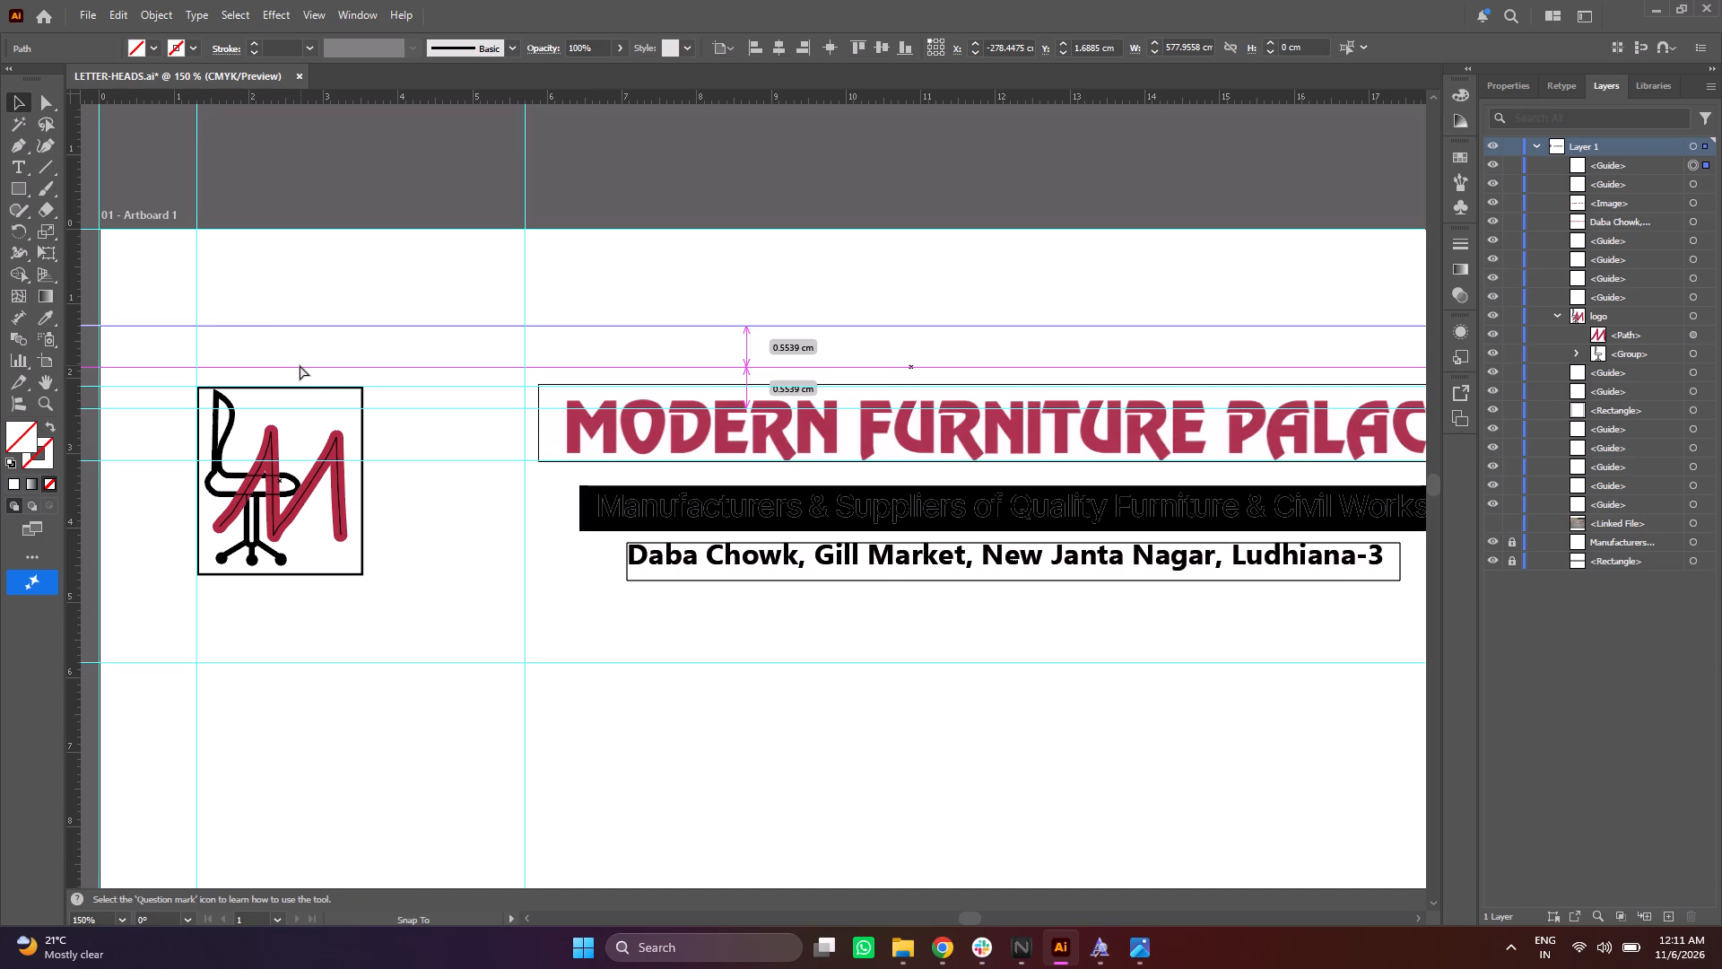
drag(300, 365, 305, 354)
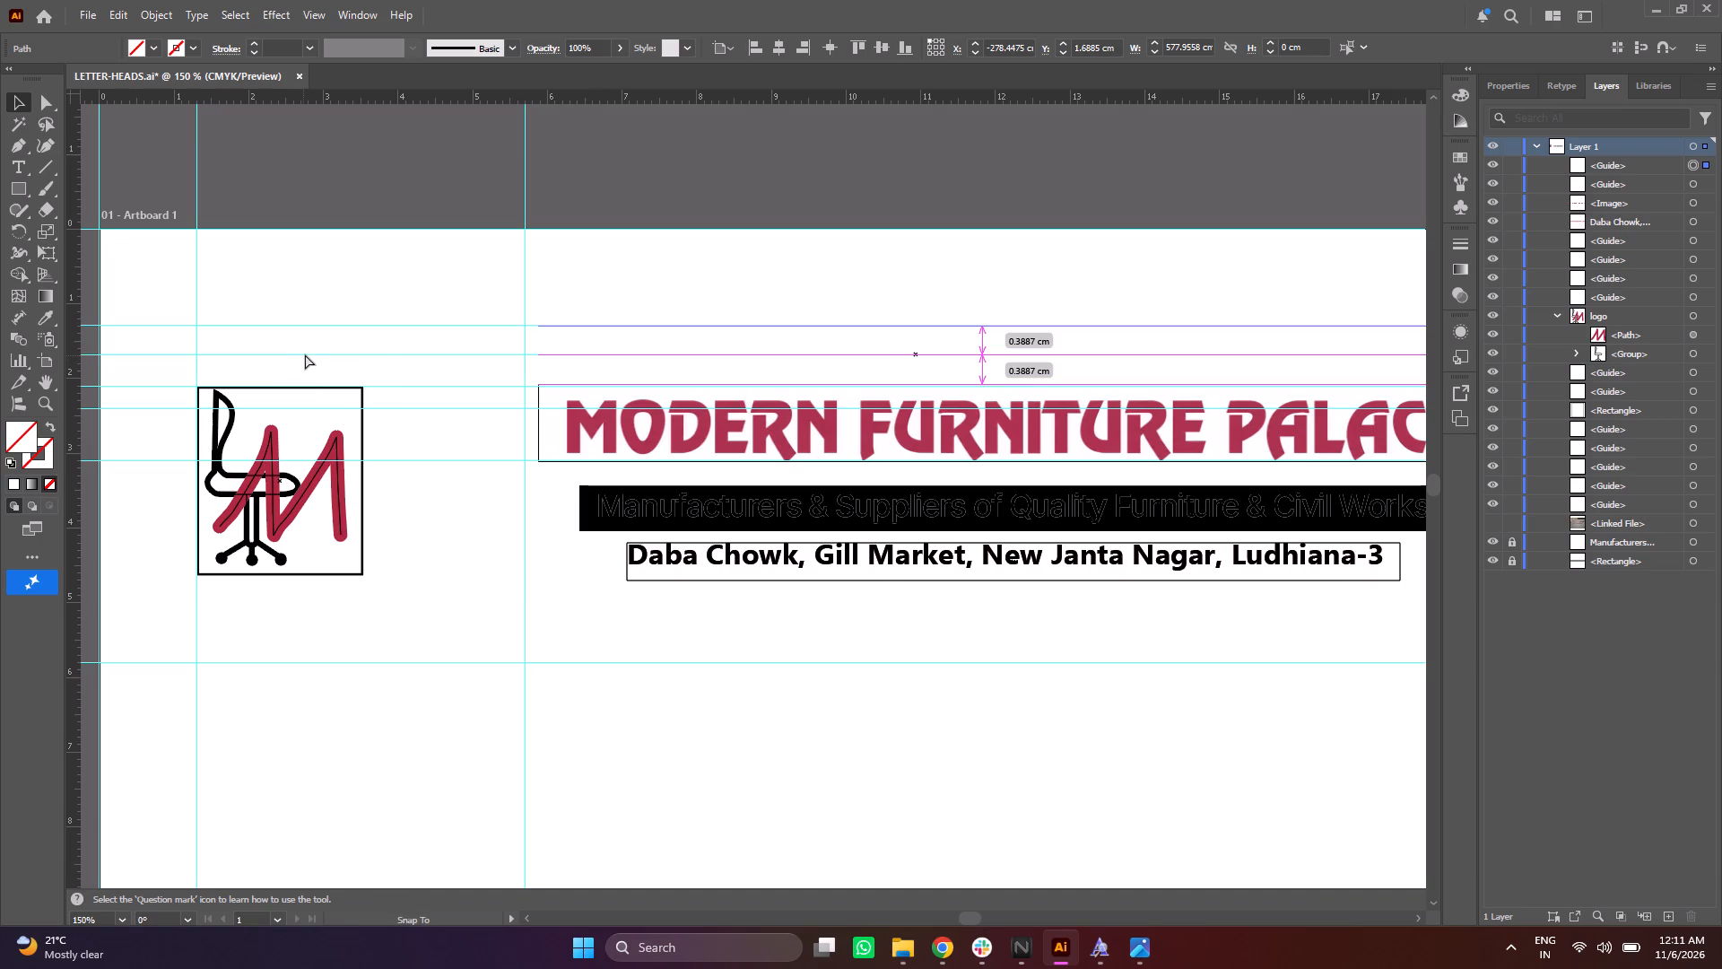
drag(305, 354, 309, 352)
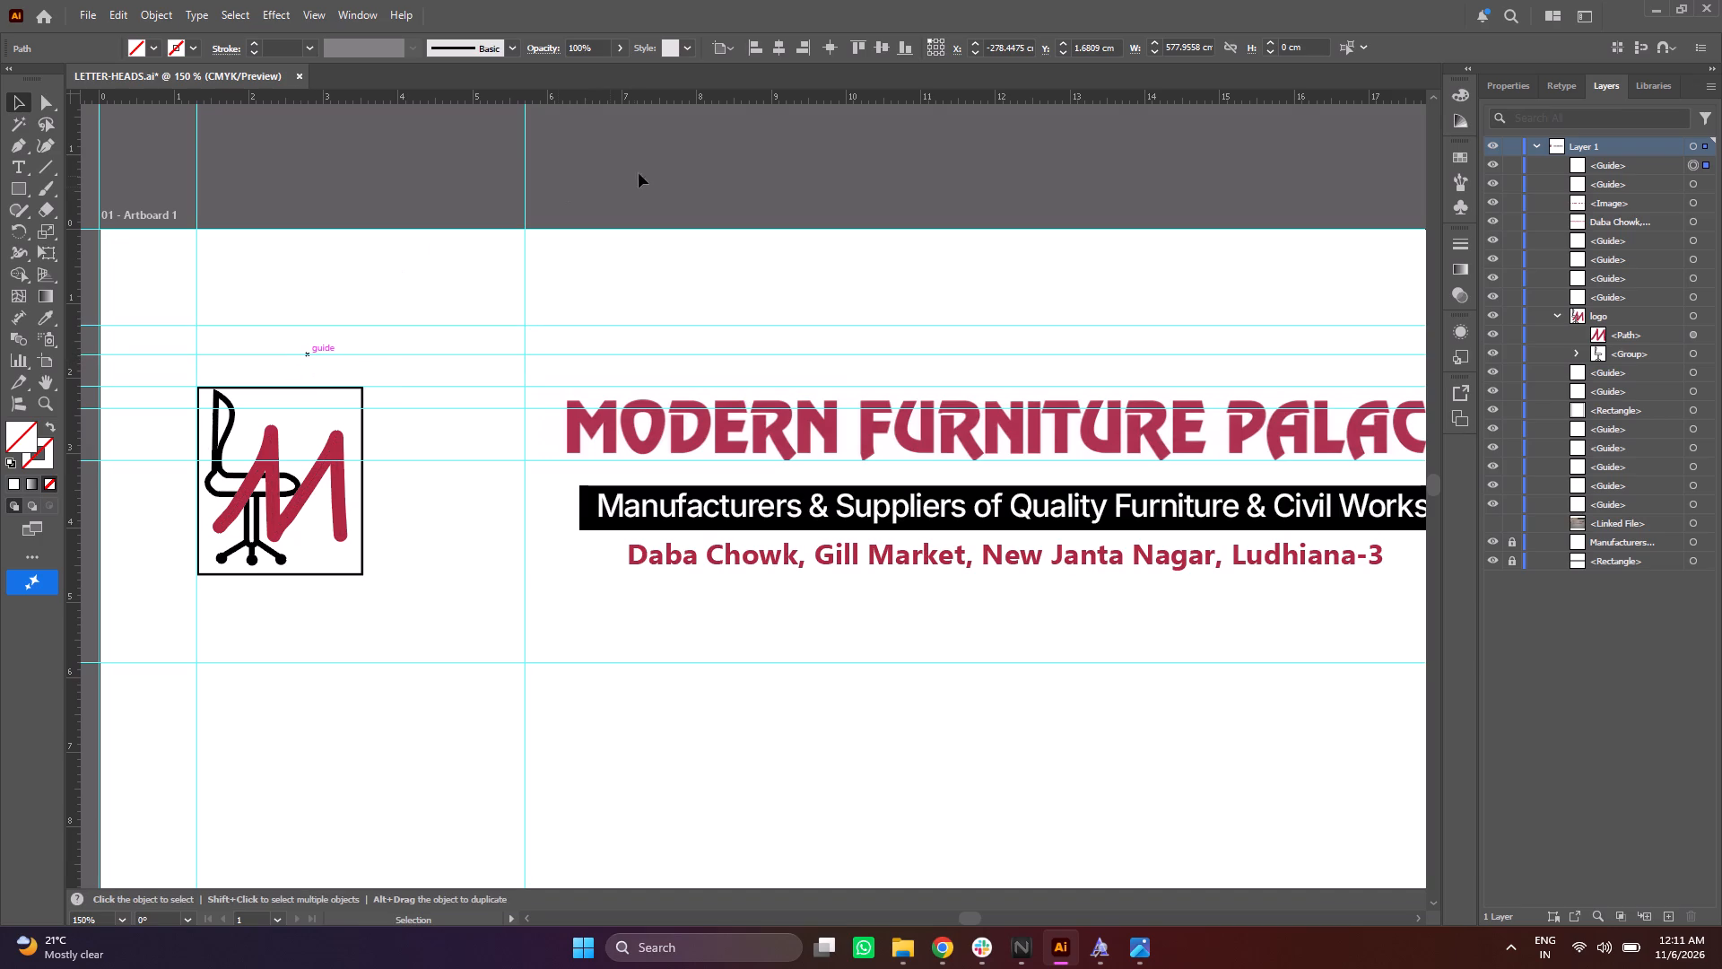
click(648, 164)
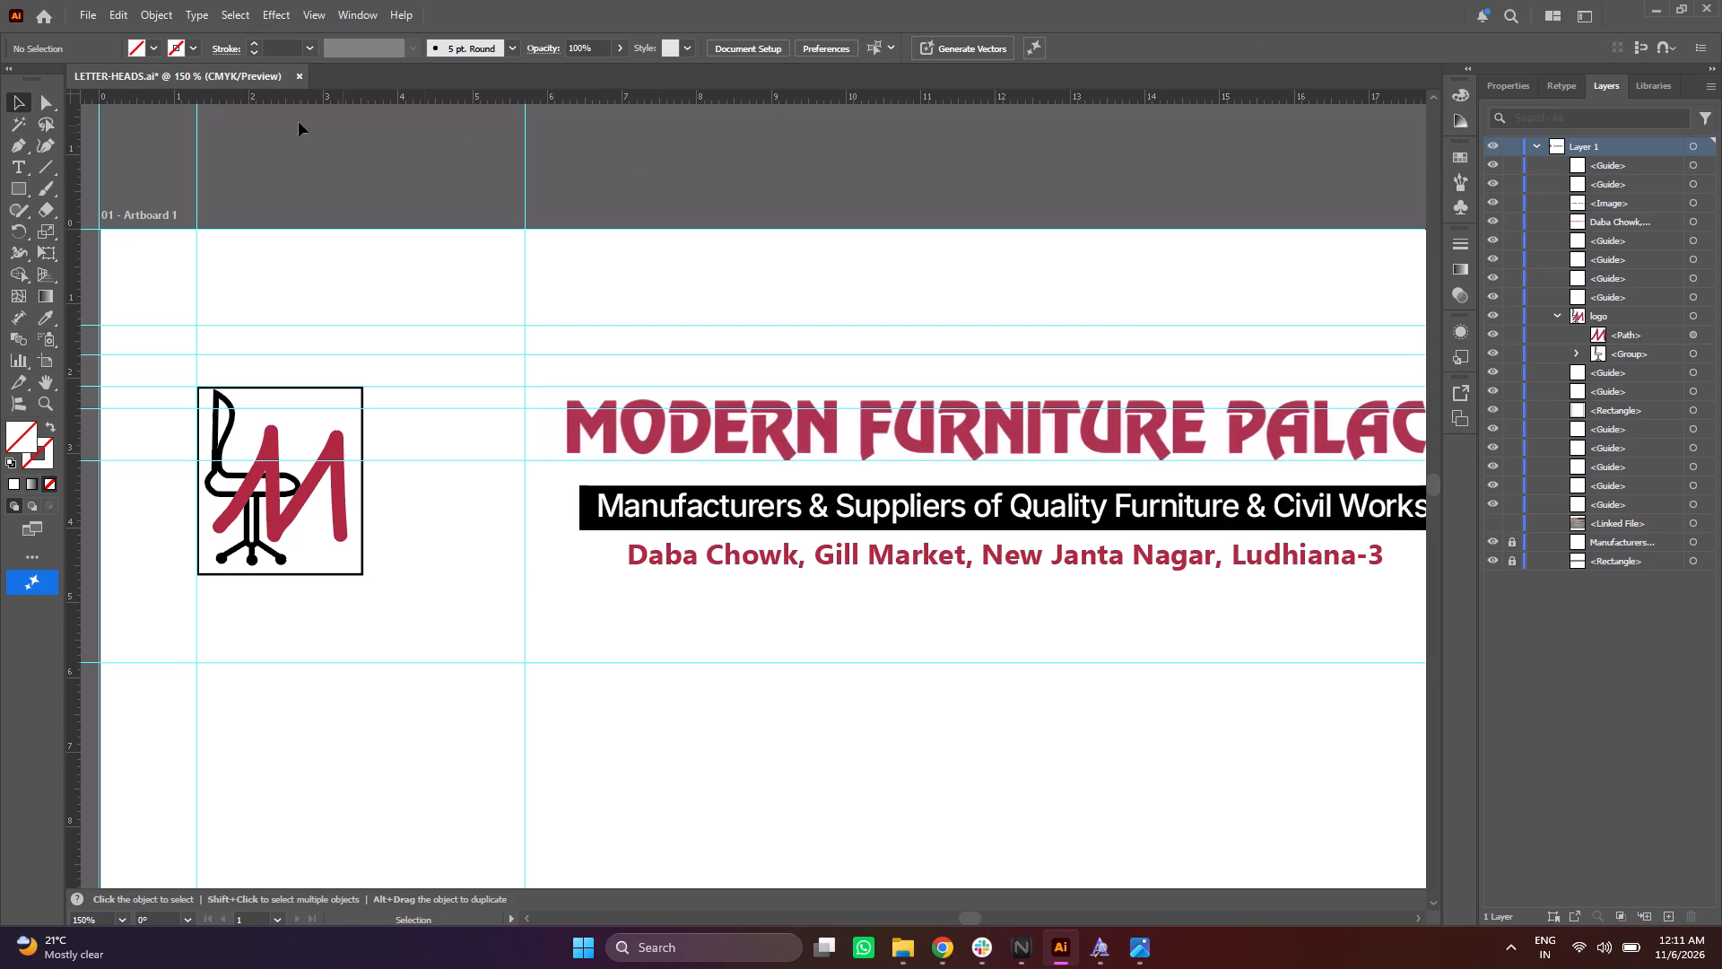
click(96, 164)
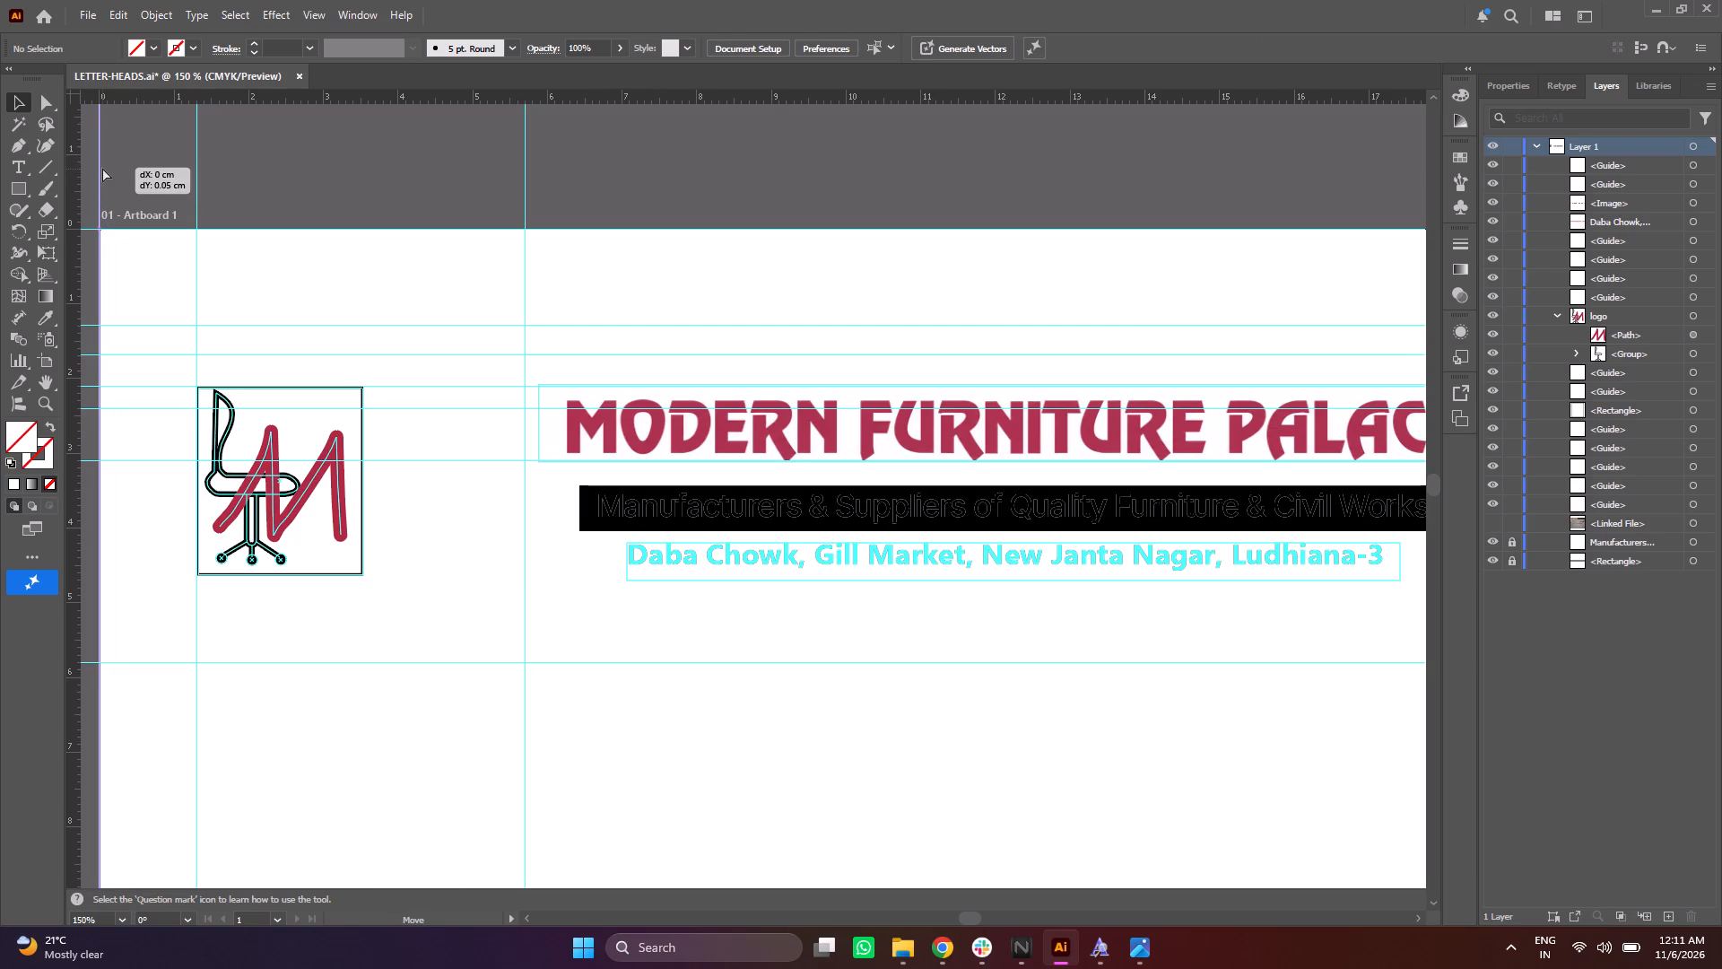
Switch back to Canva in Chrome and enable a transparent background in the wordmark's PNG download settings.
click(935, 944)
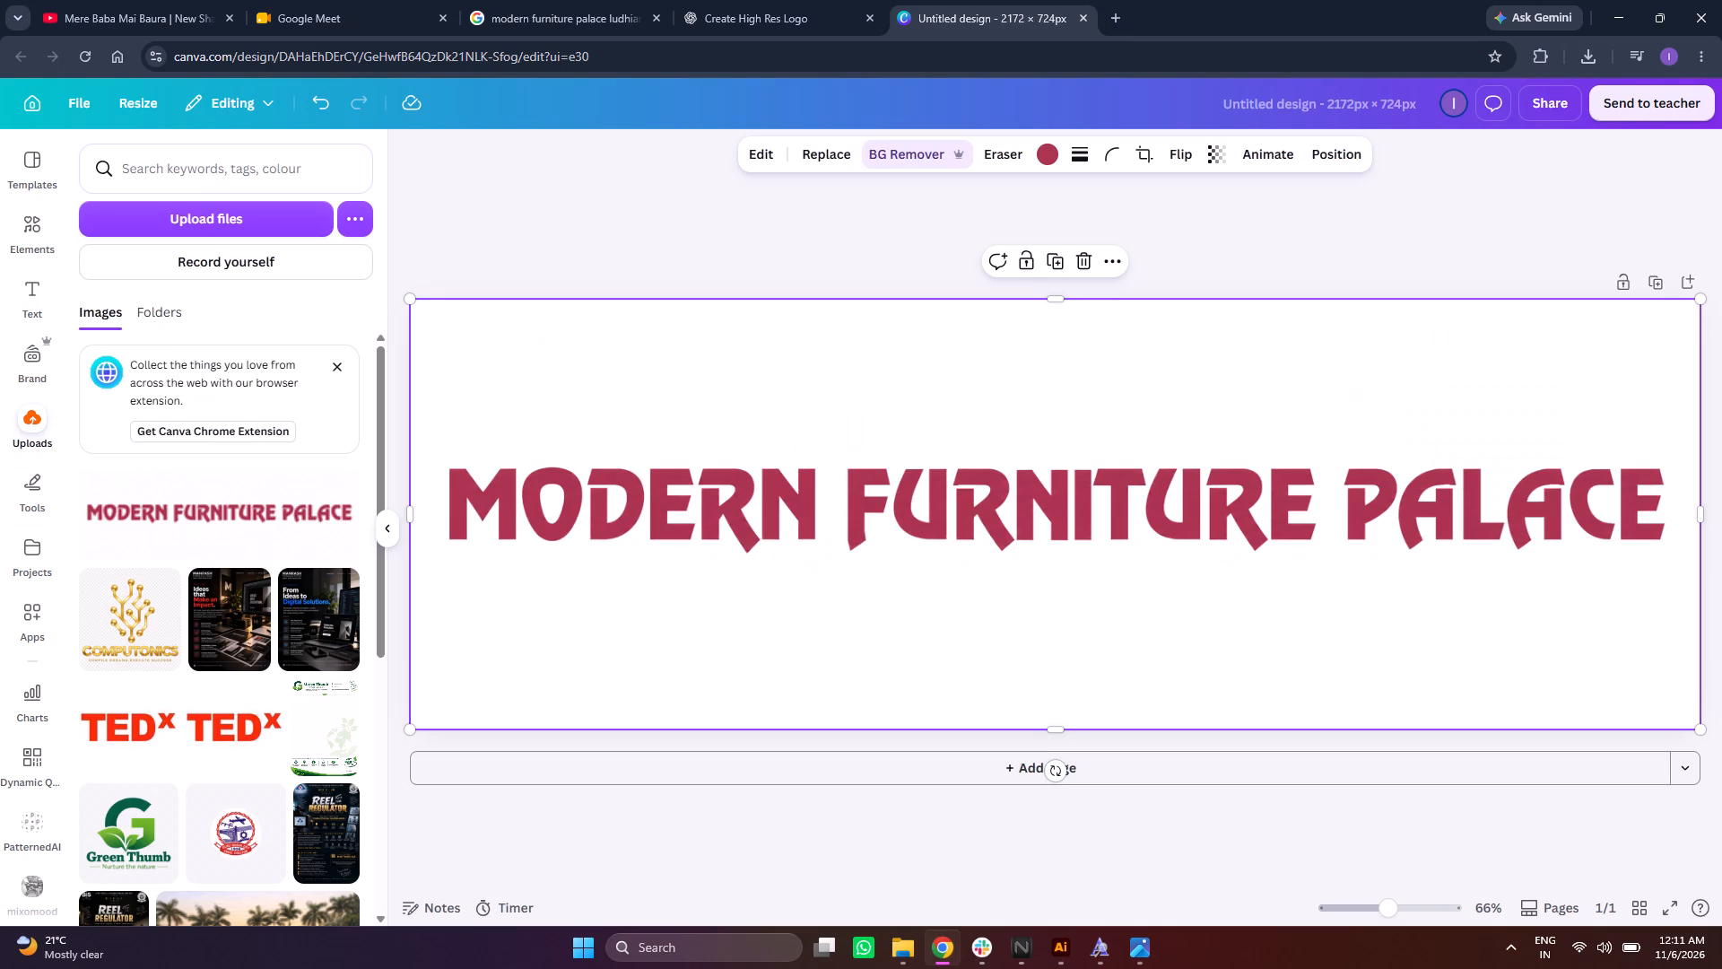
click(1565, 91)
click(1404, 520)
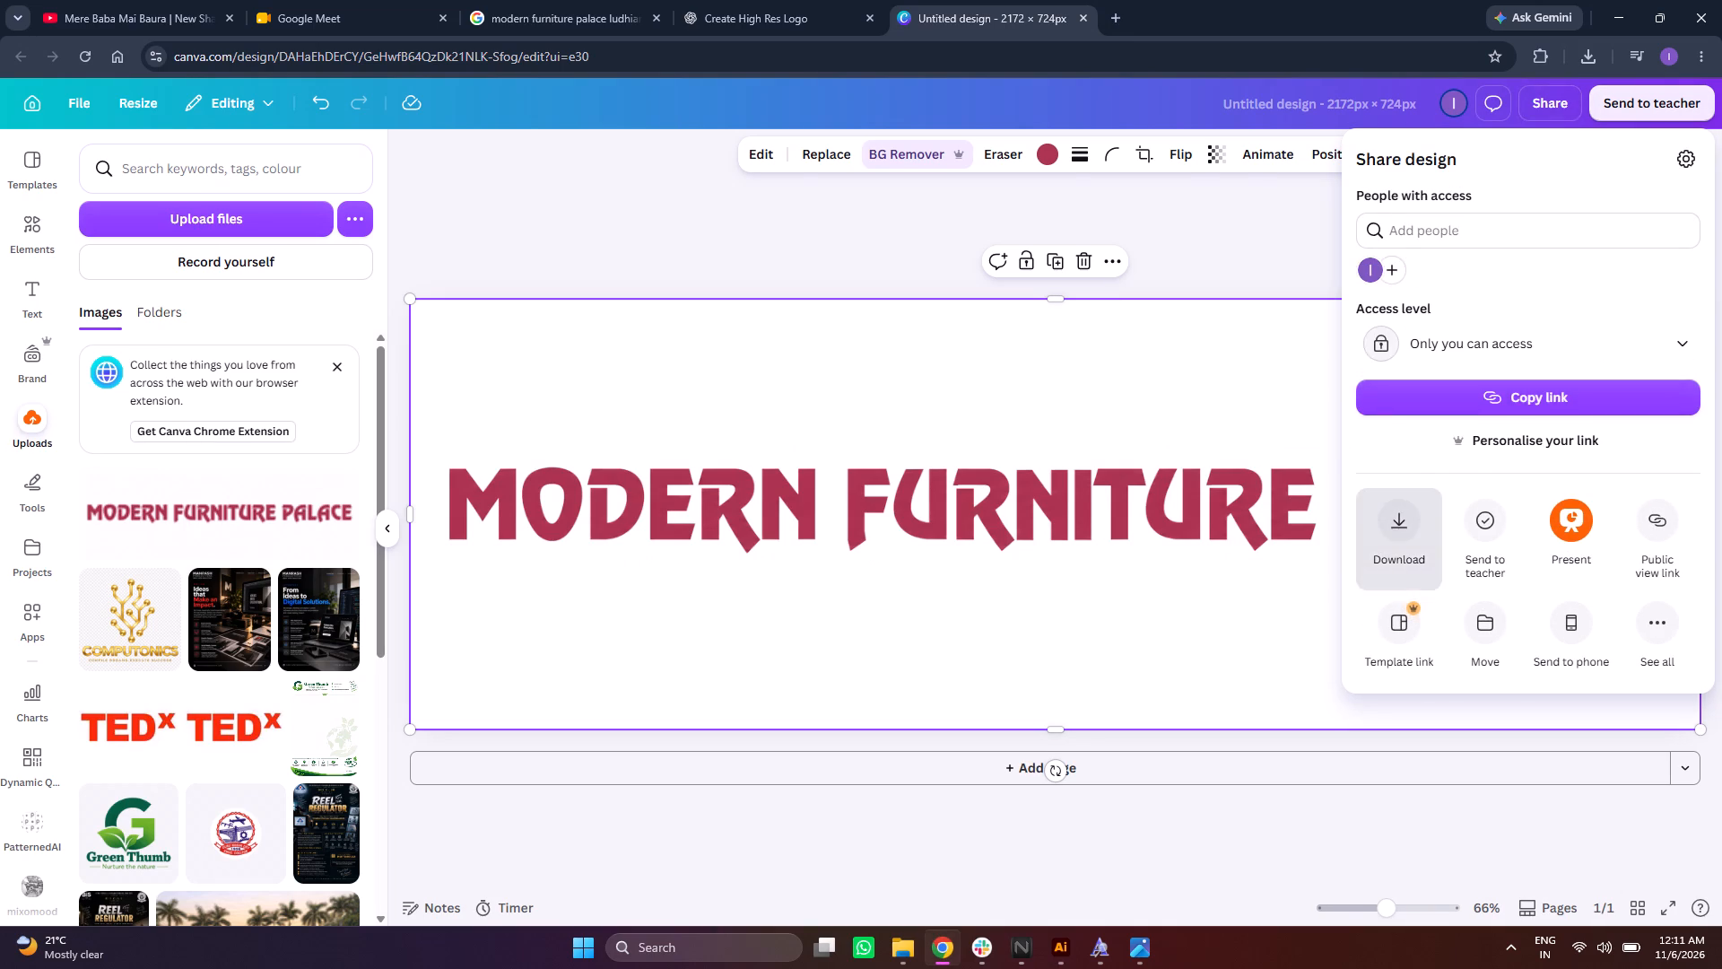
click(1675, 412)
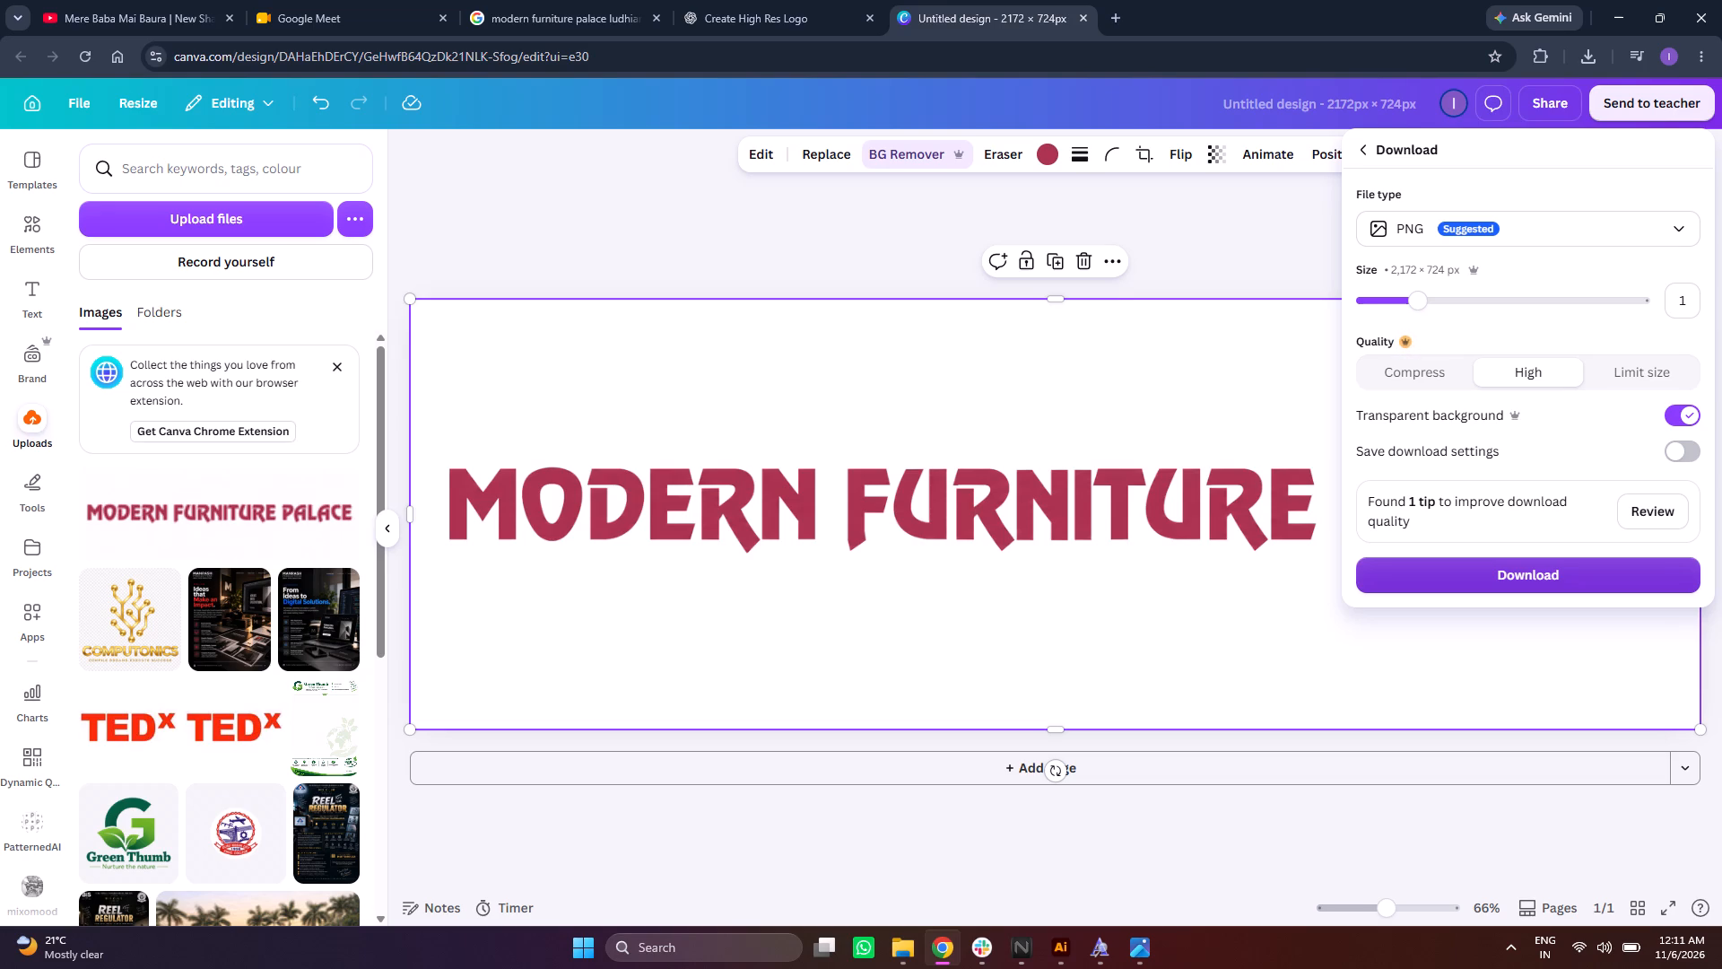
Search the colours for "red" and recolour the wordmark image with the darkest Vividred swatch.
click(1048, 153)
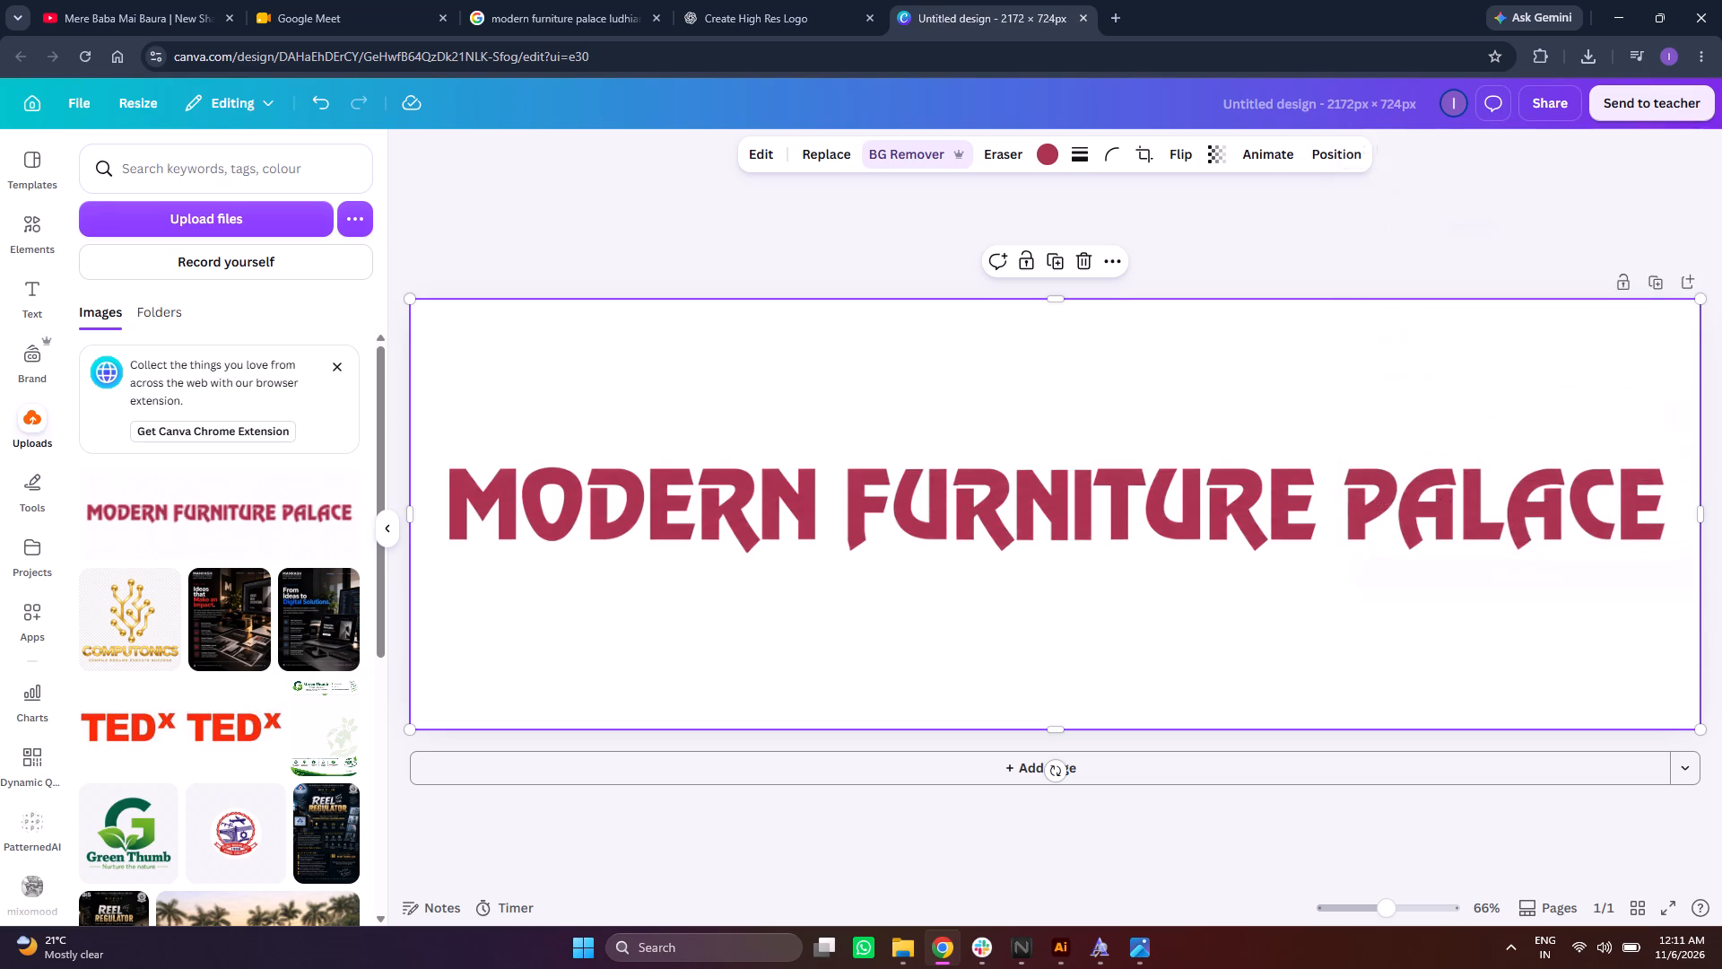
click(1048, 153)
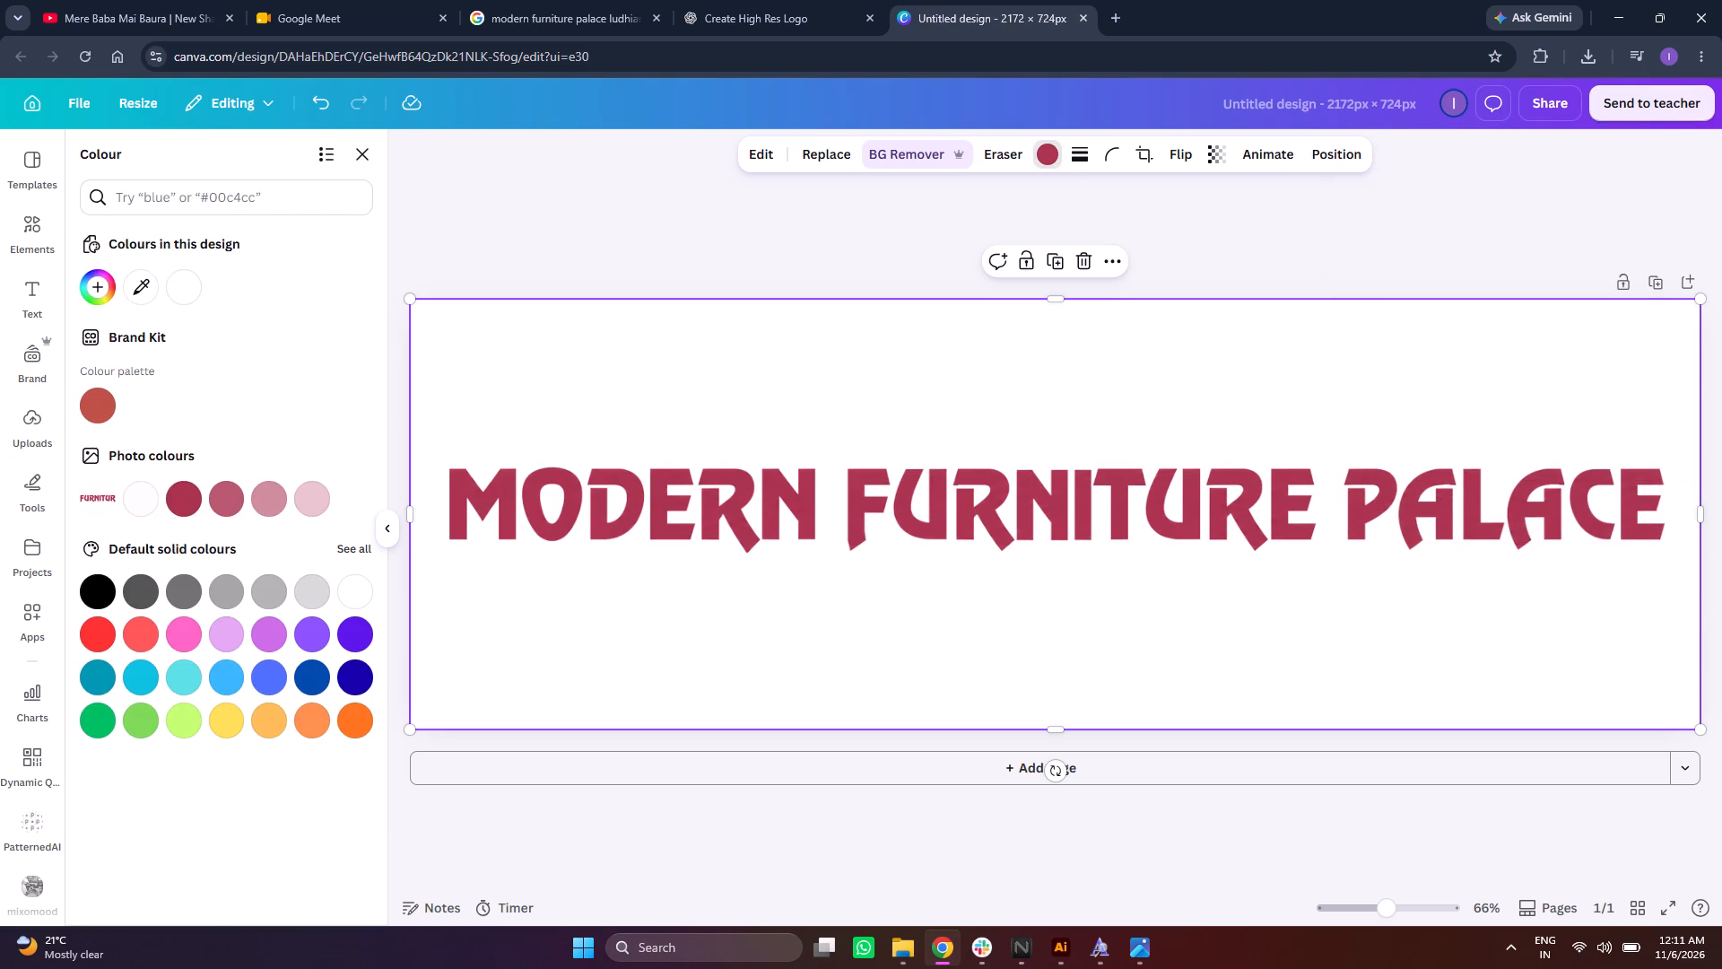
click(222, 192)
text(red)
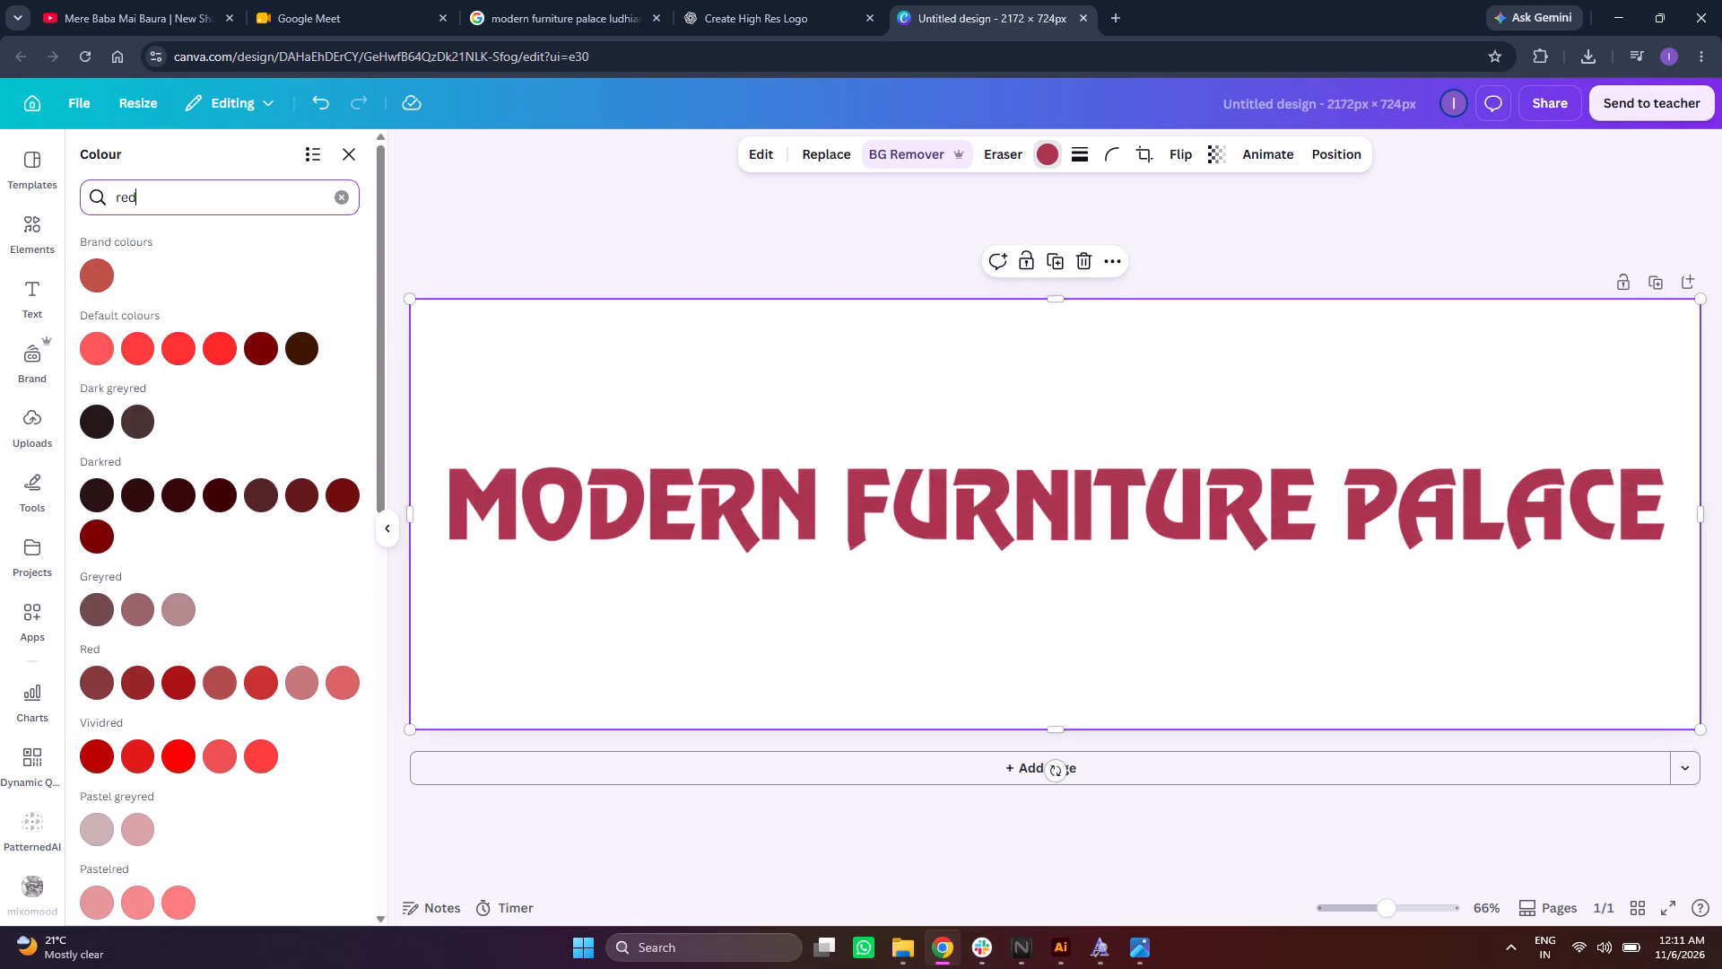
click(172, 761)
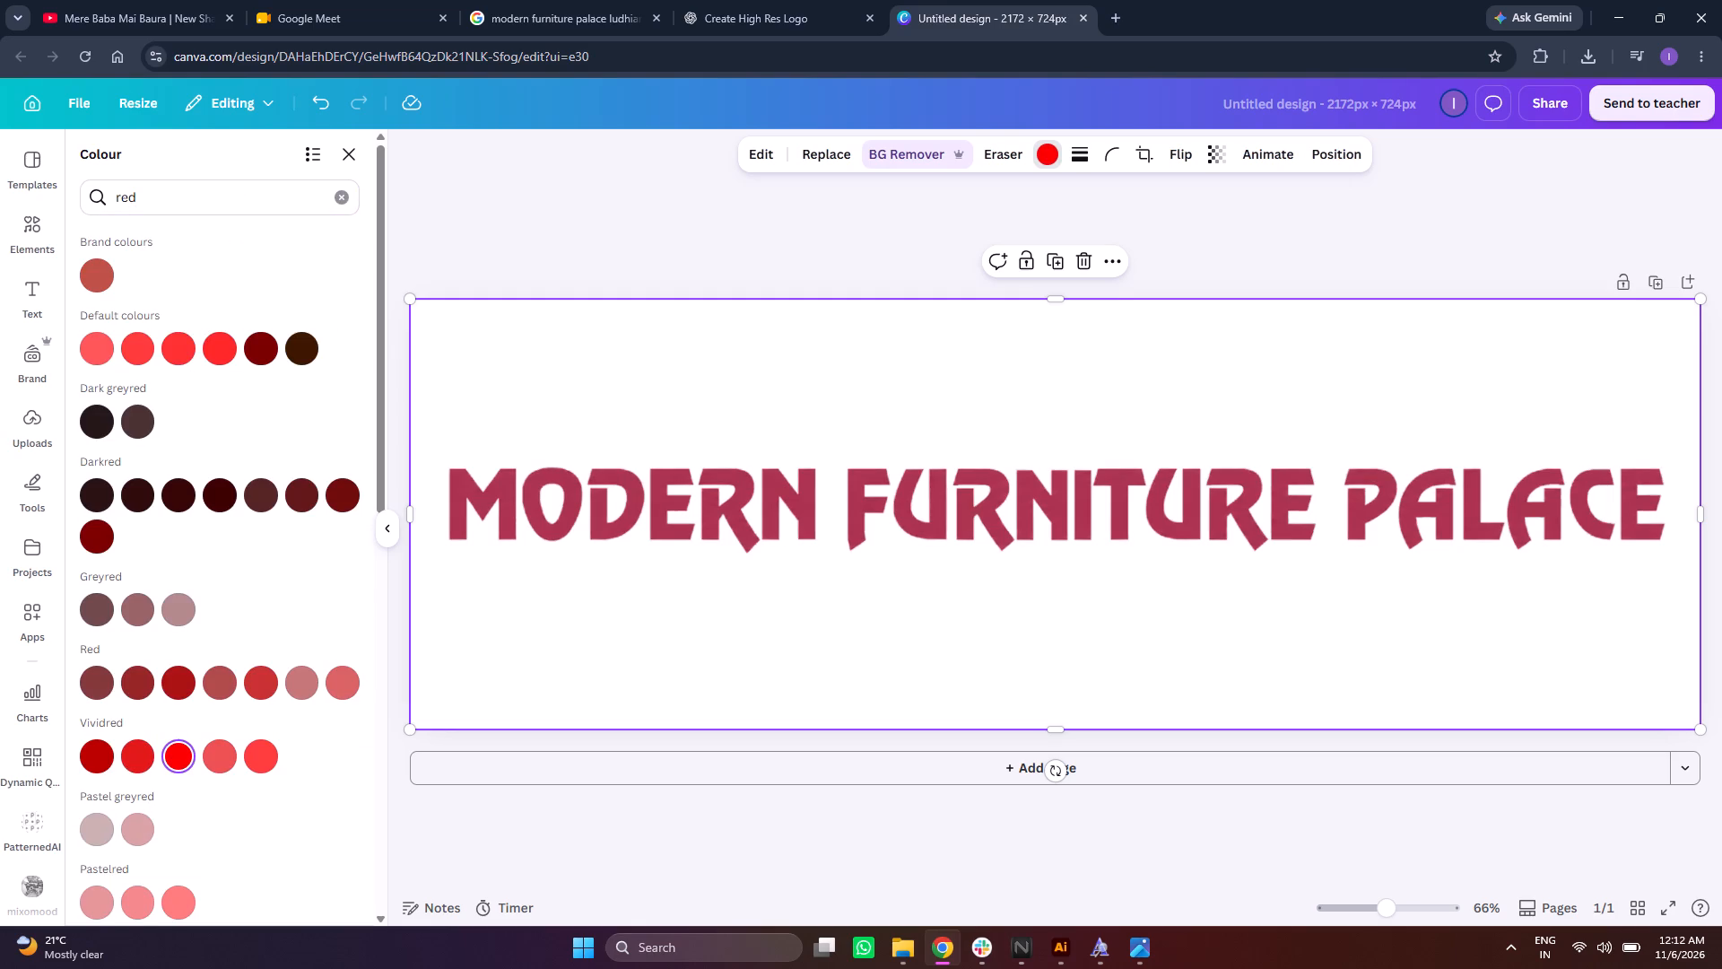
click(125, 745)
click(98, 744)
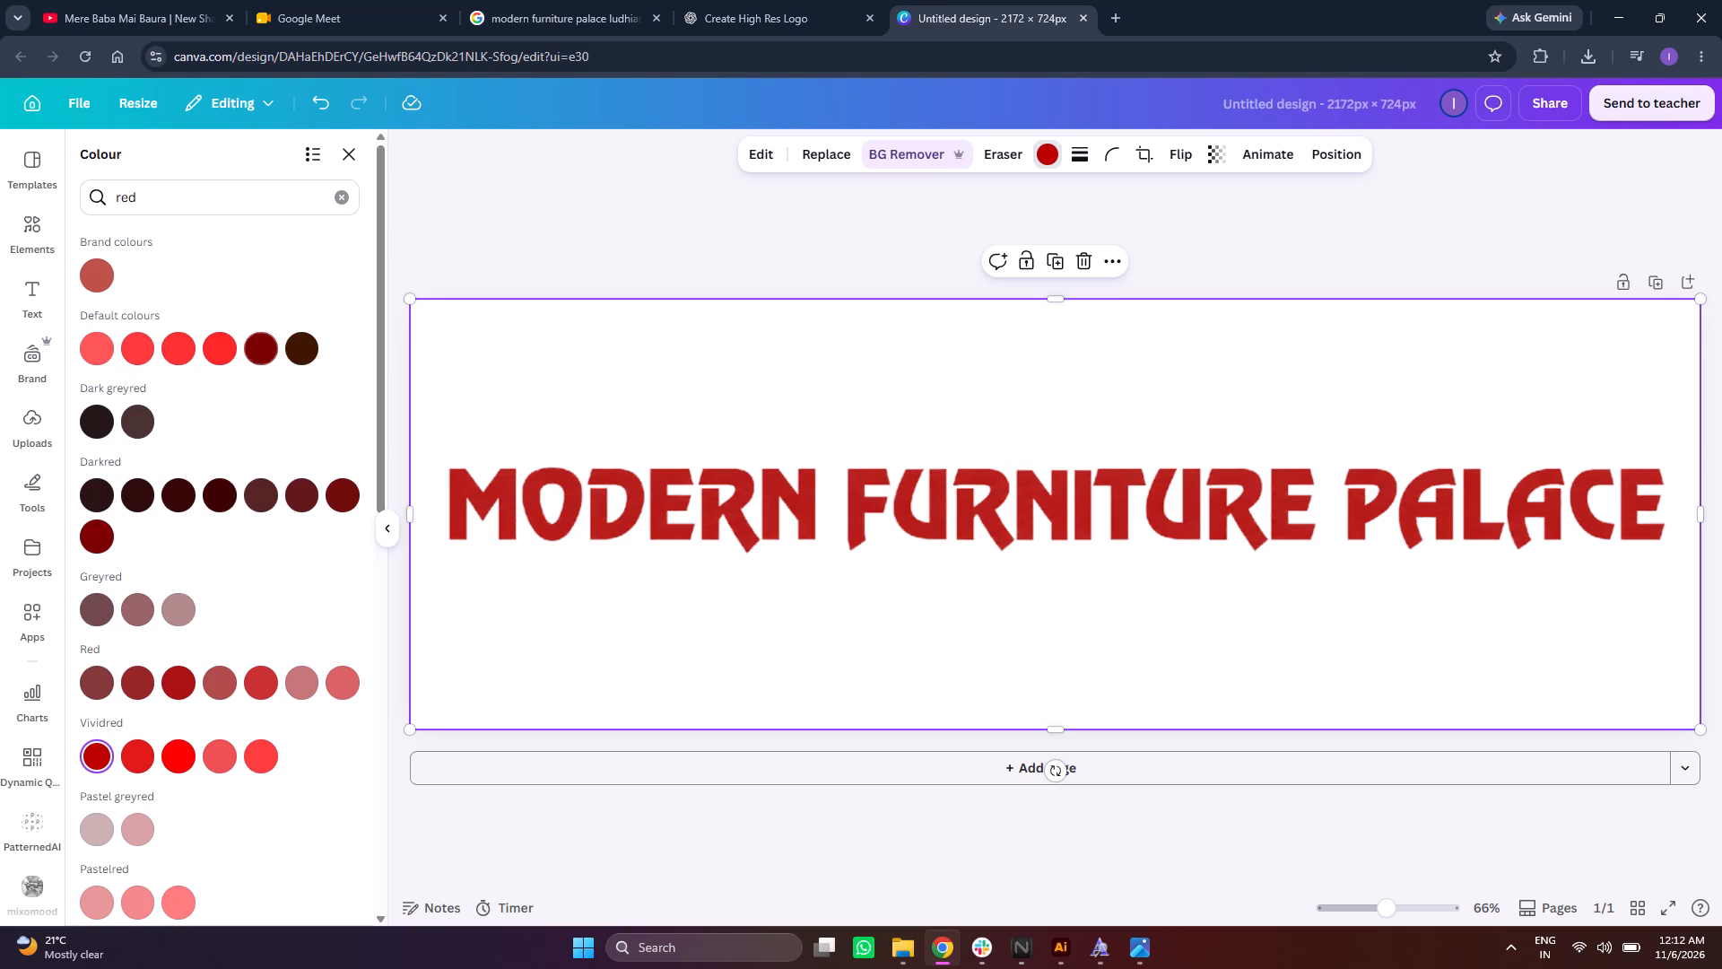
click(99, 750)
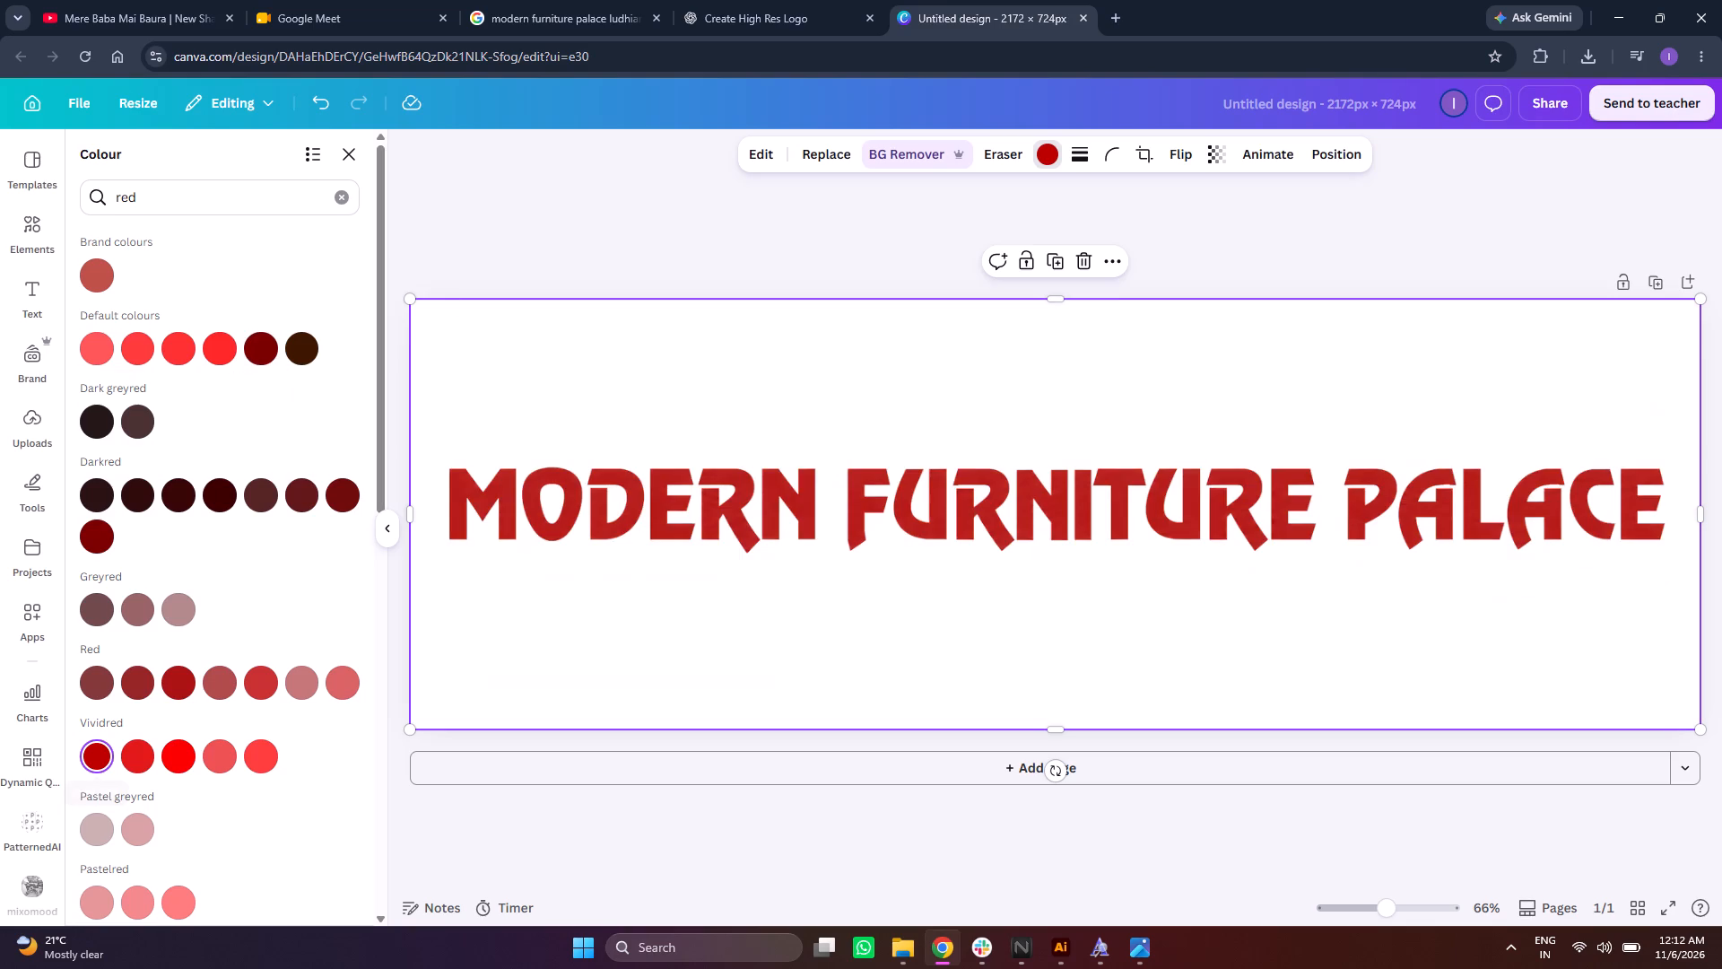
click(99, 750)
right_click(99, 750)
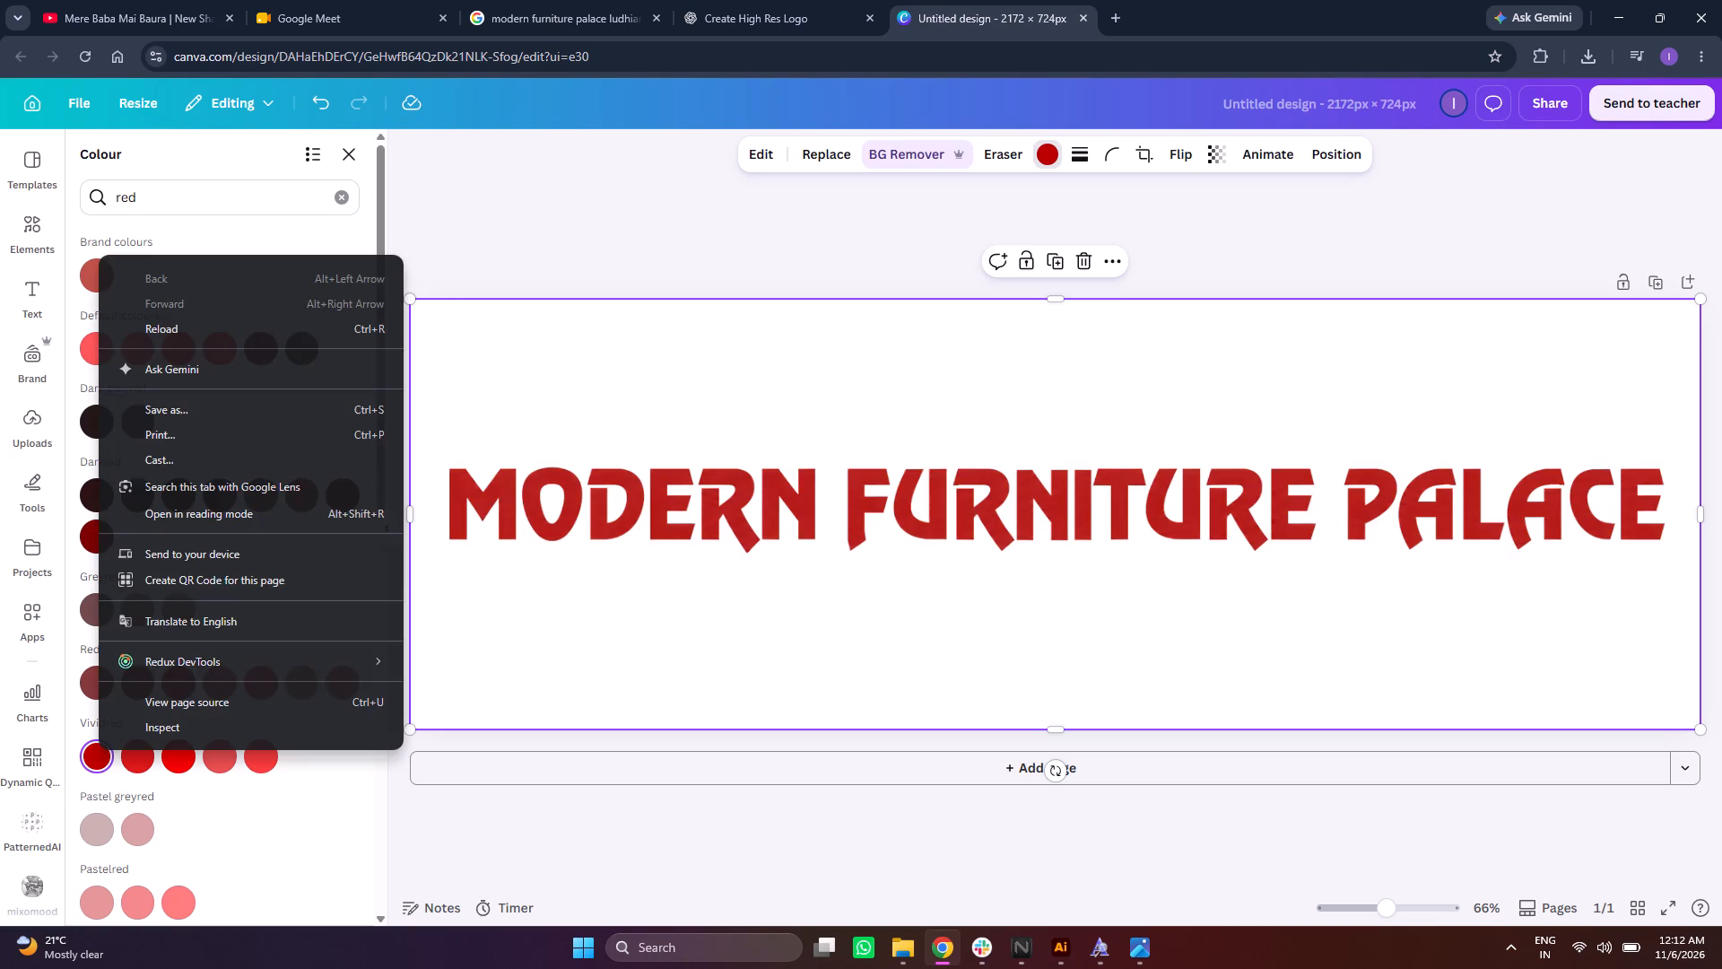
click(1049, 156)
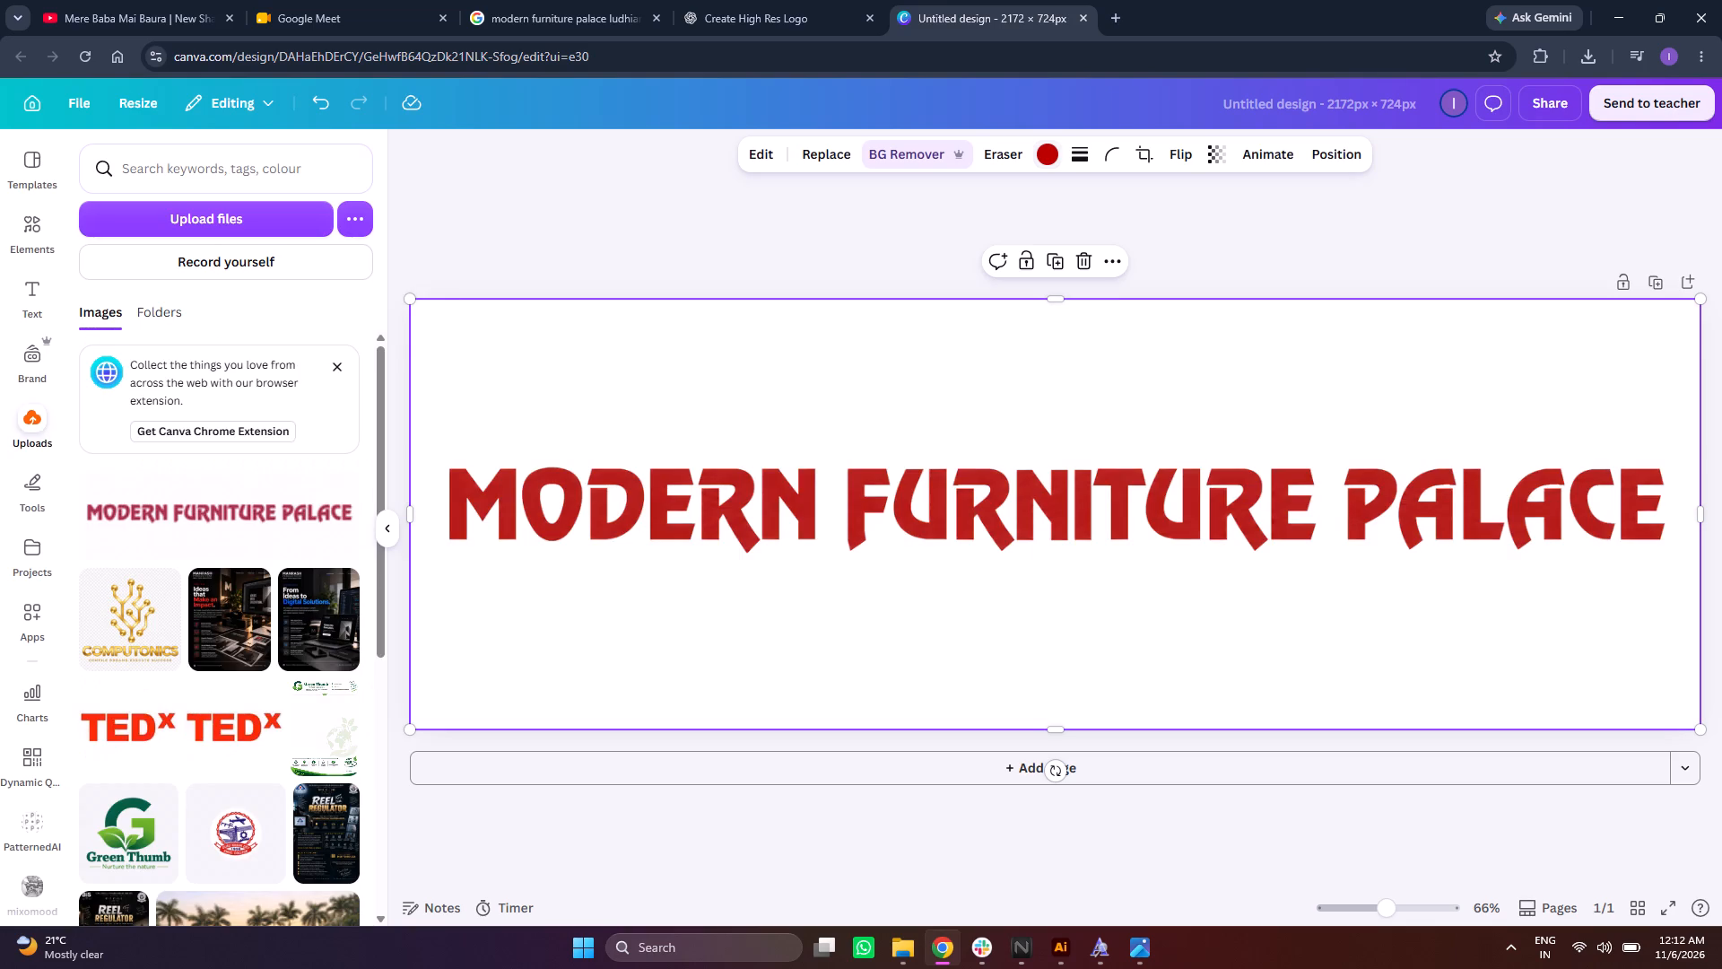
click(1049, 156)
double_click(1049, 156)
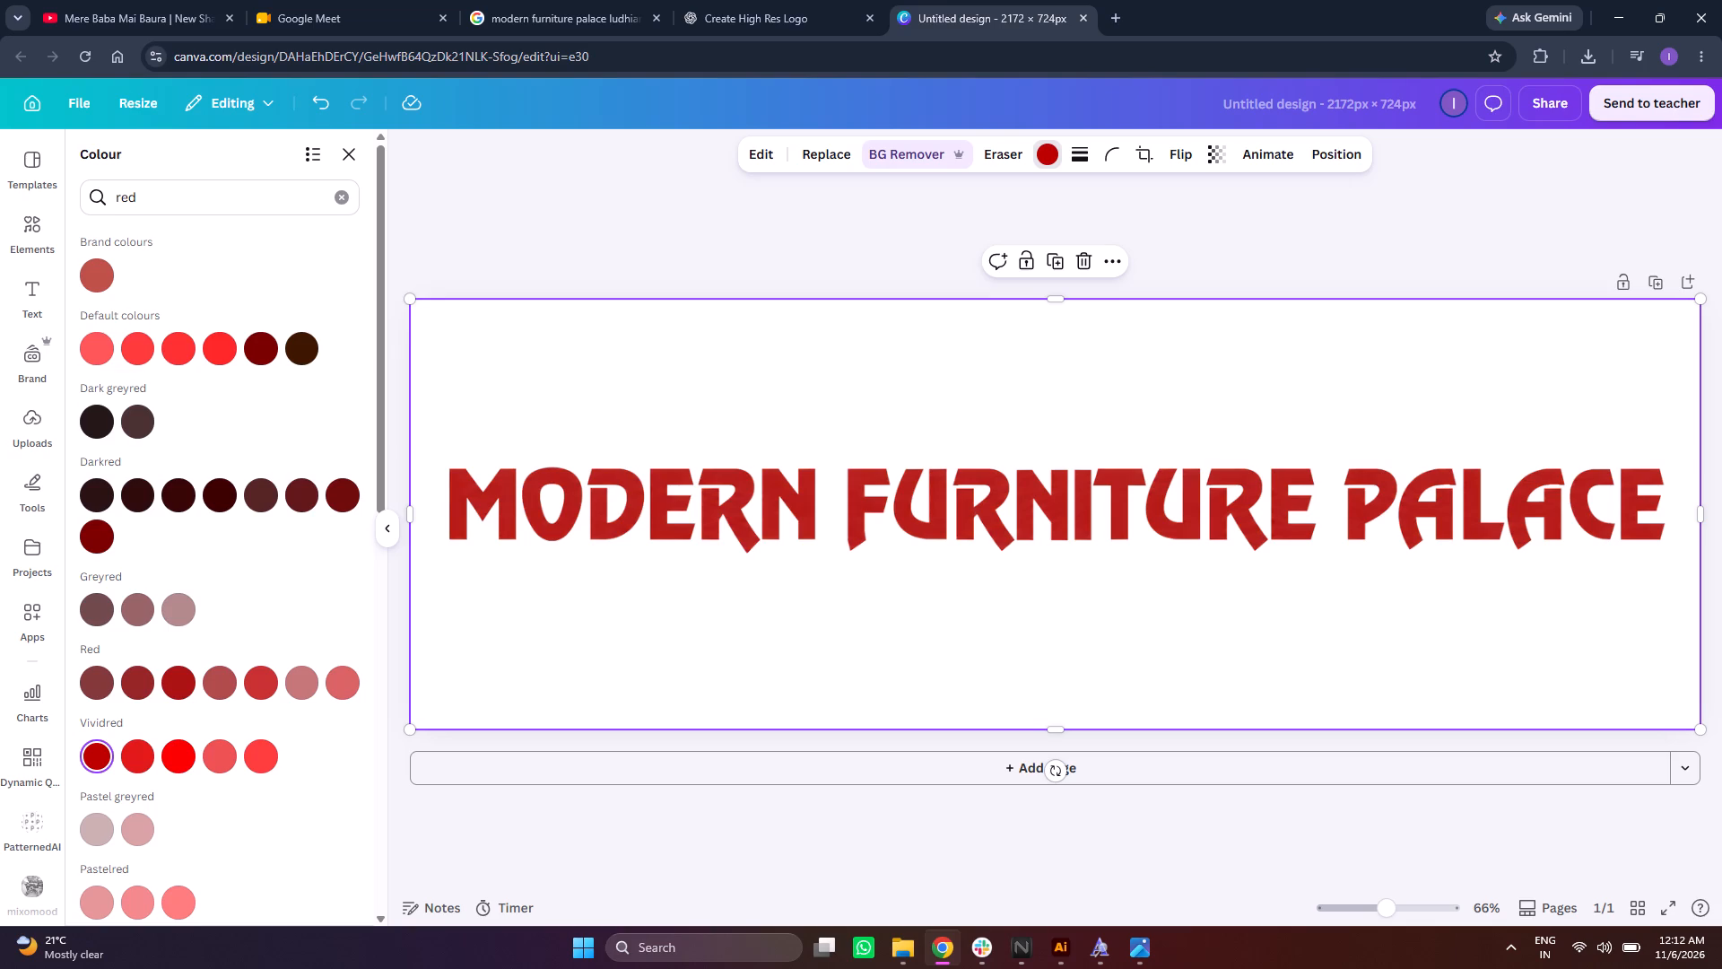
click(651, 825)
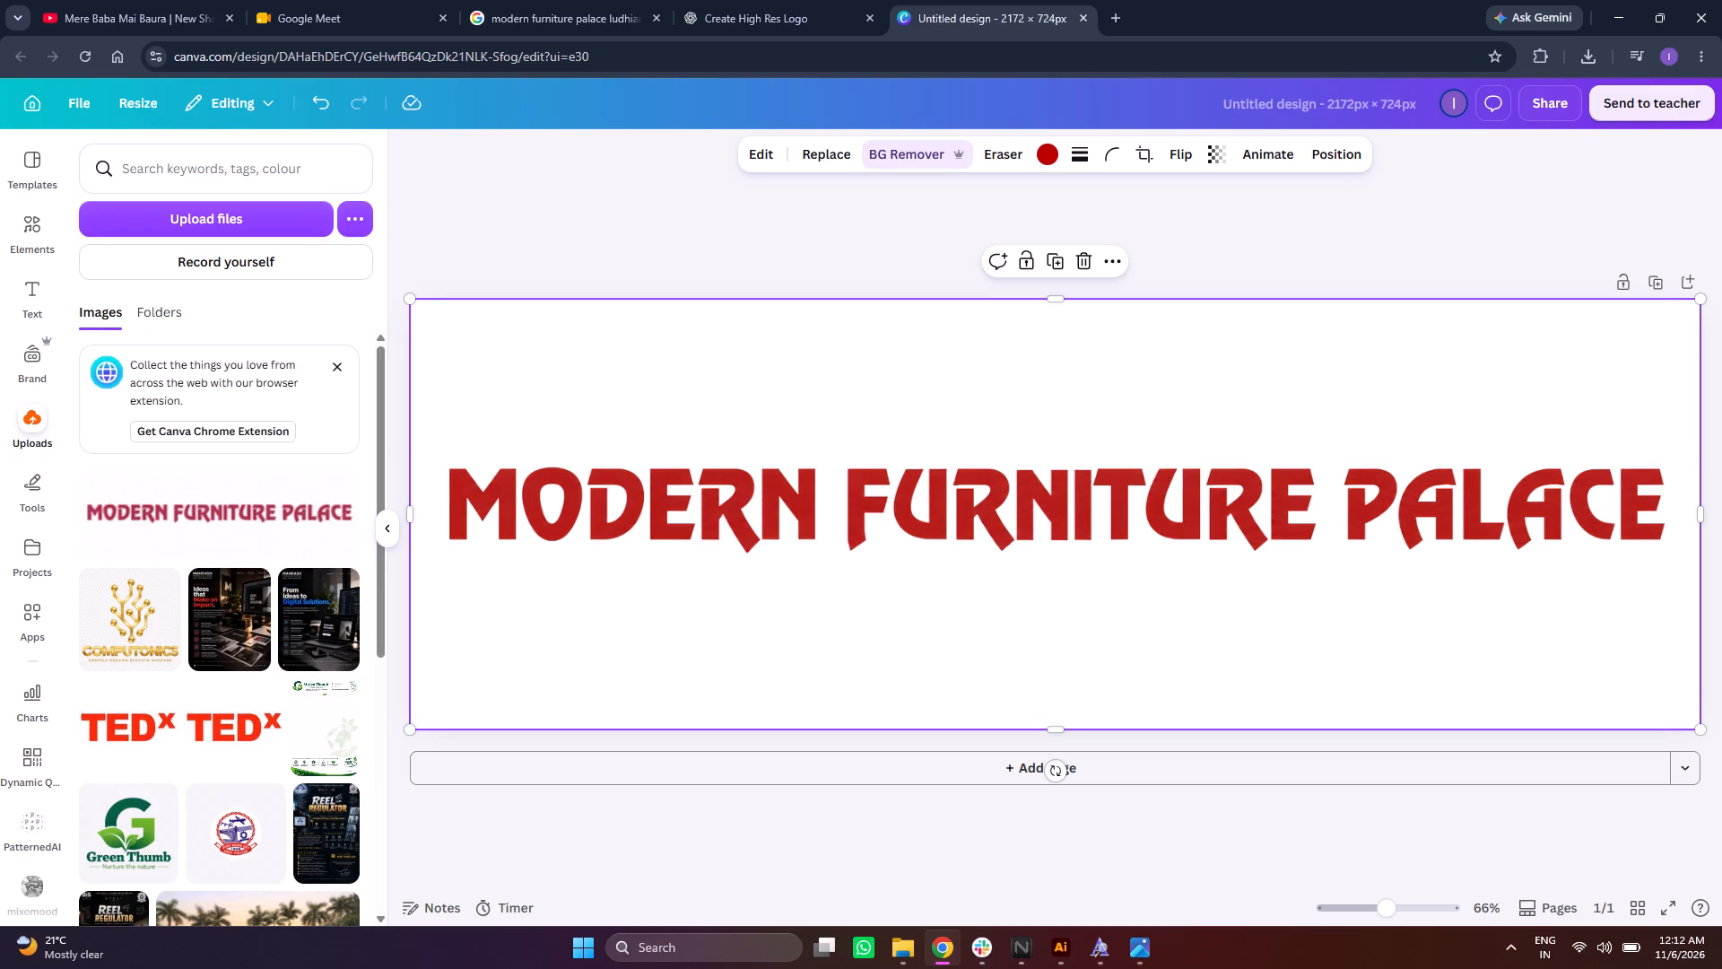
Download the red wordmark as a high-quality 2,172 × 724 px PNG with transparent background, and return to the letterhead in Illustrator.
click(1577, 106)
click(1406, 511)
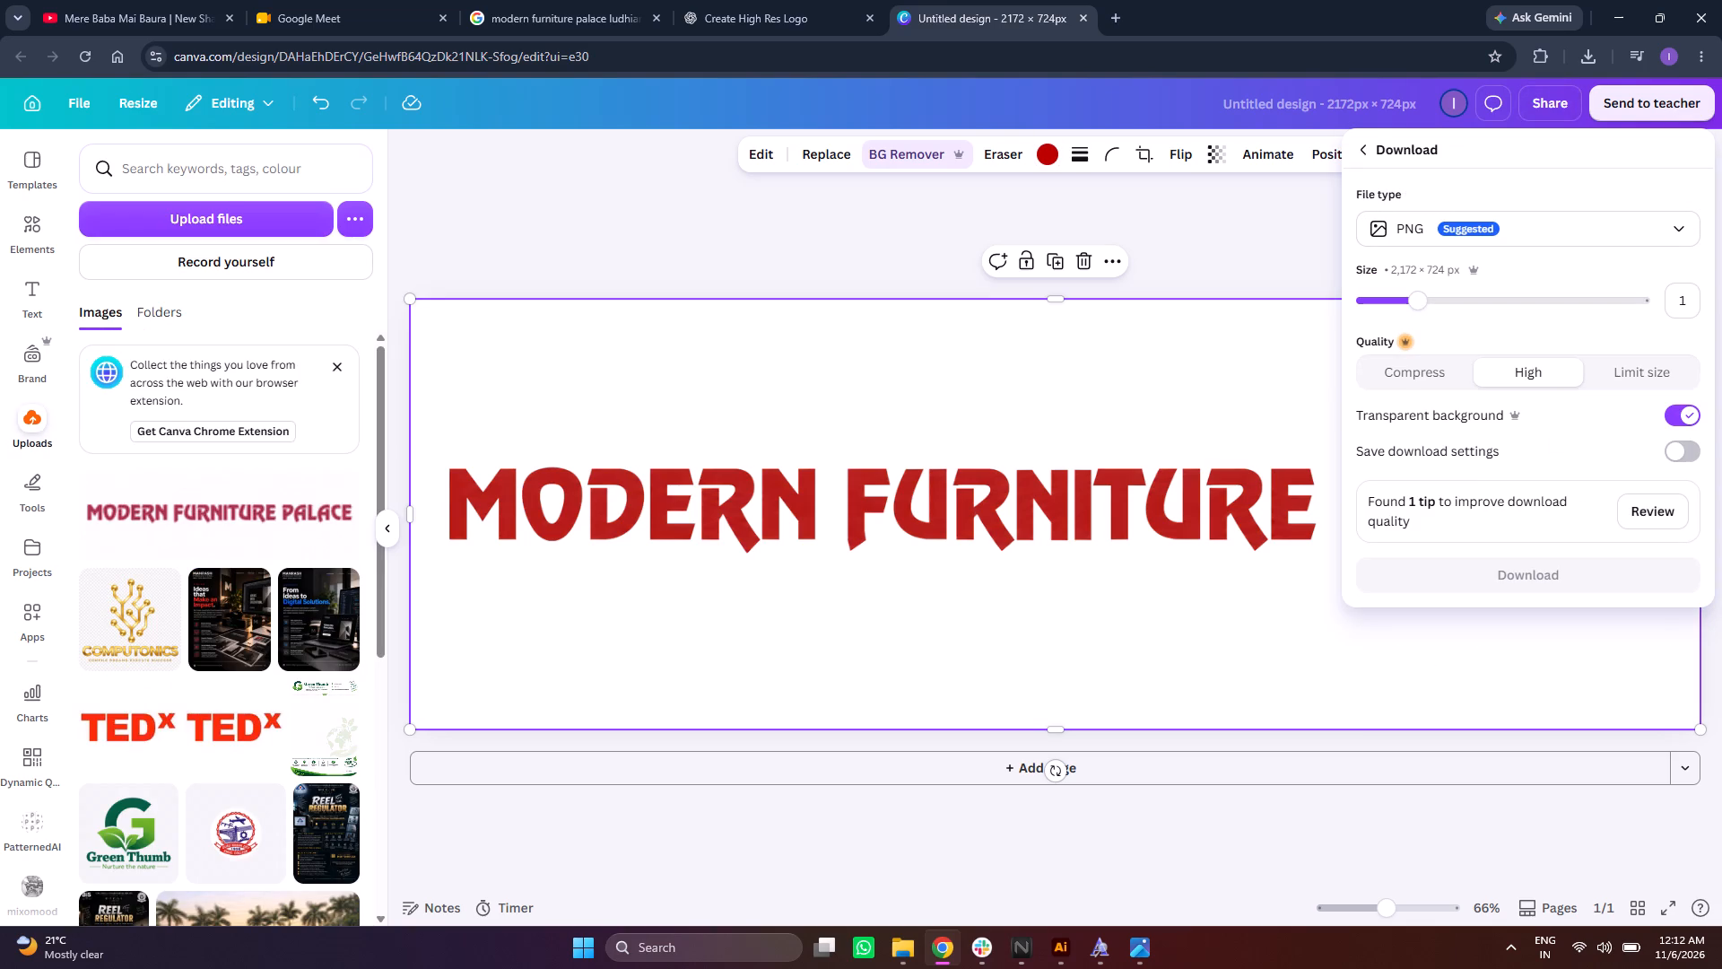
click(1577, 567)
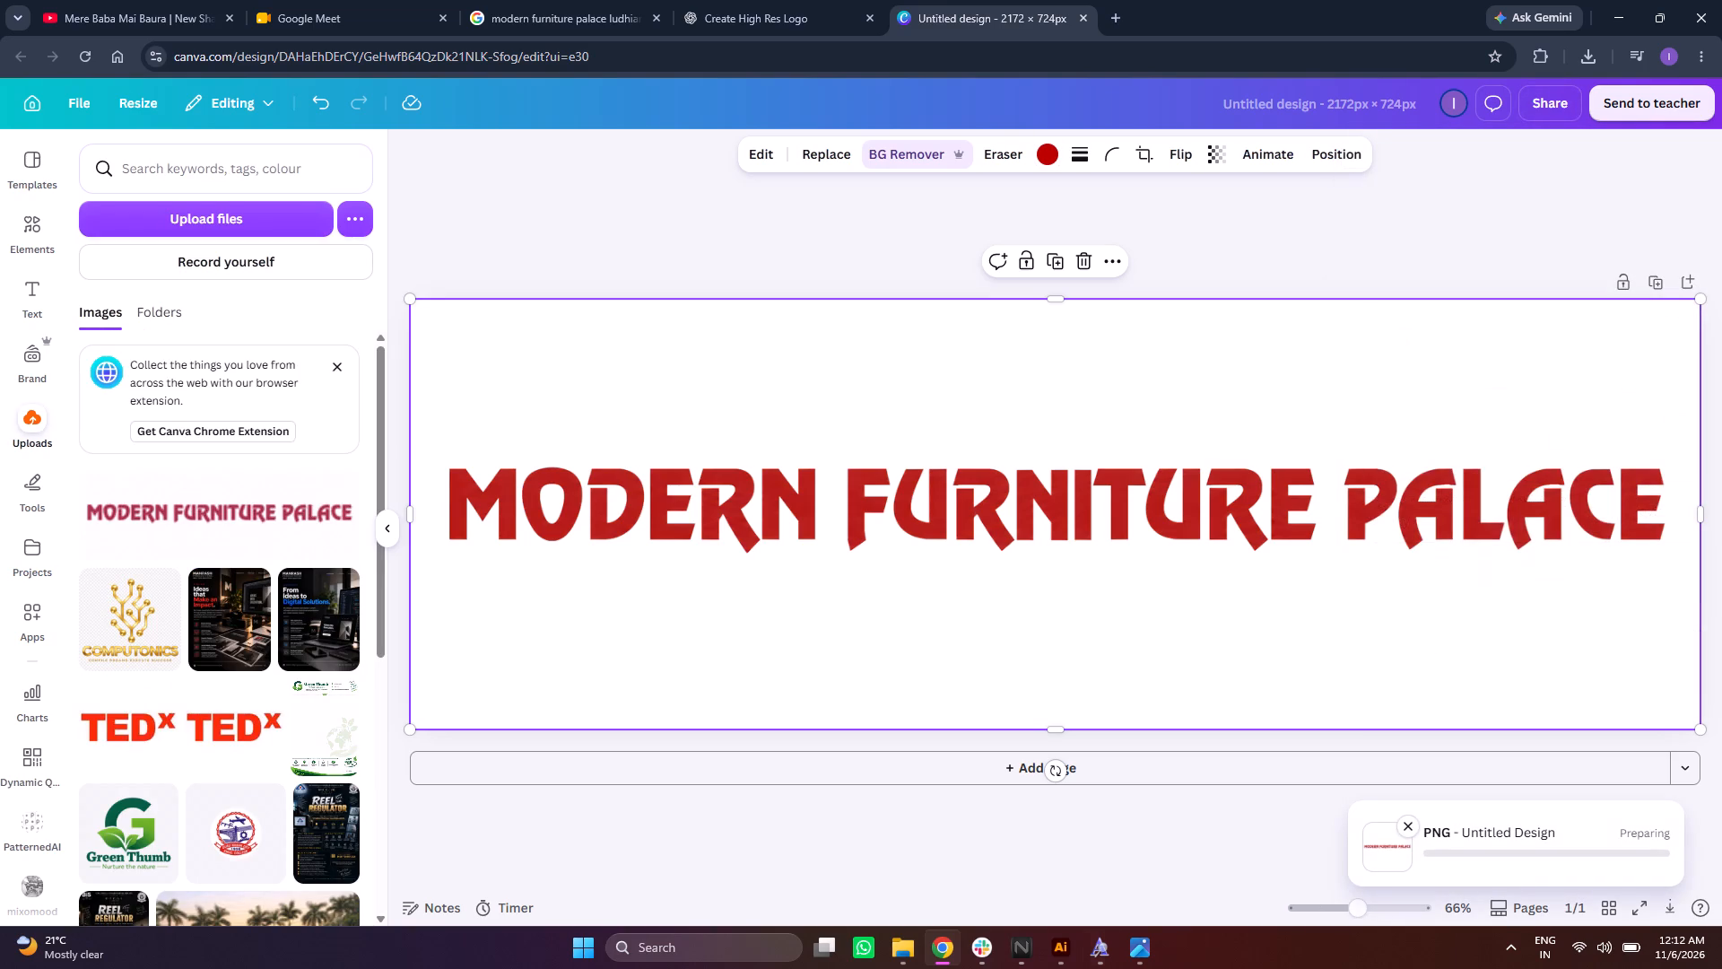
click(1069, 962)
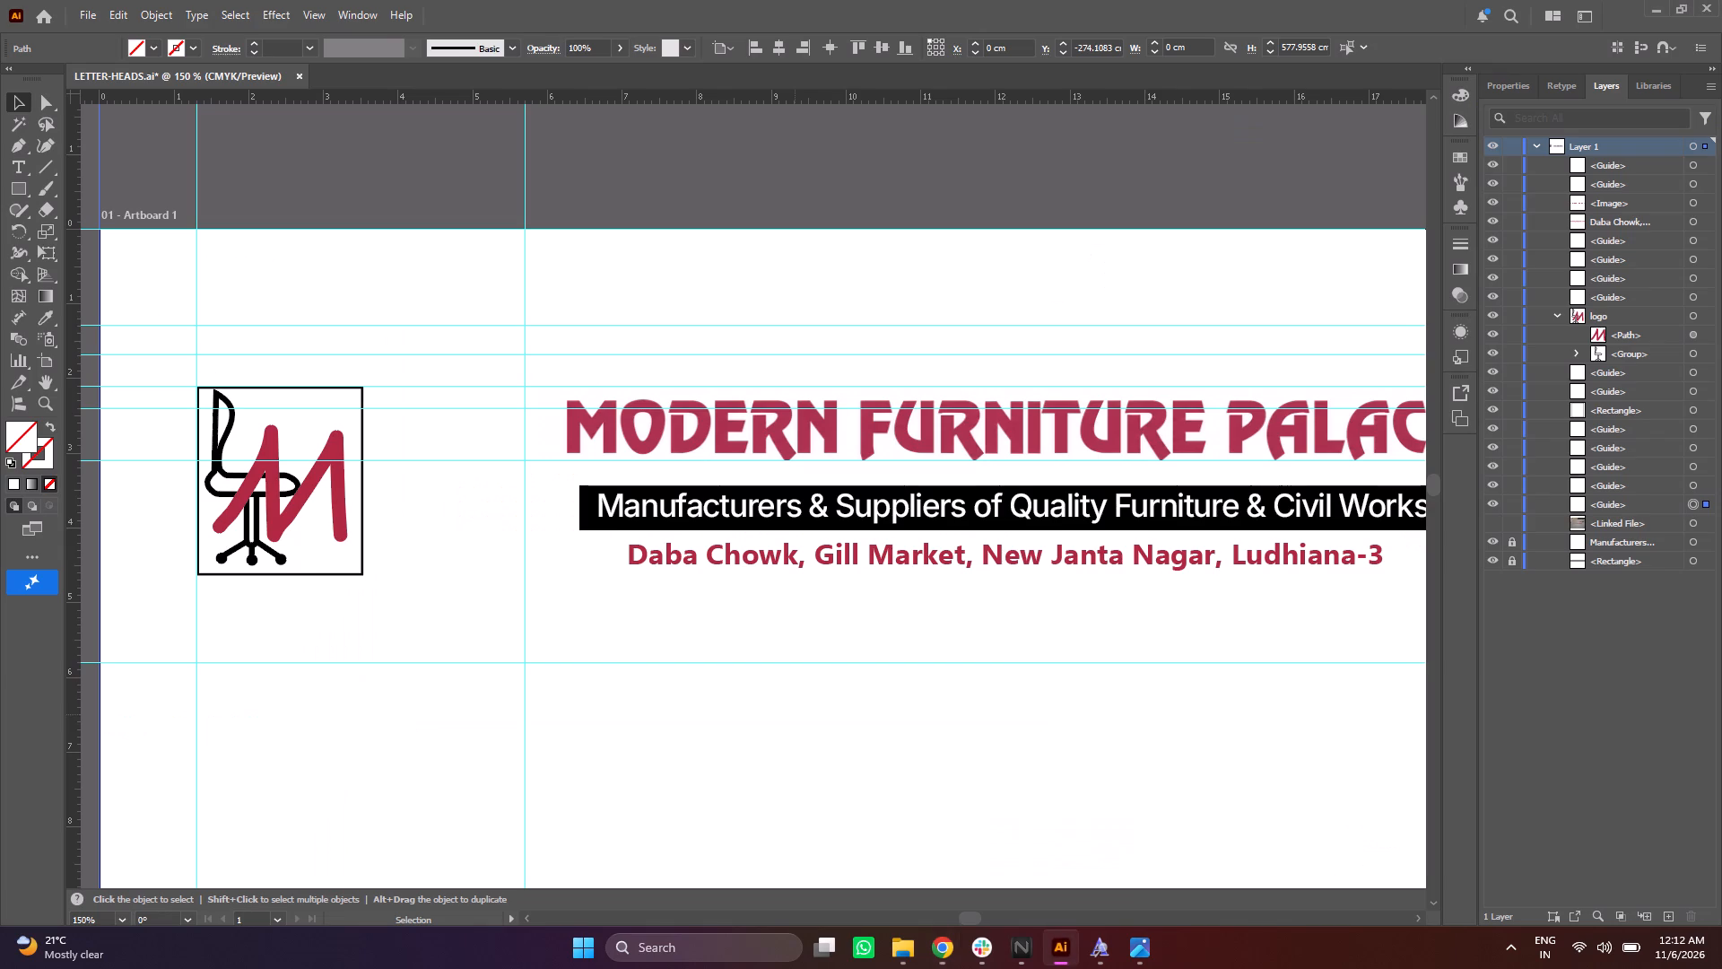
Set the fill colour of the "Daba Chowk, Gill Market" address line to hex bd0000.
click(869, 554)
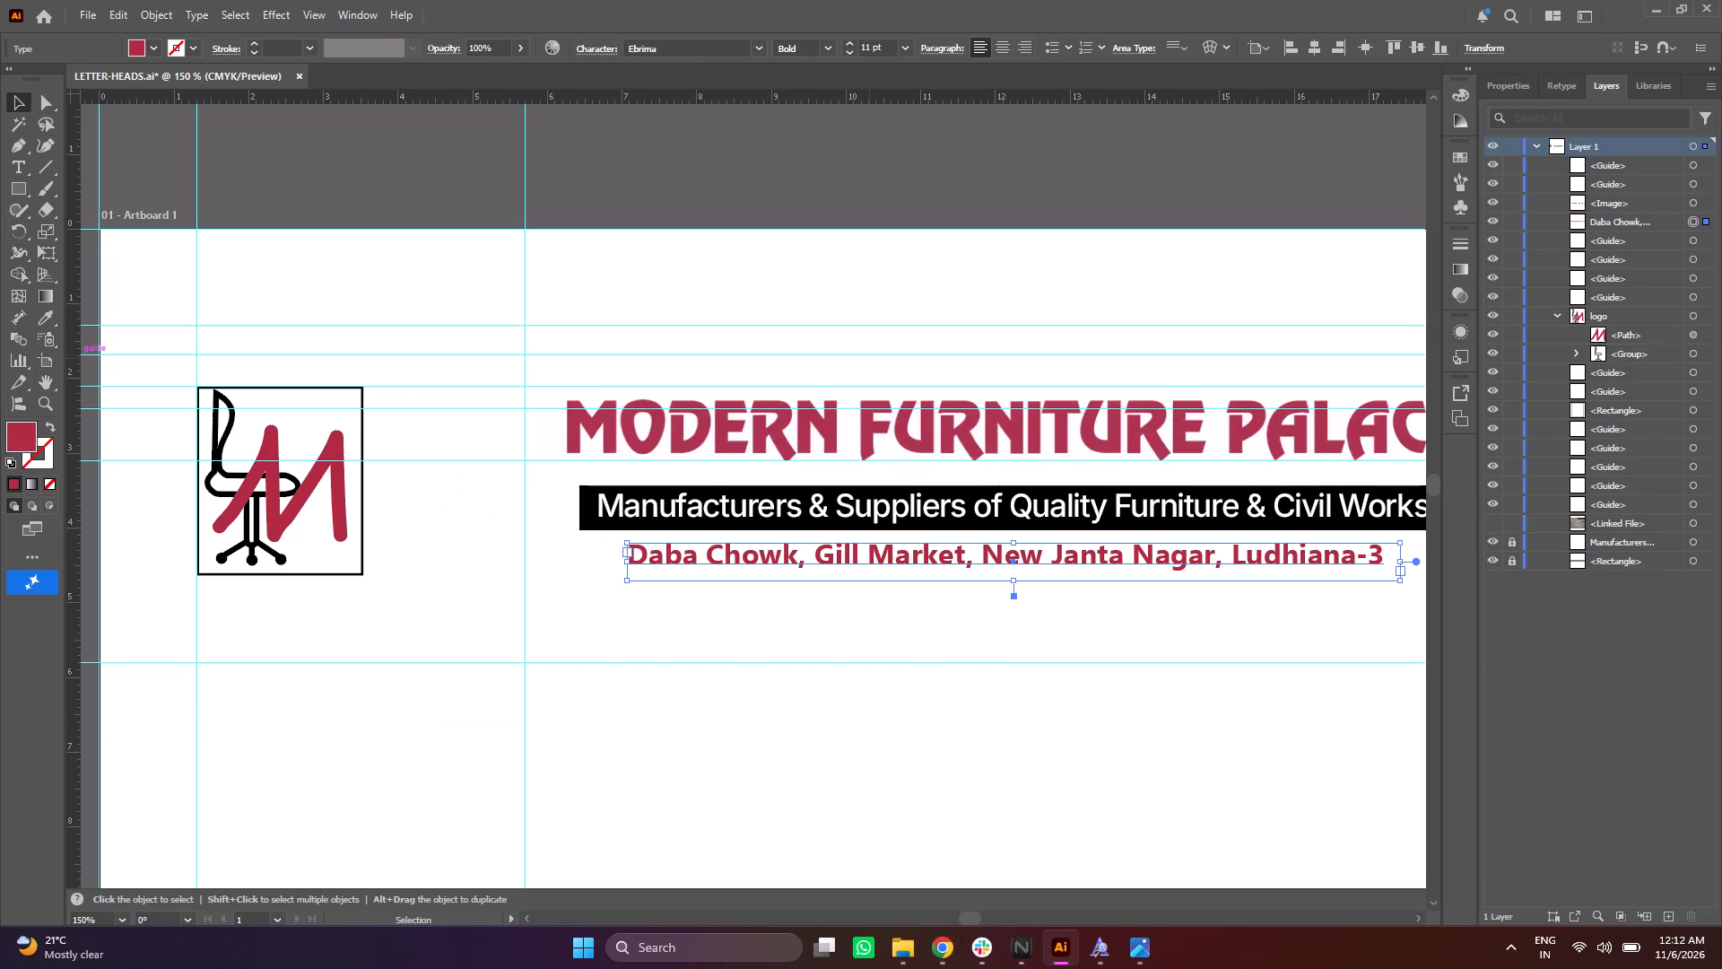
double_click(17, 427)
key(d)
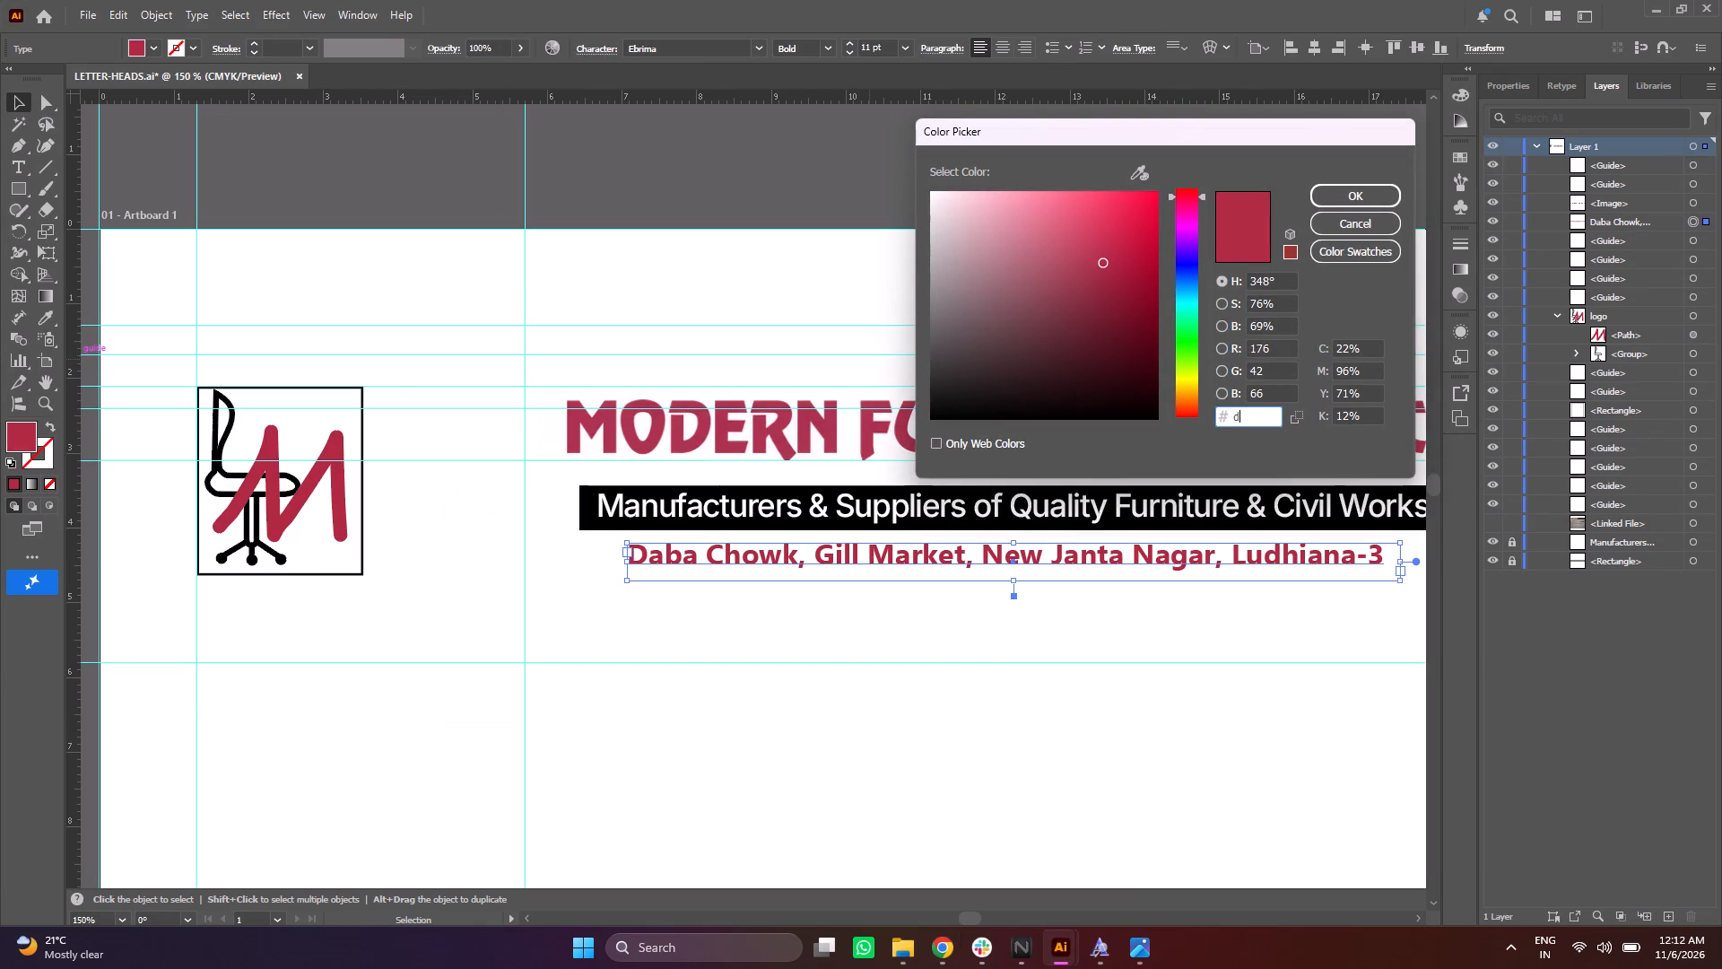
key(BackSpace)
text(bd0000)
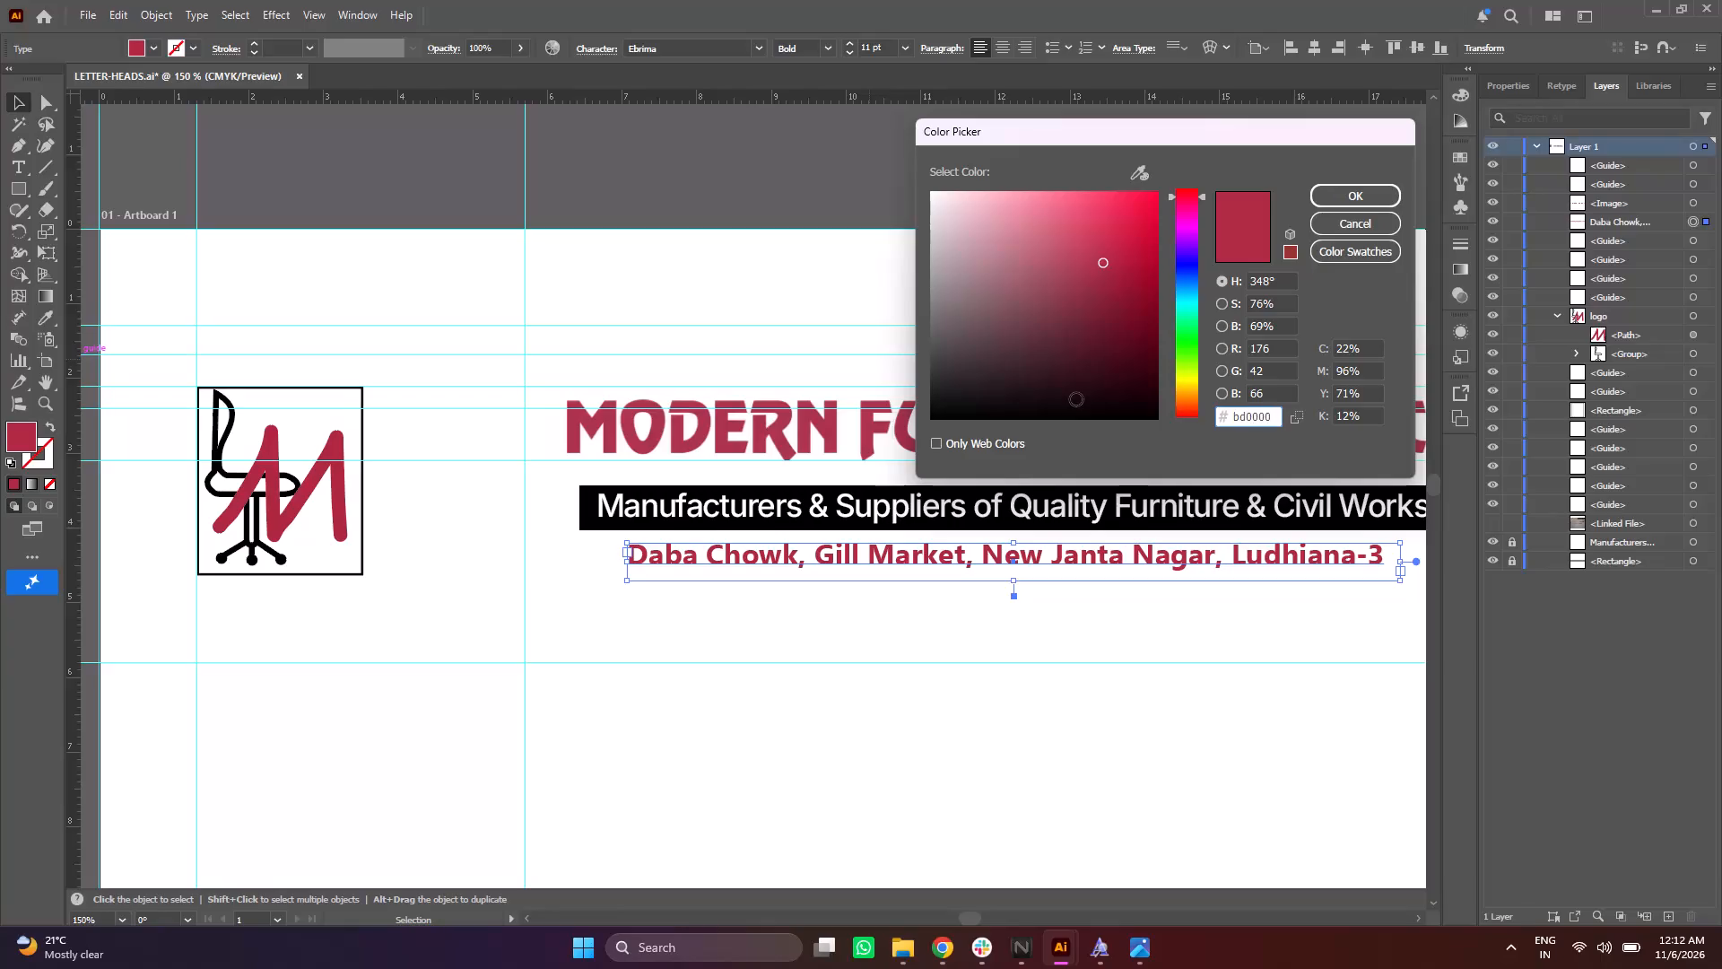
key(ctrl+a)
key(ctrl+c)
click(1326, 204)
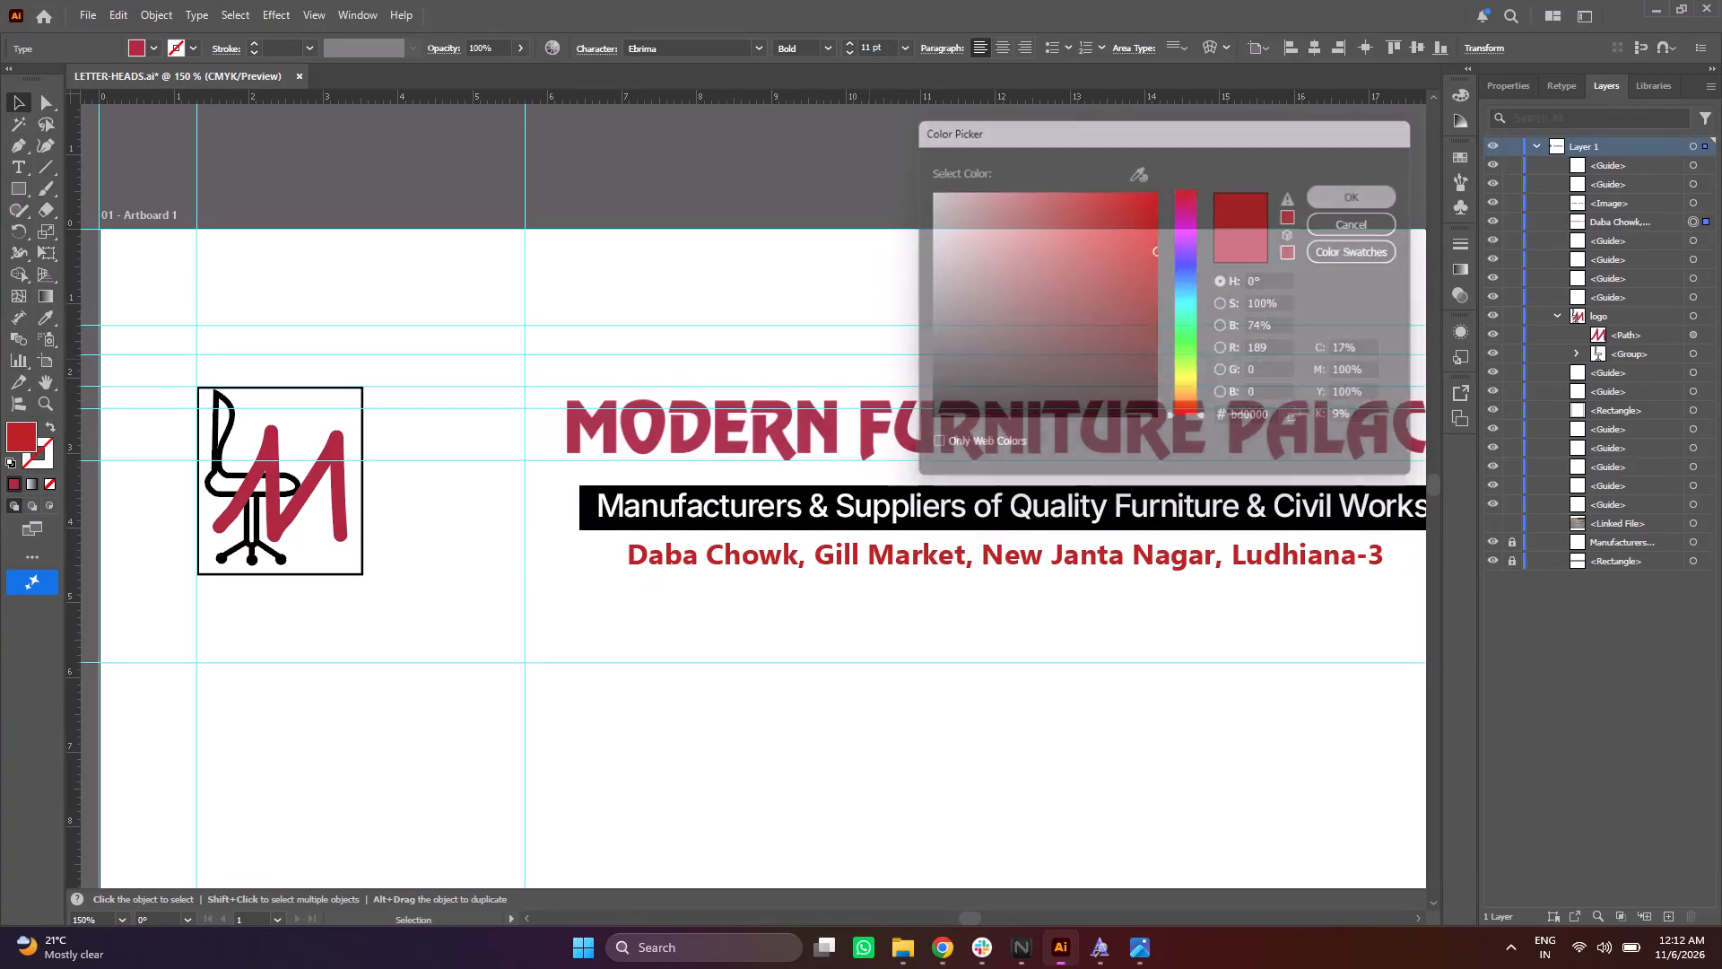
Set the stroke of the M path in the chair logo to the same red, hex bd0000.
click(307, 492)
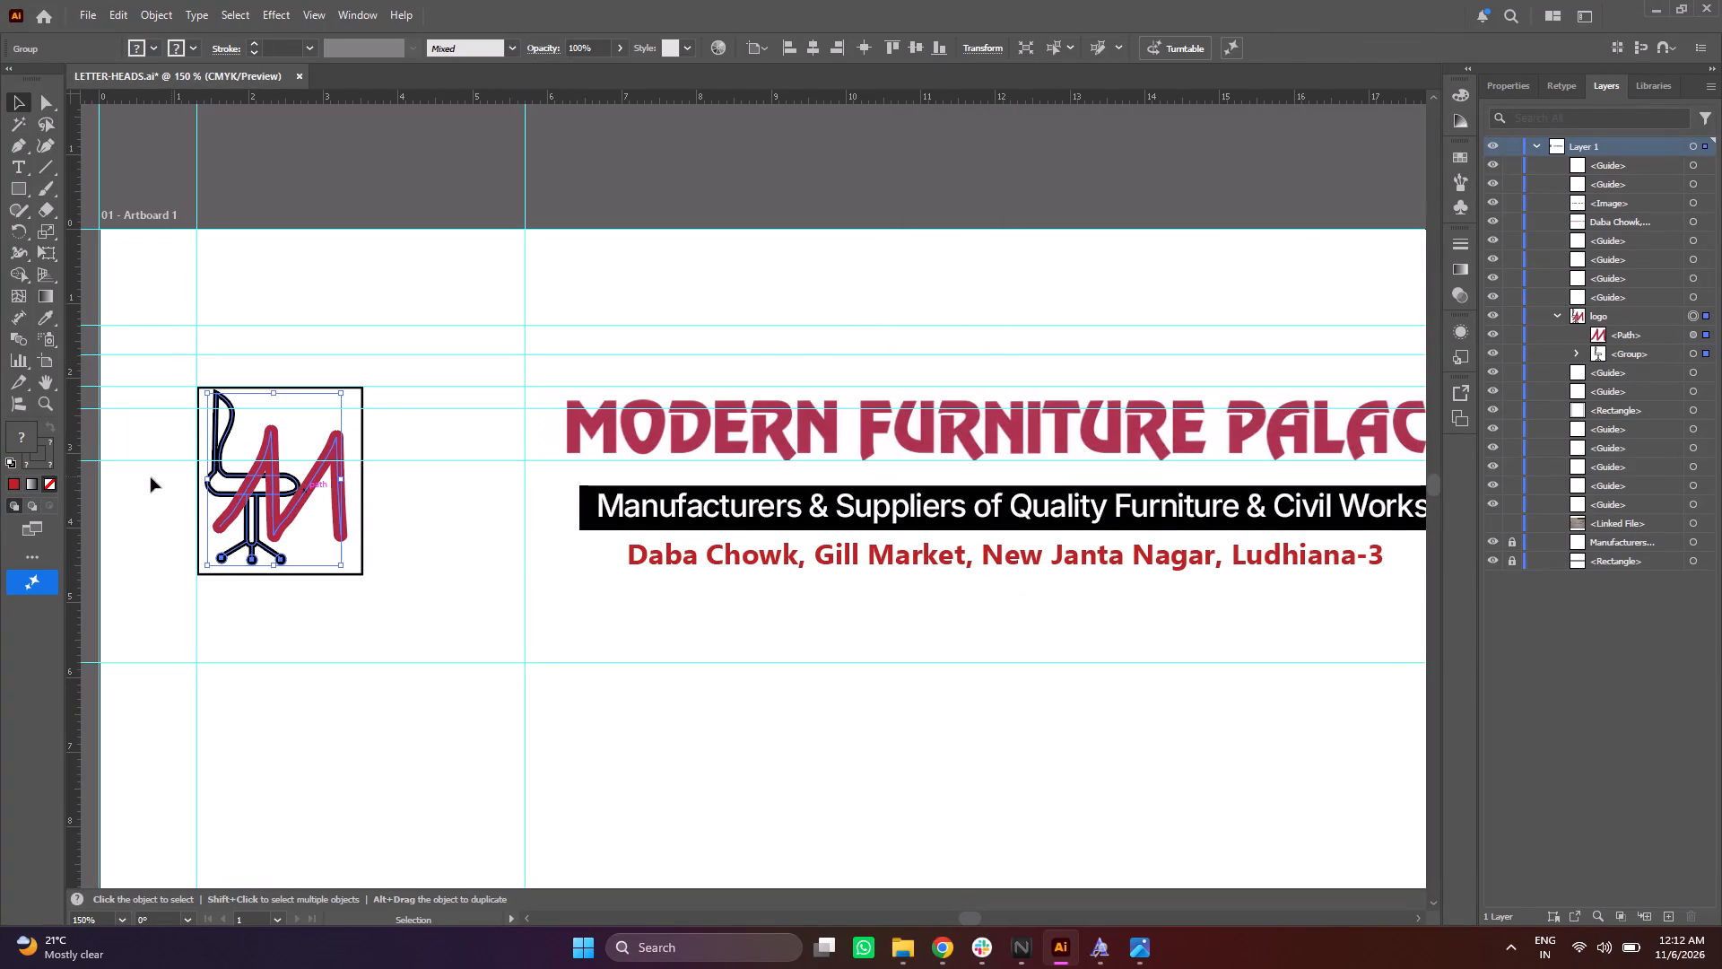
click(1692, 331)
double_click(48, 452)
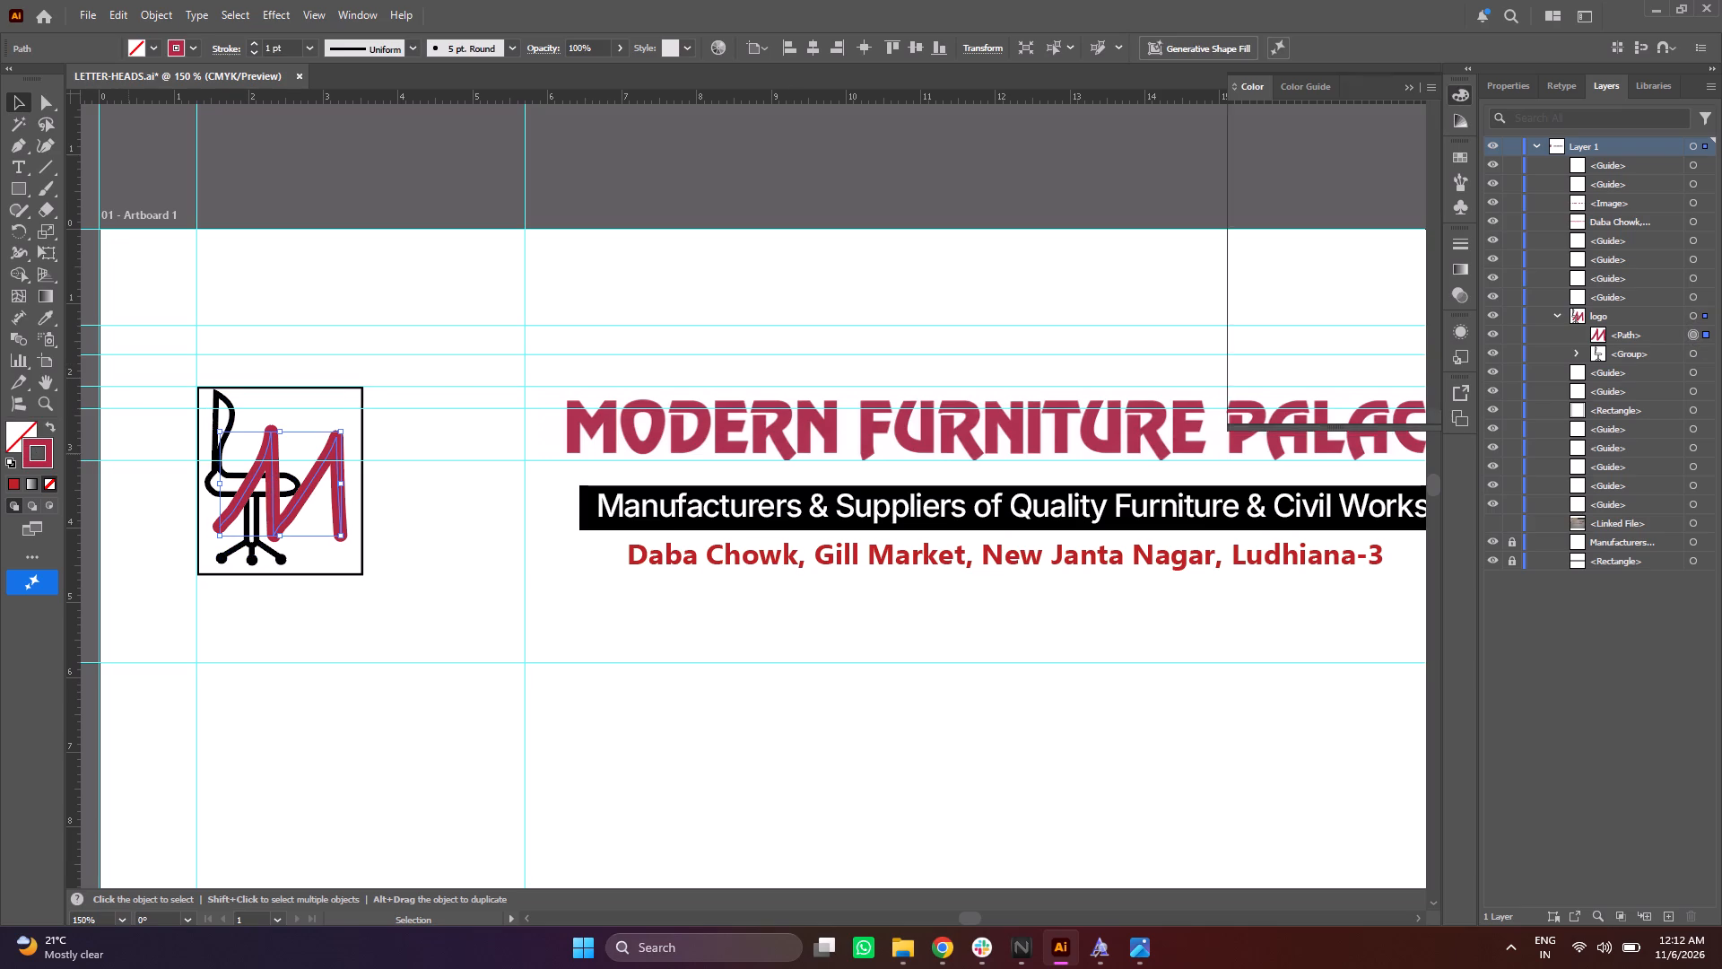
key(ctrl+v)
click(1353, 201)
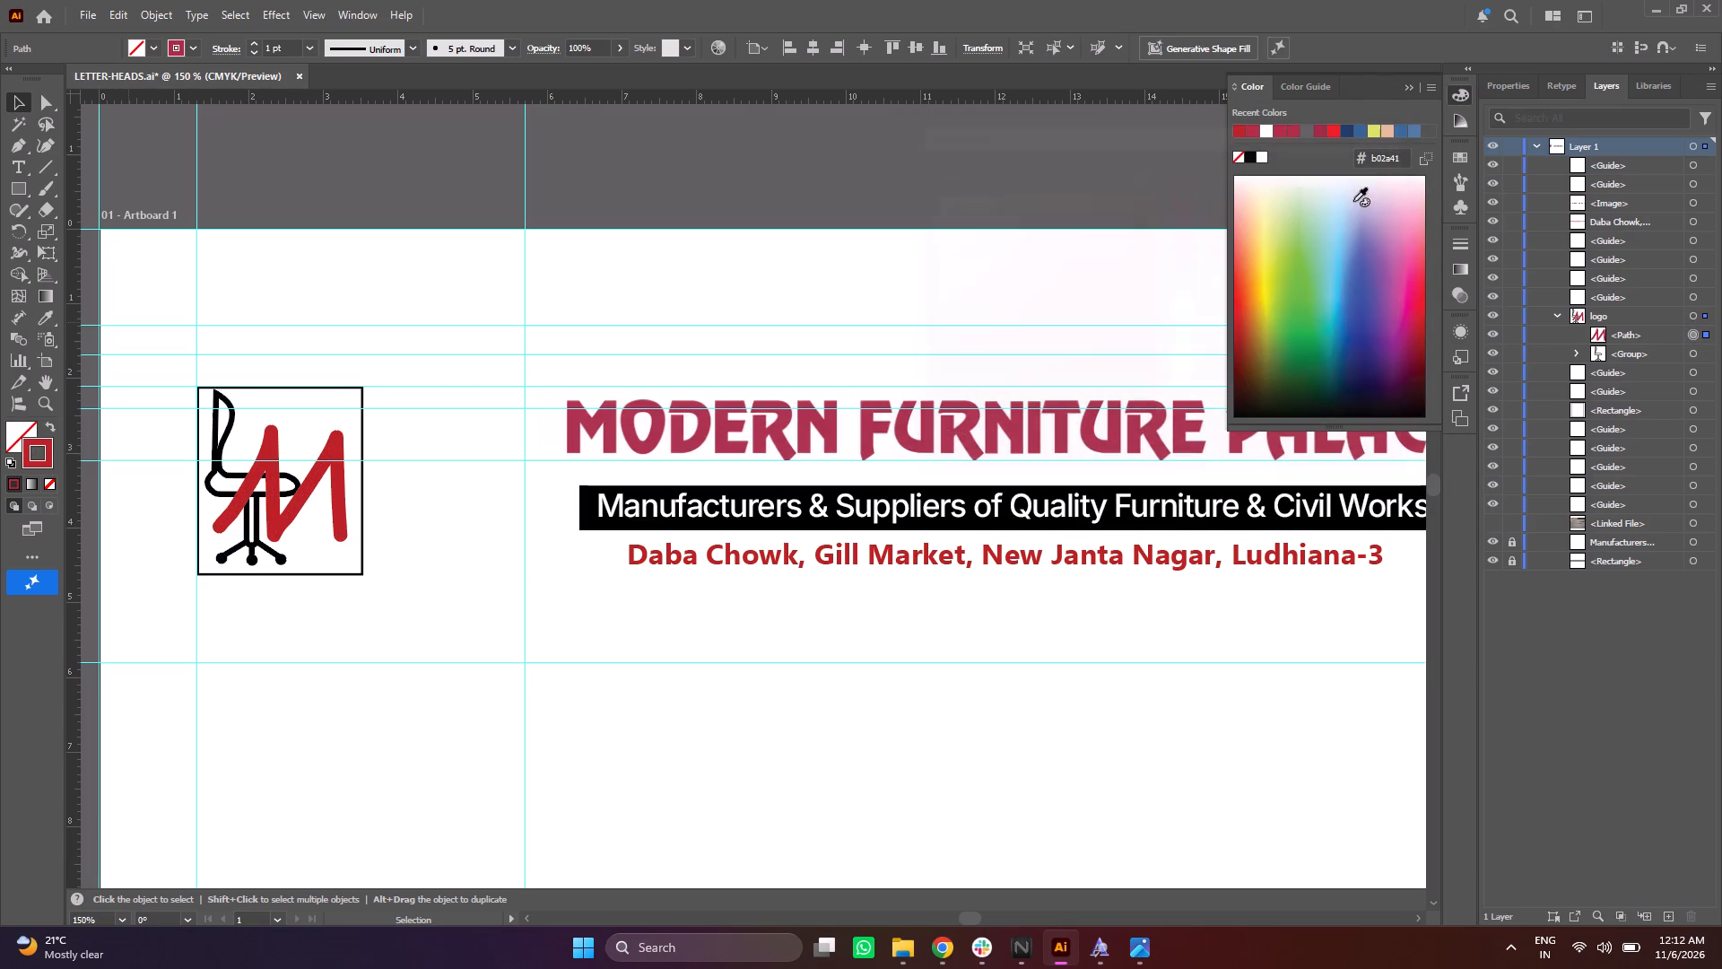
click(225, 167)
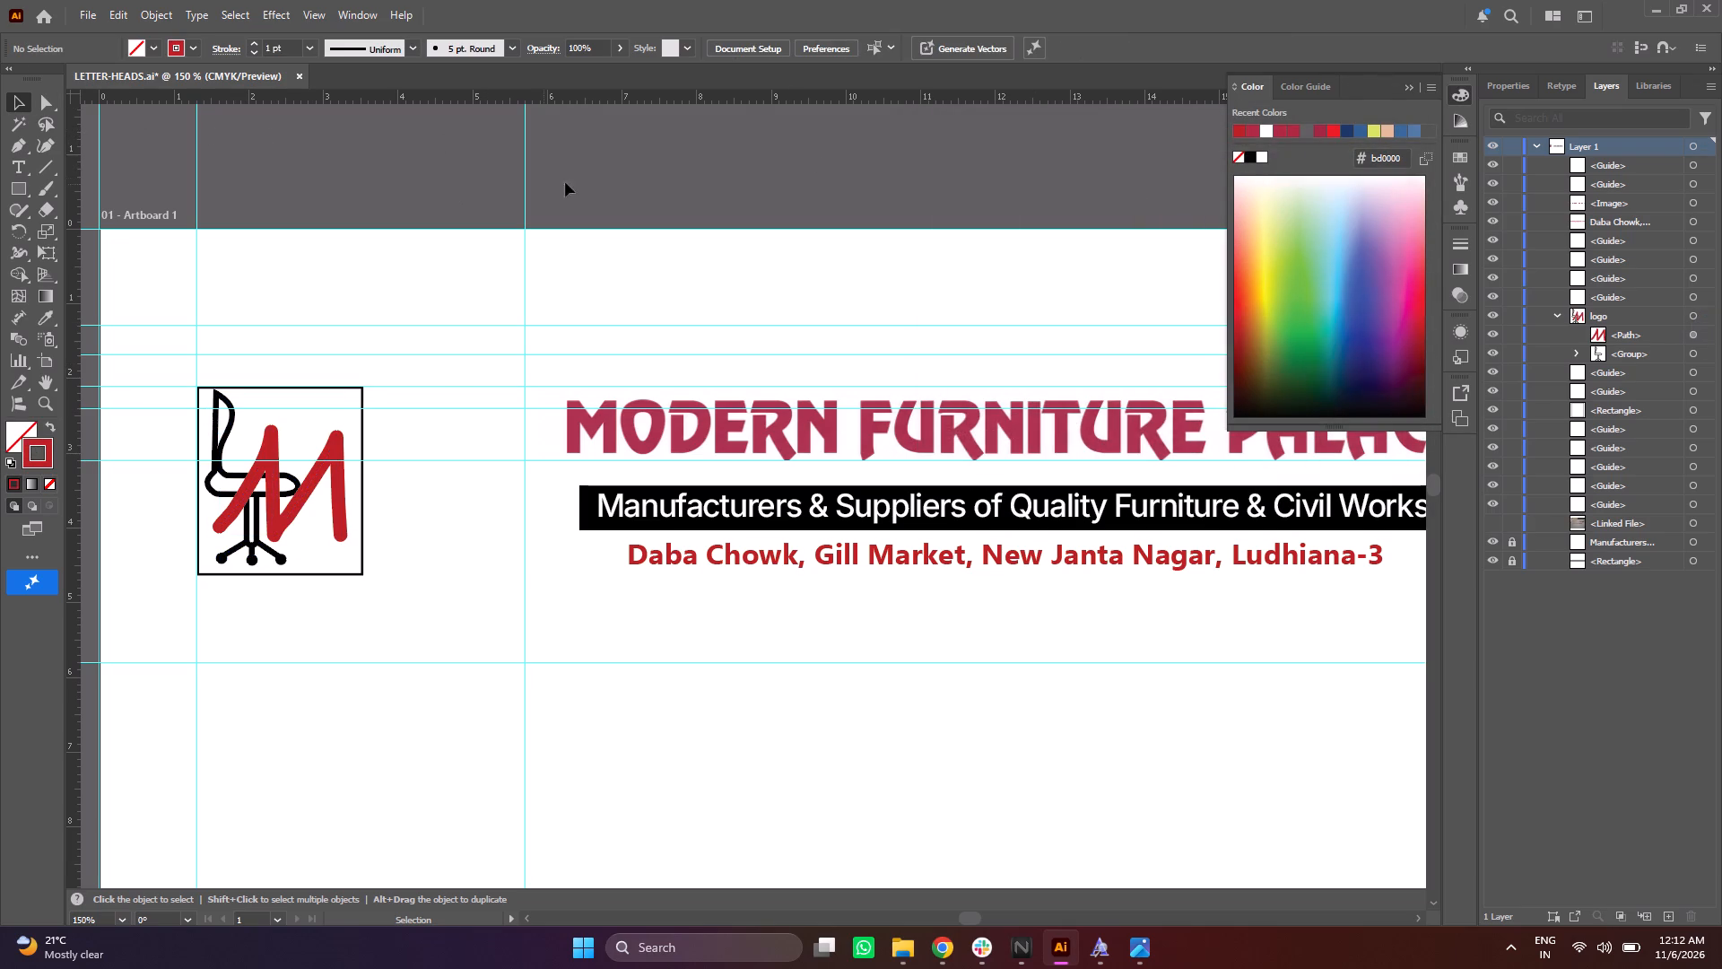
click(1405, 87)
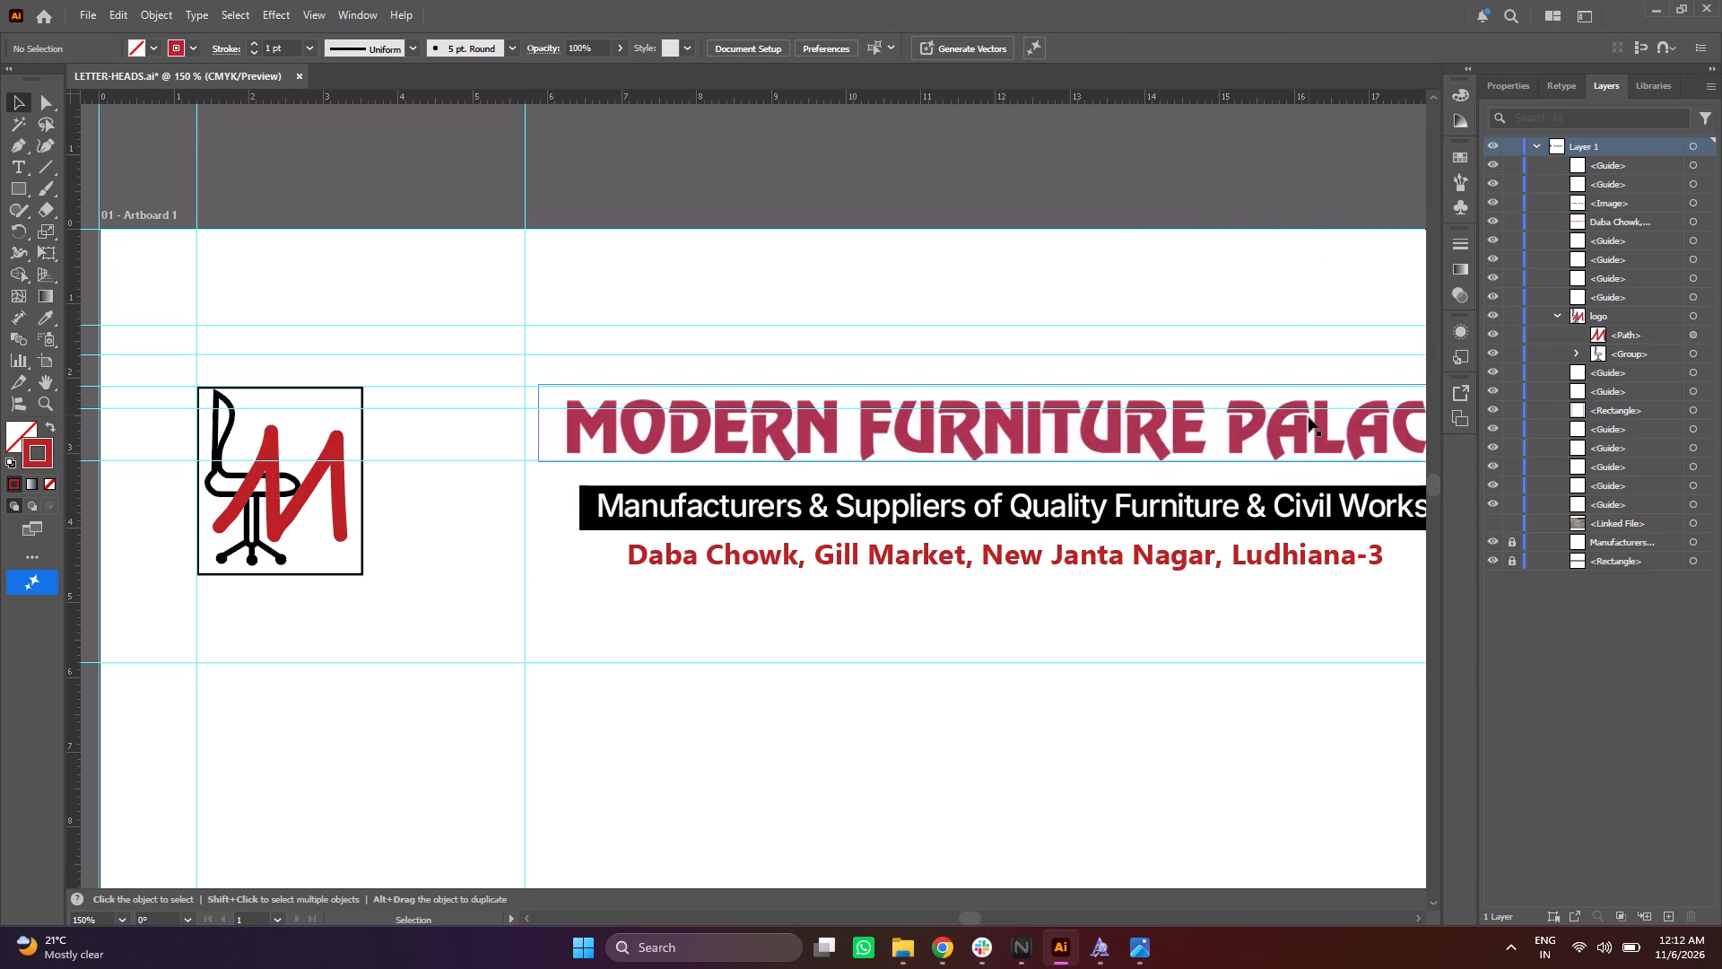
Delete the old crimson wordmark image and place the downloaded "Untitled design (3).png" from Chrome onto the Illustrator artboard.
click(1309, 417)
key(BackSpace)
click(933, 955)
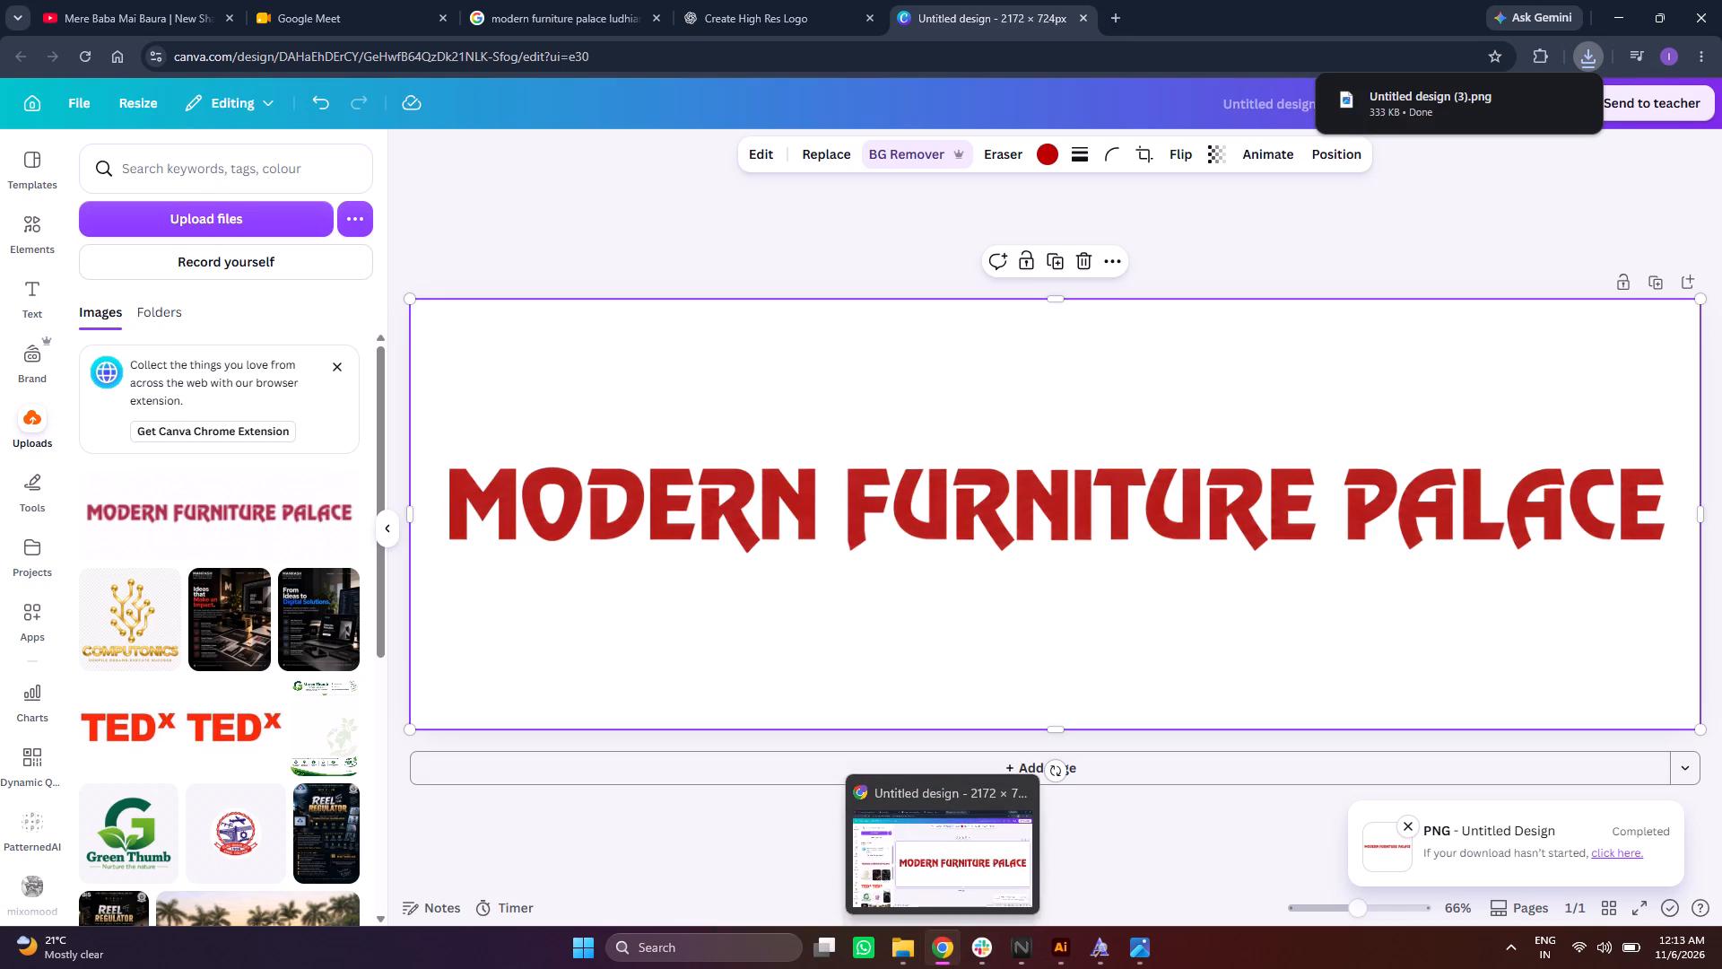
drag(1414, 105, 1057, 939)
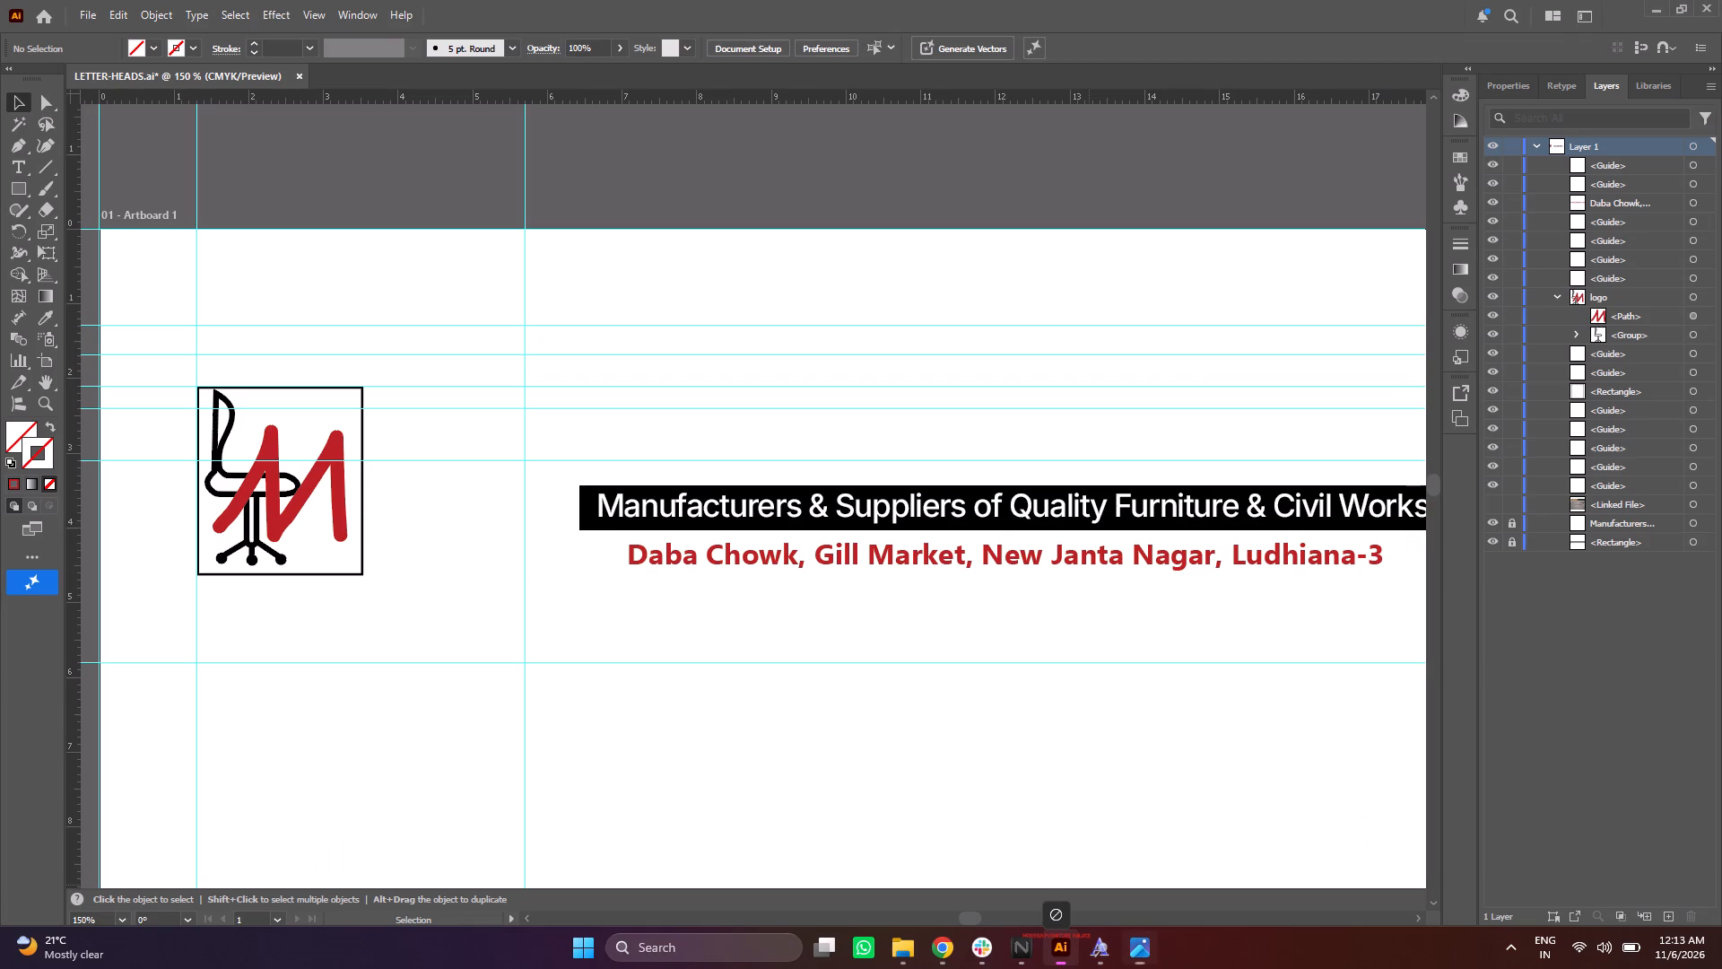
drag(1057, 939, 840, 396)
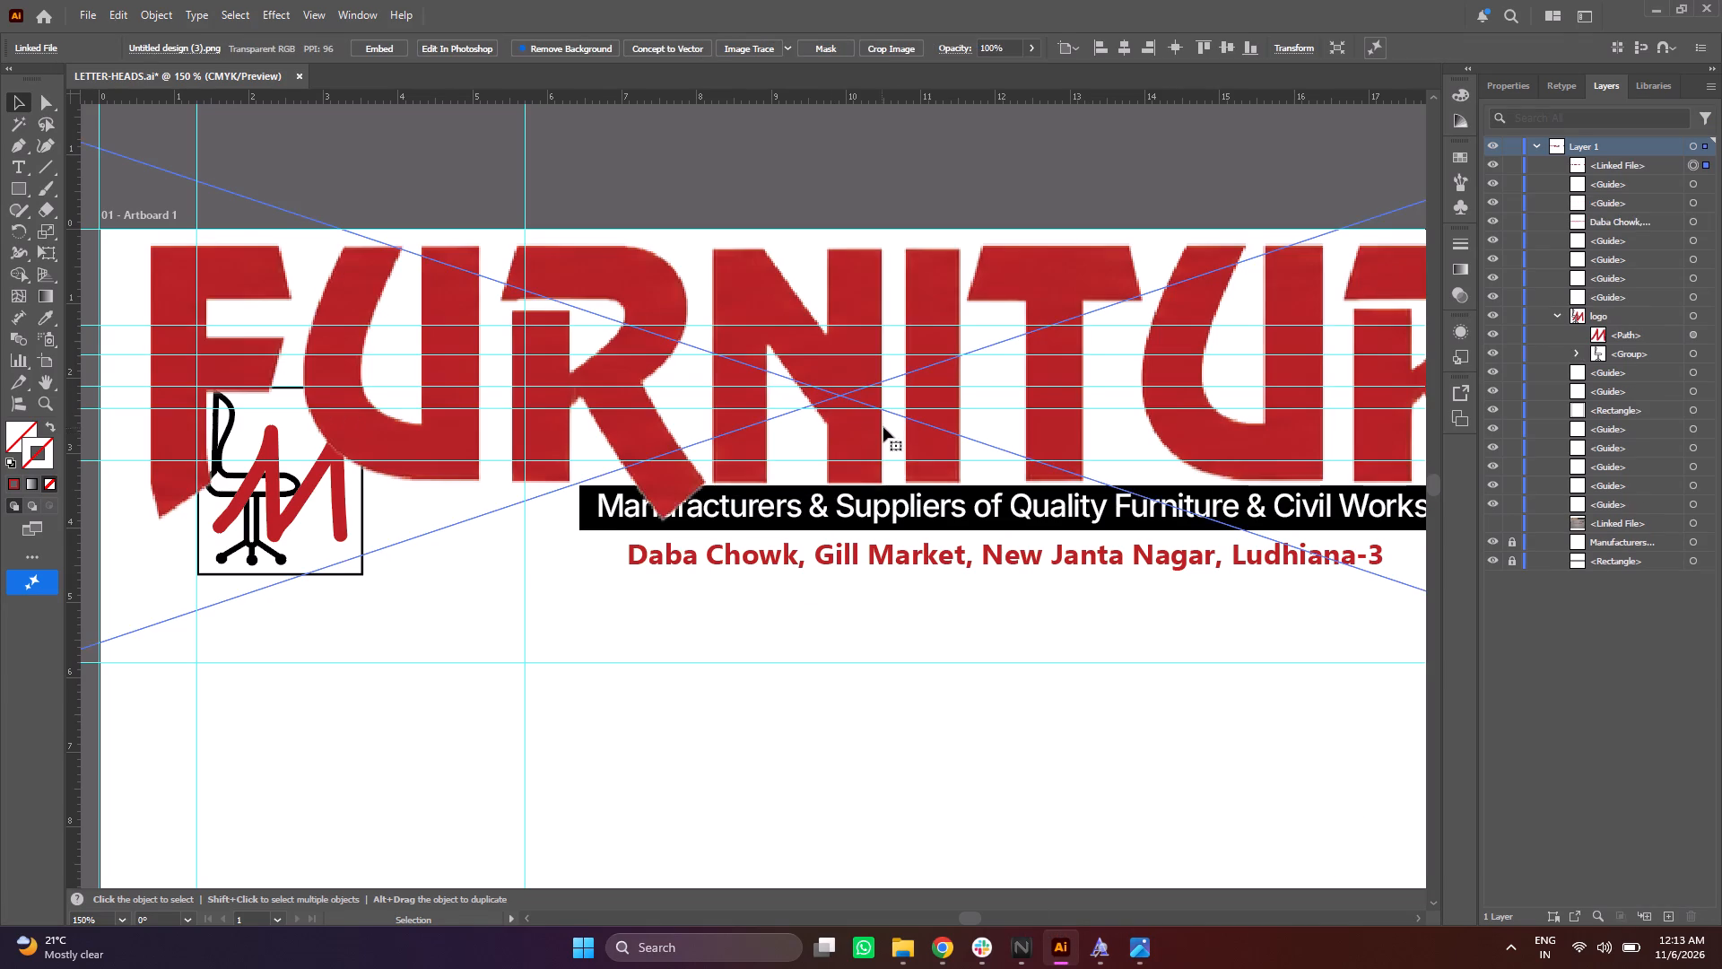
Scale the placed red wordmark down proportionally to about 22 × 7.27 cm and position it over the header beside the logo.
alt+scroll(902, 426, down, 4)
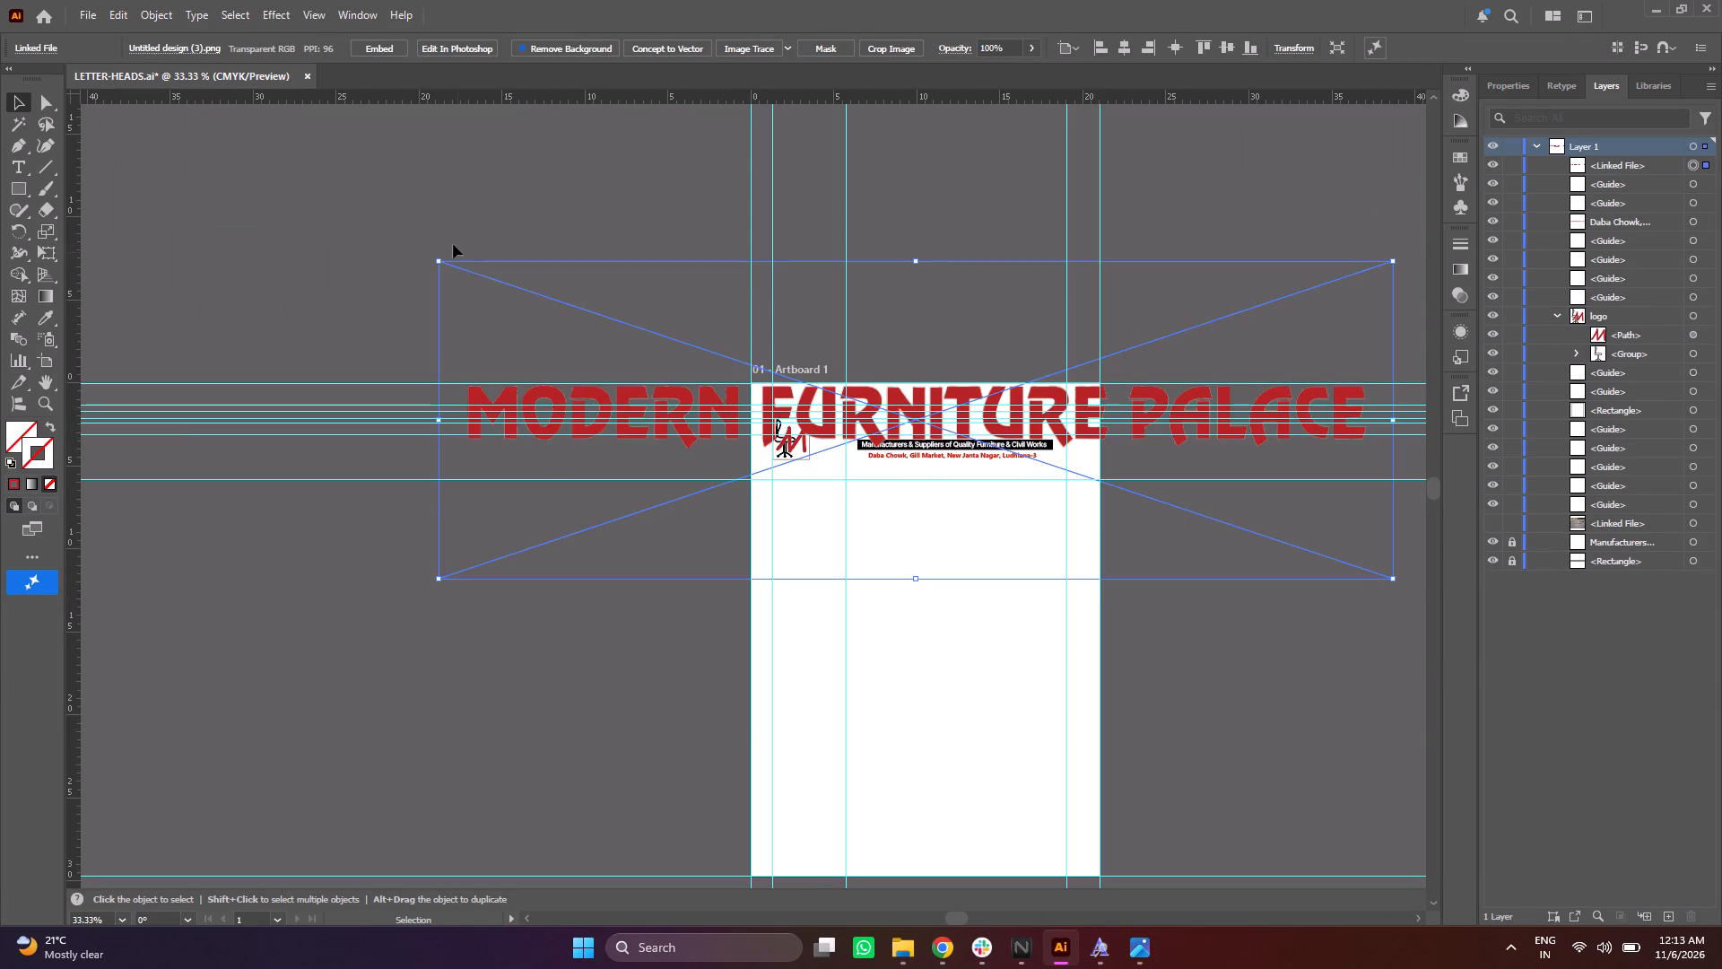
shift+drag(438, 258, 939, 458)
drag(1197, 520, 979, 432)
Crop the wordmark image closely around its lettering, to about 21.15 × 1.74 cm, embedding the copy.
alt+scroll(1090, 407, up, 1)
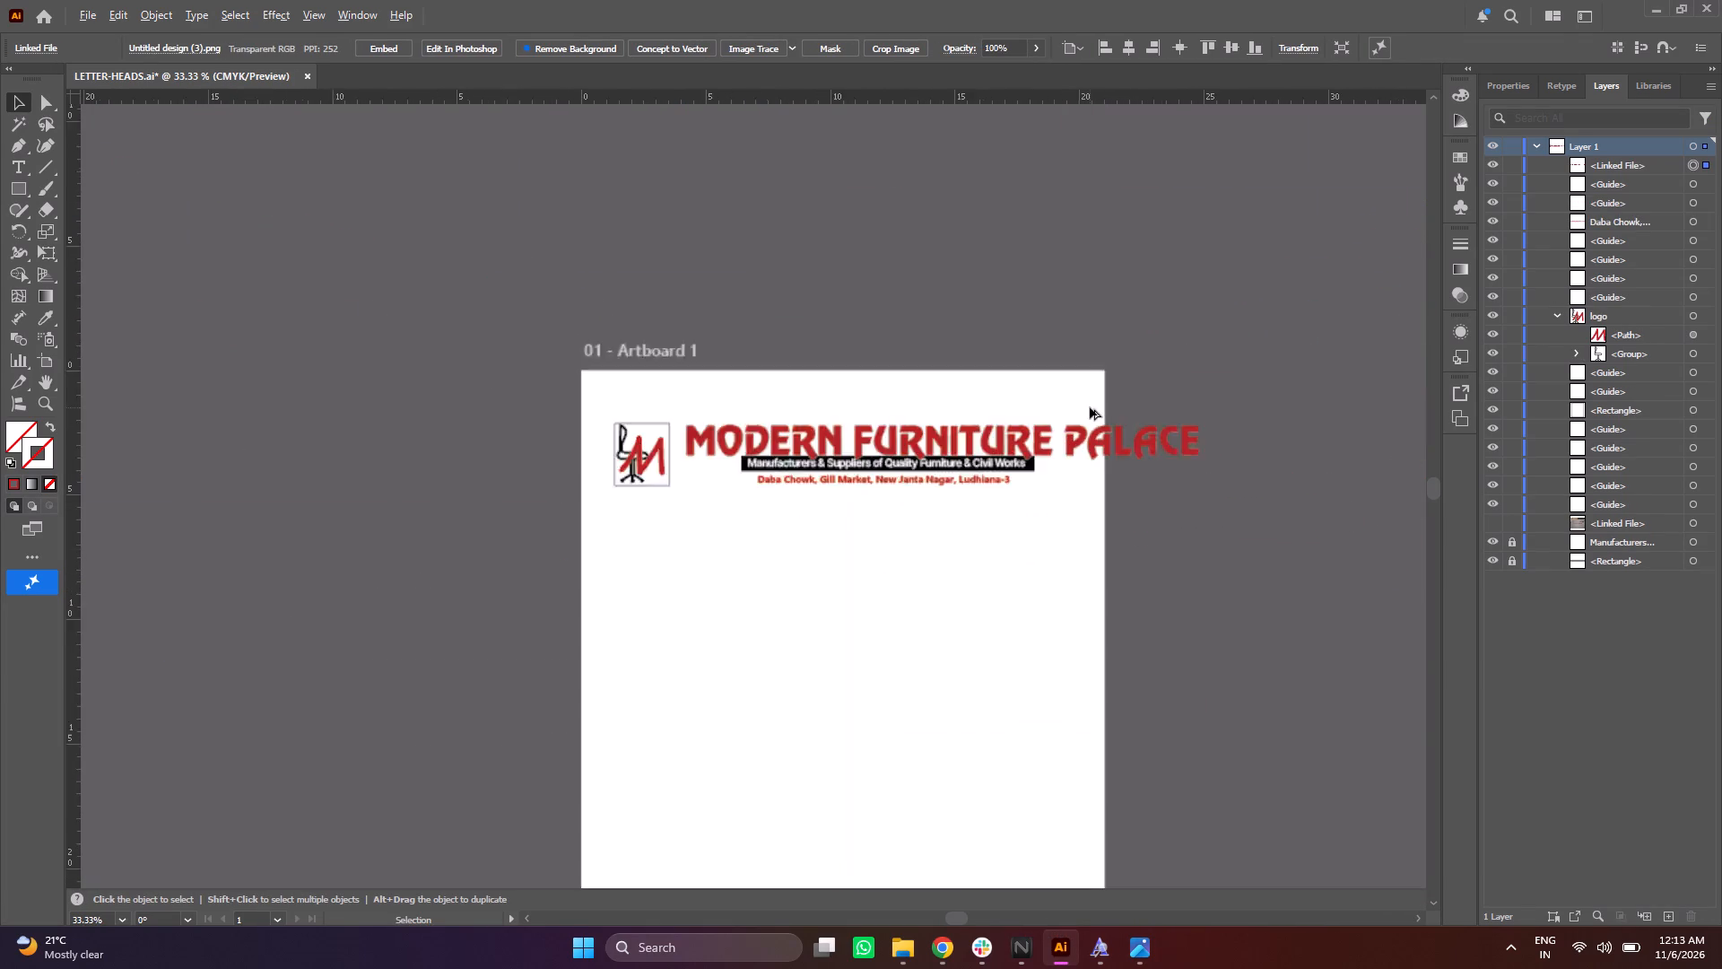
alt+scroll(1090, 407, up, 2)
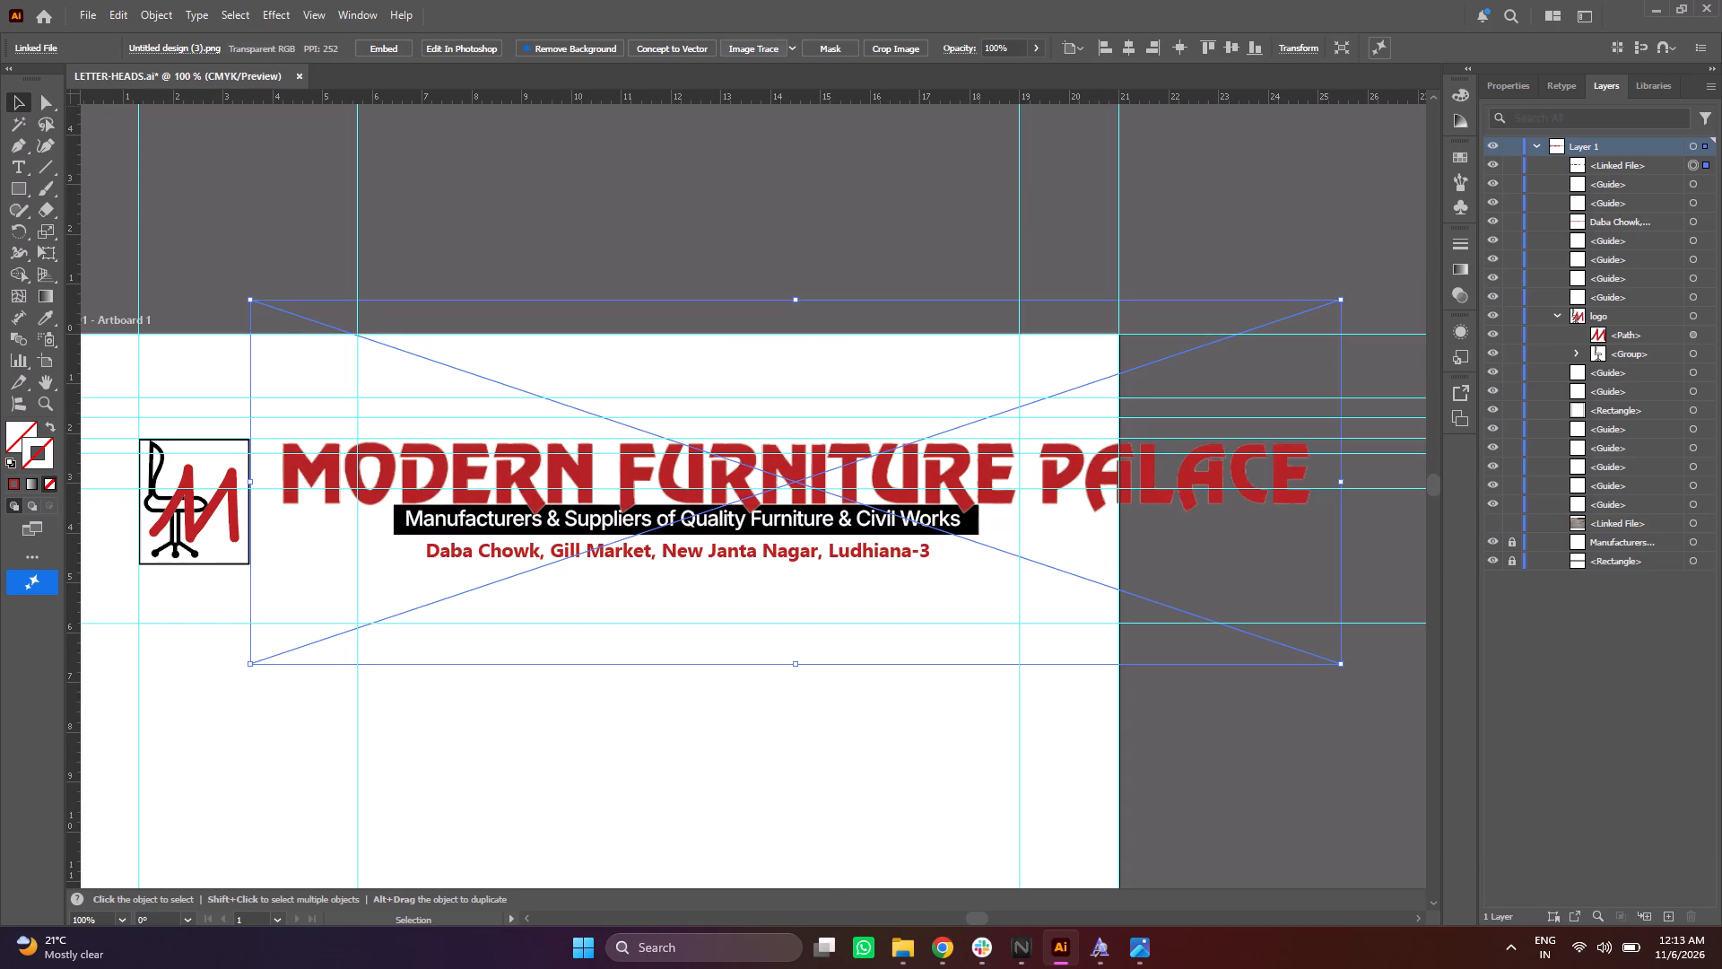
click(907, 54)
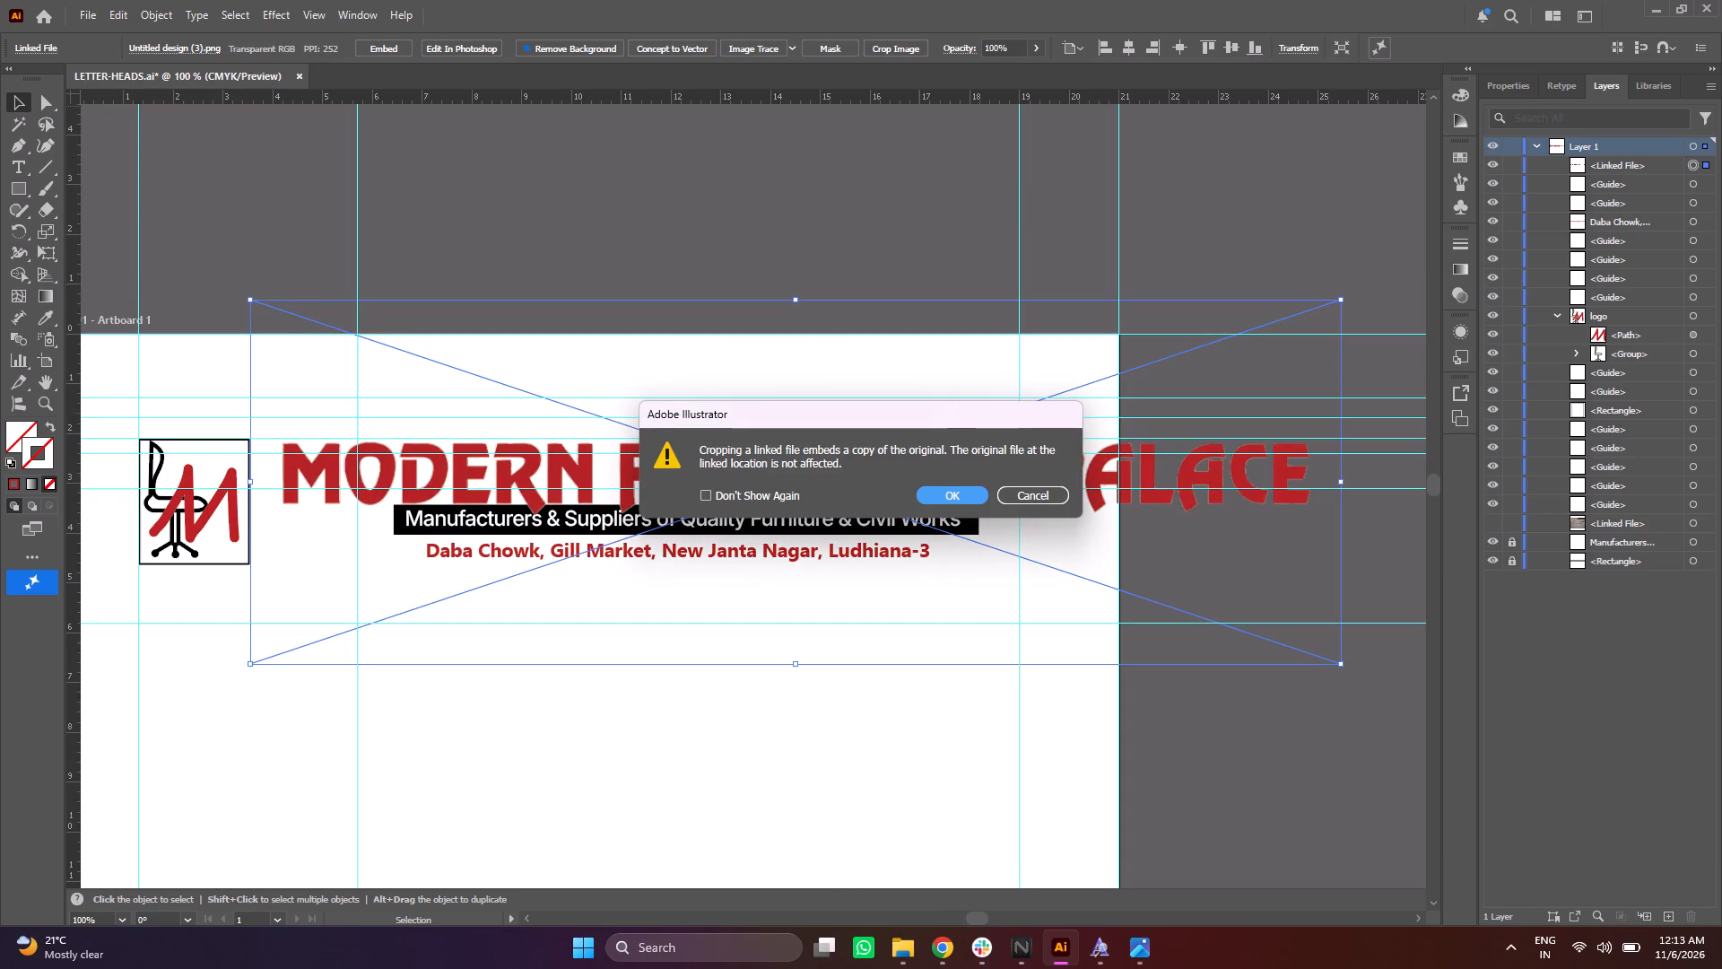
click(951, 494)
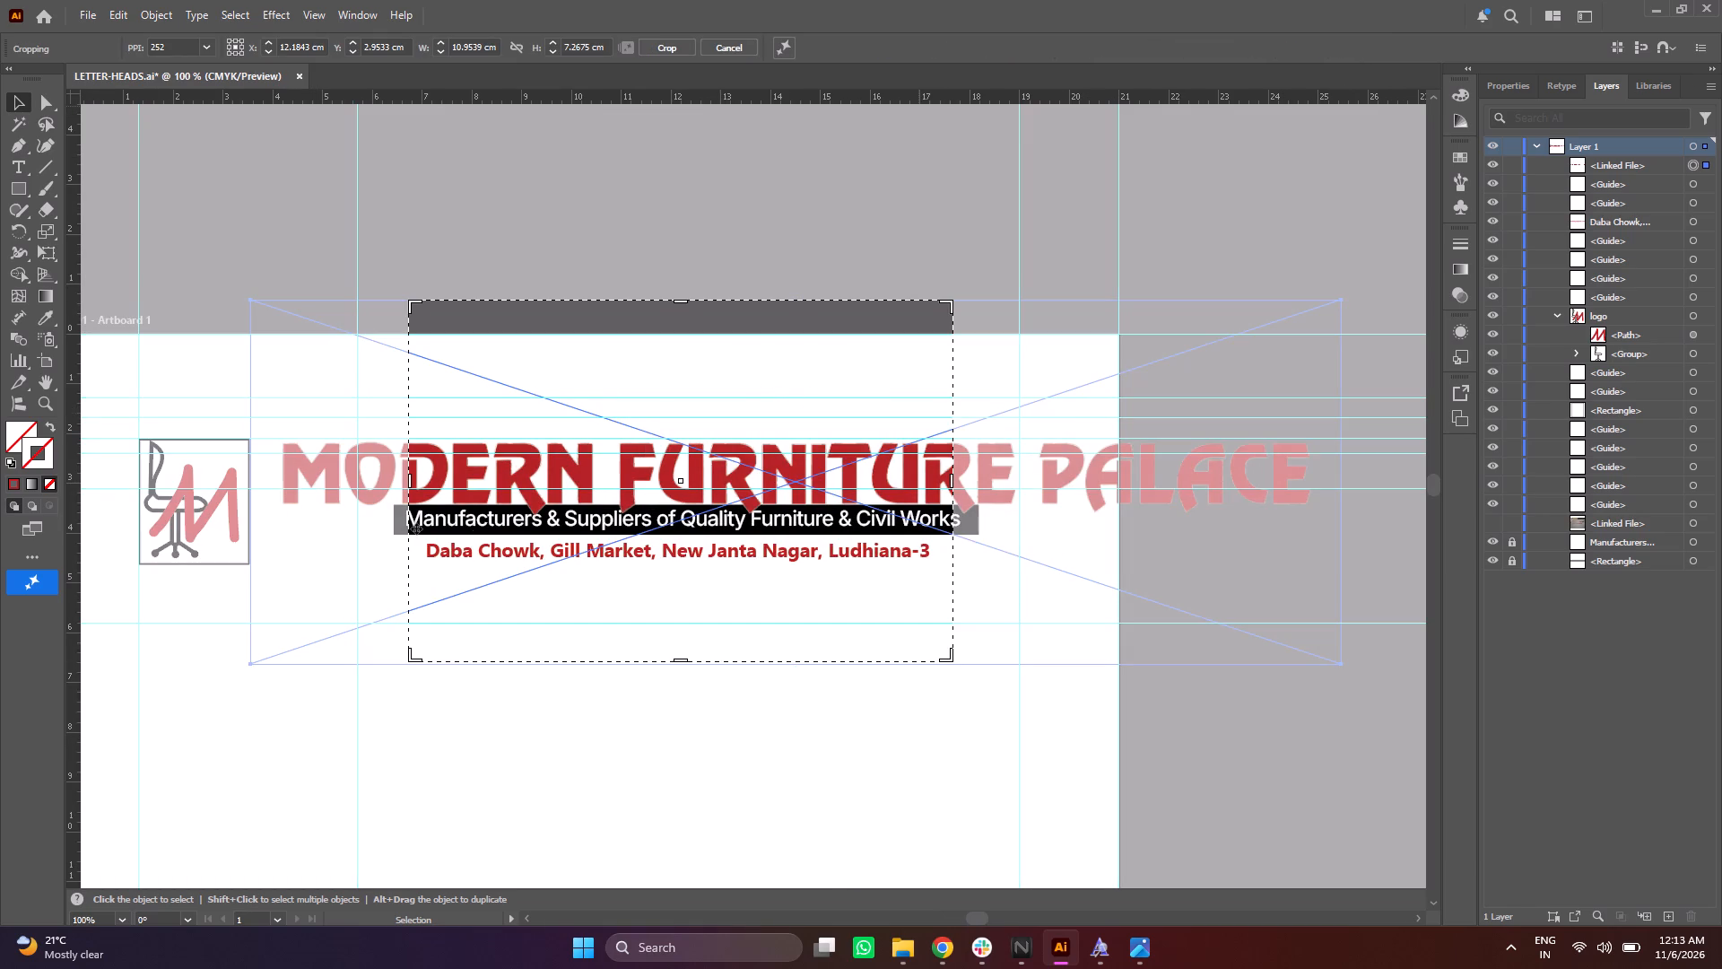
drag(408, 483, 267, 510)
drag(607, 300, 610, 361)
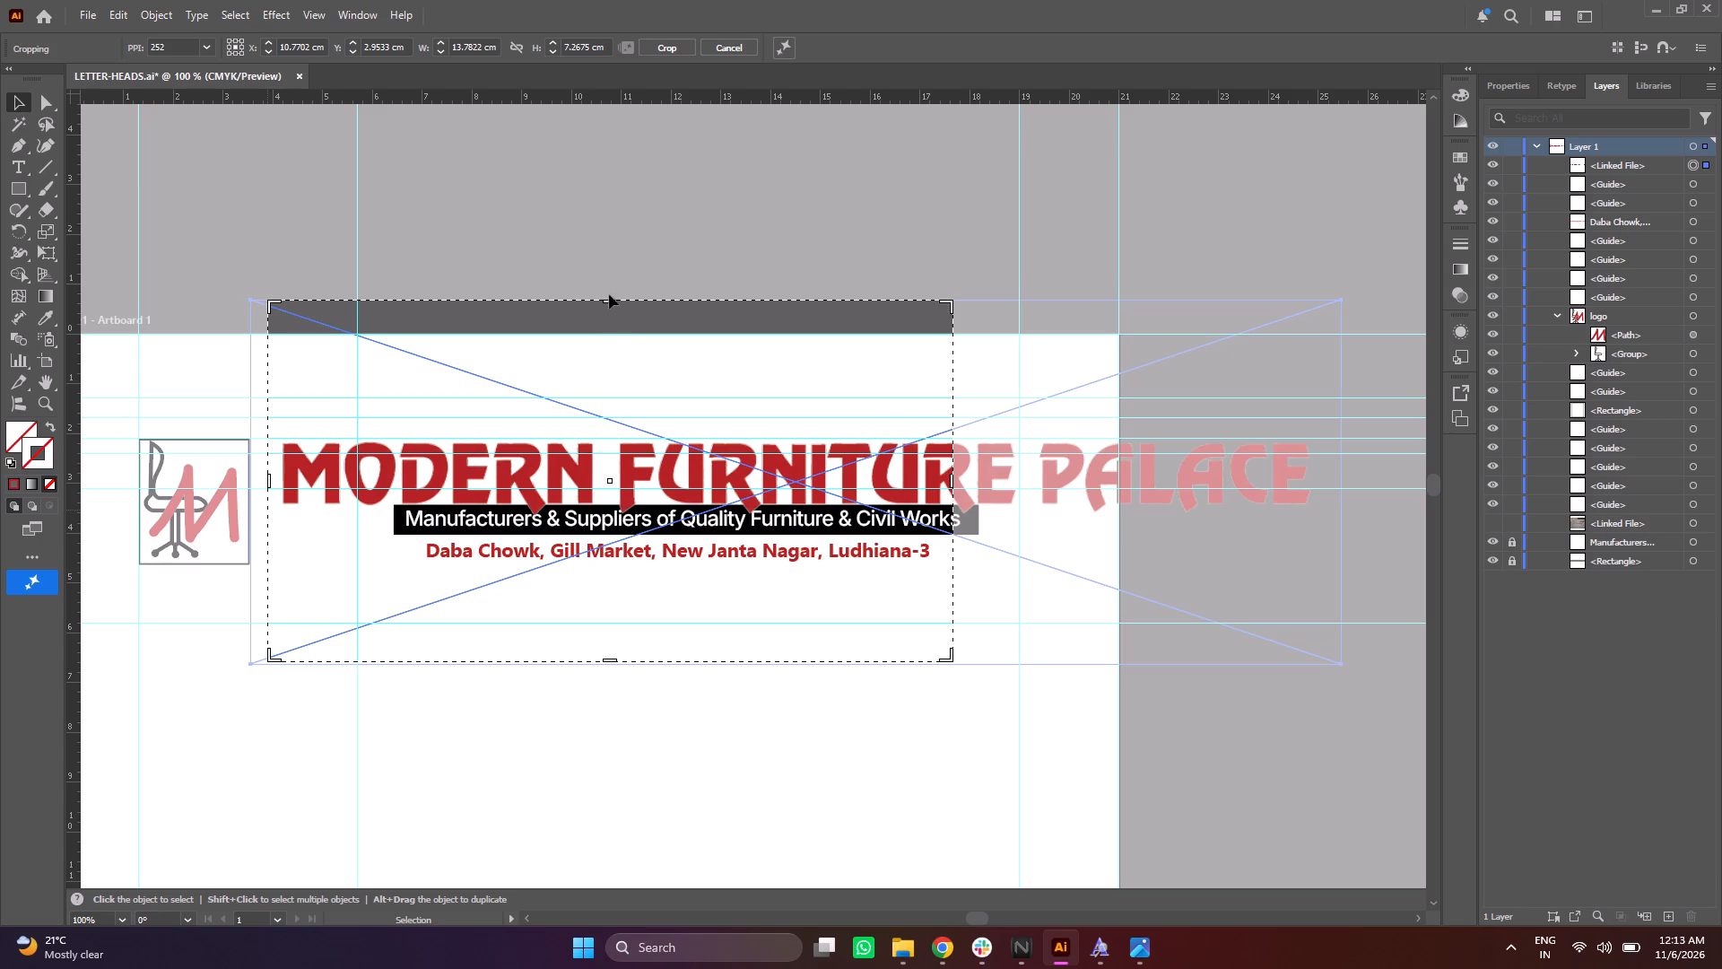
drag(612, 304, 629, 436)
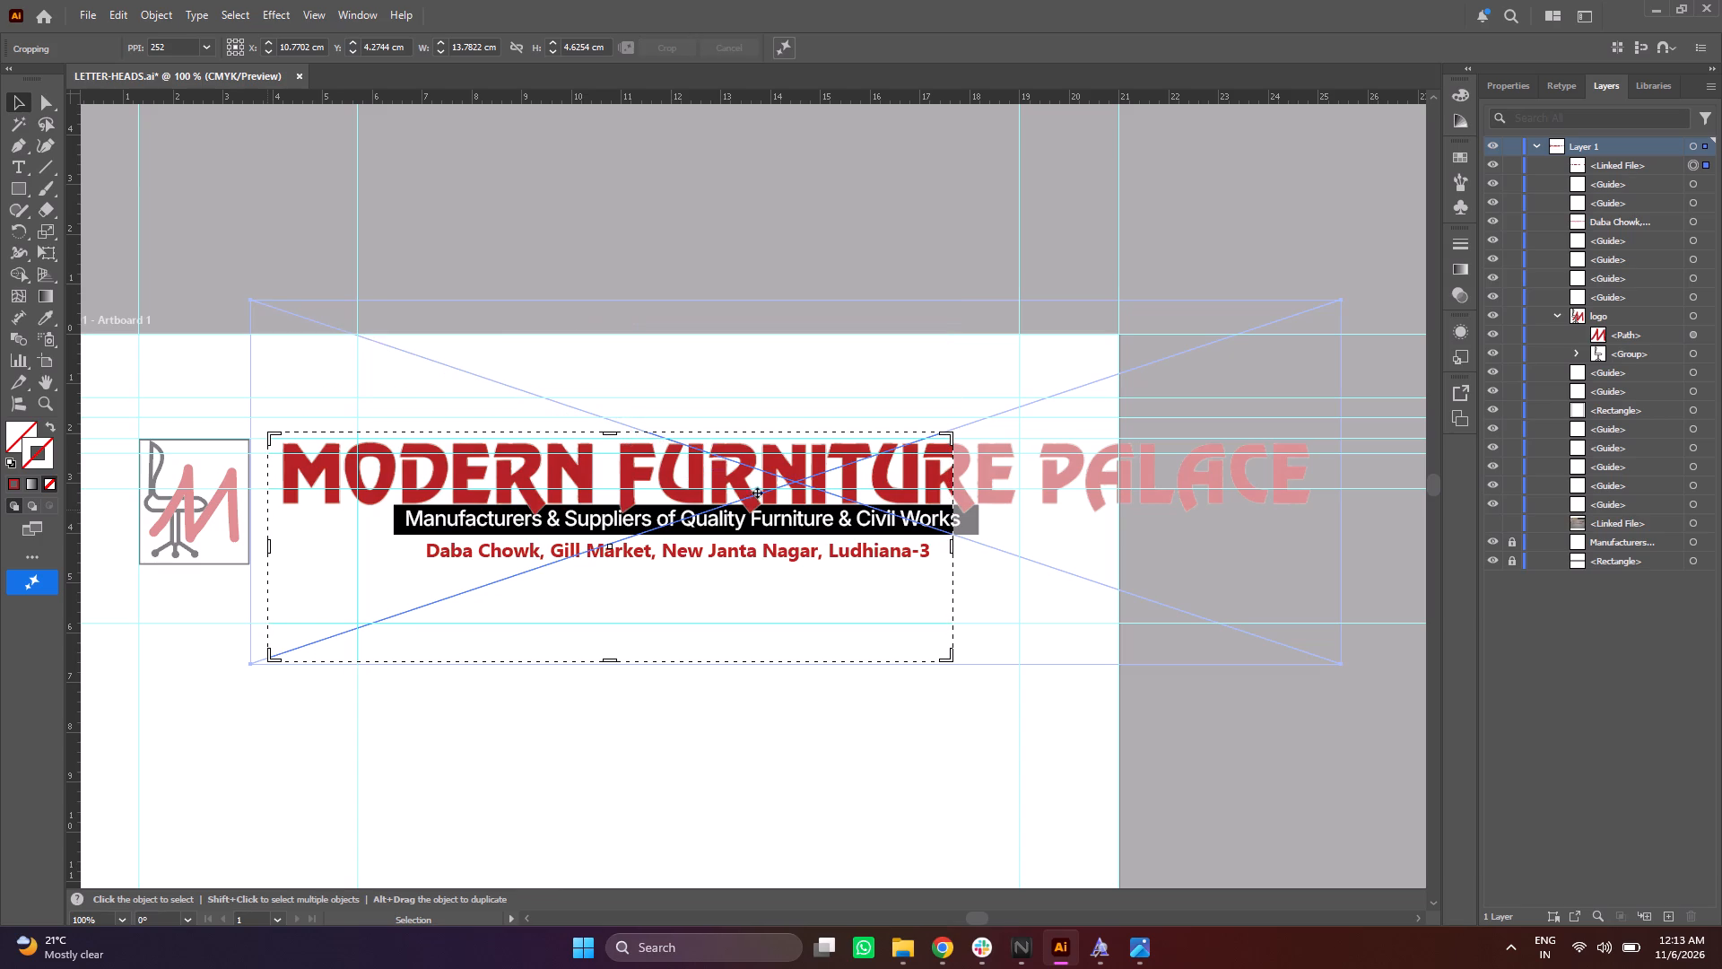
drag(949, 546, 1343, 576)
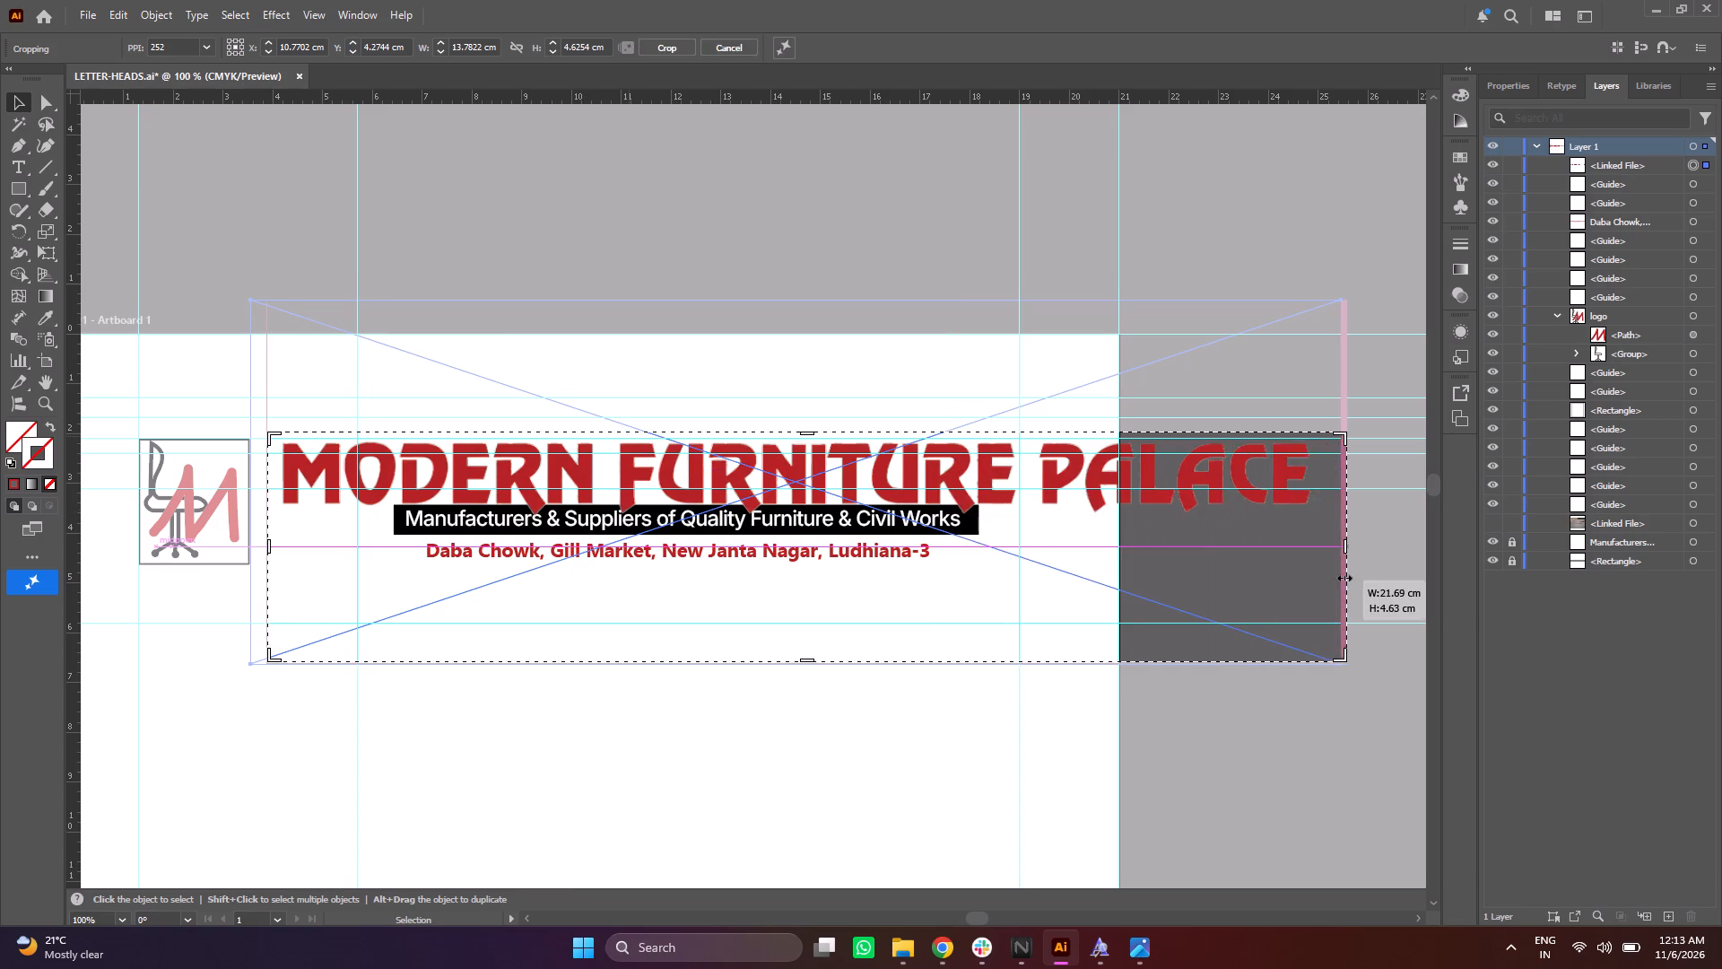
drag(1343, 576, 1316, 575)
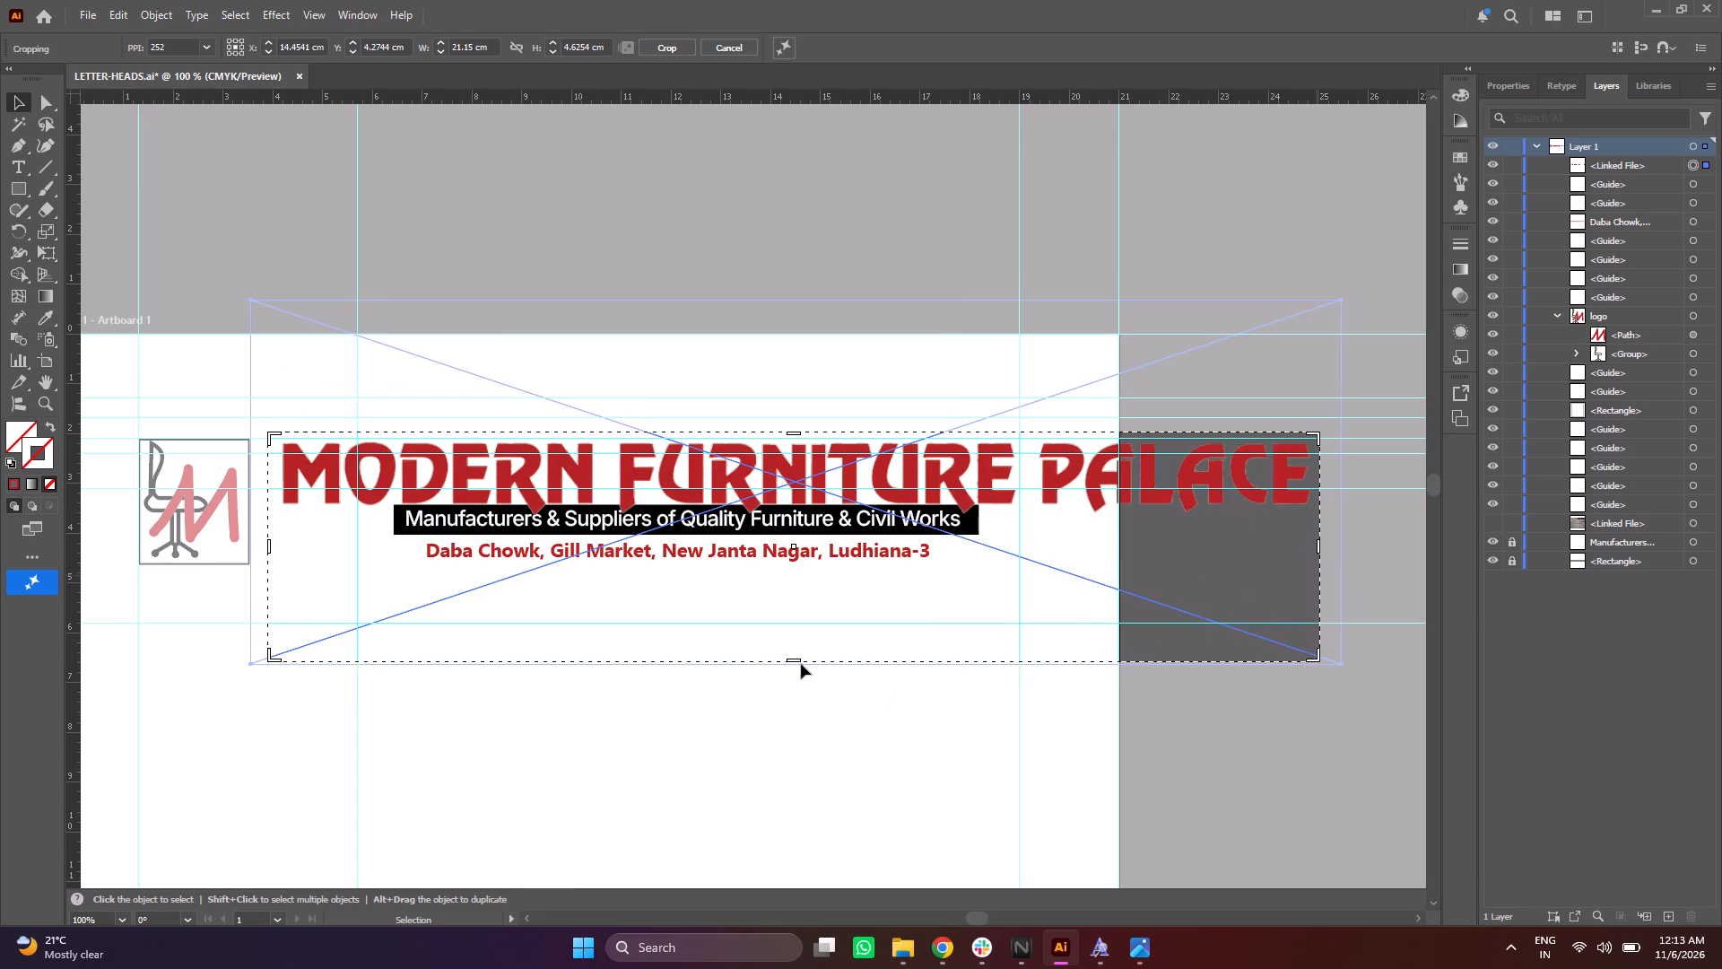
drag(794, 659, 814, 515)
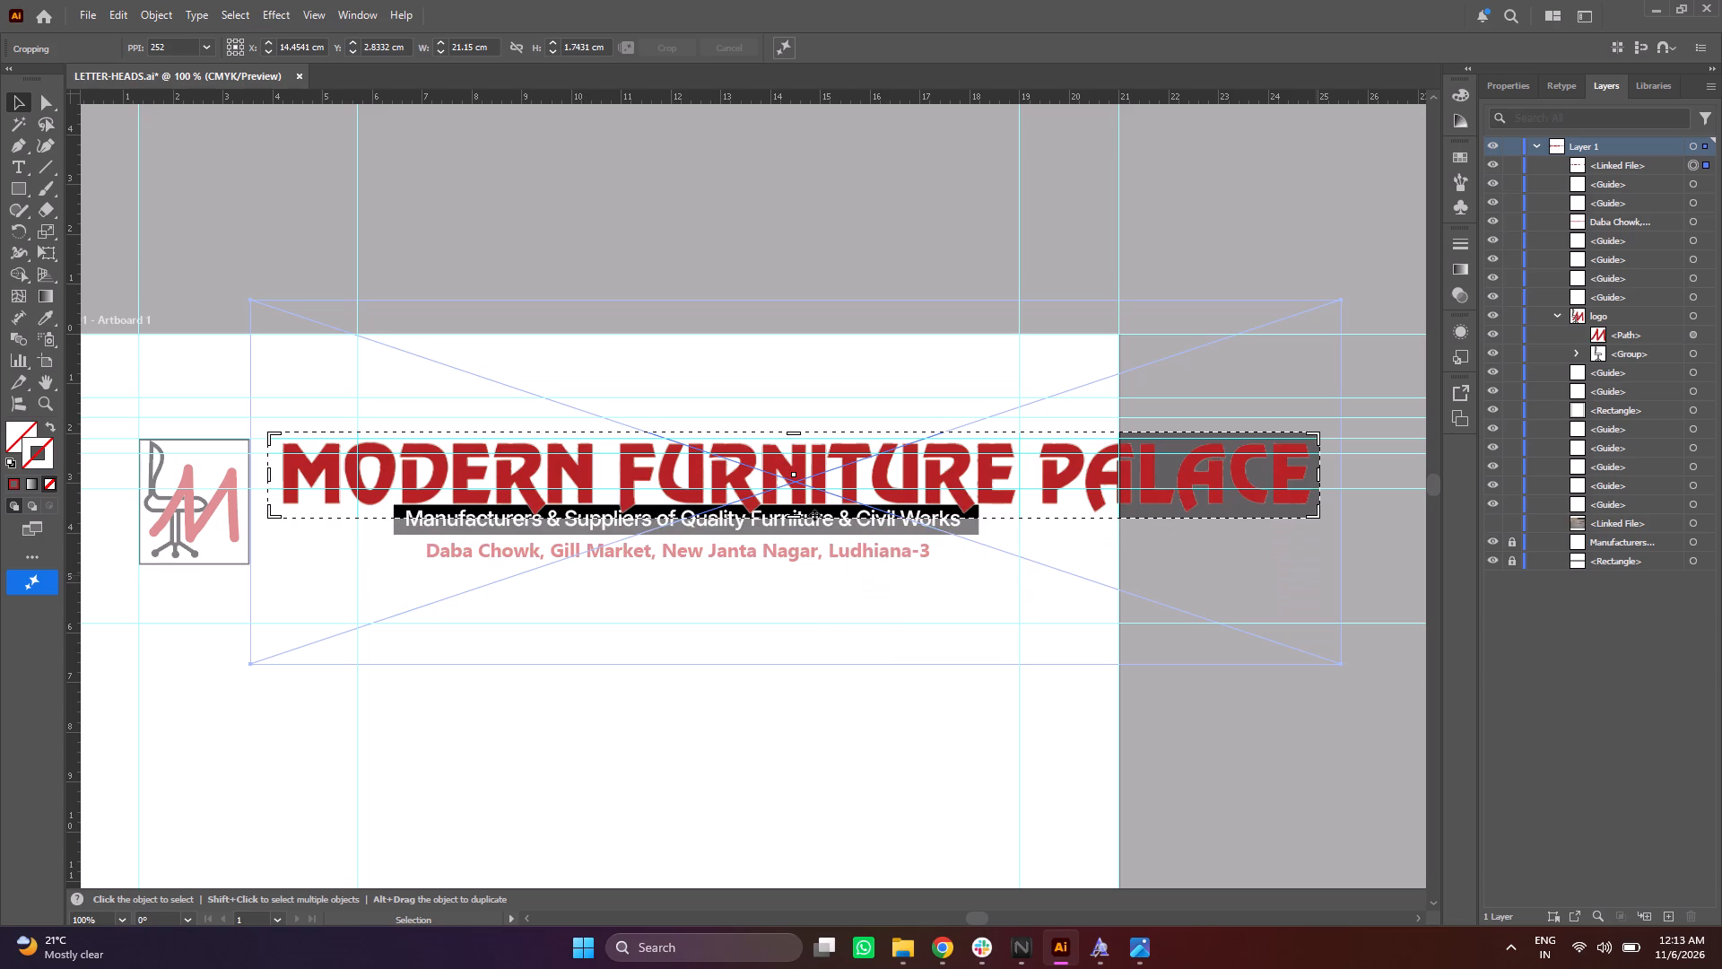
alt+scroll(811, 492, up, 1)
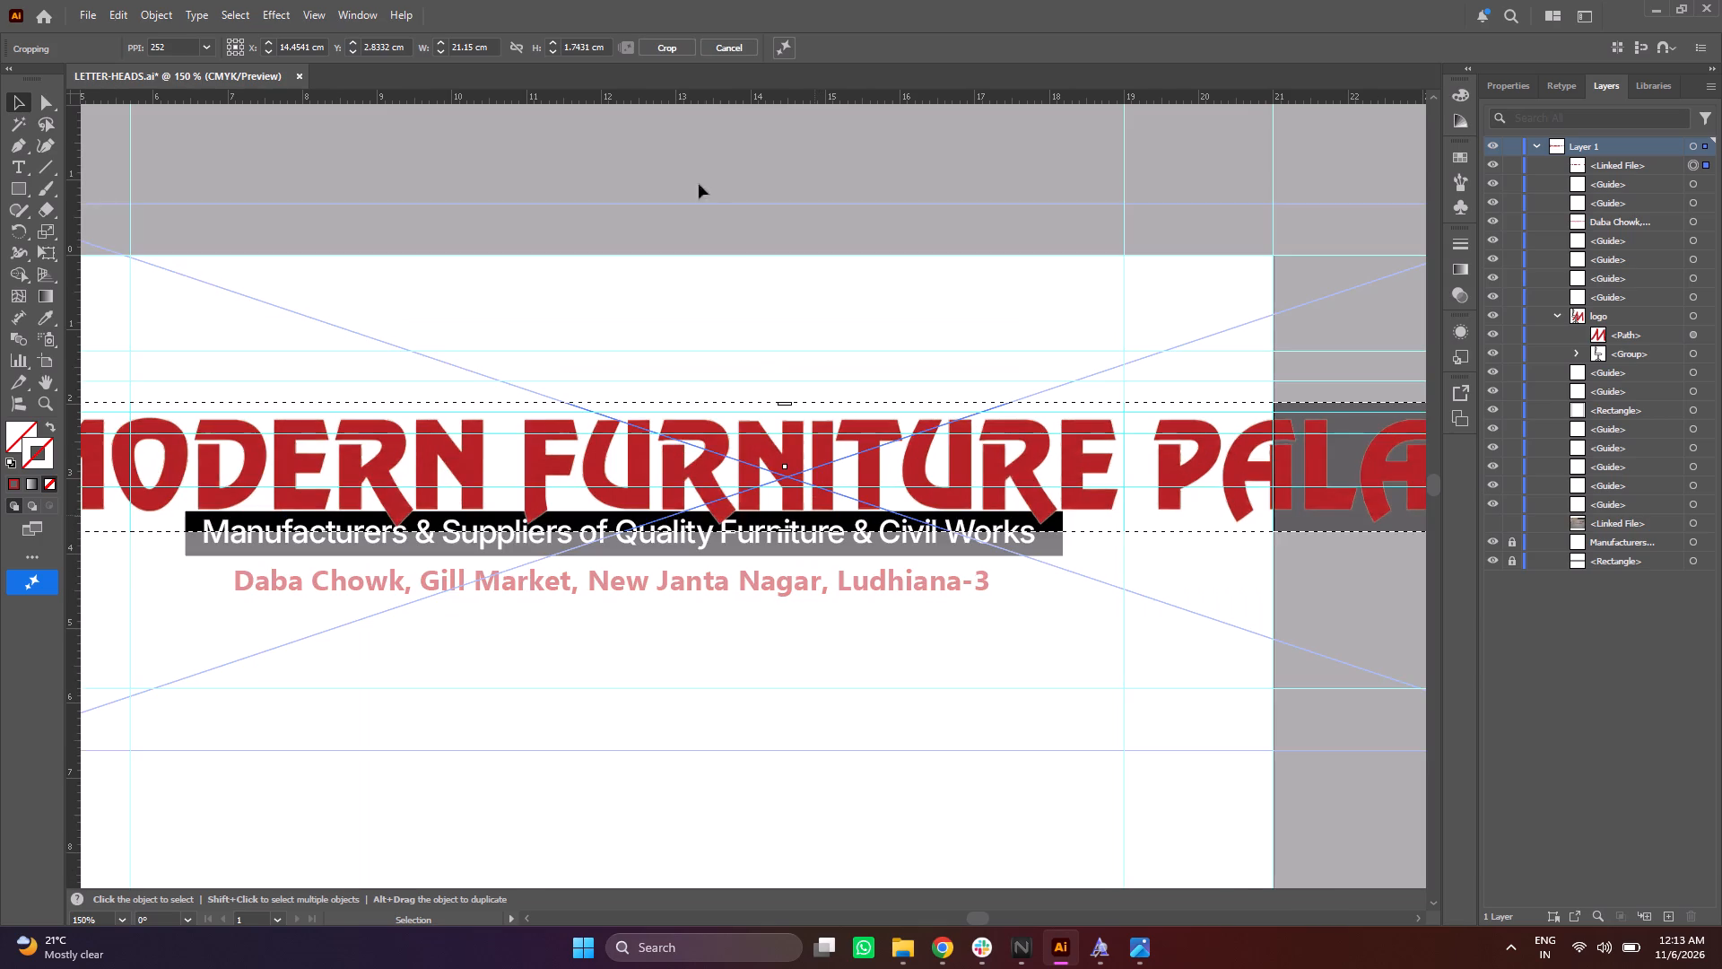
click(676, 52)
Move the cropped wordmark's start to the vertical guide after the logo and scale it proportionally to about 13.51 × 1.12 cm.
alt+scroll(844, 460, down, 1)
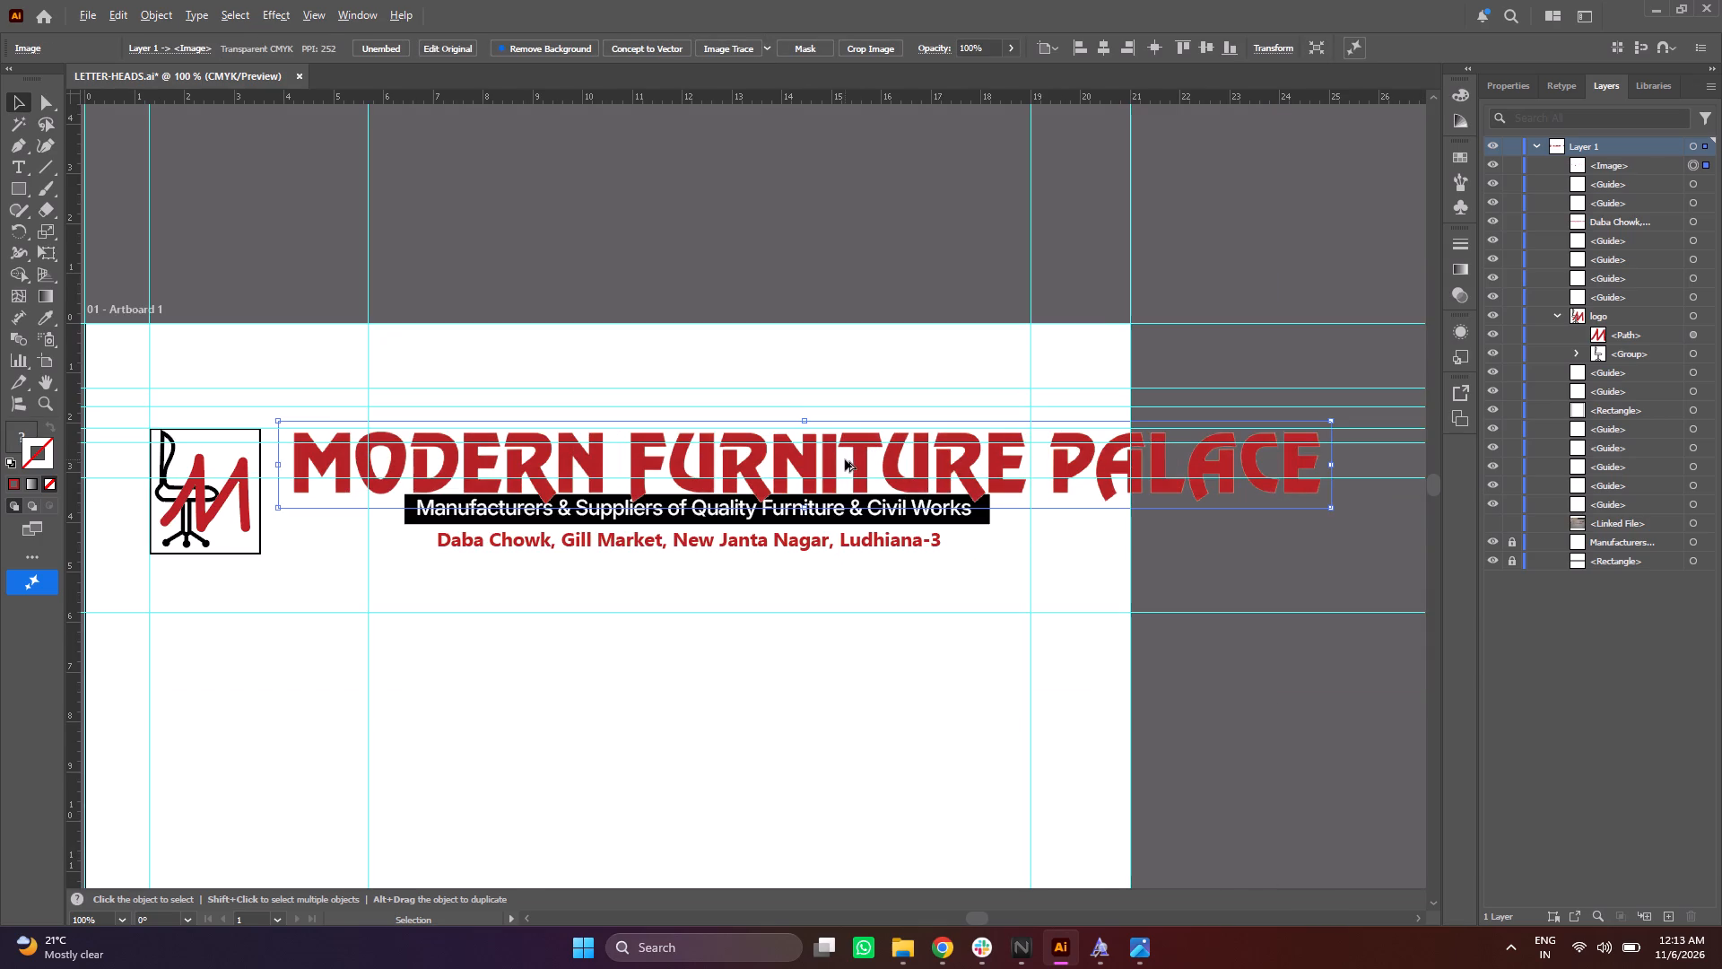
drag(847, 474, 922, 466)
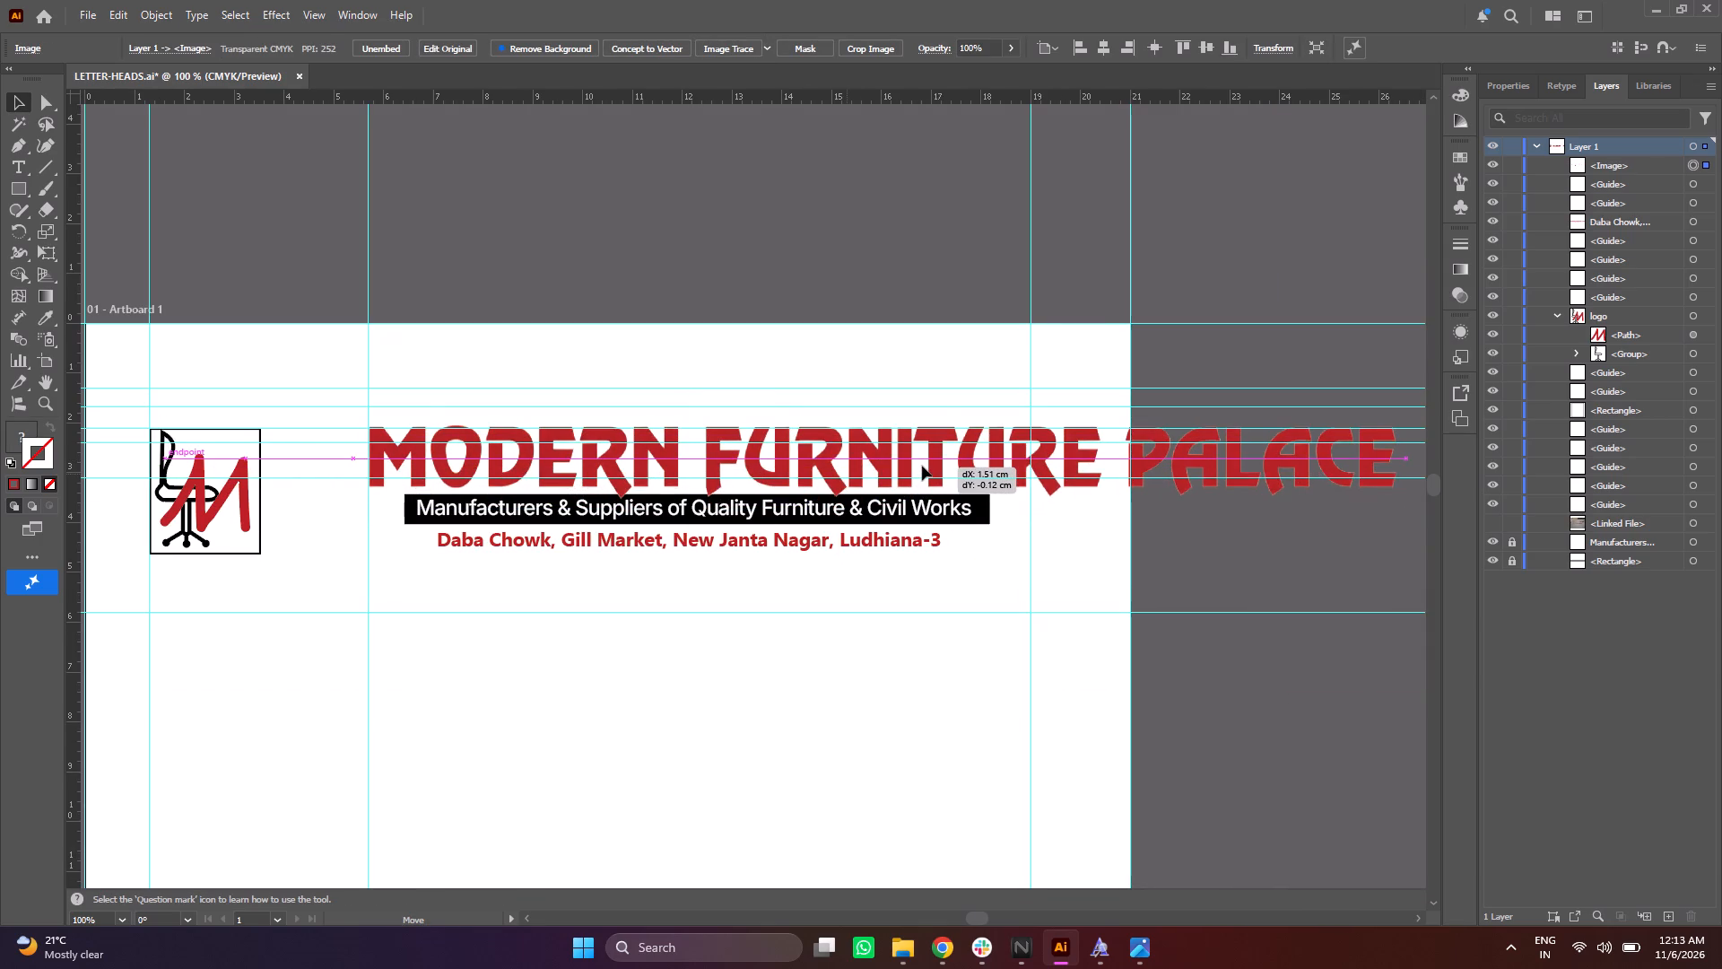
drag(922, 466, 922, 486)
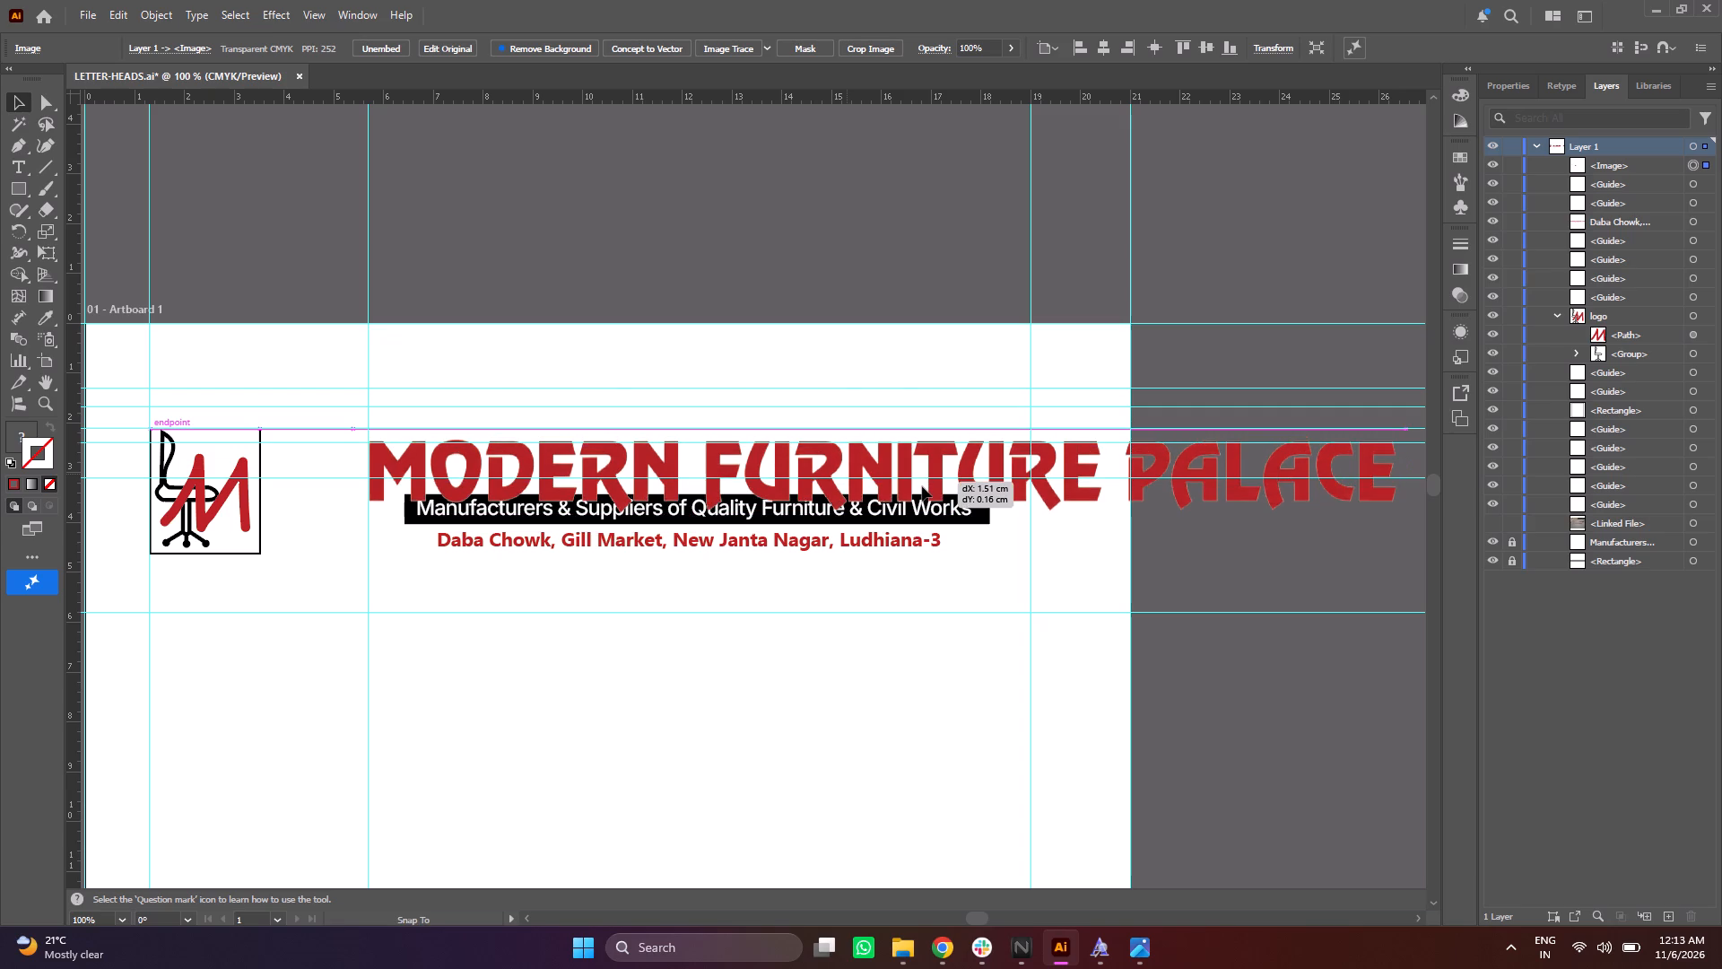
drag(922, 486, 922, 487)
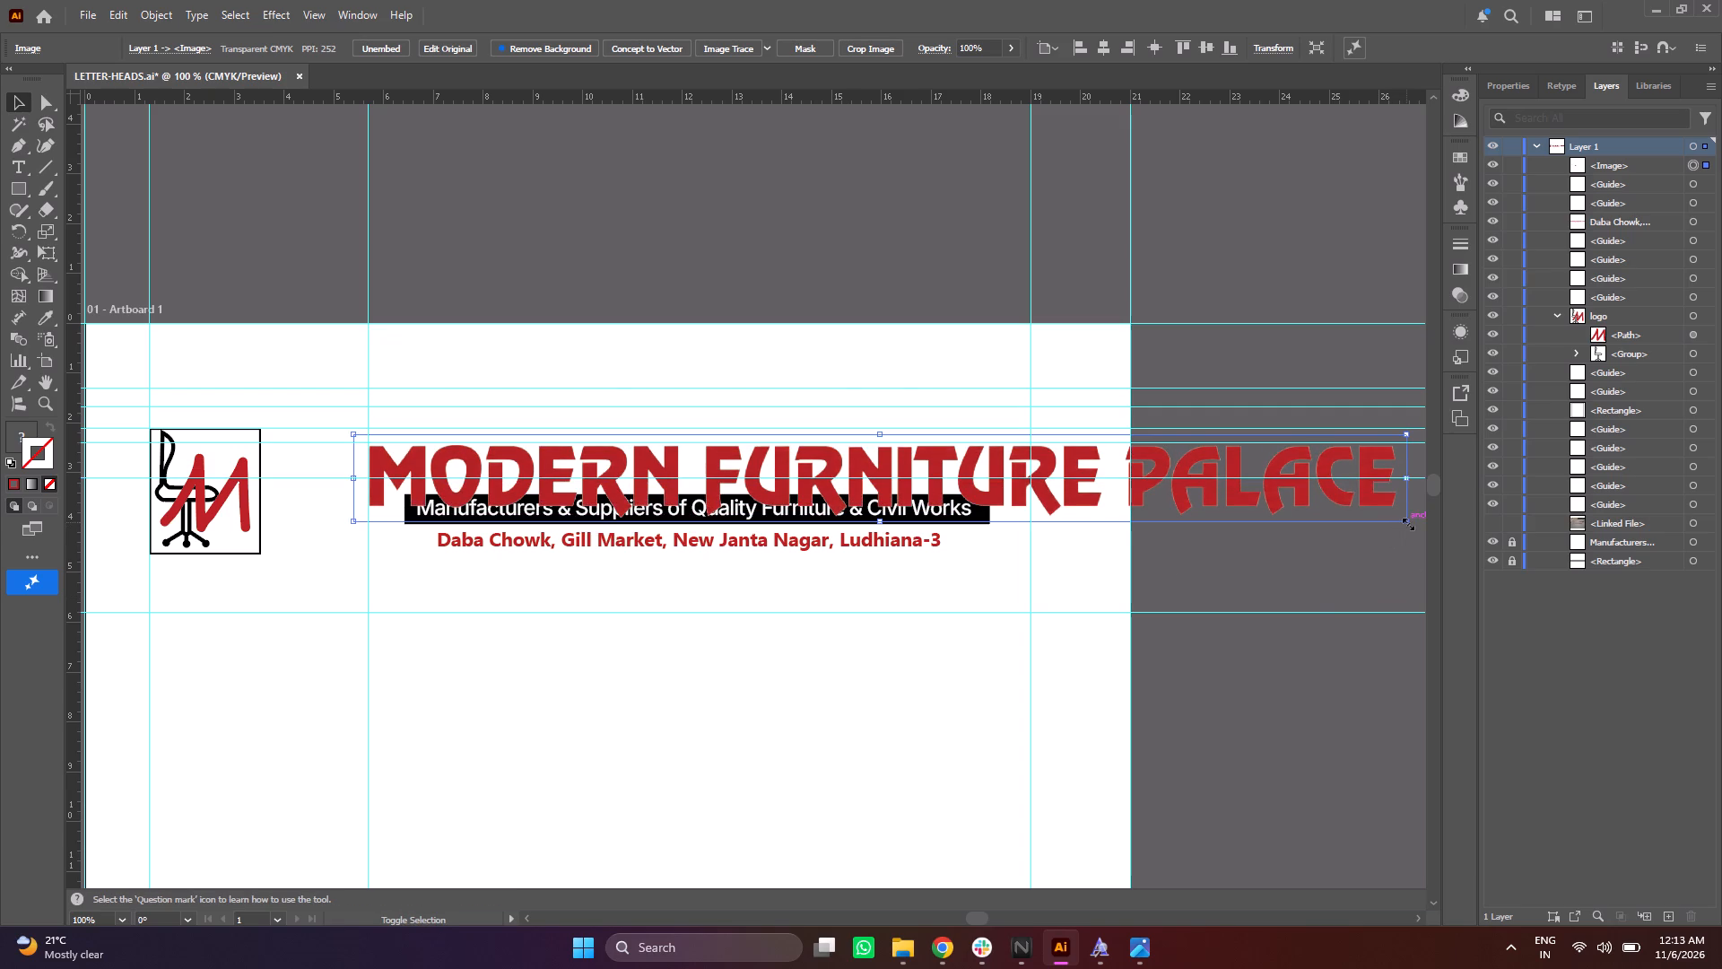
shift+drag(1406, 522, 1294, 500)
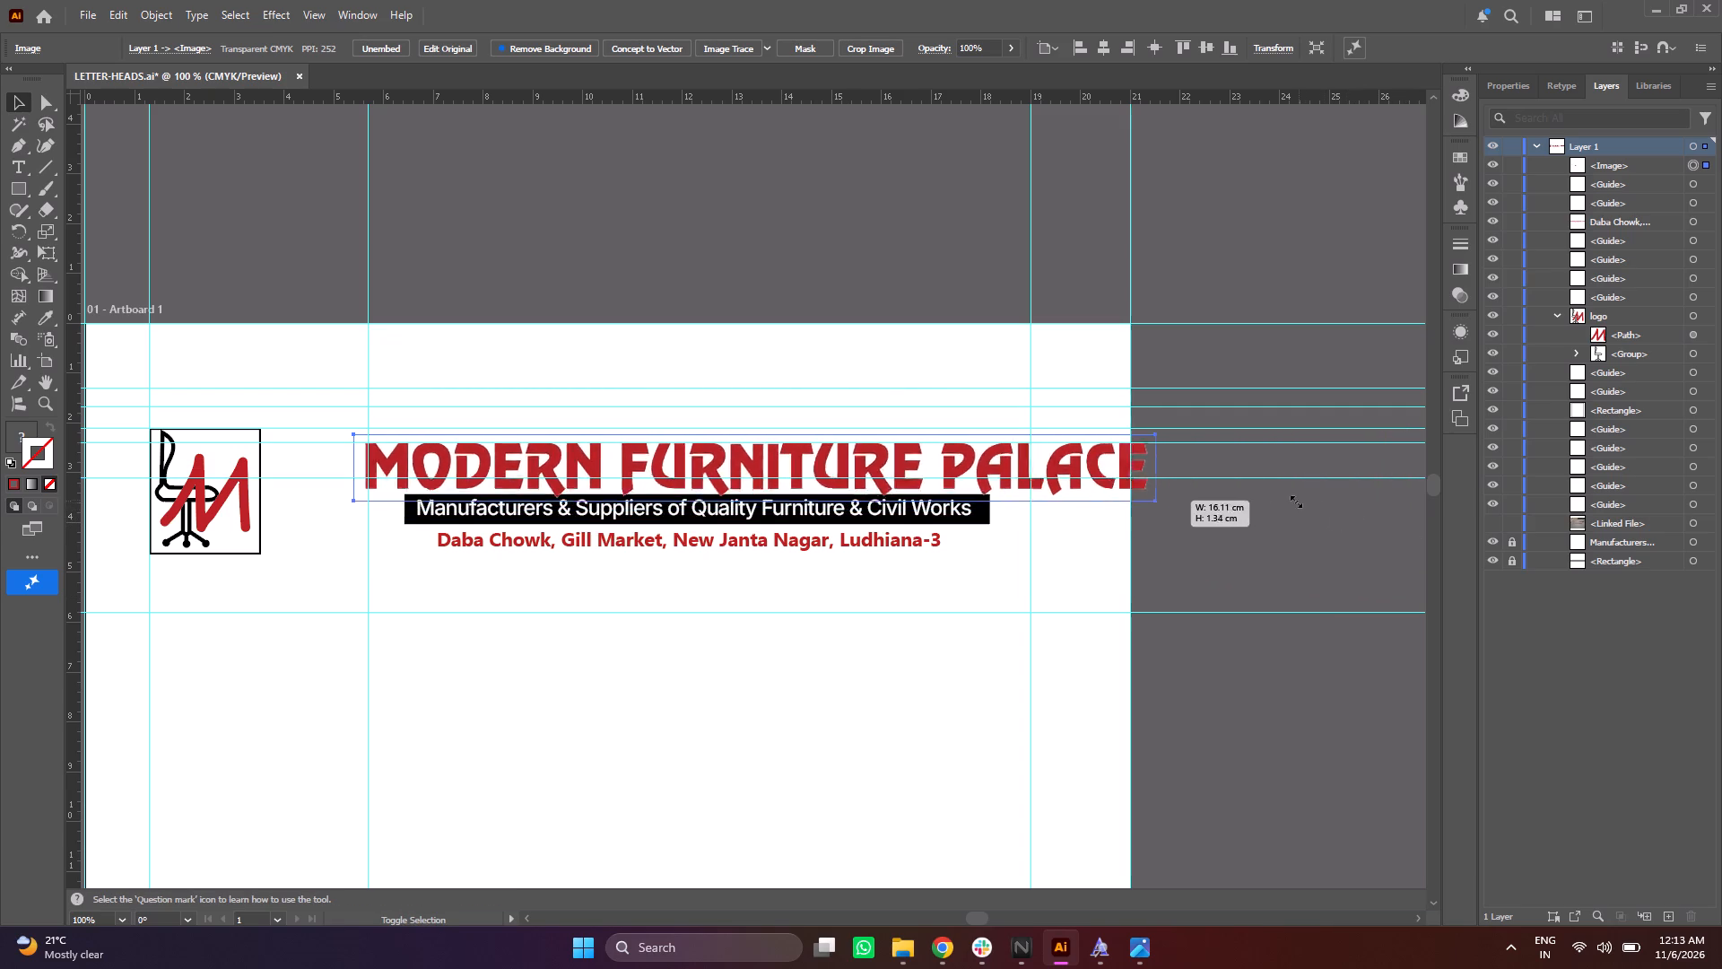
shift+drag(1294, 500, 1254, 491)
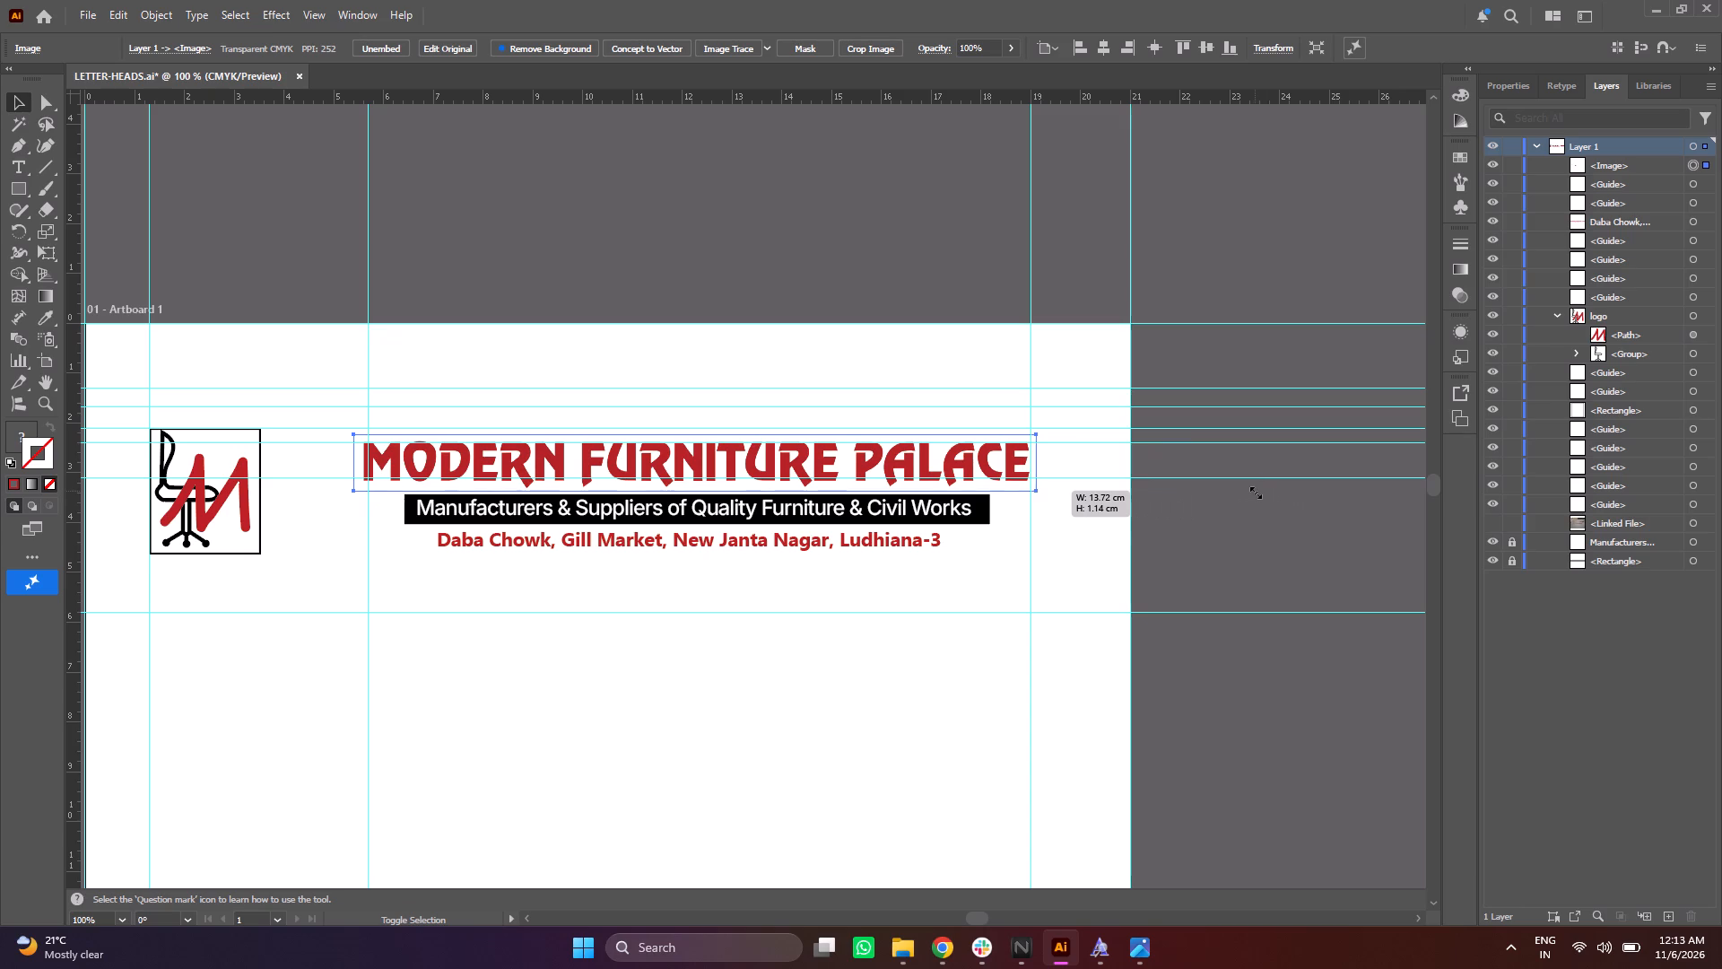
shift+drag(1254, 491, 1260, 490)
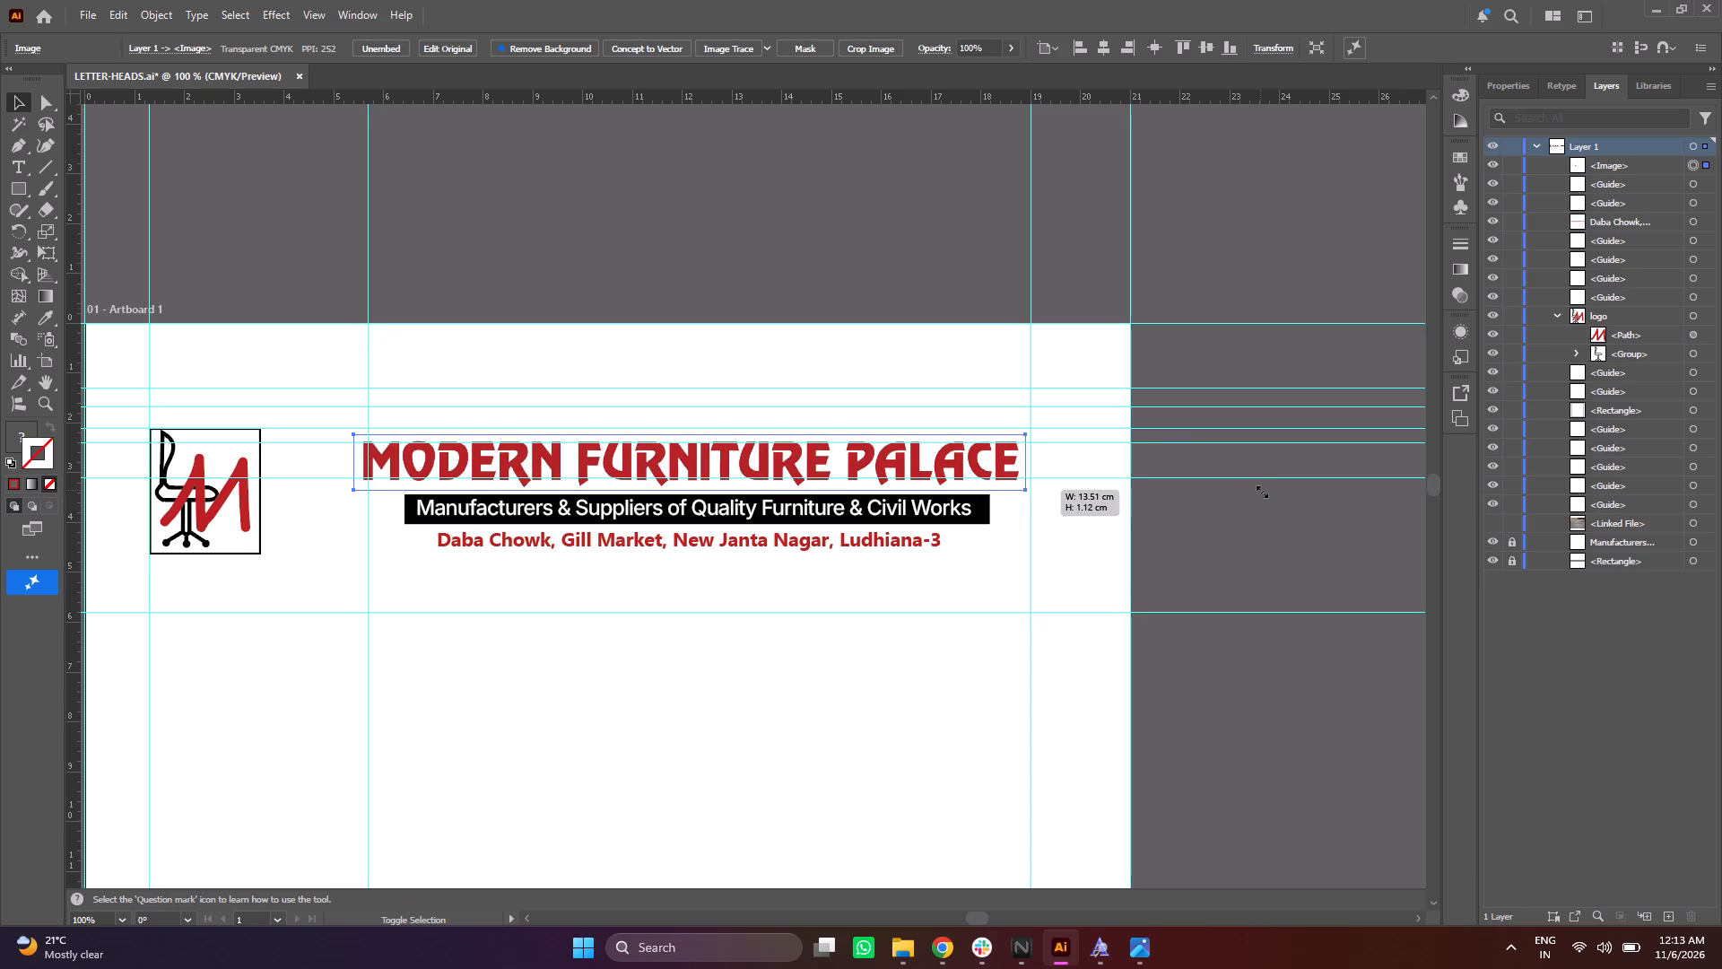
shift+drag(1260, 490, 1270, 490)
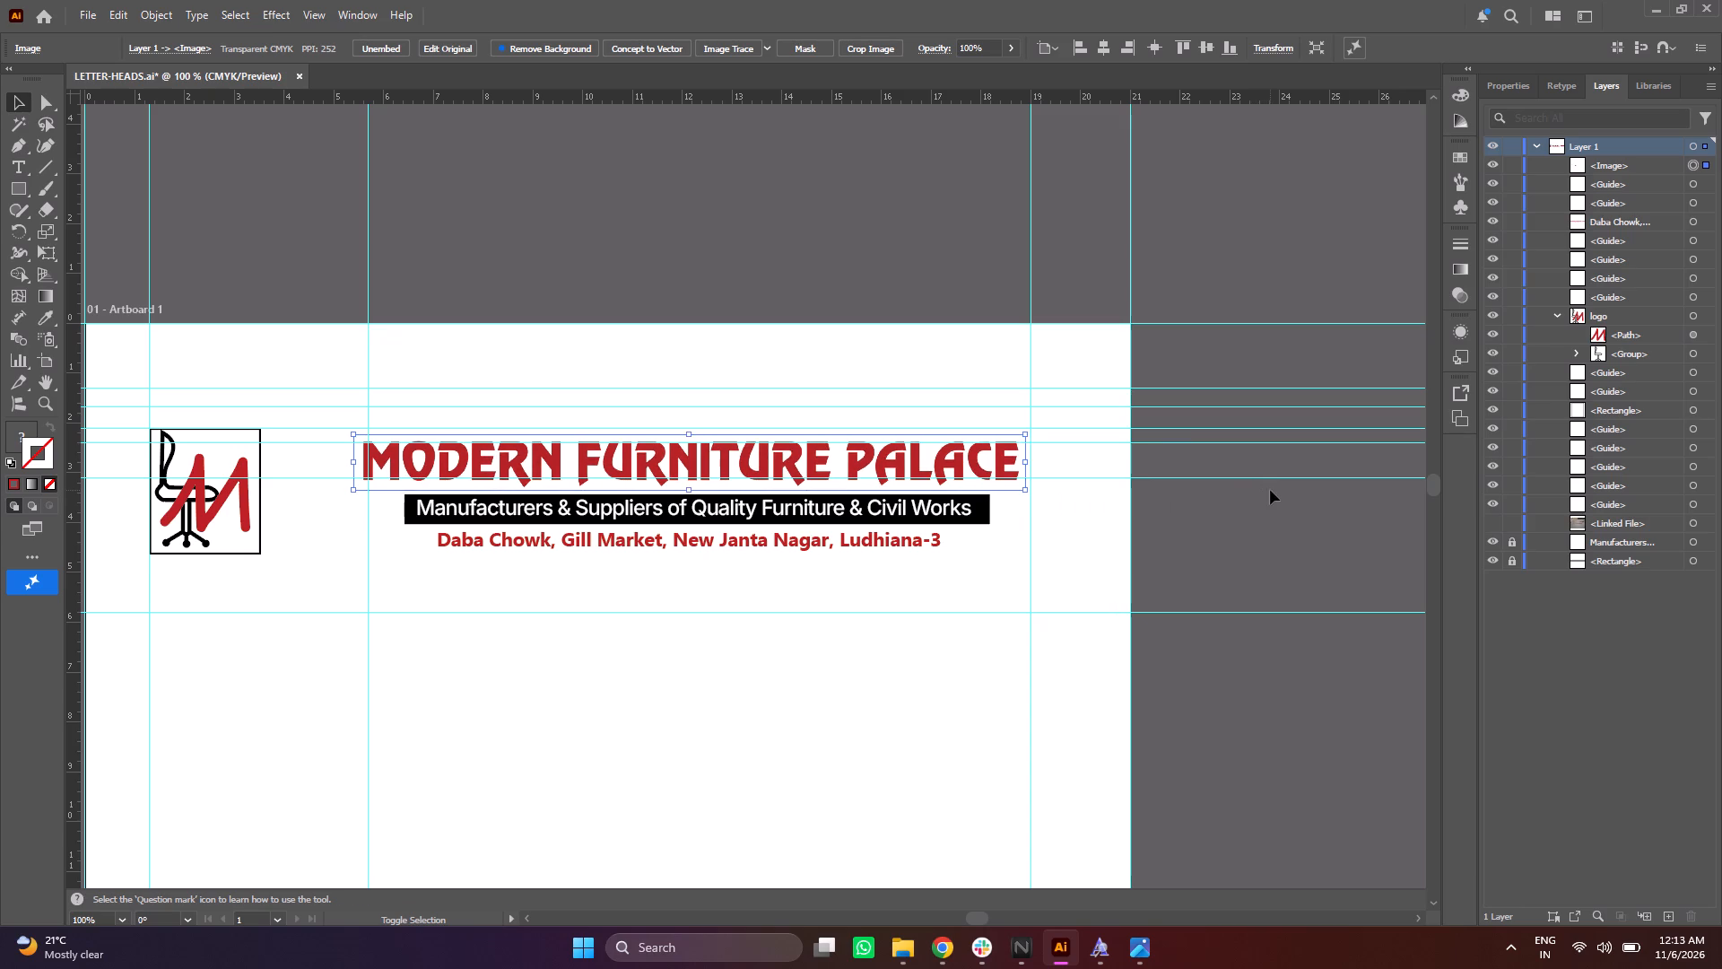
Align the wordmark's final E with the vertical guide near 19 cm and widen the image until its M meets the opposite guide.
alt+scroll(678, 433, up, 2)
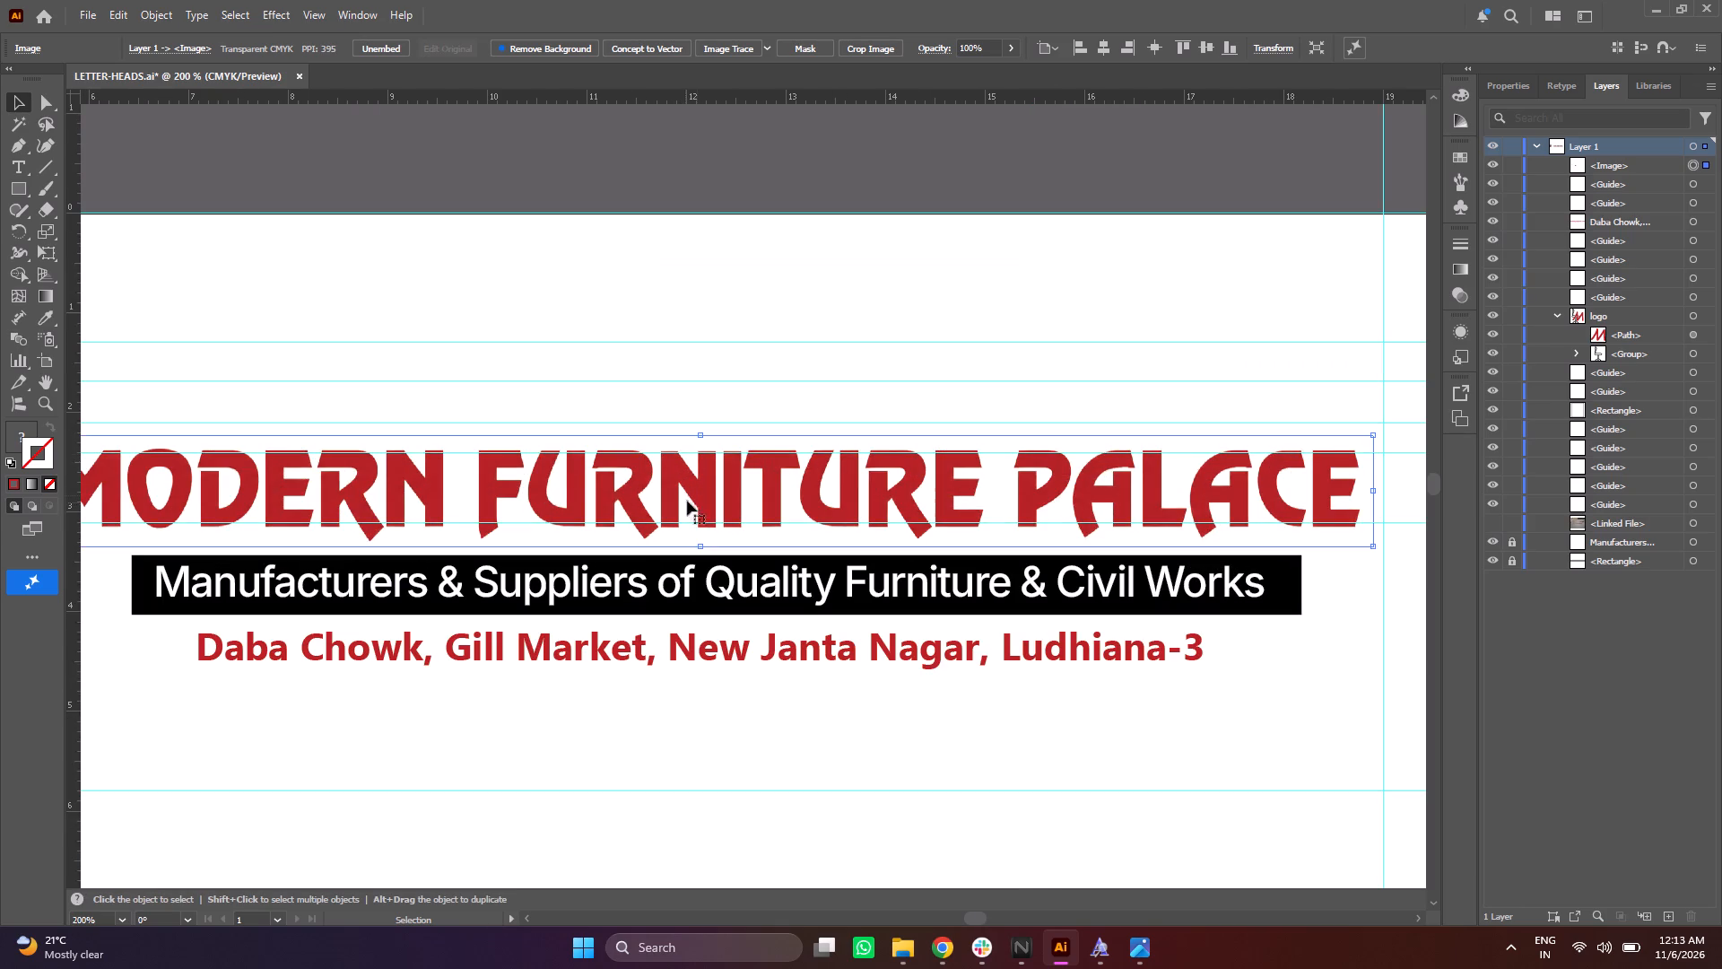
drag(734, 488, 758, 491)
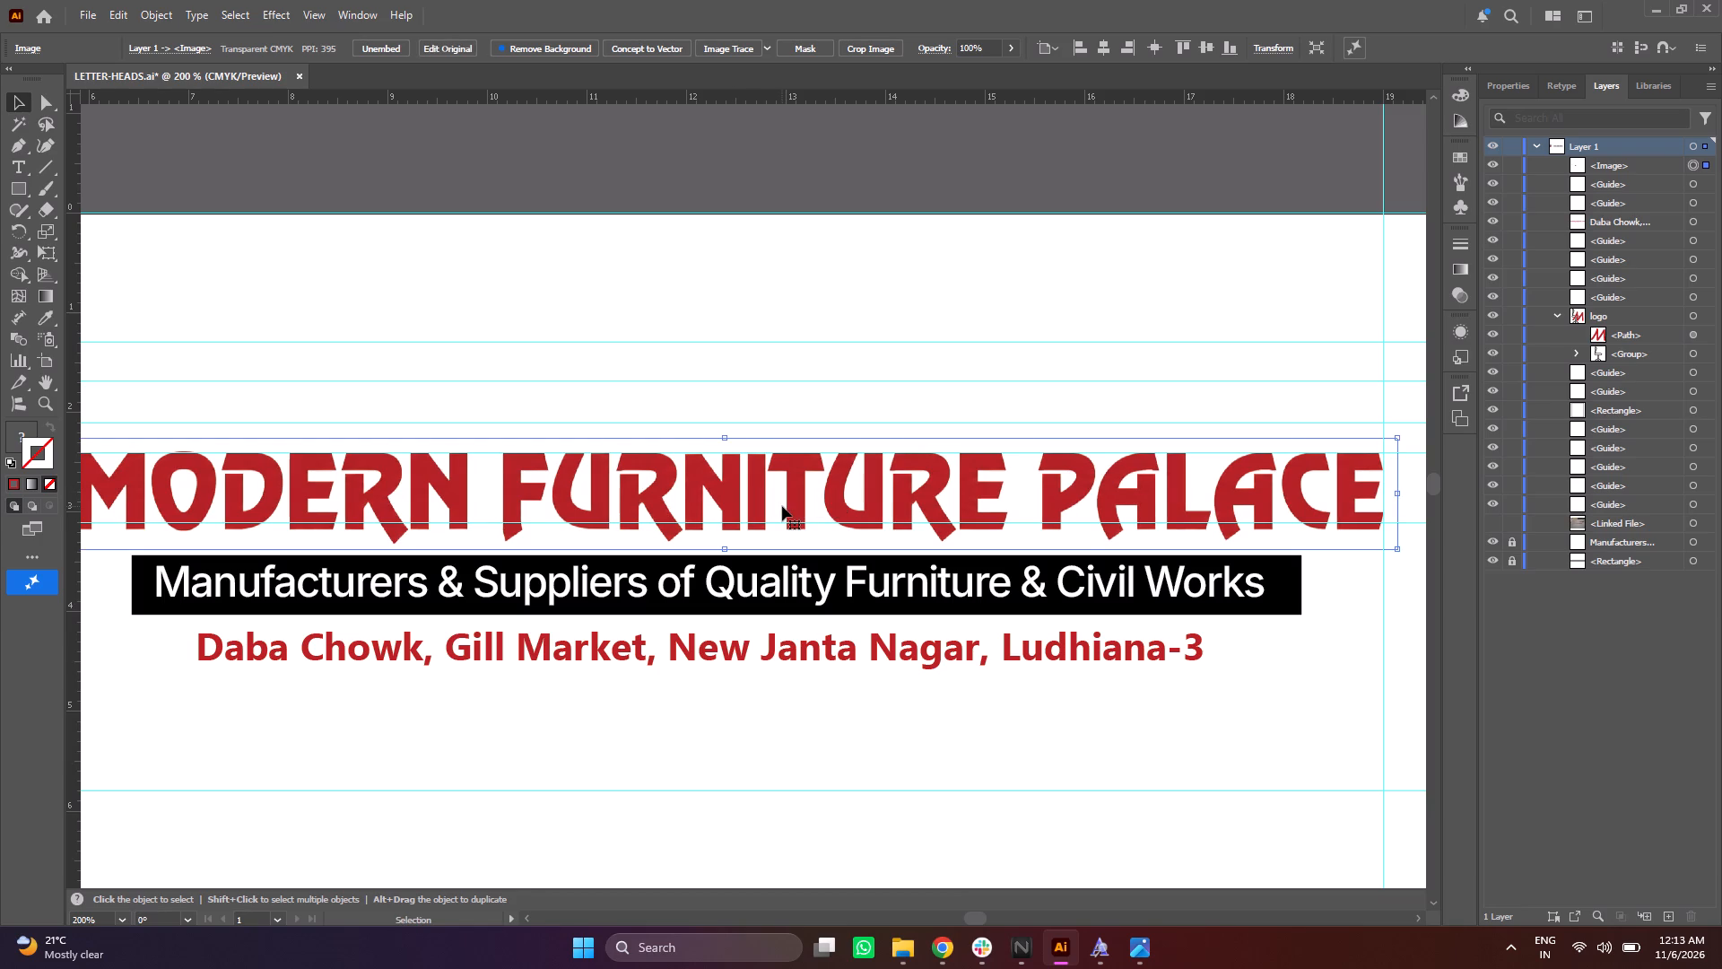
alt+scroll(782, 506, up, 1)
alt+scroll(782, 506, down, 2)
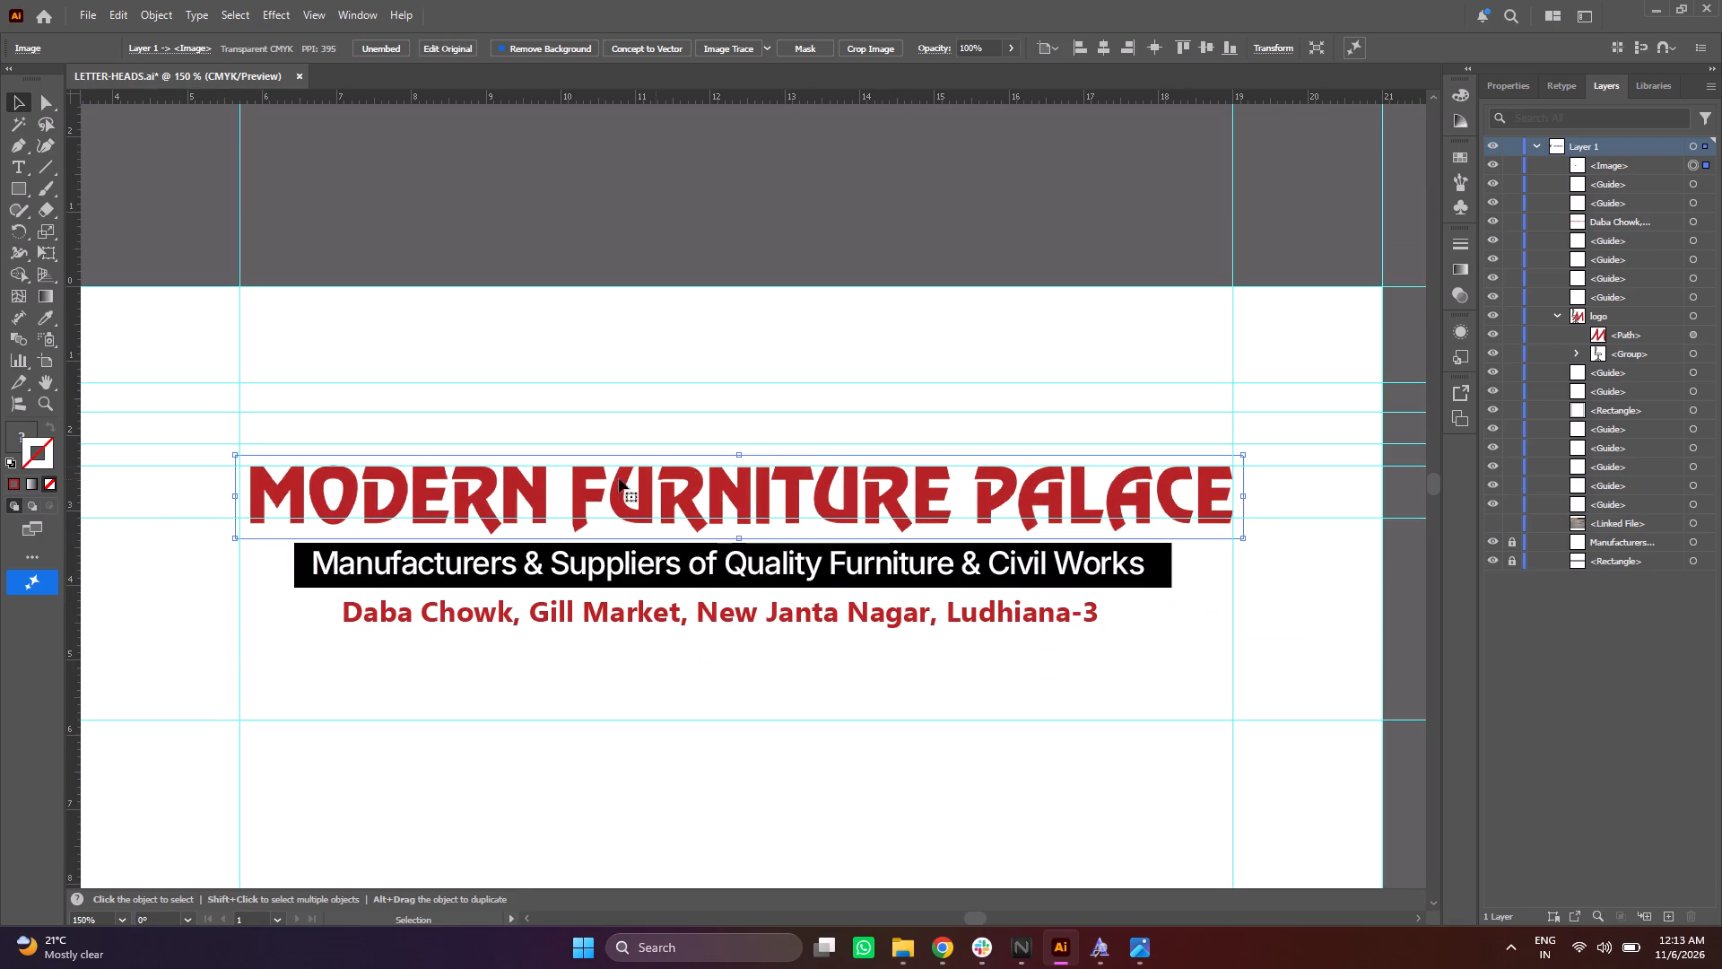
shift+click(231, 494)
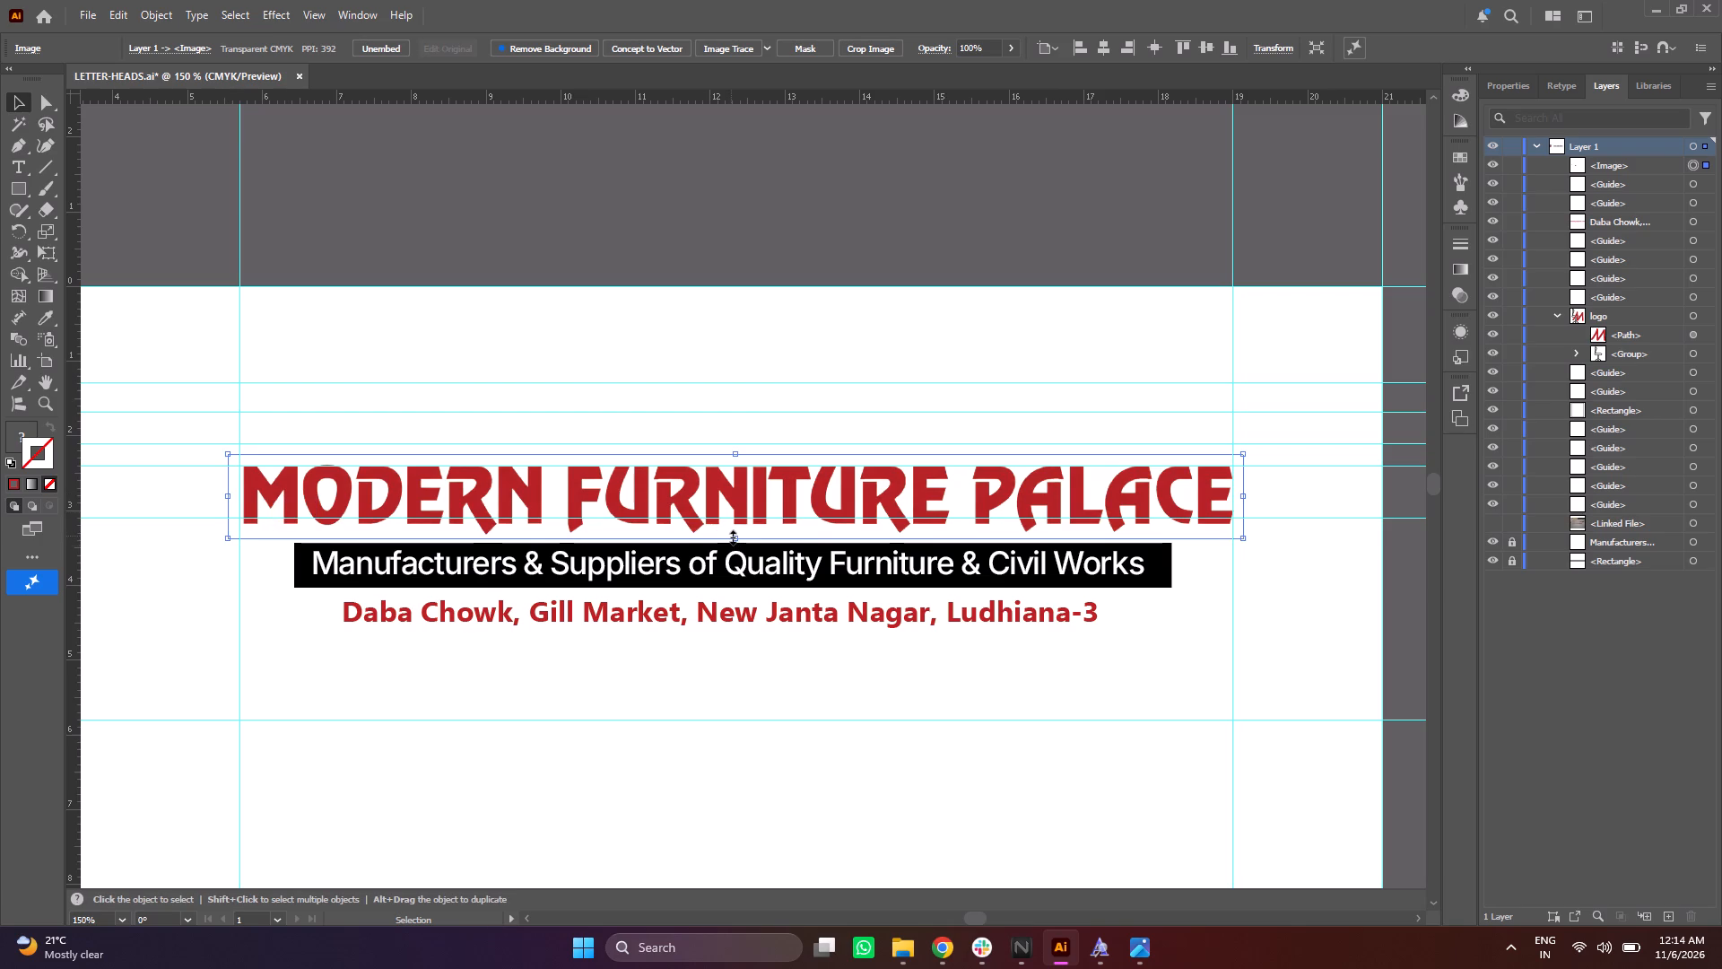
Reduce the wordmark's height to about 1.04 cm, keeping its width at about 13.6 cm, and save the document.
click(731, 536)
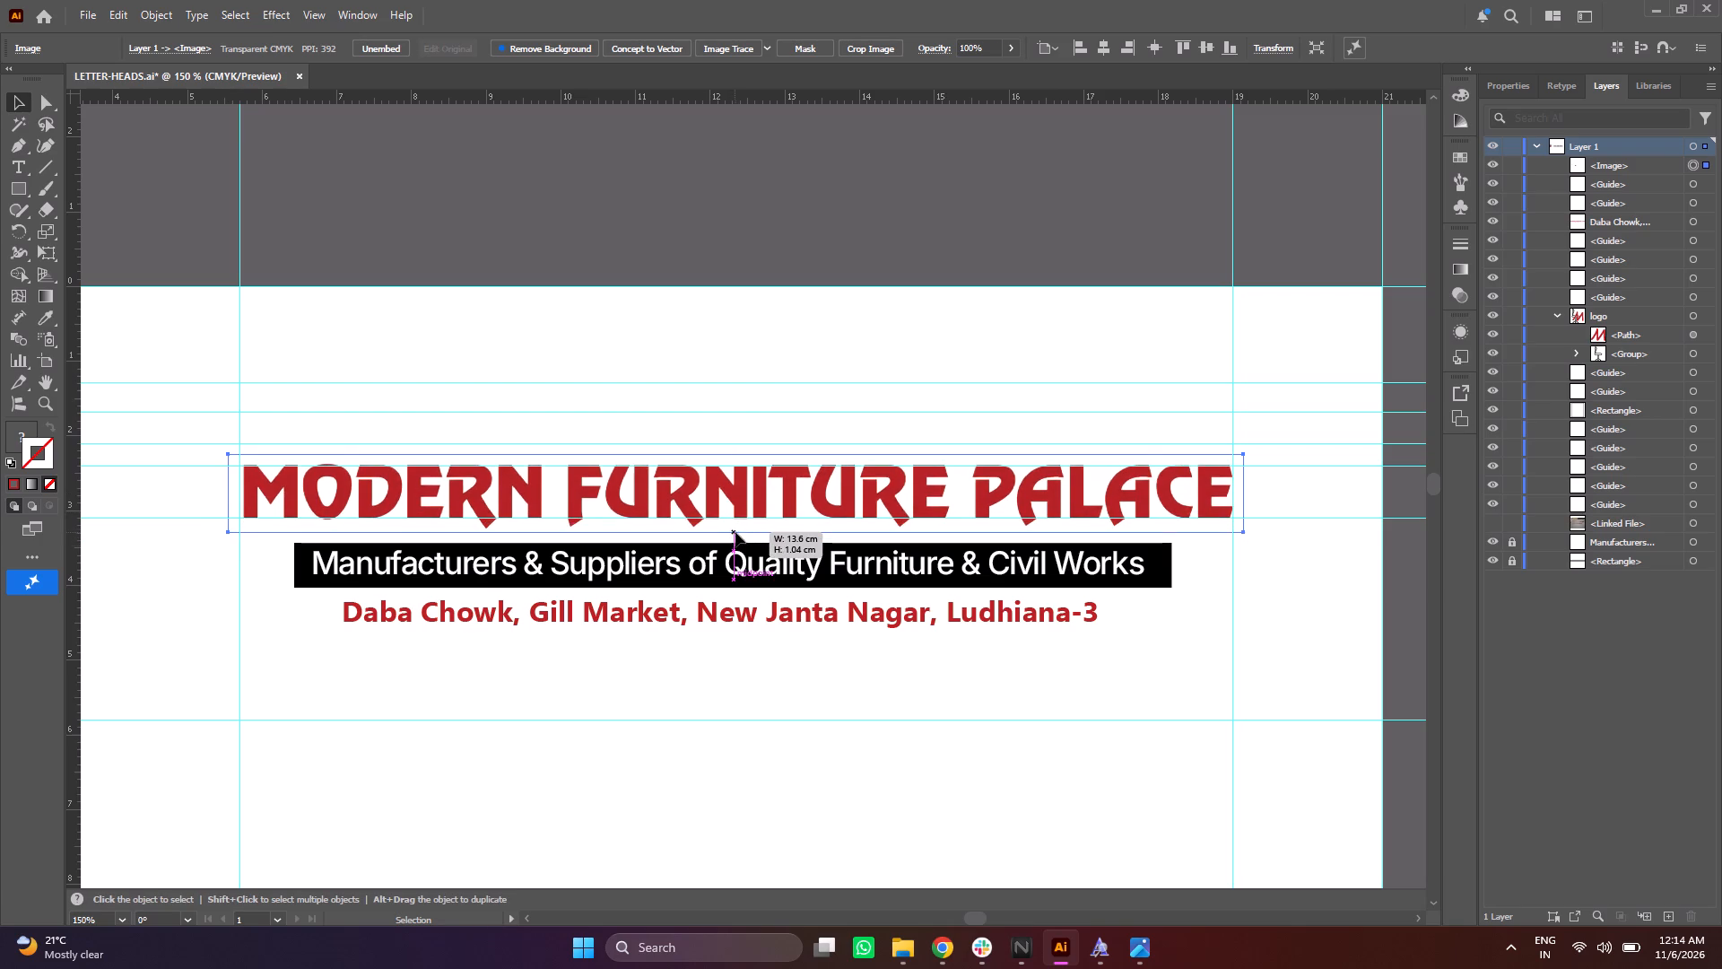
click(762, 227)
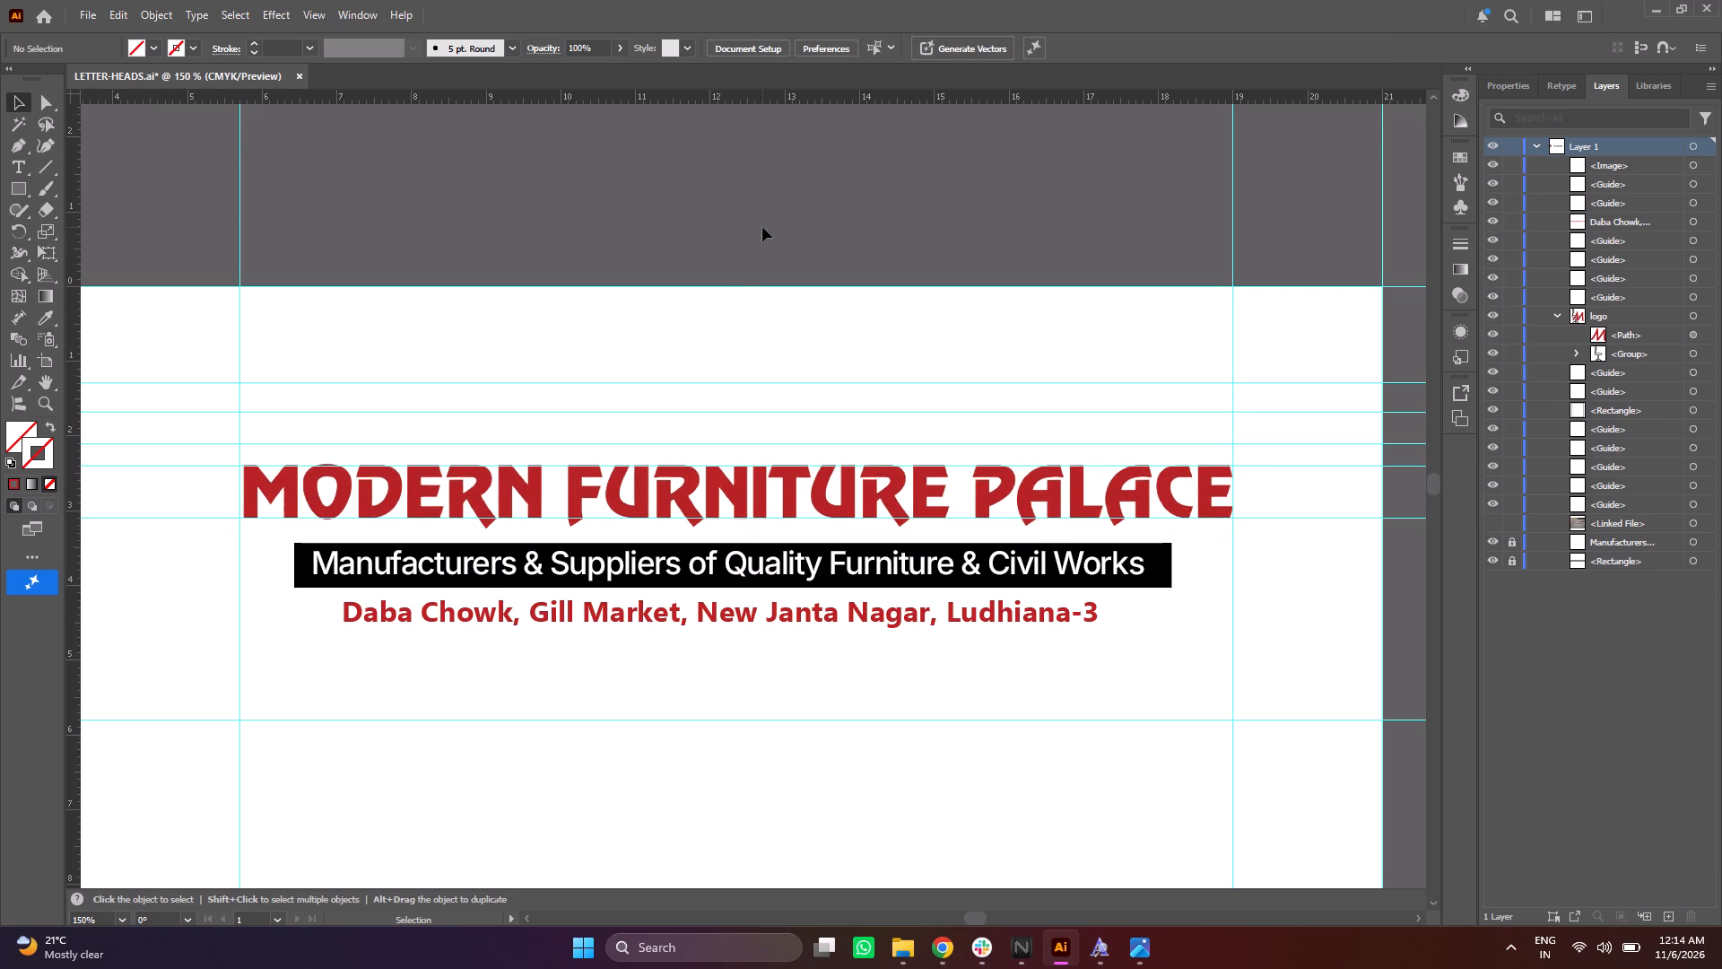
key(ctrl+s)
Duplicate the red address line above the logo and align the copy's start with the vertical guide along the logo's left edge.
alt+scroll(758, 266, down, 1)
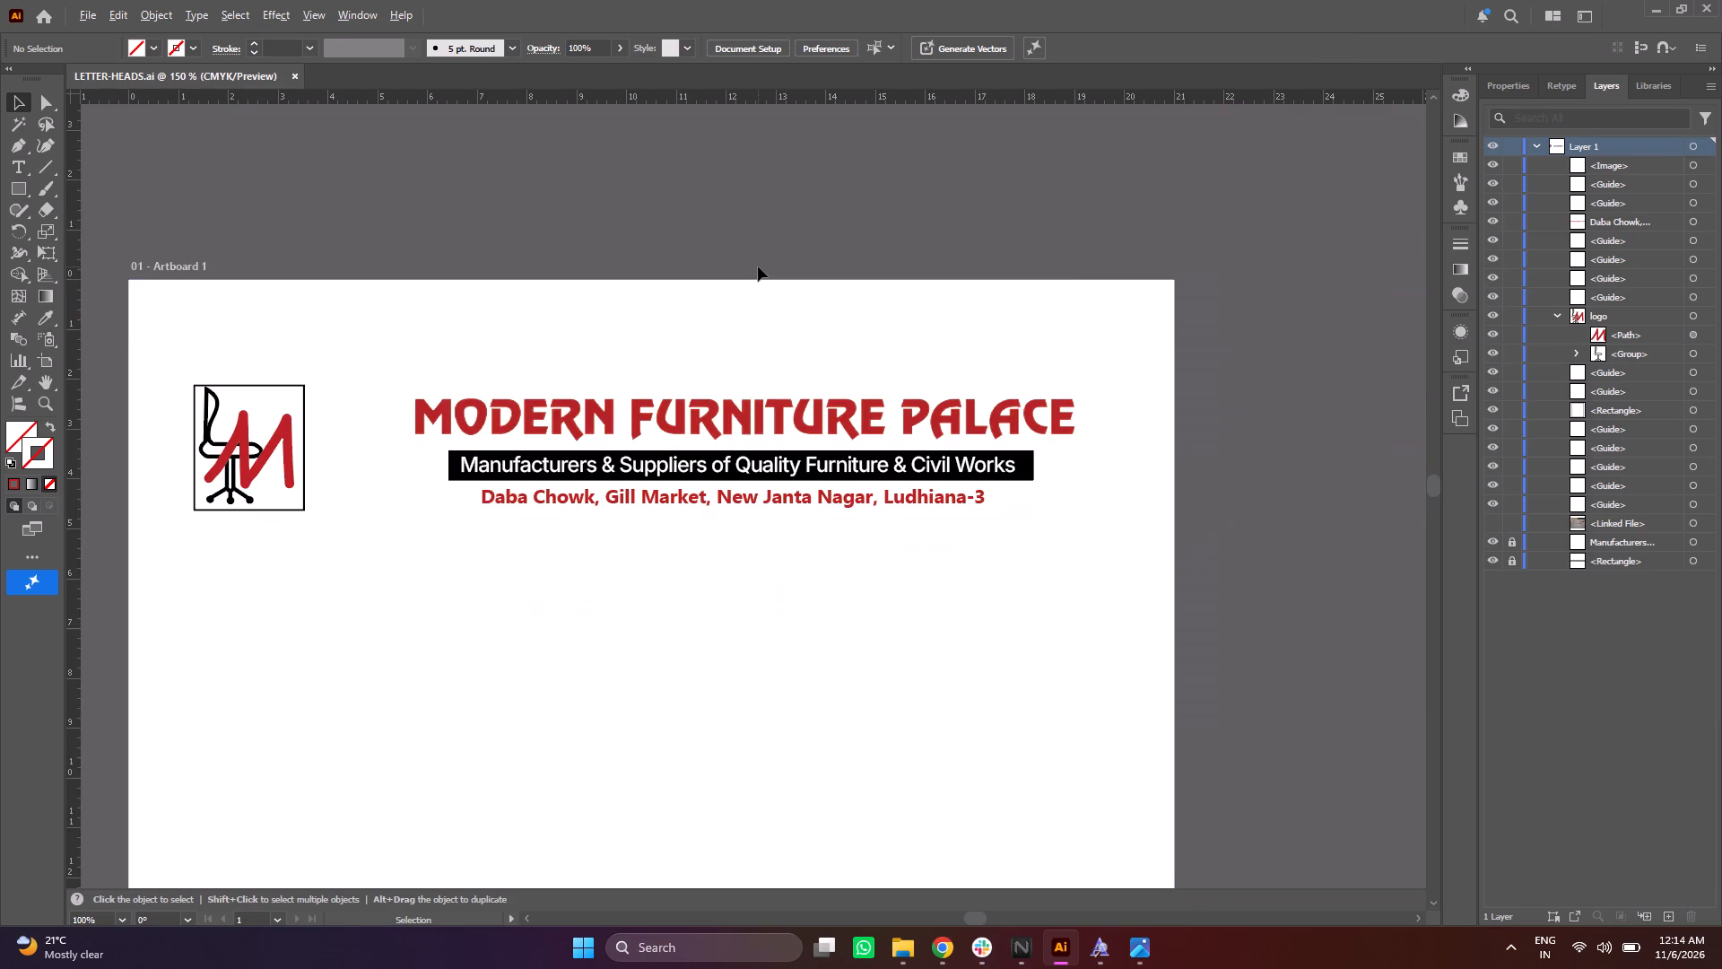
alt+scroll(254, 380, up, 1)
ctrl+scroll(189, 377, up, 4)
ctrl+scroll(286, 340, up, 5)
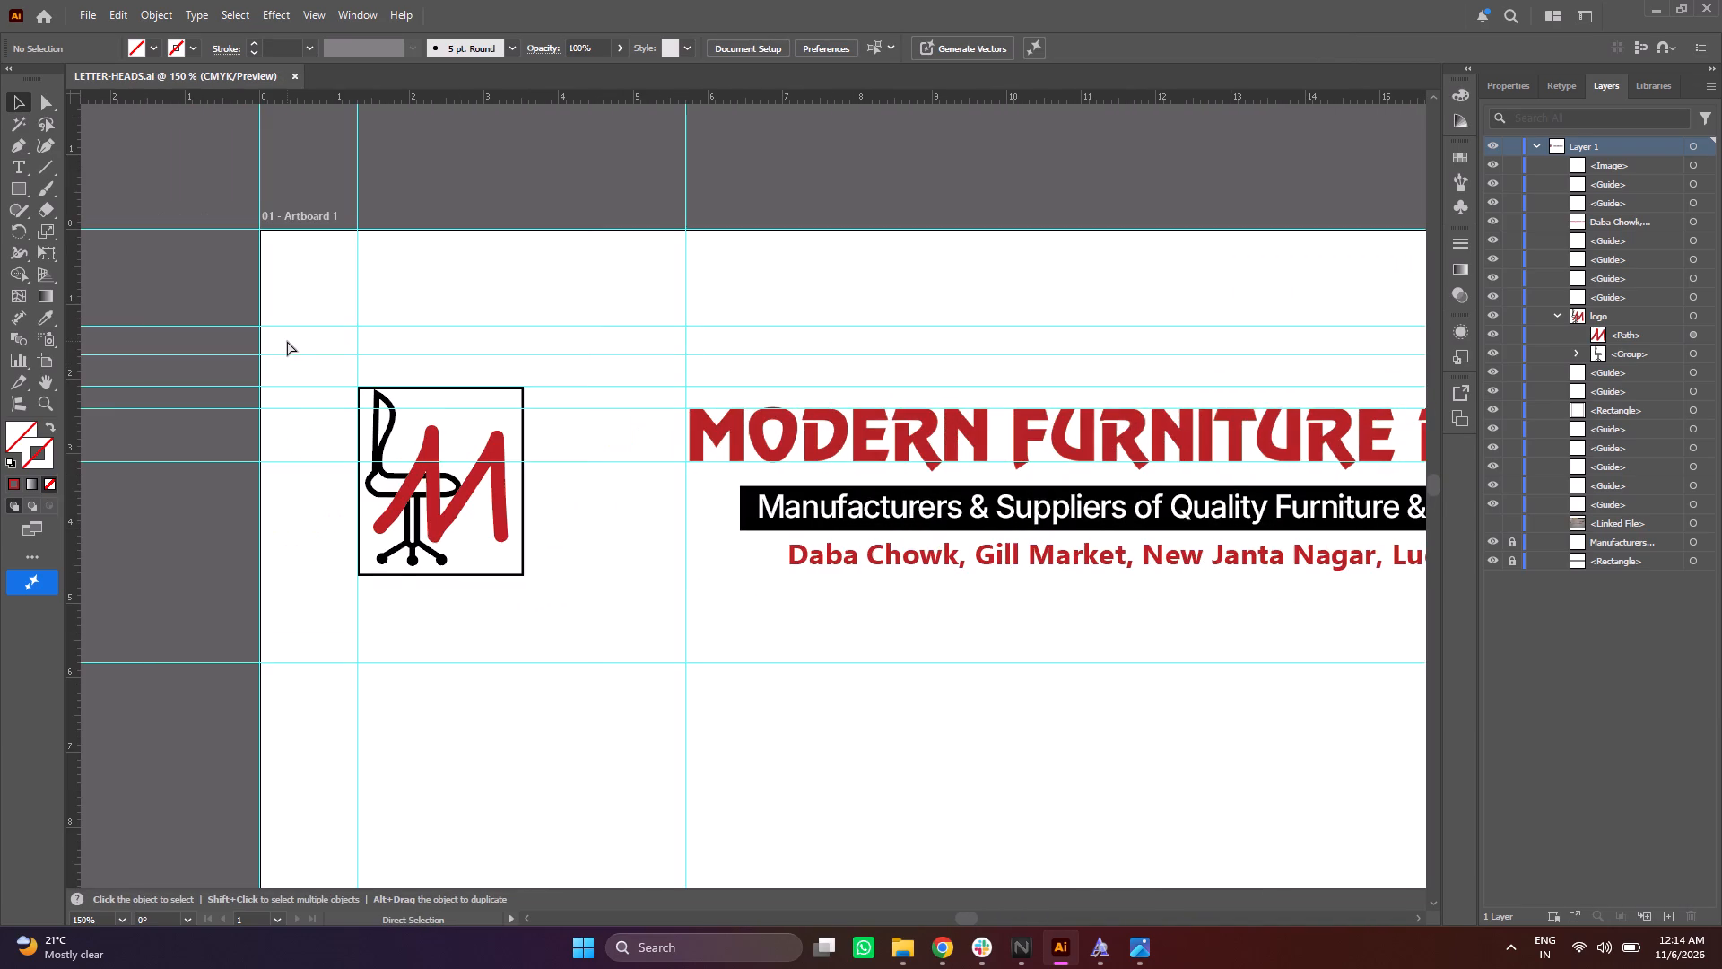
click(826, 565)
alt+drag(865, 562, 471, 360)
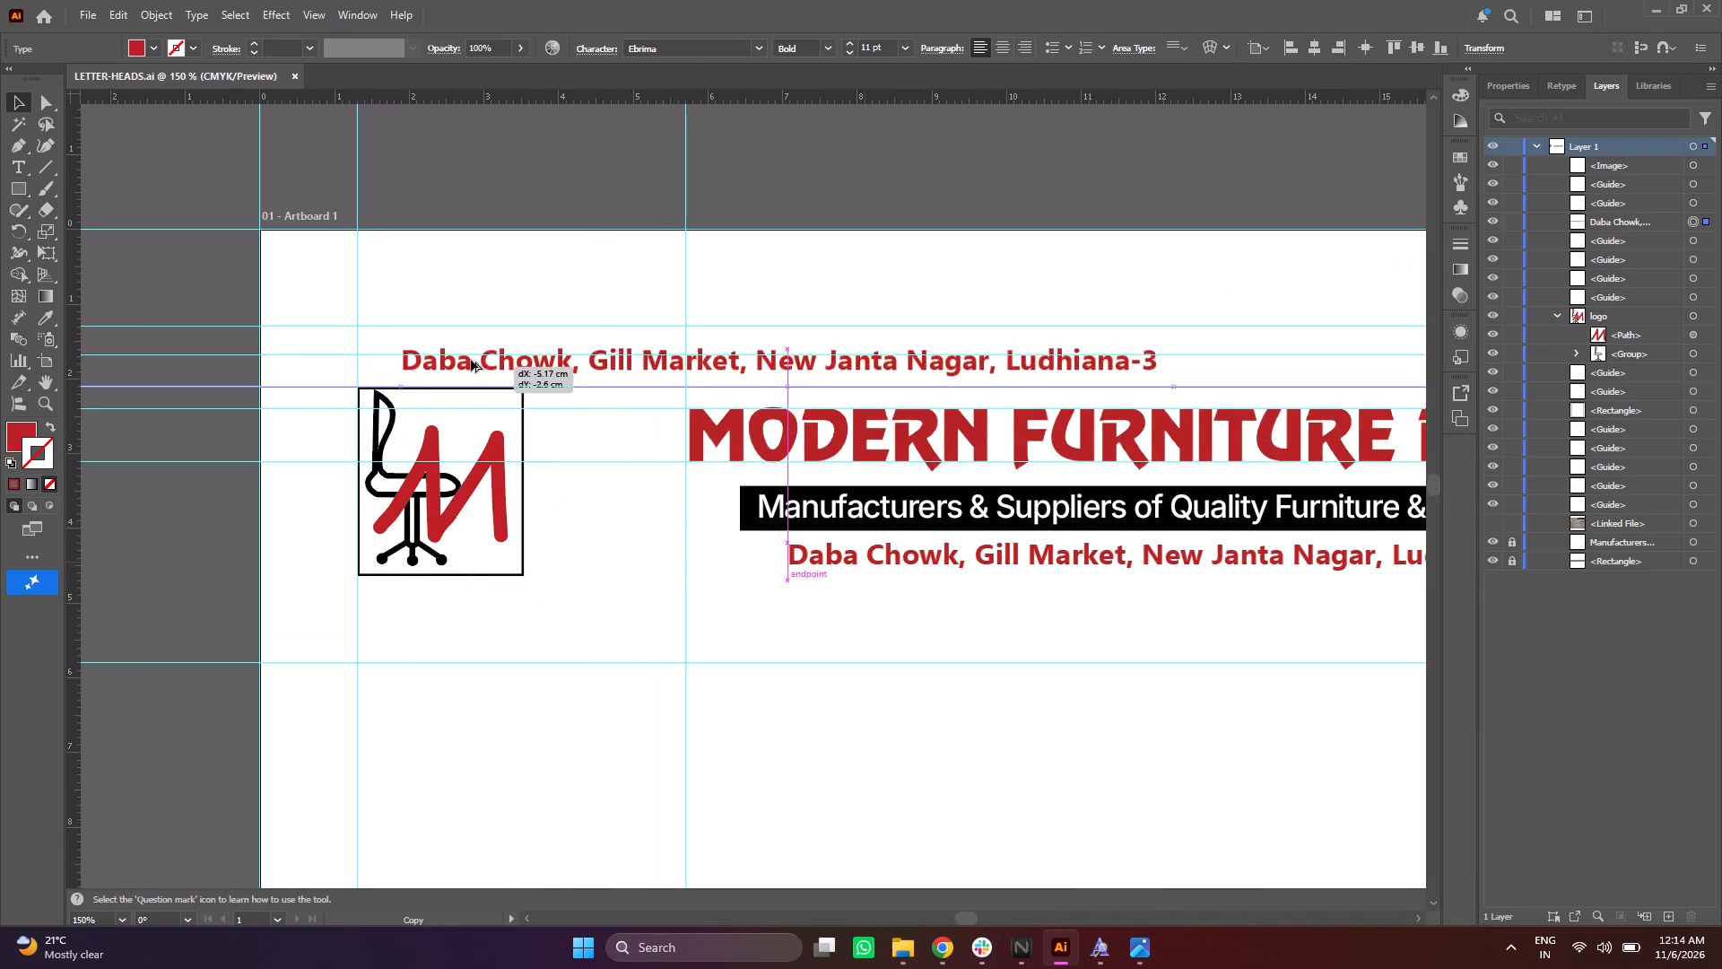
alt+drag(471, 360, 440, 348)
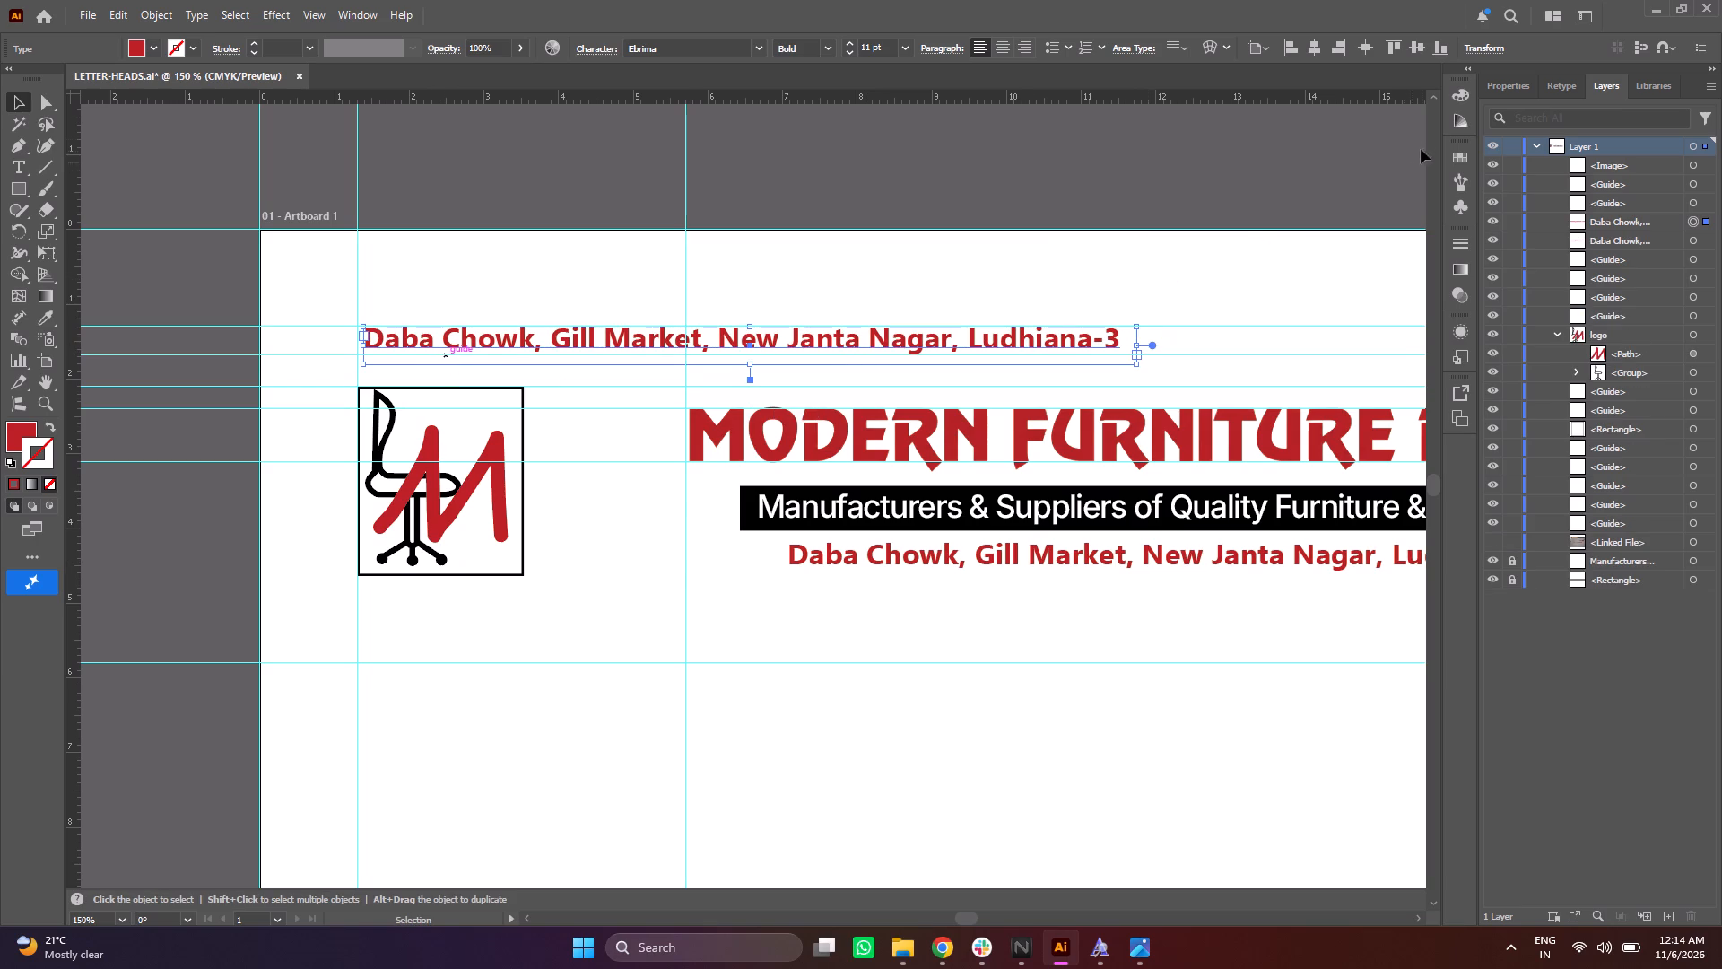
click(1508, 86)
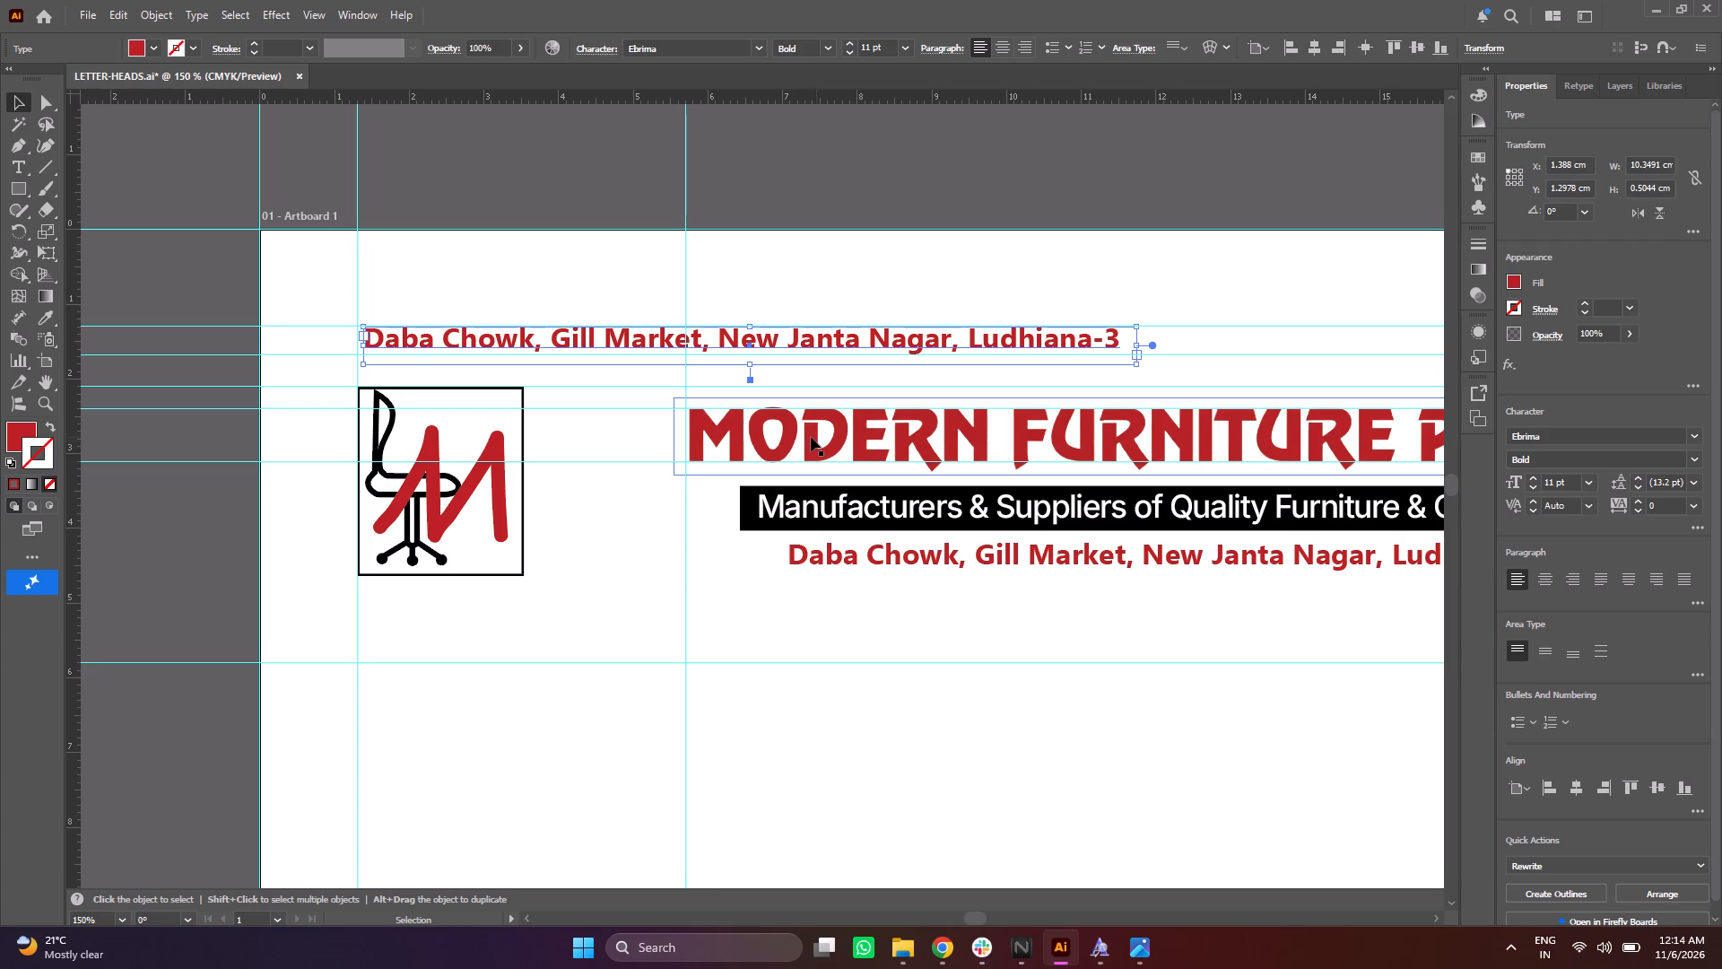
drag(879, 336, 880, 354)
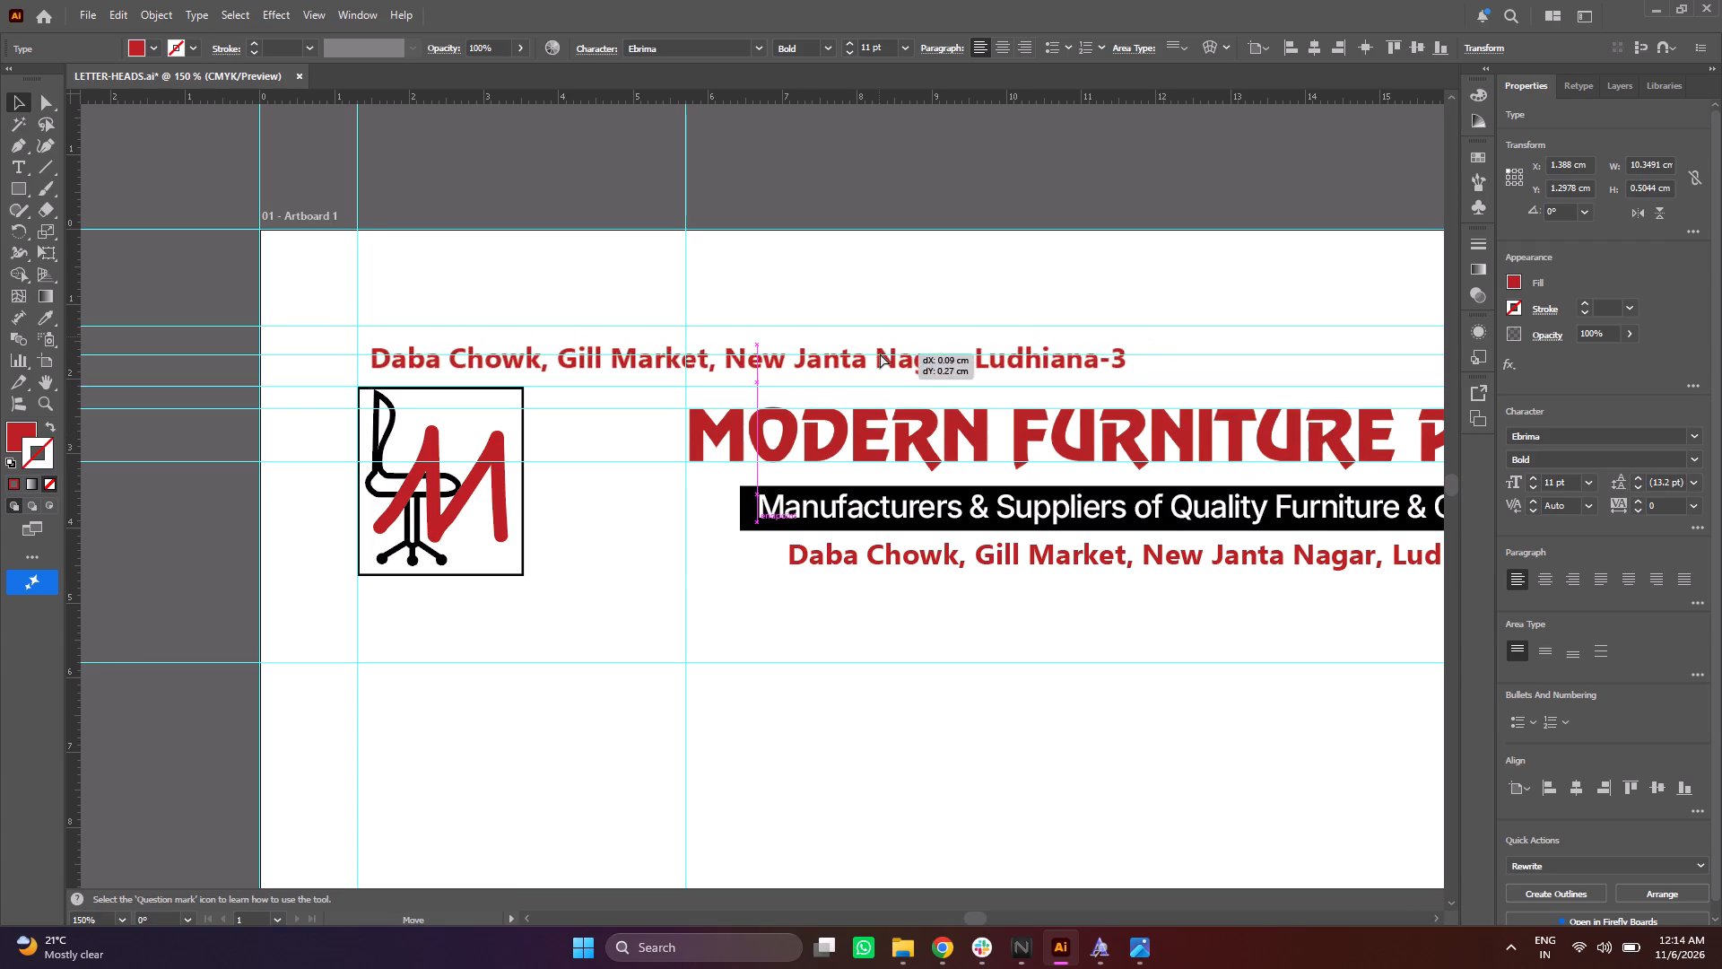
drag(880, 354, 874, 339)
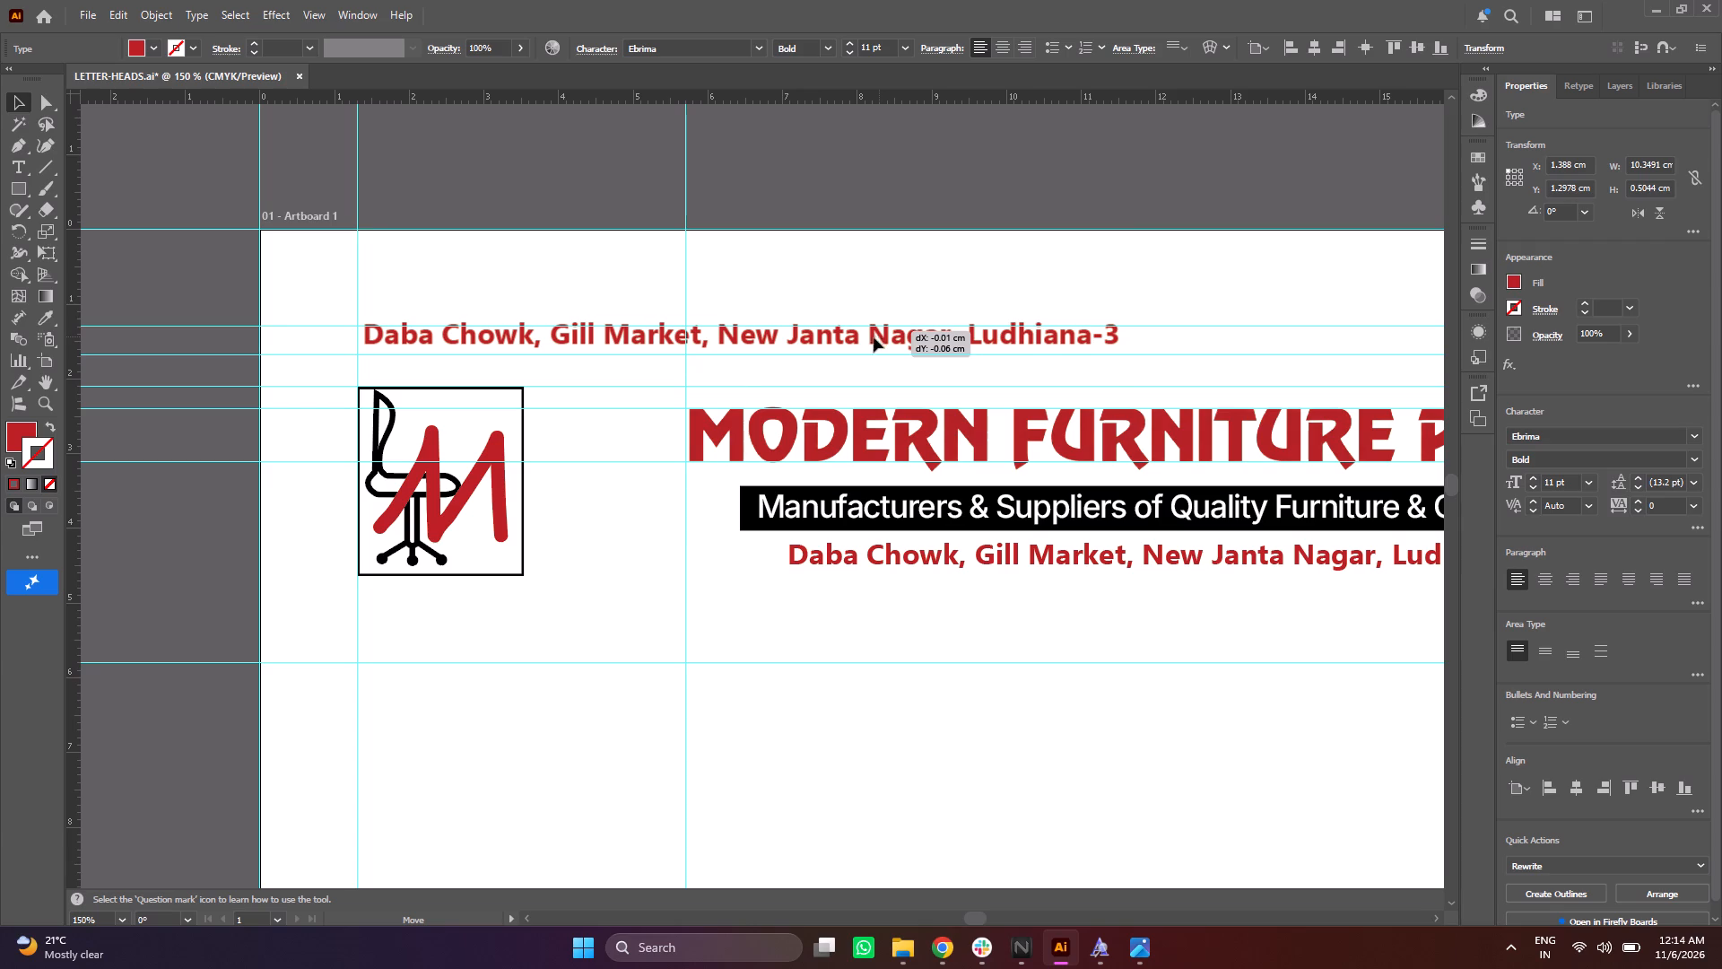
drag(874, 339, 870, 339)
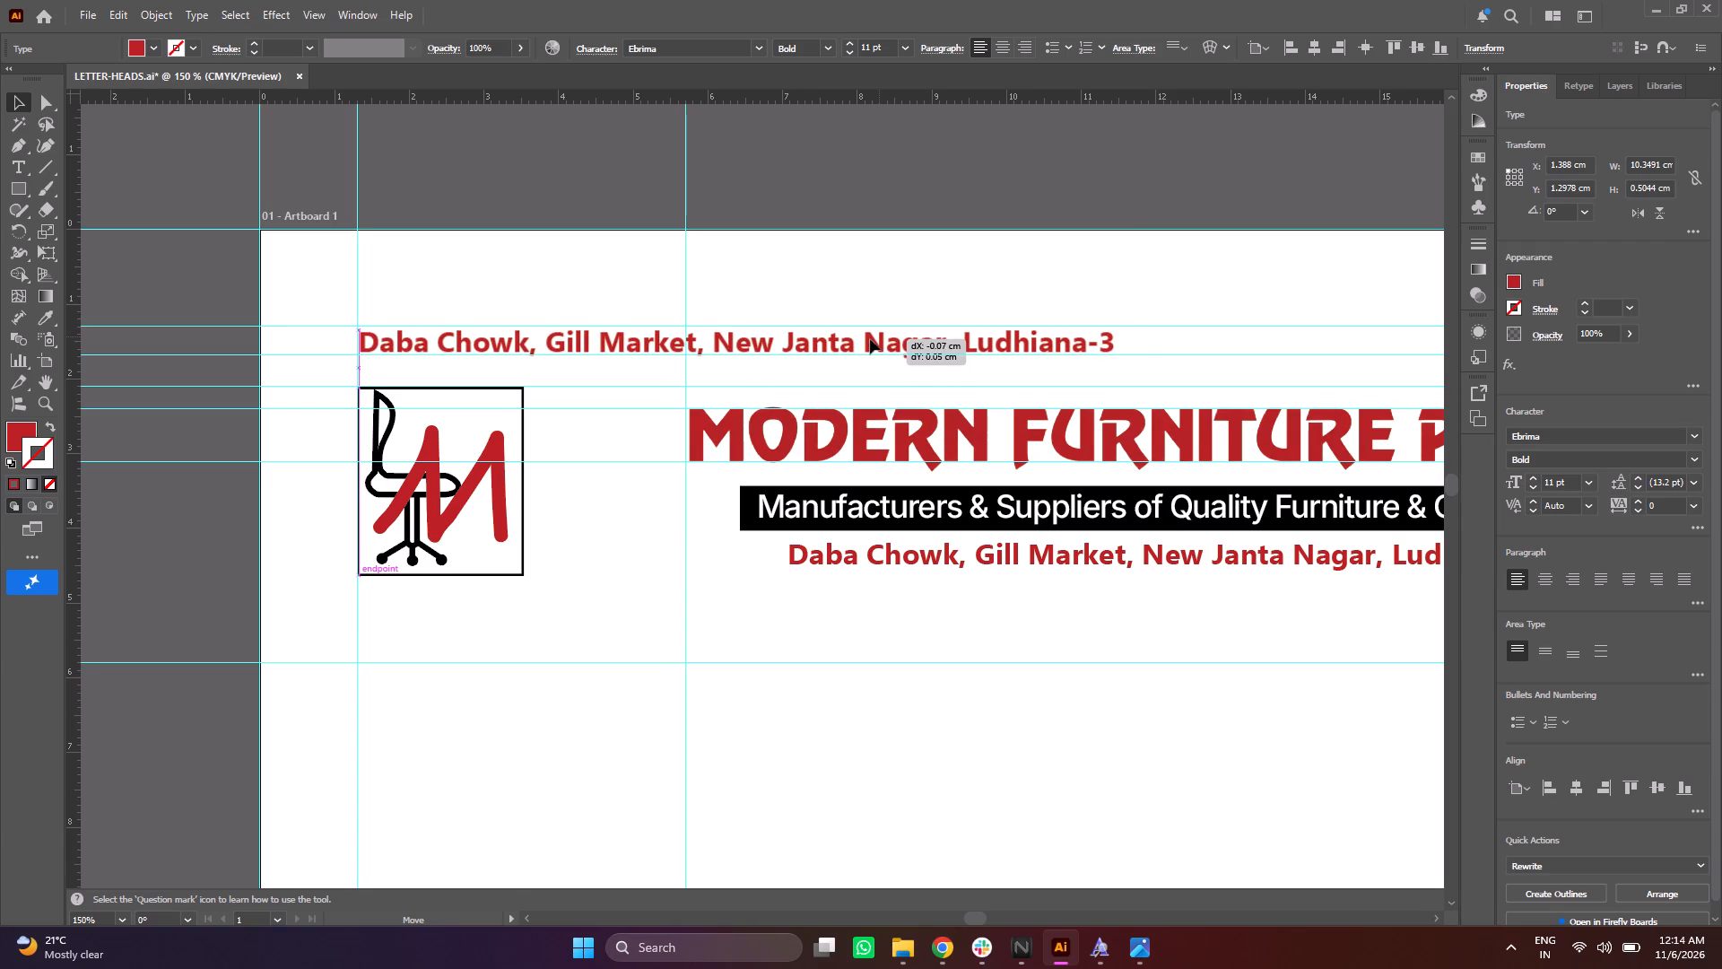
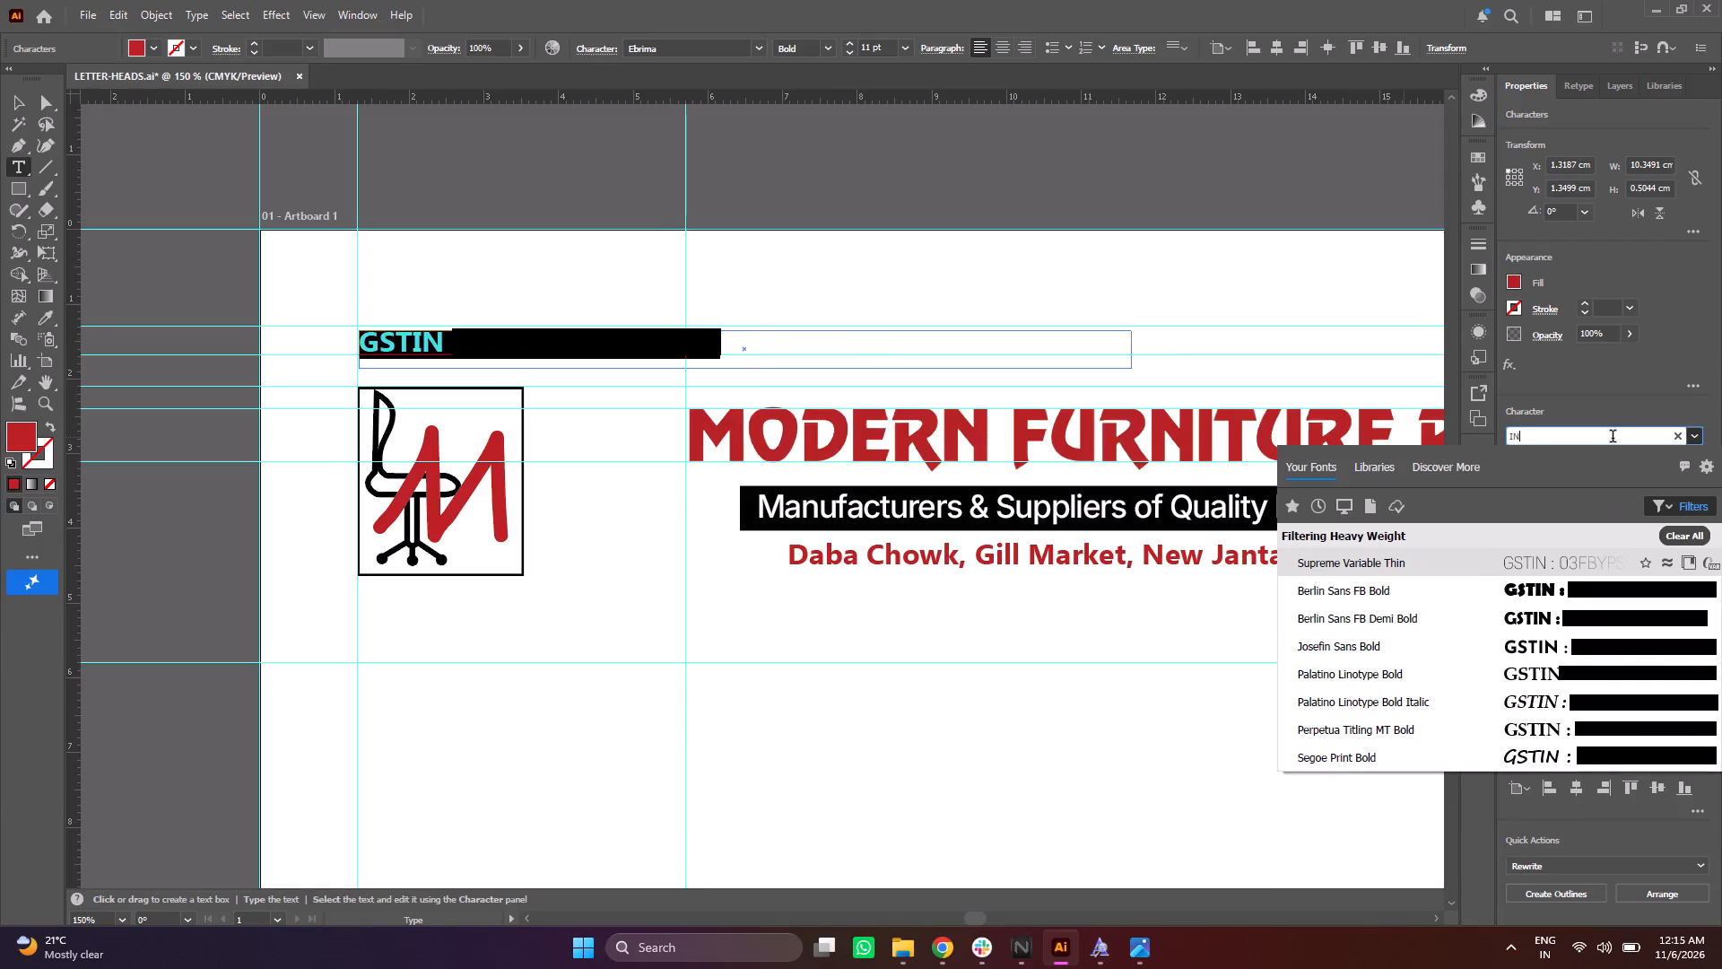
Set the GSTIN line above the logo in the Inter Medium font, clearing the heavy-weight font filter.
text(TE)
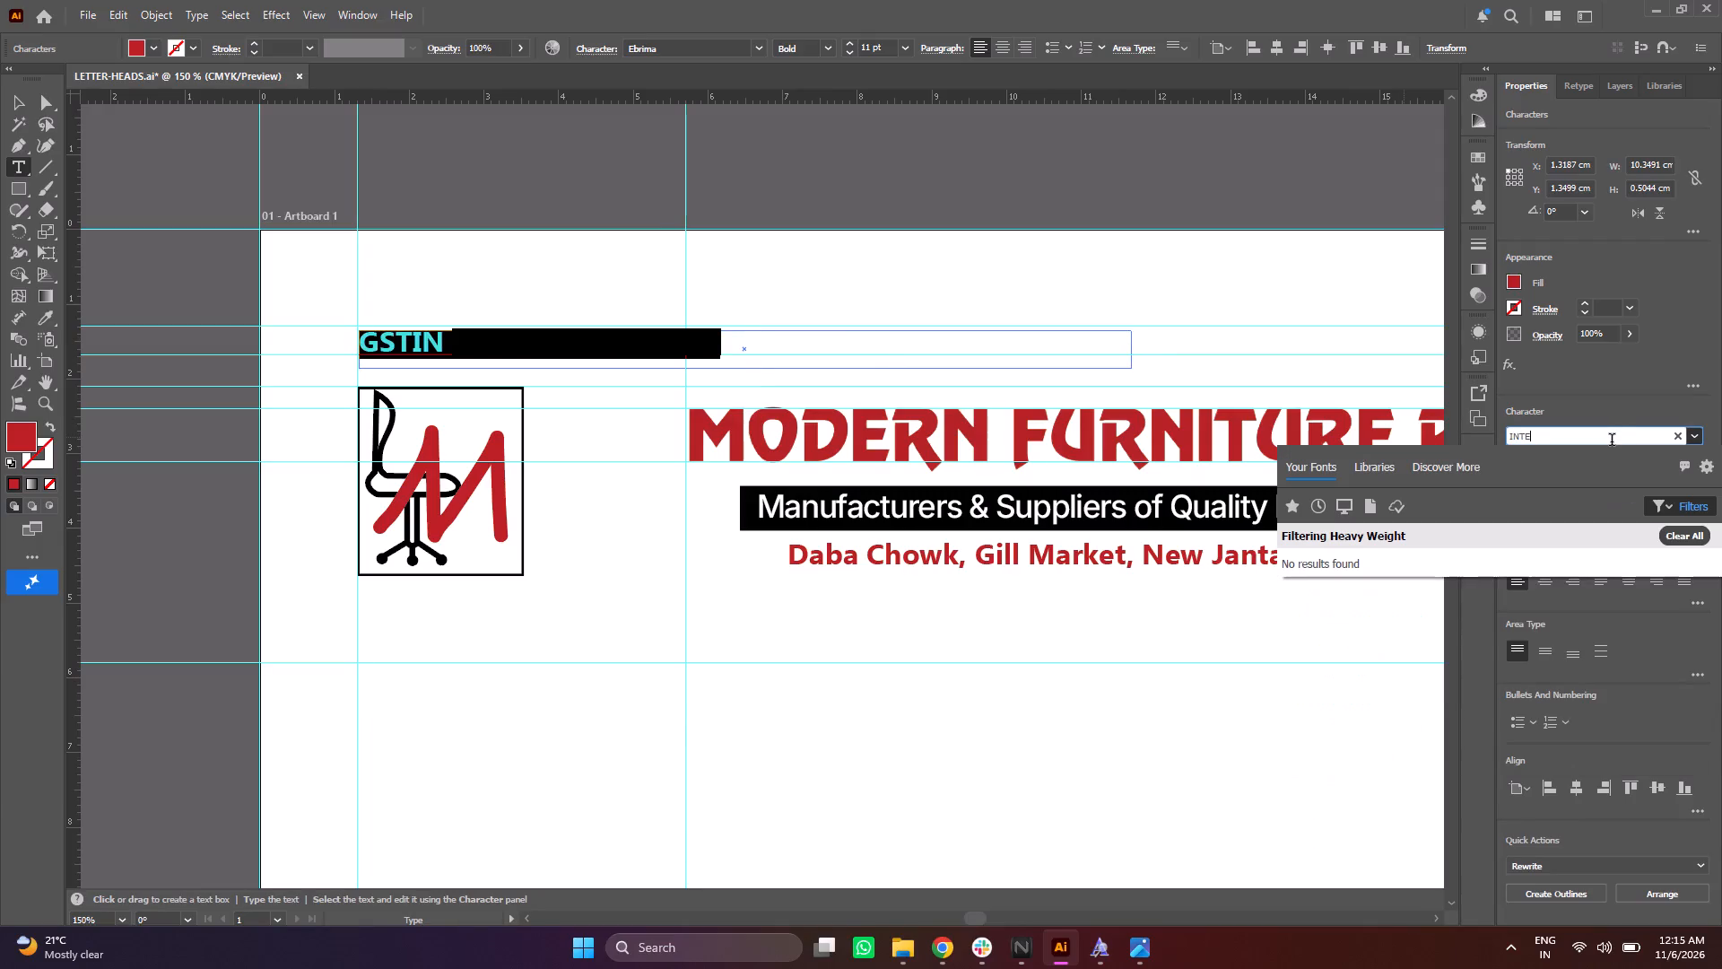
key(r)
click(1694, 534)
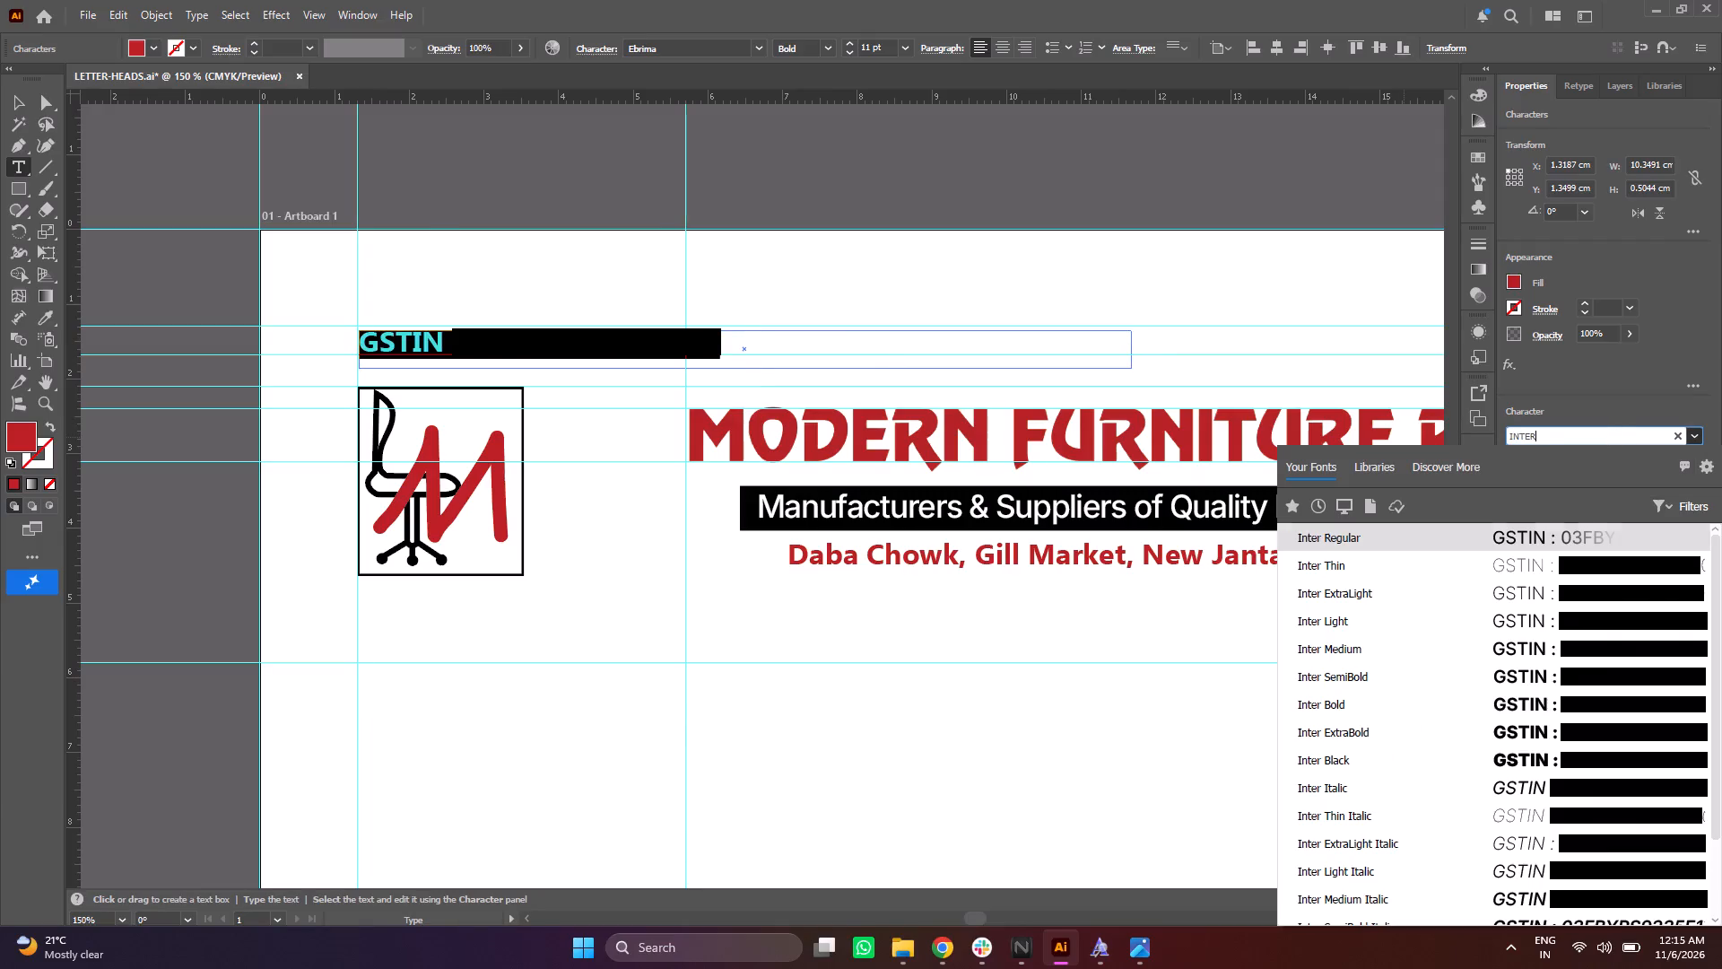
click(1395, 652)
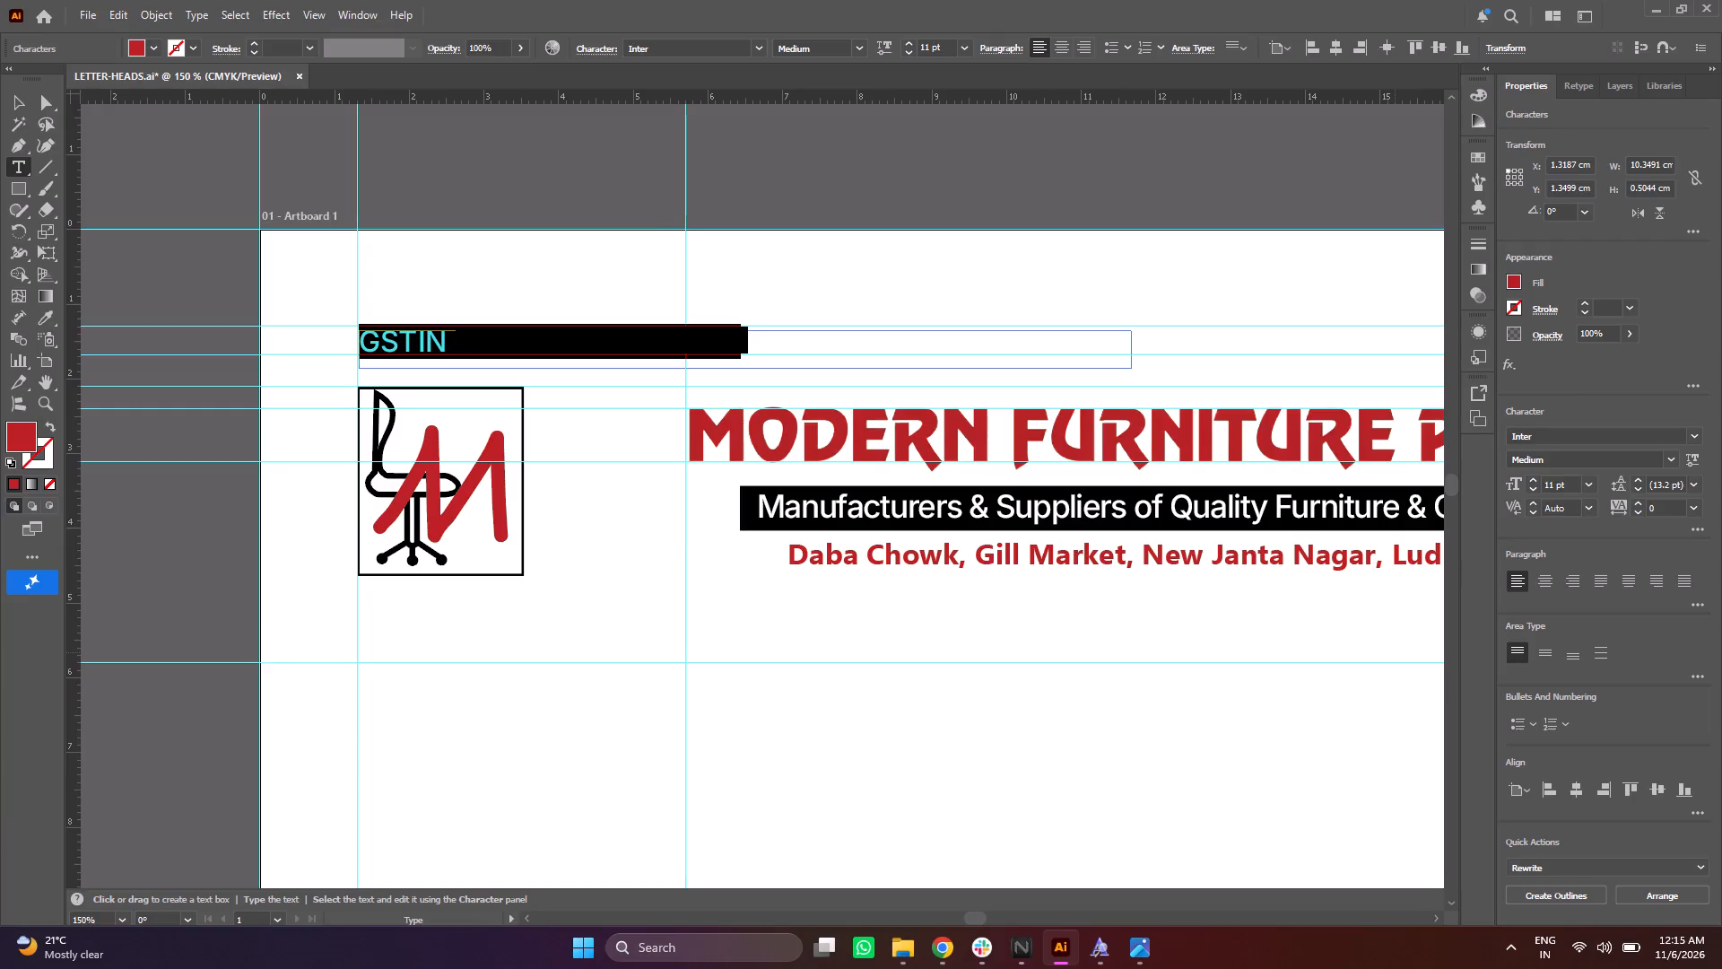
click(14, 105)
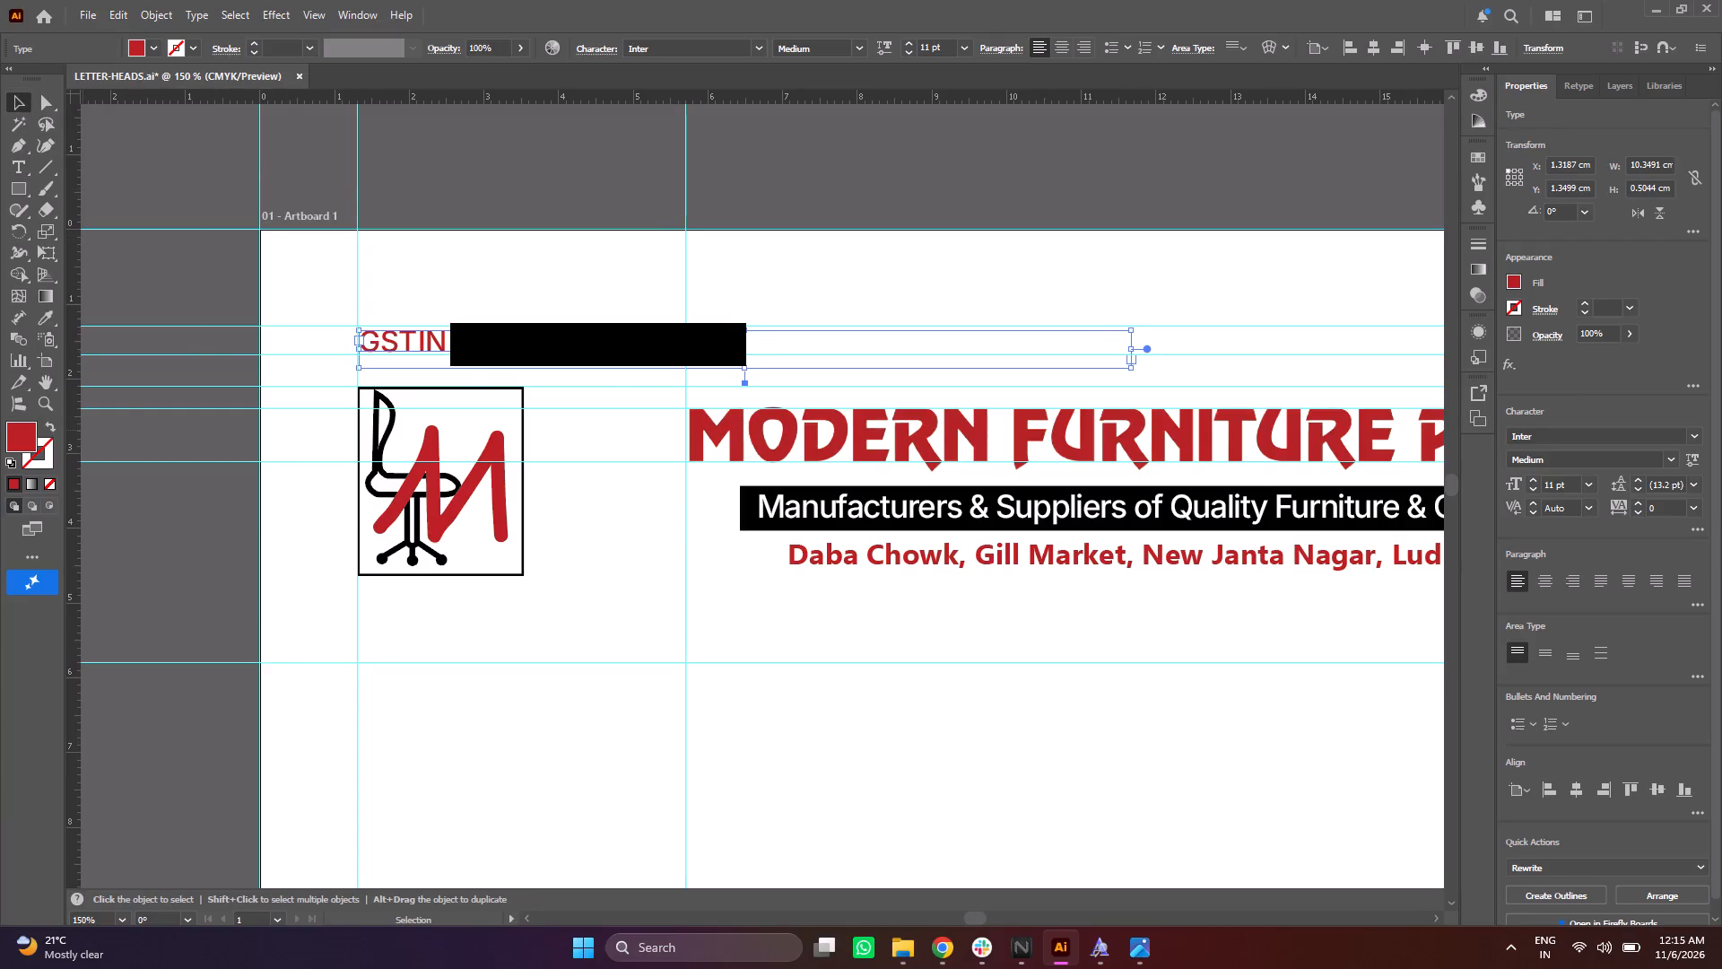
Change the GSTIN line's fill colour to black, hex 000000, and deselect it.
double_click(24, 438)
drag(1005, 346, 885, 491)
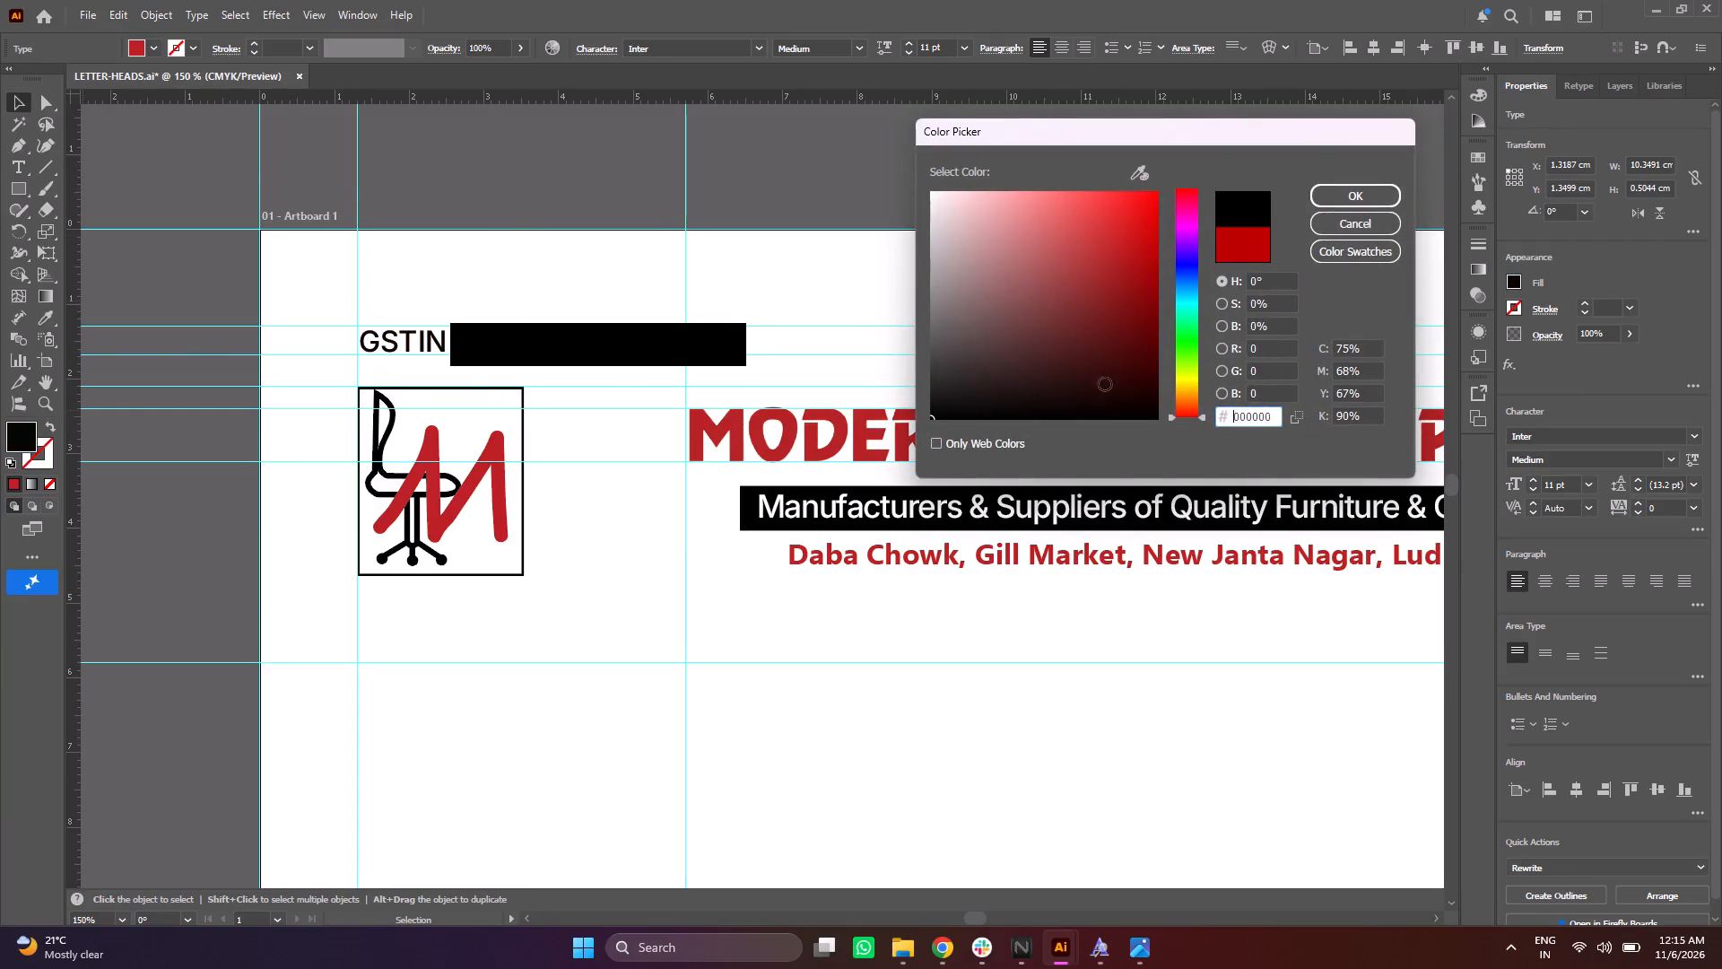
click(1373, 196)
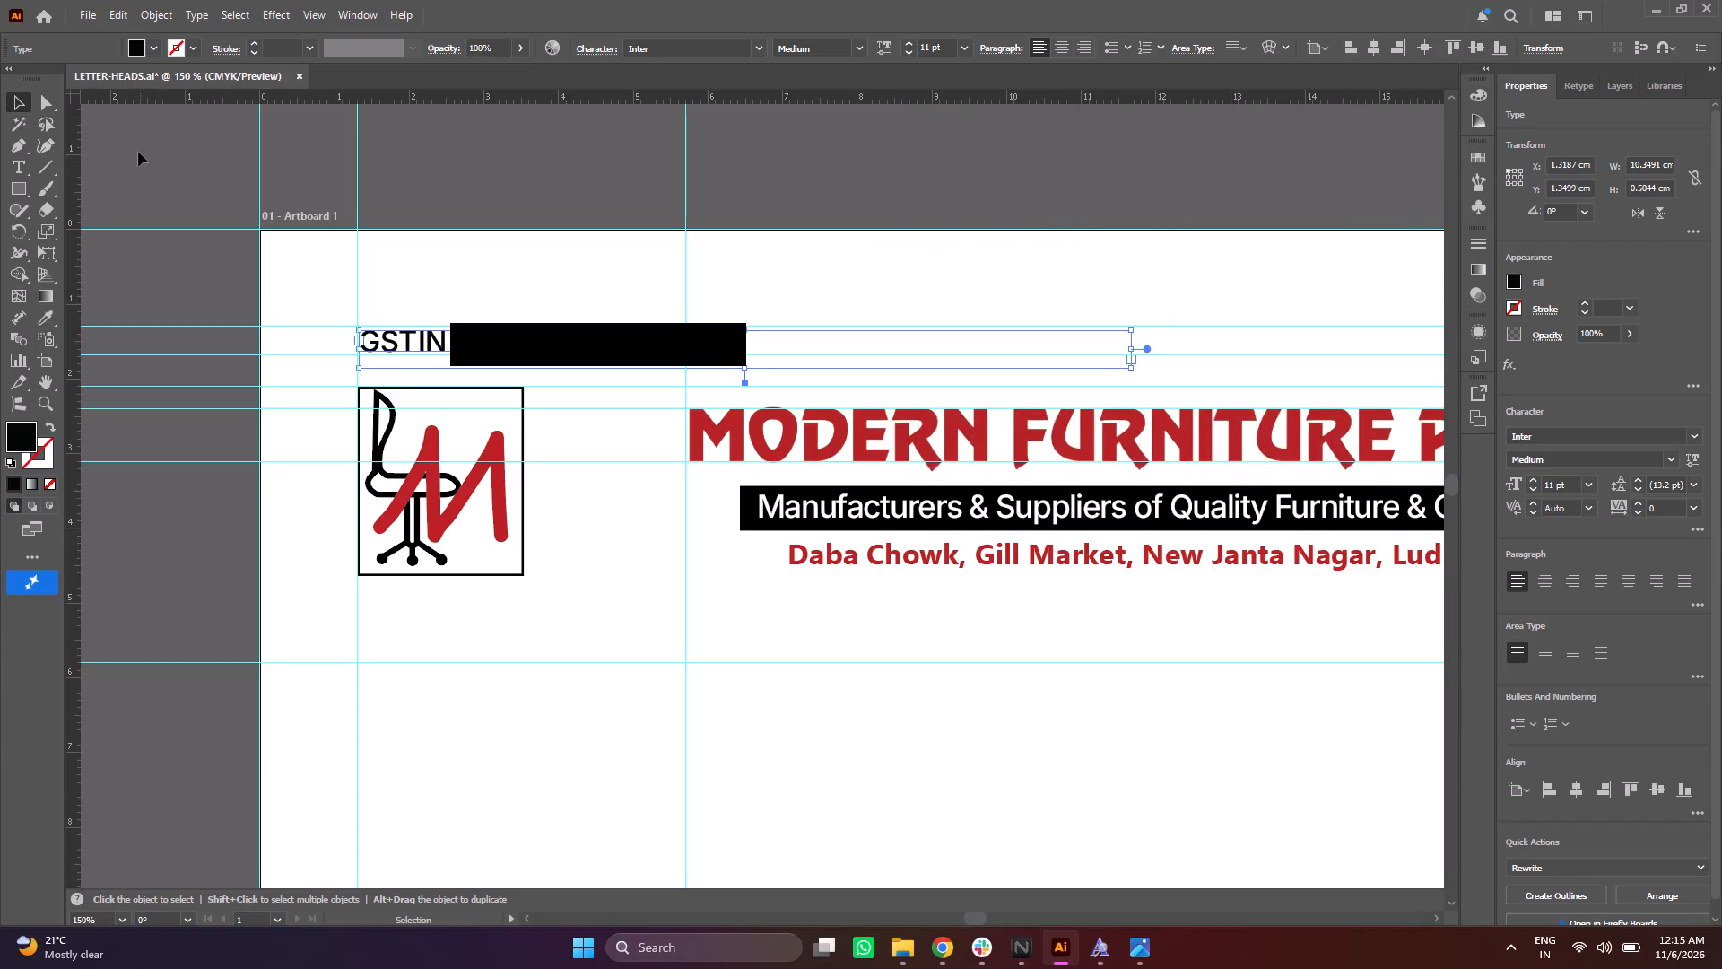
click(138, 151)
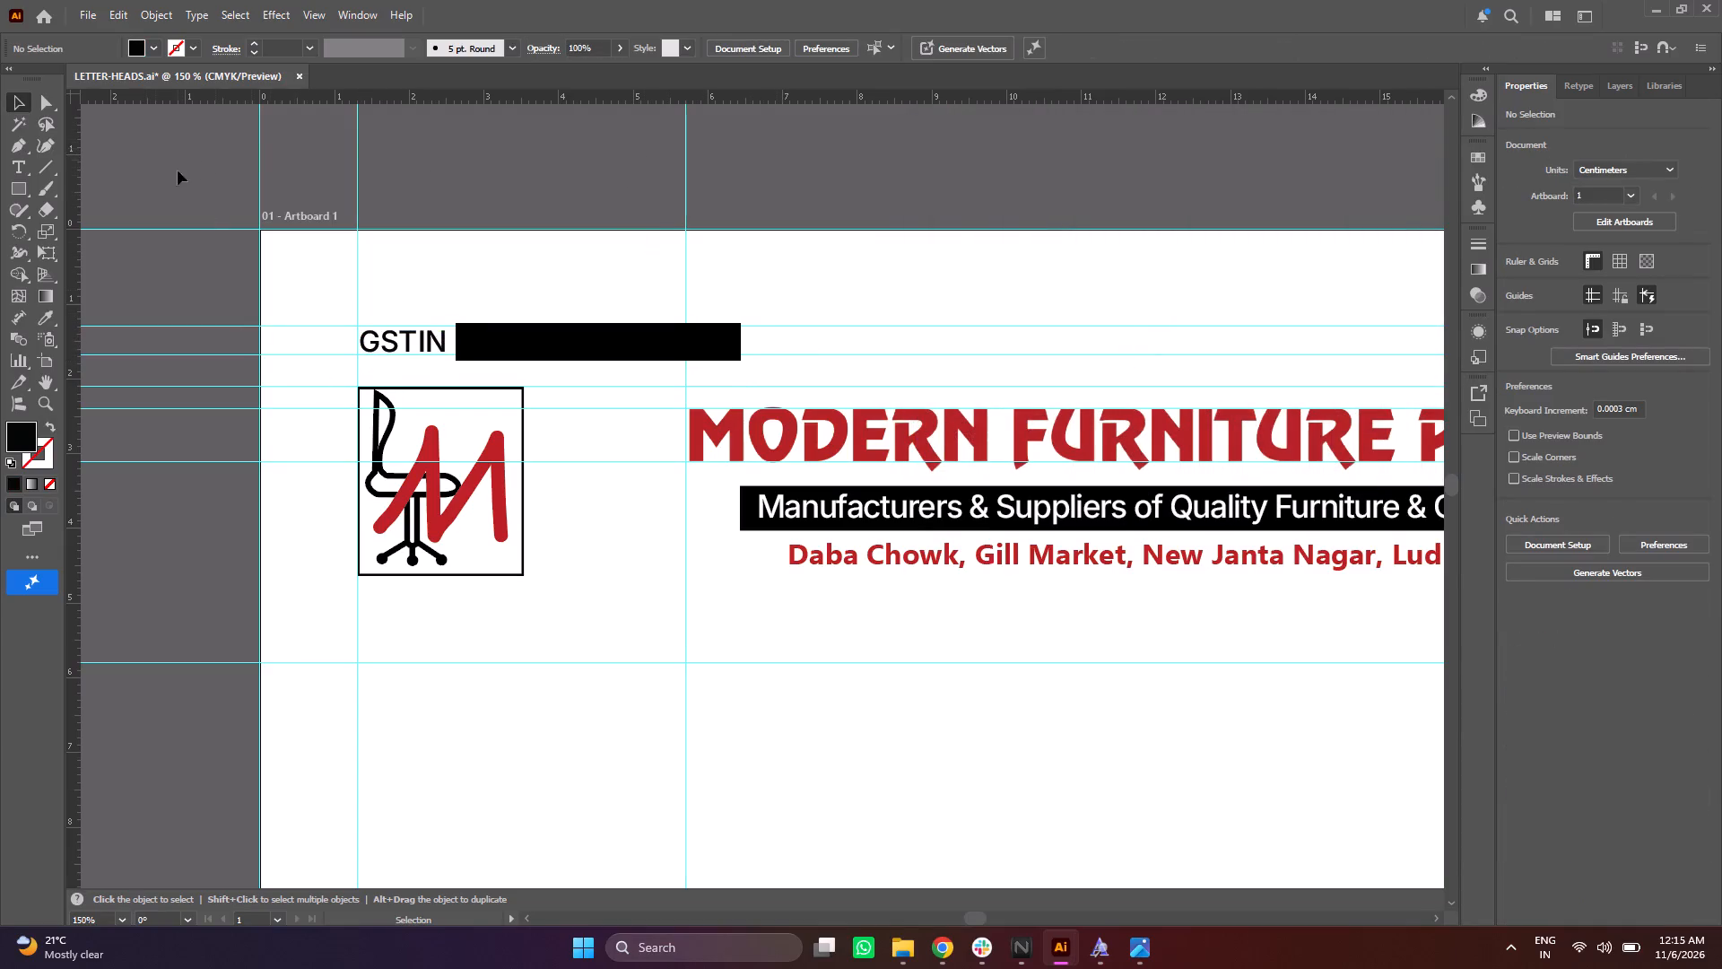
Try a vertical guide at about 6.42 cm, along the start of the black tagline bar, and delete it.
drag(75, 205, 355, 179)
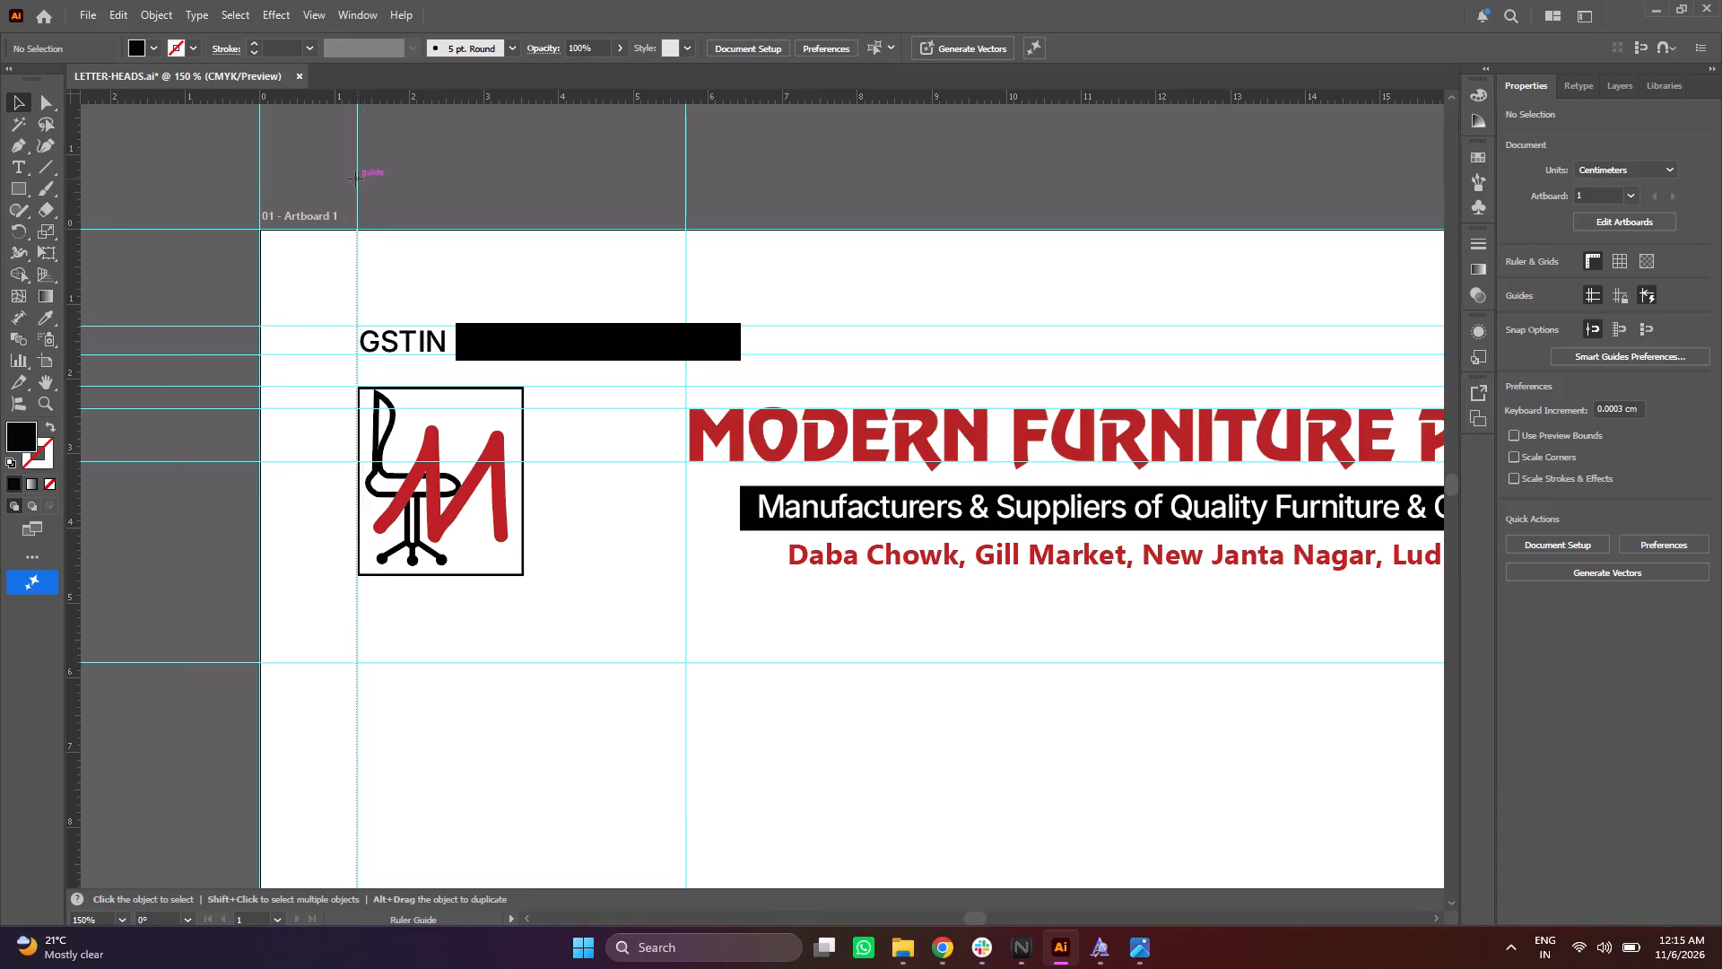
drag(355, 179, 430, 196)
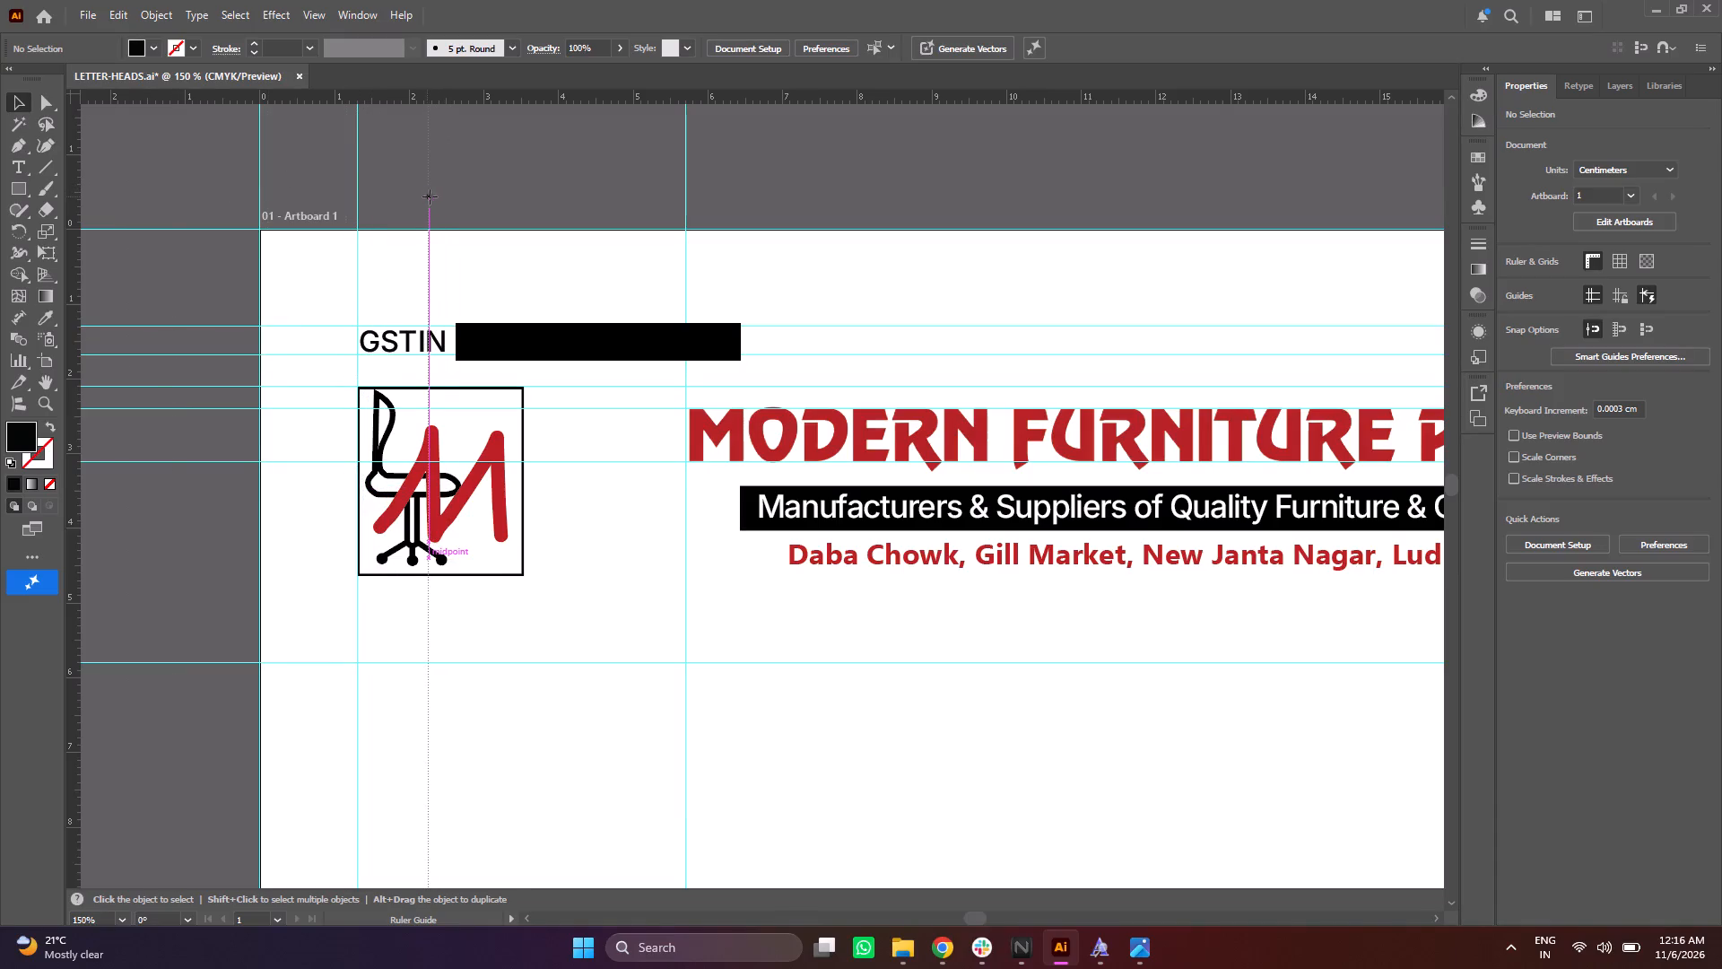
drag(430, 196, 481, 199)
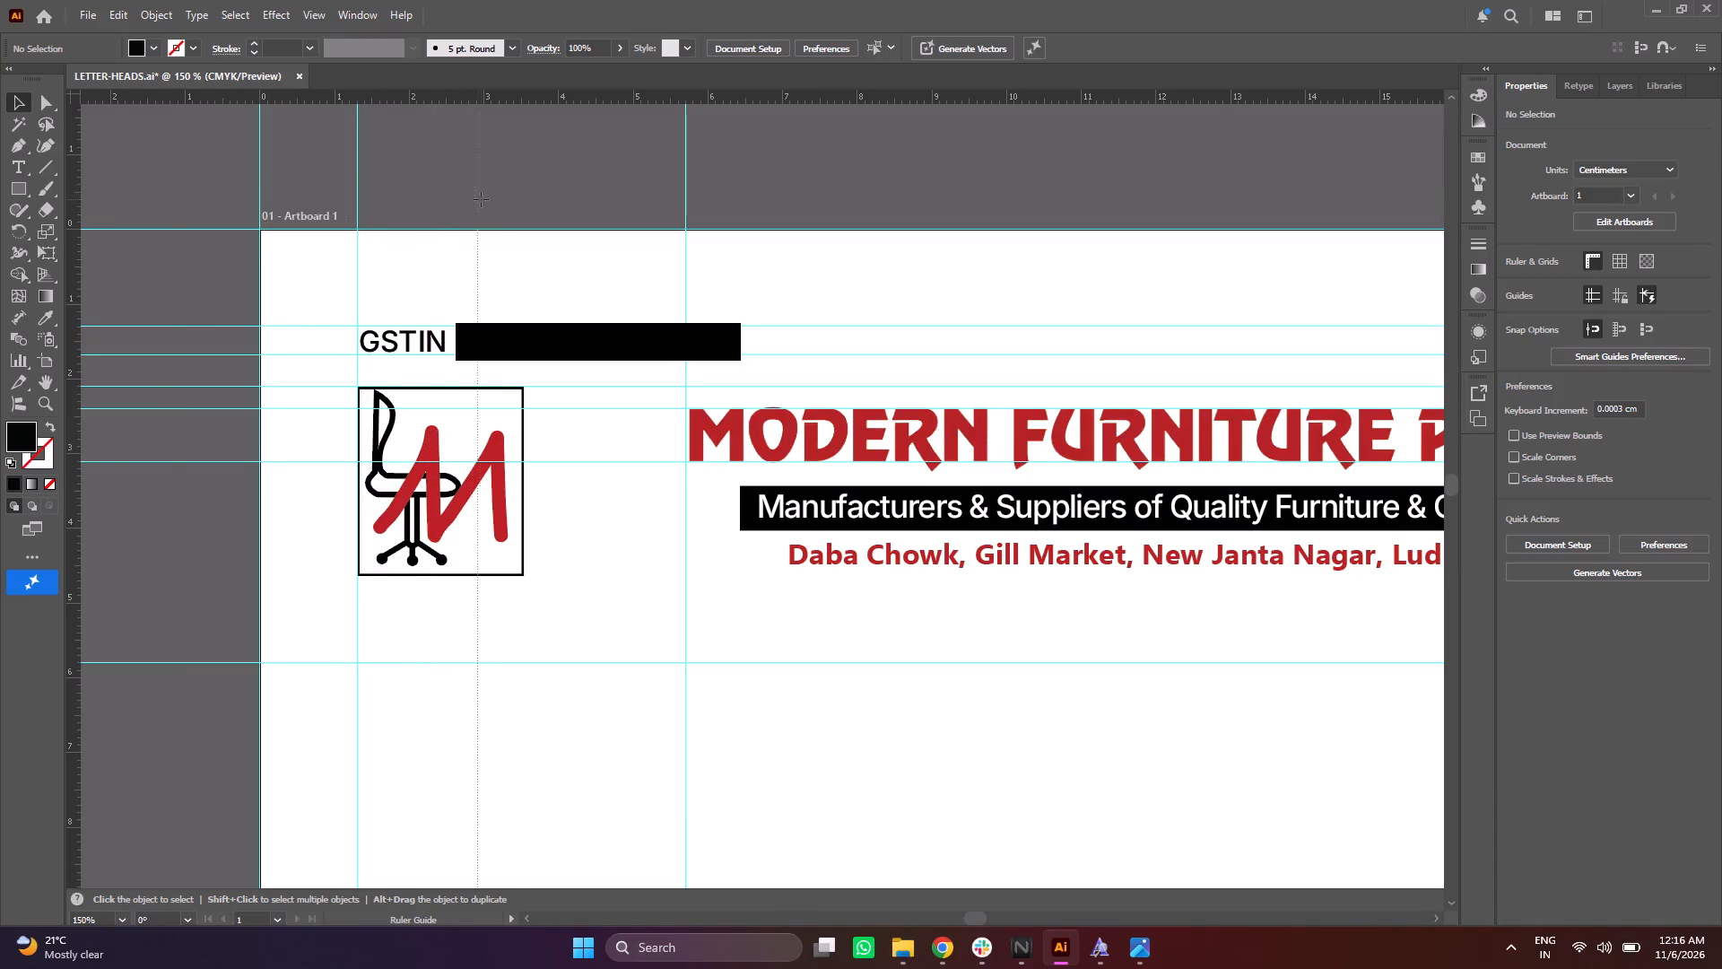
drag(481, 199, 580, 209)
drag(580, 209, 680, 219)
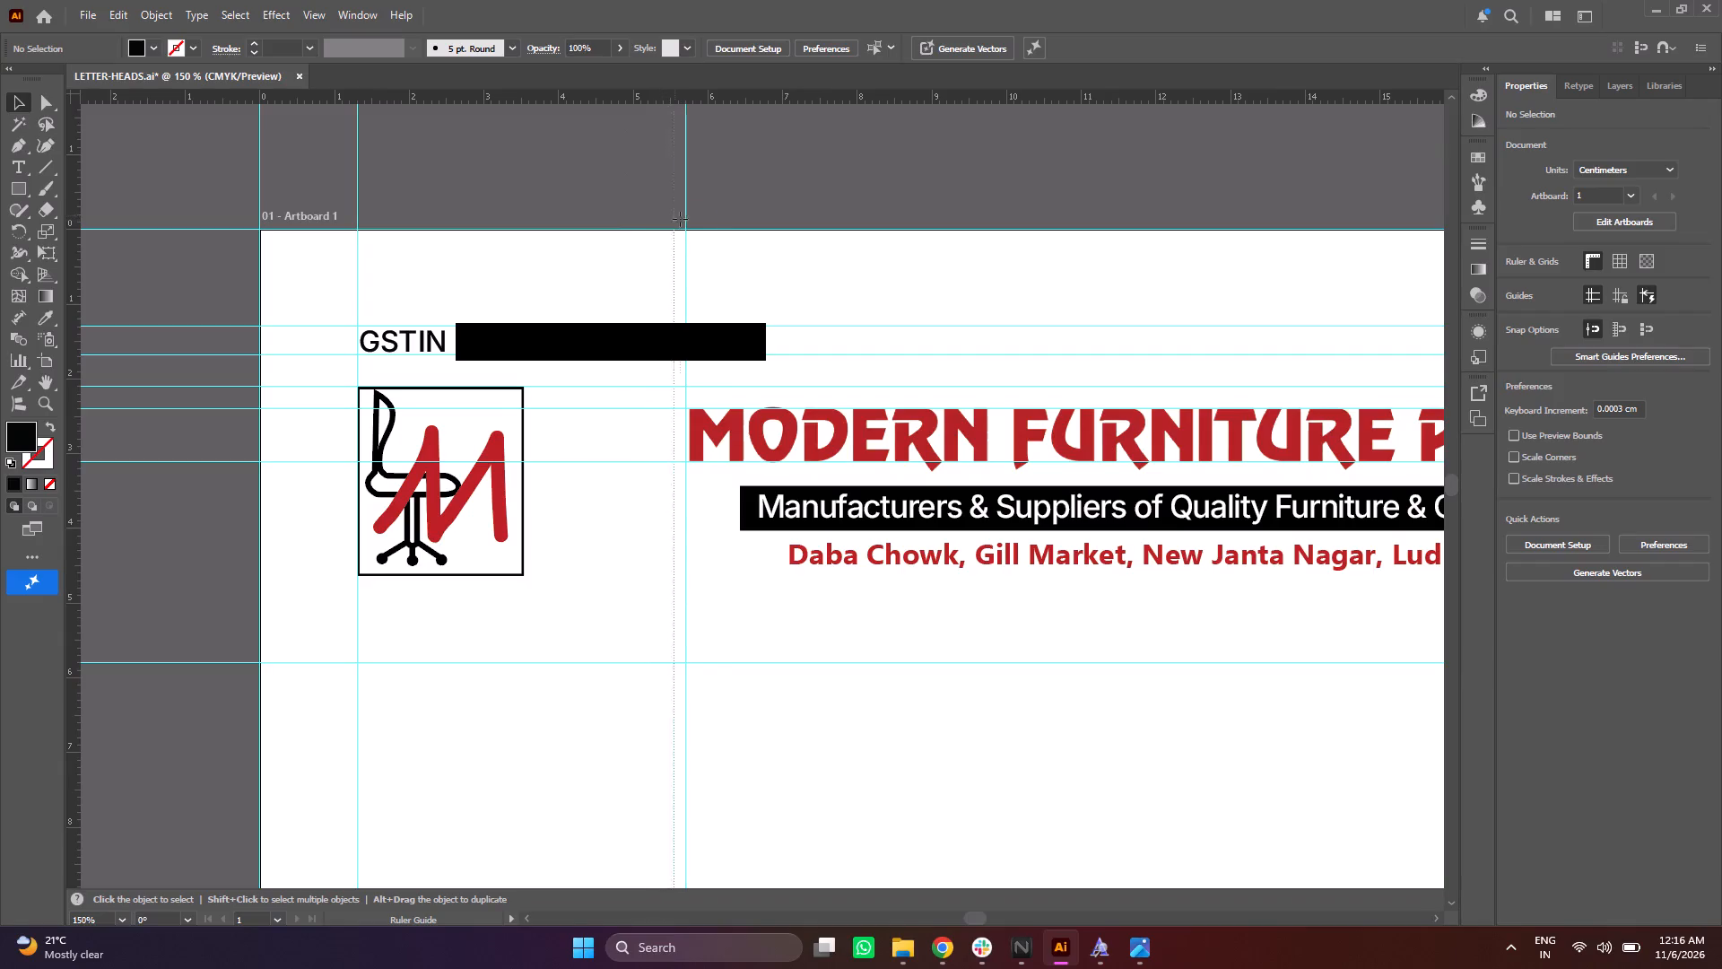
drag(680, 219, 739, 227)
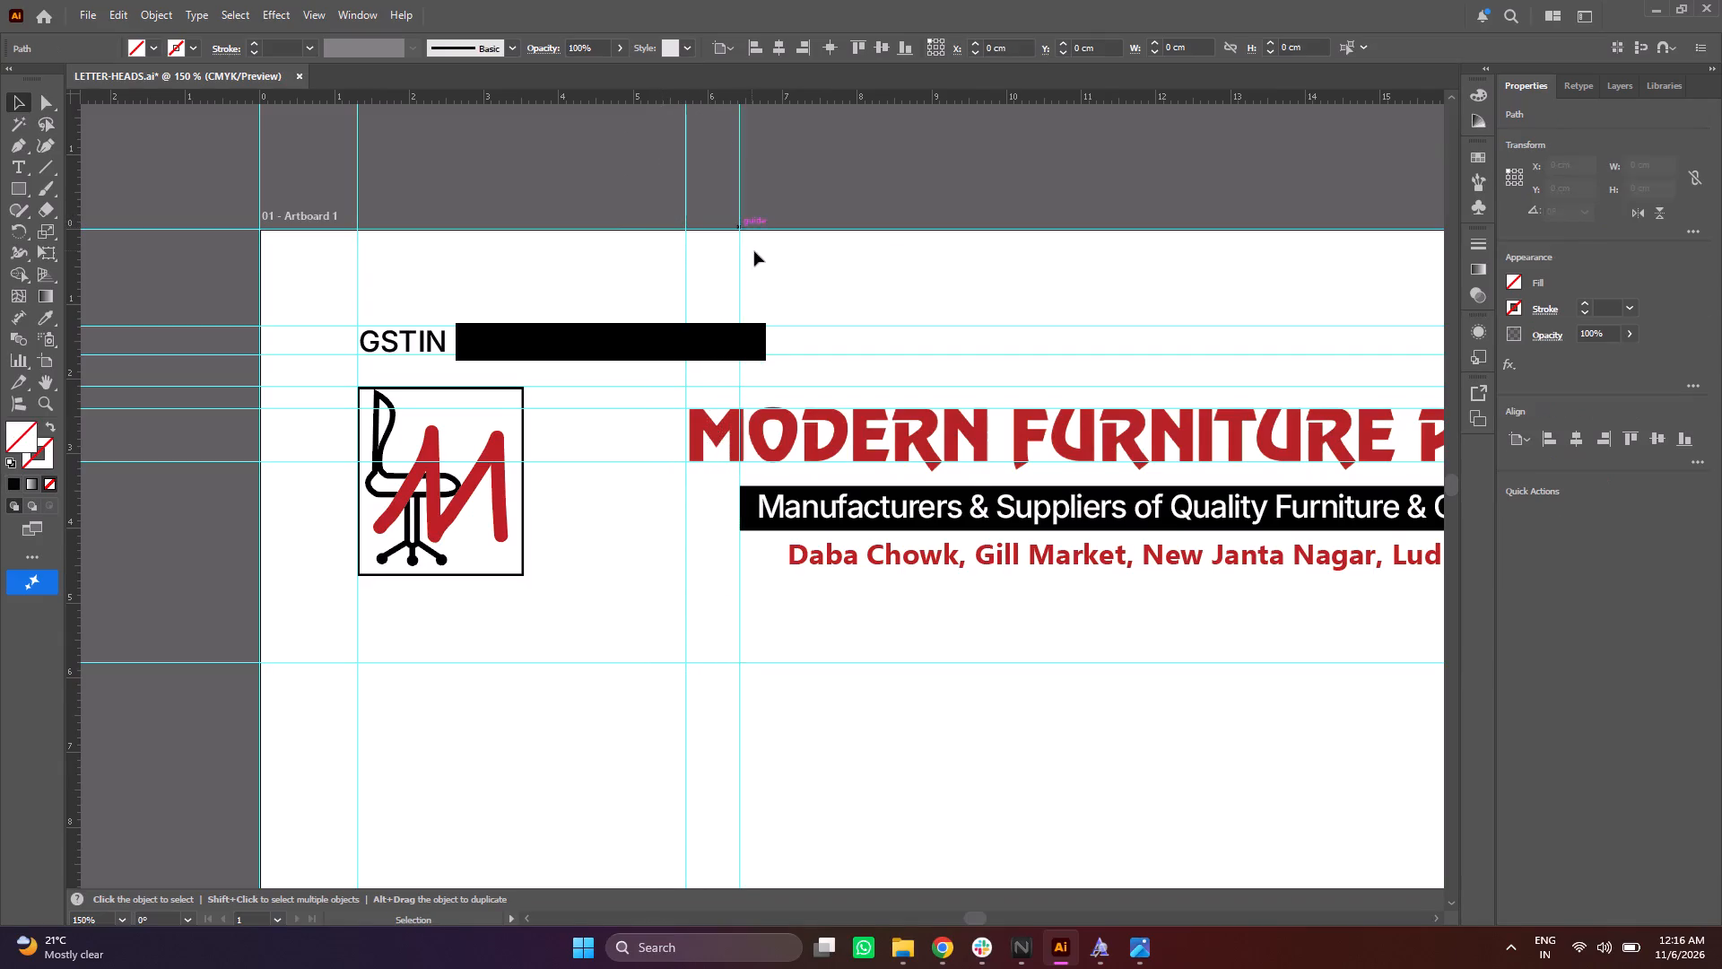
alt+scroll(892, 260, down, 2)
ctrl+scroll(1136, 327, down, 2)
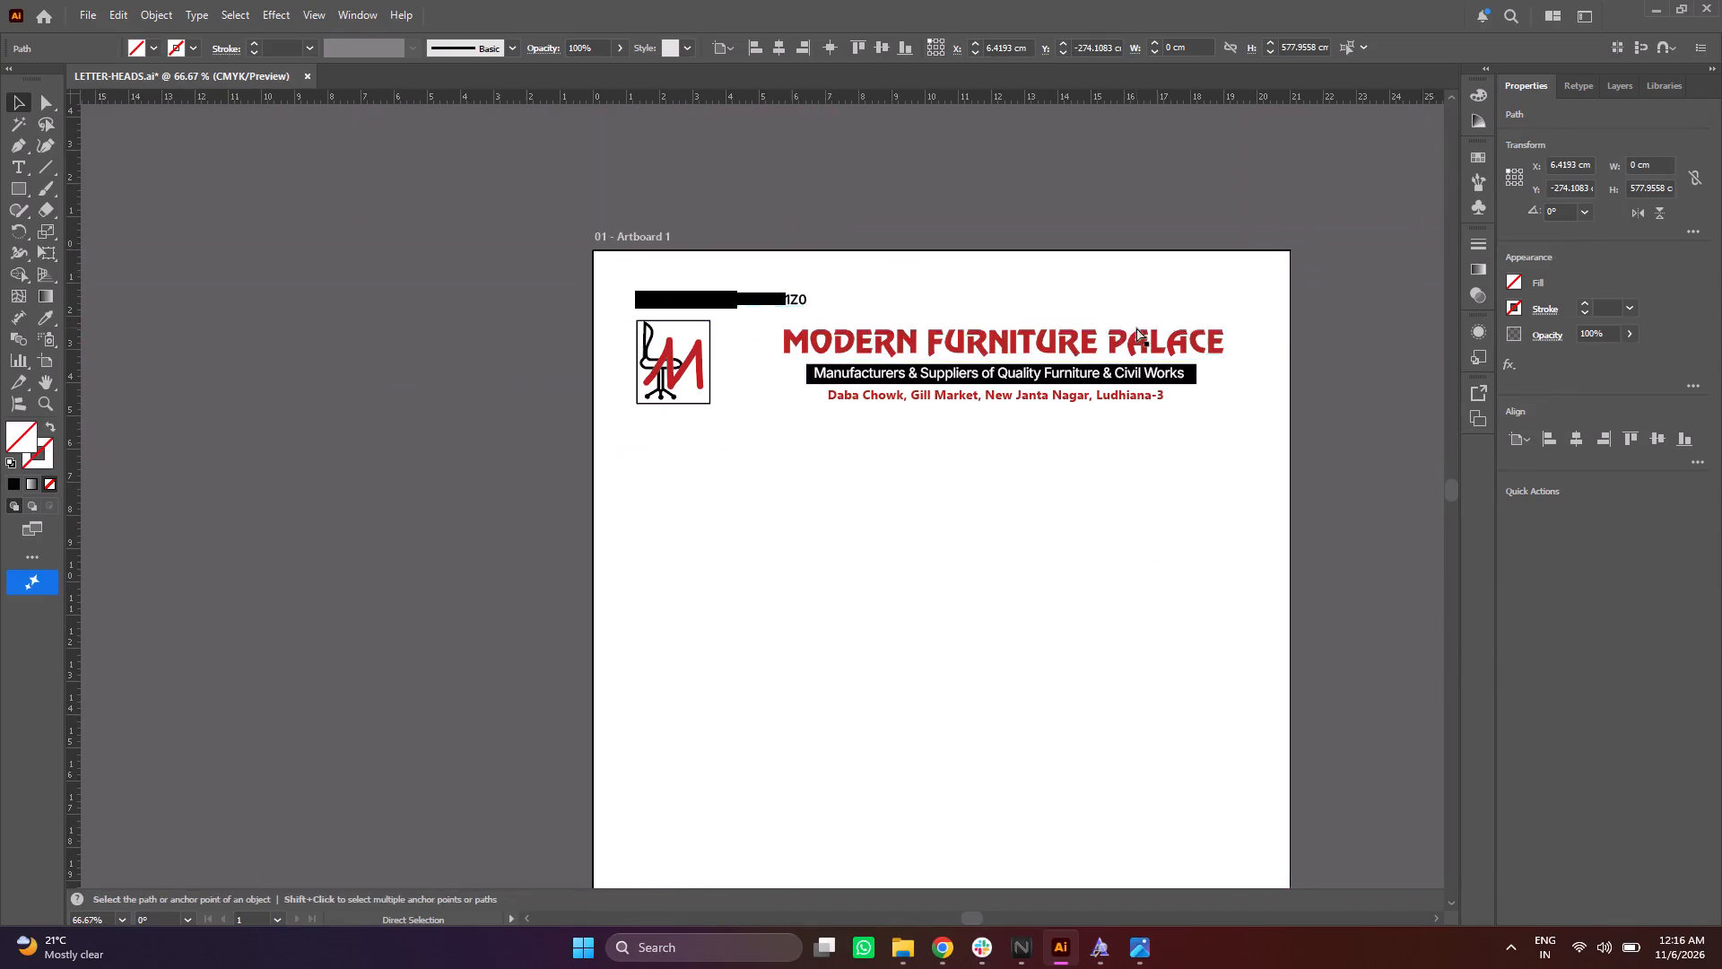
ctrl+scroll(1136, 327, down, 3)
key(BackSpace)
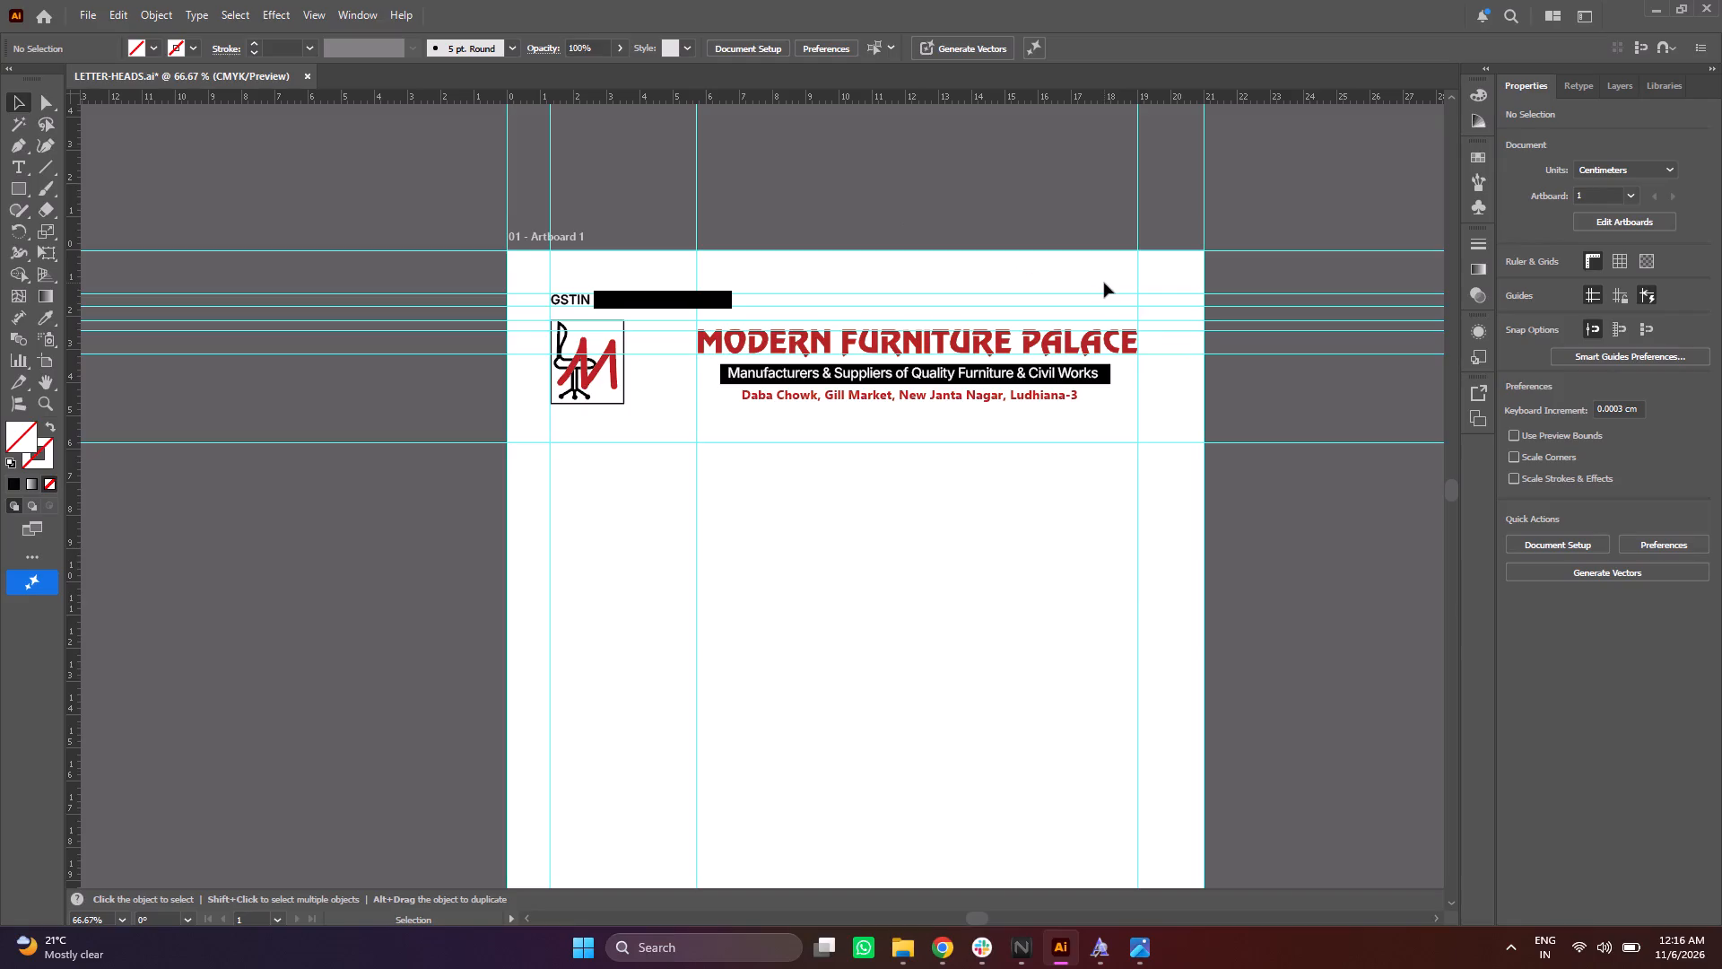
Add a vertical guide at about 19.8 cm, between the wordmark's final E and the artboard's edge.
alt+scroll(1300, 243, up, 2)
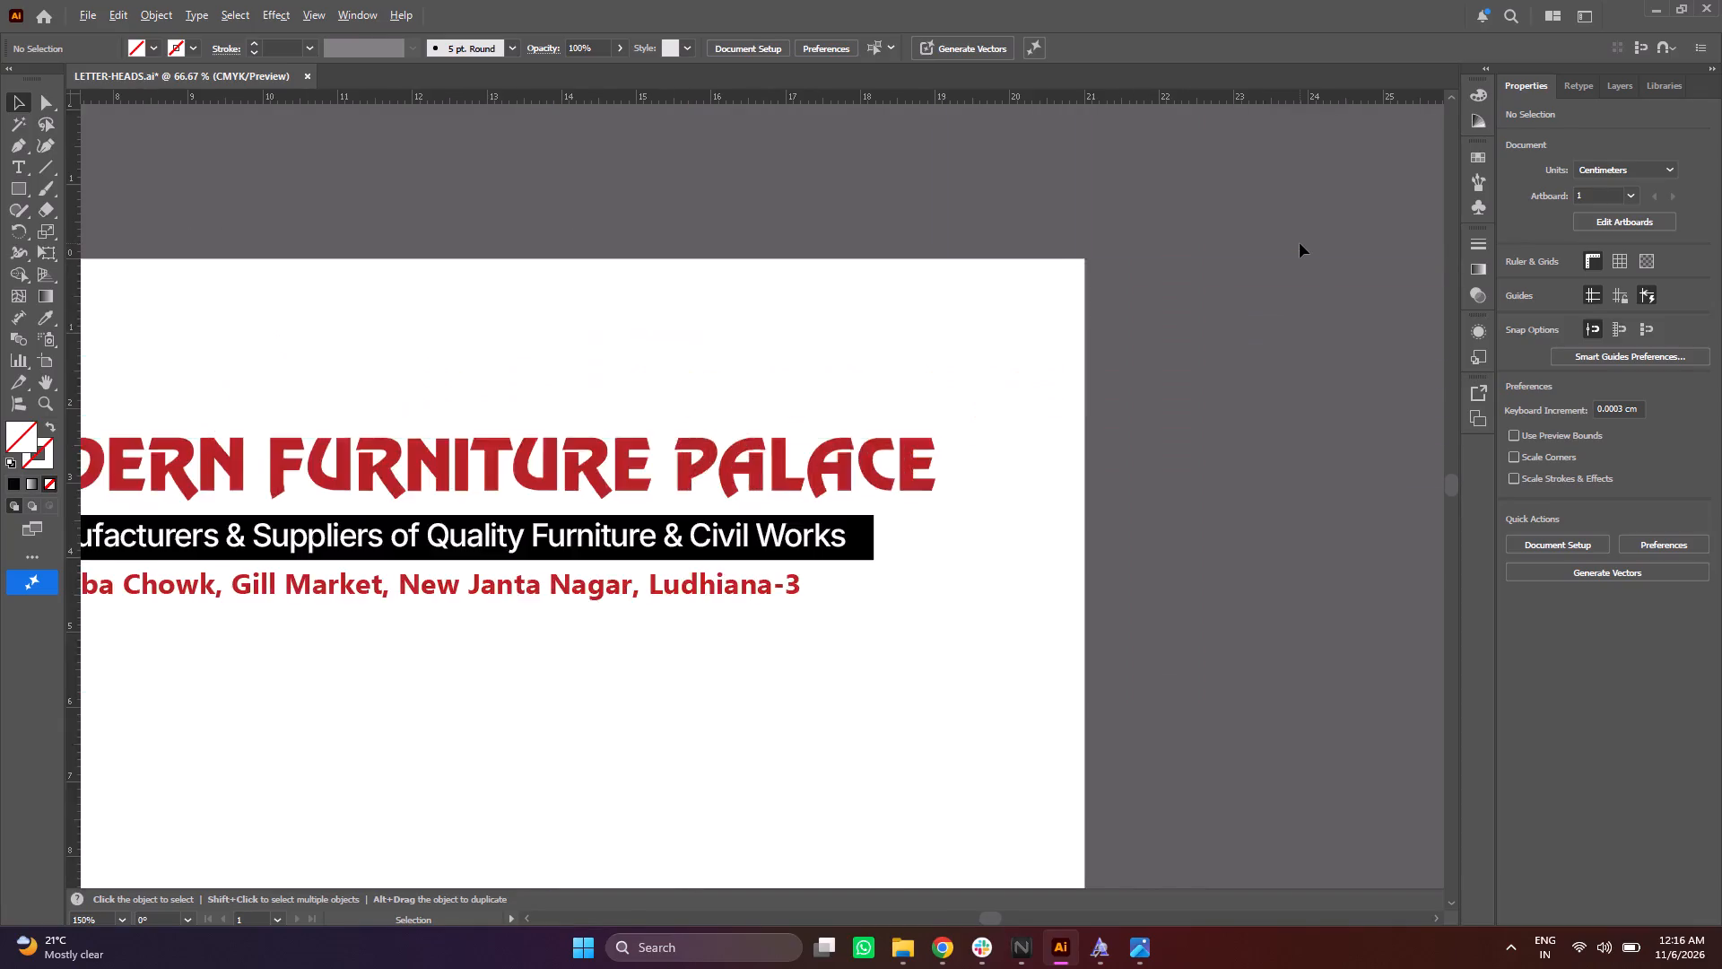
alt+scroll(1300, 243, up, 1)
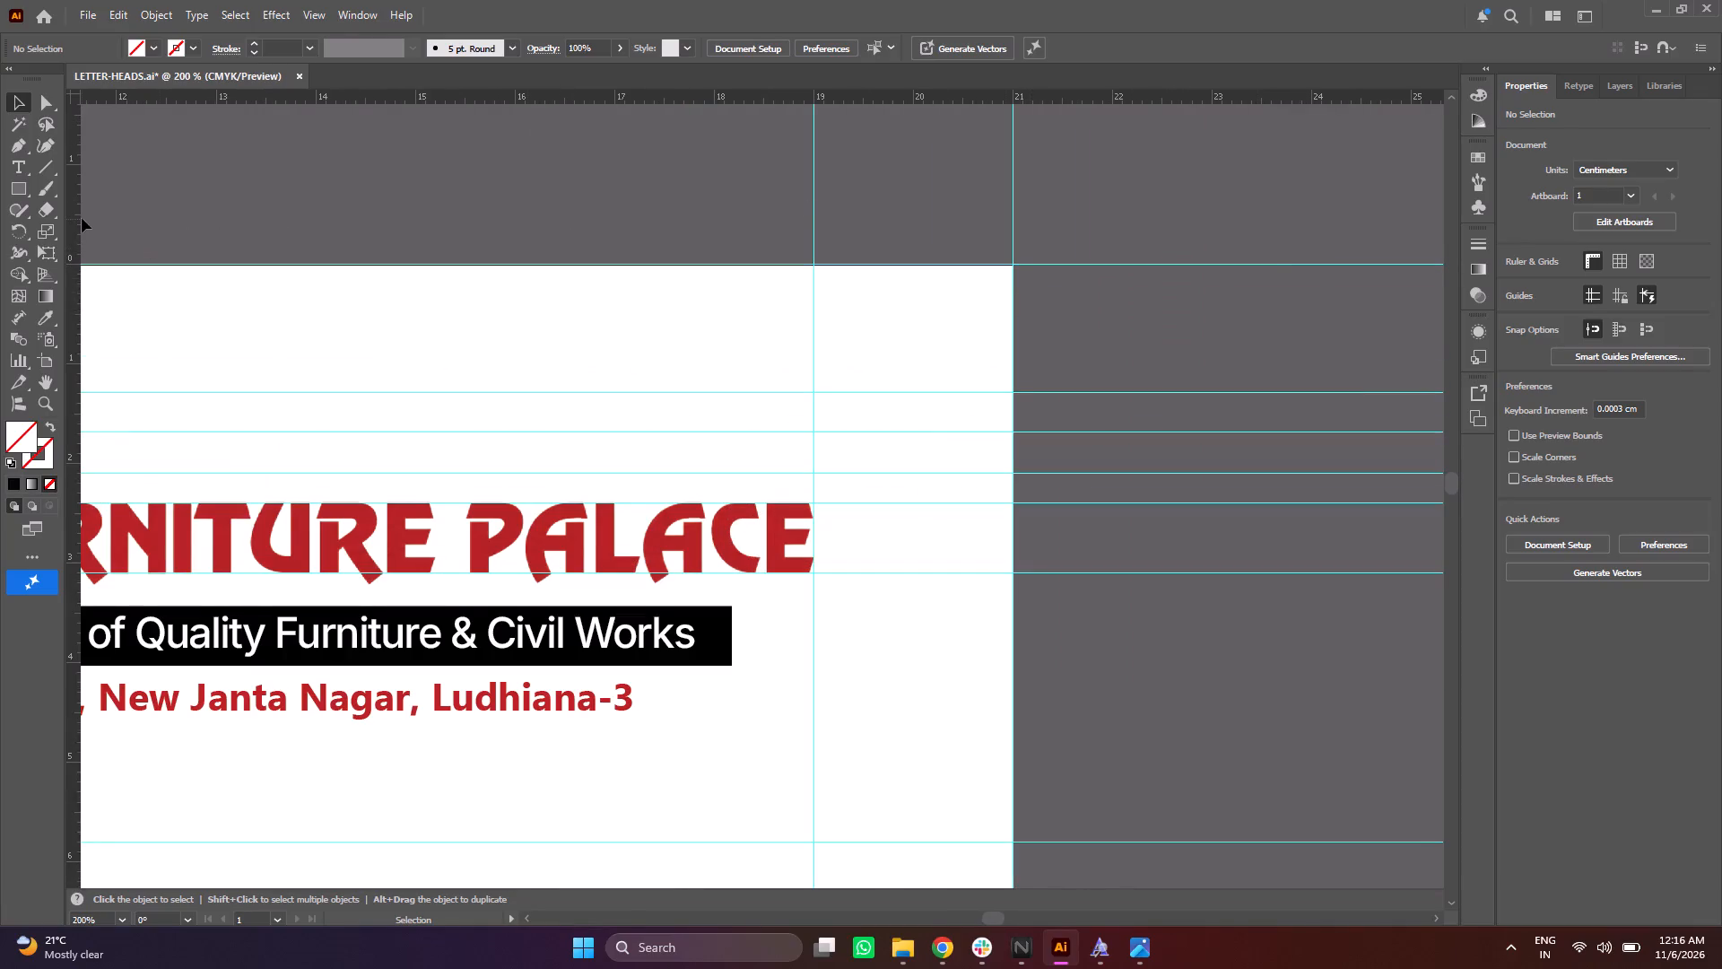
drag(74, 228, 83, 237)
drag(83, 237, 893, 157)
drag(893, 157, 892, 157)
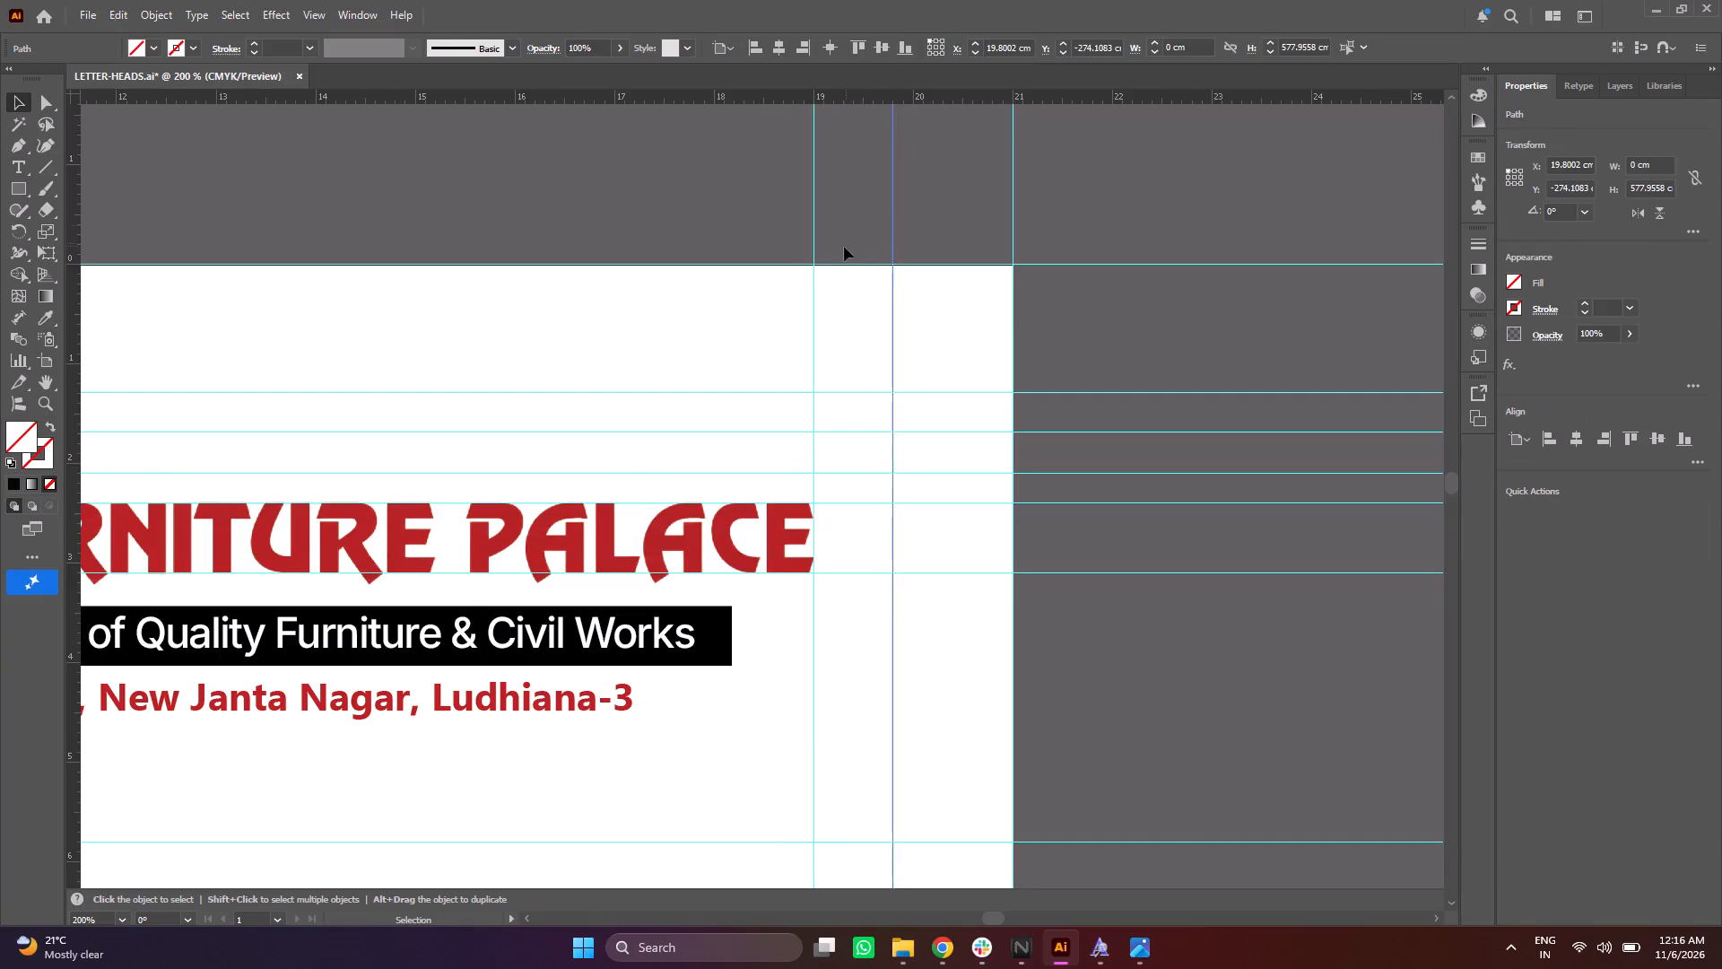
Duplicate the GSTIN line on the same level, with the copy starting at about 14.63 cm and its text ending near the 19.8 cm guide.
alt+scroll(844, 250, down, 2)
alt+scroll(823, 288, up, 1)
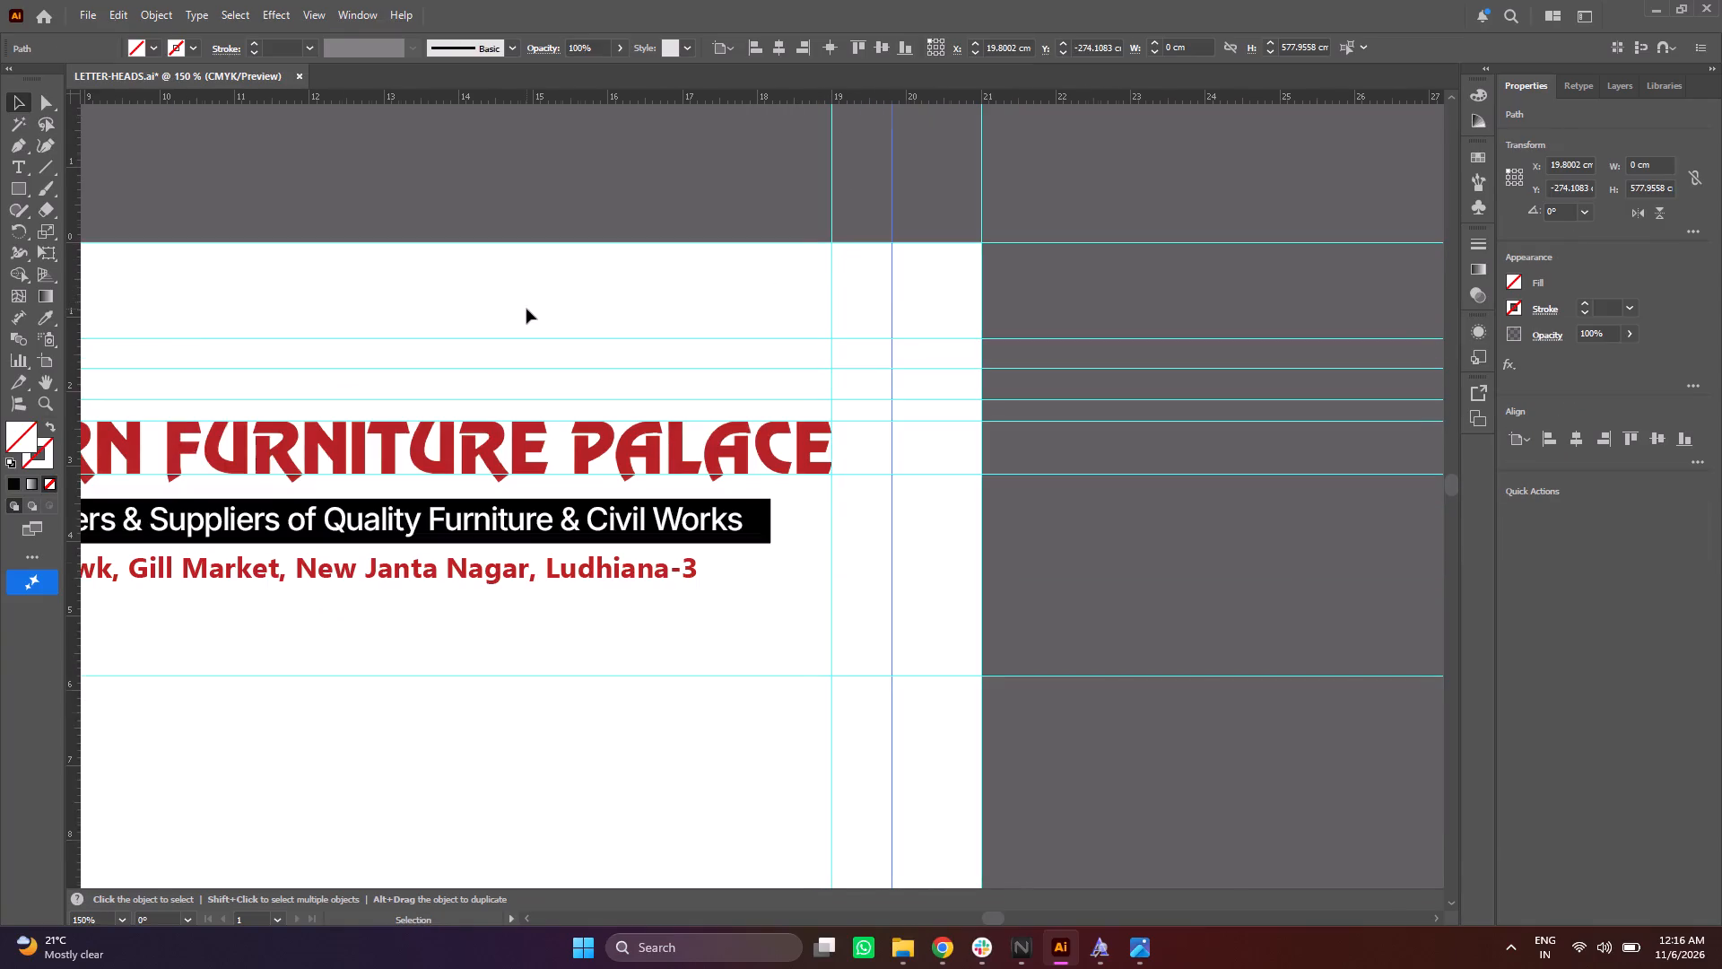
alt+scroll(526, 309, down, 2)
click(207, 331)
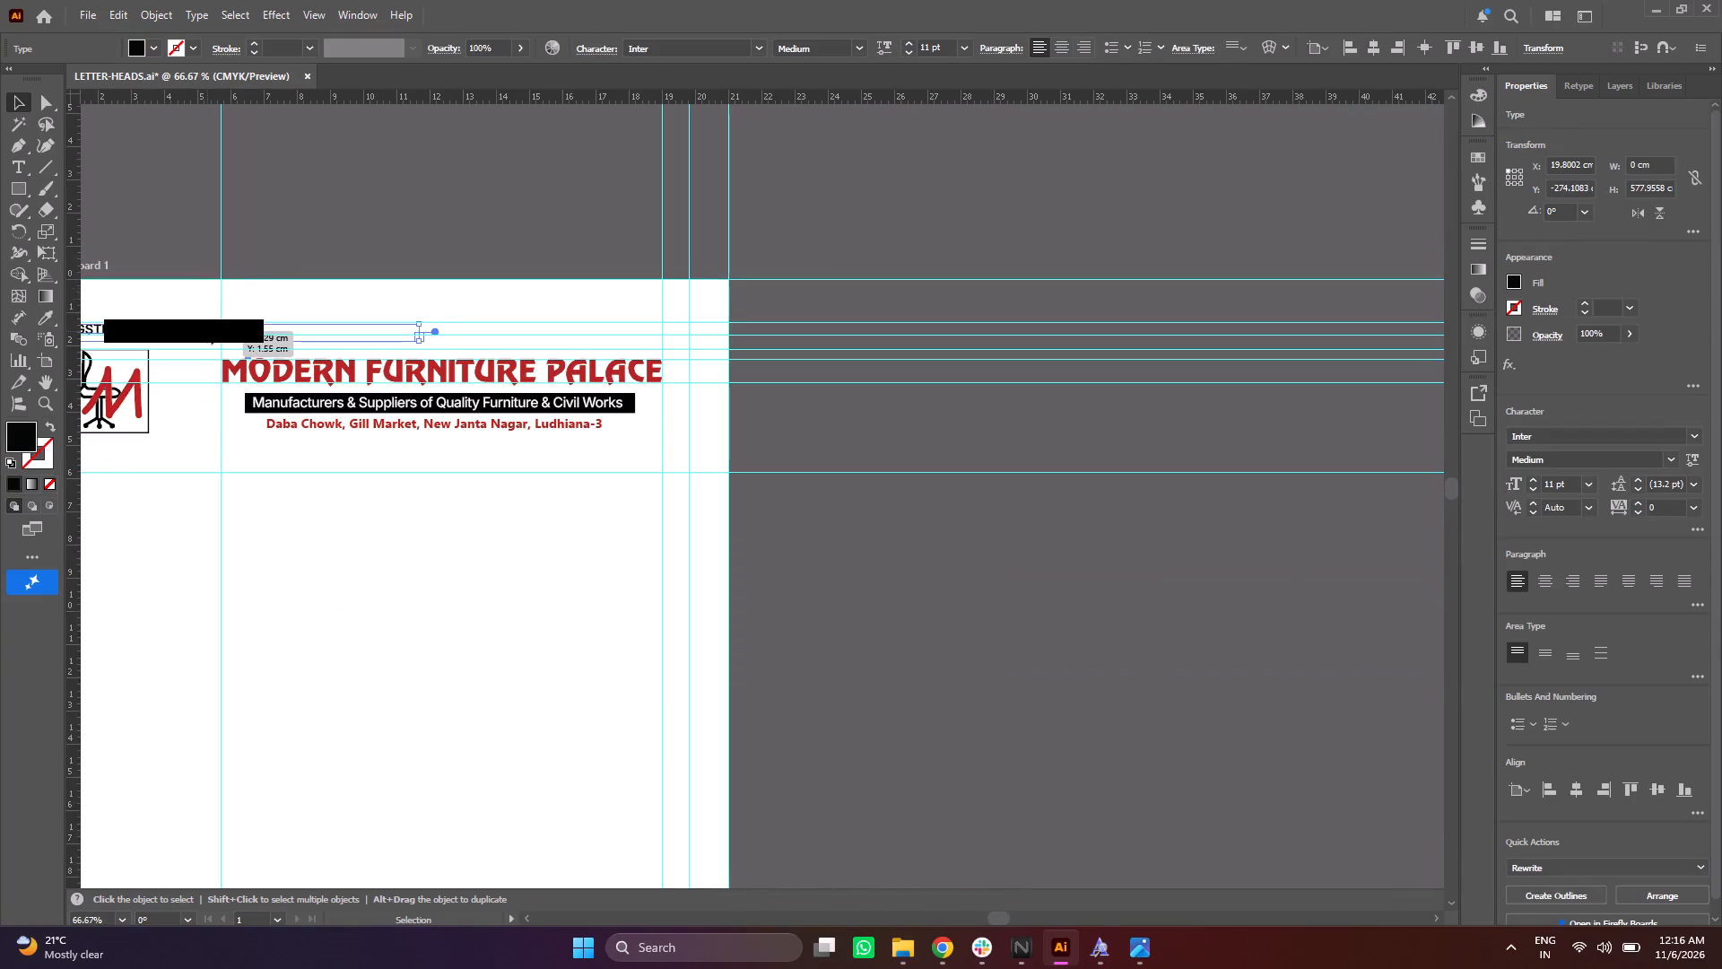
alt+drag(207, 331, 651, 328)
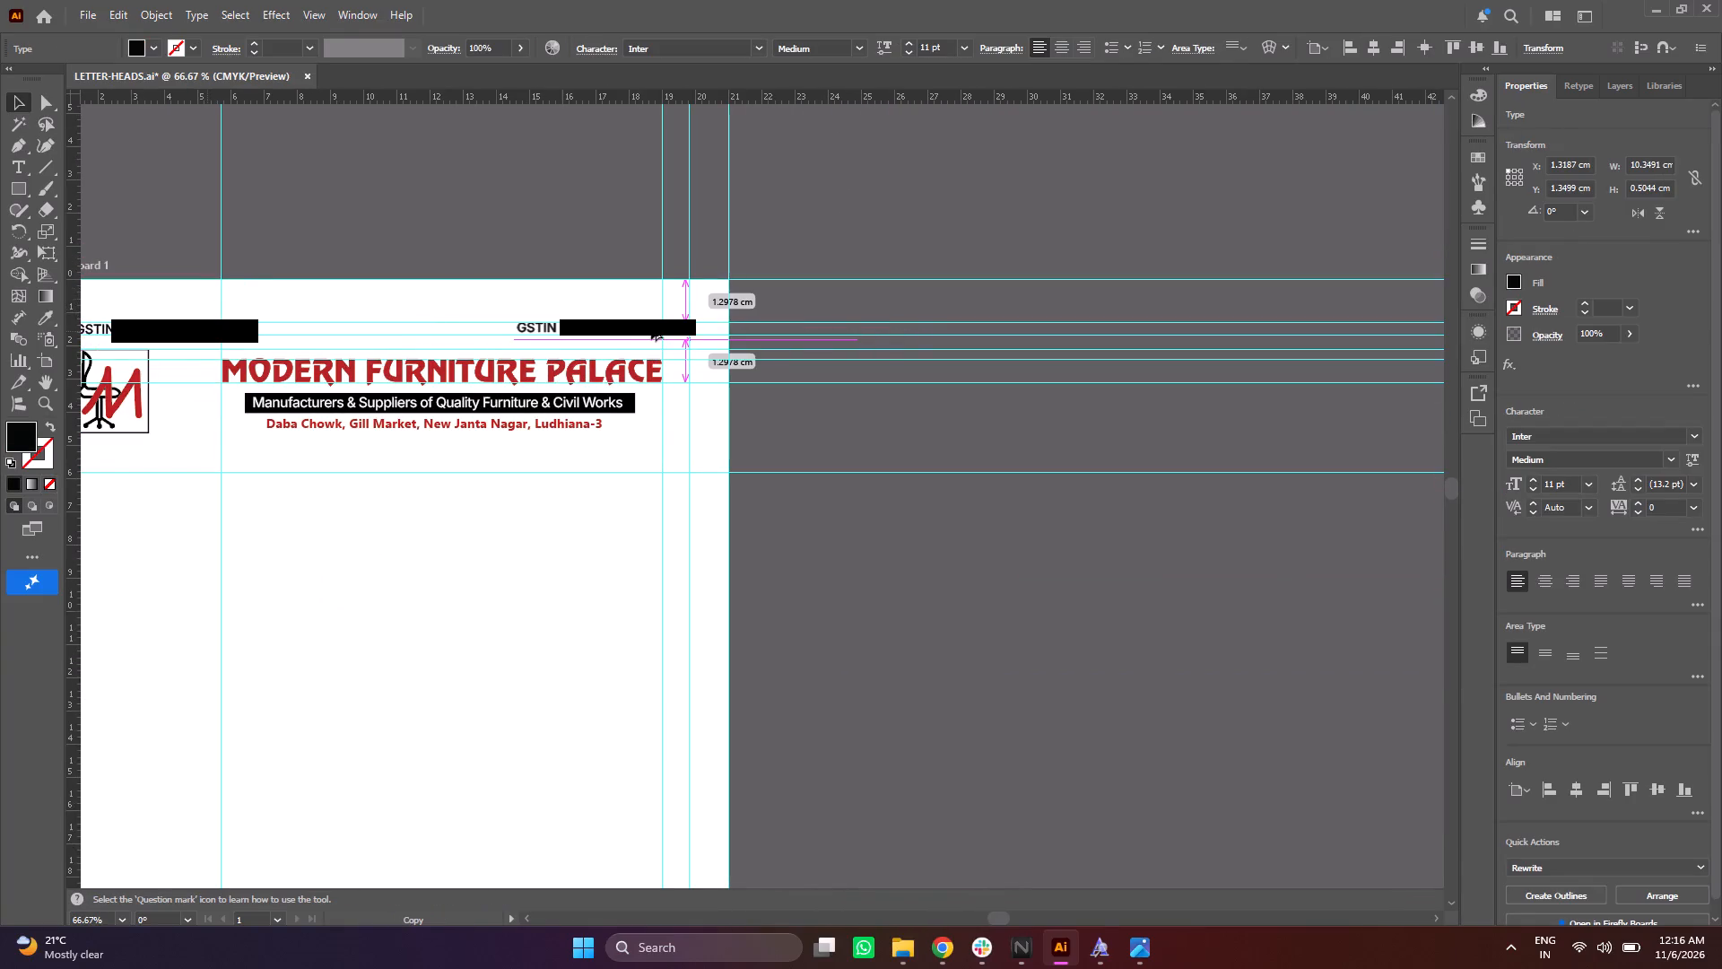
alt+drag(651, 328, 648, 331)
alt+scroll(652, 336, up, 3)
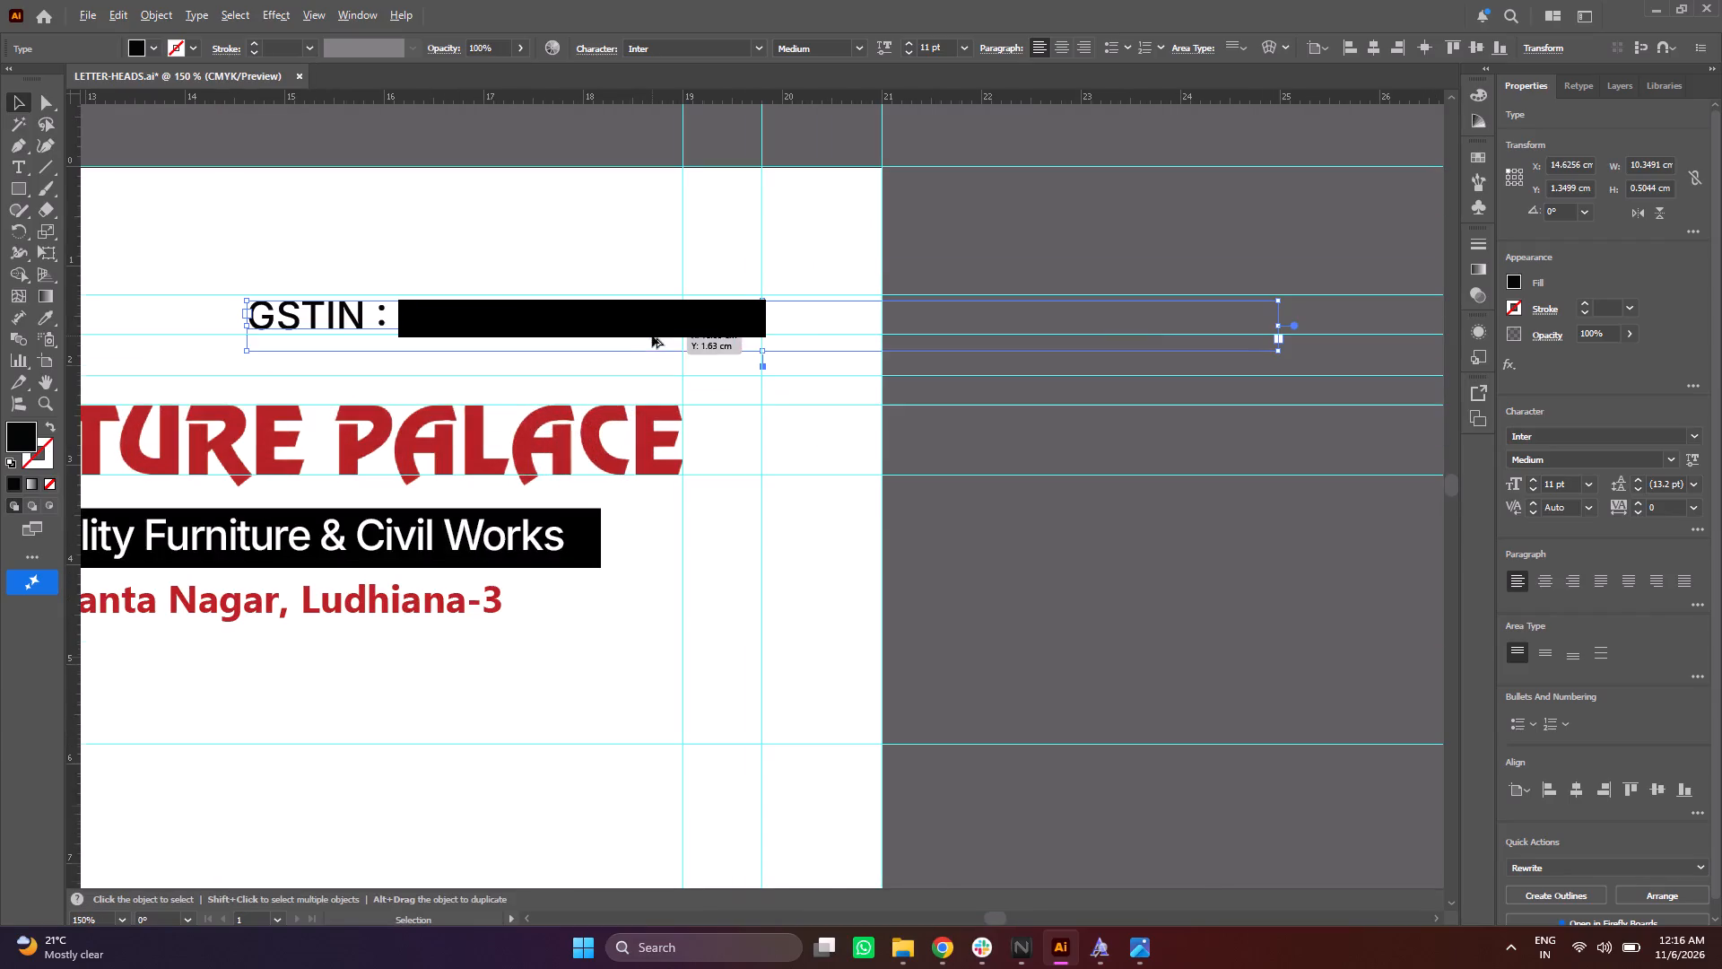
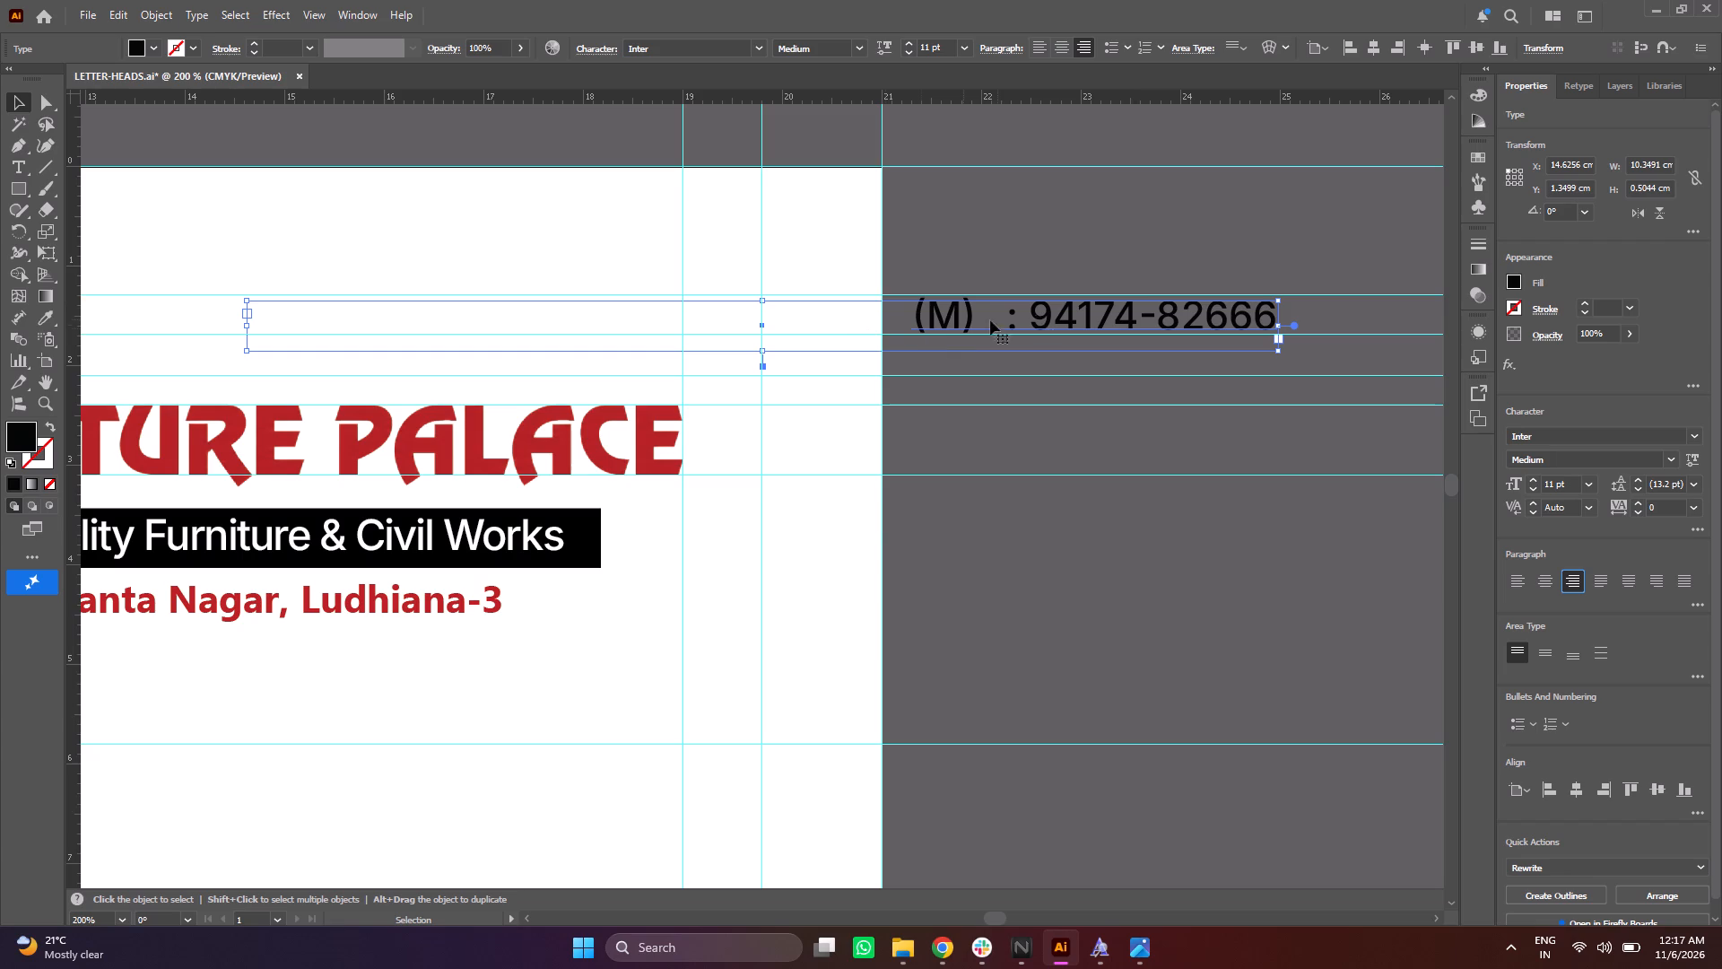
Move the mobile-number line back so its text ends at the guide along the wordmark's final E, about 19 cm.
drag(1128, 309, 544, 301)
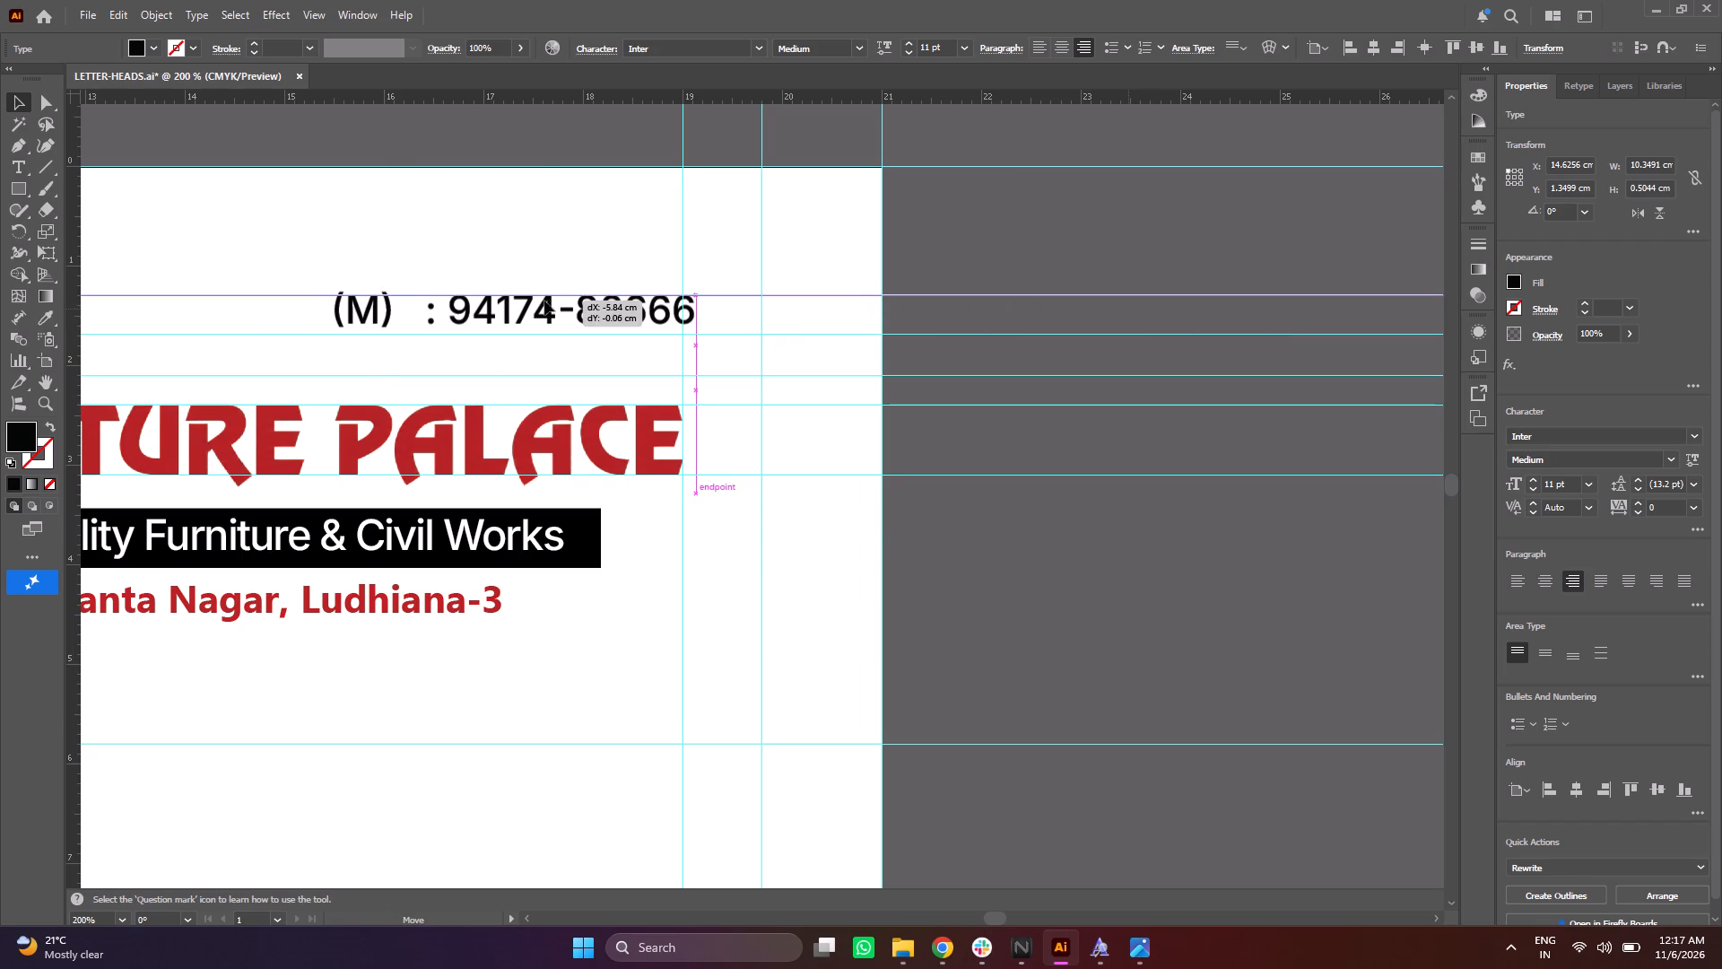
drag(544, 301, 533, 304)
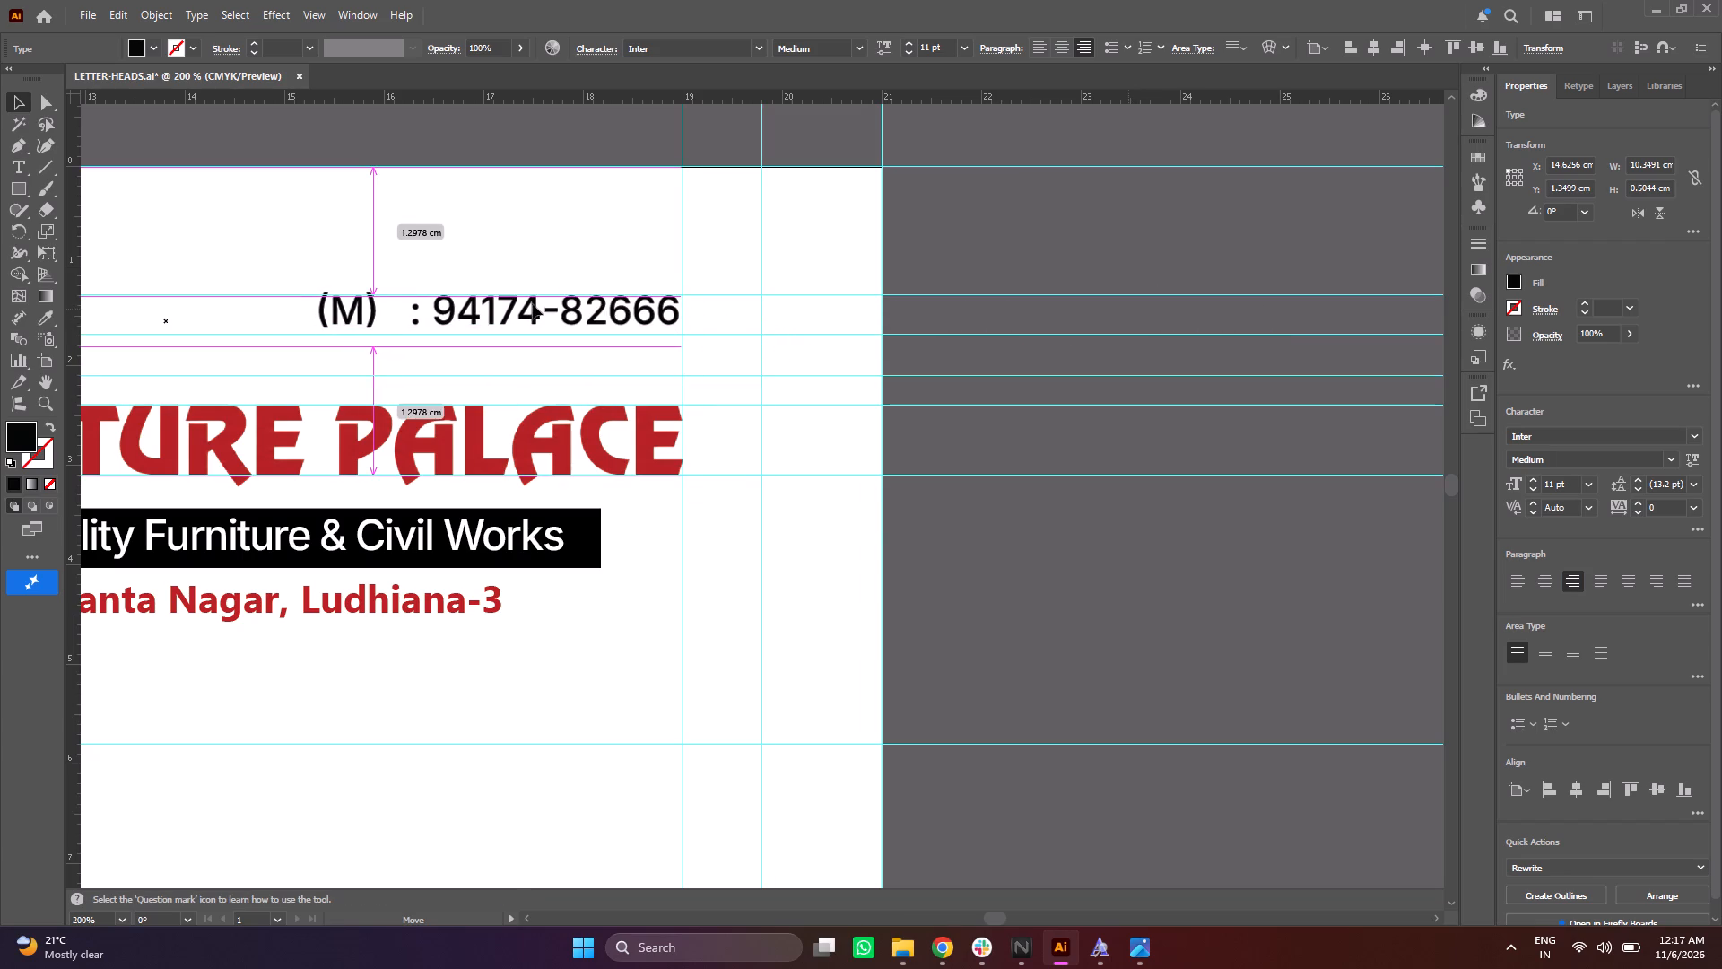
drag(533, 304, 534, 305)
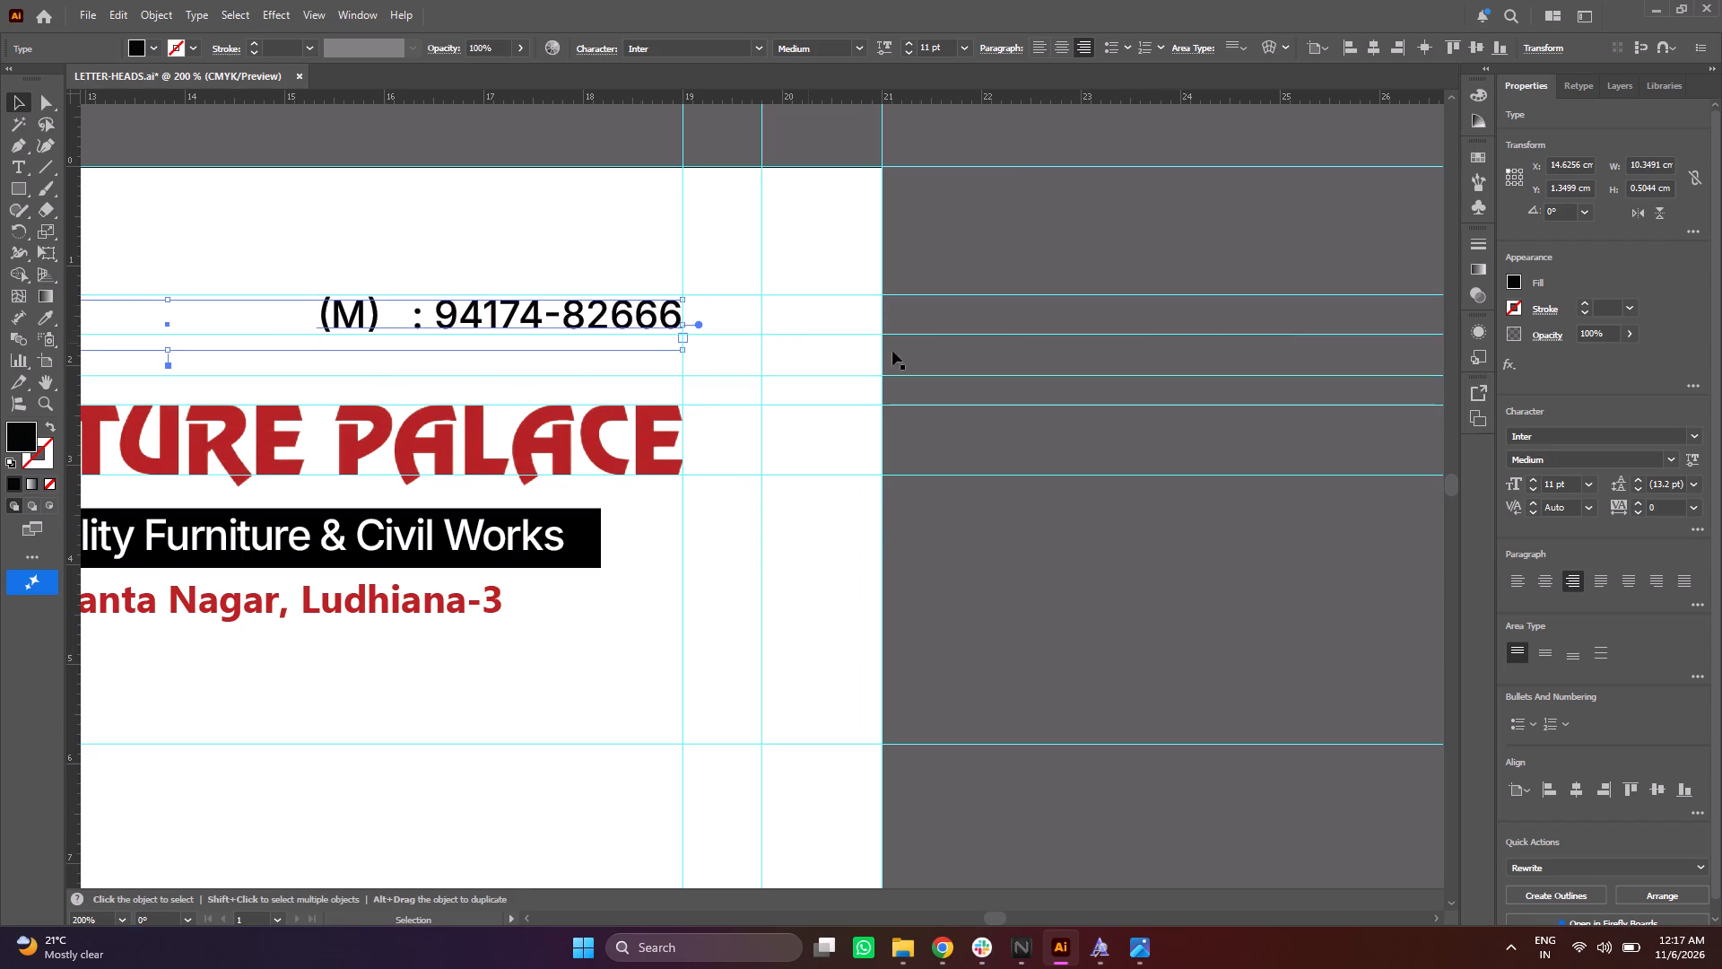
click(941, 311)
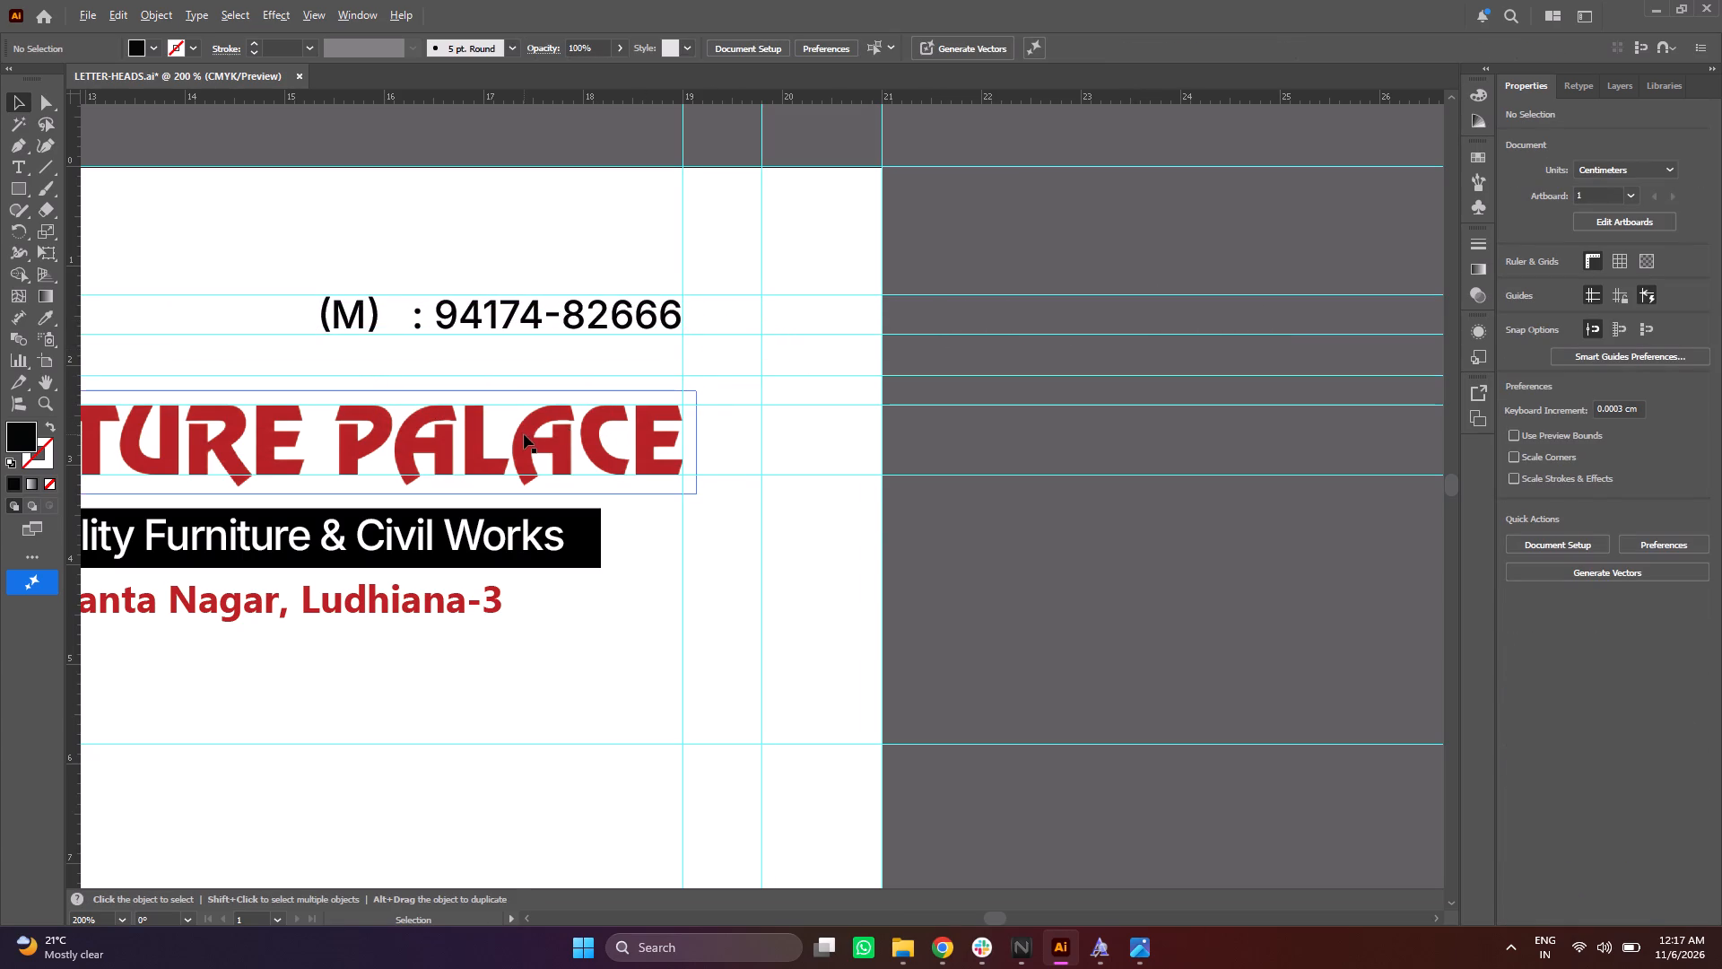
Duplicate the GSTIN and mobile-number lines together below the address, keeping their horizontal alignment, with the copies' top at about 5.38 cm.
alt+scroll(524, 434, down, 1)
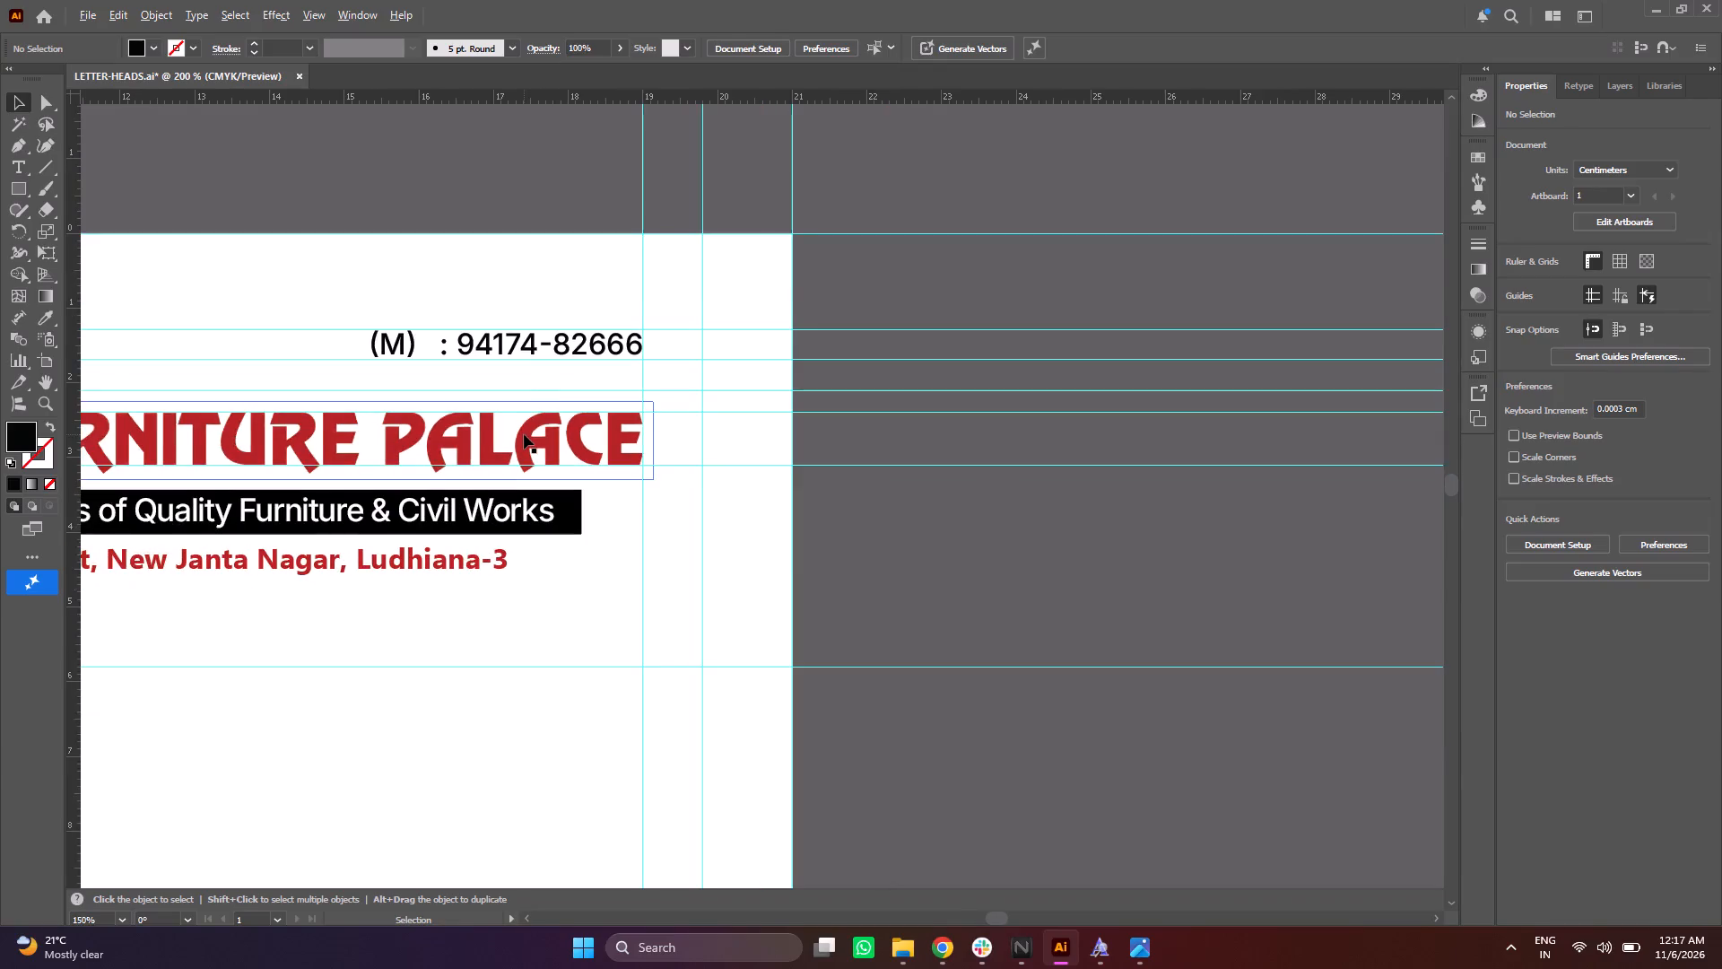
alt+scroll(524, 434, down, 2)
ctrl+scroll(520, 567, up, 10)
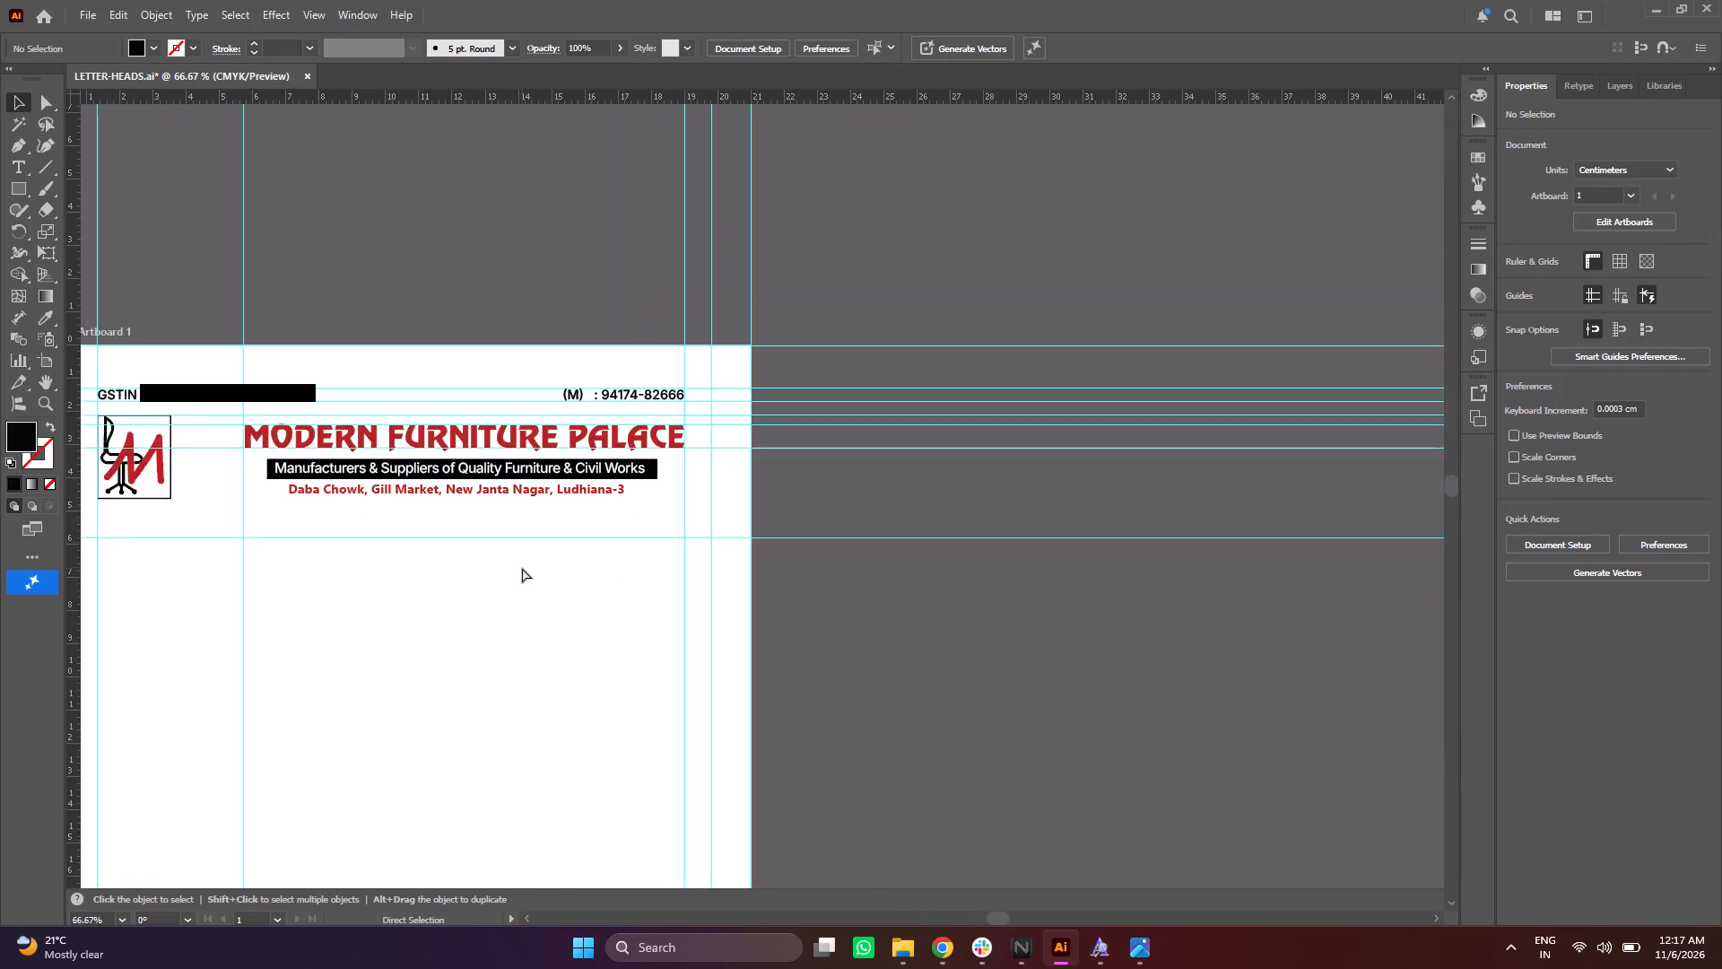
ctrl+scroll(522, 568, up, 6)
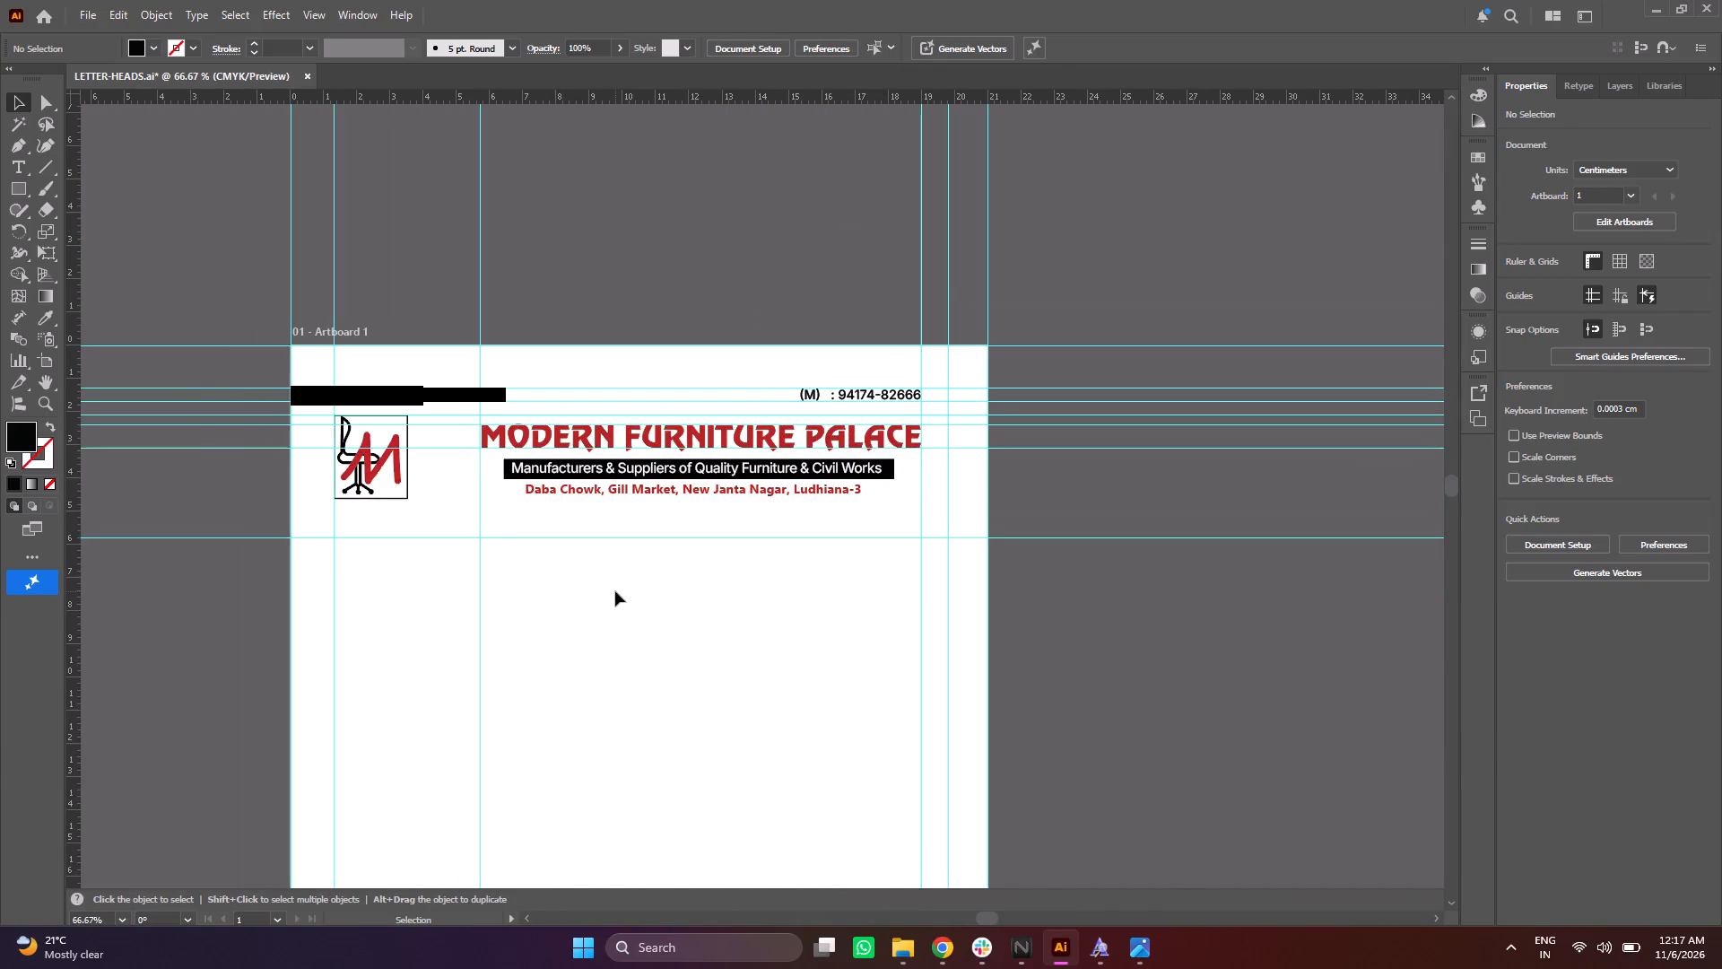
alt+scroll(615, 591, up, 1)
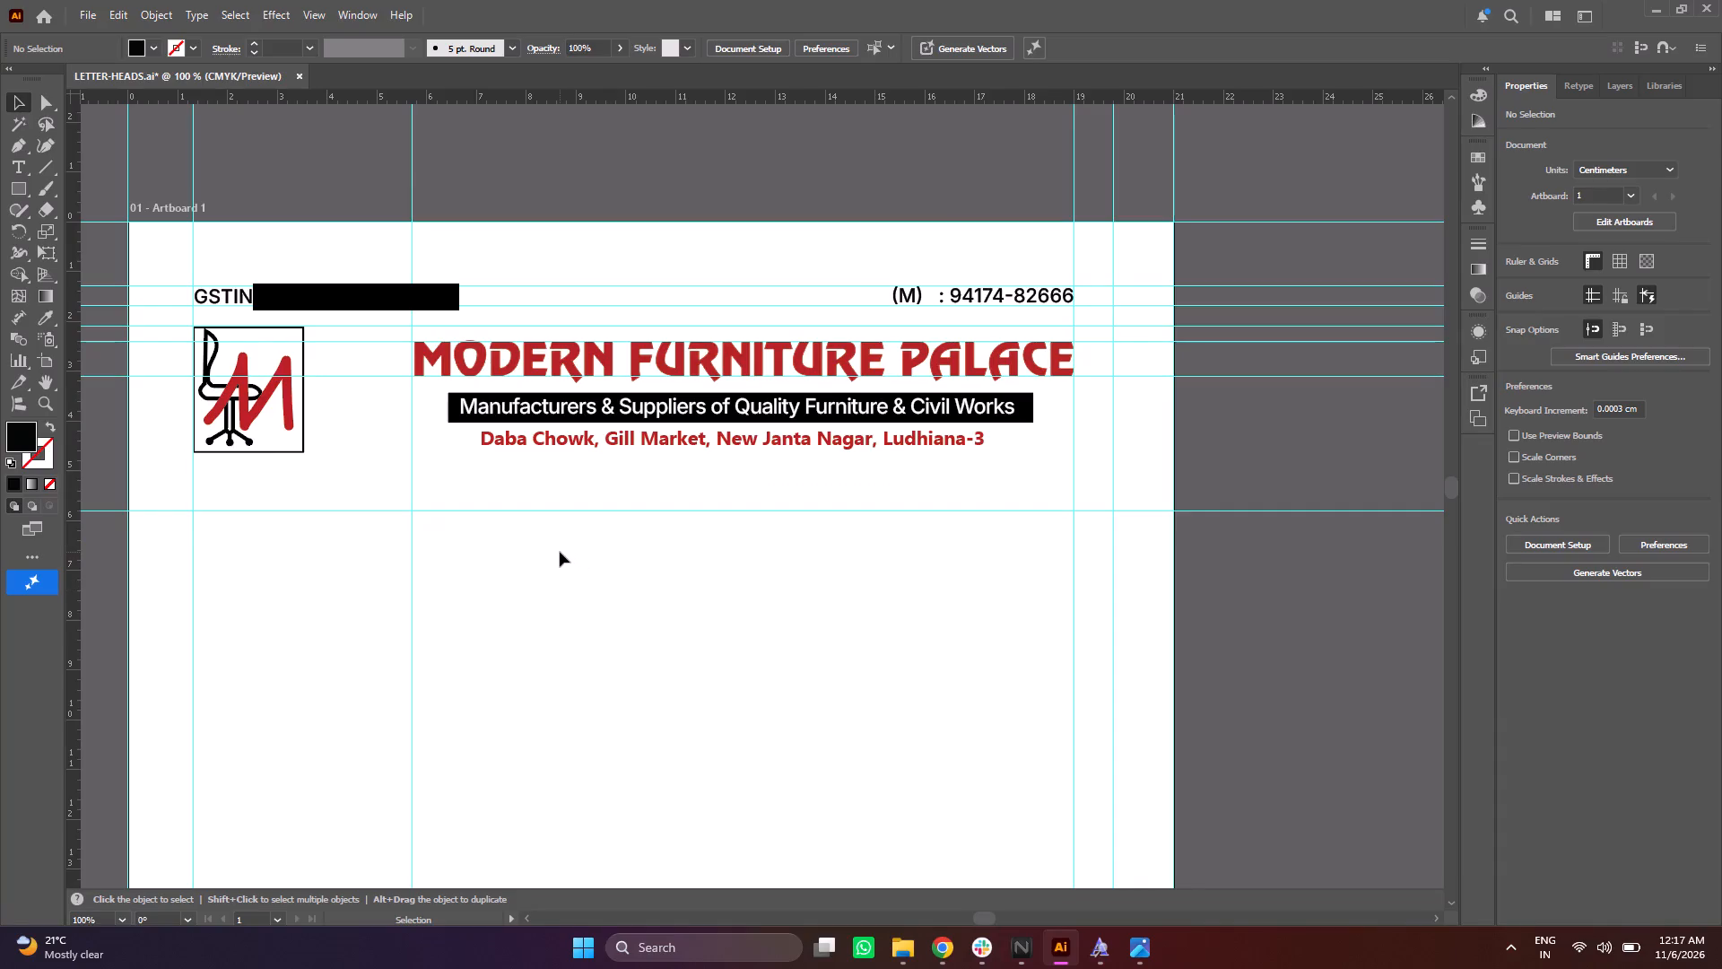
click(368, 304)
shift+click(936, 294)
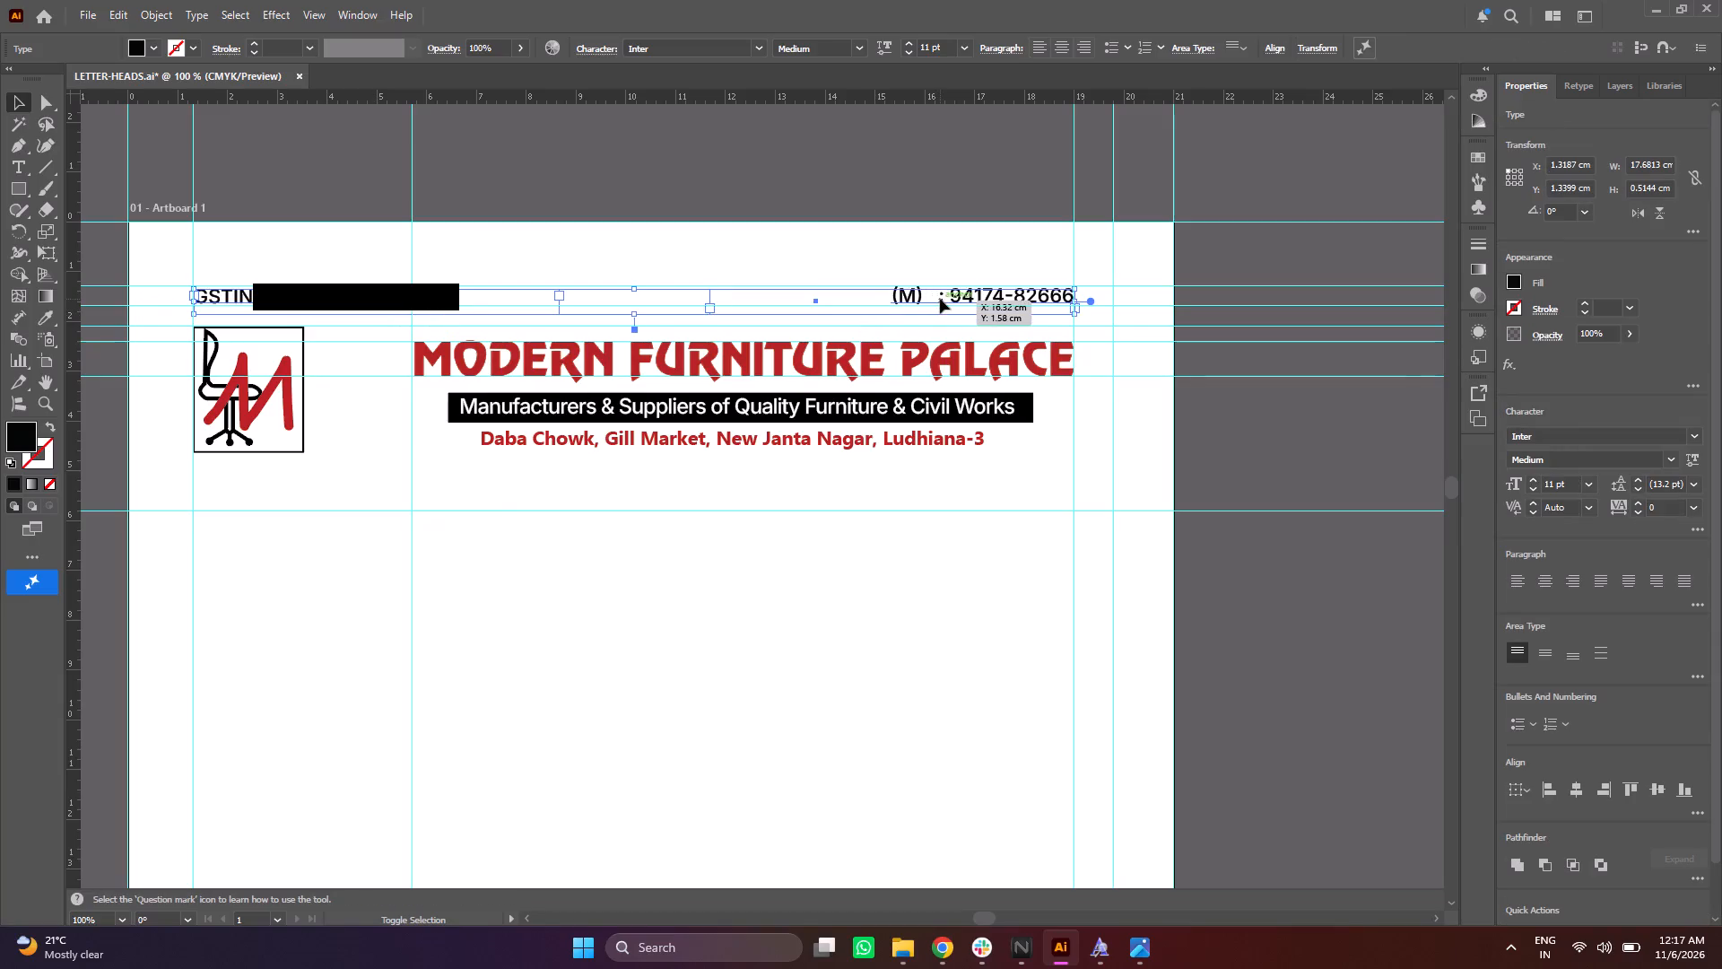
alt+drag(942, 296, 932, 483)
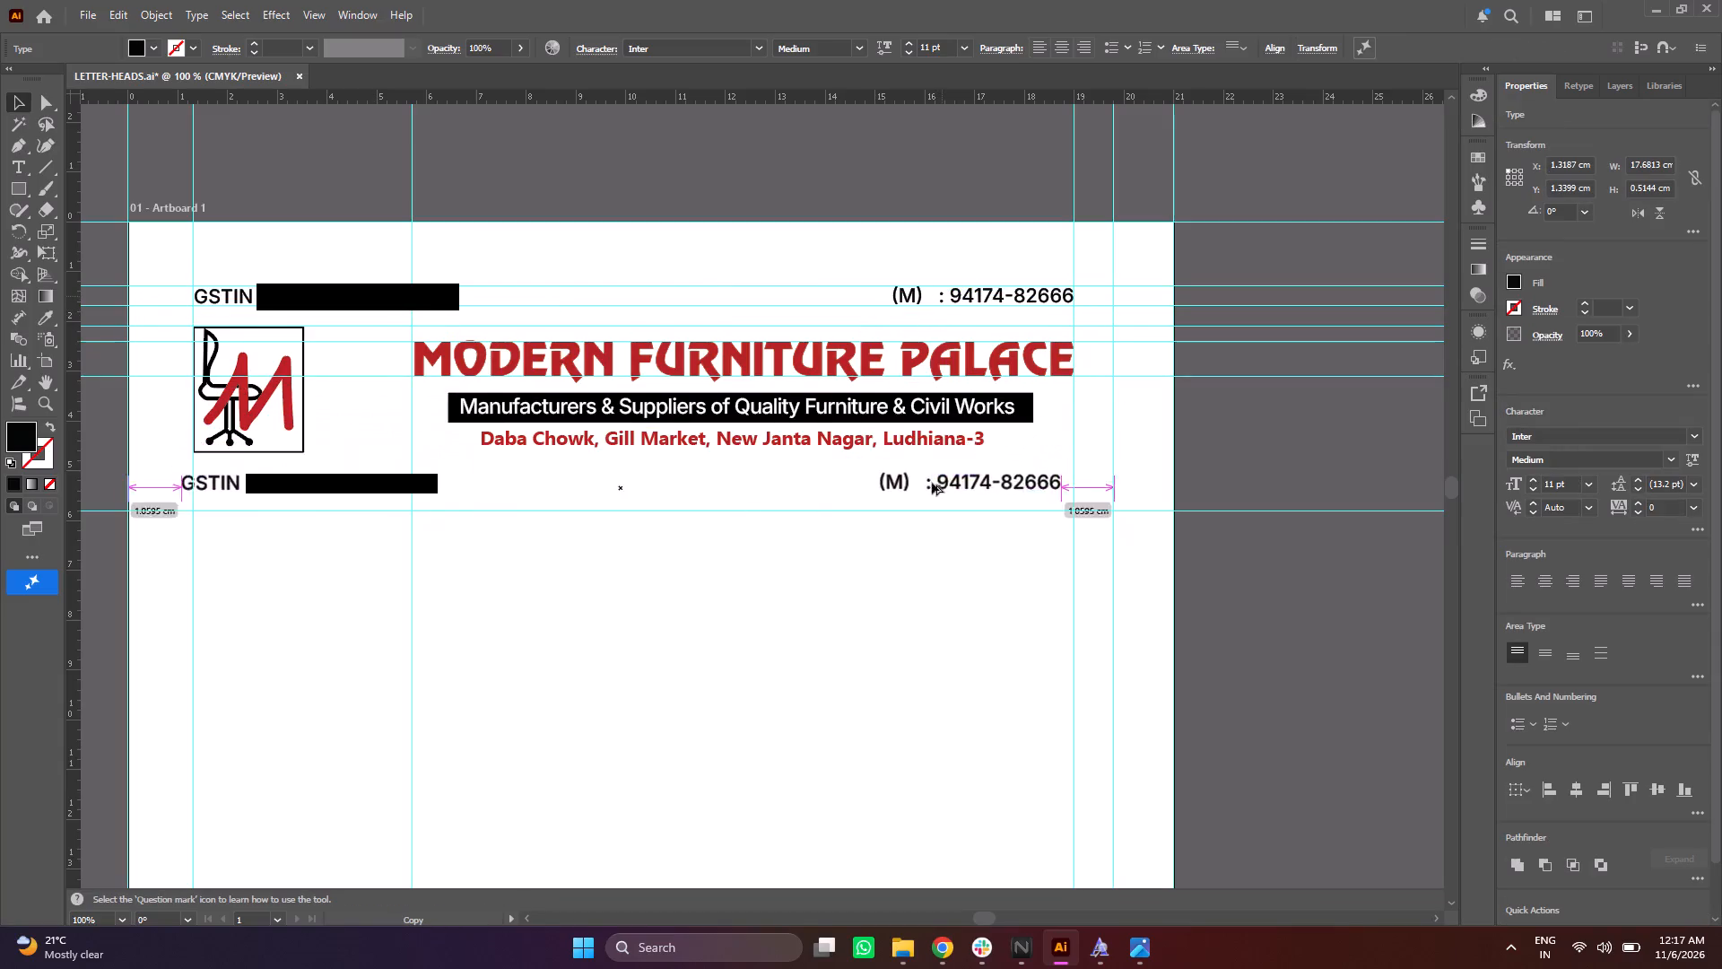
alt+drag(932, 483, 943, 500)
key(ctrl+z)
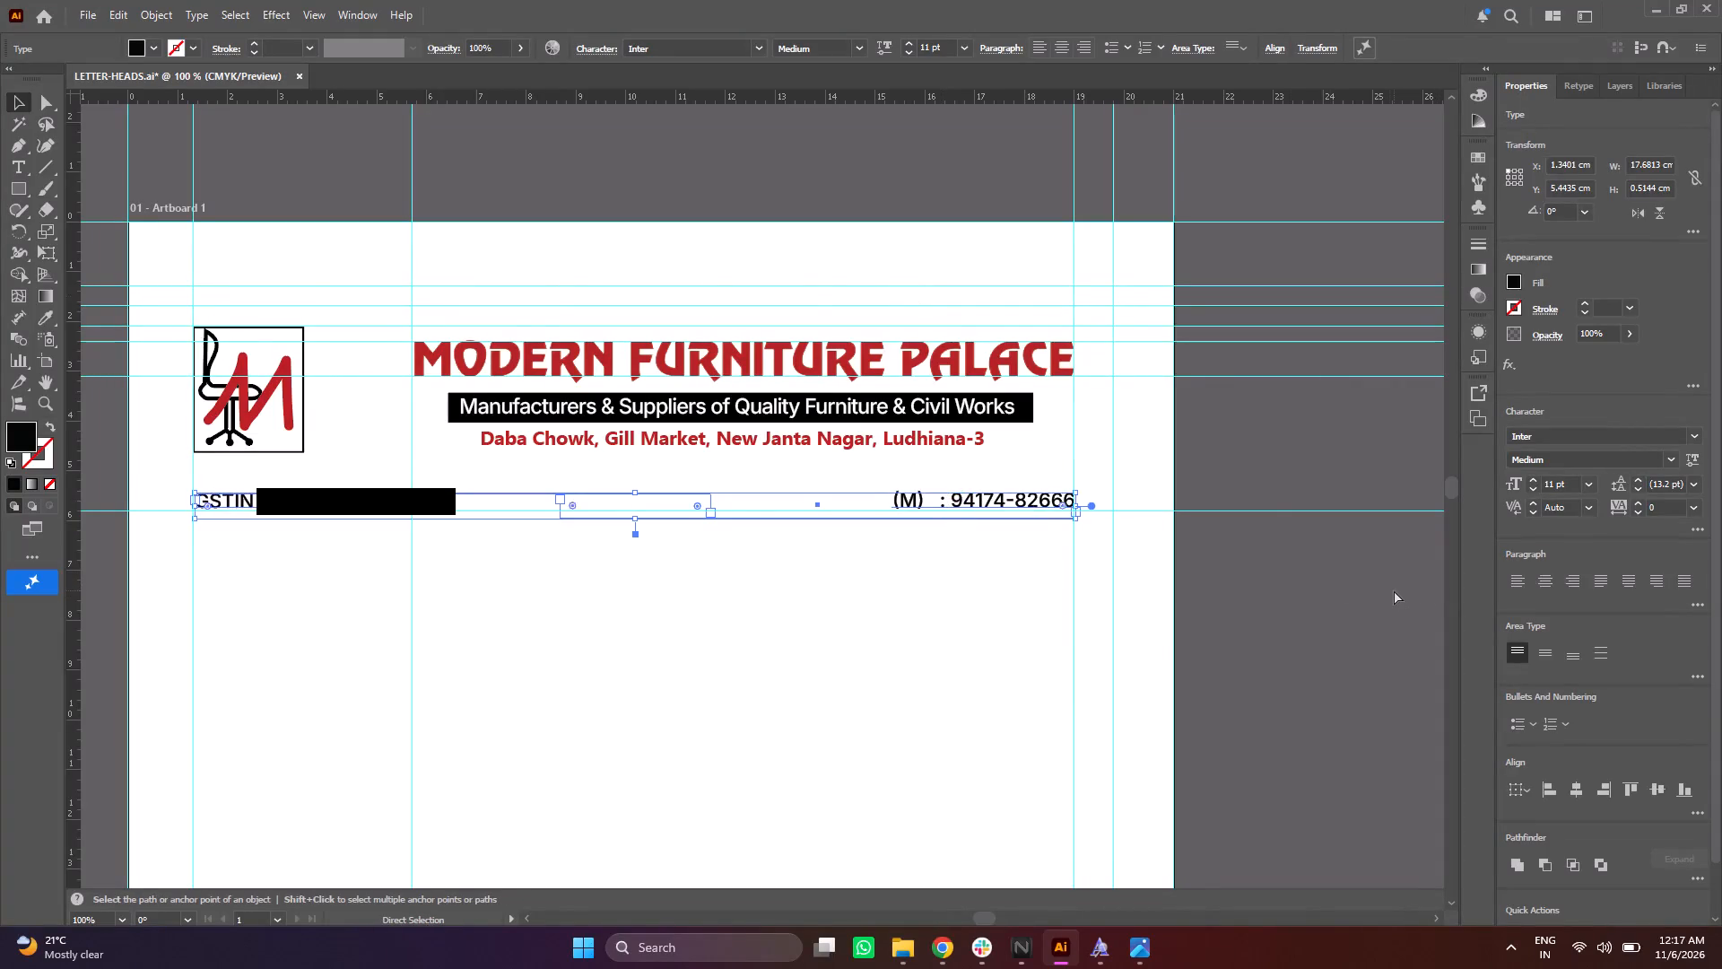
alt+drag(1019, 294, 1002, 491)
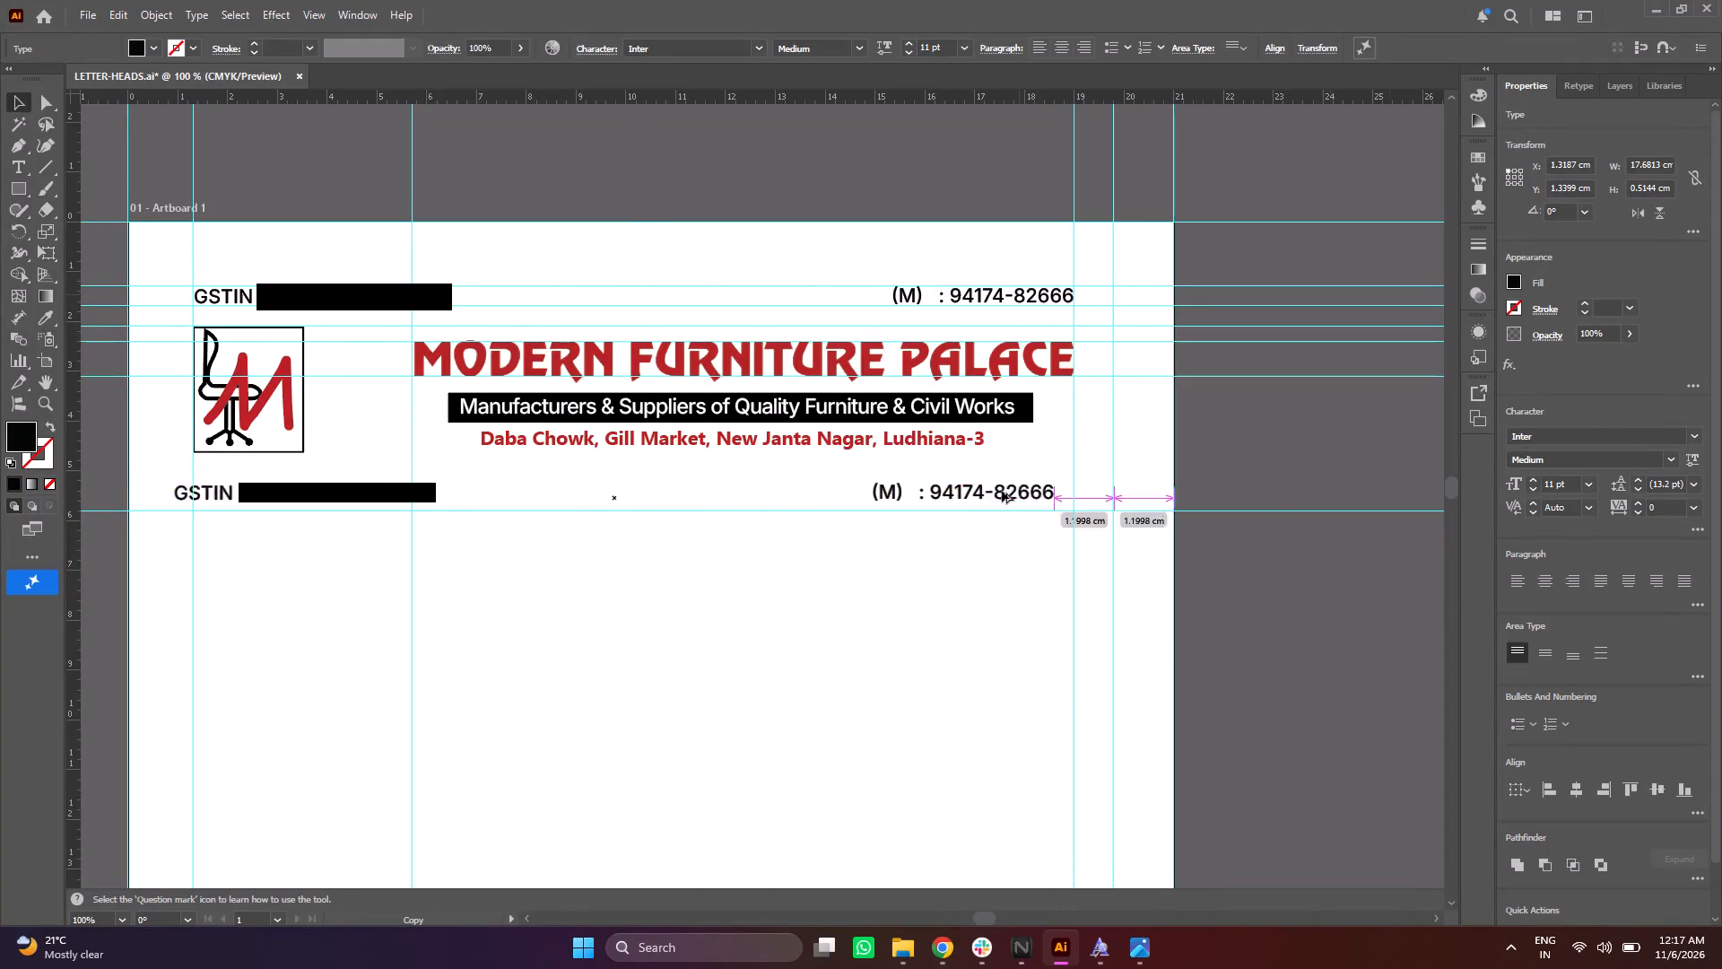
alt+drag(1002, 491, 1017, 490)
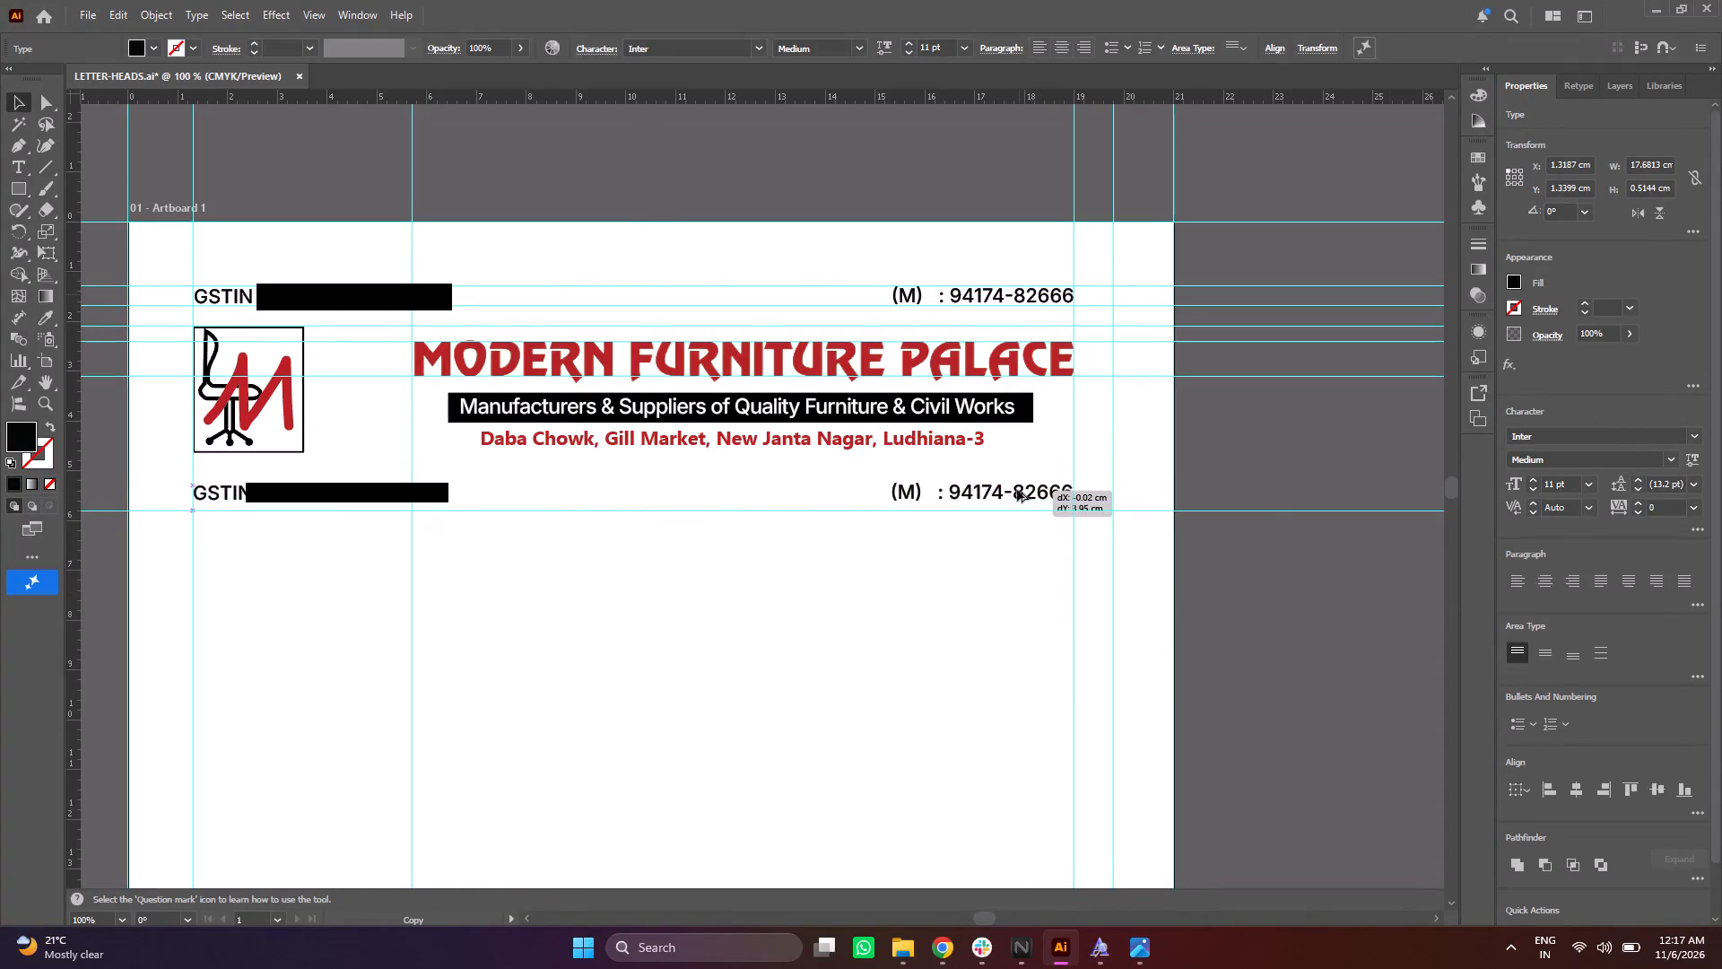
alt+drag(1017, 490, 1018, 495)
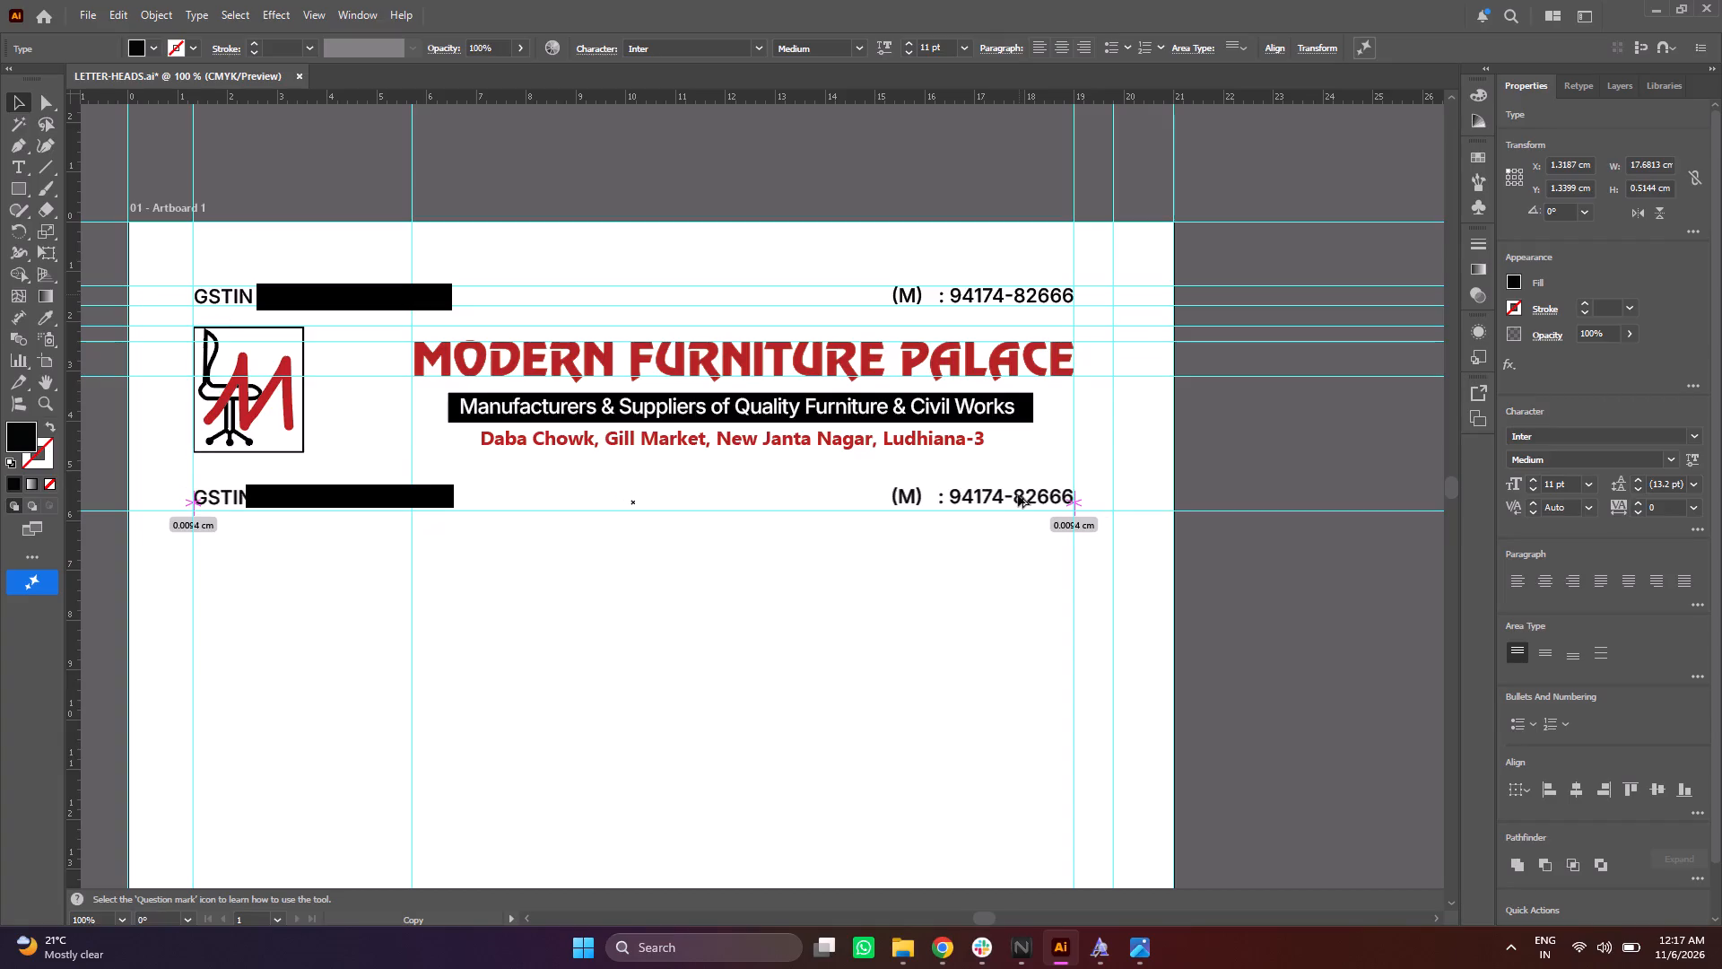
alt+drag(1018, 495, 1020, 495)
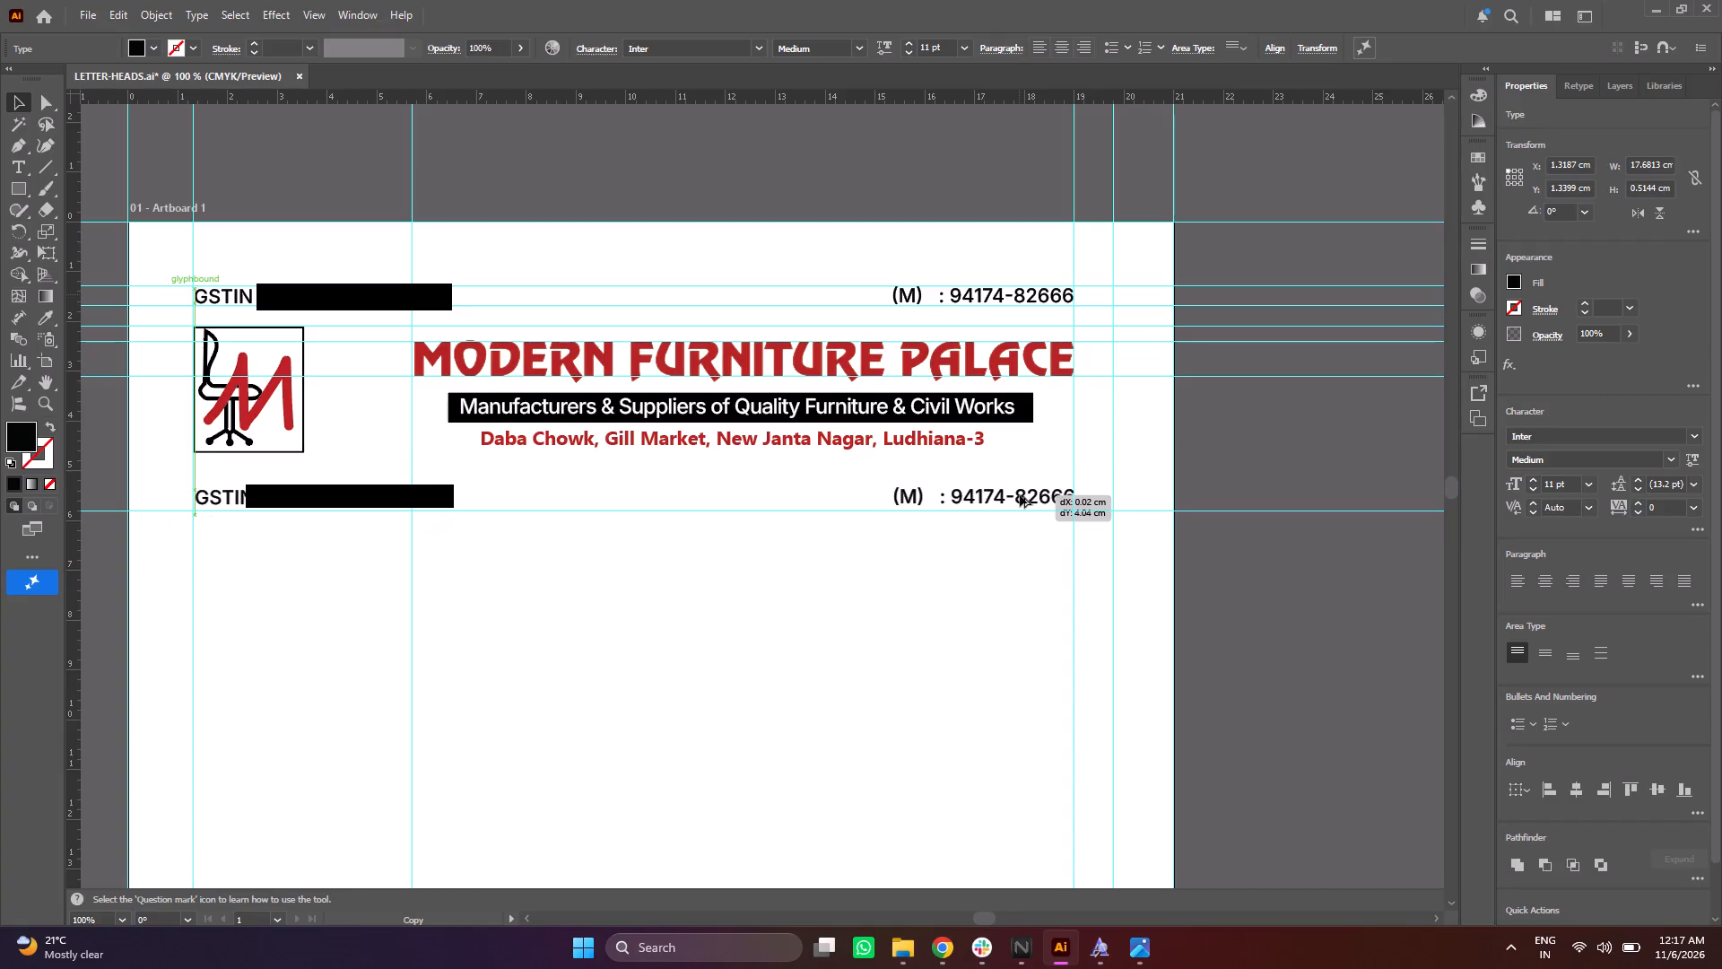
alt+drag(1020, 495, 1019, 495)
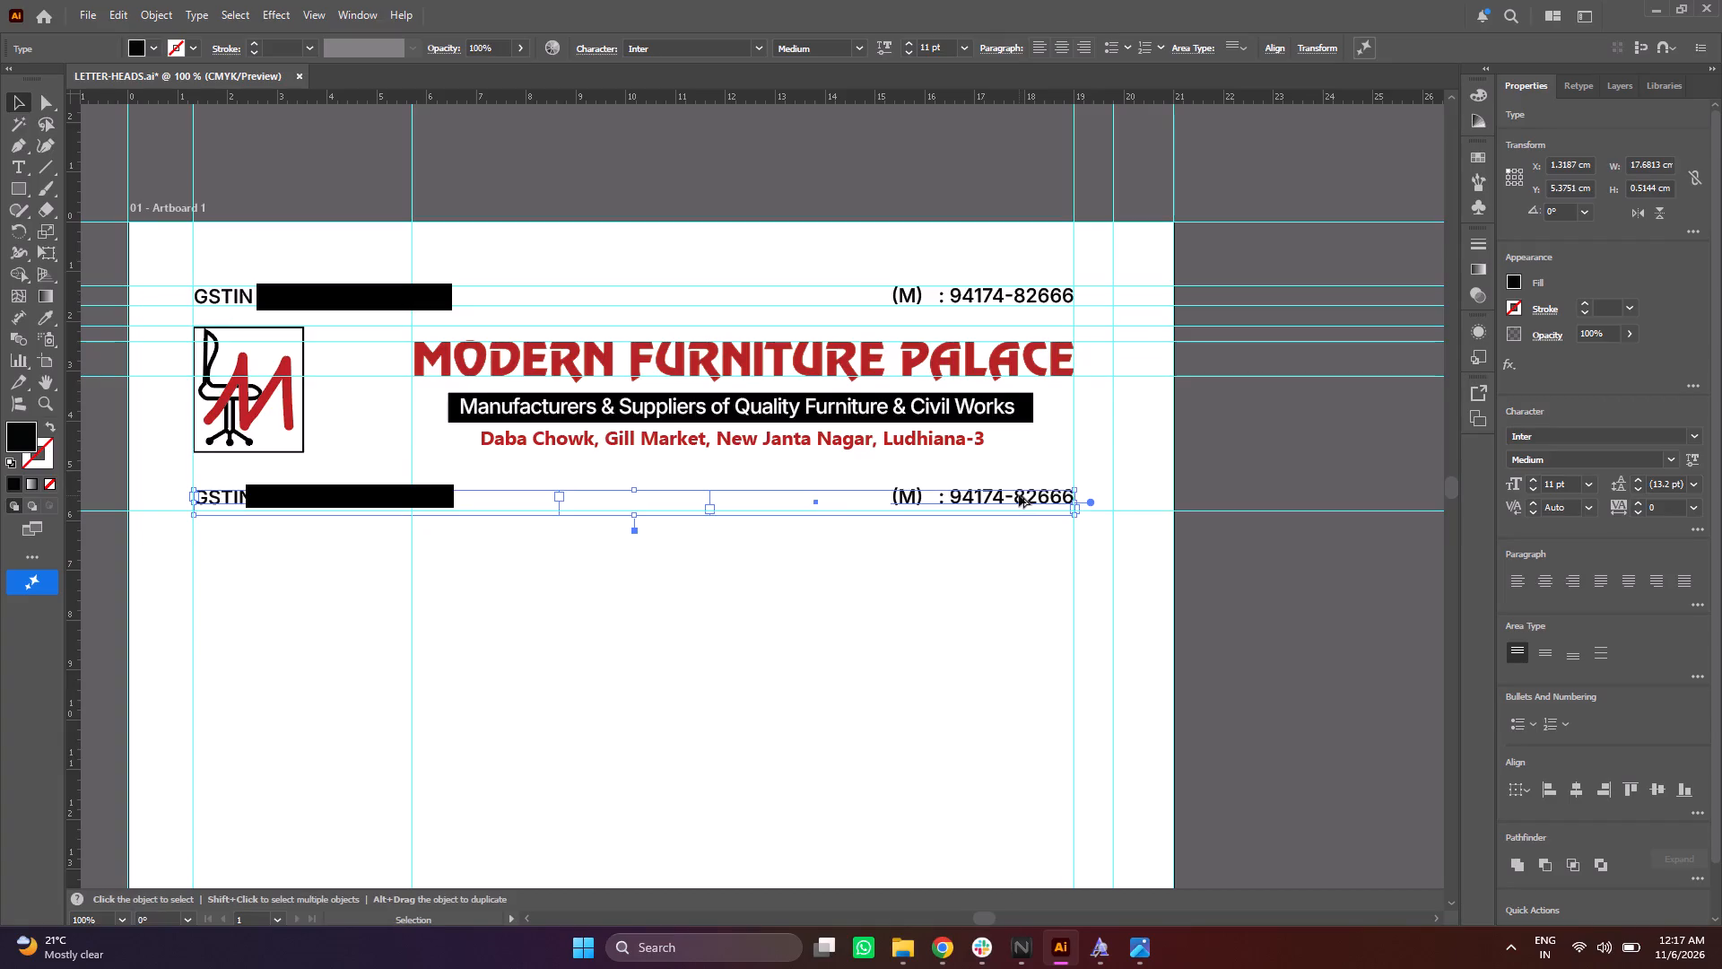
click(1385, 631)
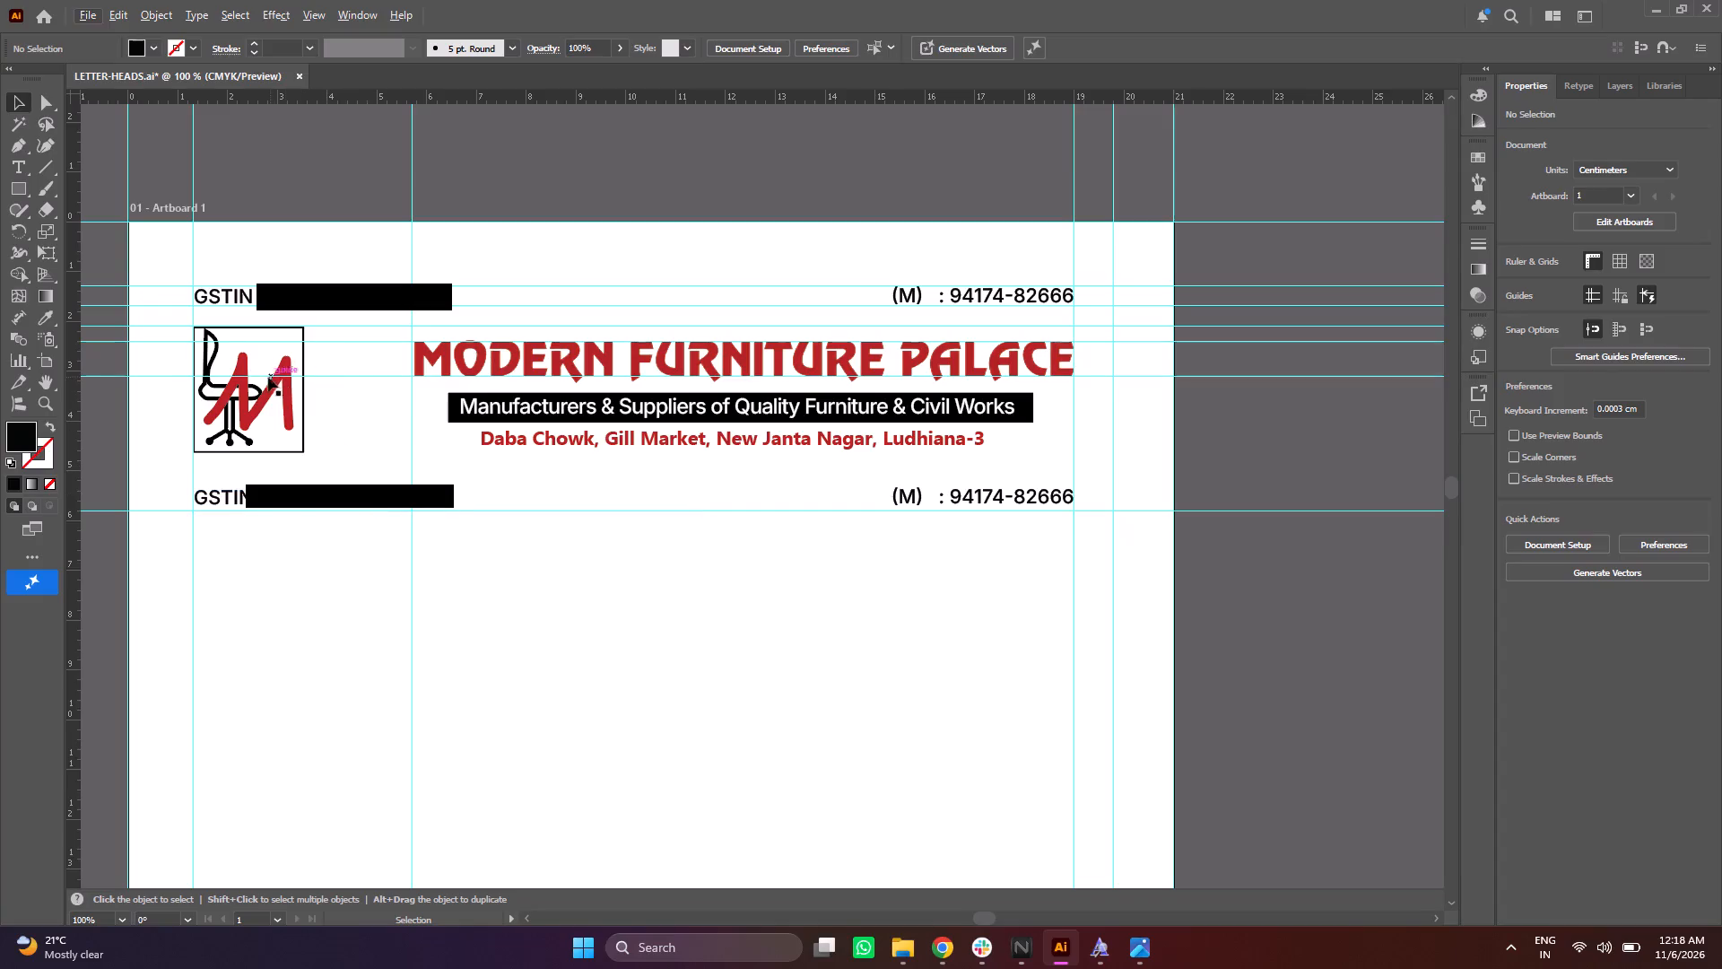
Replace the copied GSTIN line's text with "Ref. No" followed by a row of dots.
double_click(282, 500)
triple_click(322, 493)
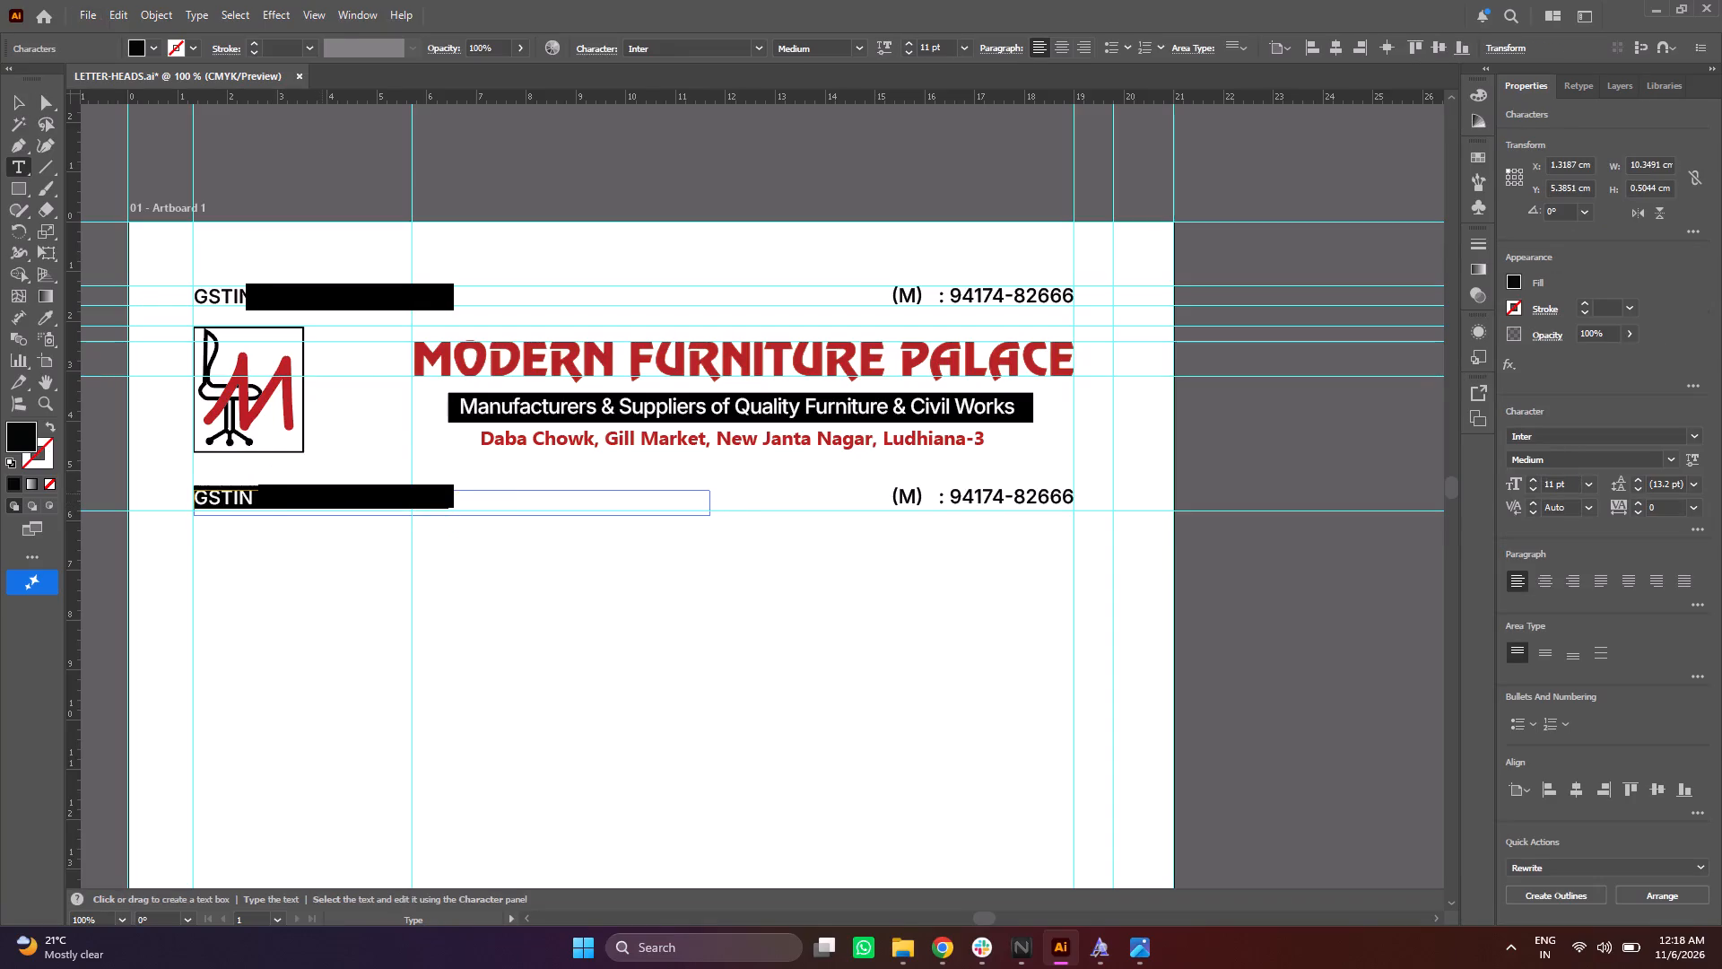
key(r)
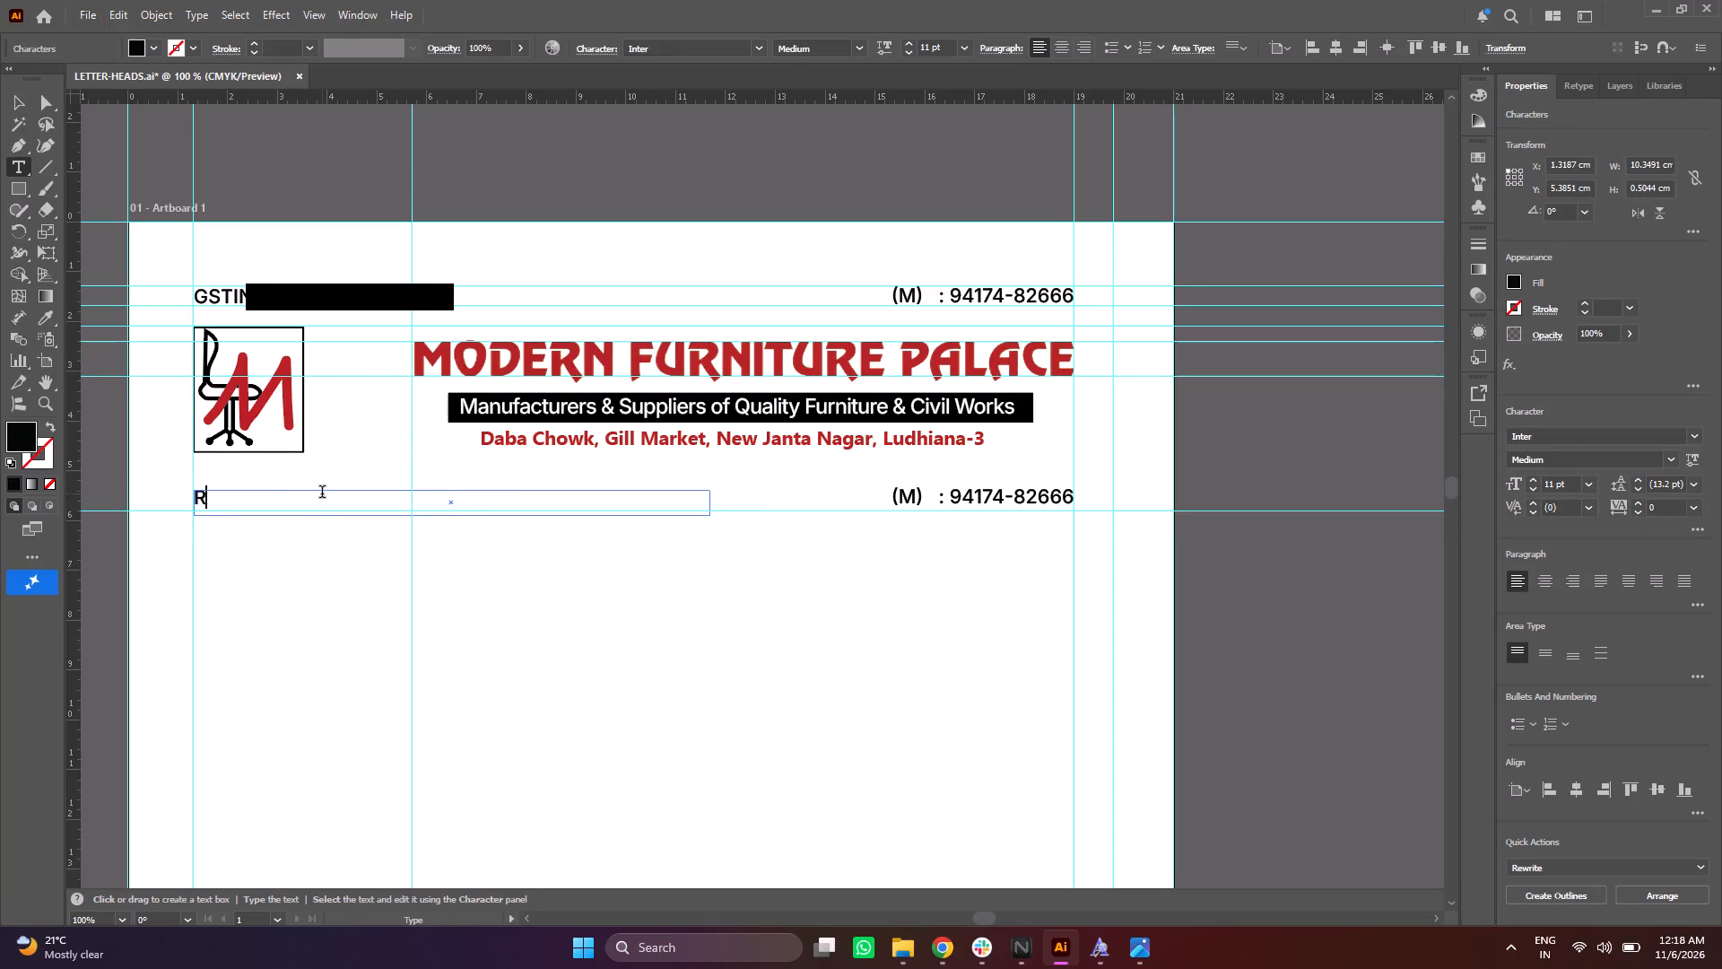
text(ef)
key(space)
key(BackSpace)
text(.)
key(space)
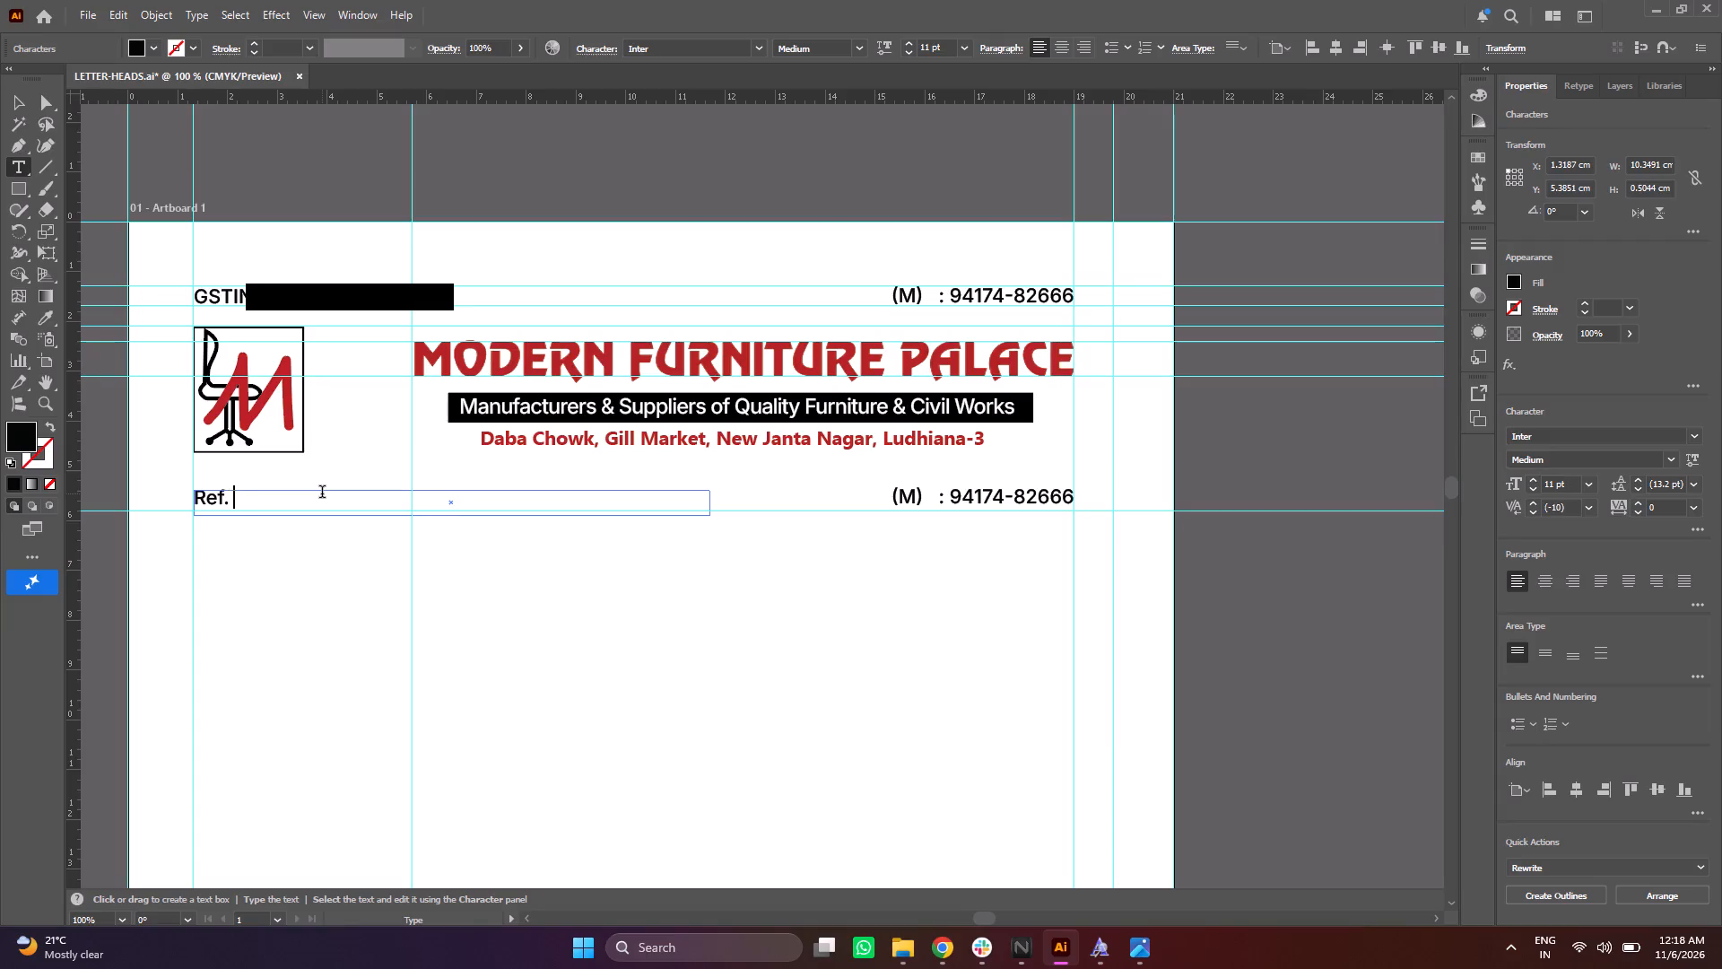
key(n)
key(BackSpace)
text(No)
text(....)
text(..)
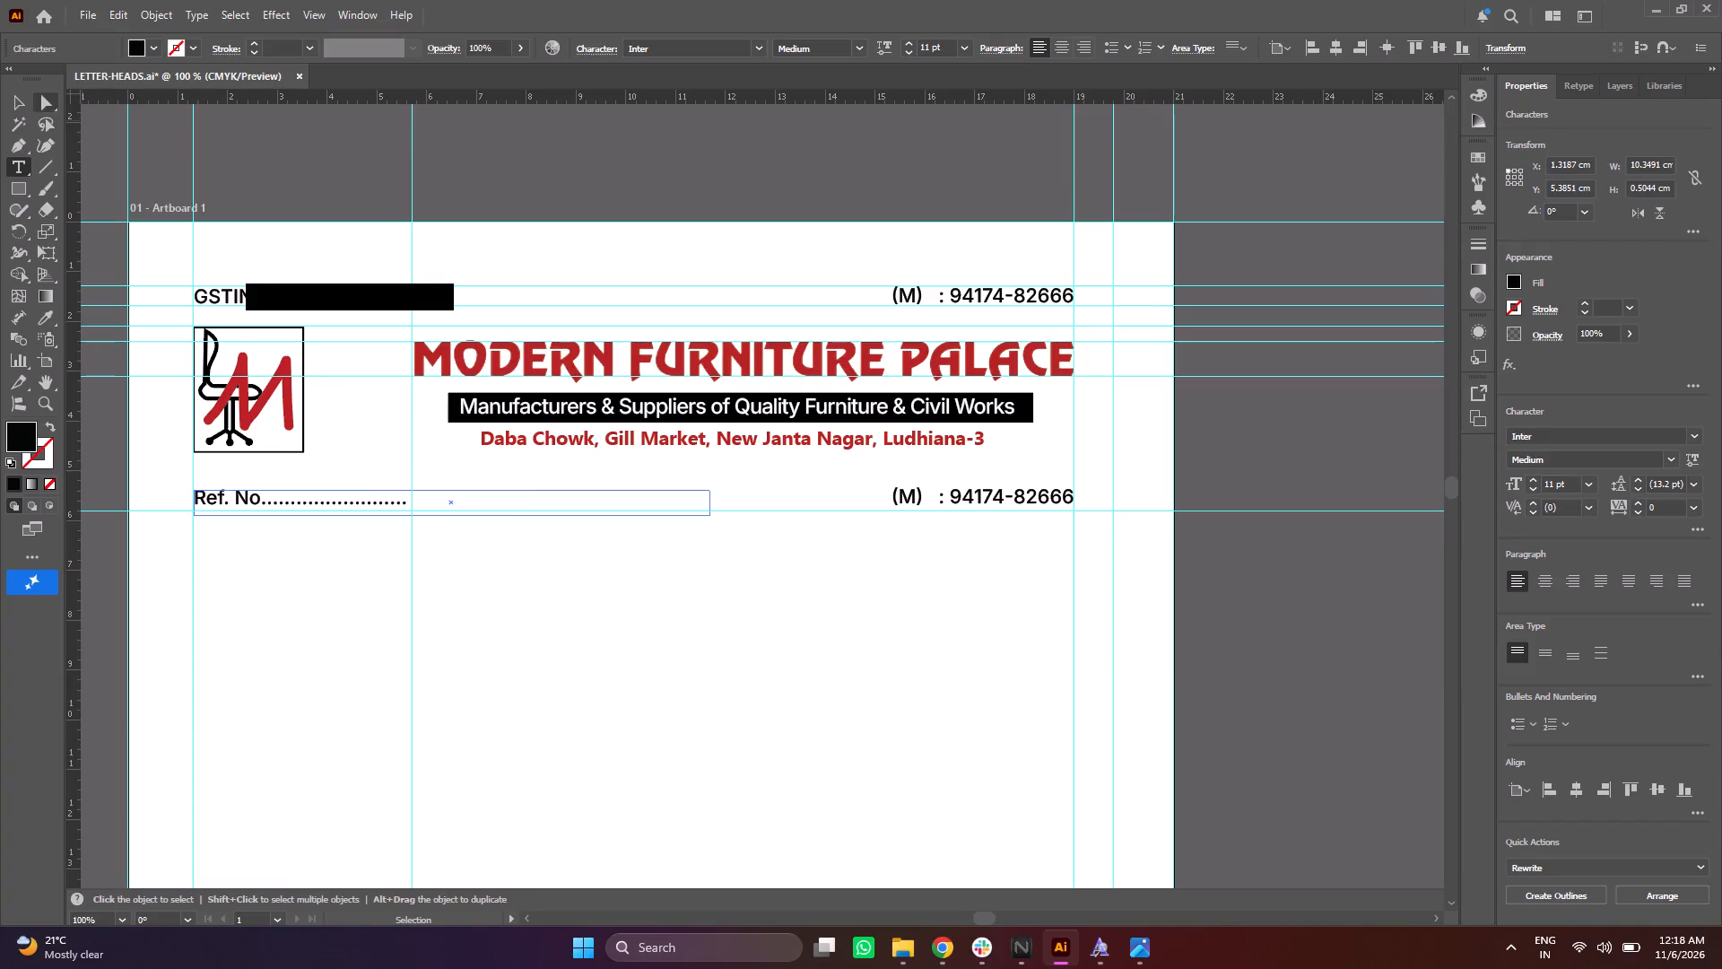
click(14, 102)
Replace the copied mobile-number line's text with "Dated.".
triple_click(978, 502)
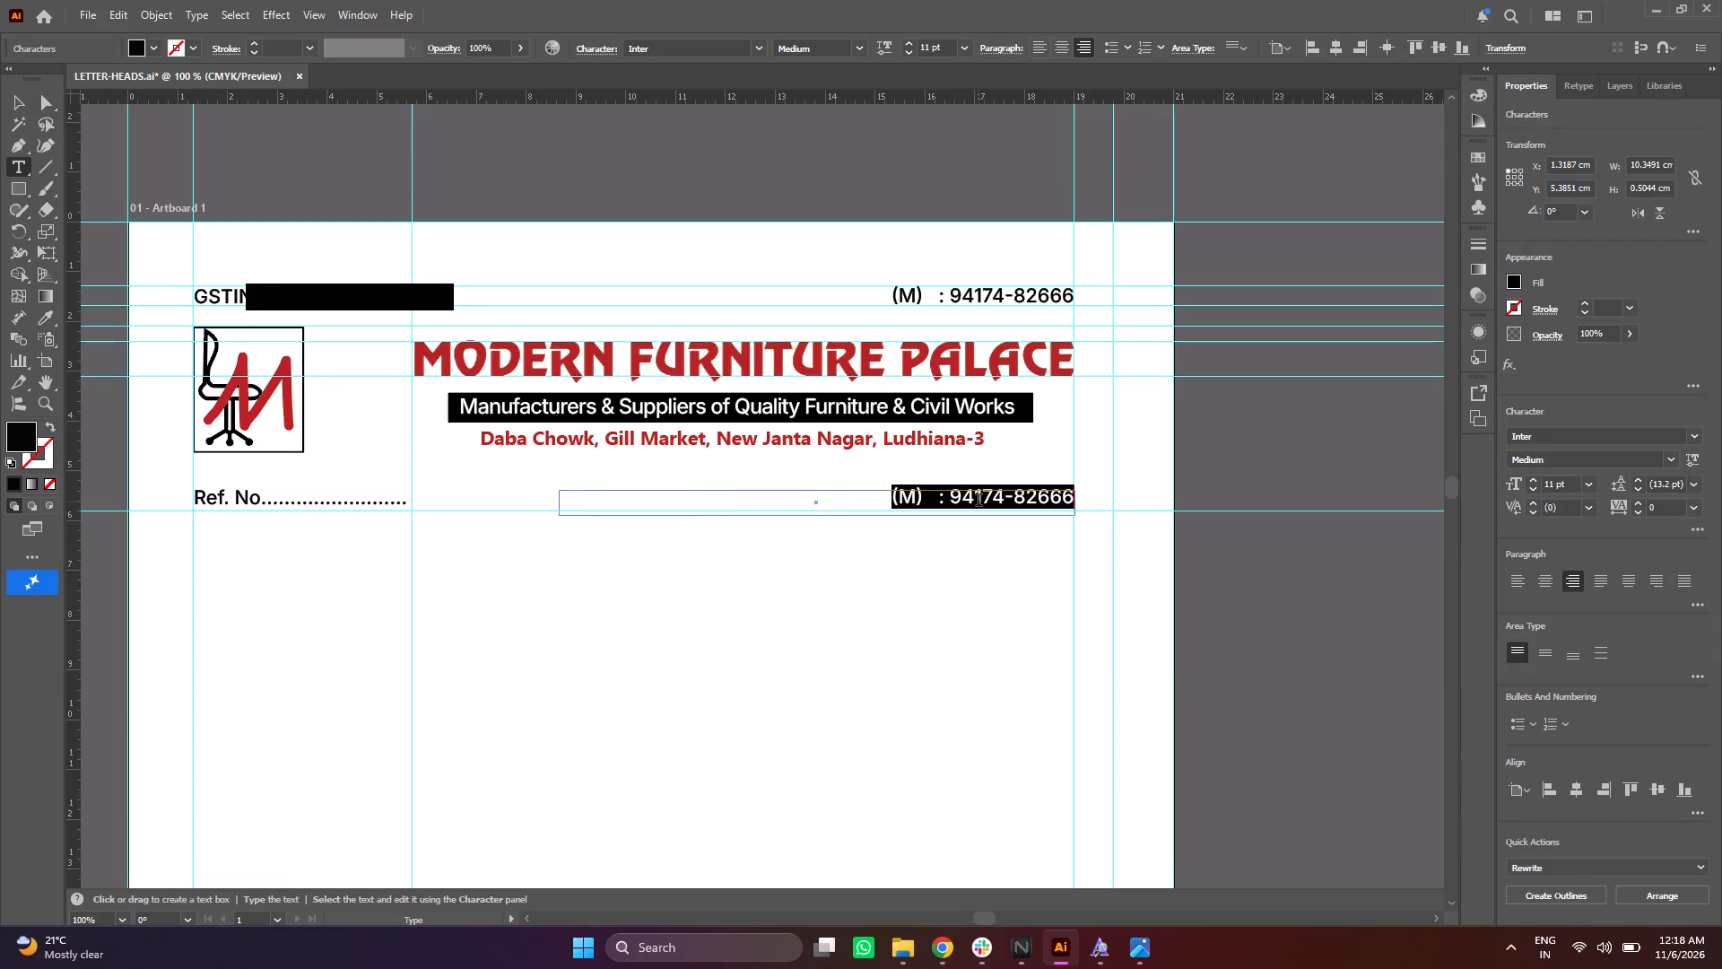
click(978, 502)
text(Dated)
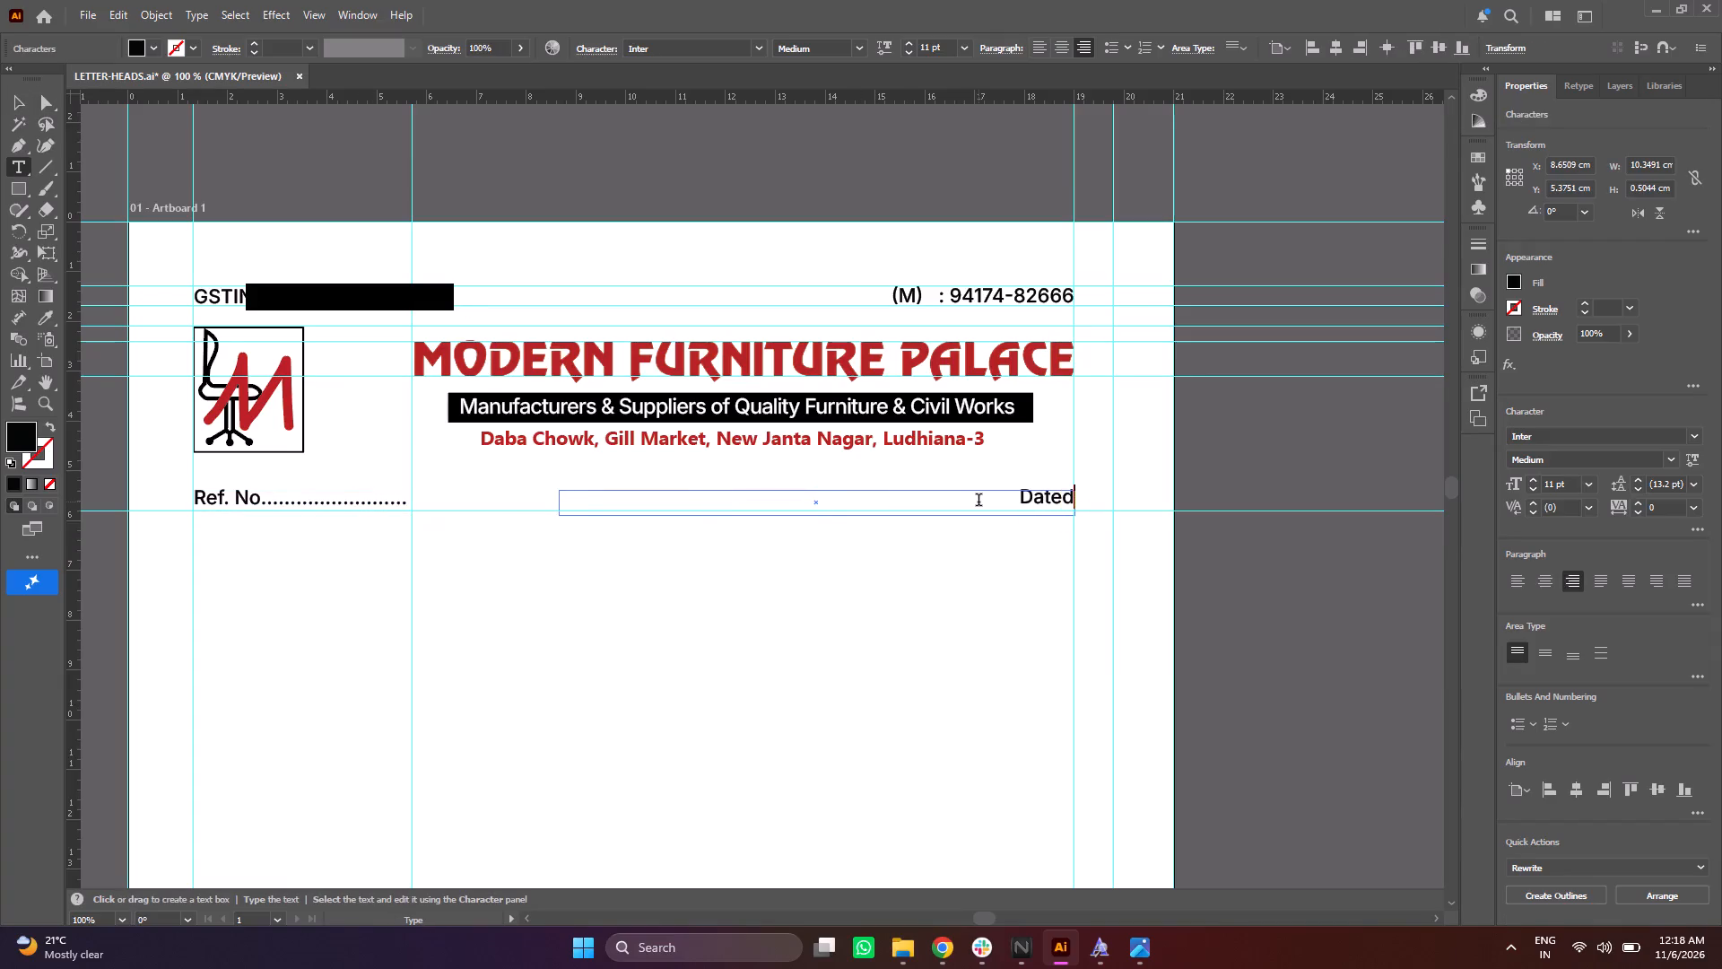
key(period)
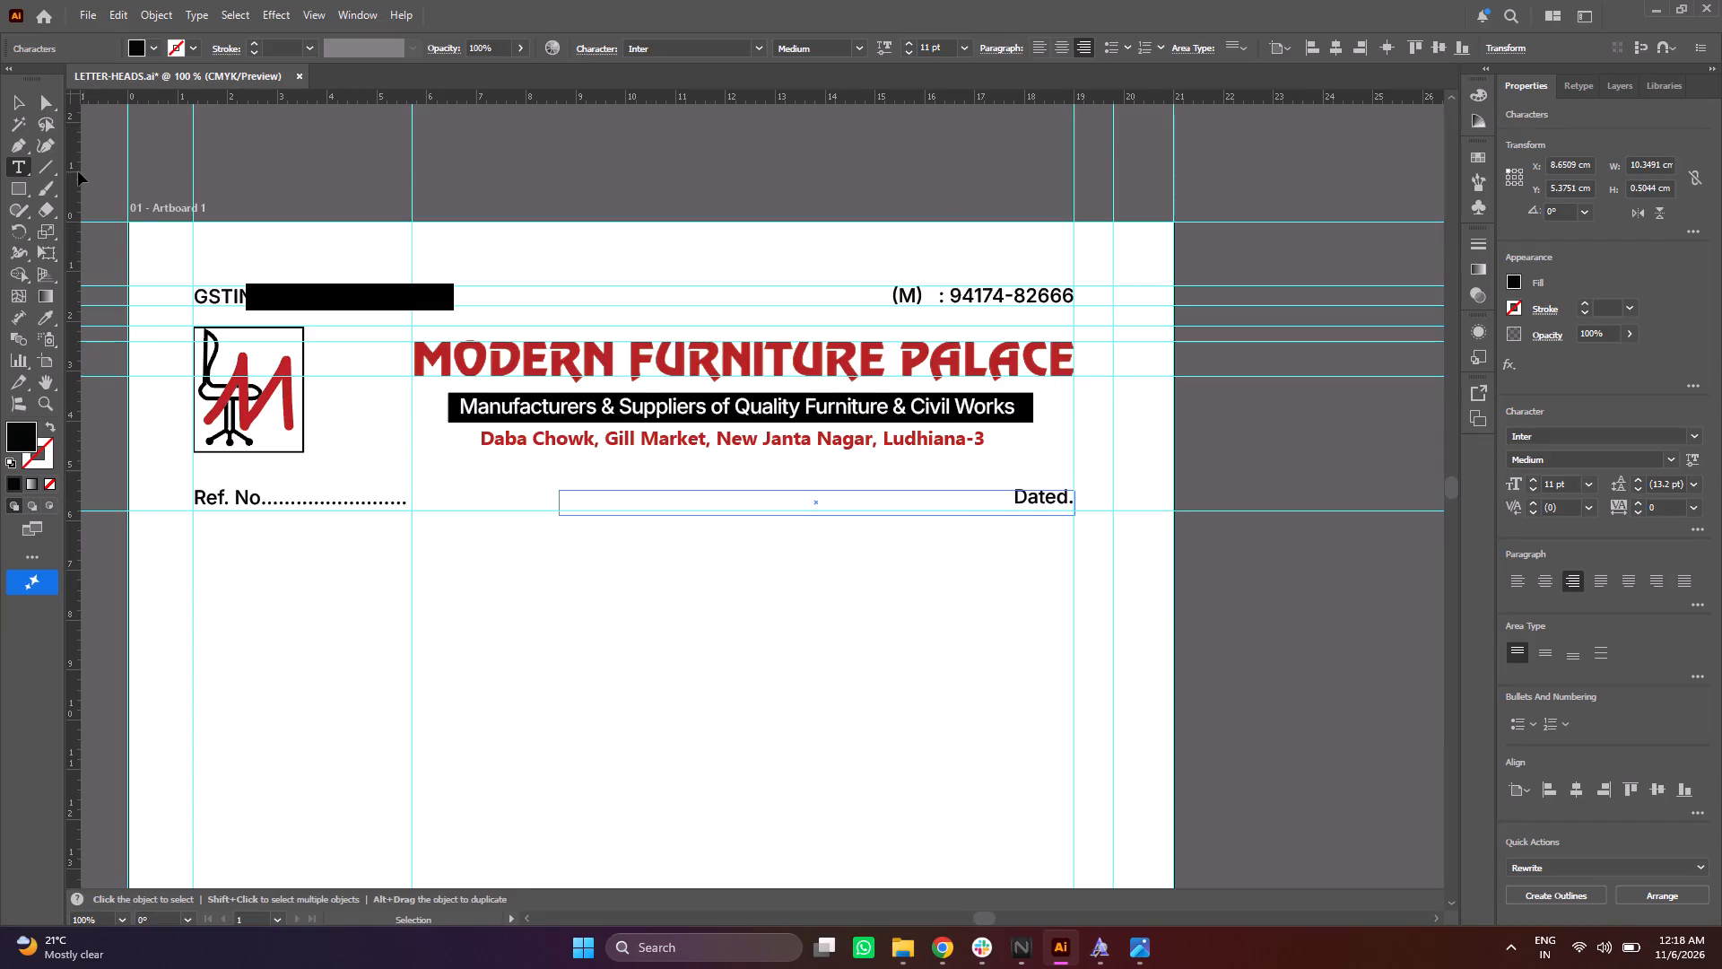
Add a vertical guide at about 15.8 cm, crossing the end of the mobile line's "(M)" label.
drag(74, 167, 1002, 223)
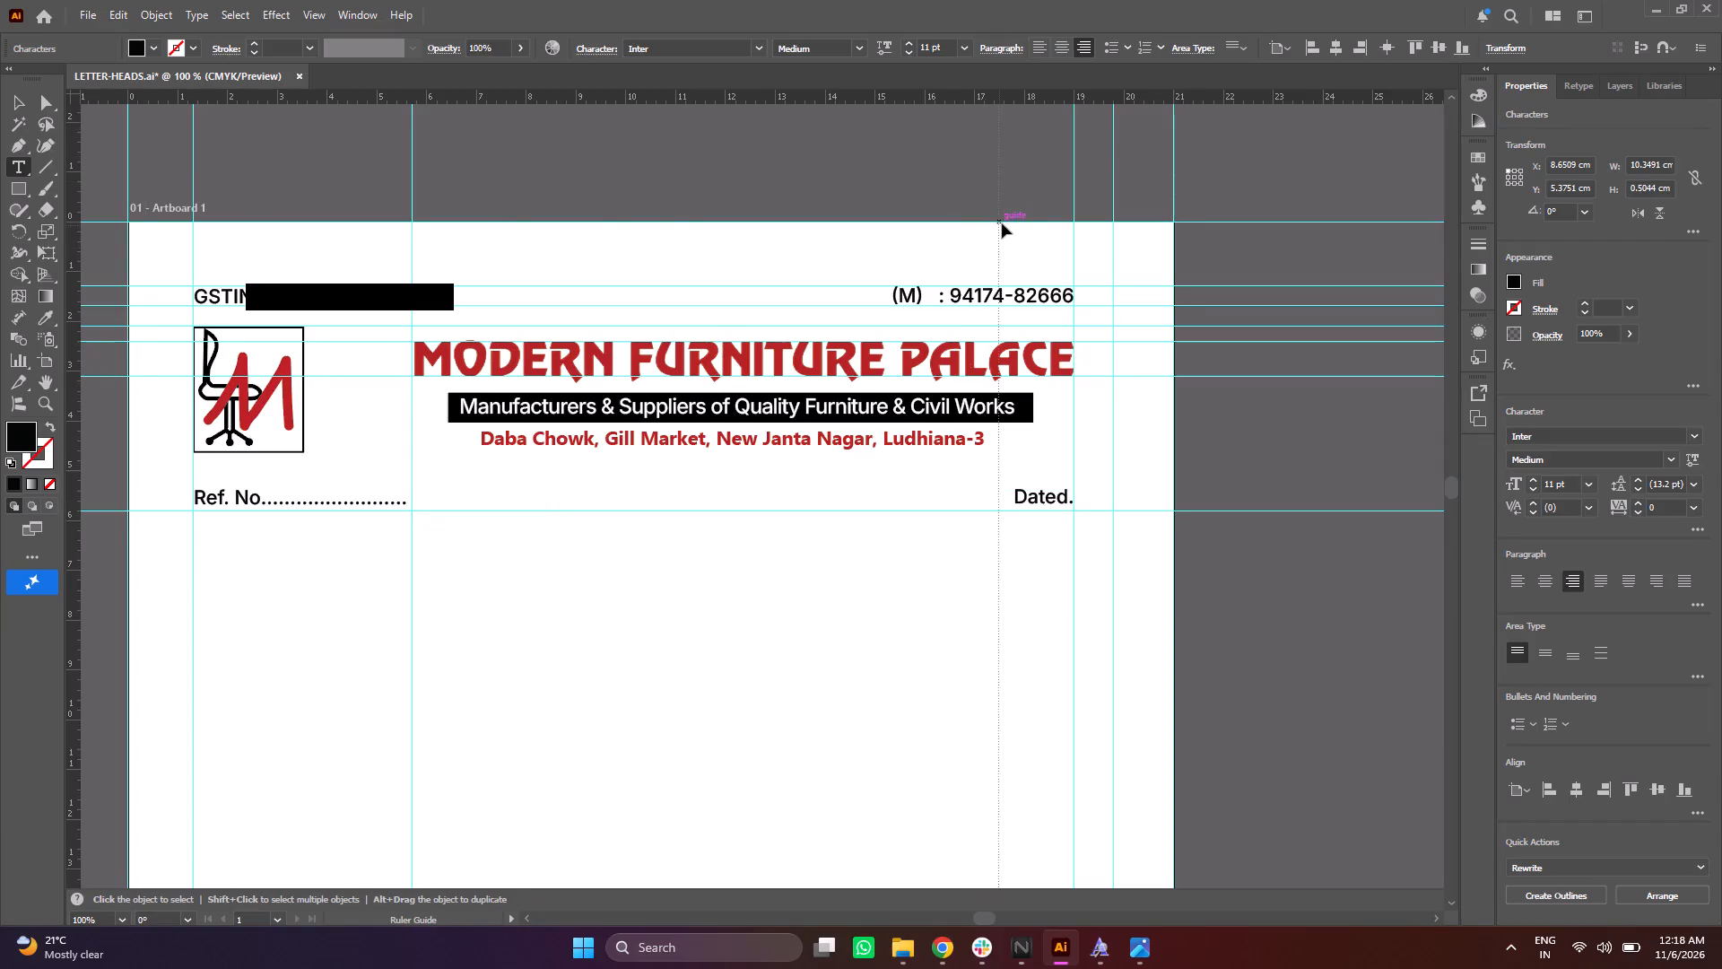
drag(1002, 223, 1079, 225)
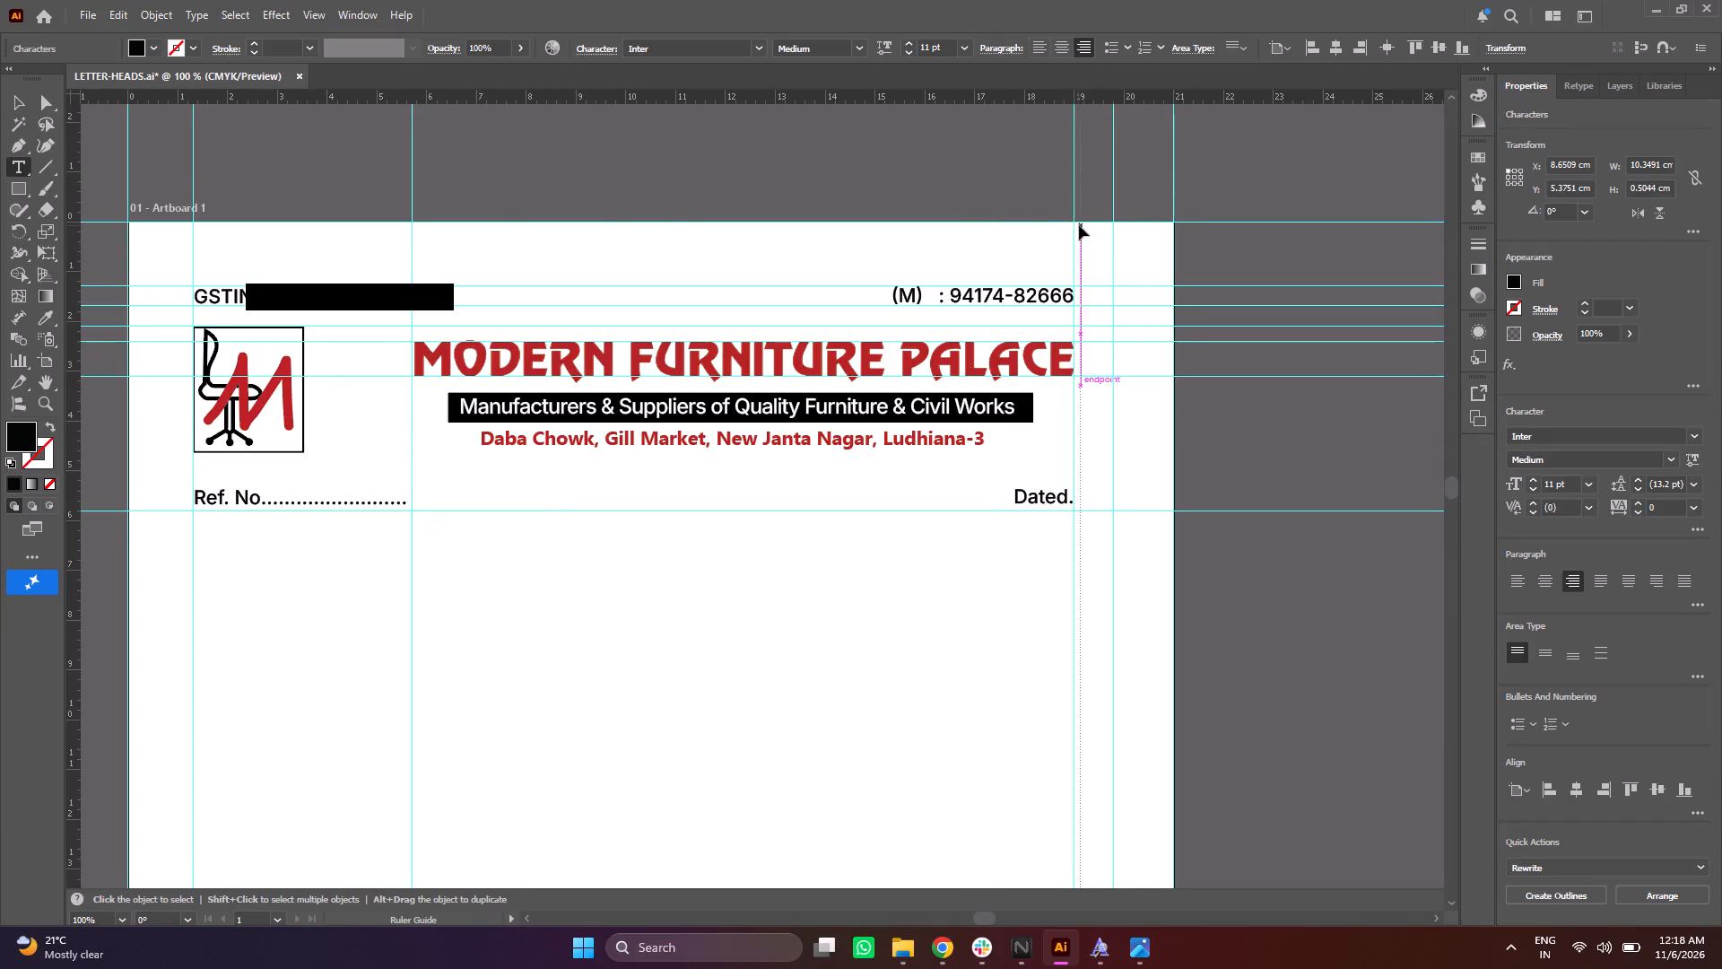
drag(1079, 225, 978, 188)
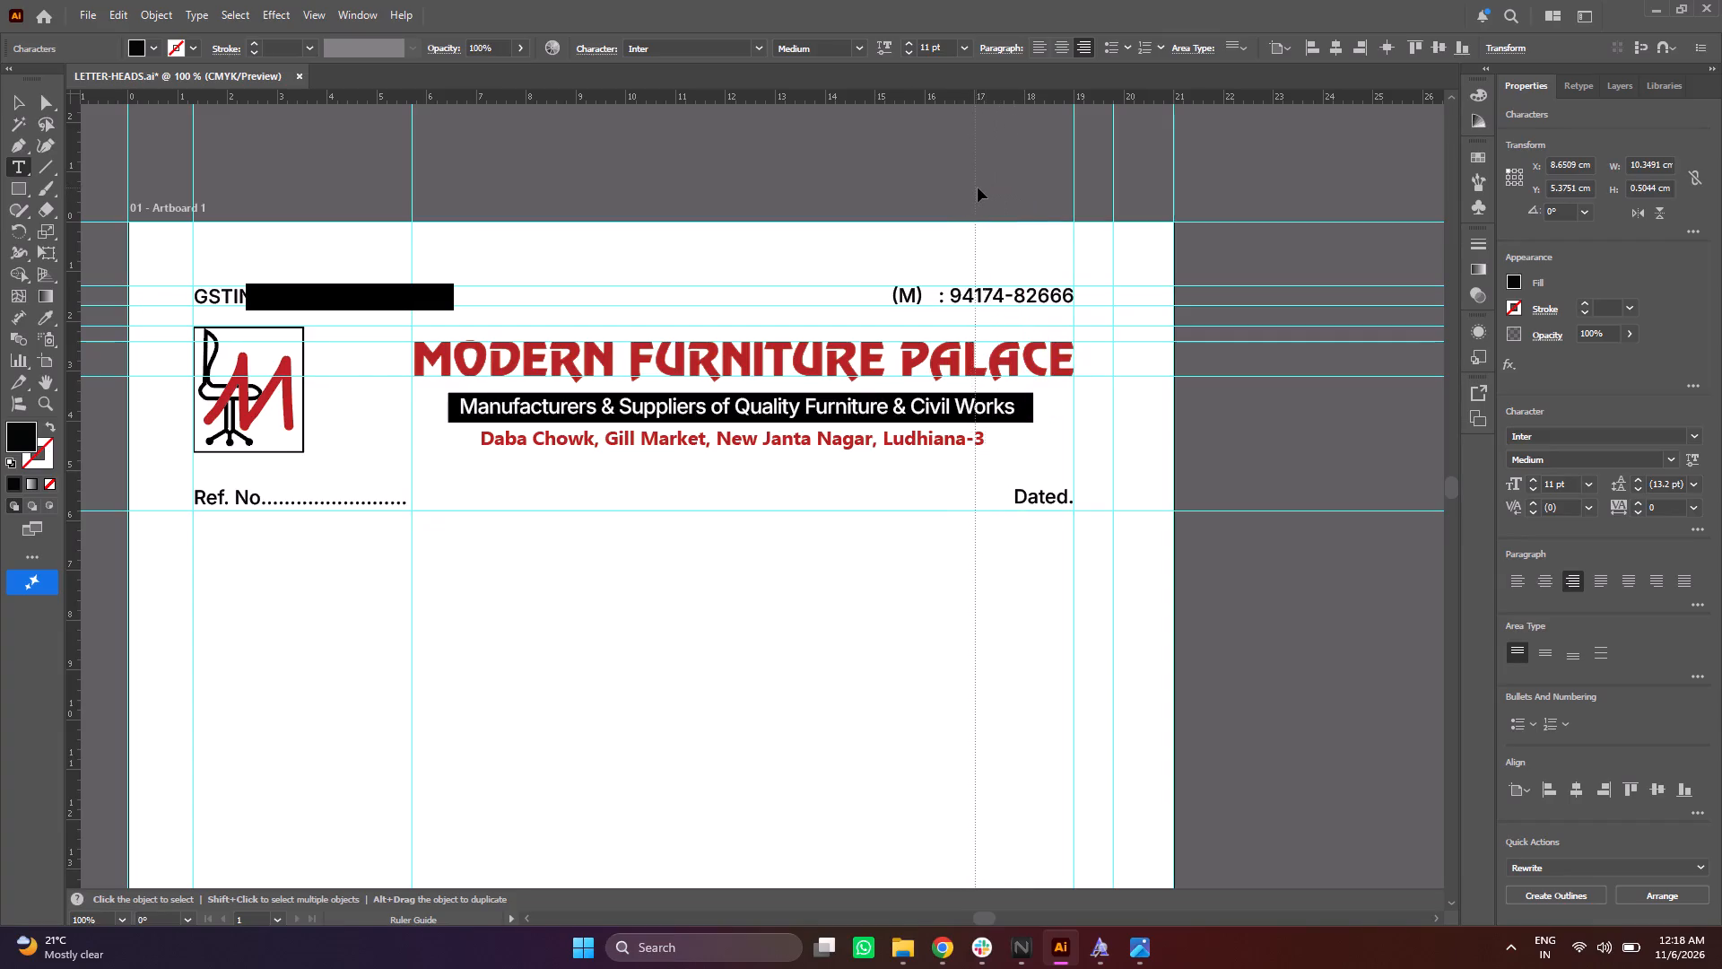
drag(978, 188, 930, 179)
alt+scroll(930, 179, up, 1)
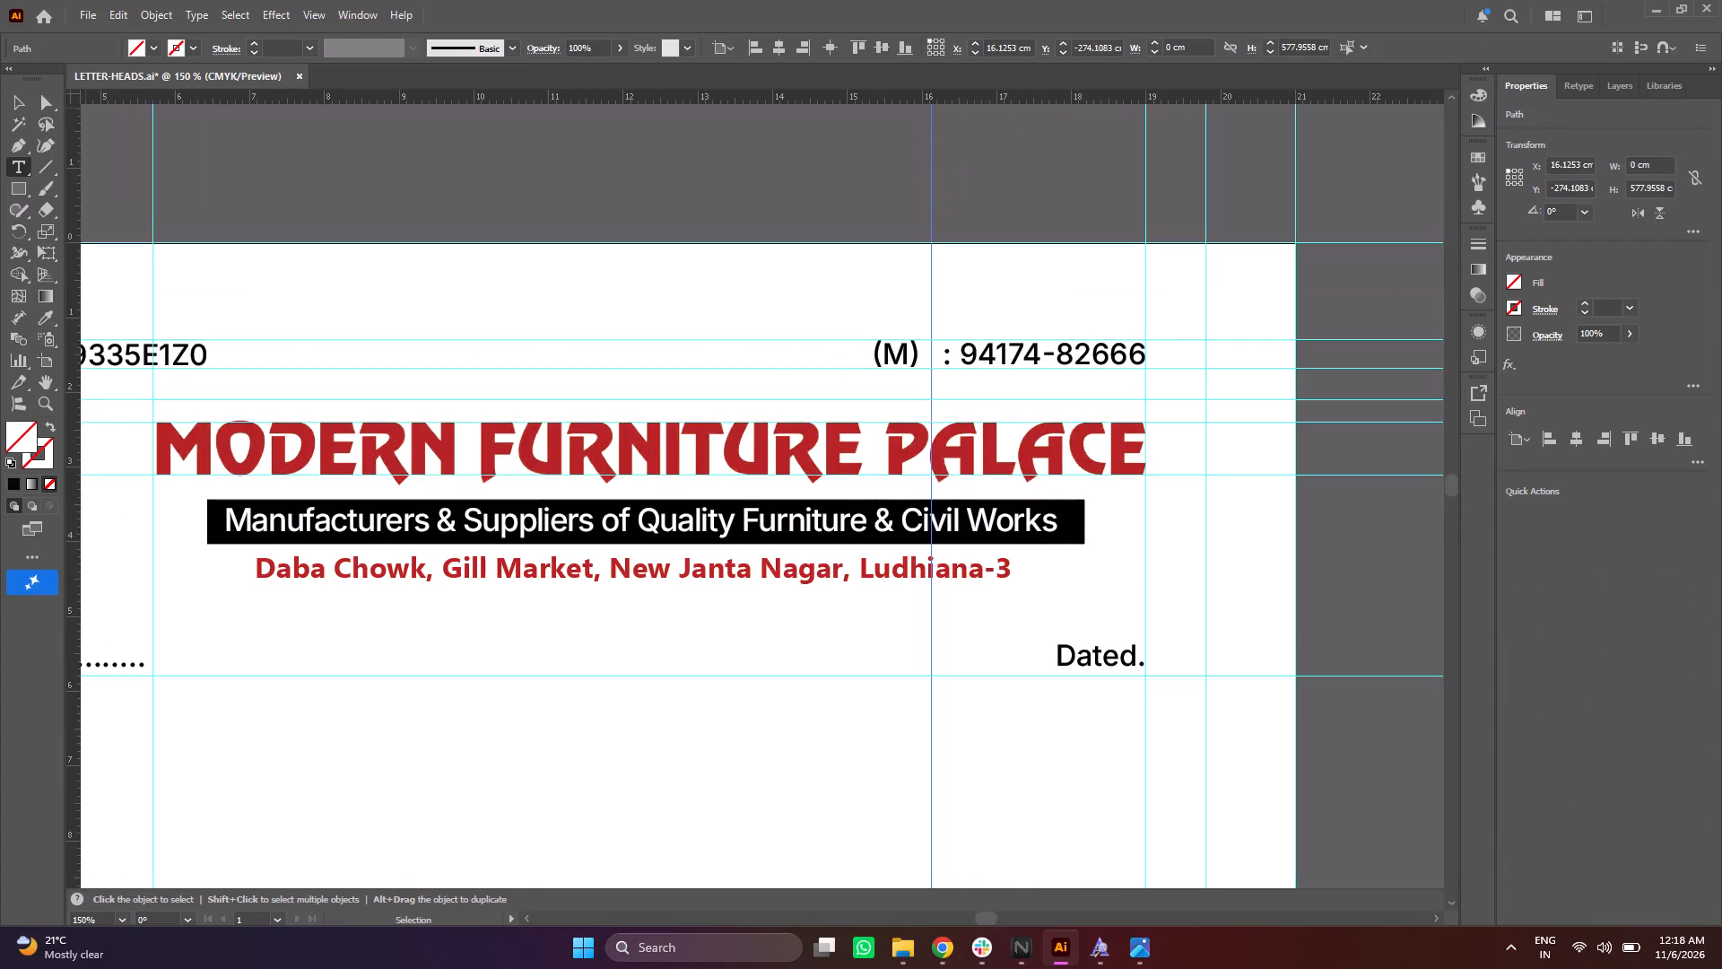
click(19, 102)
click(930, 169)
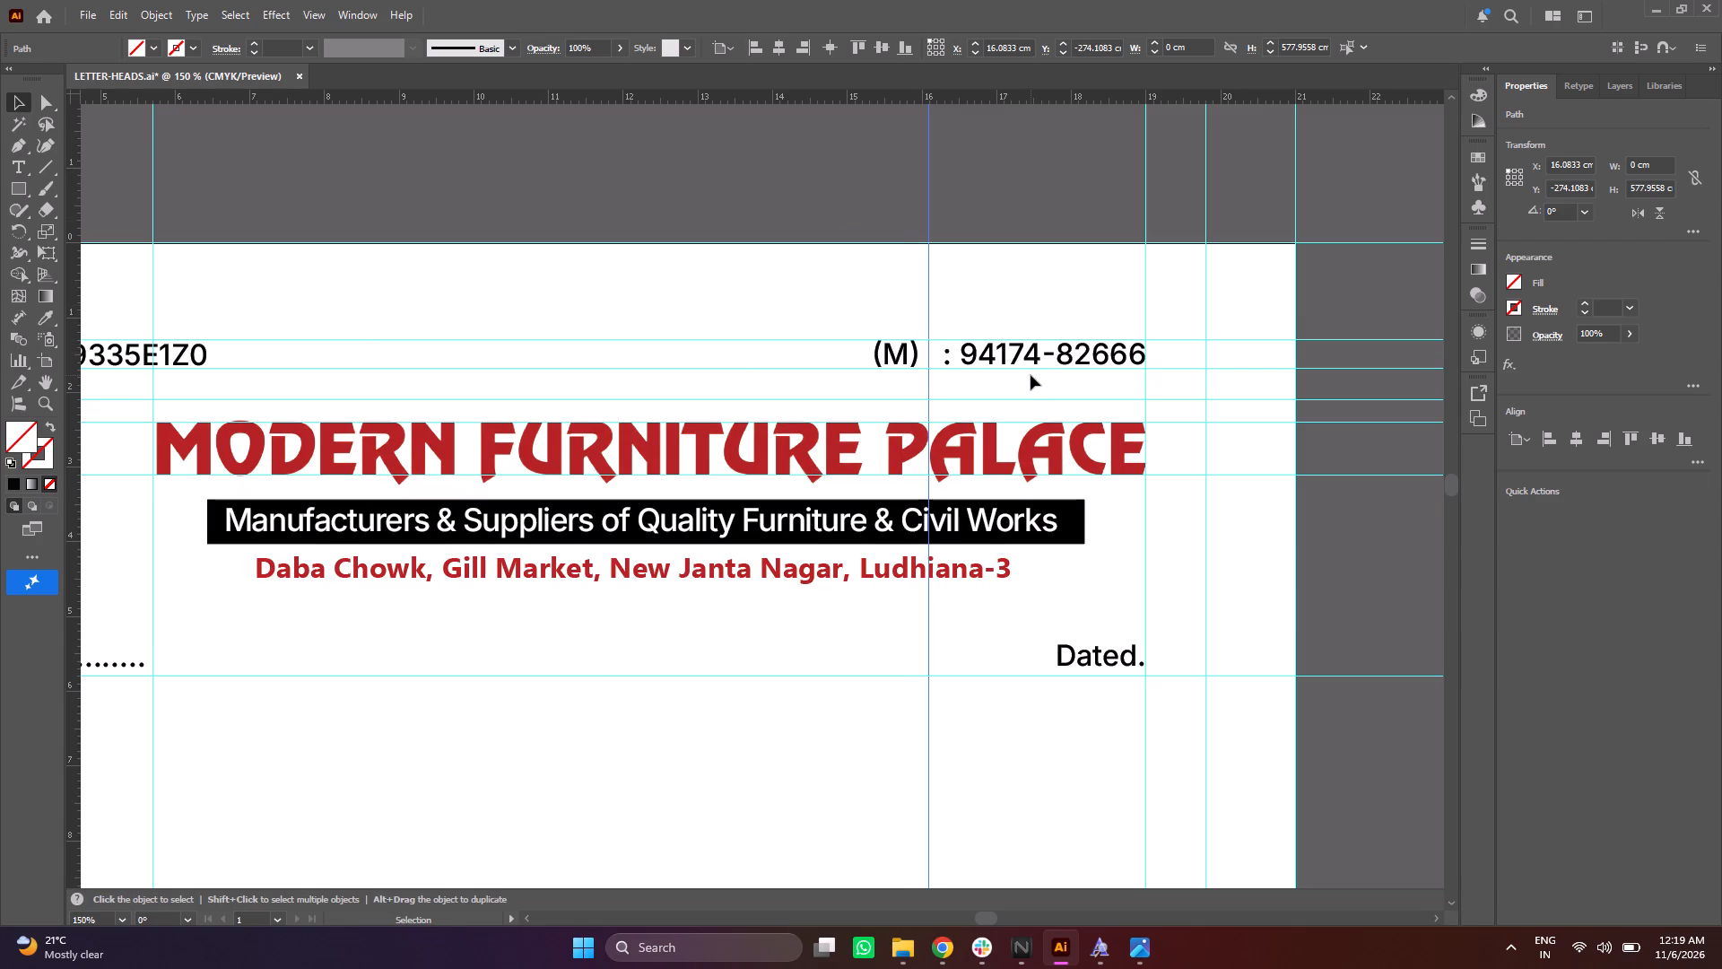
click(925, 196)
drag(928, 194, 917, 187)
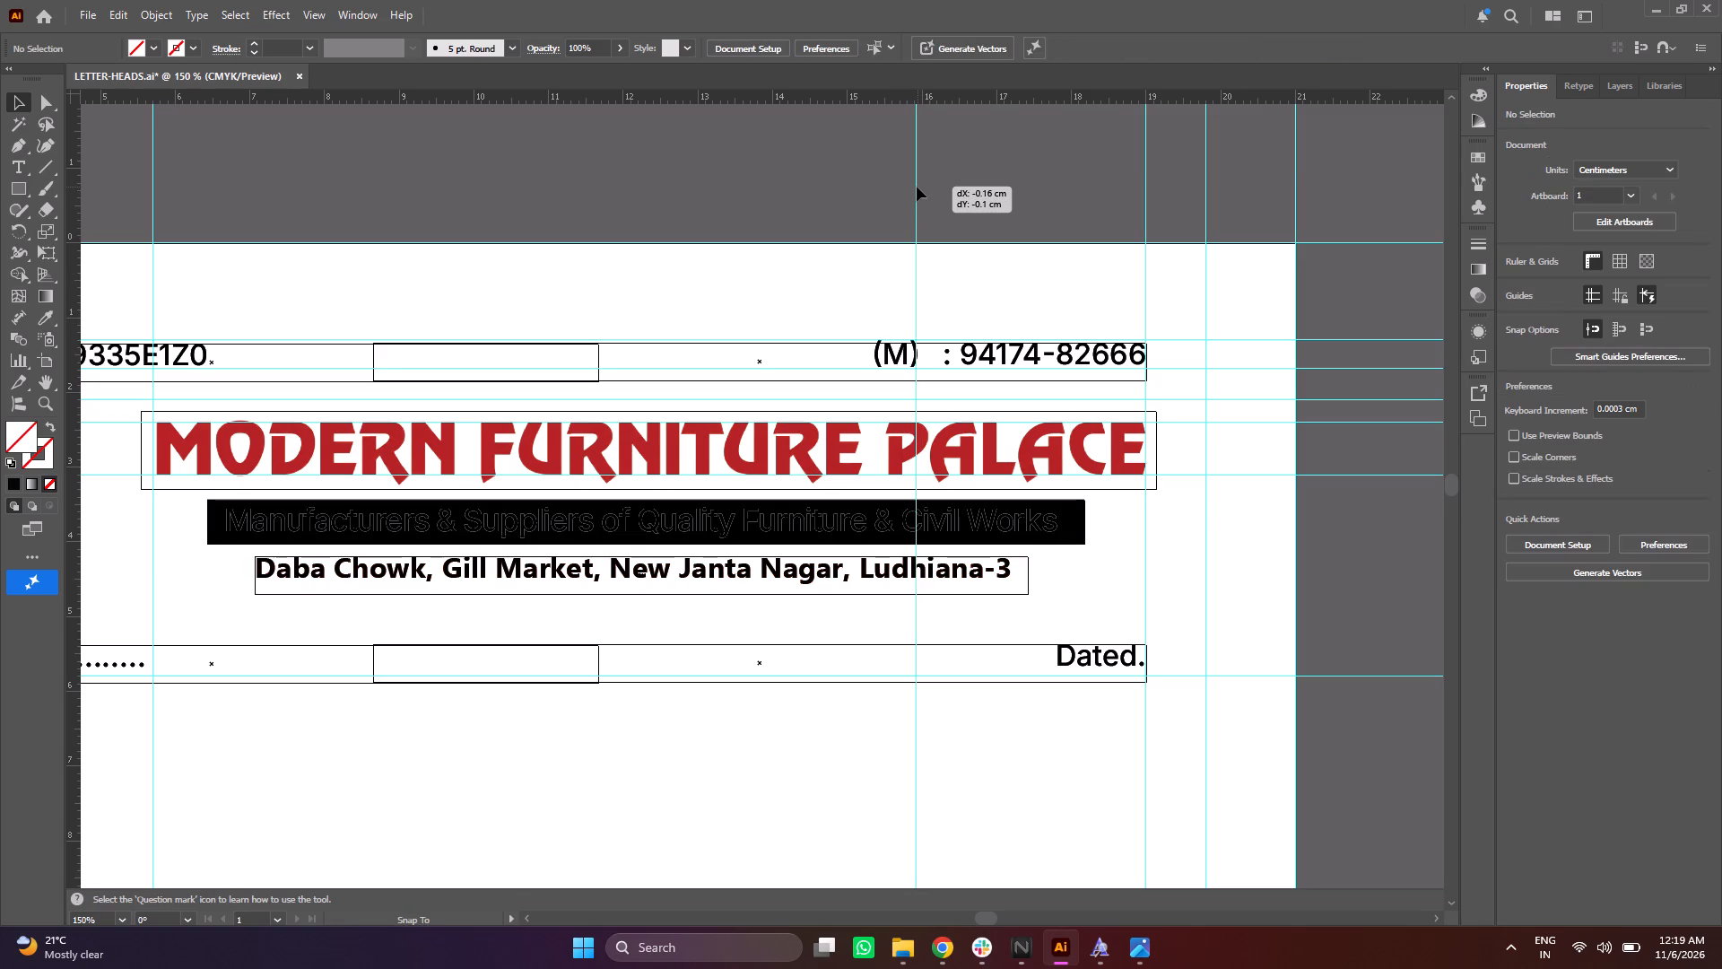
drag(917, 187, 913, 184)
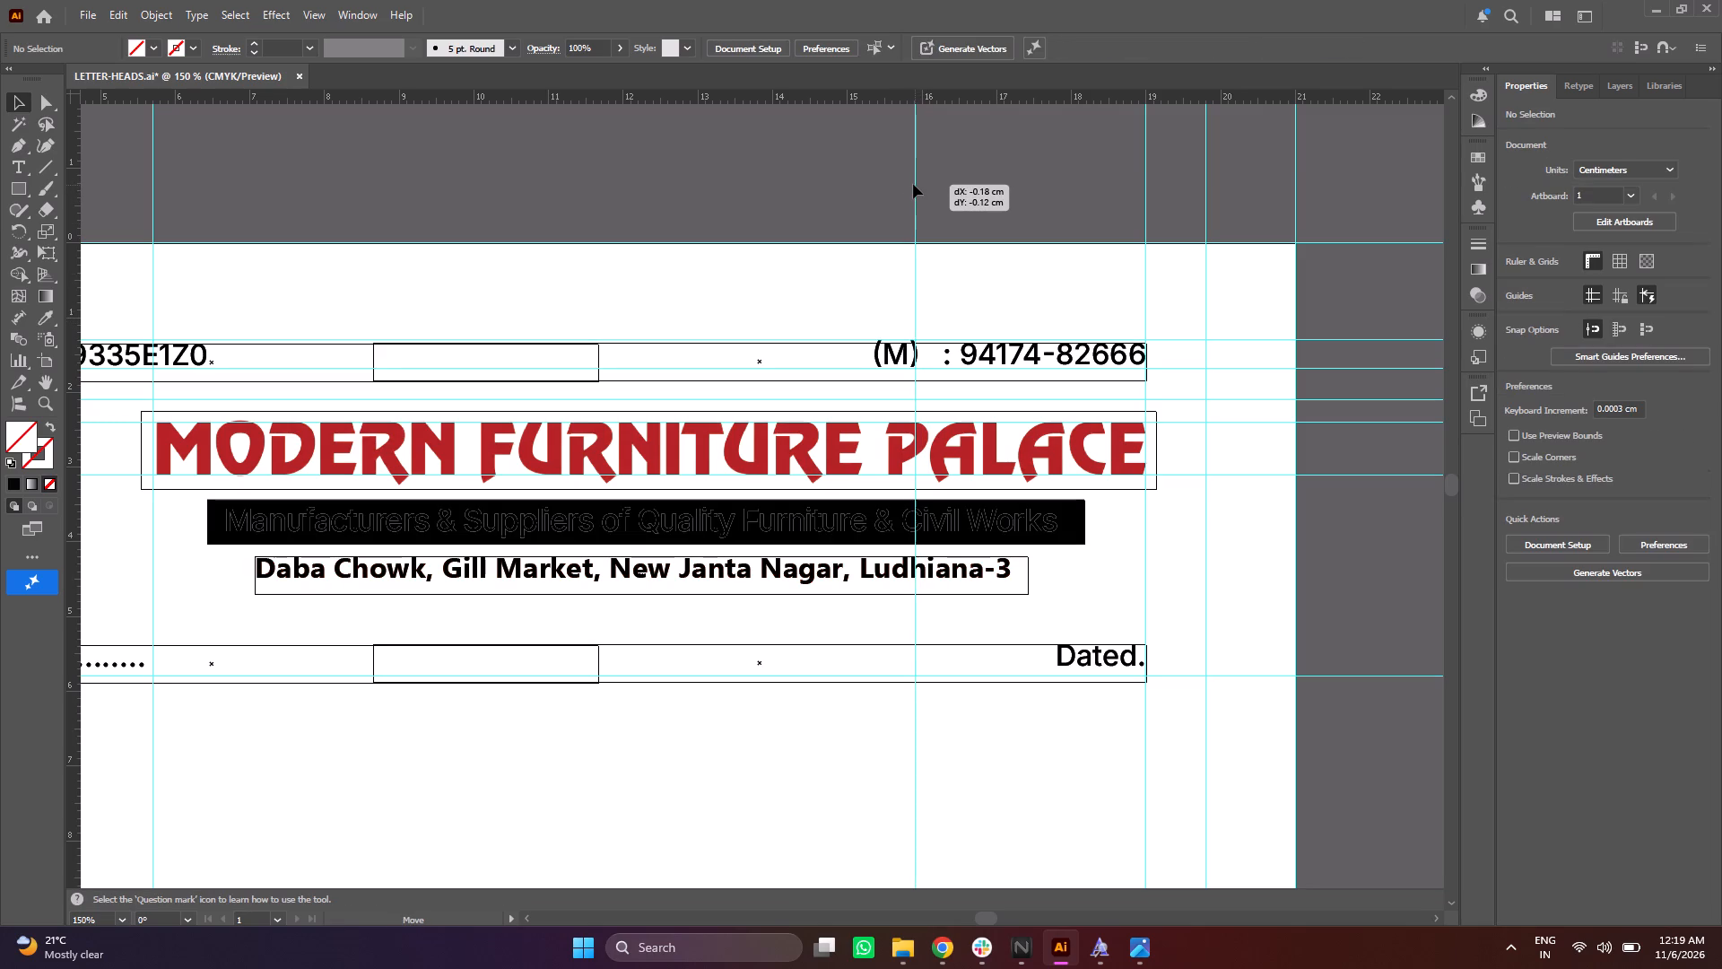
drag(913, 184, 907, 180)
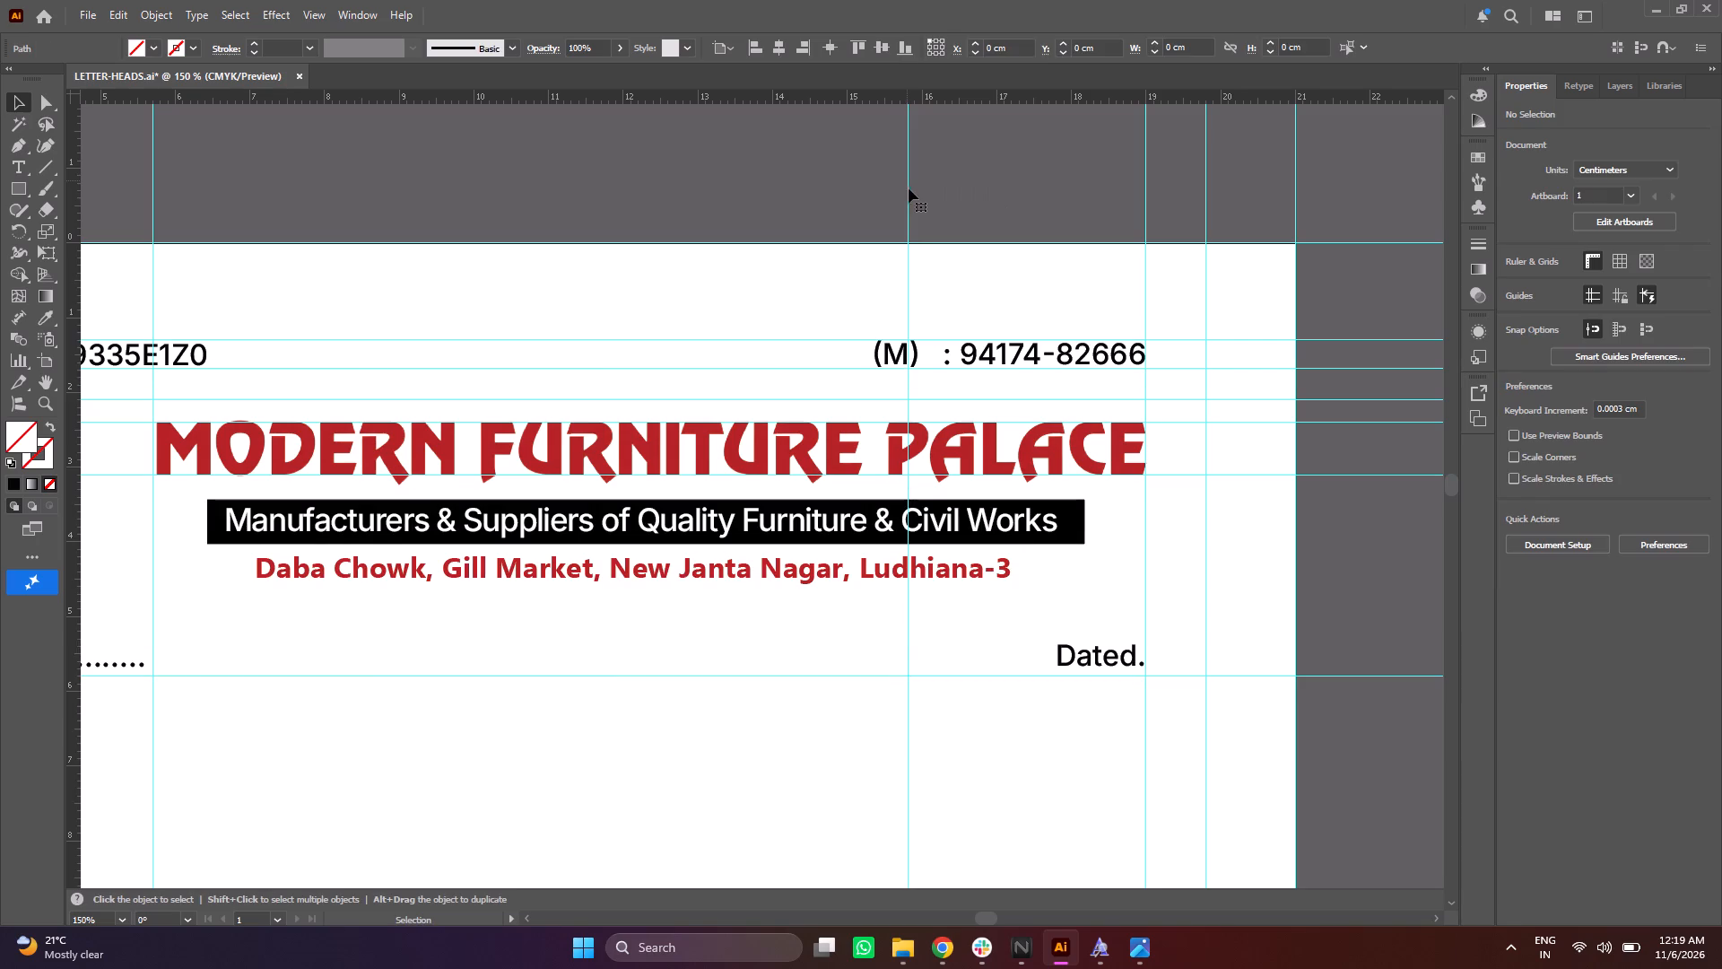
Extend the "Dated." line with 18 more dots so its start reaches the guide at about 15.8 cm, and save the document.
double_click(1106, 653)
click(1137, 658)
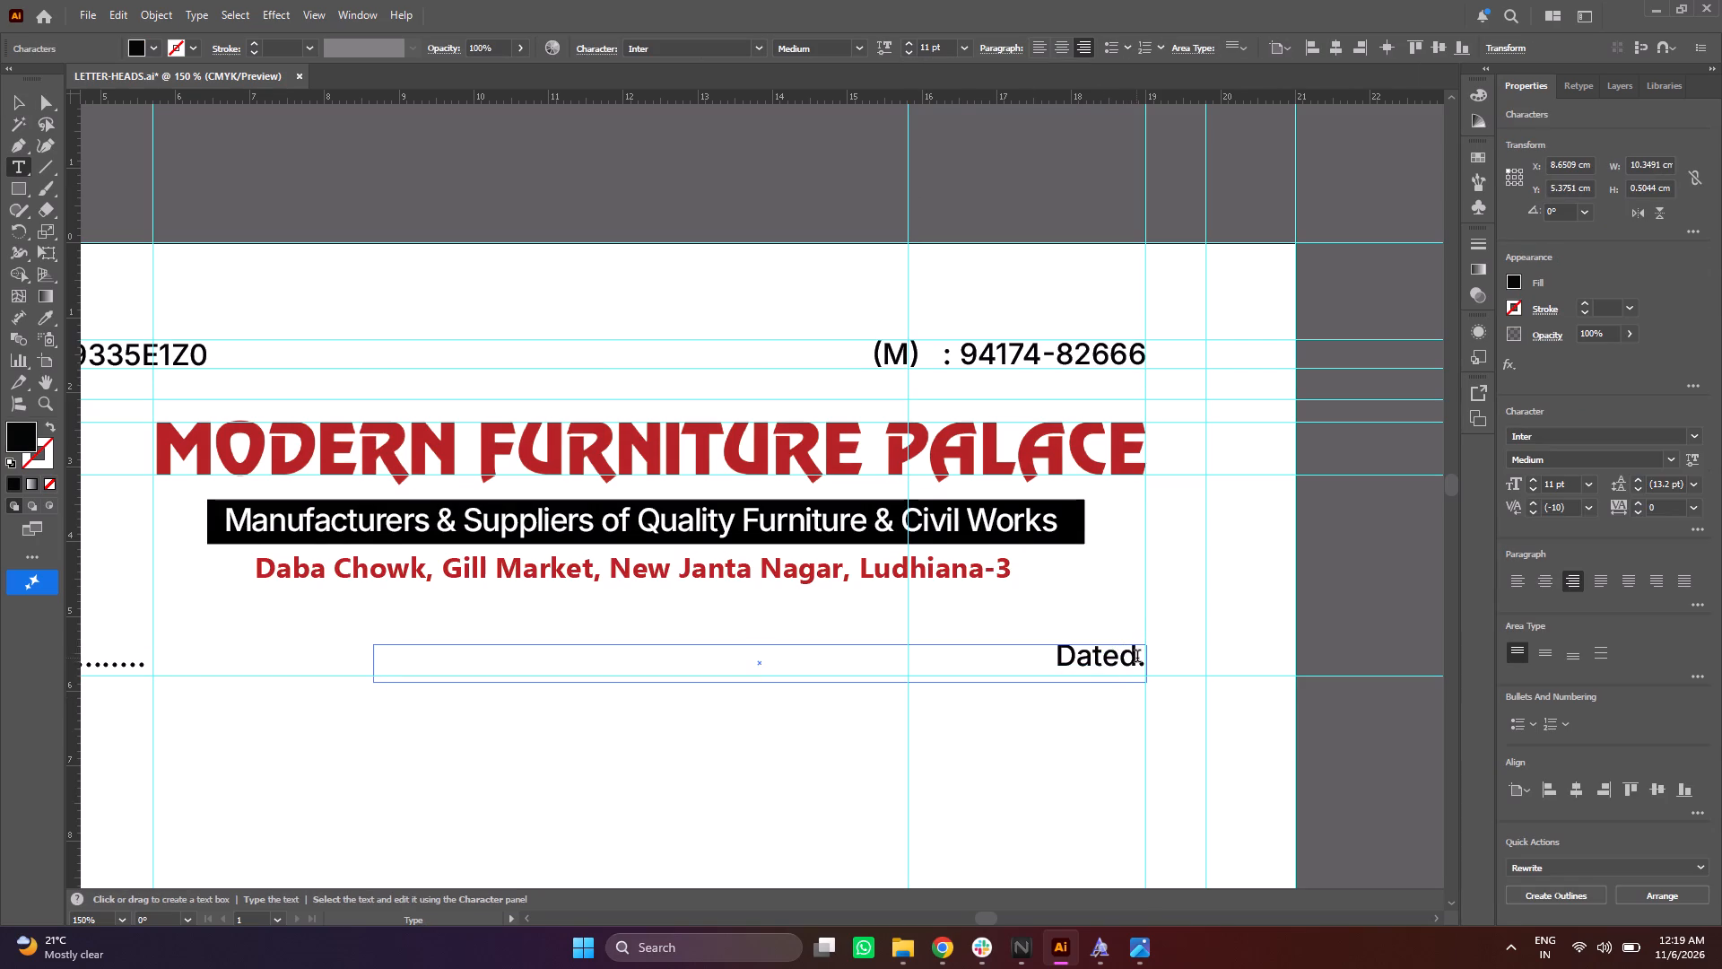
key(Right)
text(.................)
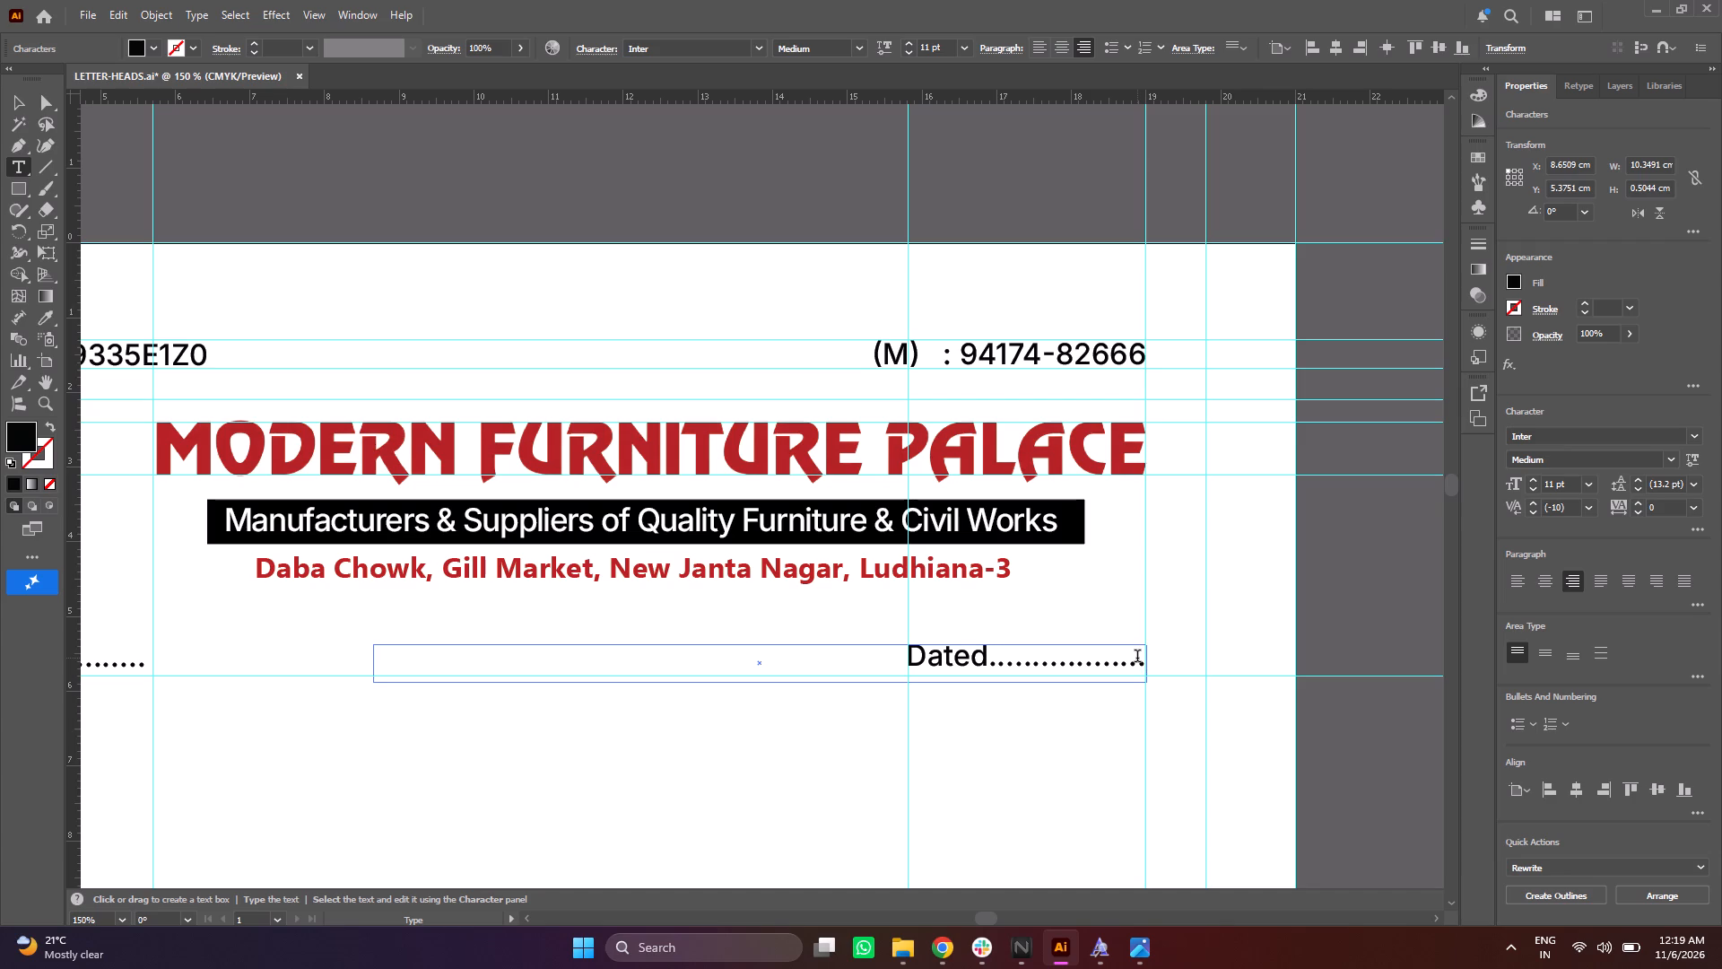
key(period)
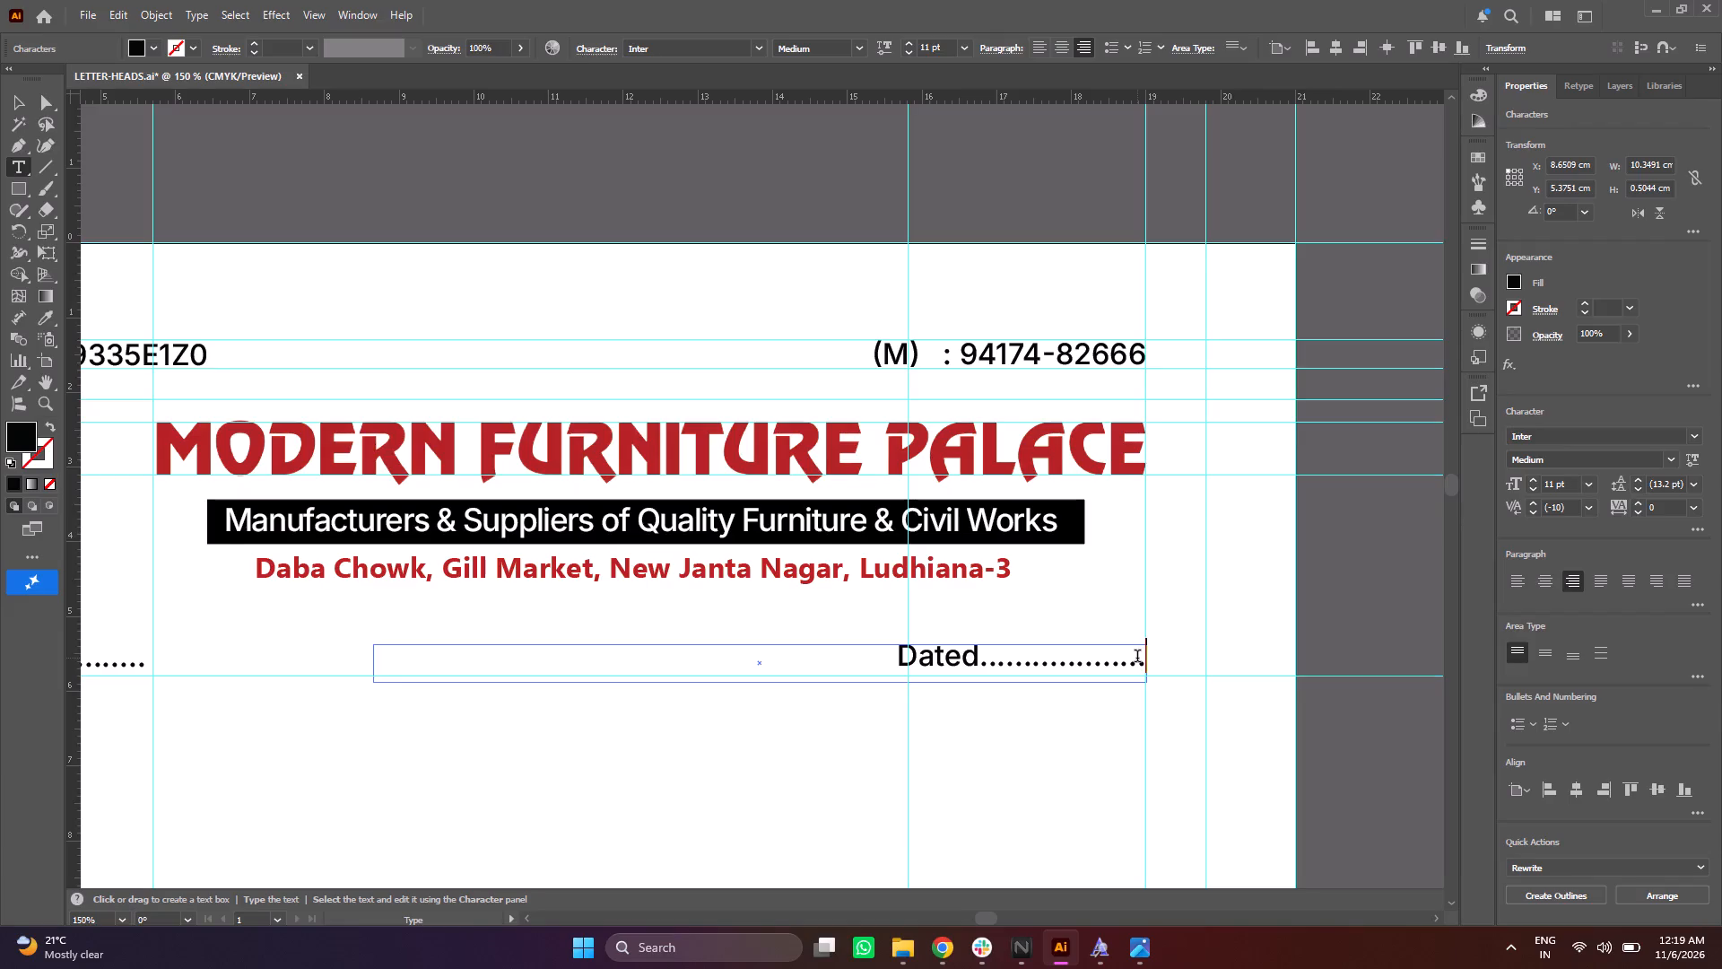
key(ctrl+s)
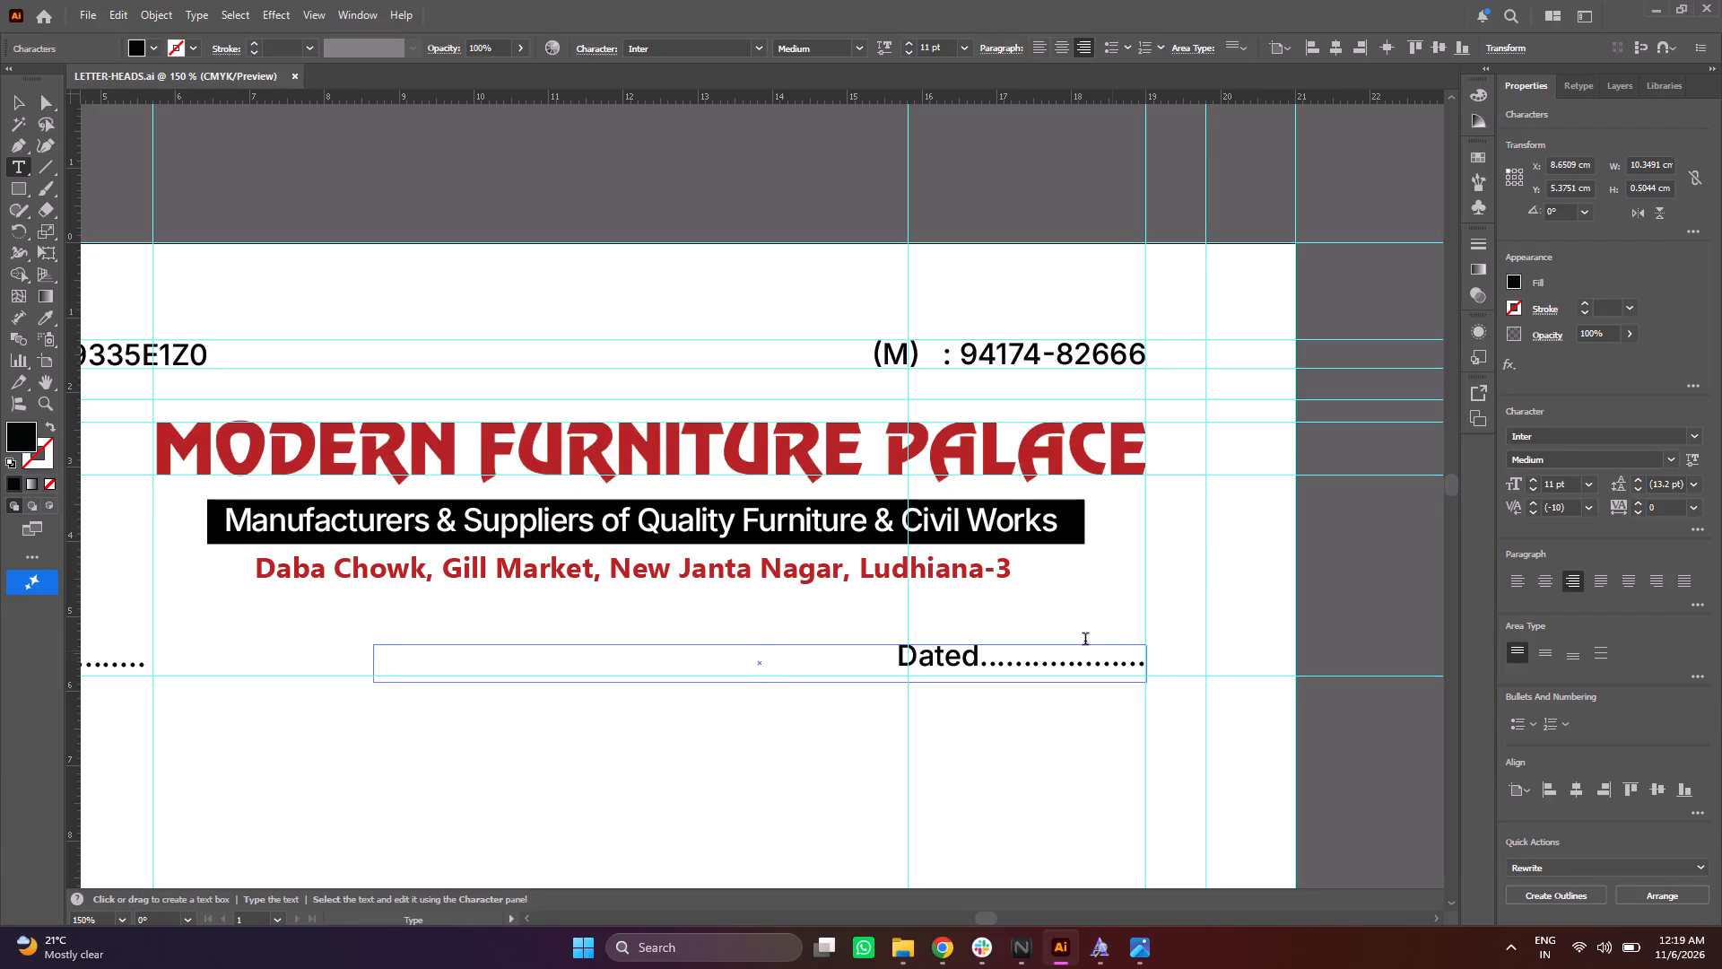
alt+scroll(1049, 624, down, 2)
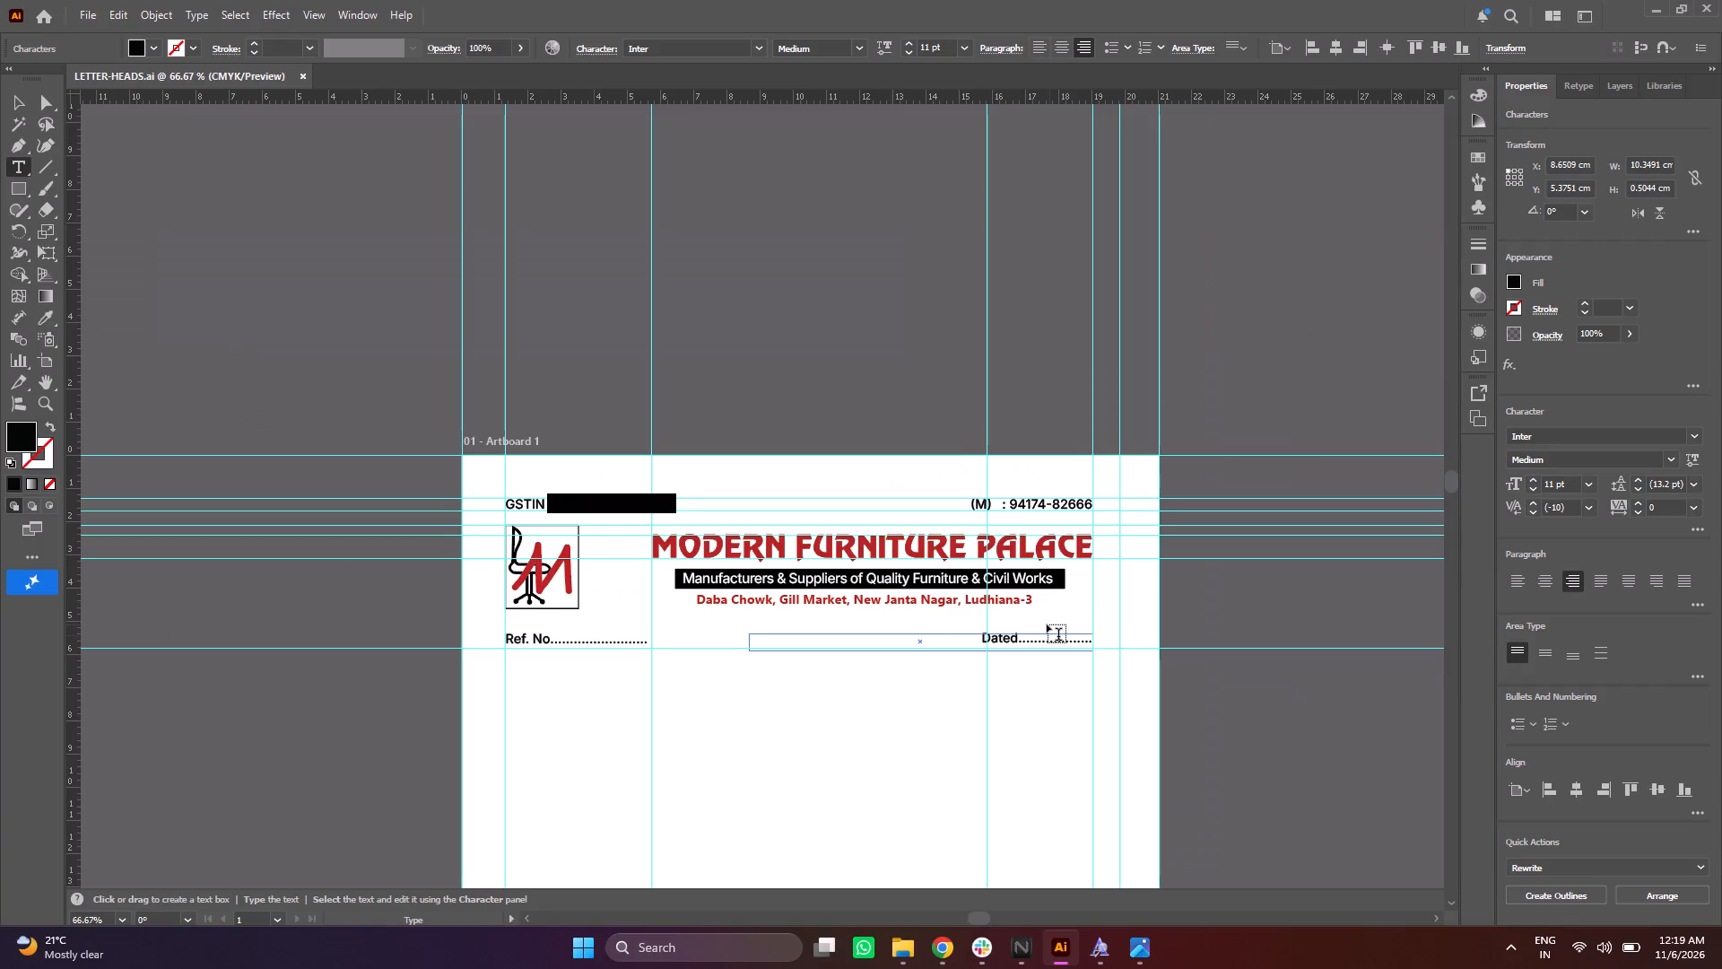
click(13, 99)
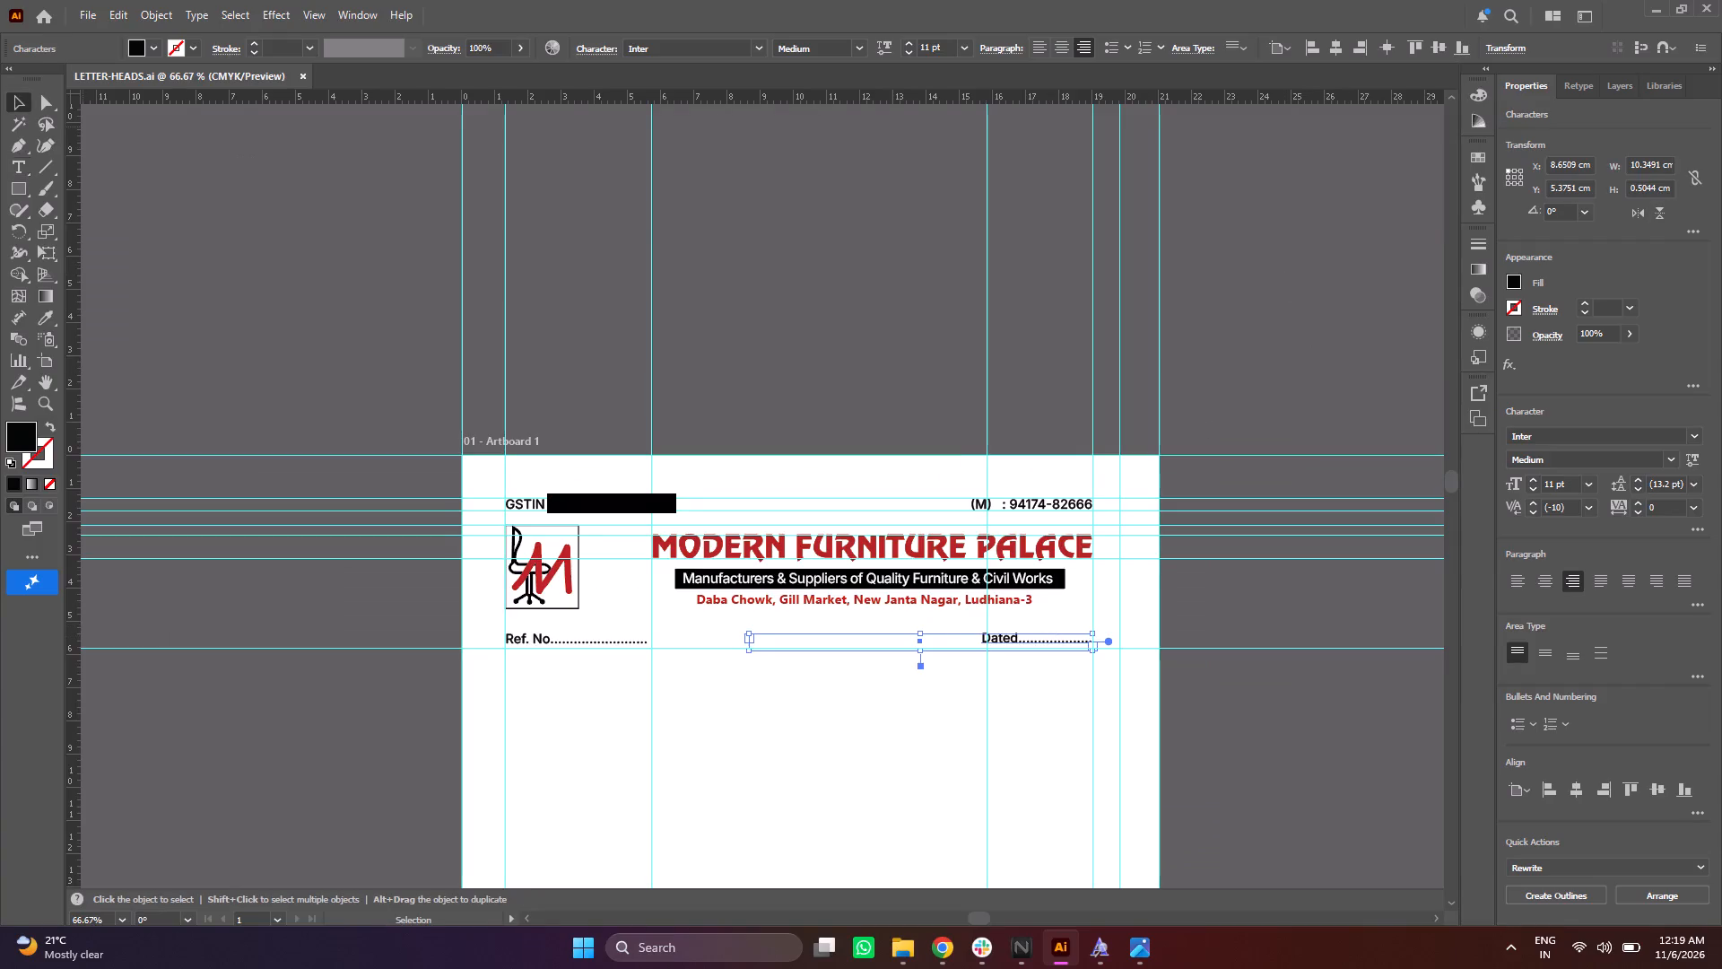
click(300, 279)
Change the document units to inches.
click(1668, 164)
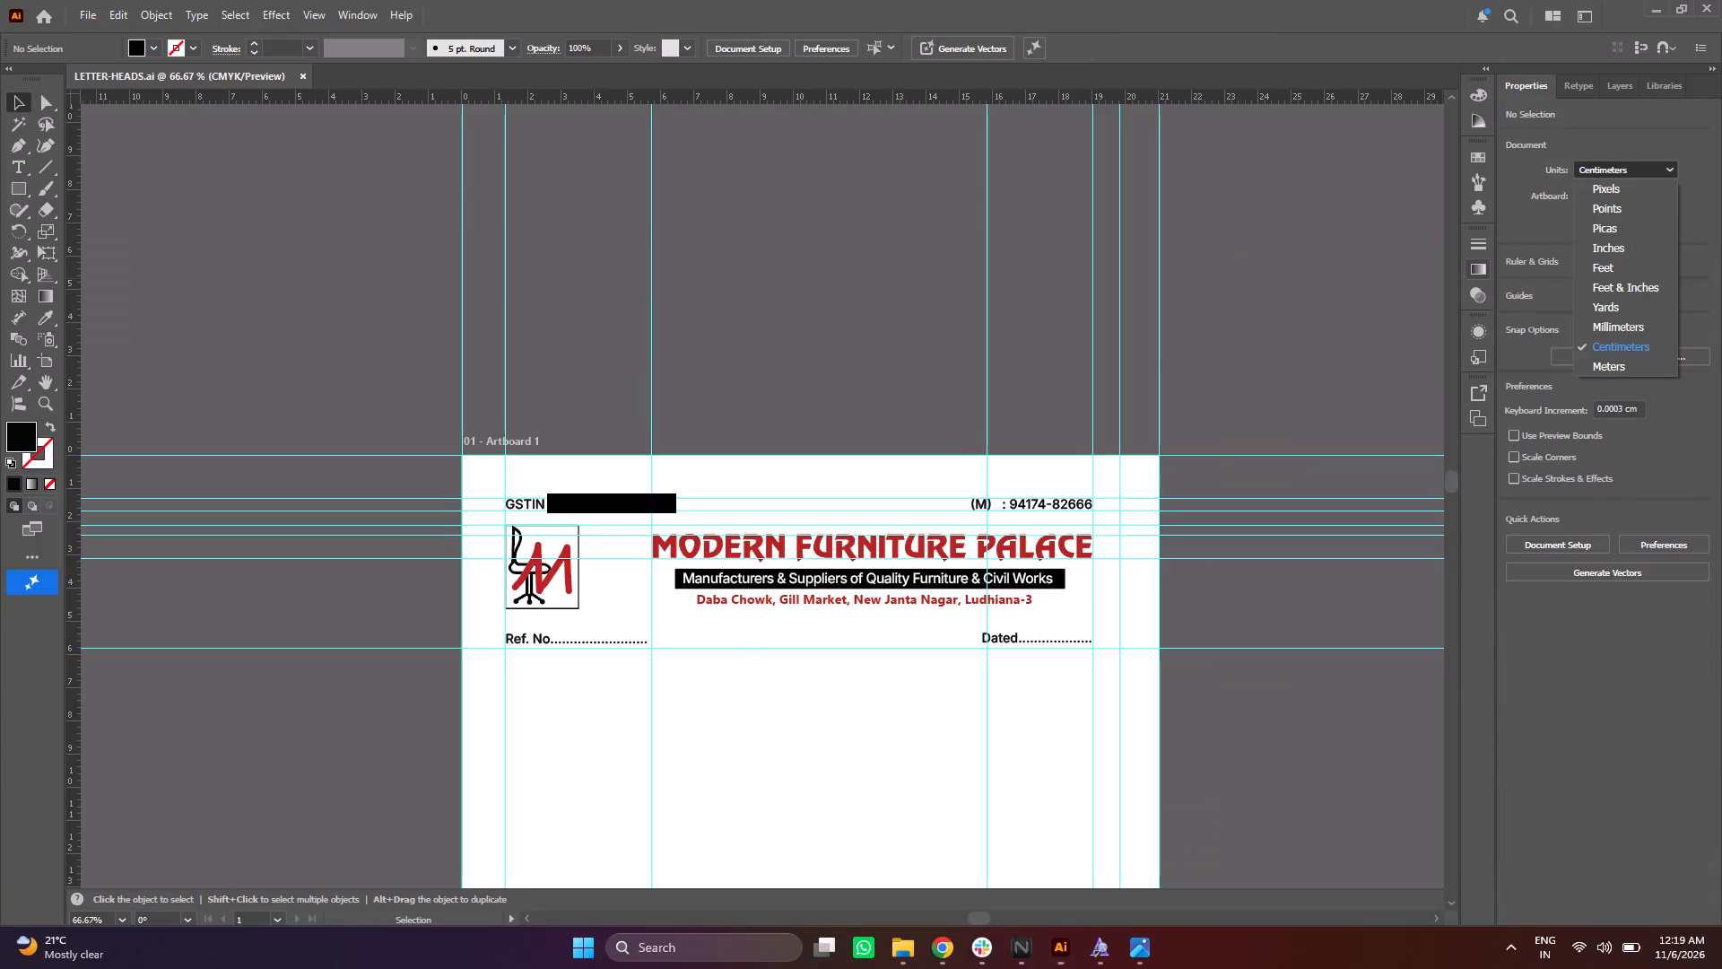
click(1635, 241)
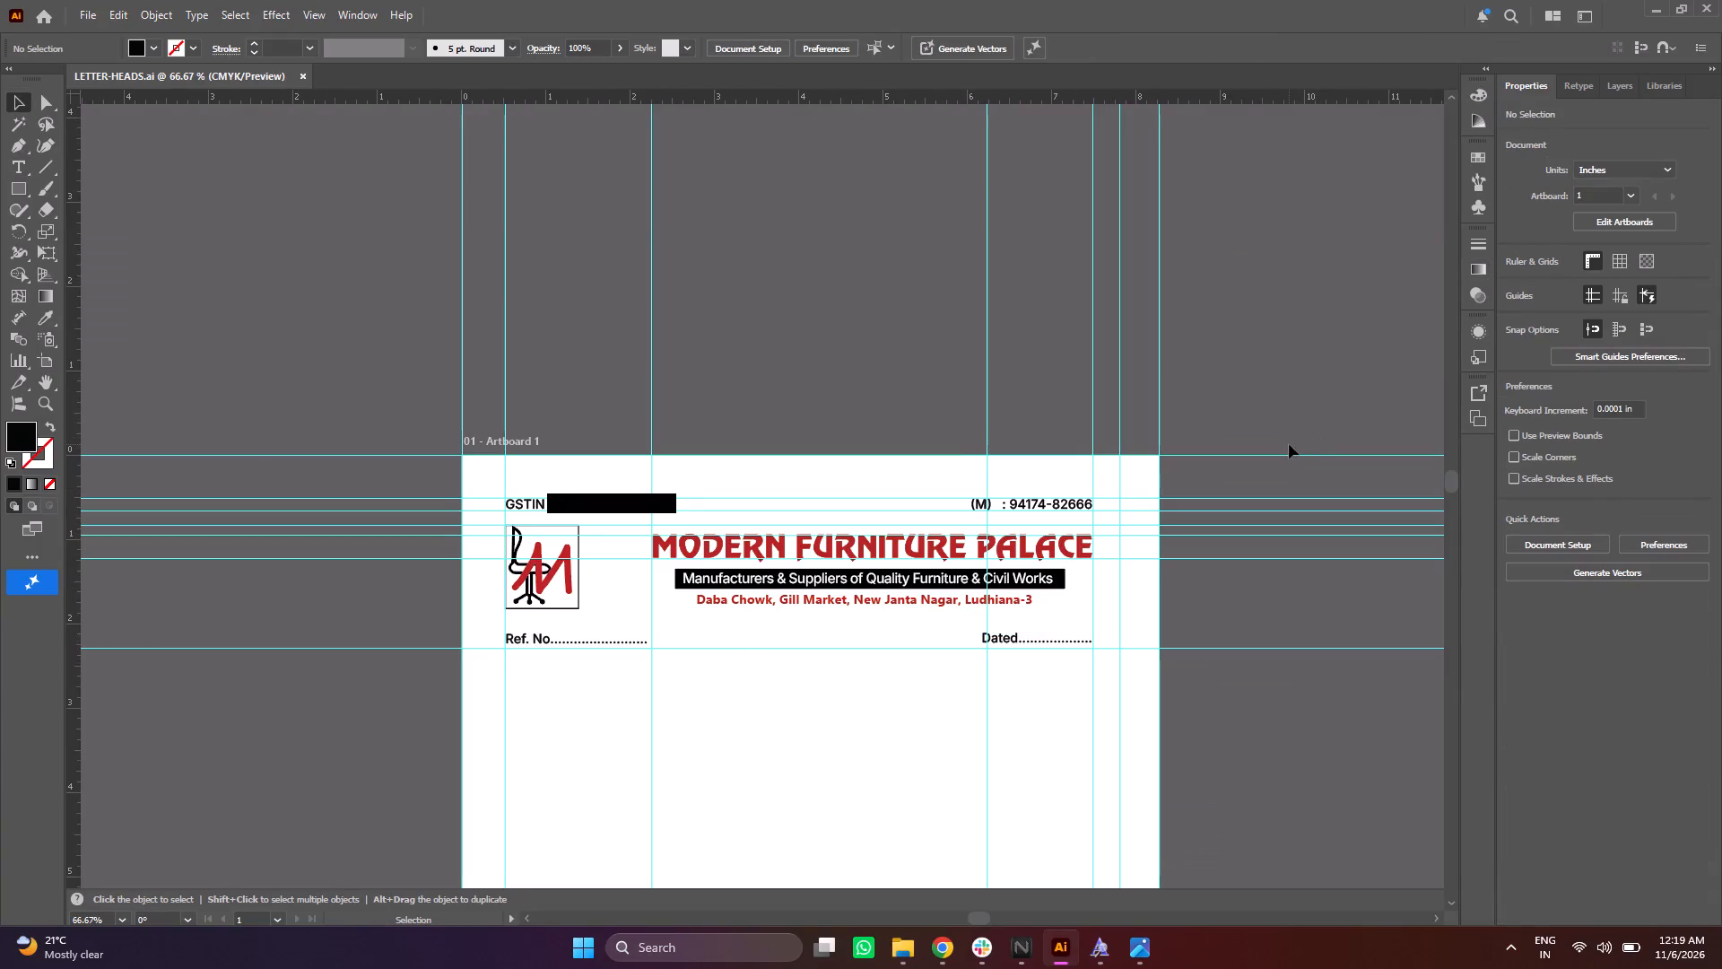
Check the vertical position in inches of the horizontal guide just below the Ref. No line.
alt+scroll(371, 677, up, 3)
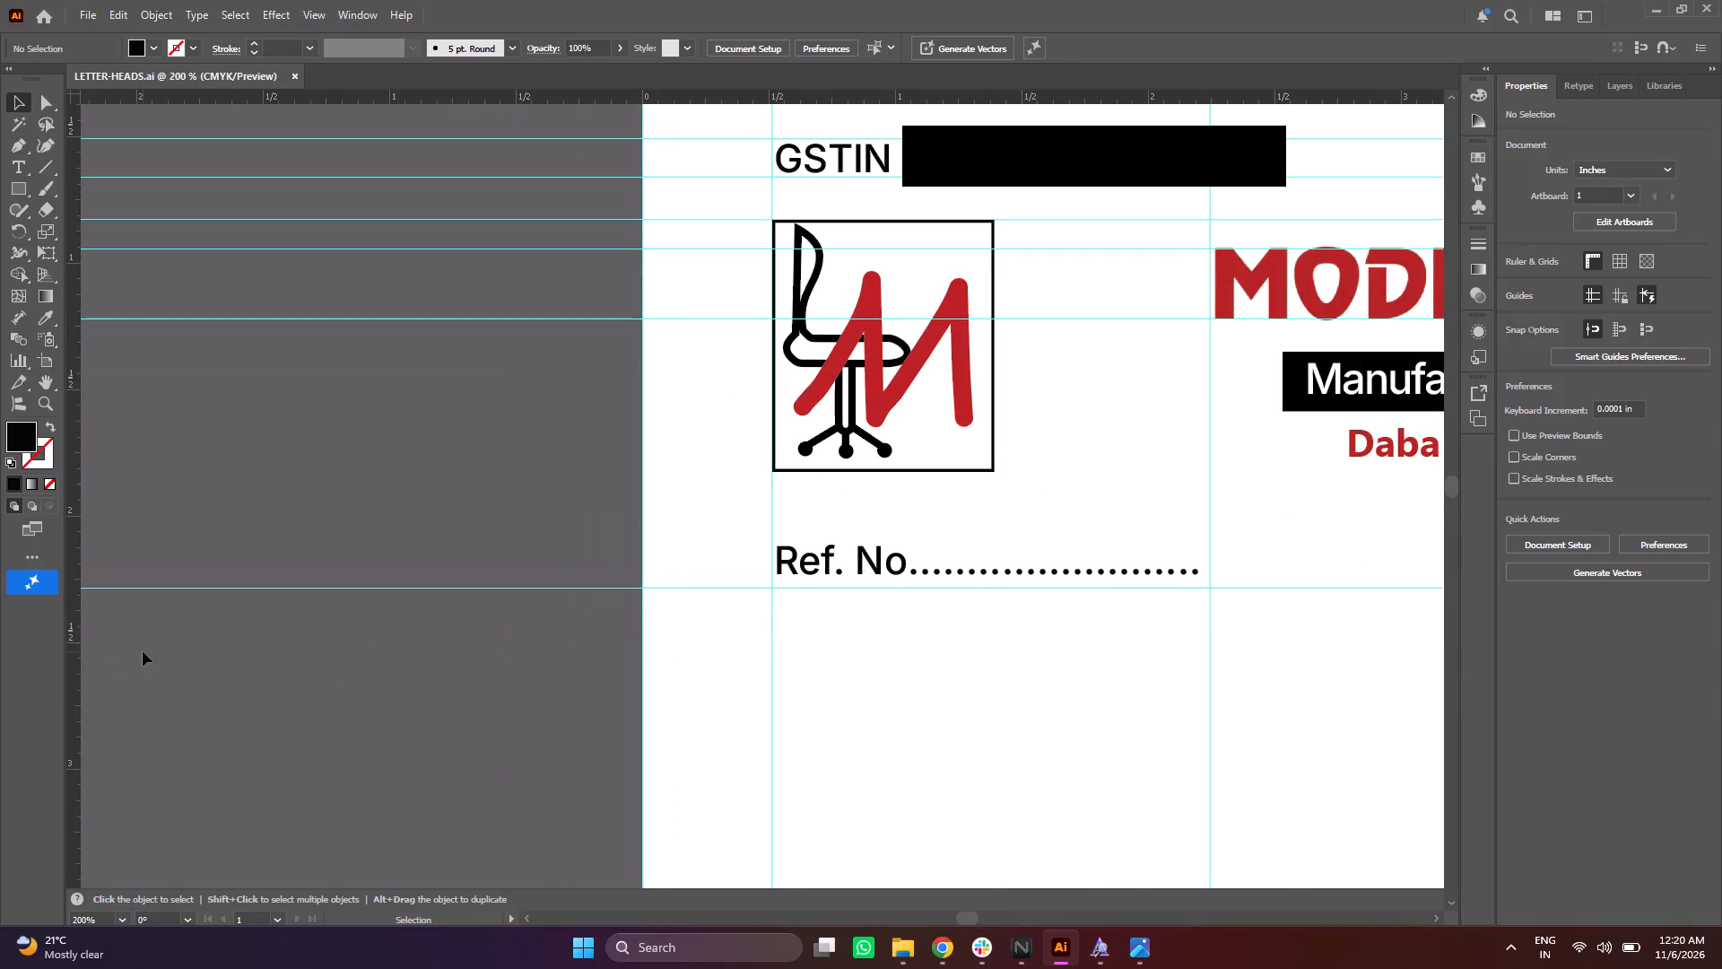
alt+scroll(144, 651, down, 1)
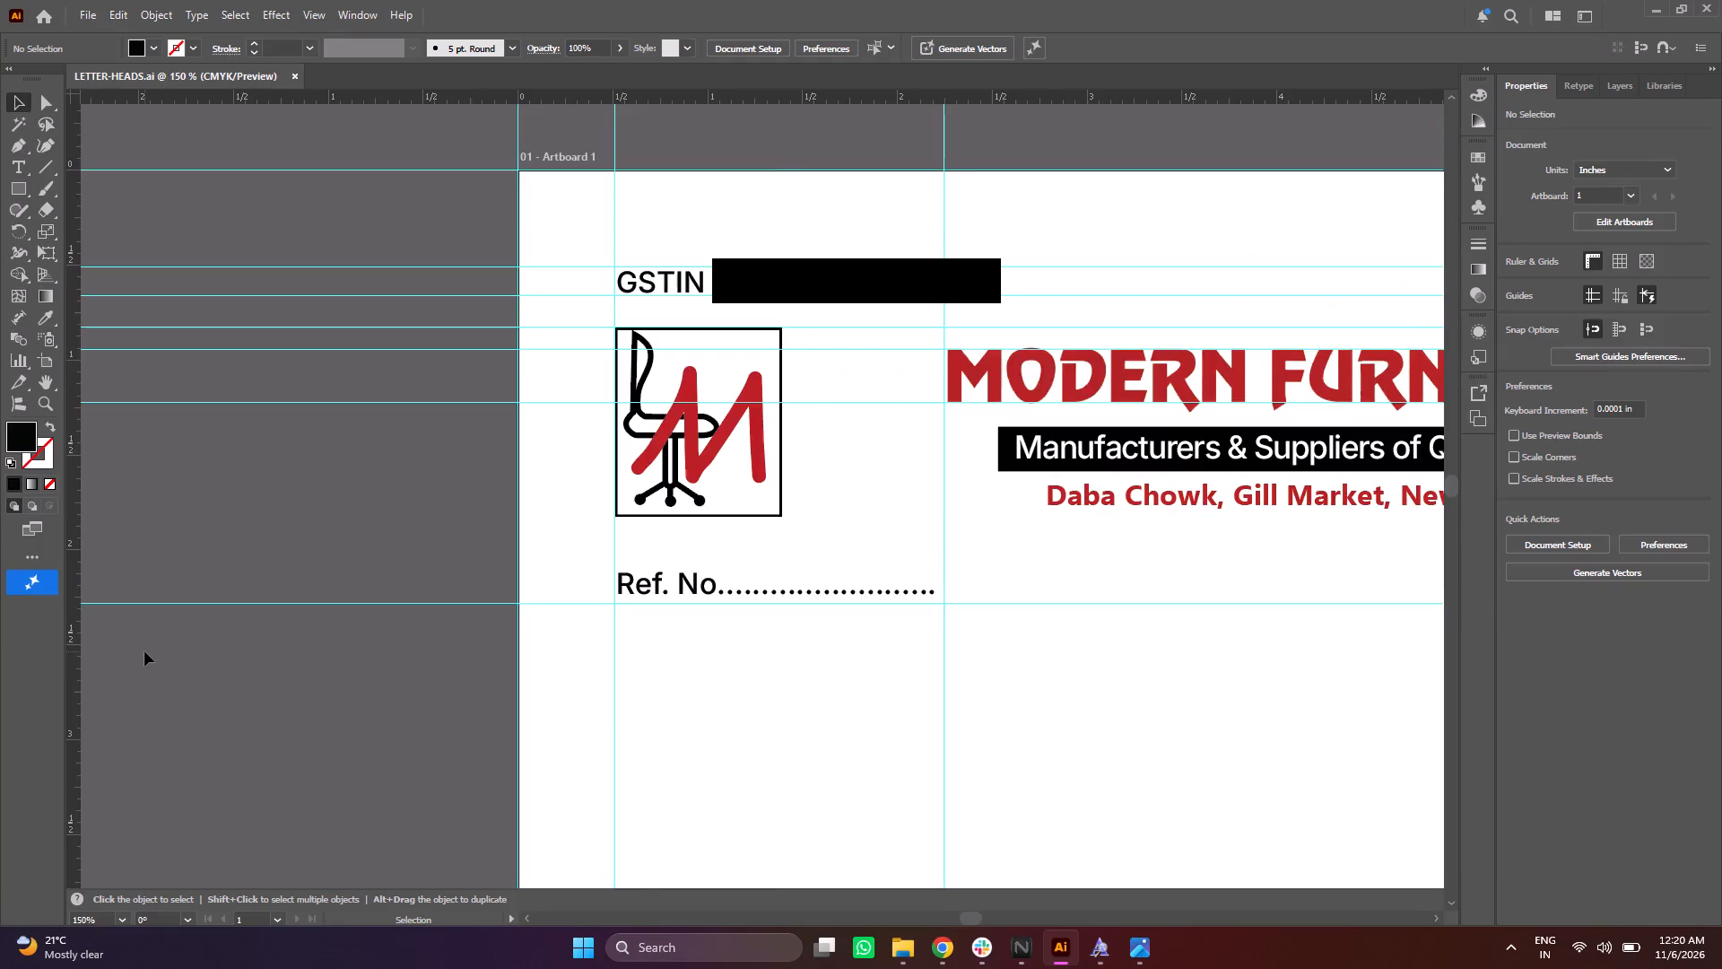
alt+scroll(144, 651, up, 1)
scroll(144, 651, up, 3)
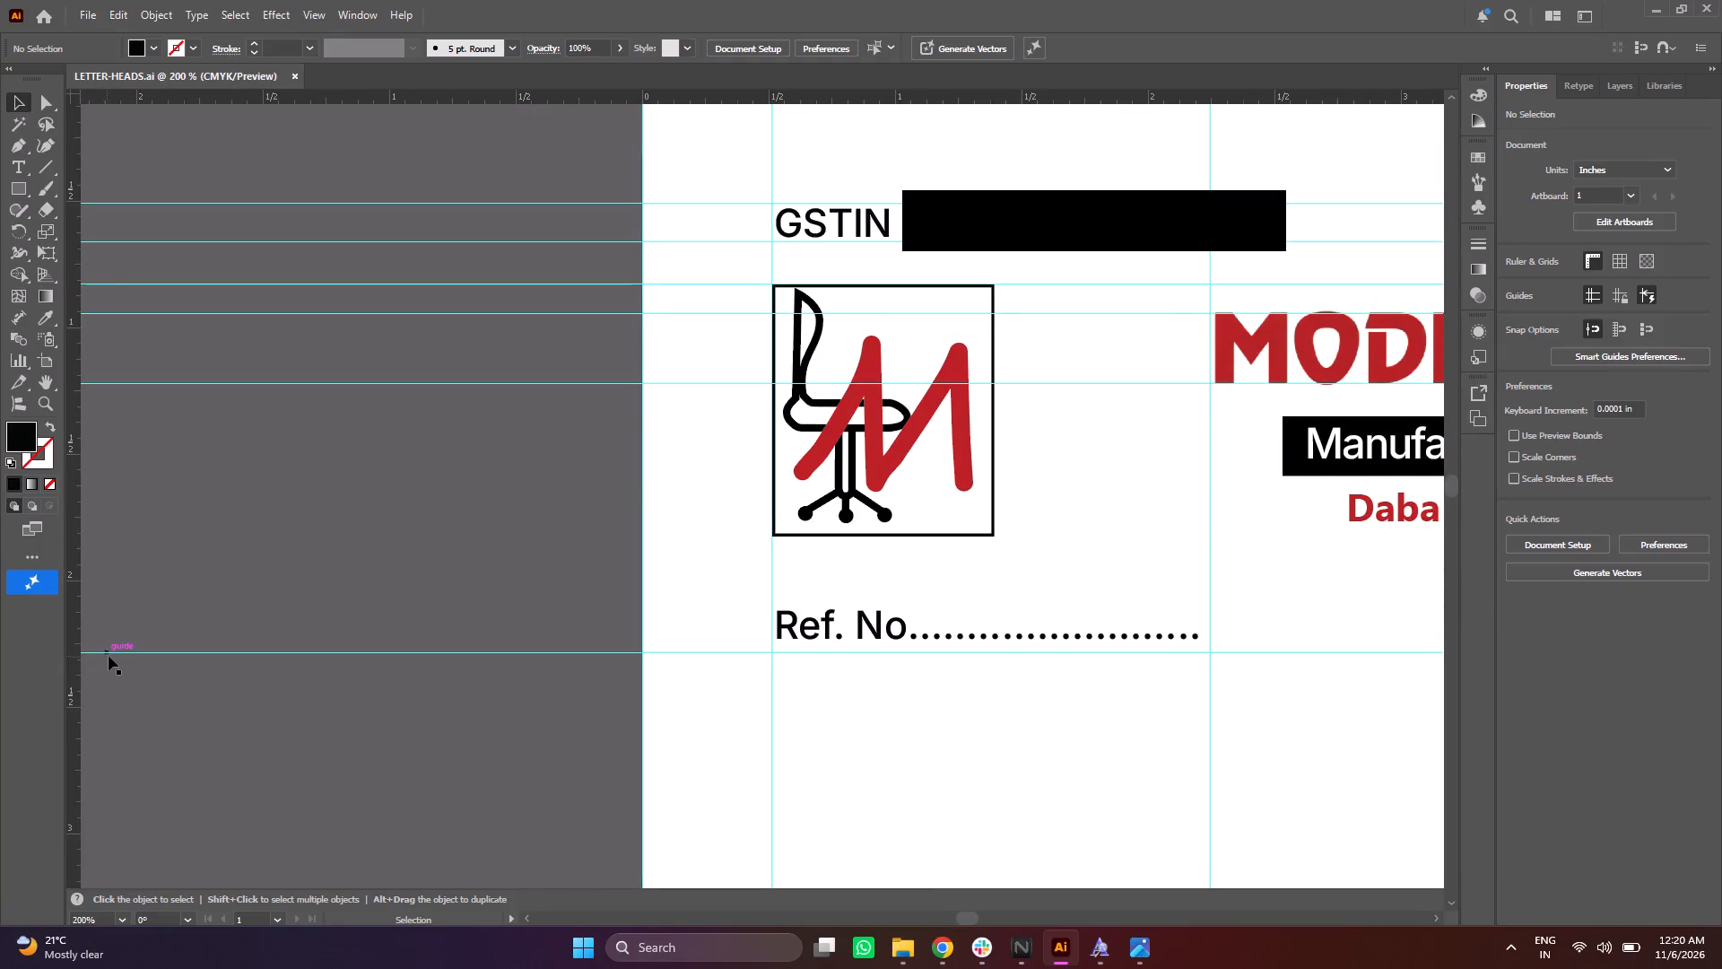
alt+scroll(109, 656, down, 1)
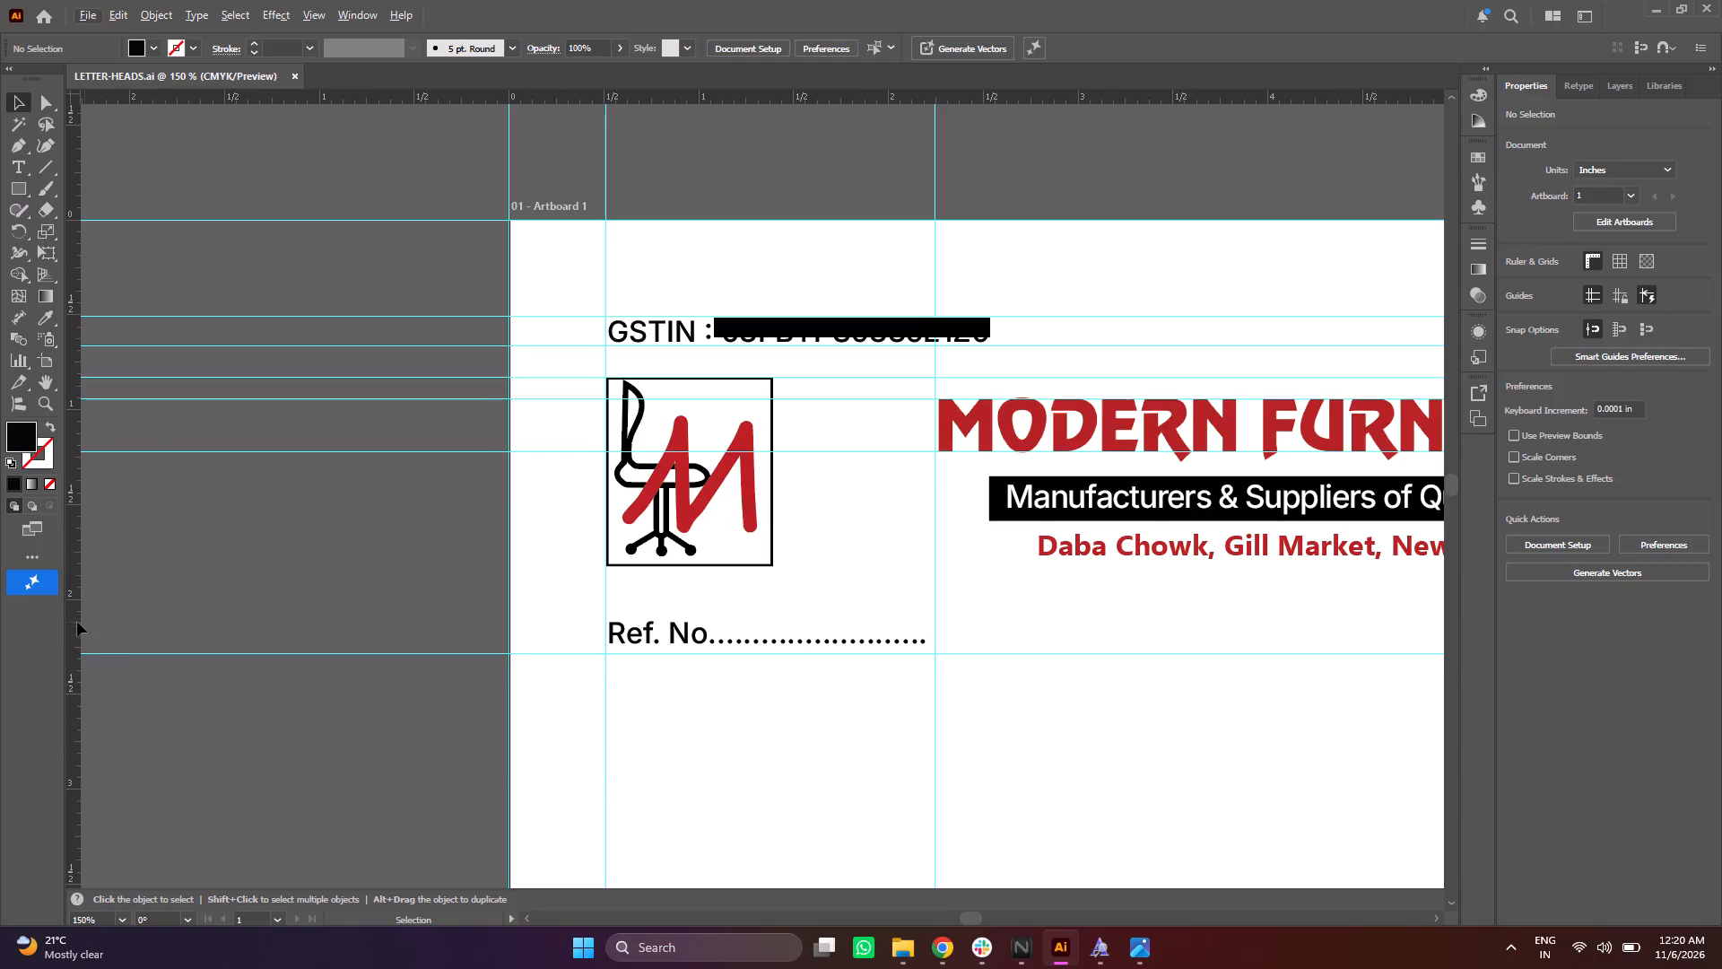
click(126, 654)
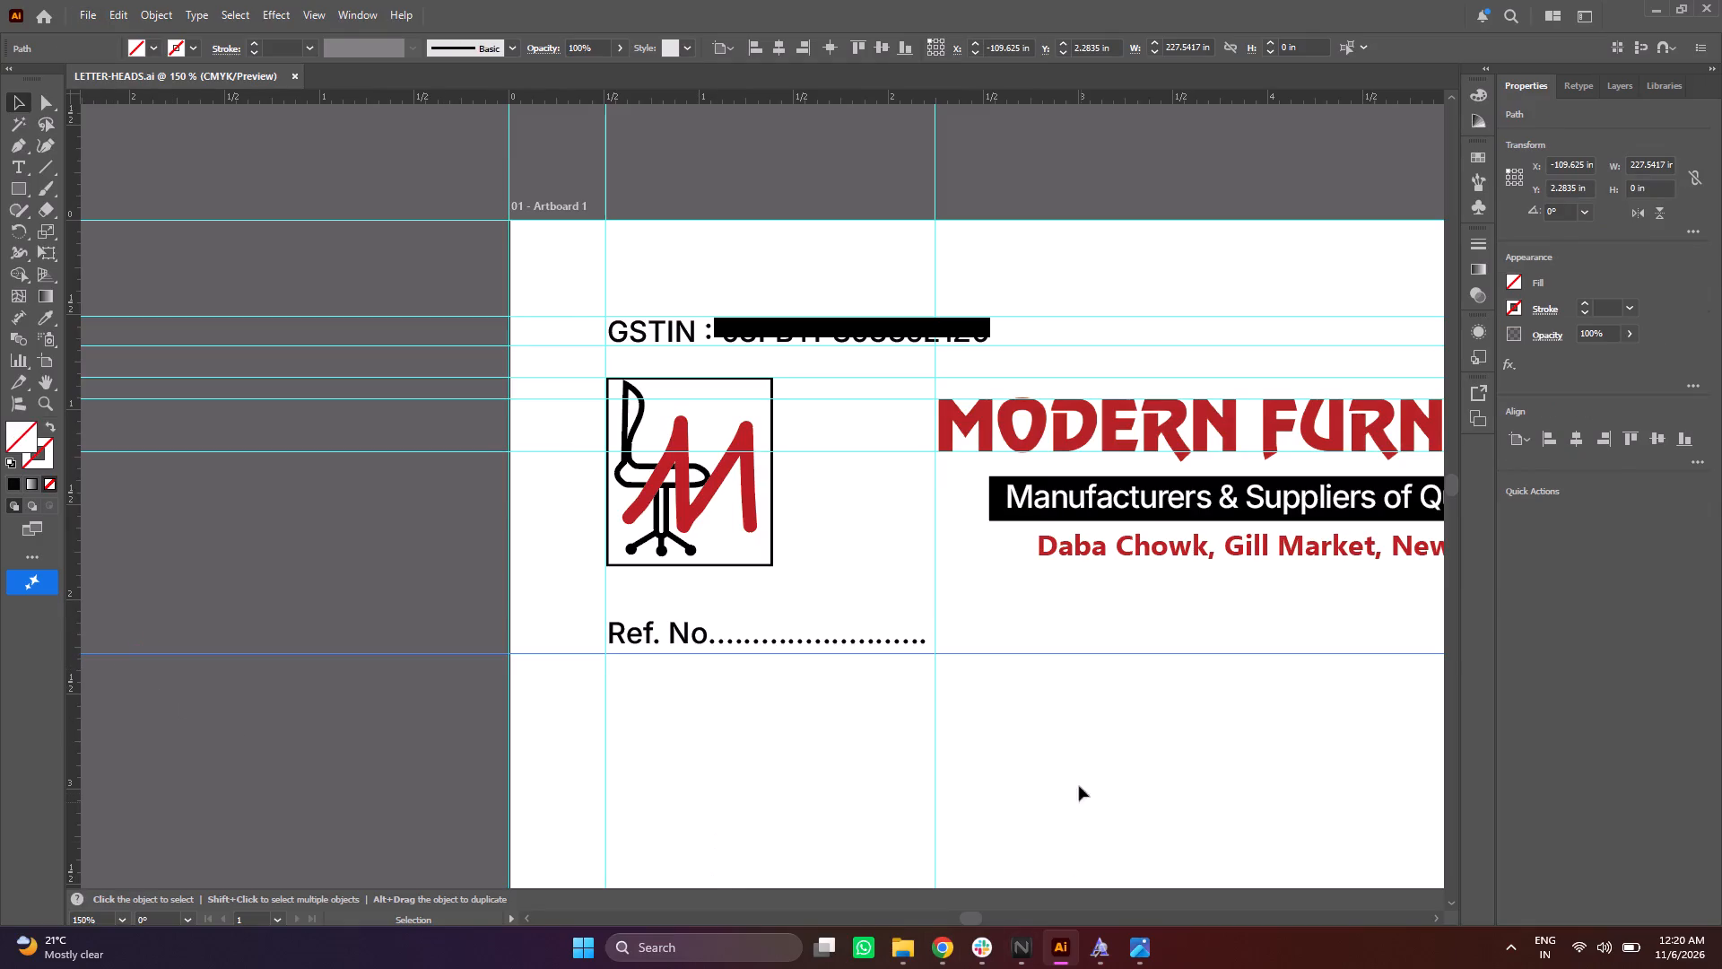
Save the document in Downloads as an Illustrator file named MODERN-FURNITURE-LETTER-HEAD-2_3IN.
key(ctrl+s)
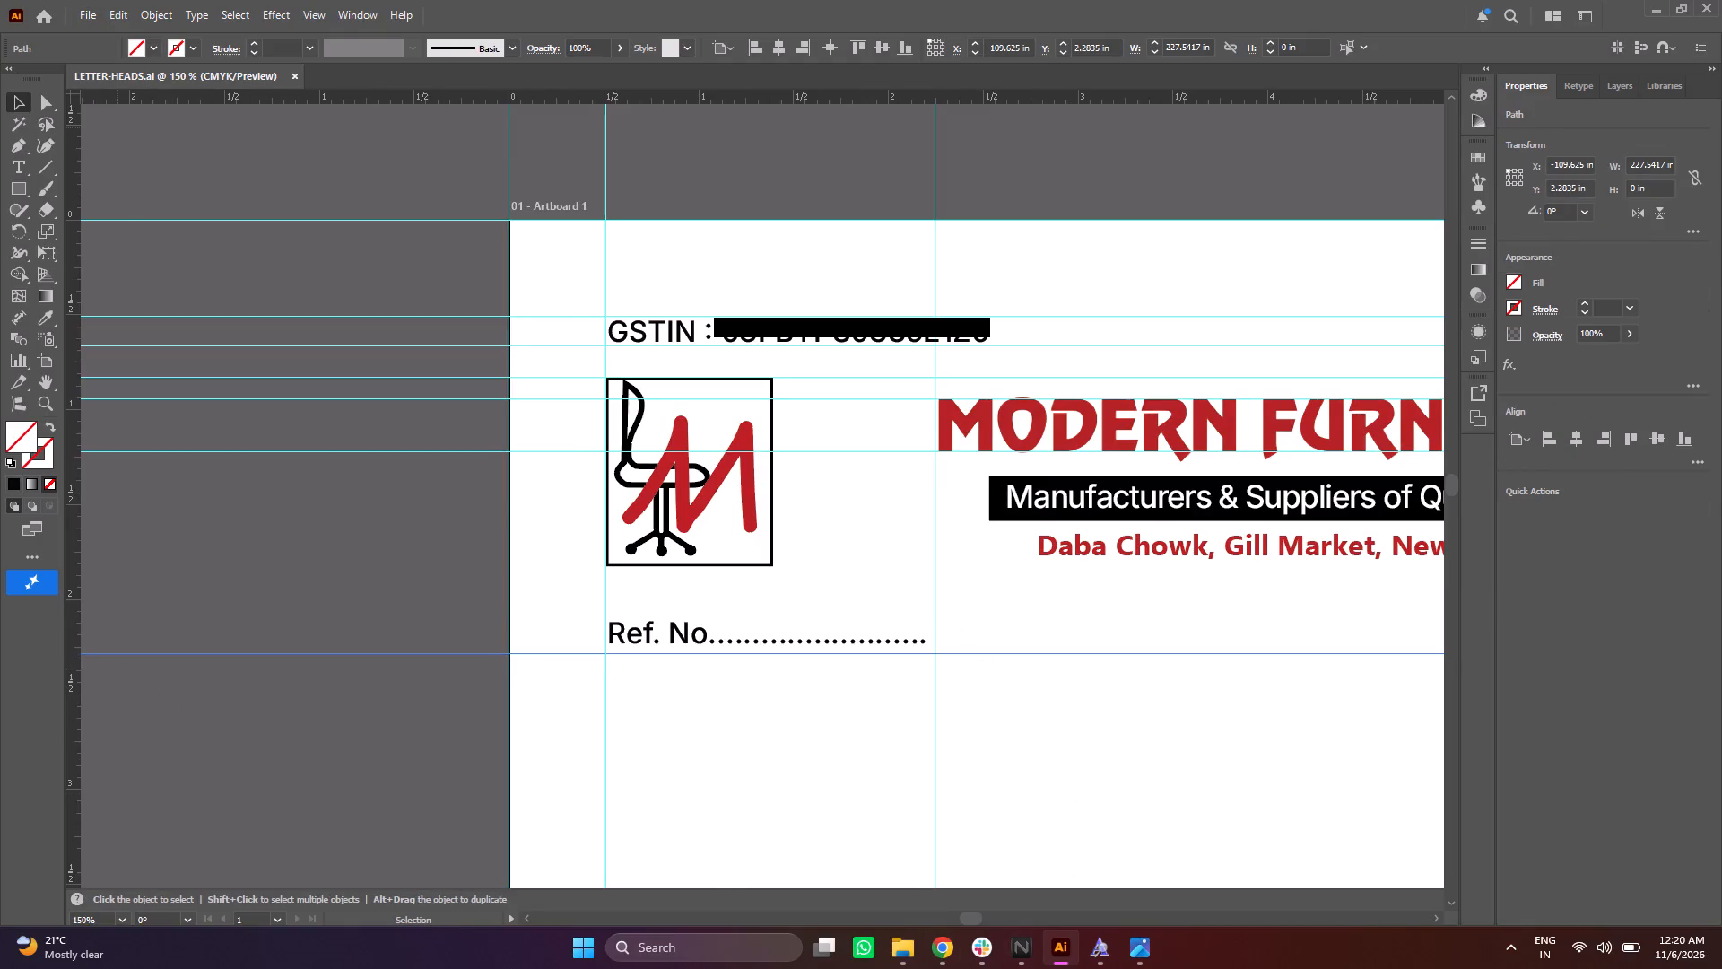
click(76, 15)
click(161, 209)
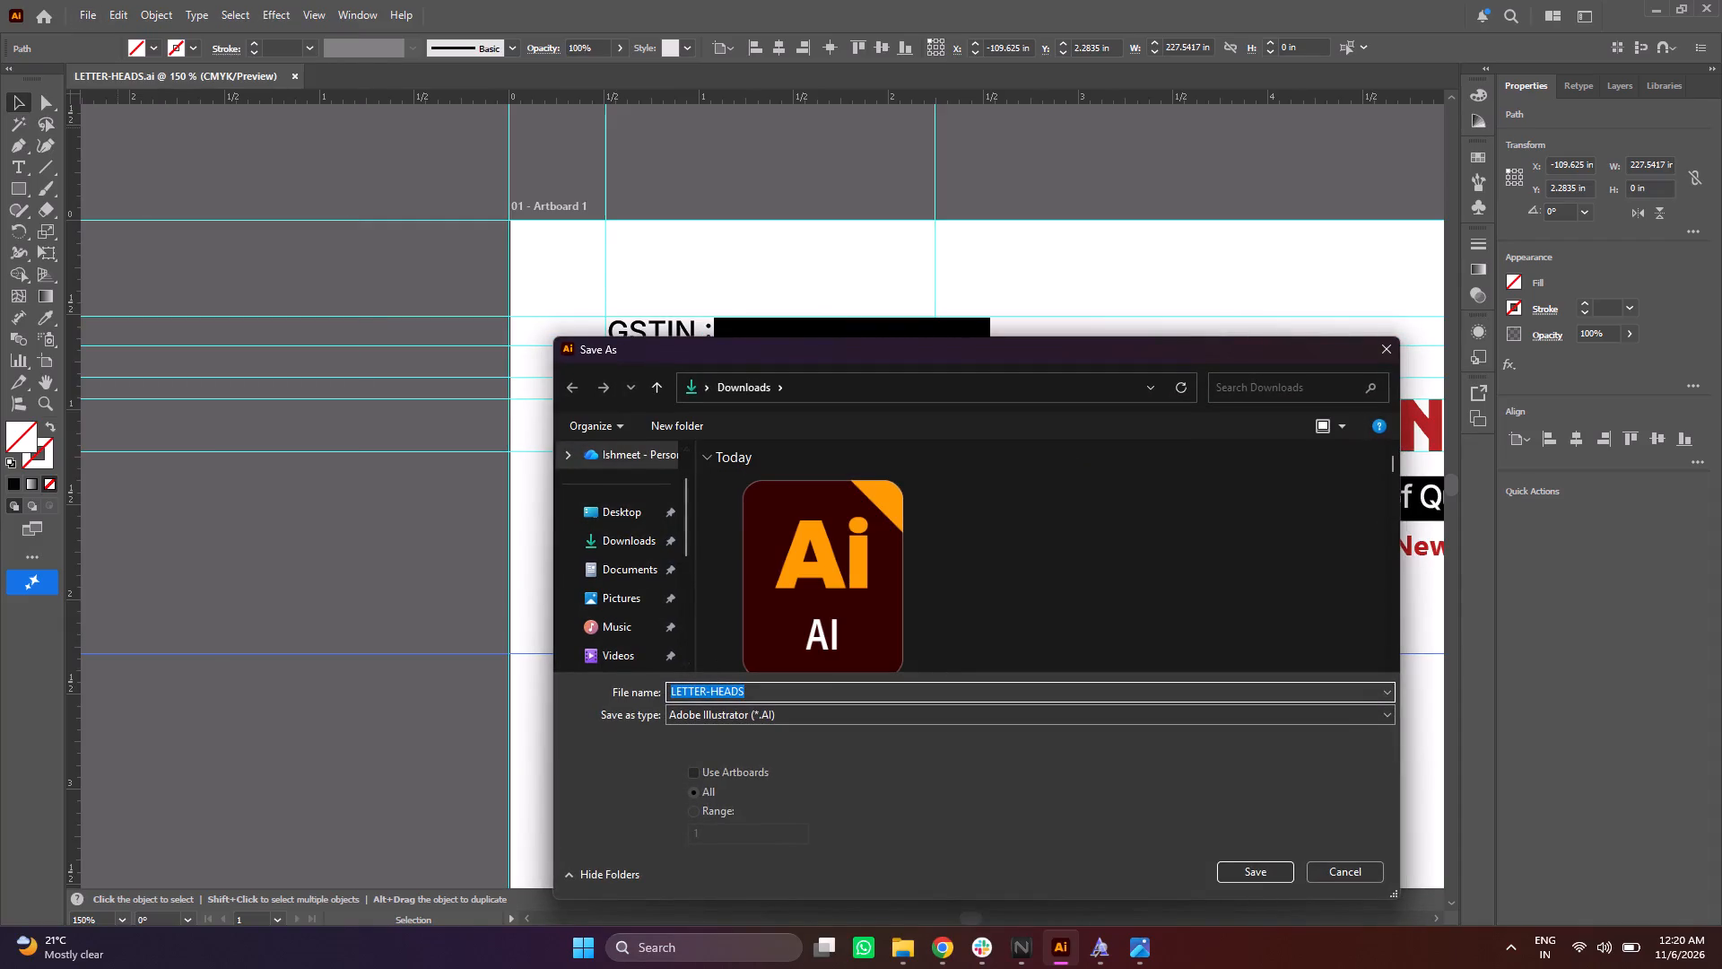
text(MODER)
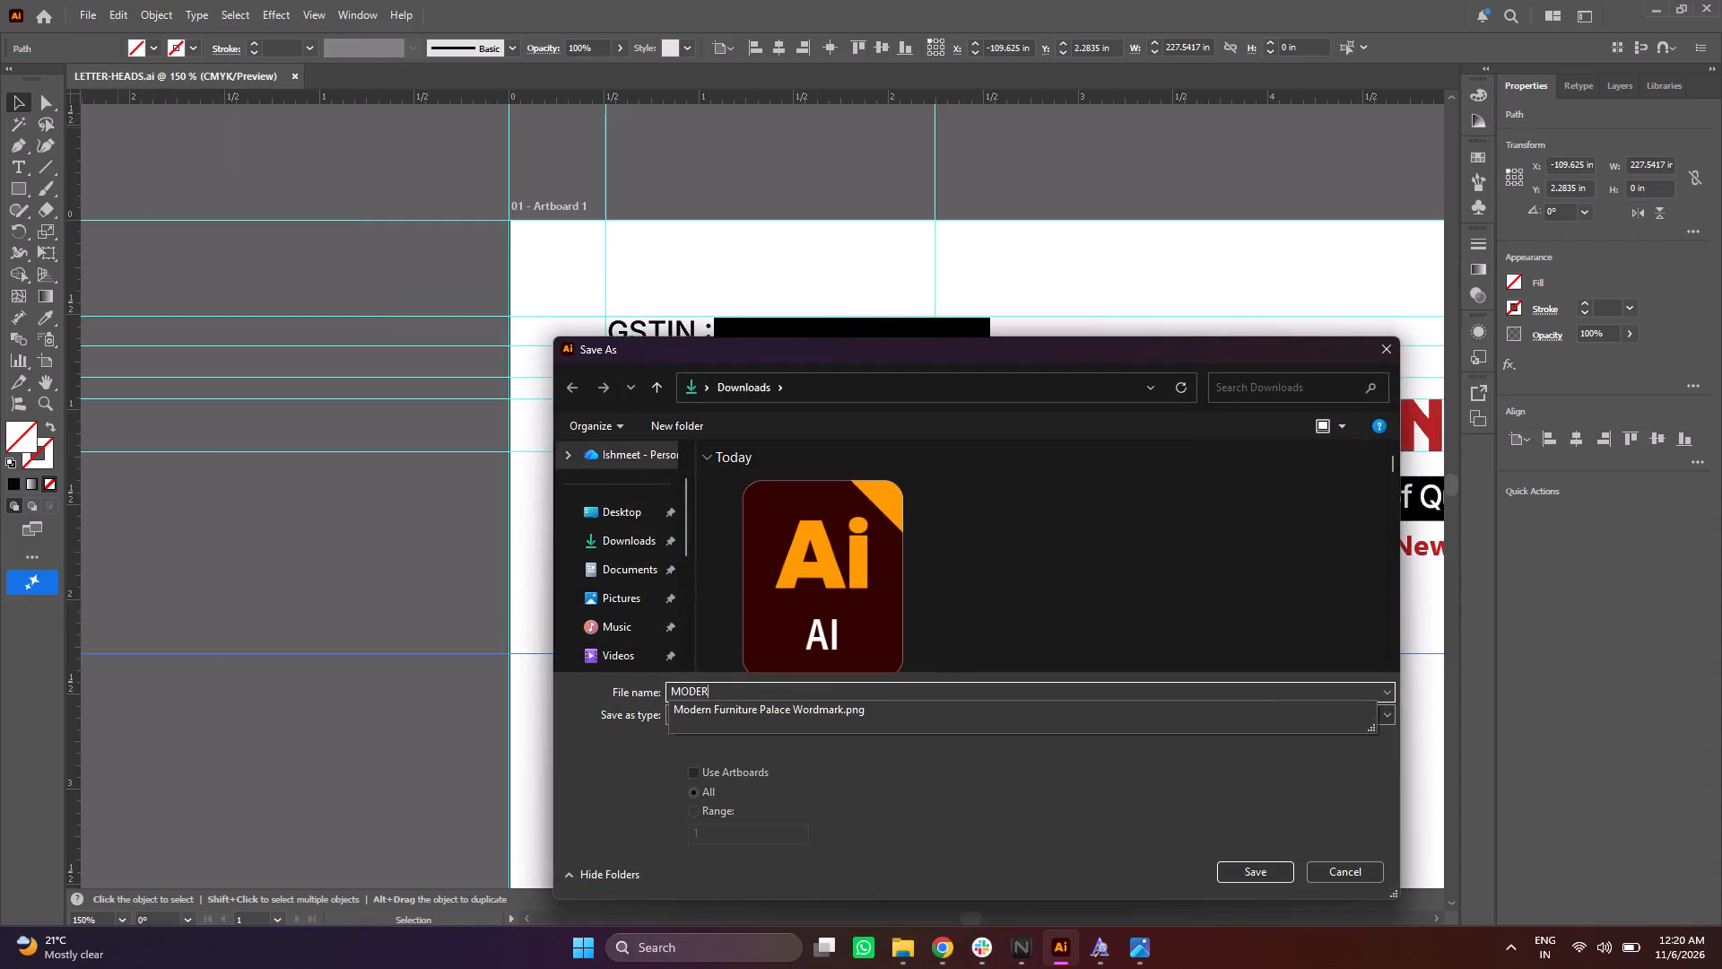
text(N-FURNITURE-LETTER-HEAD)
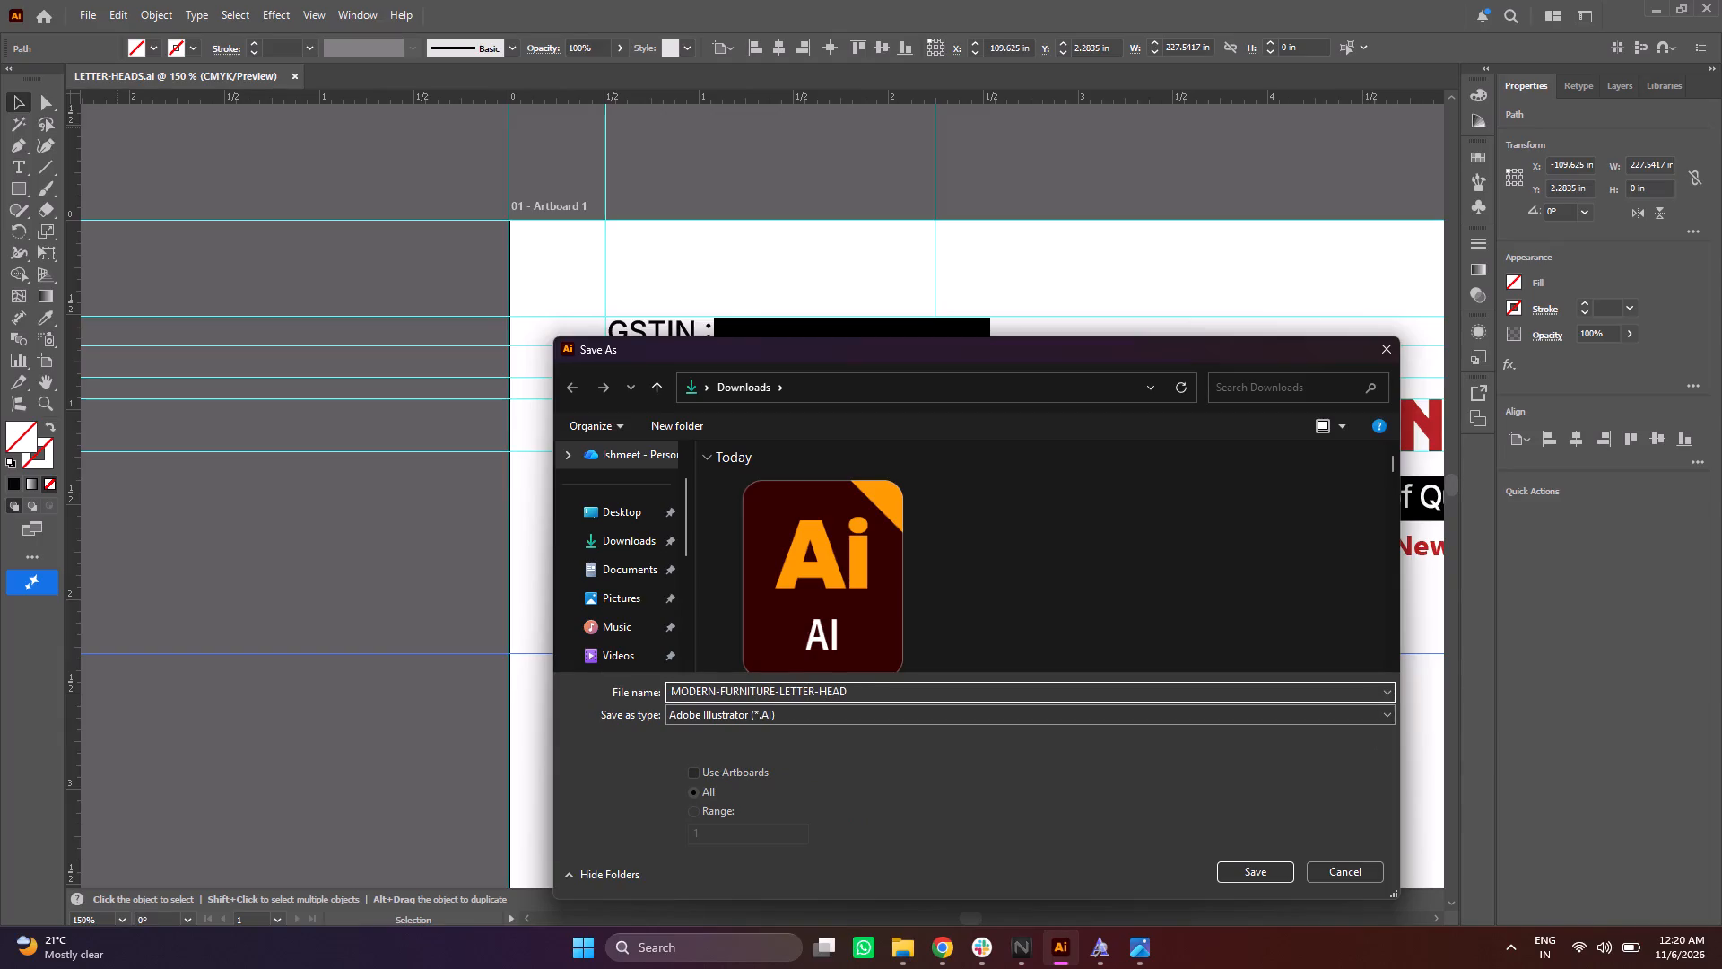
text(-2.3)
key(space)
text(IN)
key(BackSpace)
key(BackSpace)
key(BackSpace)
key(minus)
key(BackSpace)
key(BackSpace)
key(BackSpace)
key(shift+underscore)
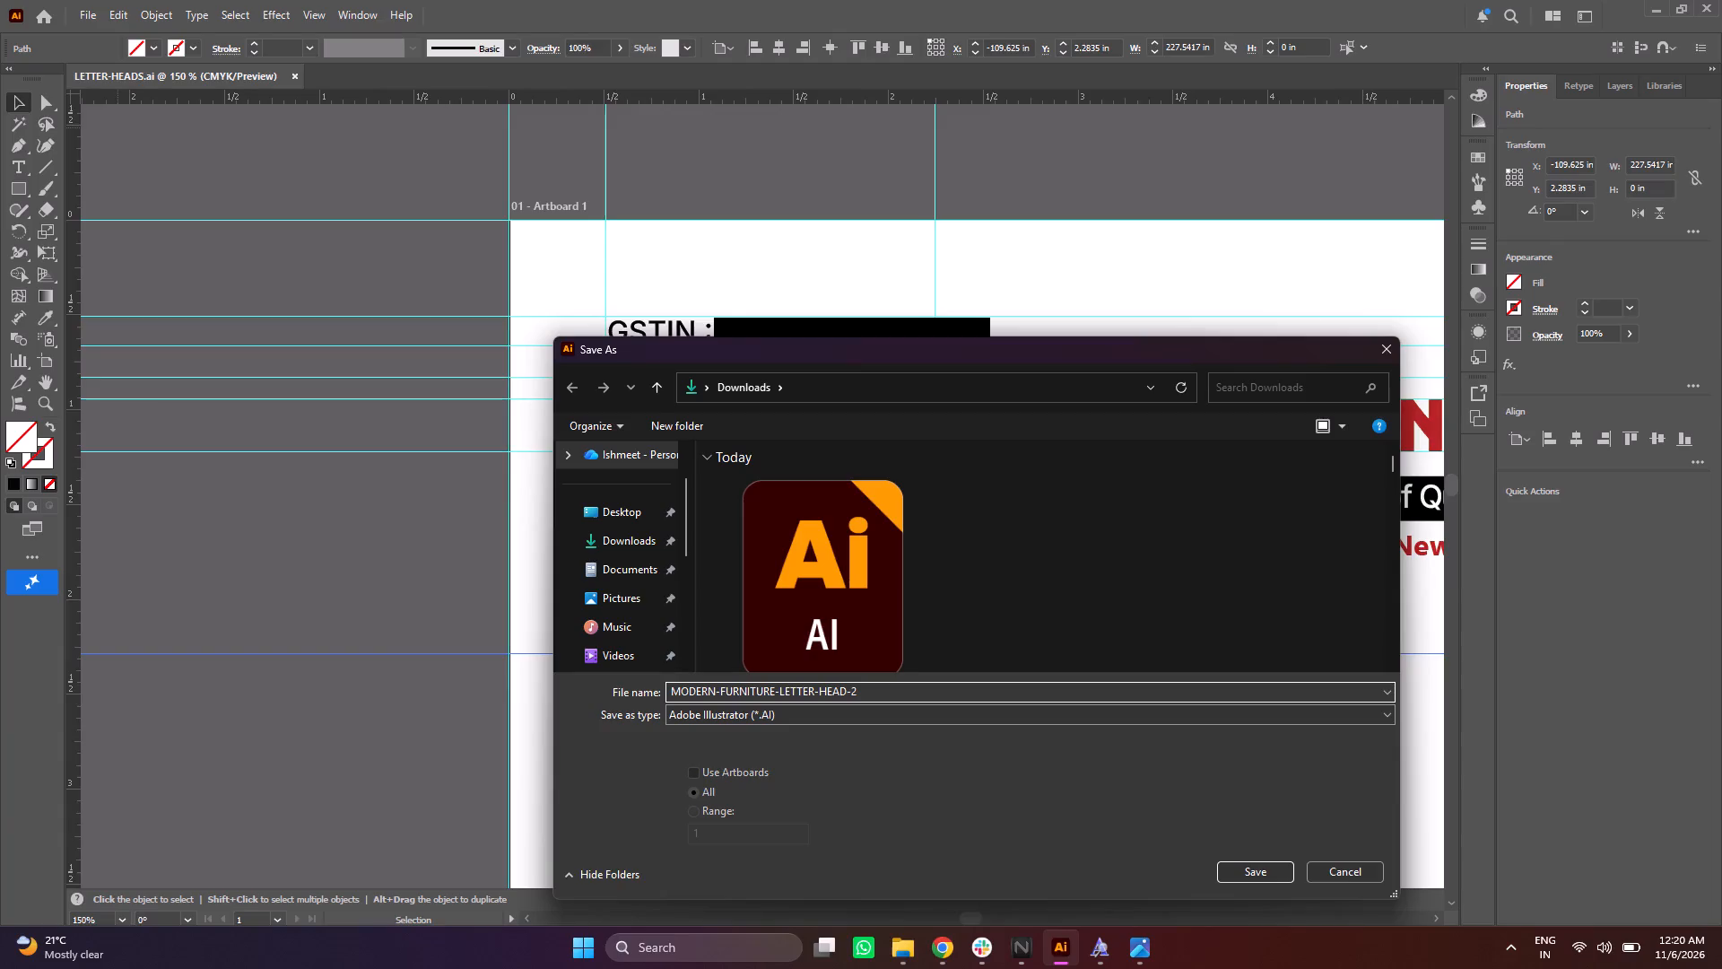
text(3IN)
key(Return)
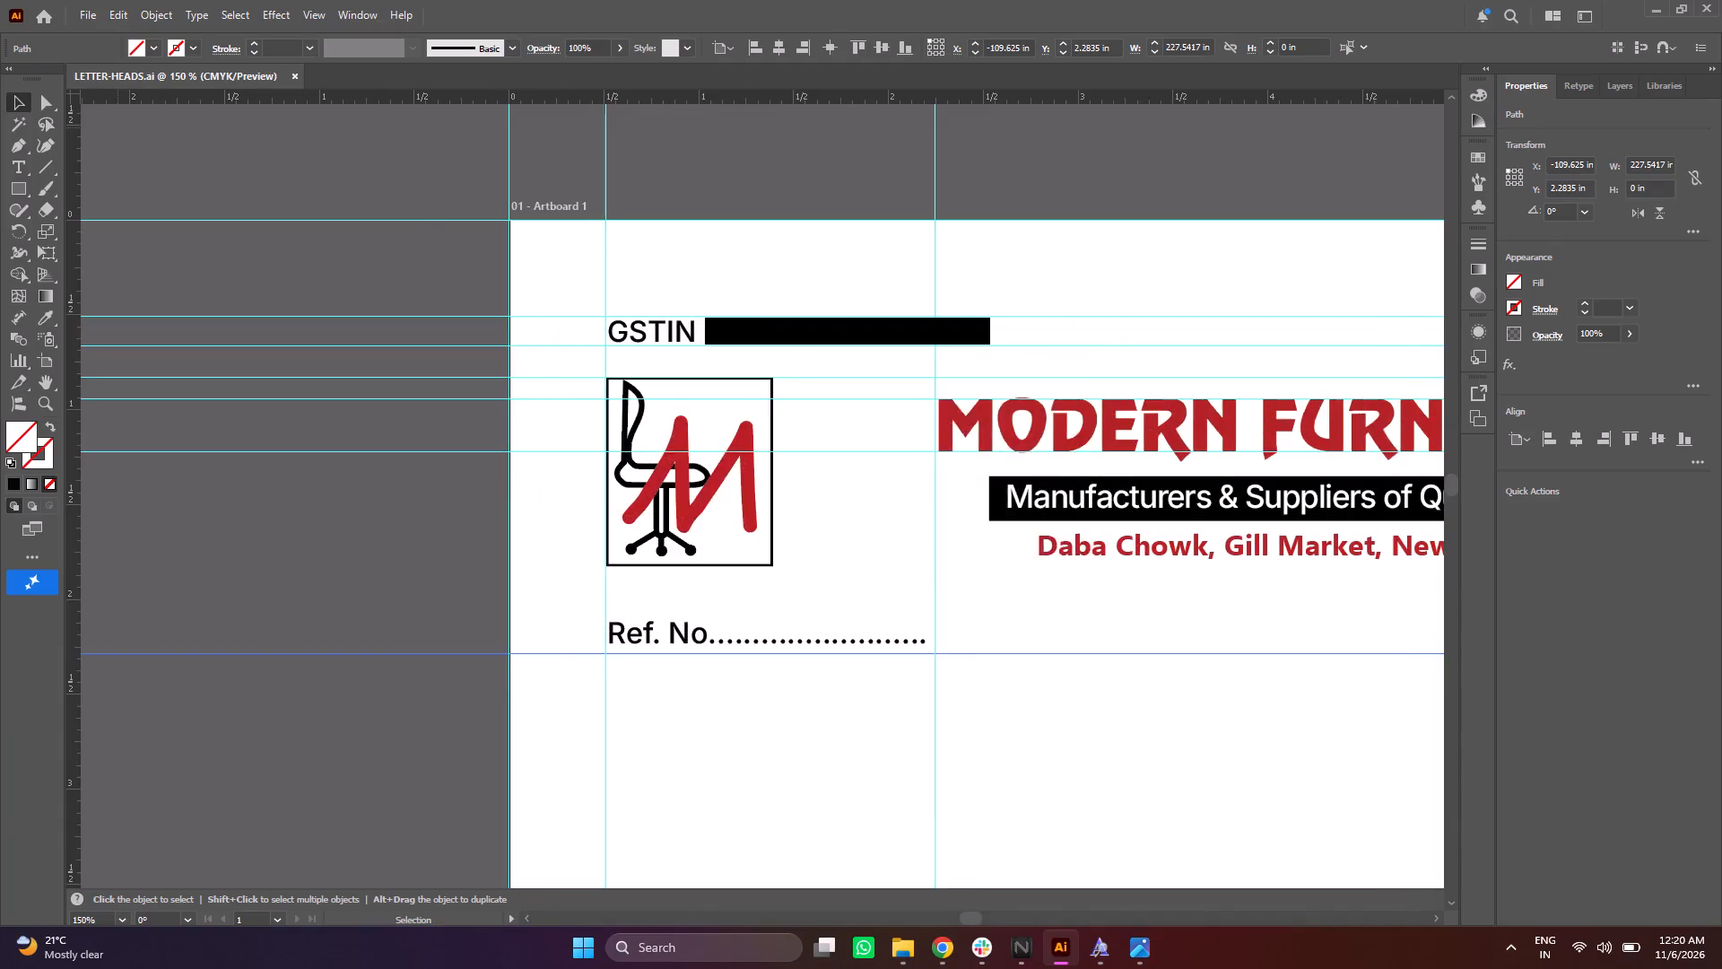
click(908, 747)
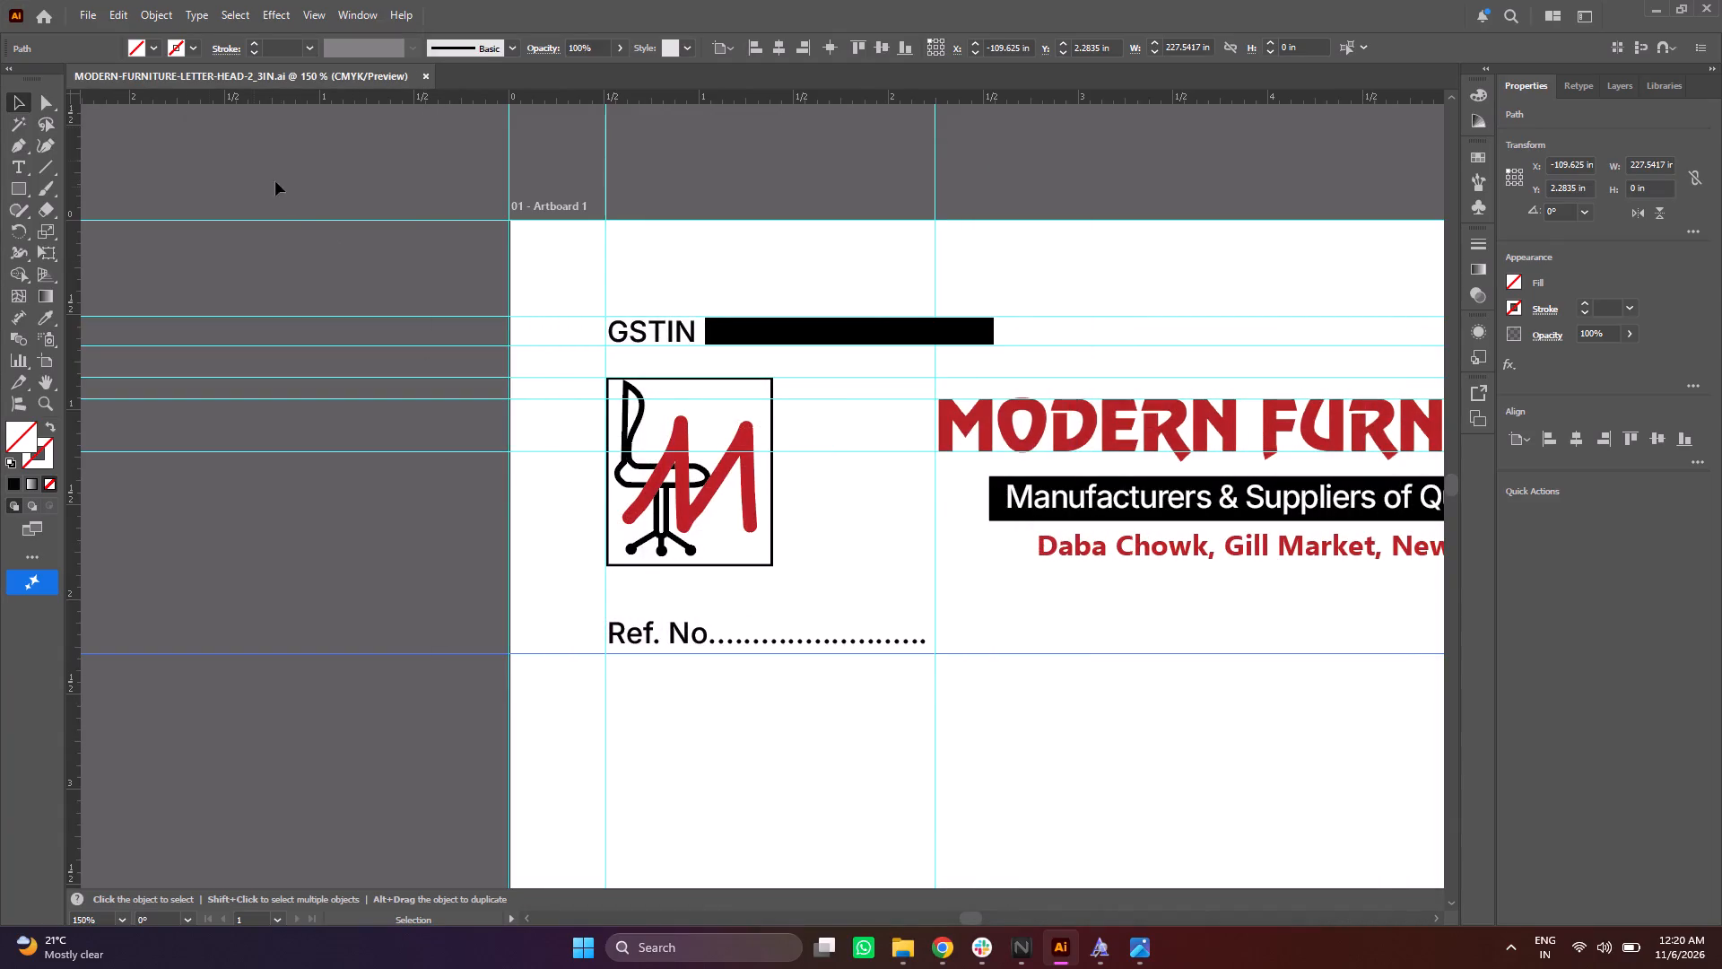
Export the letterhead to Downloads as an Adobe PDF under the same file name, using the High Quality Print preset.
click(84, 4)
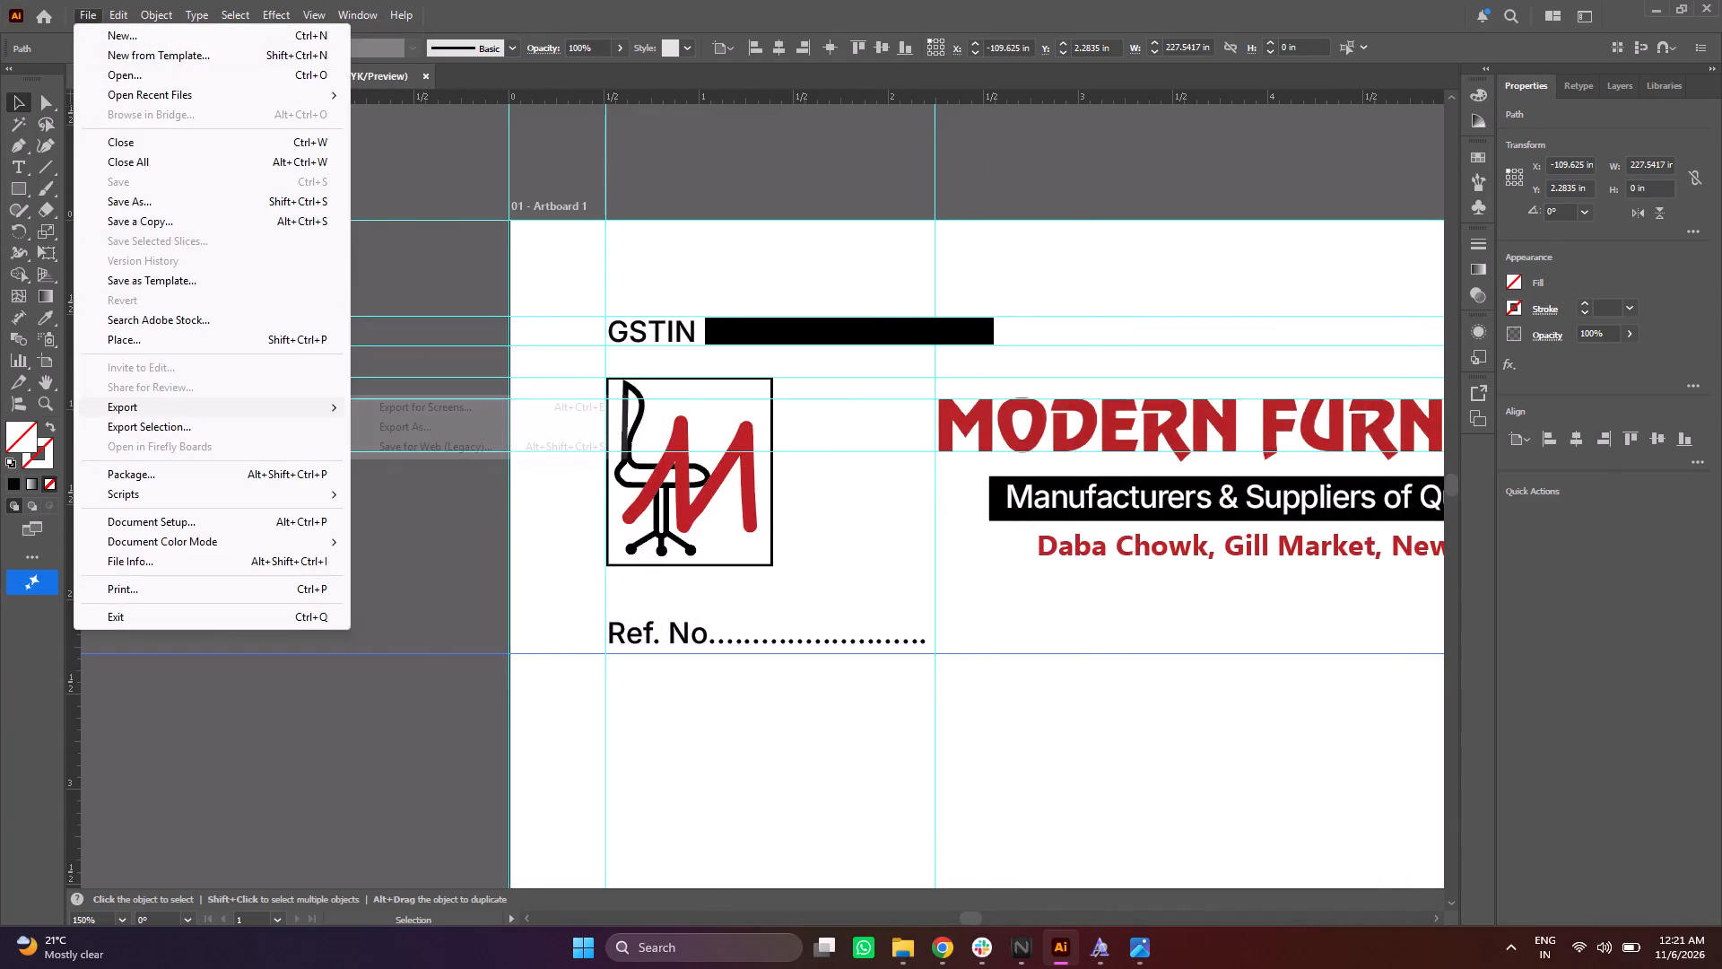
click(164, 406)
click(442, 427)
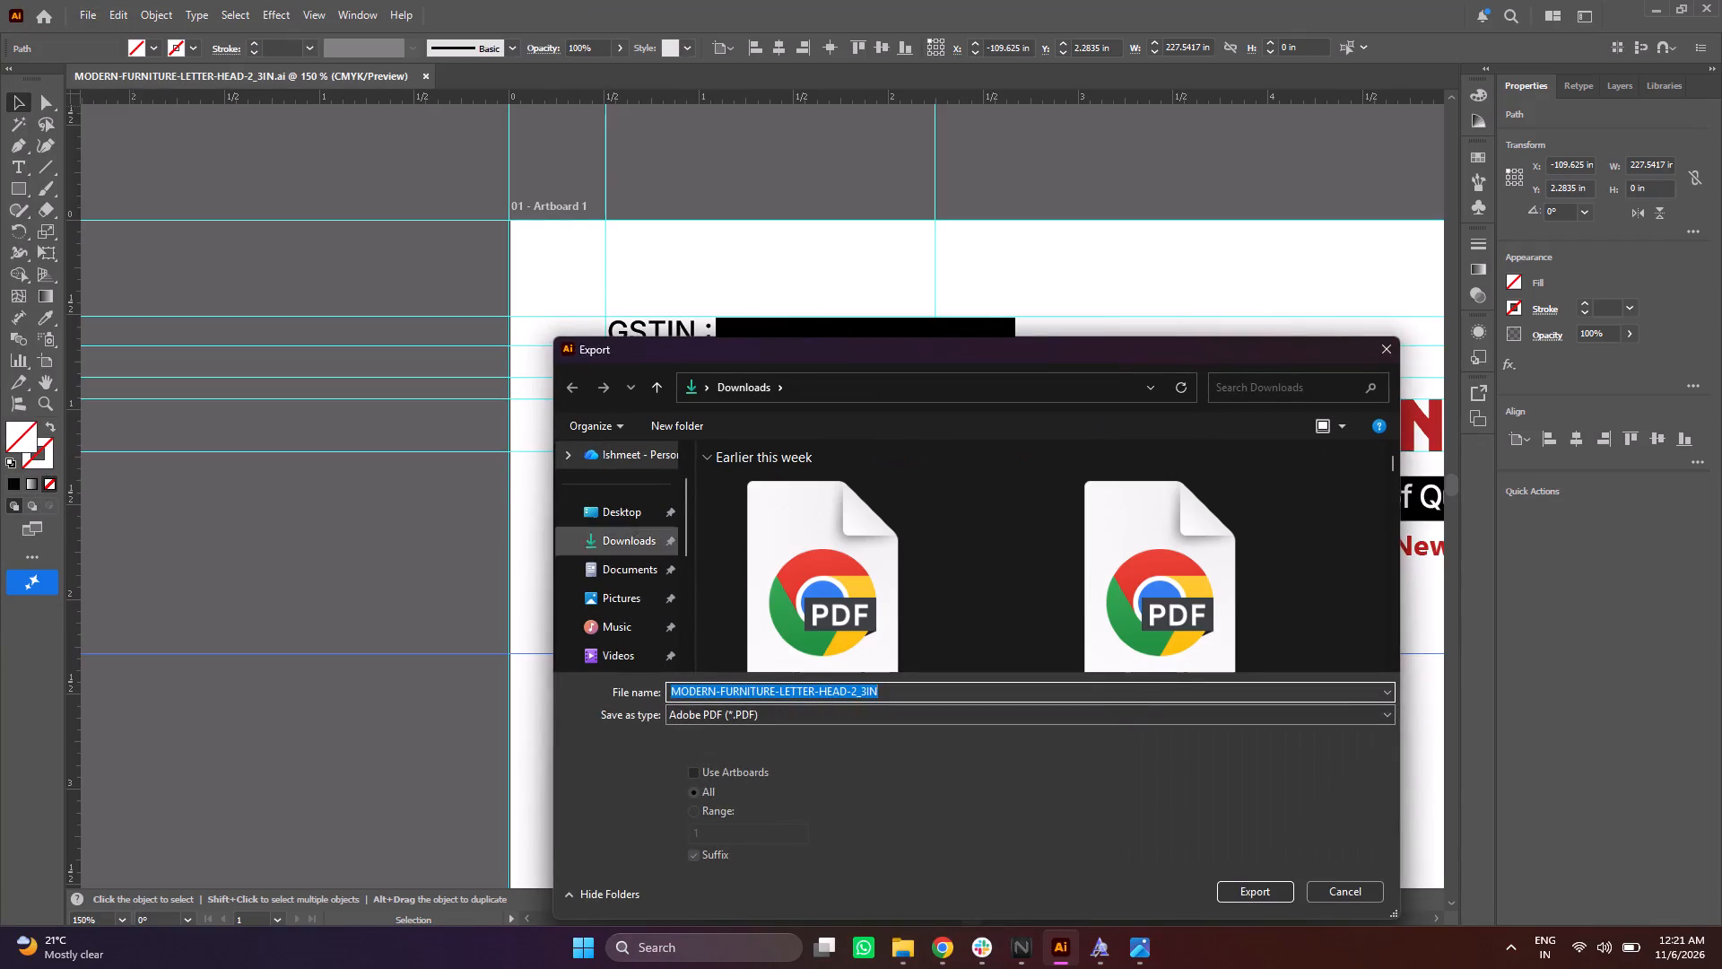
click(624, 544)
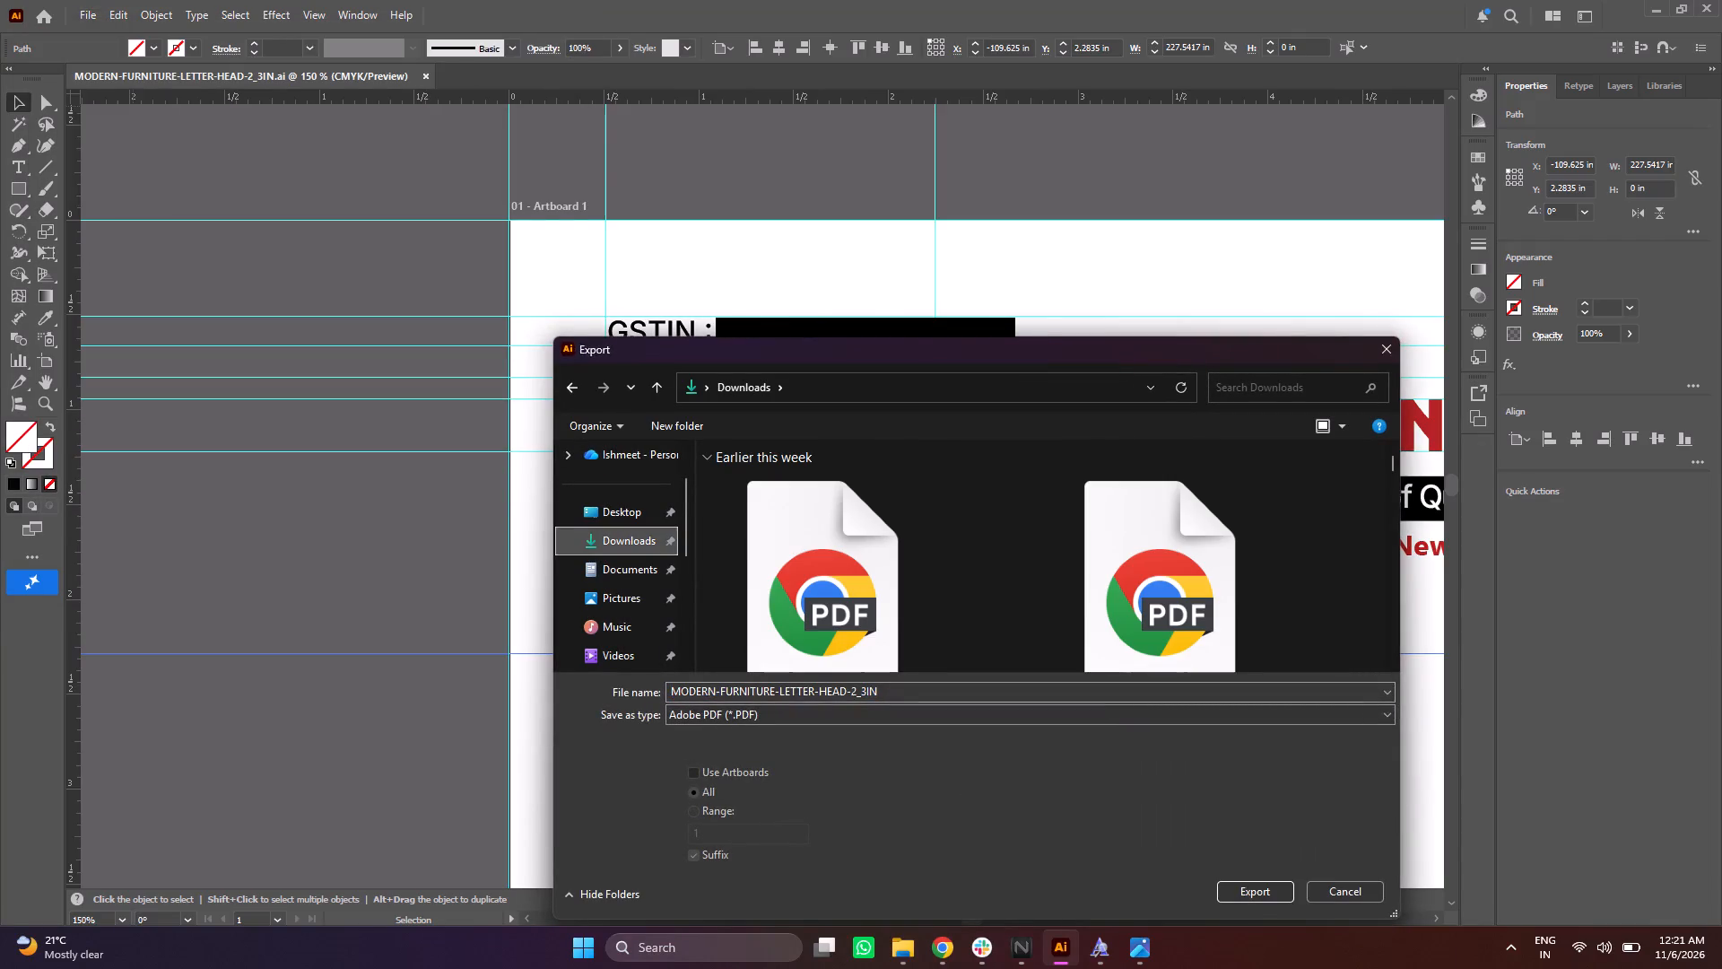
click(693, 768)
click(697, 775)
triple_click(696, 776)
click(1265, 884)
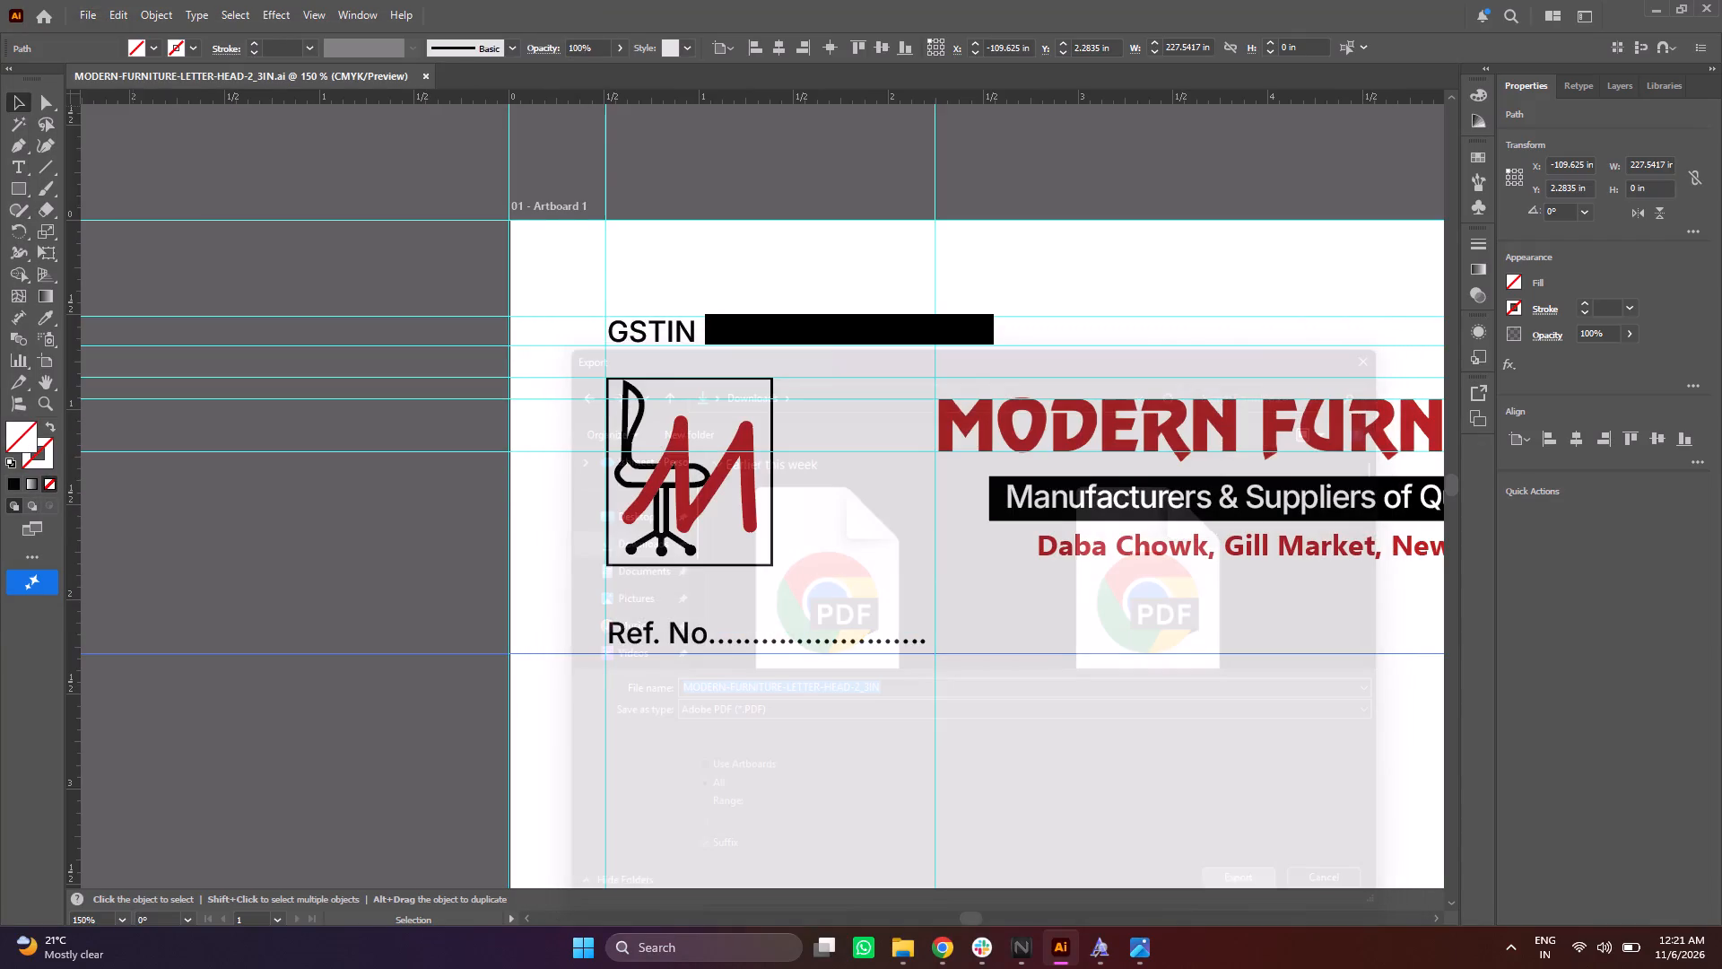
alt+scroll(1118, 659, down, 5)
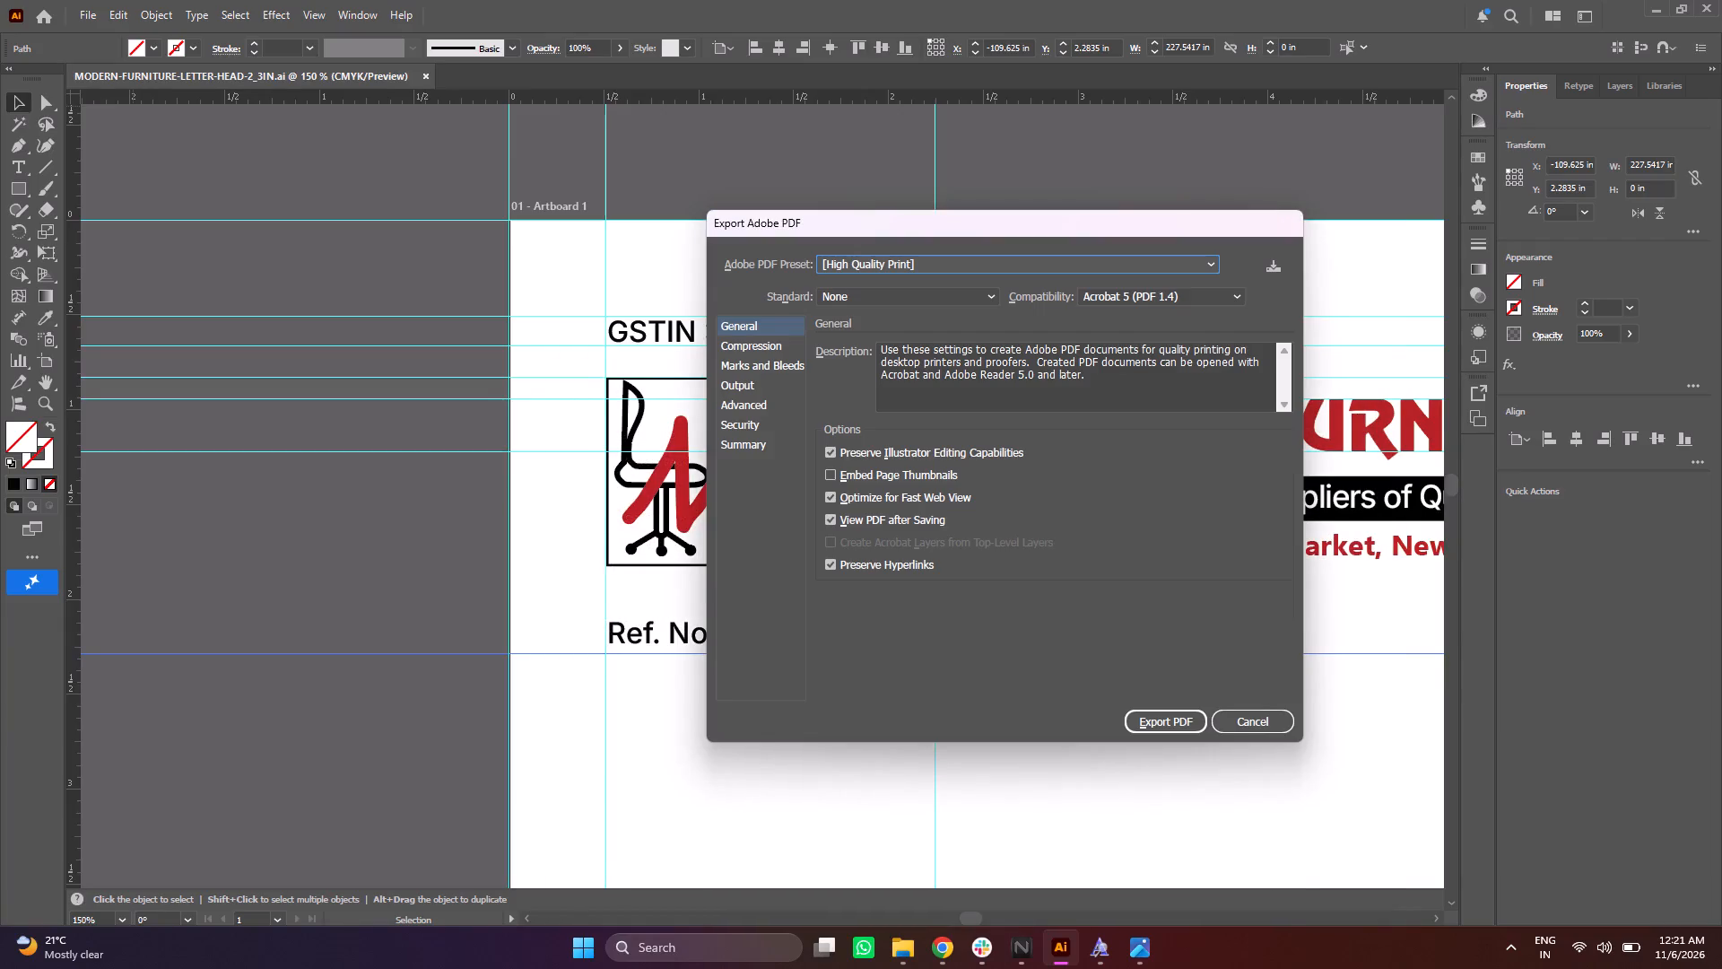
click(1178, 729)
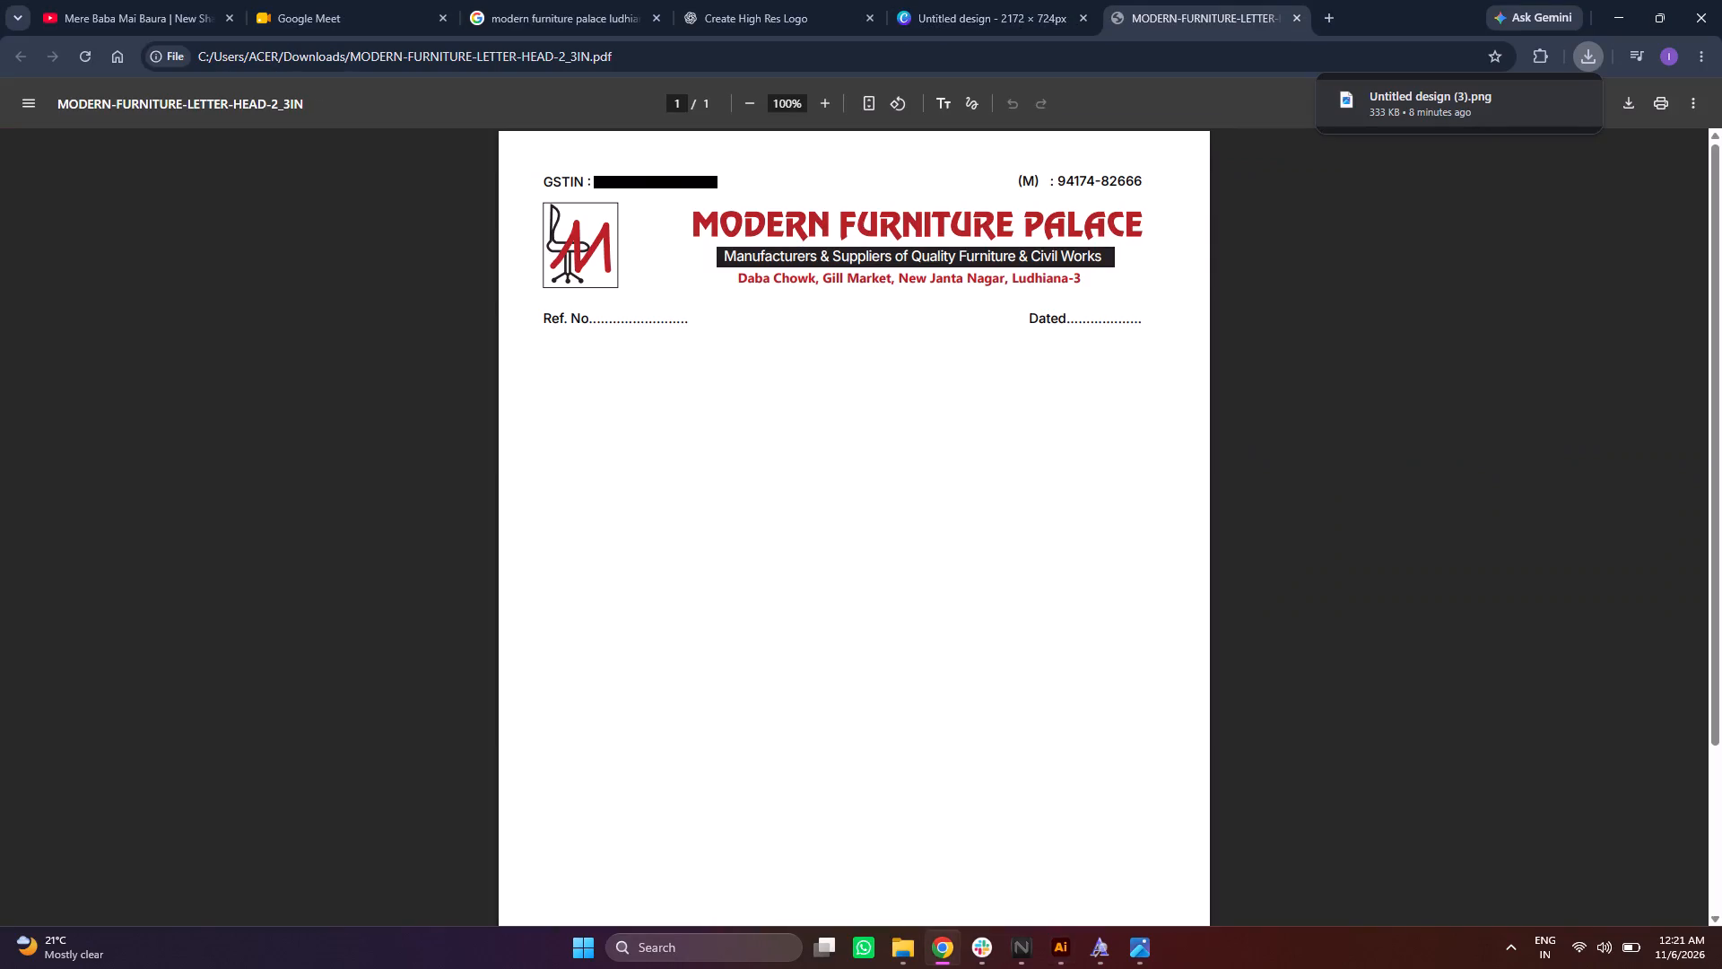
View the exported PDF fitted to the full page in the browser.
click(869, 97)
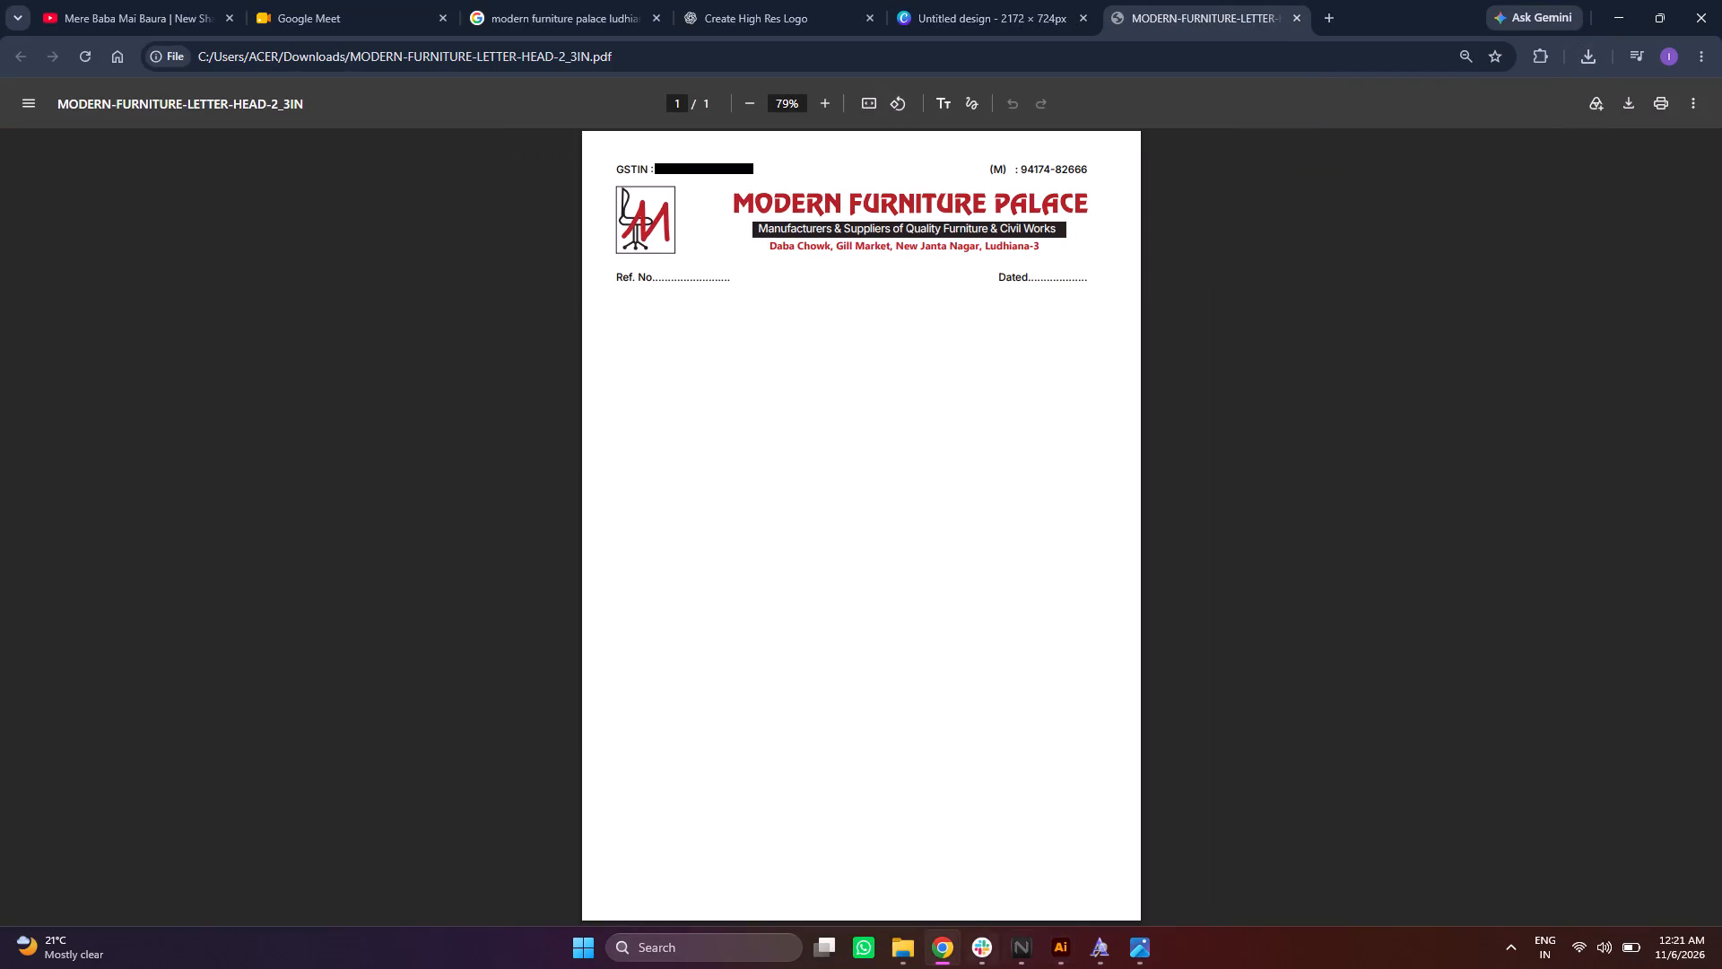
Switch back to Illustrator and review the whole artboard and the objects listed in Layer 1.
click(1059, 954)
alt+scroll(1075, 763, down, 3)
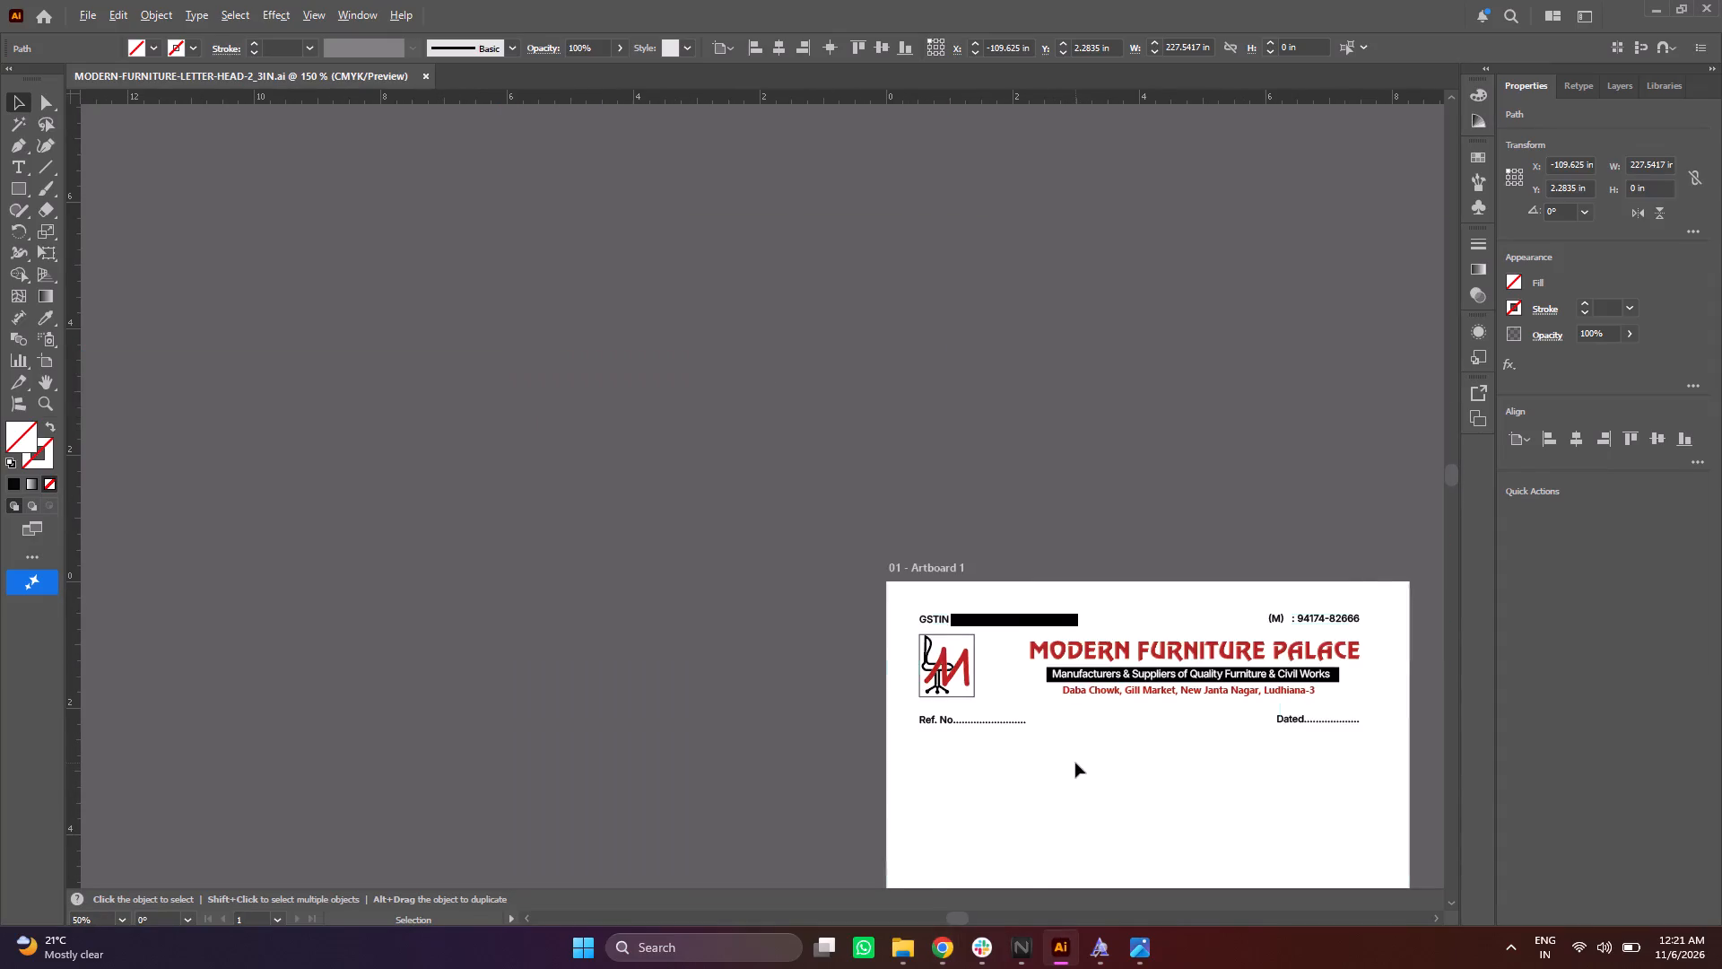
ctrl+scroll(765, 716, down, 14)
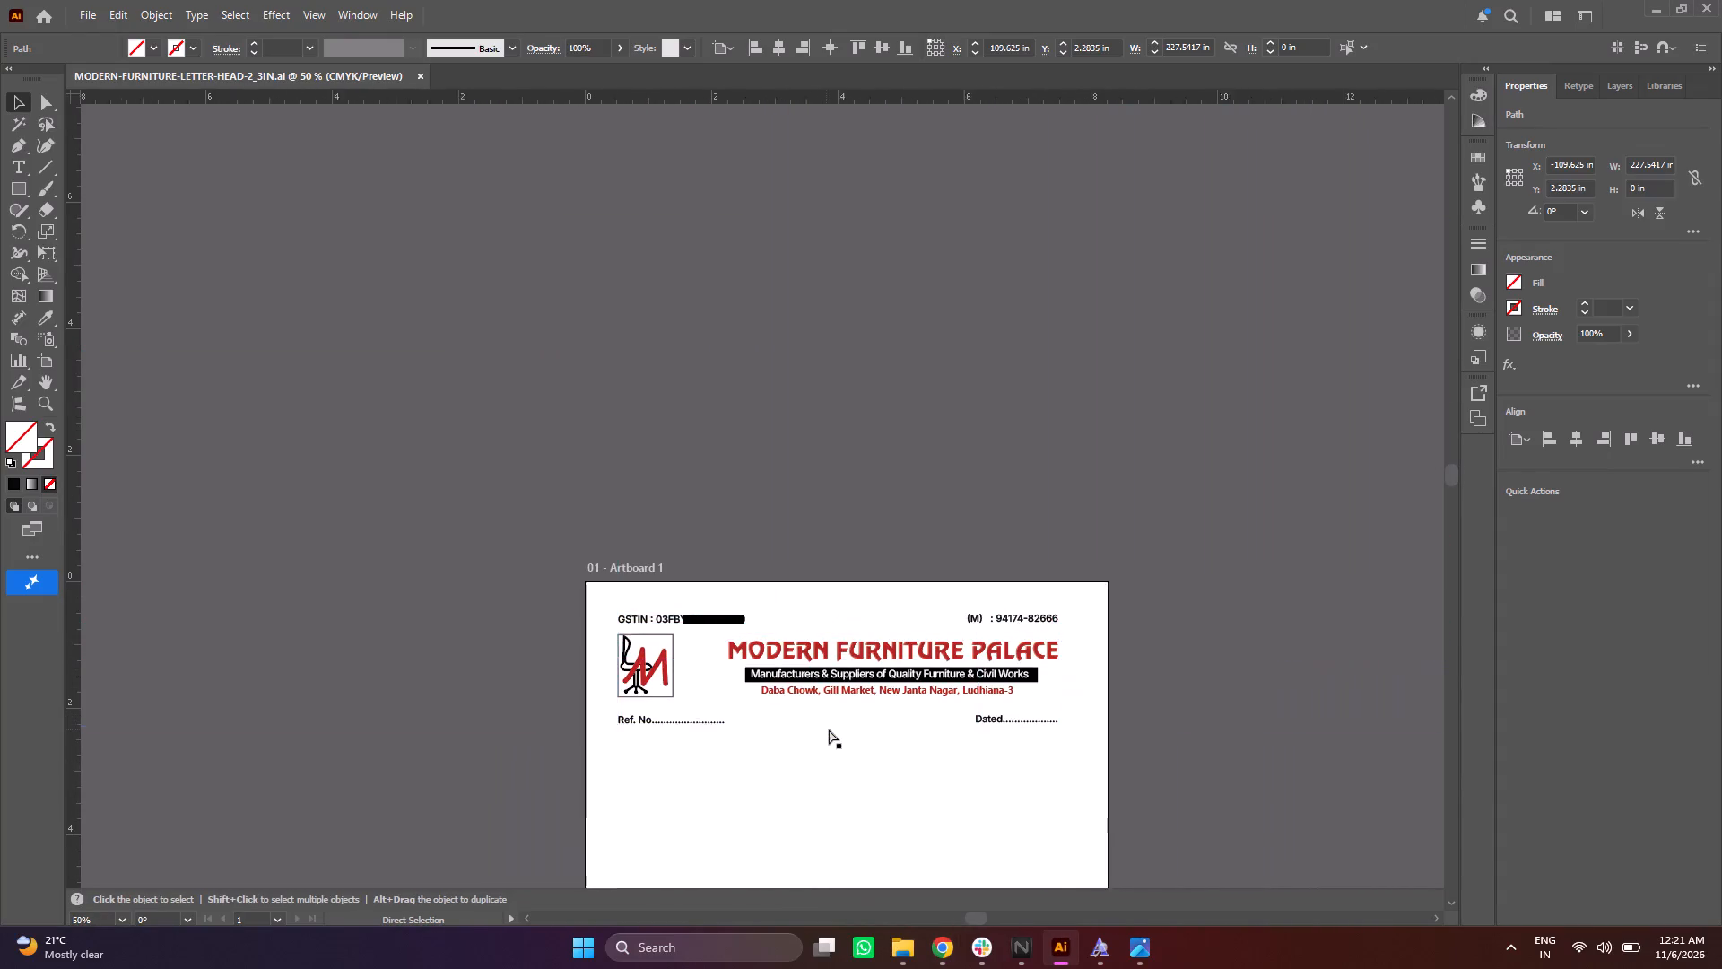
ctrl+scroll(829, 729, down, 1)
alt+scroll(835, 728, down, 2)
scroll(849, 734, down, 14)
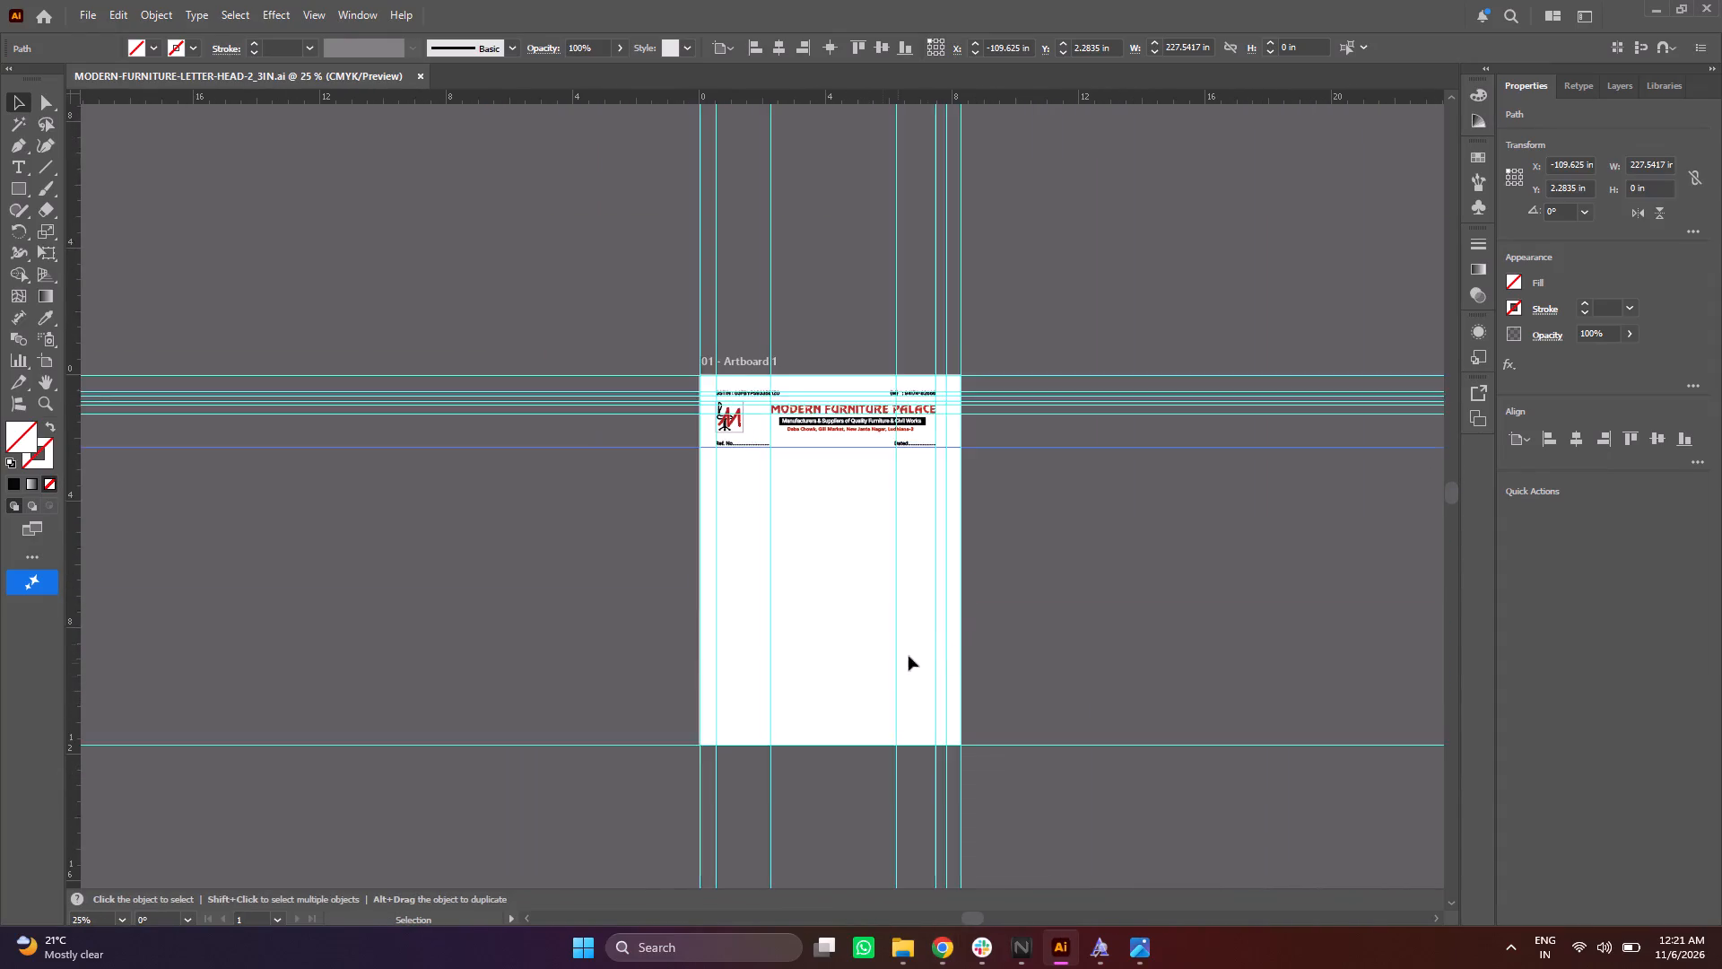
scroll(984, 621, down, 1)
click(1618, 95)
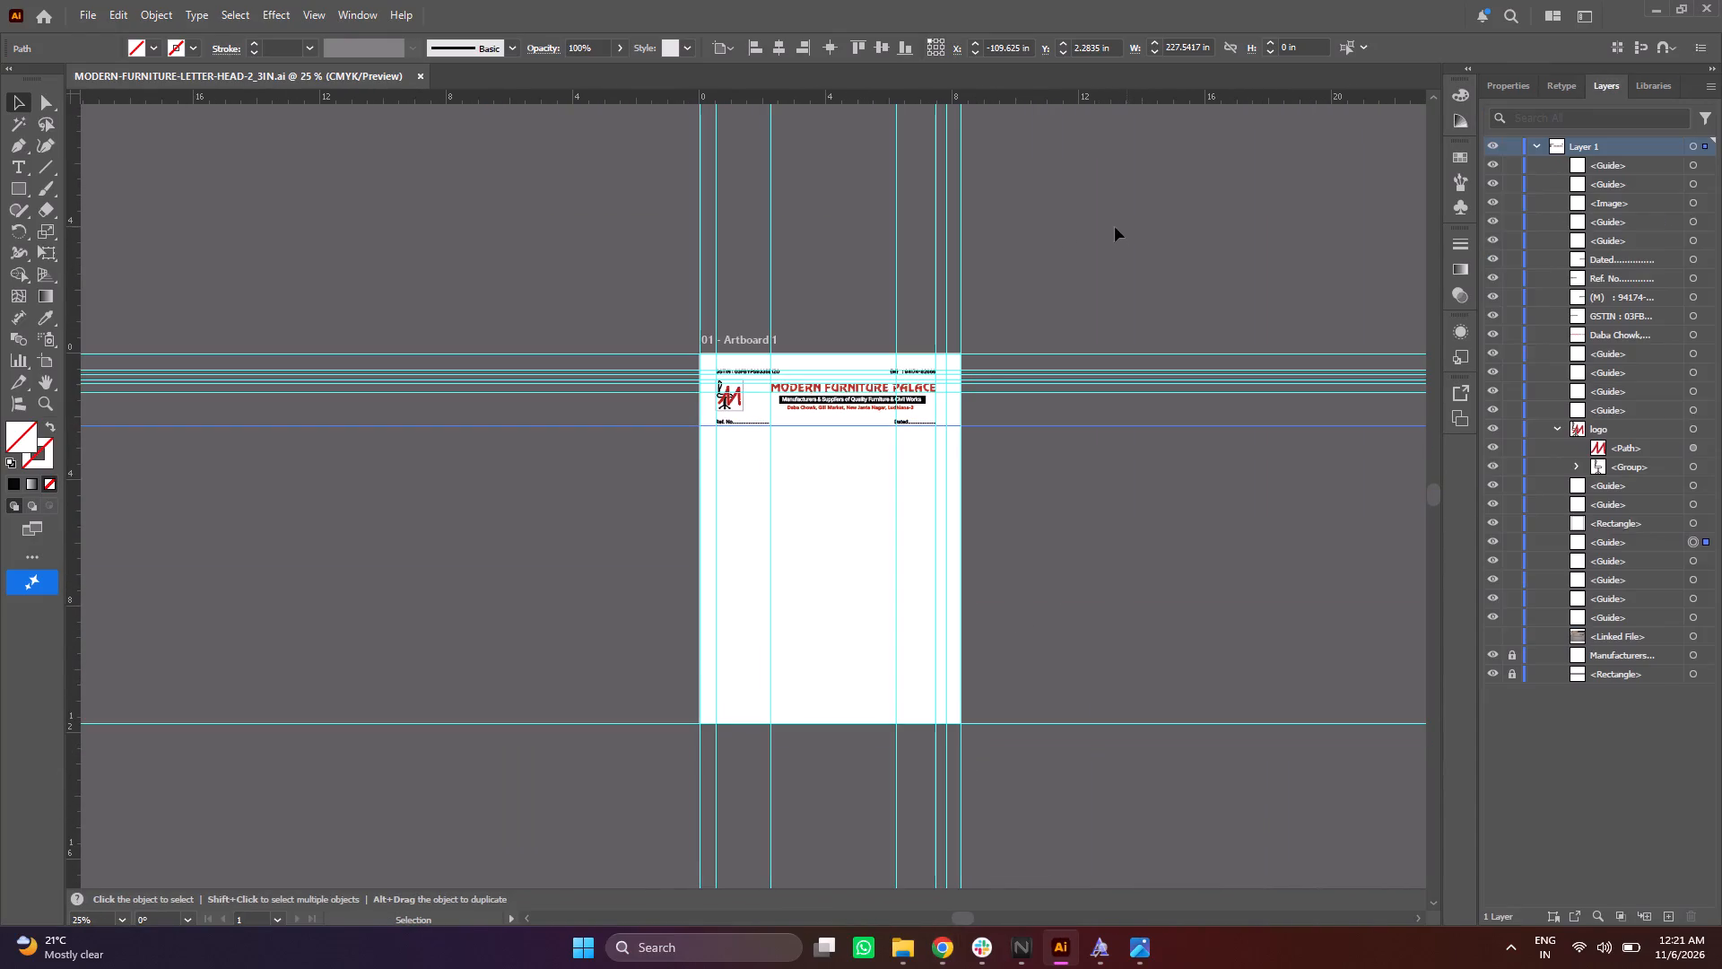
click(1136, 232)
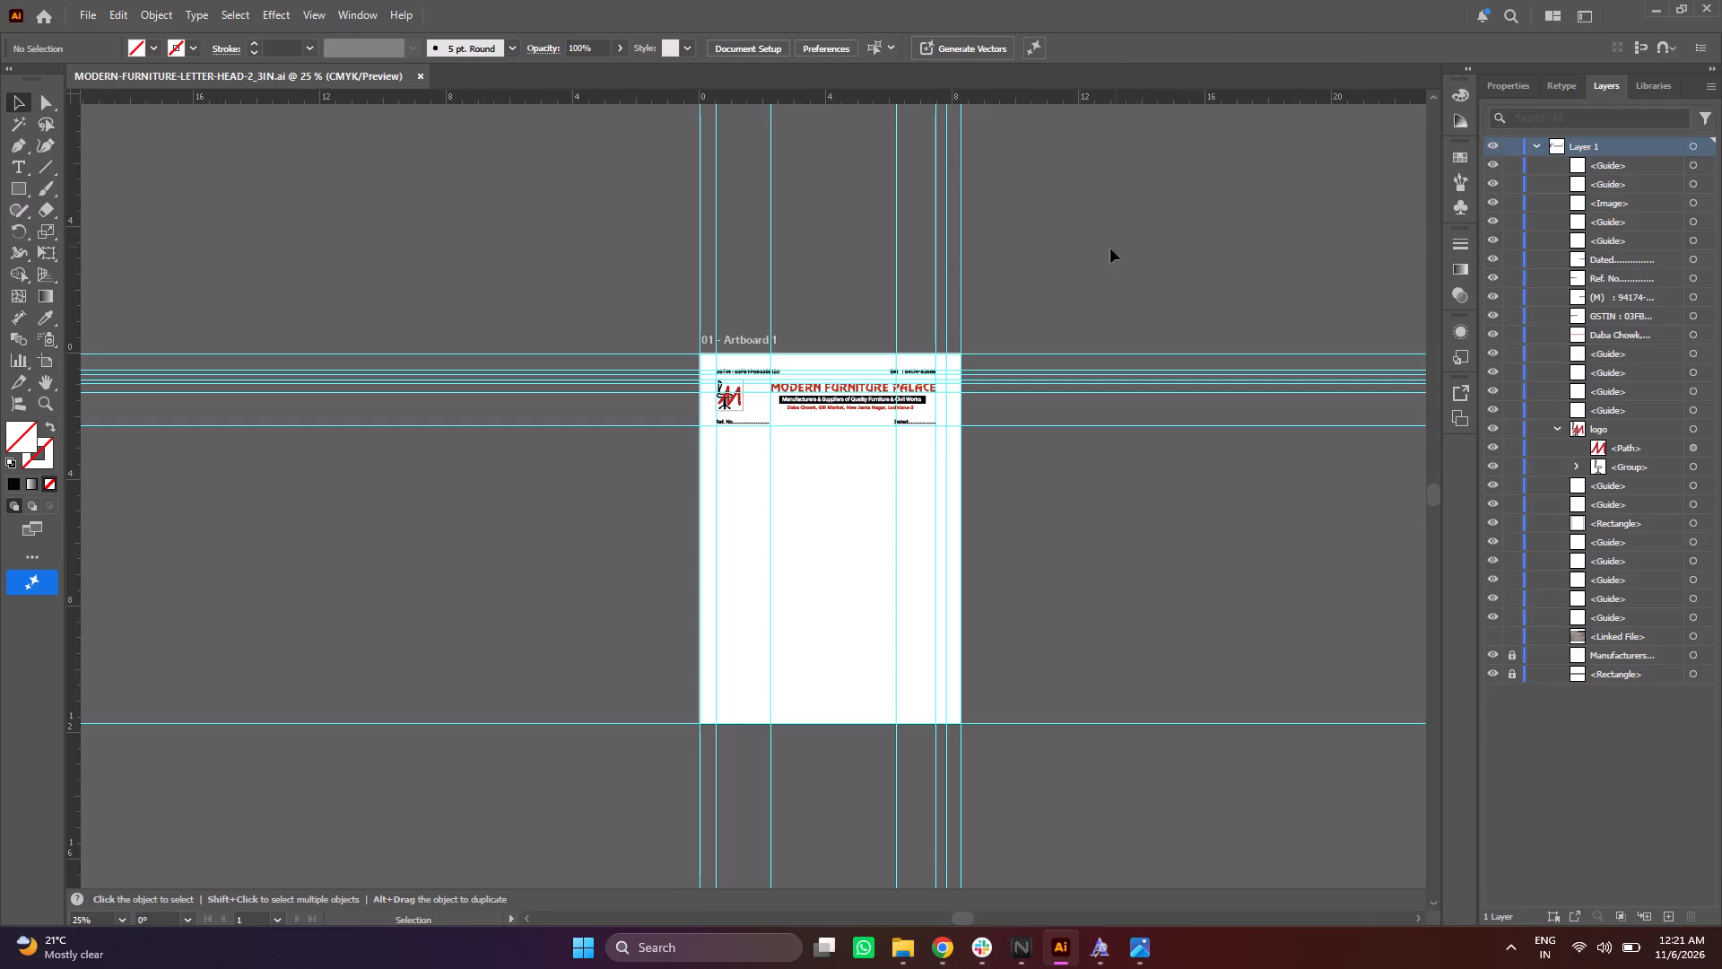
alt+scroll(1009, 265, up, 1)
scroll(1010, 288, down, 1)
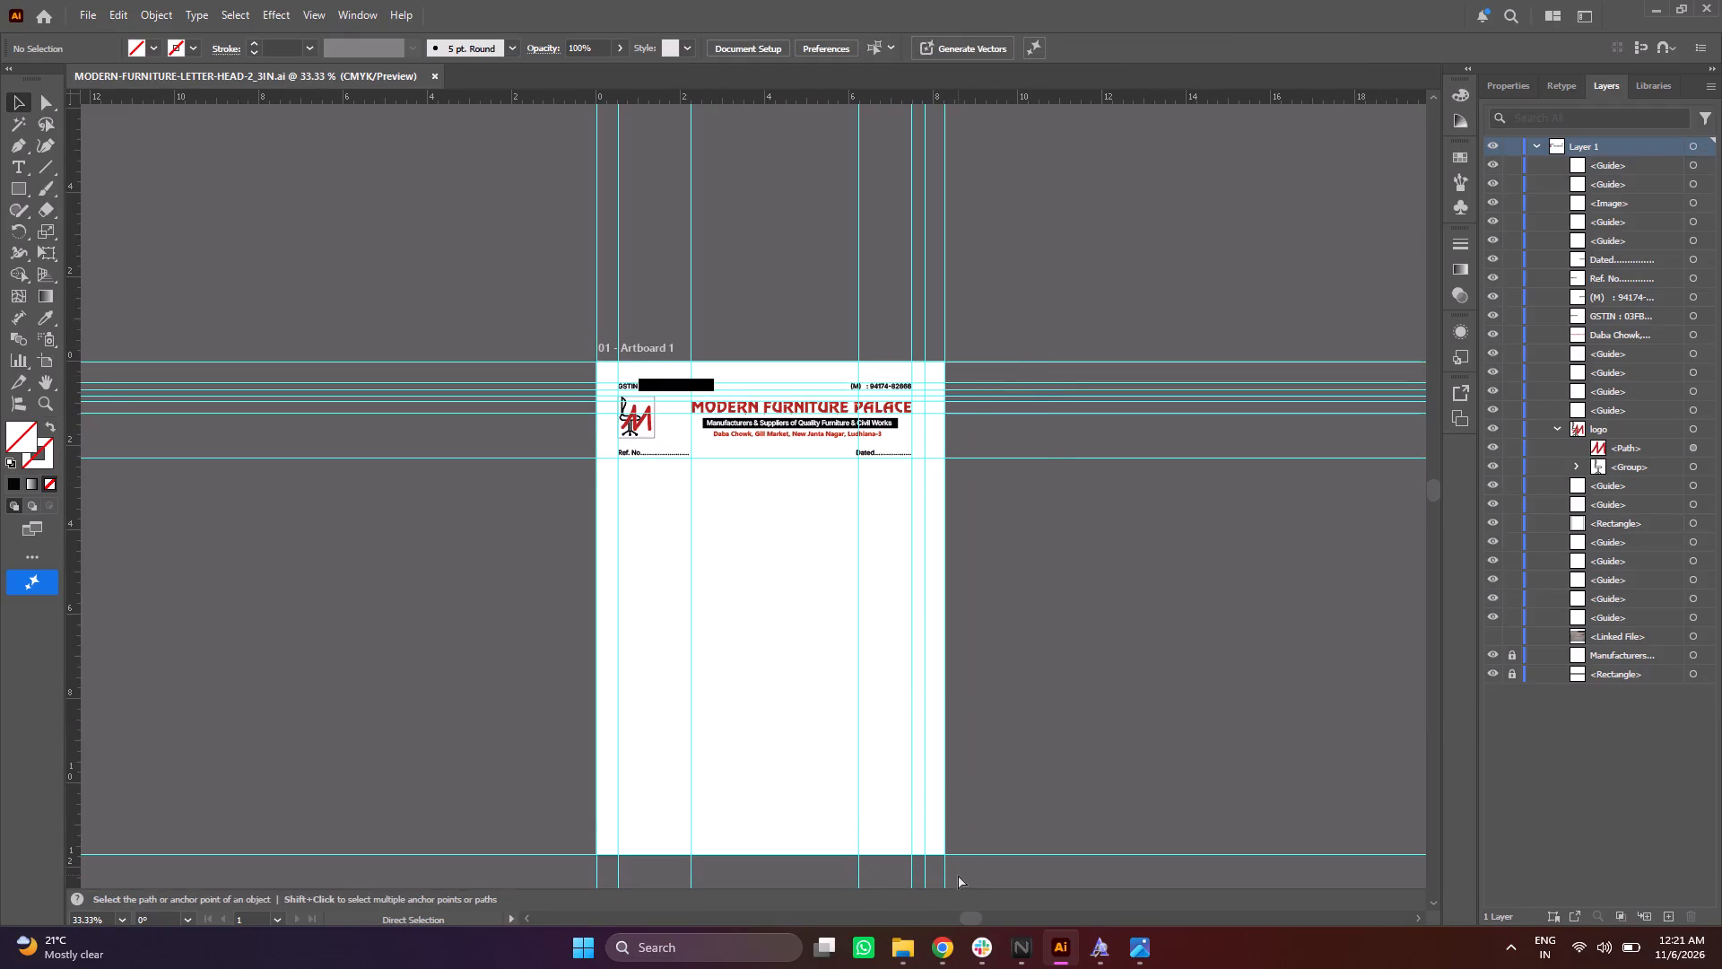
Save the letterhead document.
key(ctrl+s)
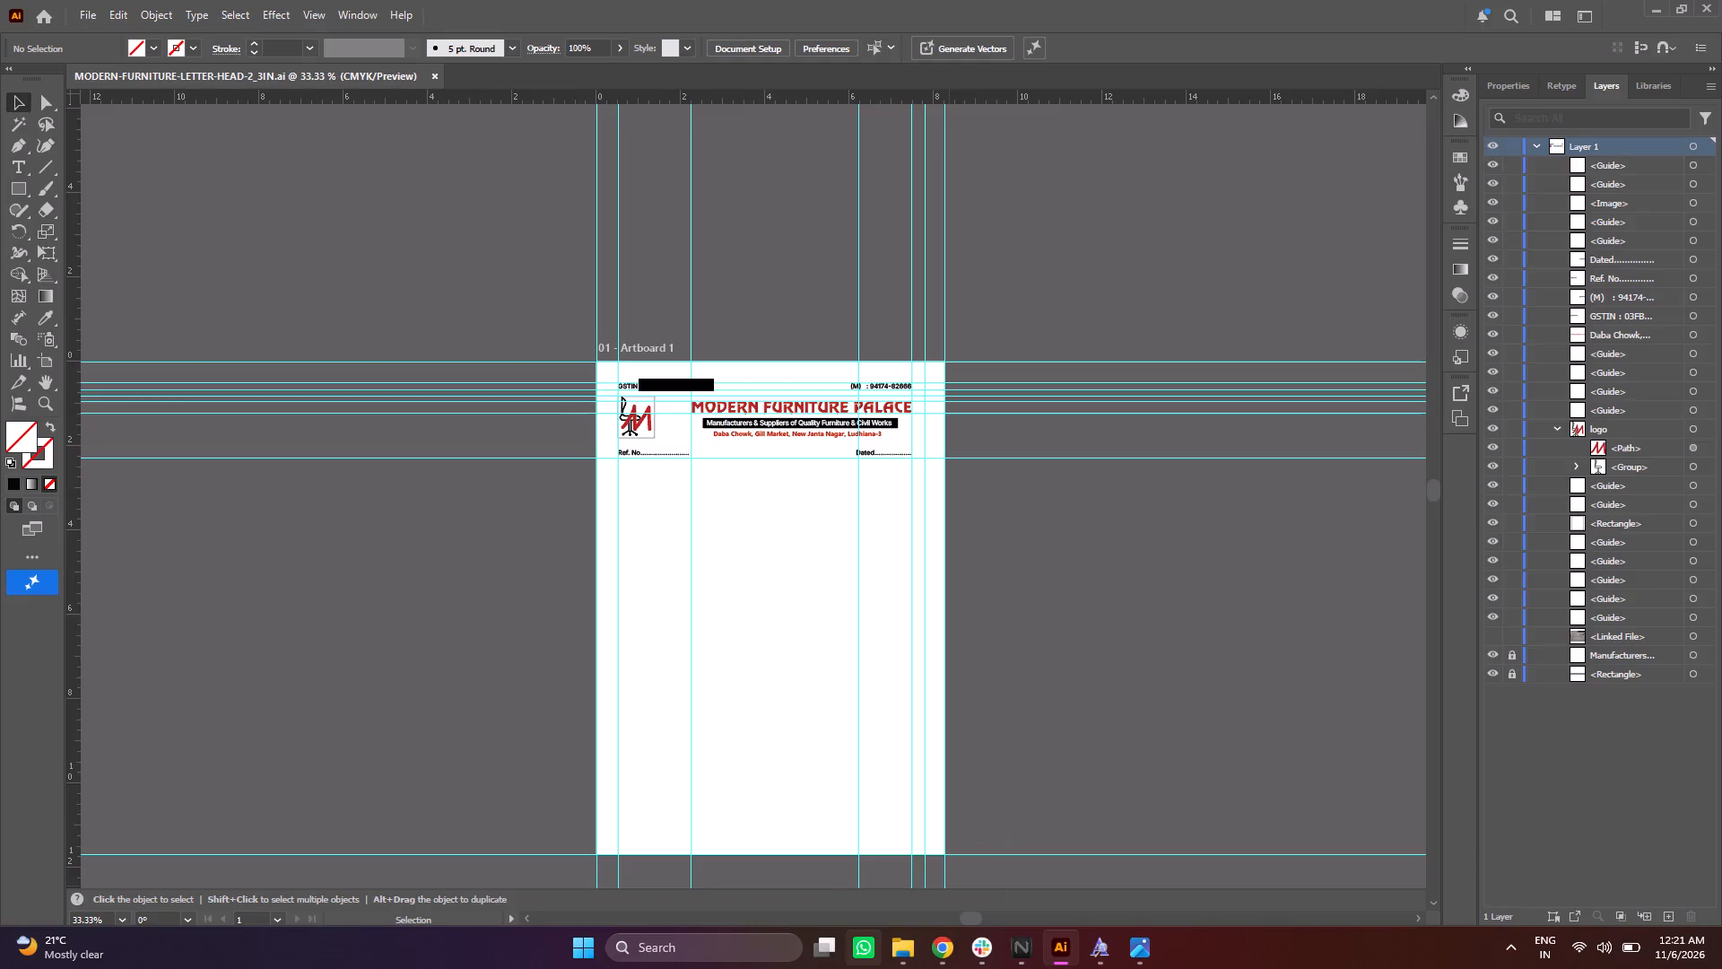
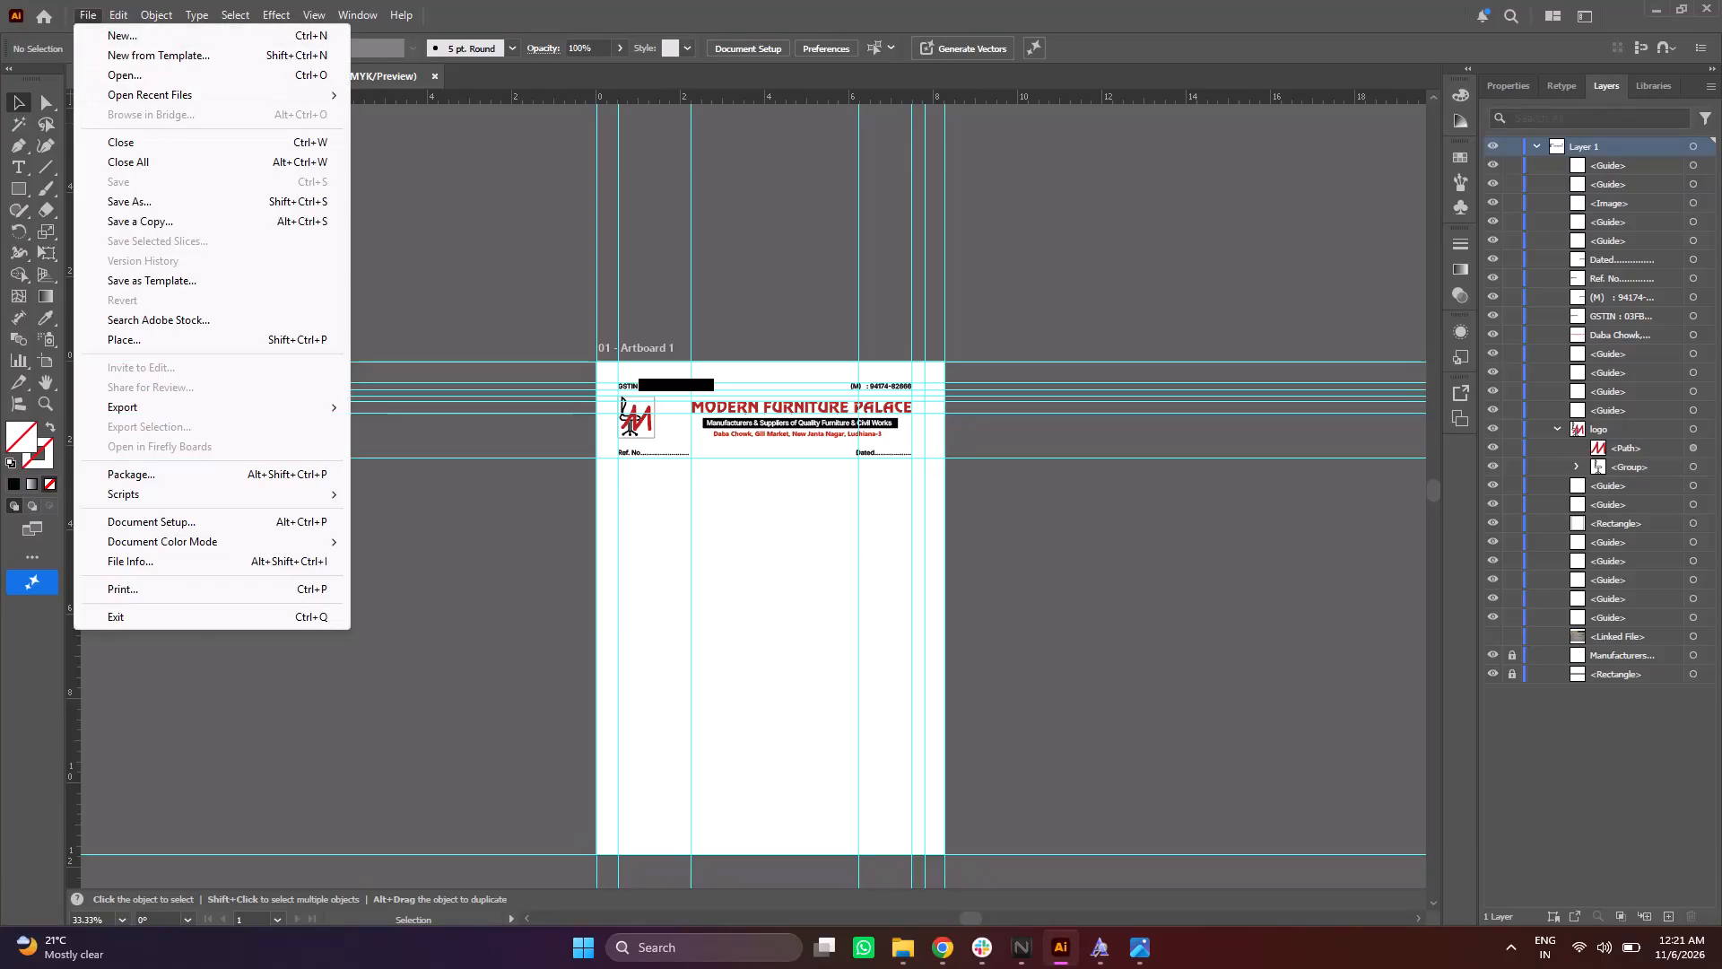
Create a new portrait A4 document, 8.27 x 11.69 in, with CMYK color and 300 ppi raster effects.
click(141, 31)
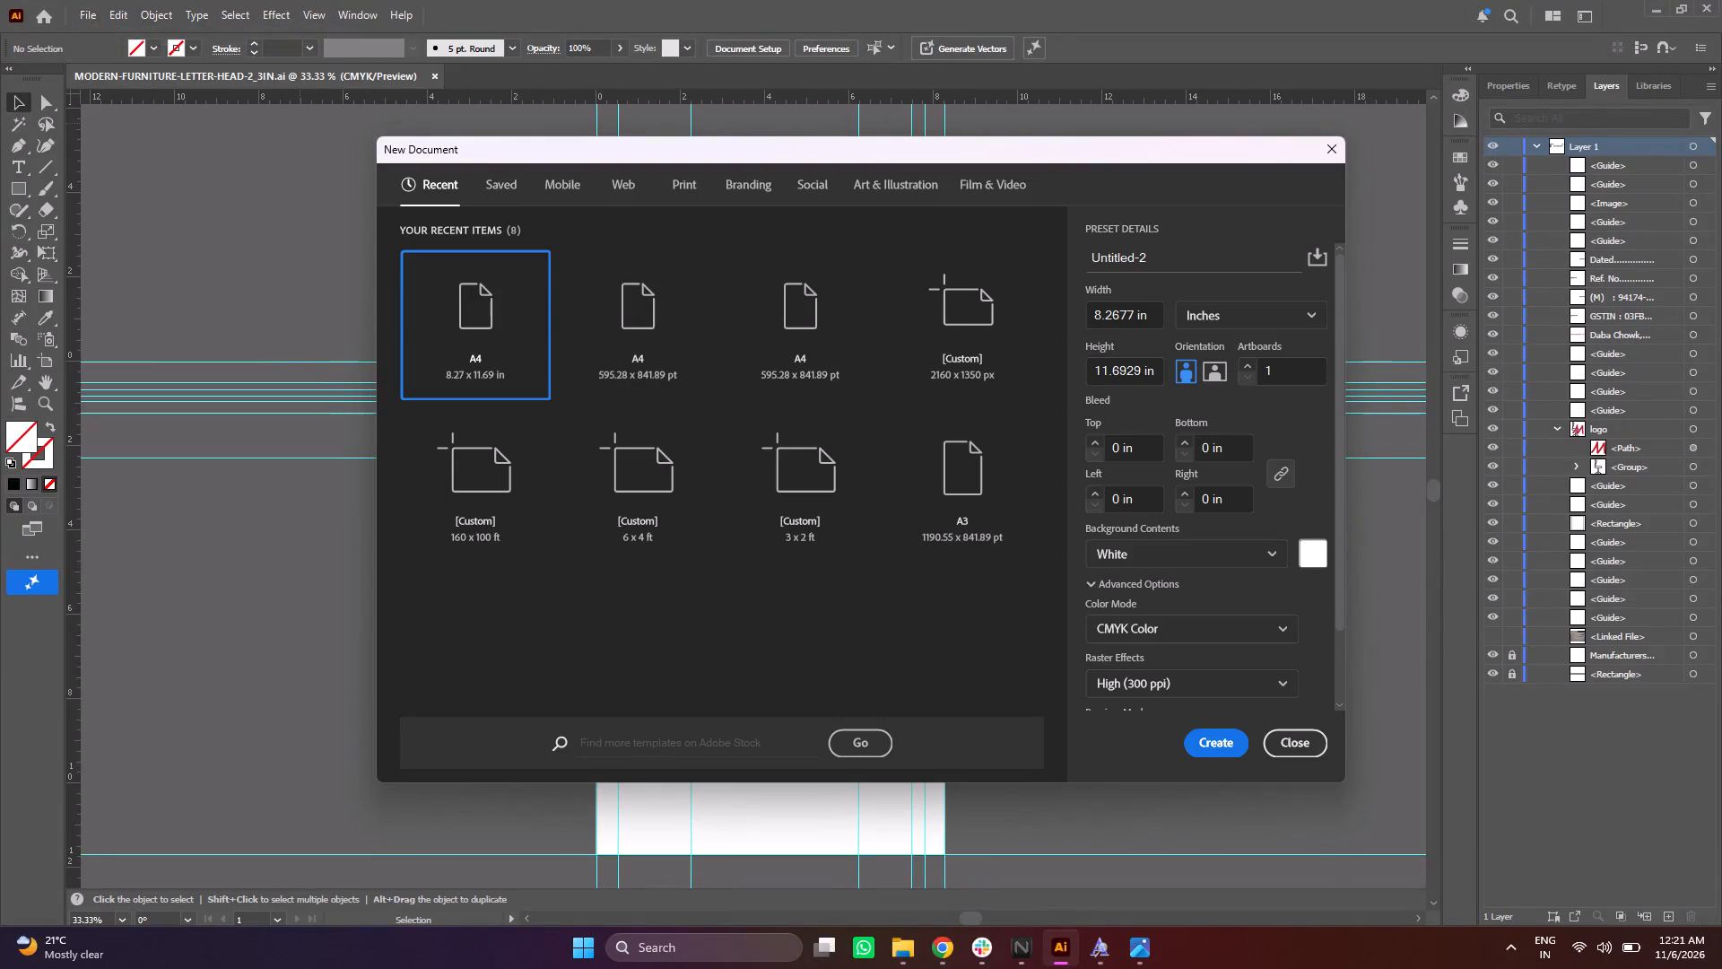
click(1209, 738)
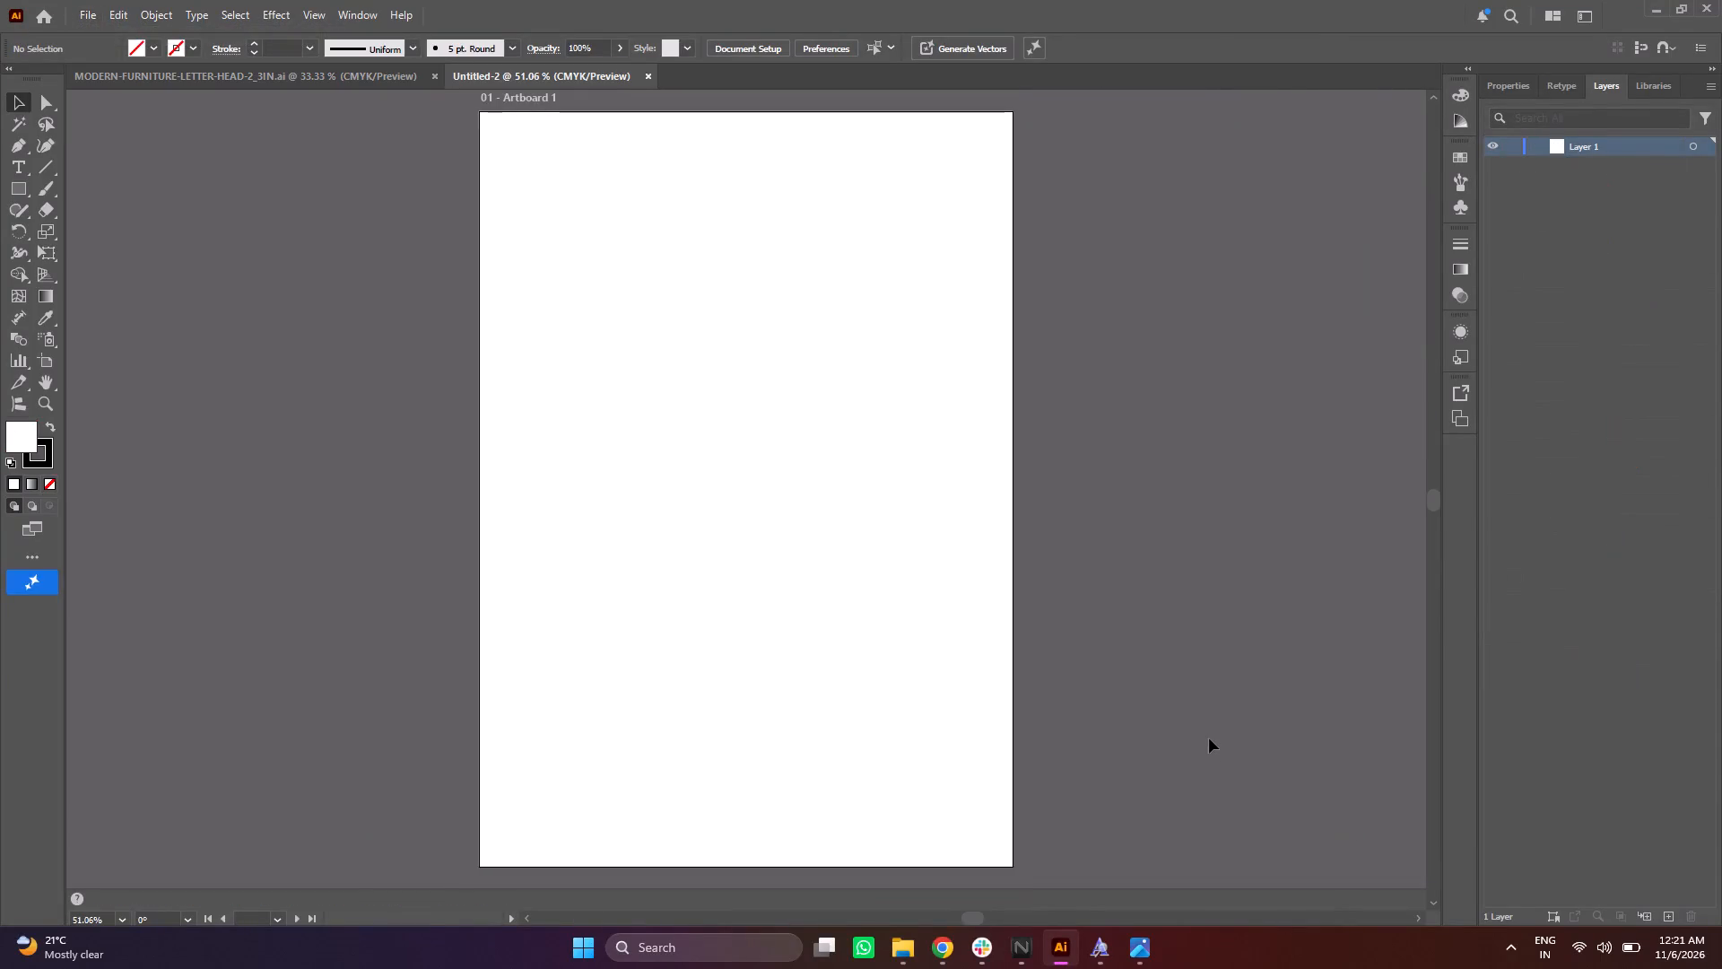
Switch to Chrome, open a new tab, and close the letterhead PDF, Canva, Modern Furniture Palace search and Google Meet tabs.
click(934, 968)
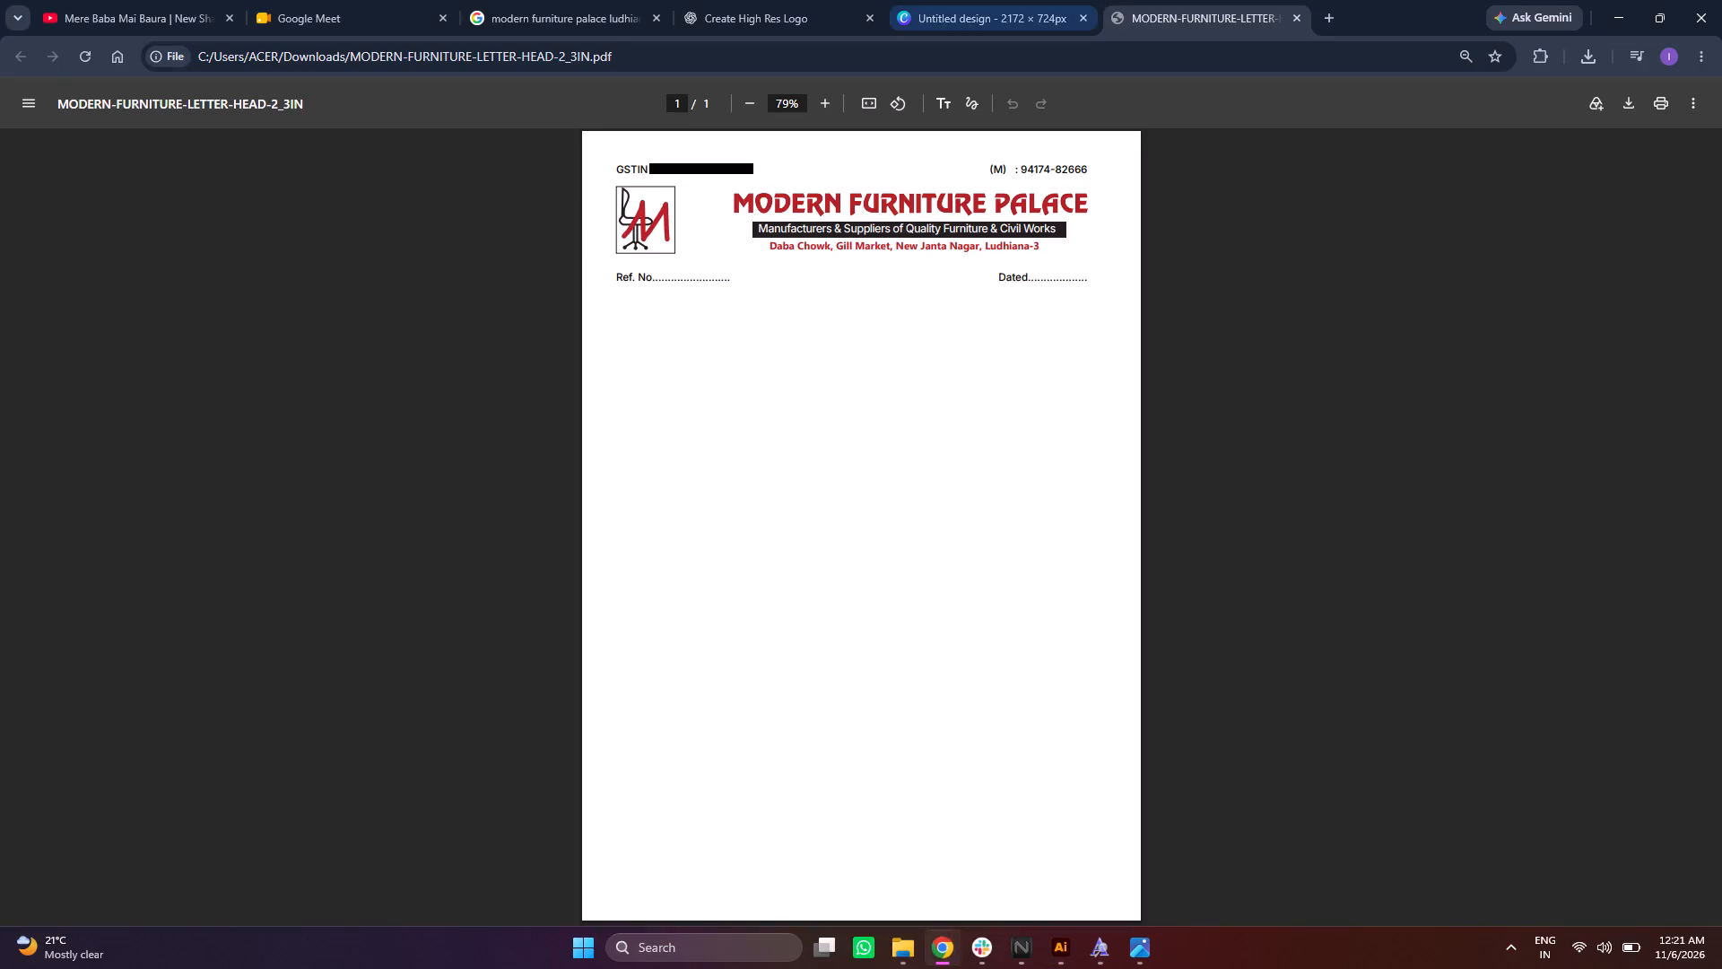
click(1301, 21)
click(1111, 22)
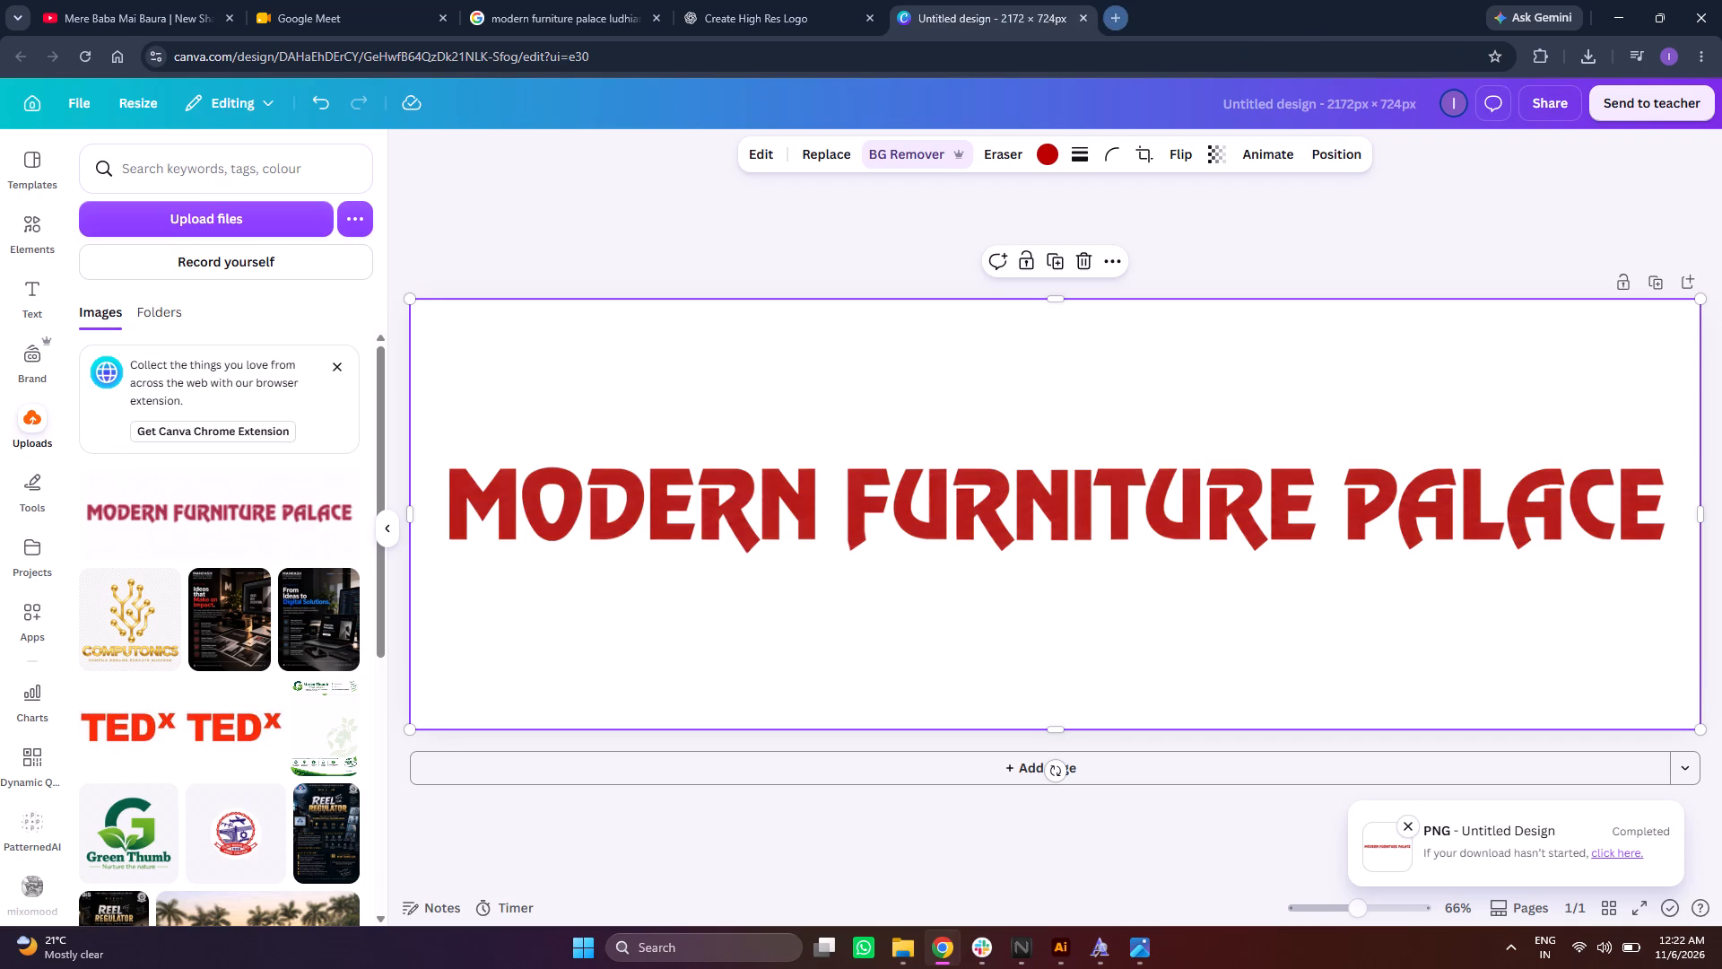
click(1083, 17)
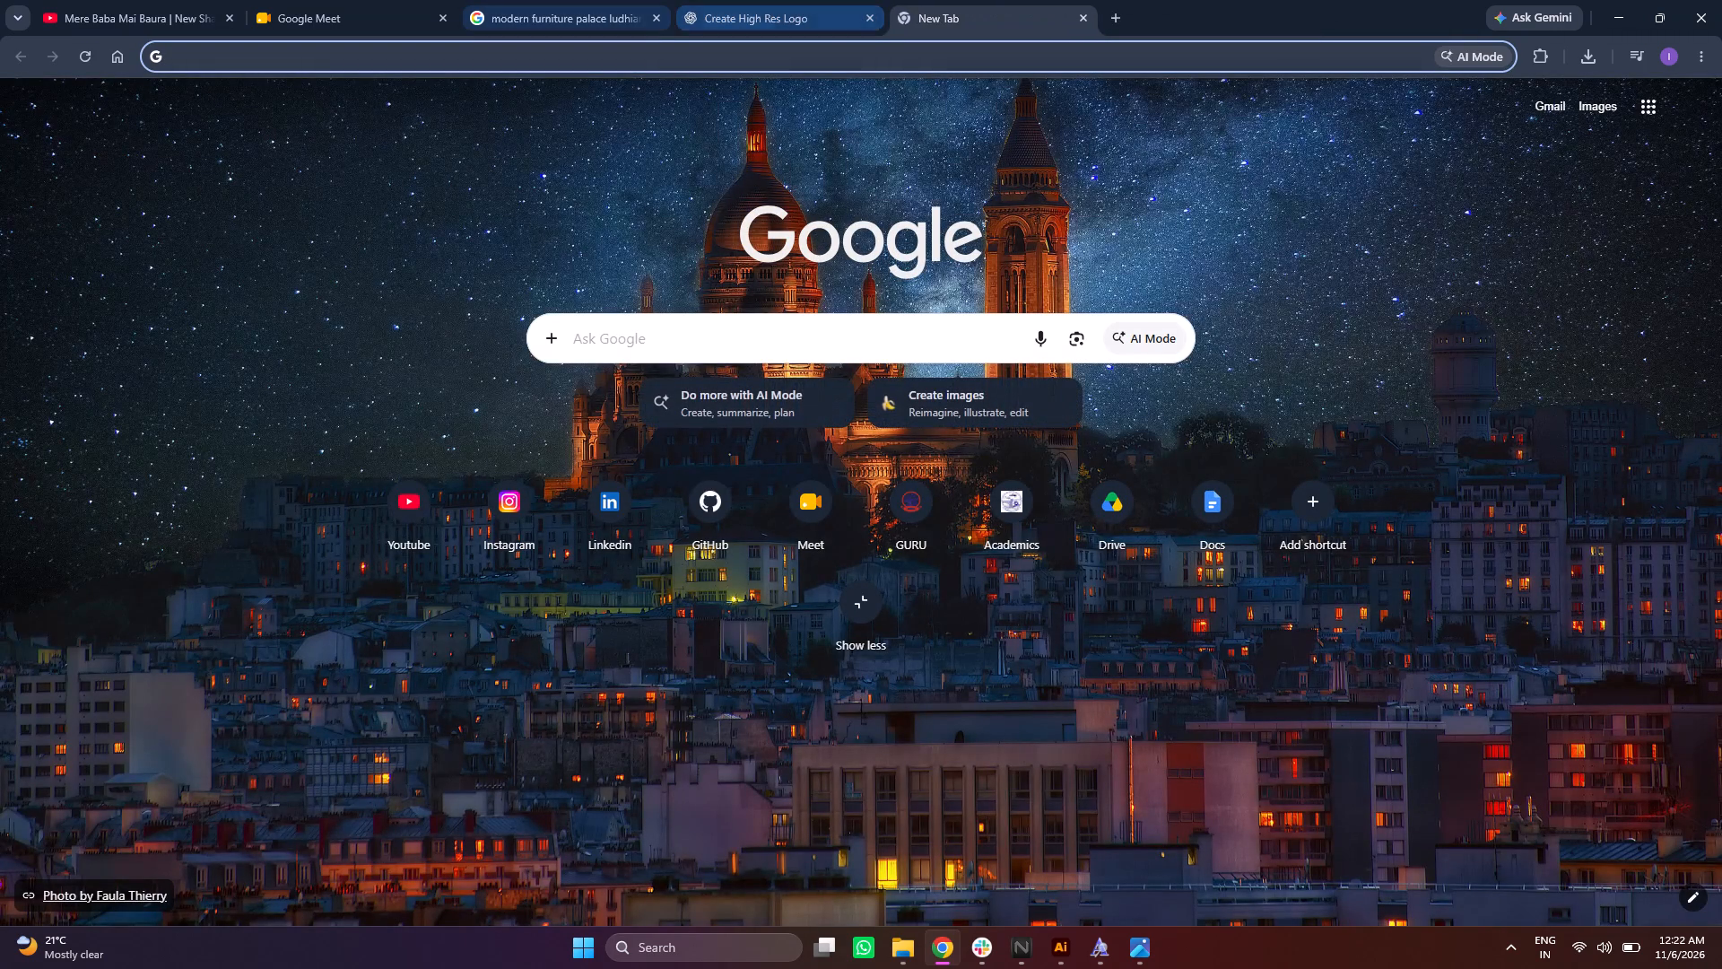
click(660, 20)
click(445, 17)
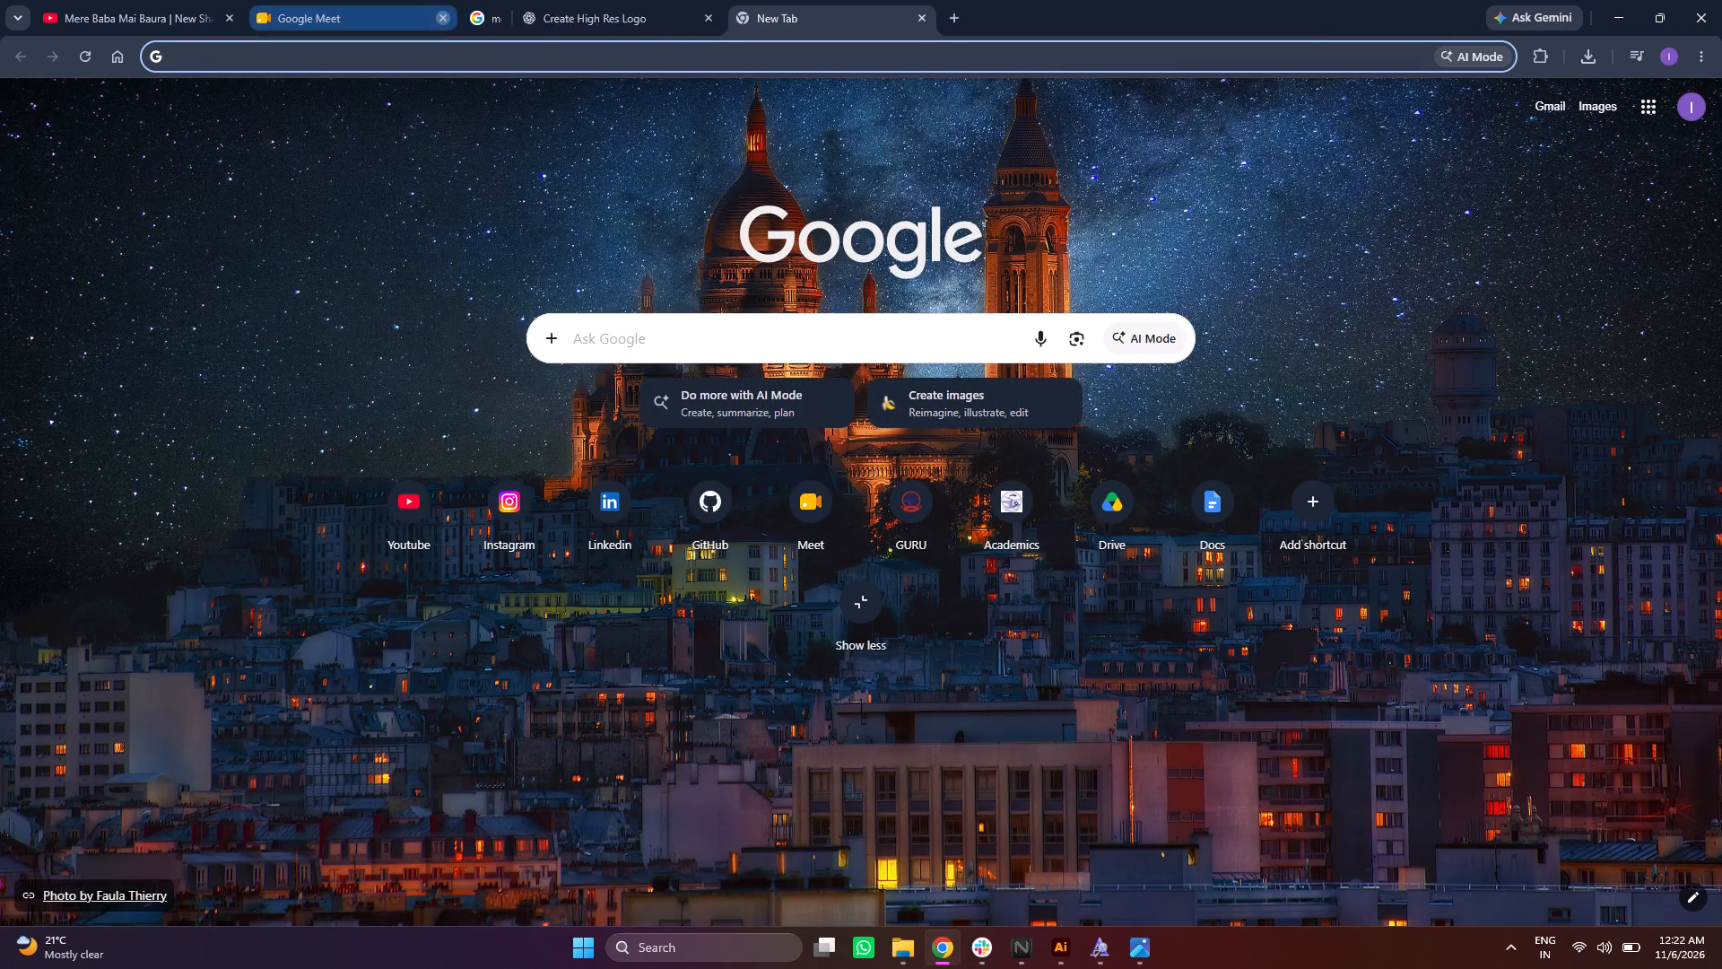
Search Google for modish furniture ludhiana.
click(436, 54)
text(MODISH)
key(space)
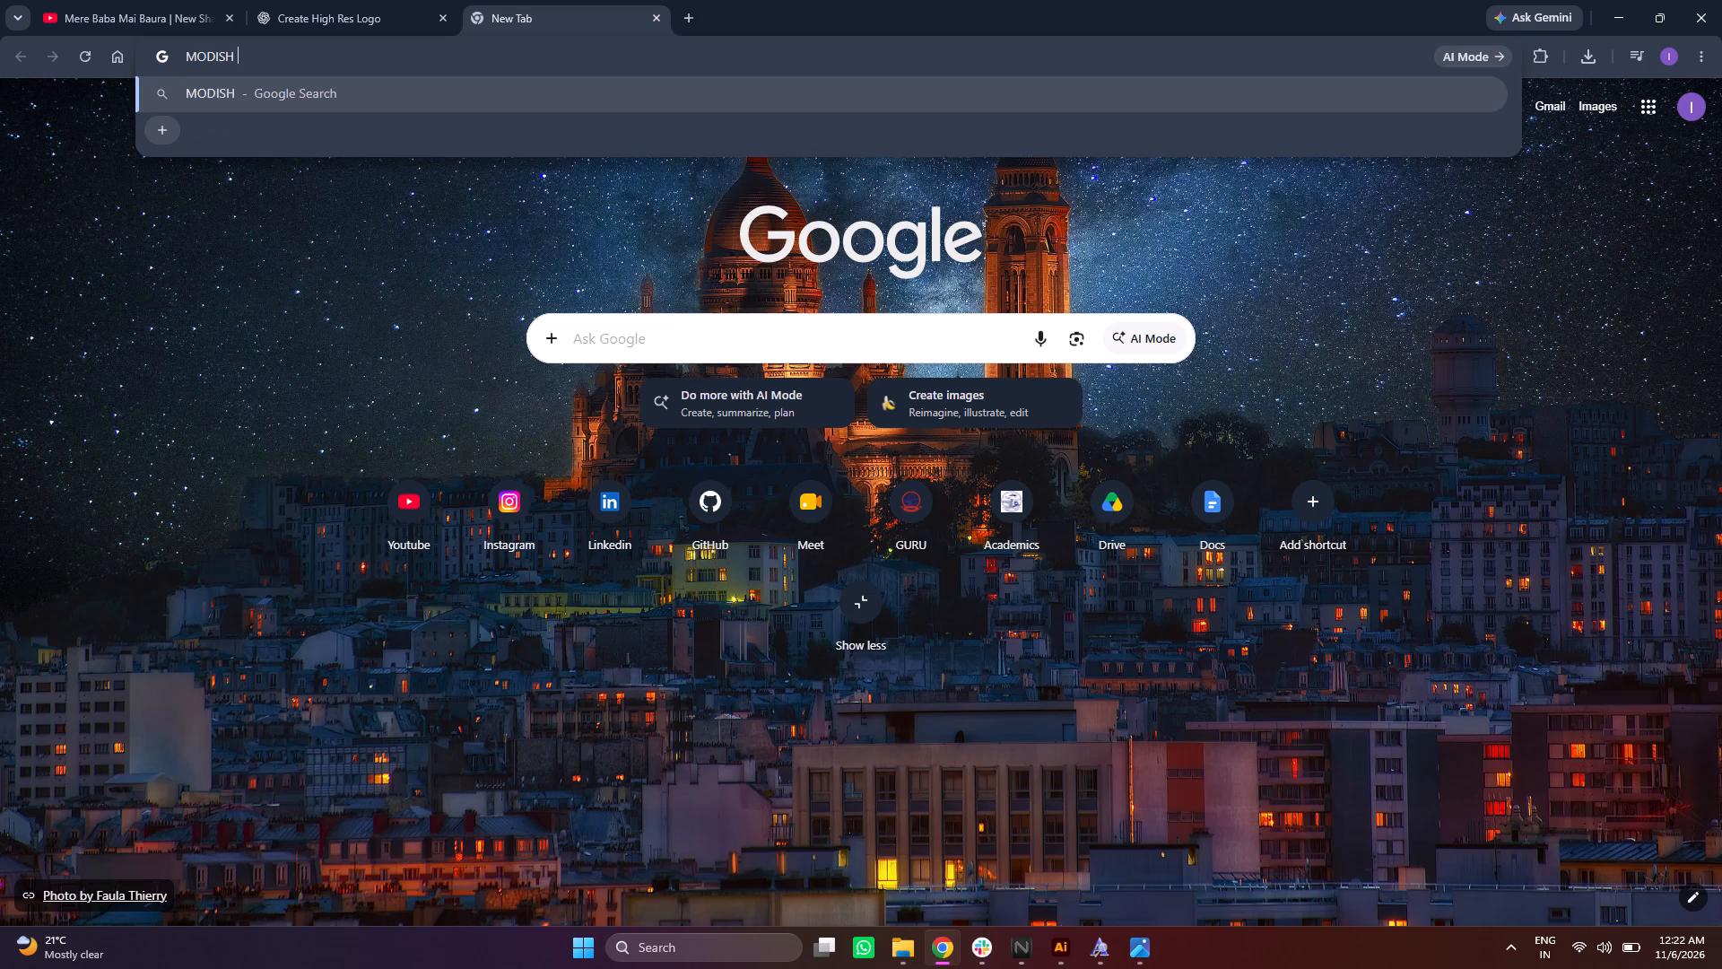
text(FURNI)
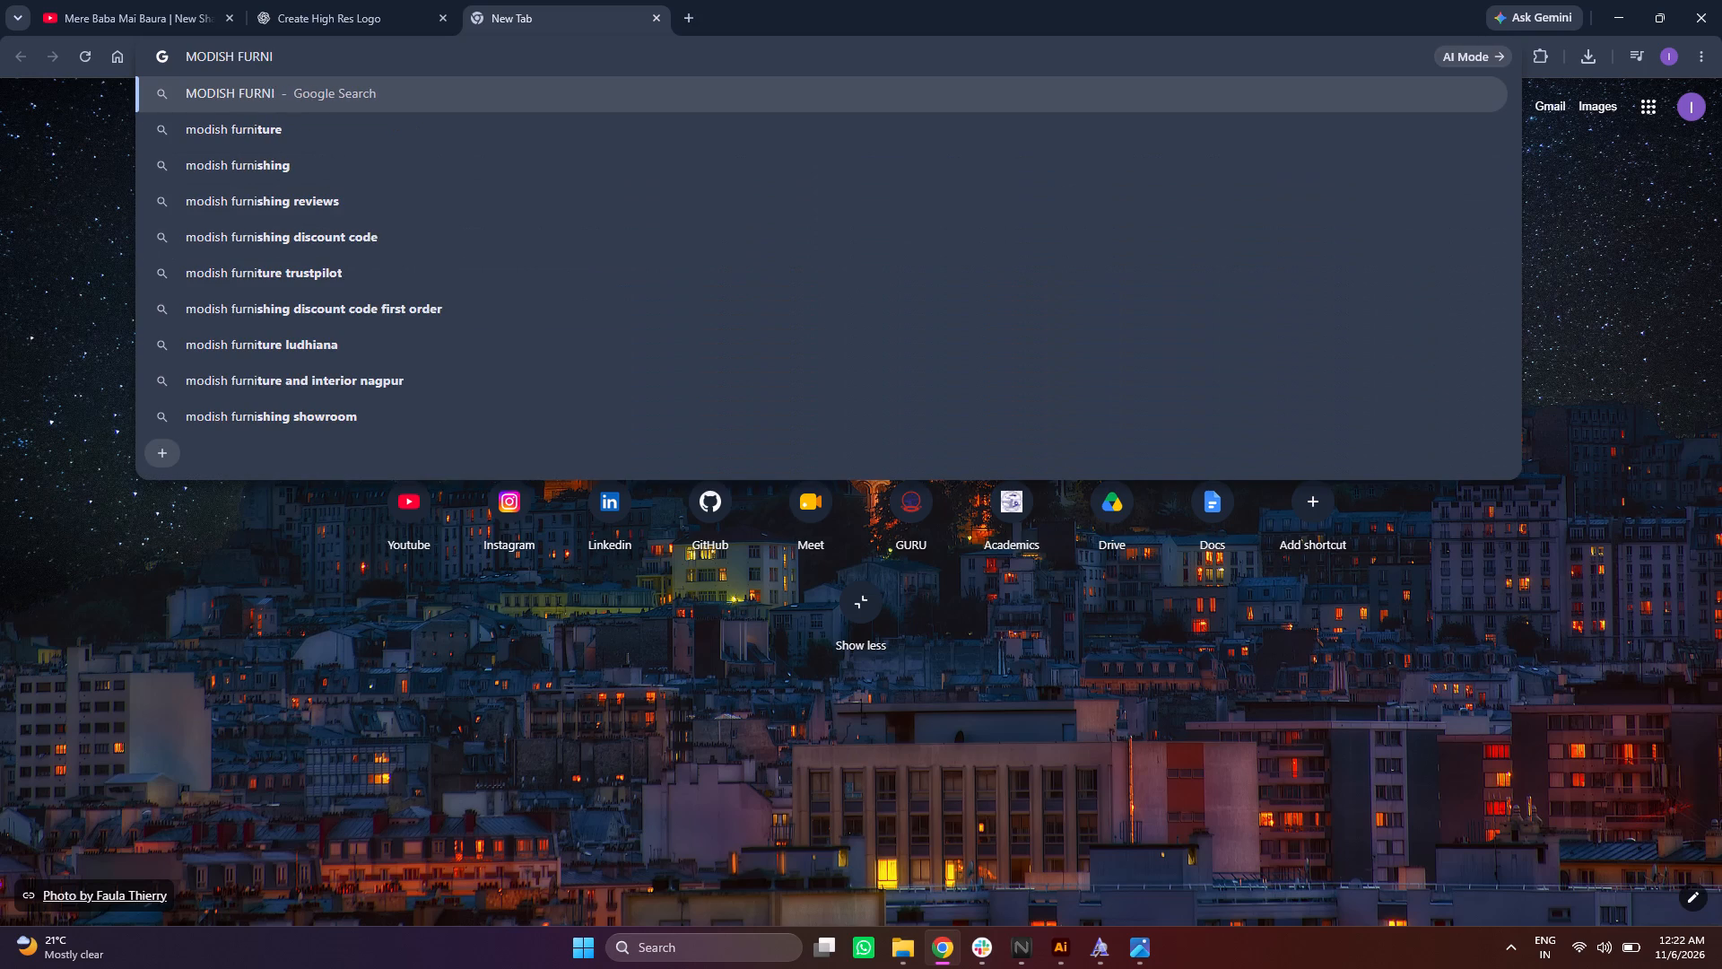
key(Down)
key(Down)
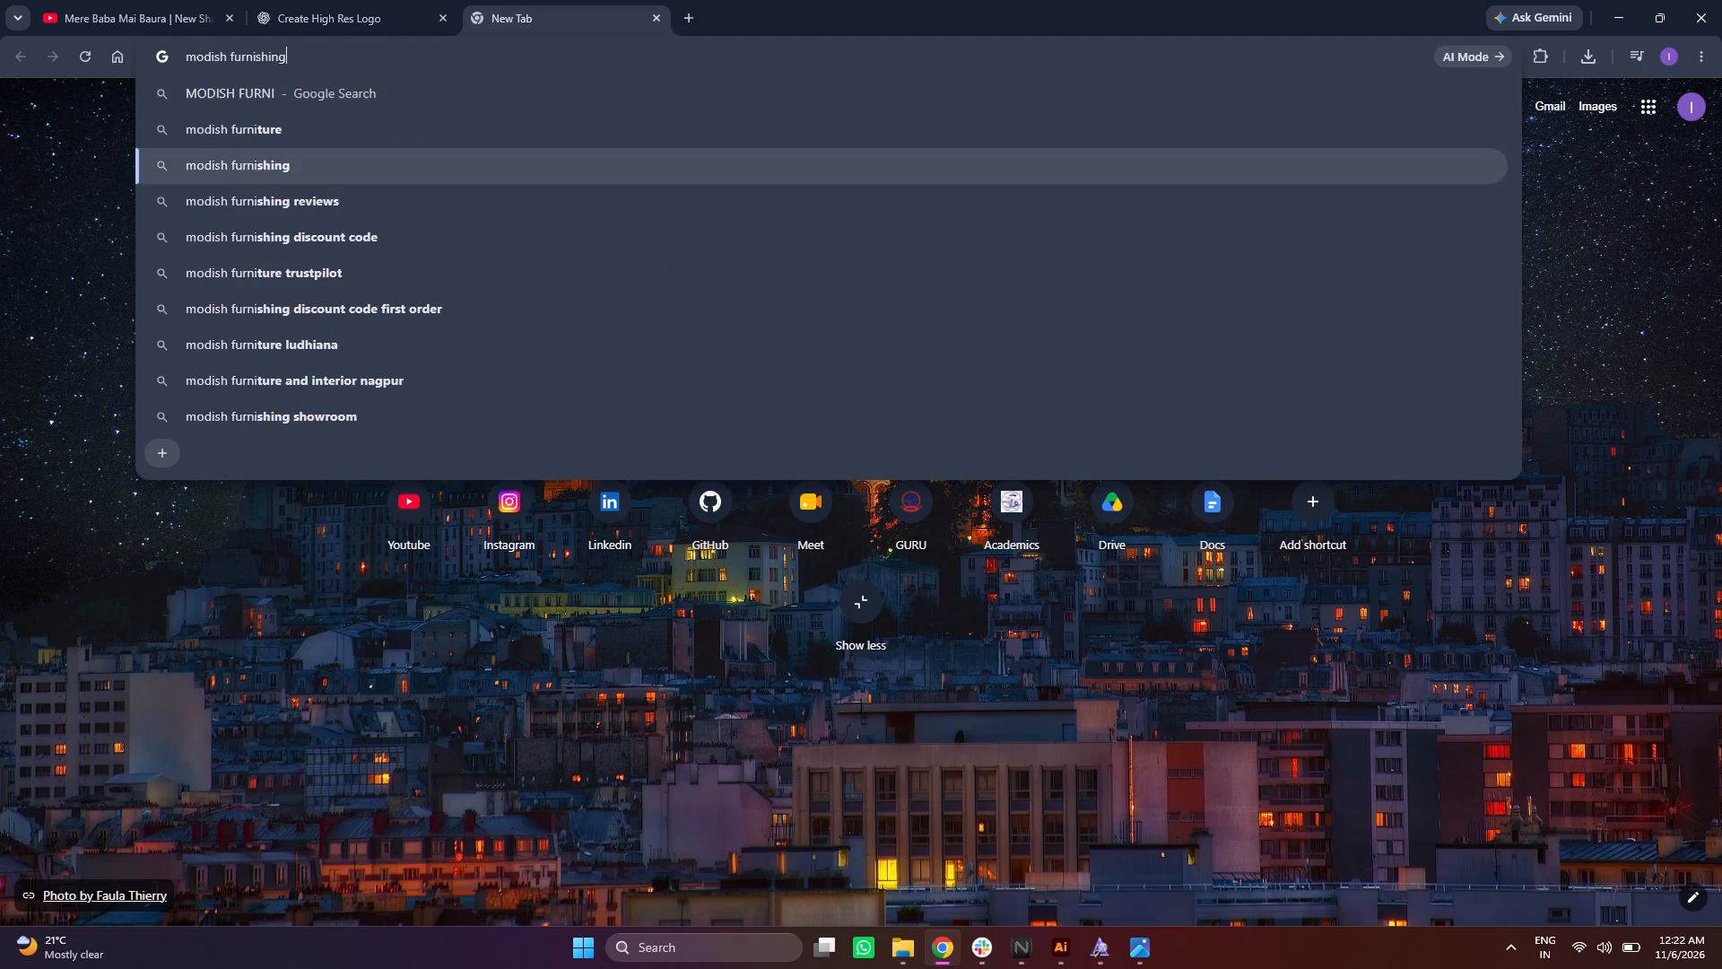
key(Down)
key(Down)
key(Down)
key(Down)
key(Down)
key(Return)
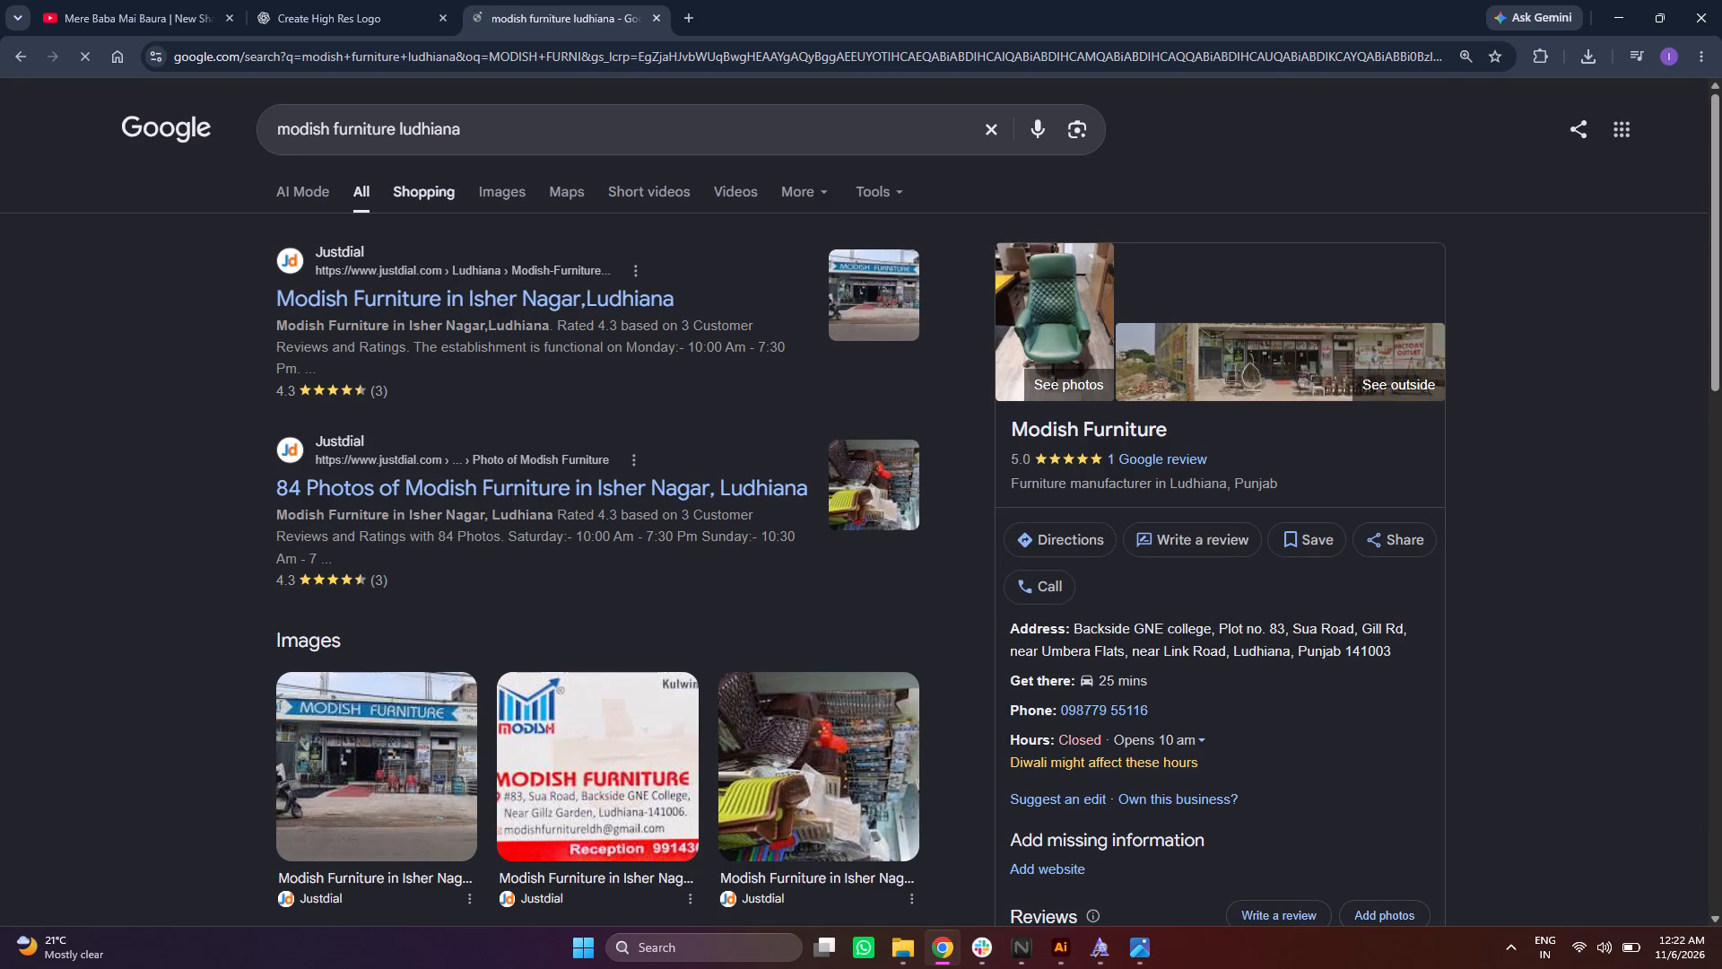
Browse the image results for Modish Furniture and open the preview of its business card.
click(490, 188)
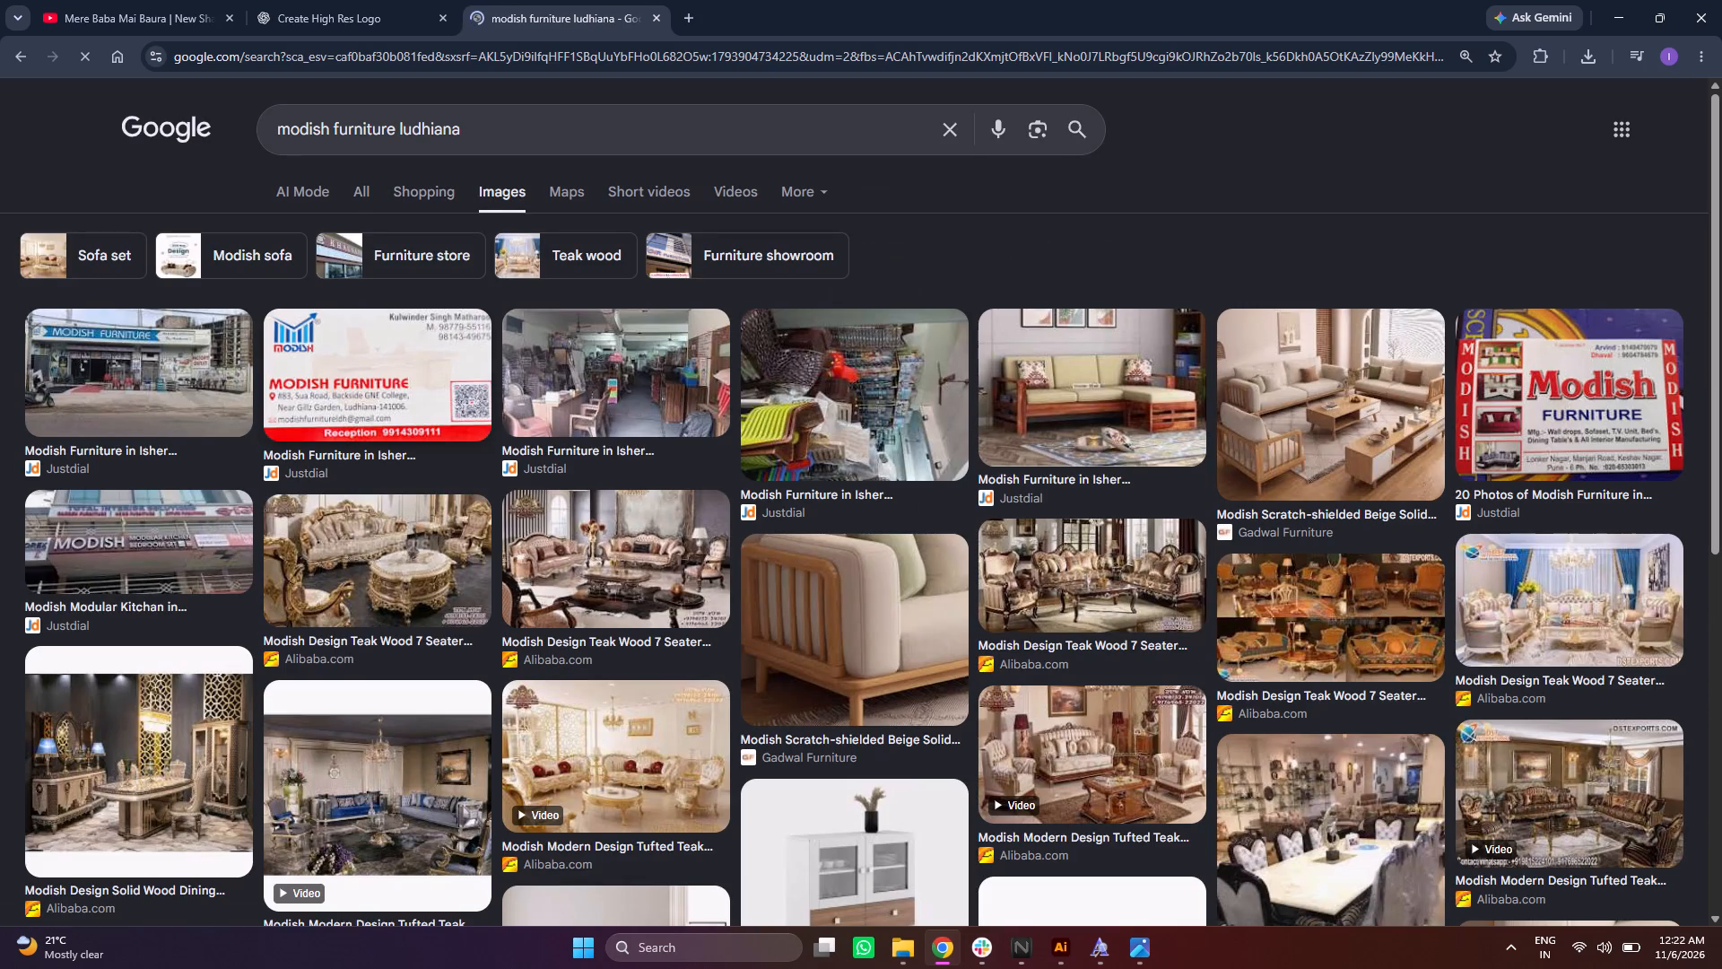
scroll(439, 388, down, 5)
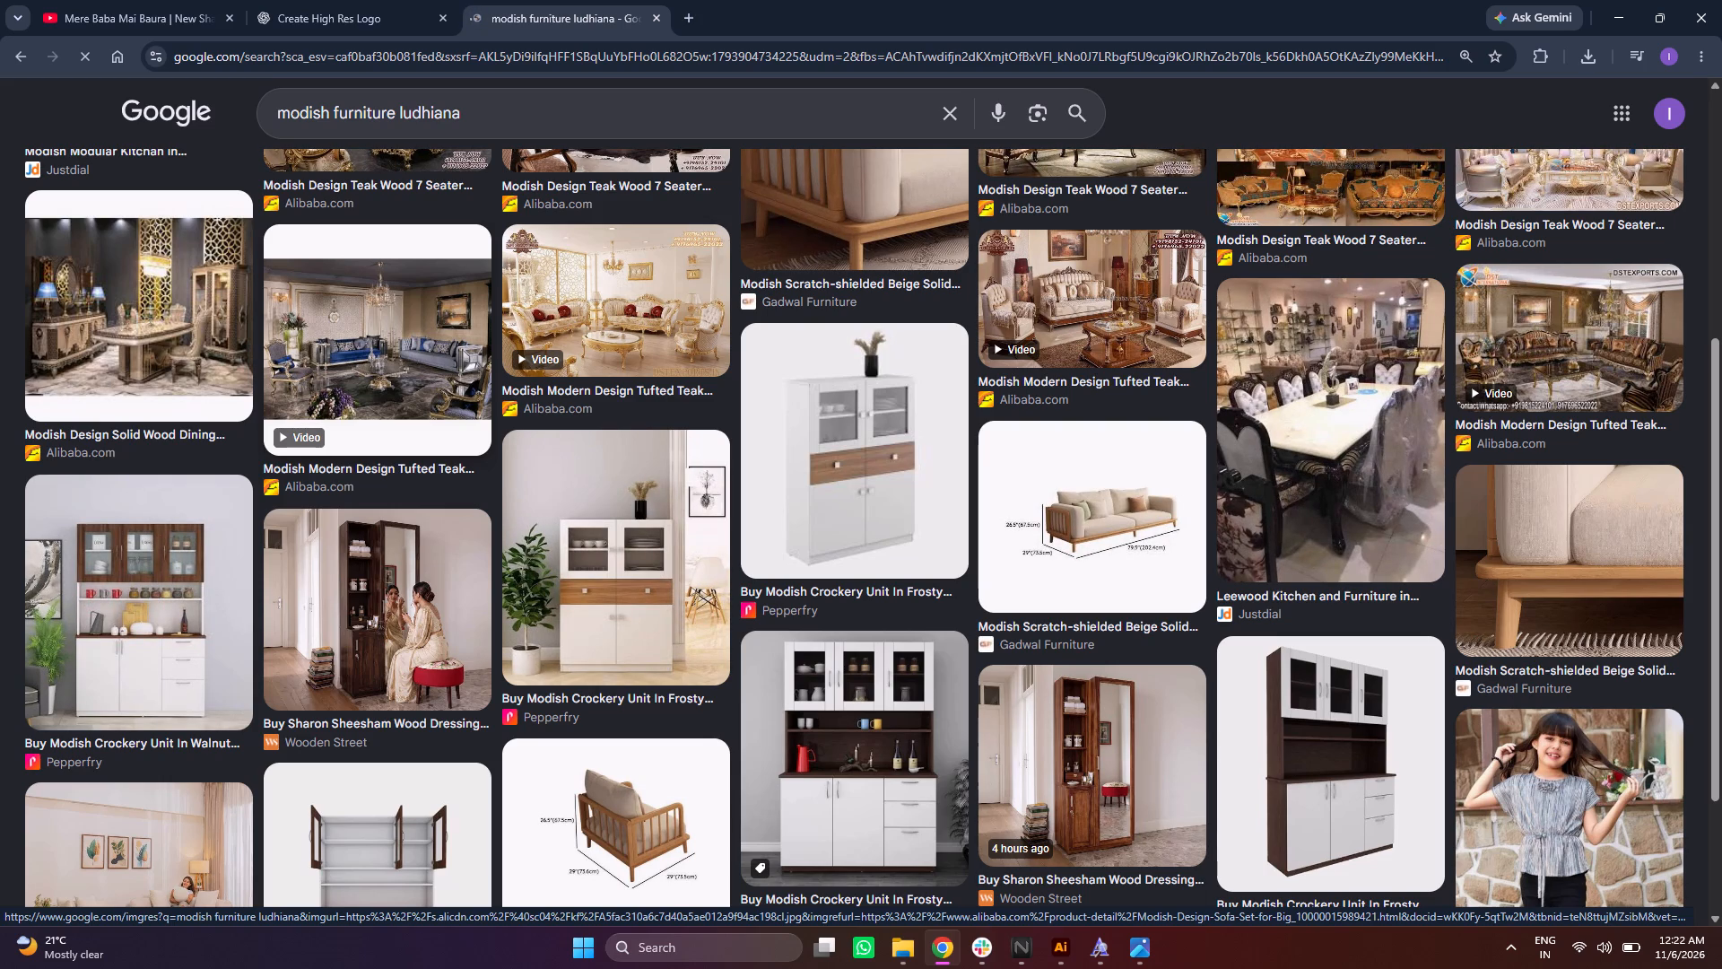
scroll(444, 379, down, 2)
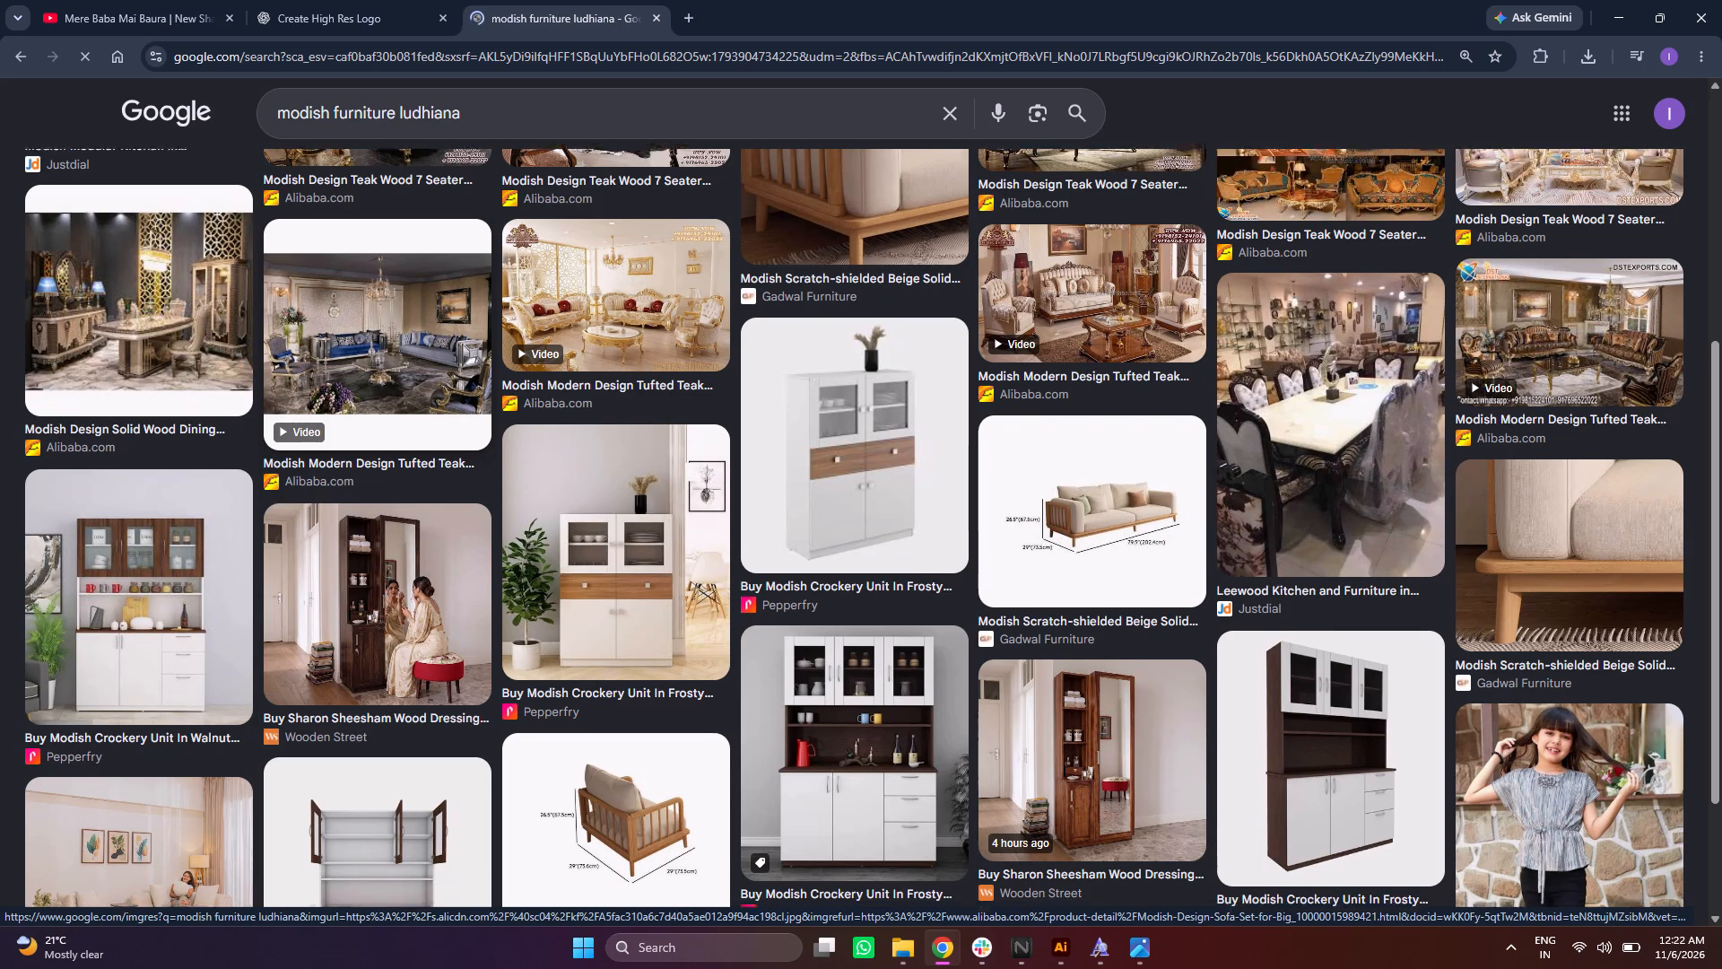
scroll(444, 379, down, 9)
scroll(562, 509, up, 7)
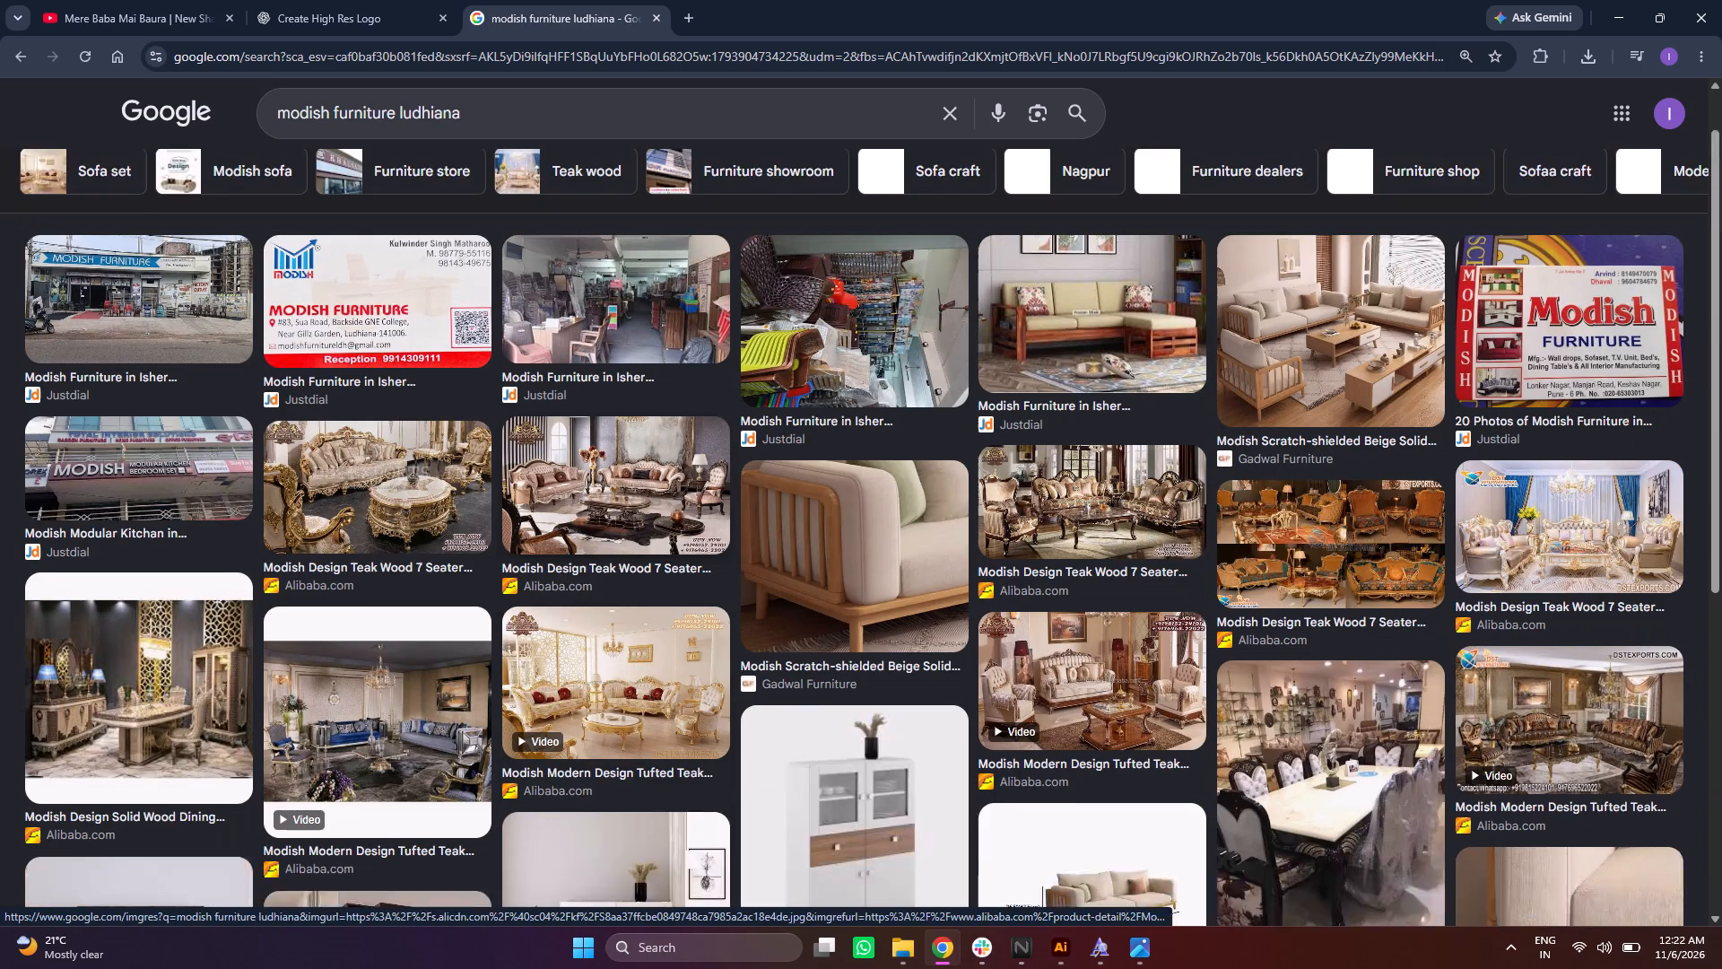
scroll(603, 553, up, 2)
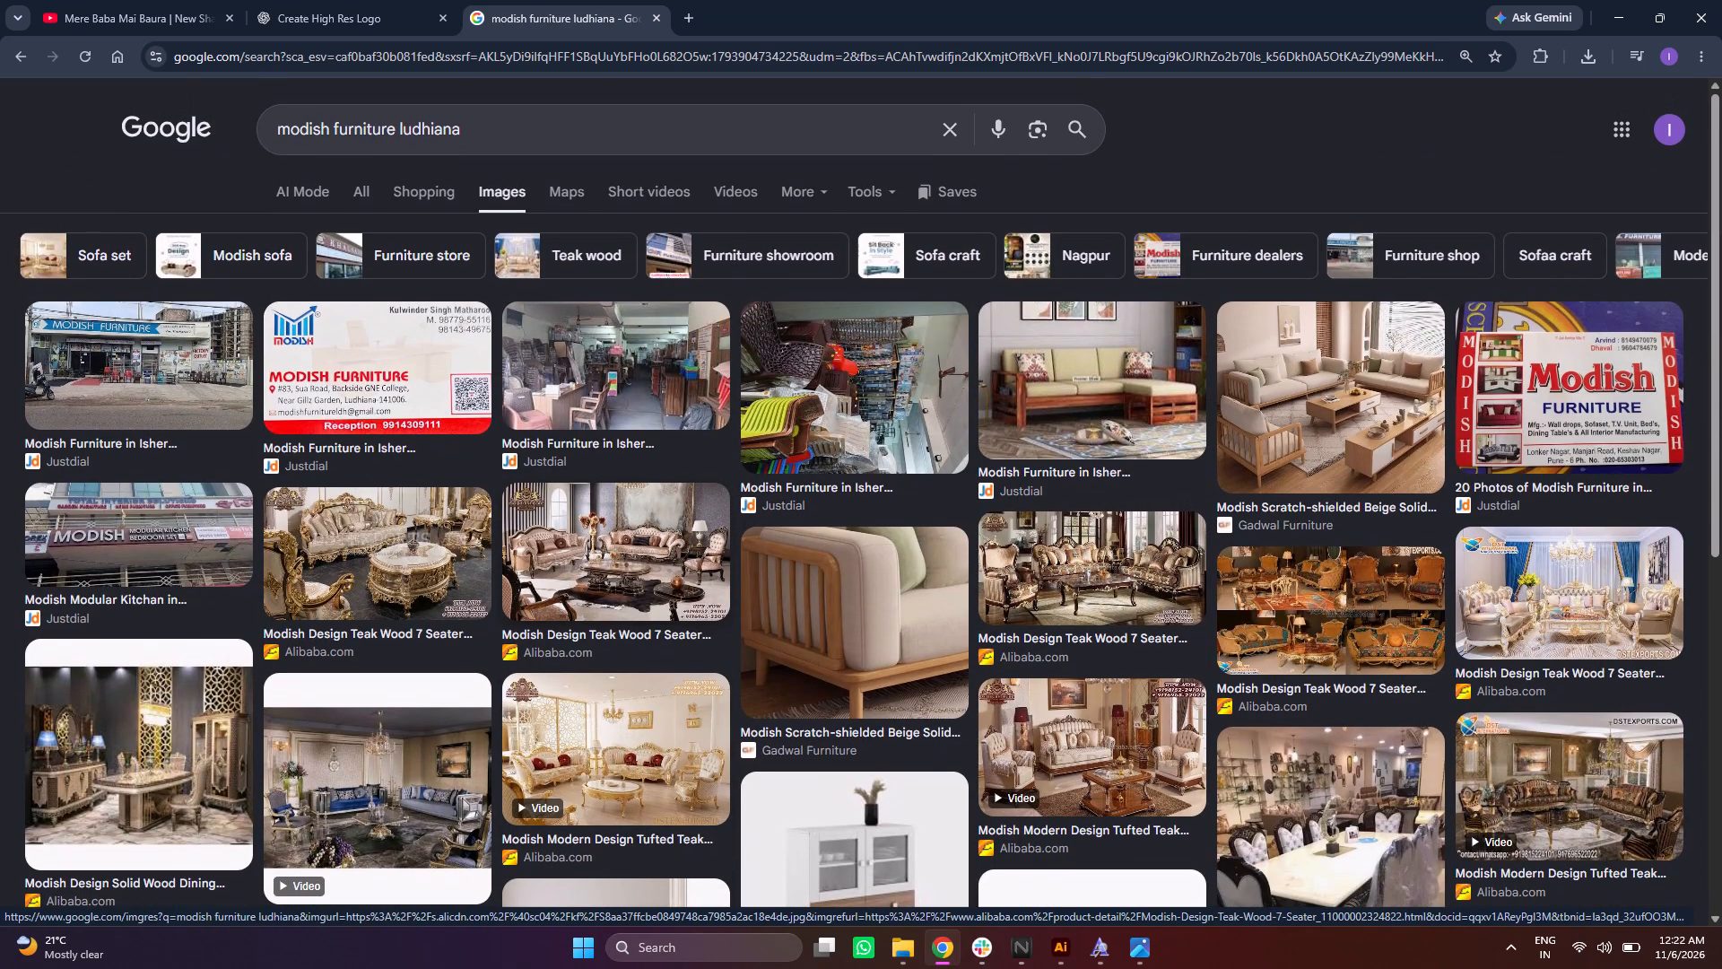
click(412, 376)
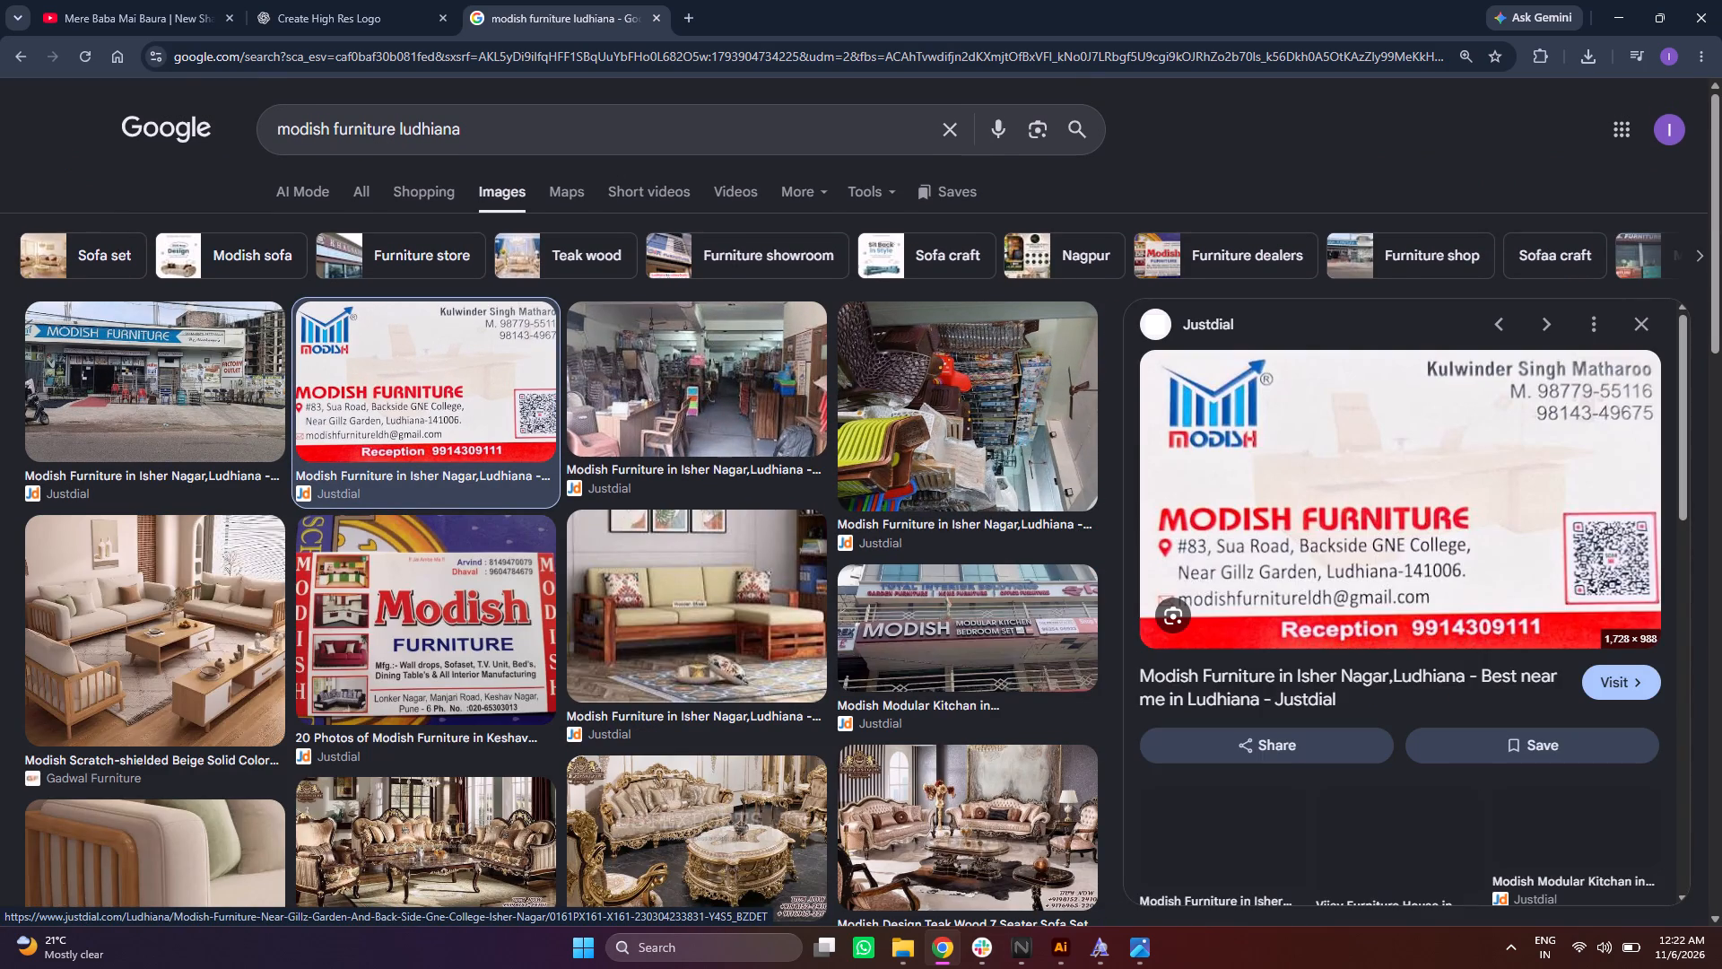
Visit the Justdial listing for Modish Furniture, look through its details and open the gallery of all photos.
click(1287, 436)
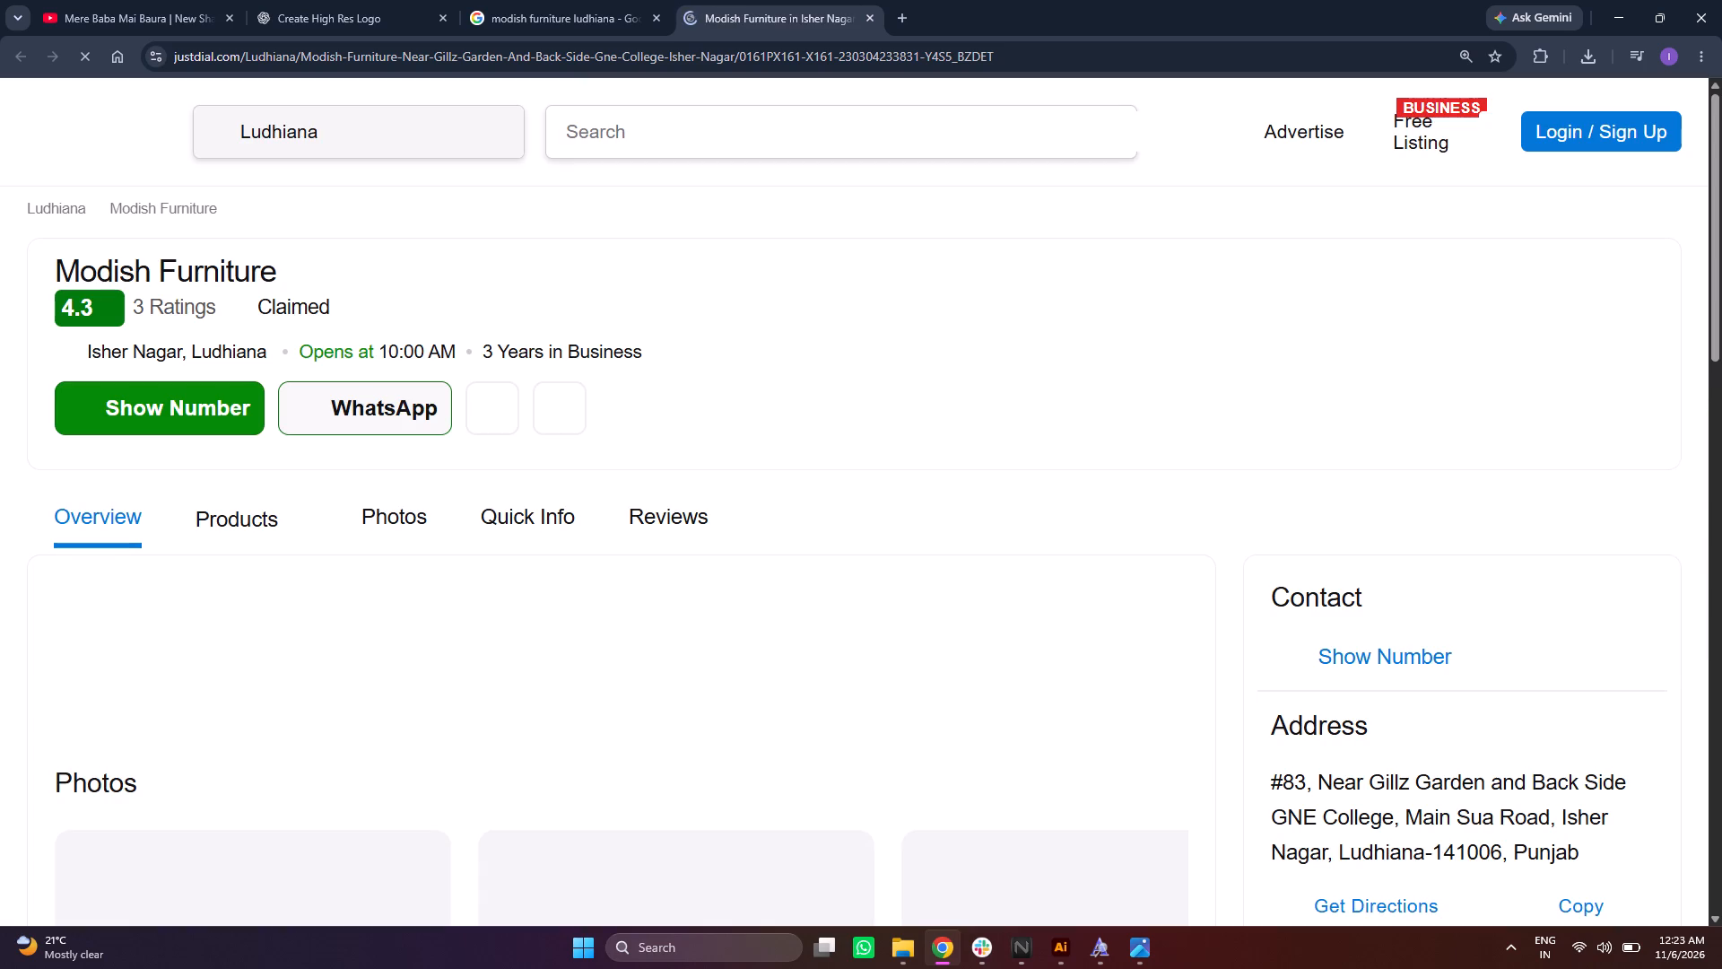
scroll(724, 415, down, 6)
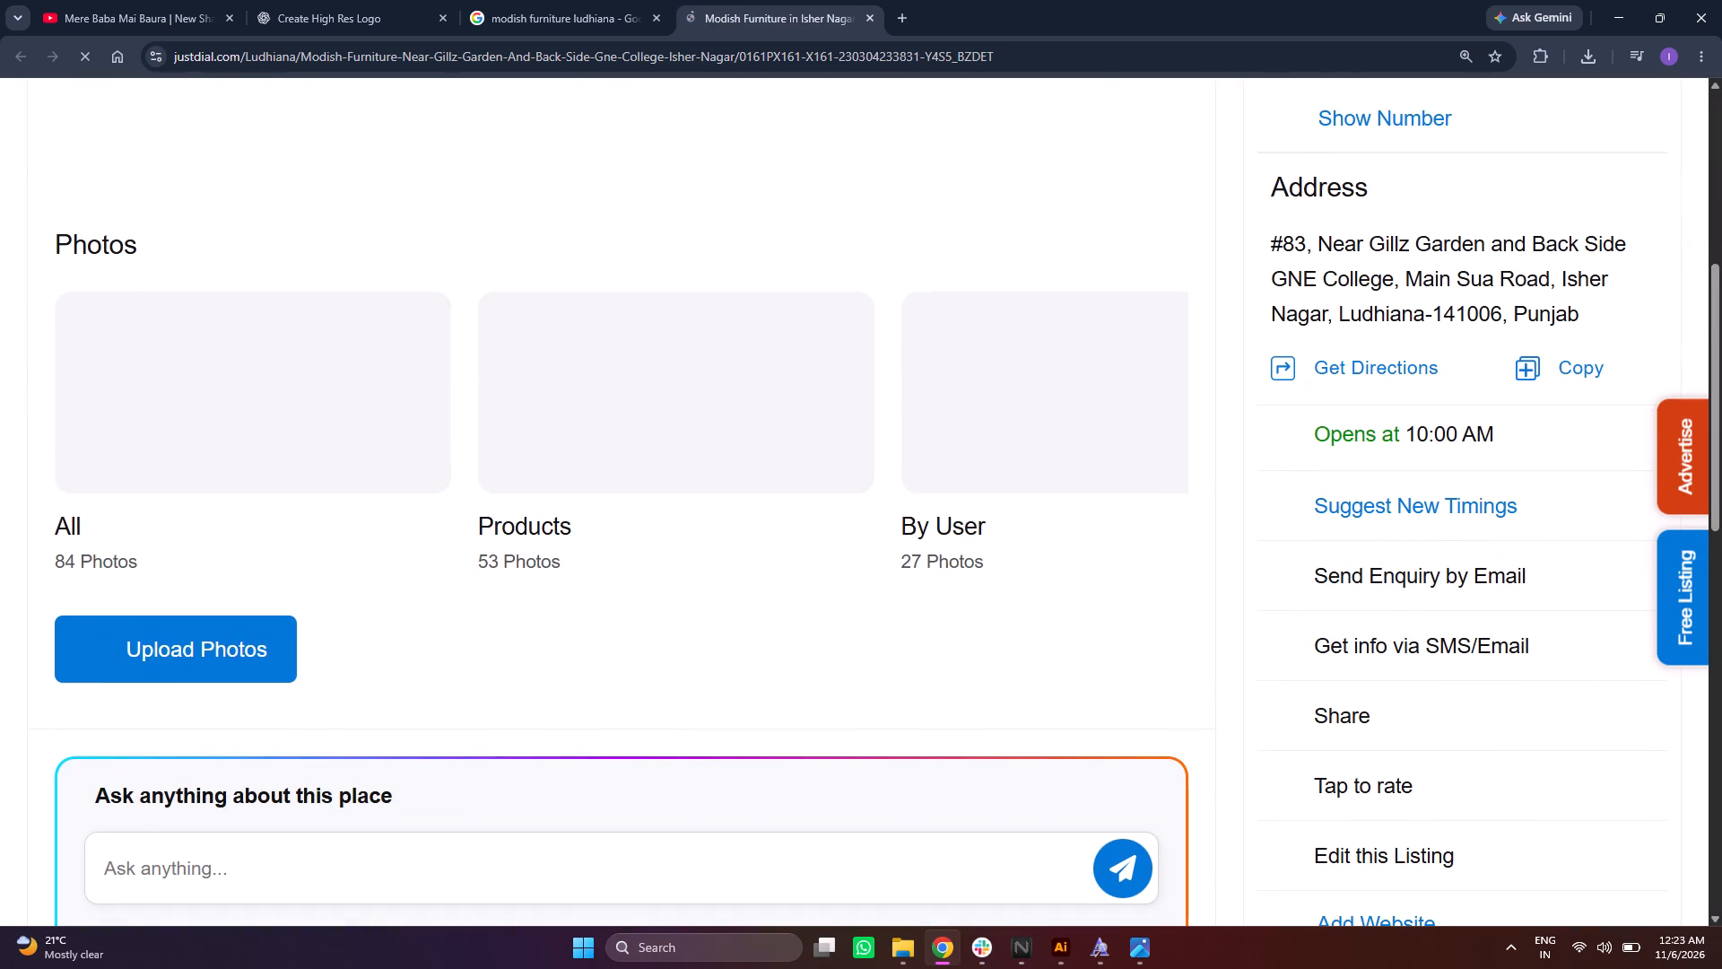
scroll(724, 415, down, 6)
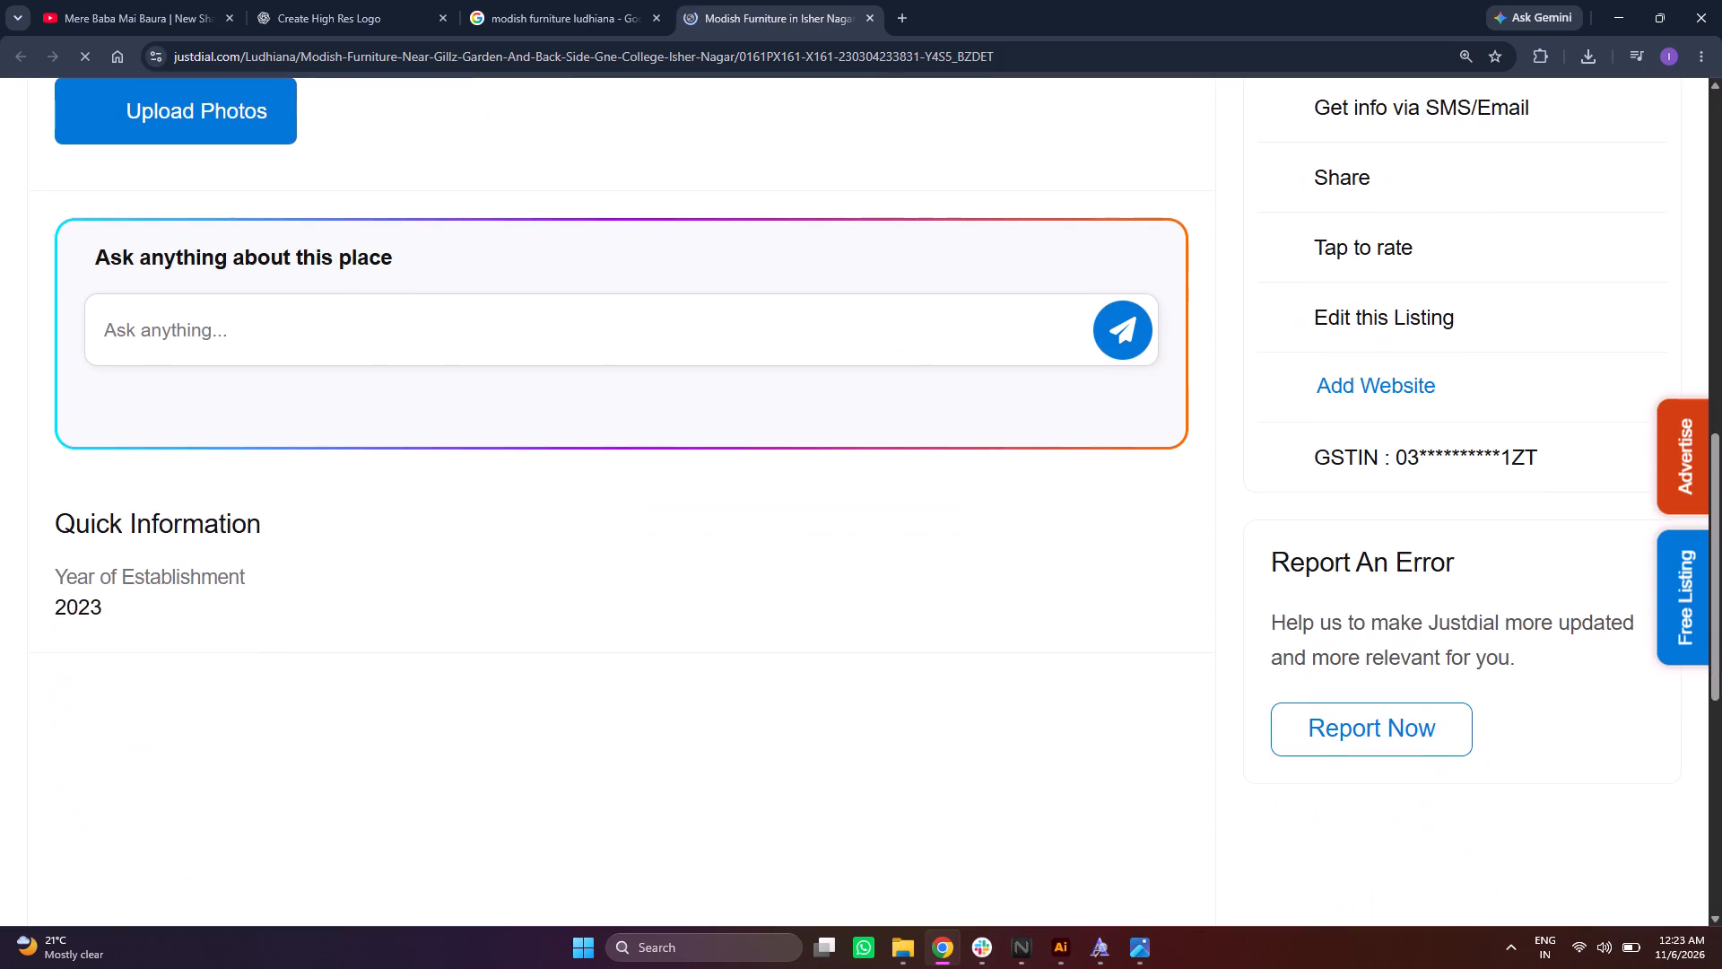
scroll(647, 374, up, 9)
click(56, 790)
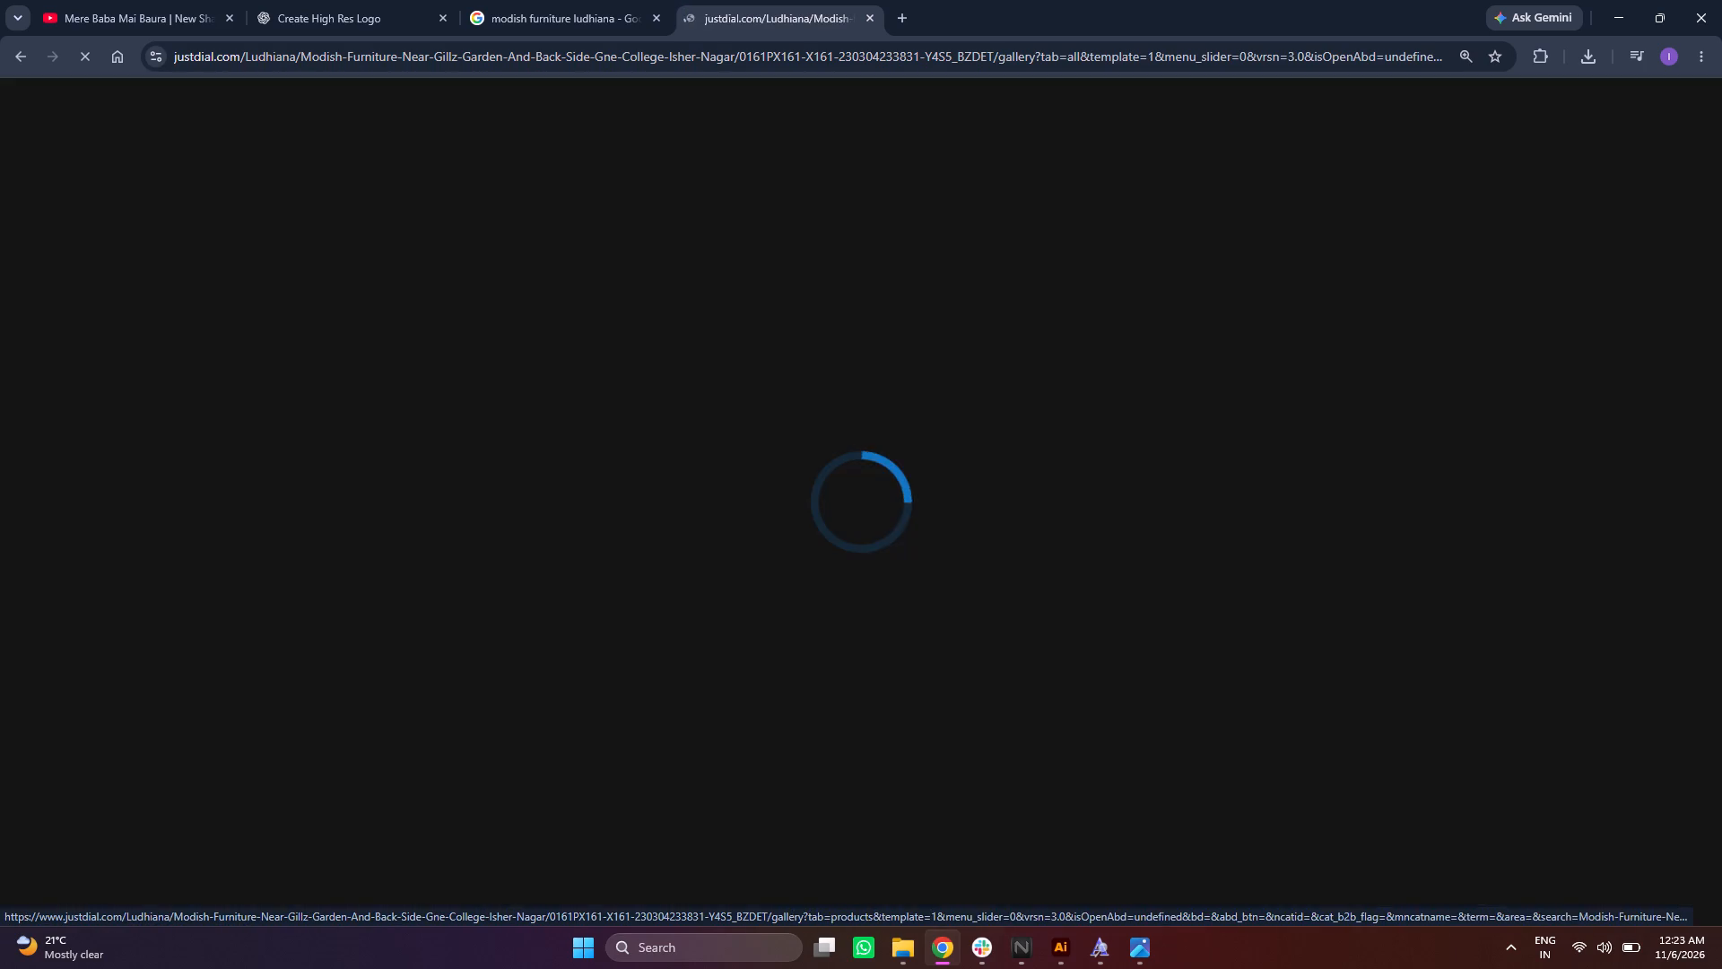
scroll(678, 705, down, 2)
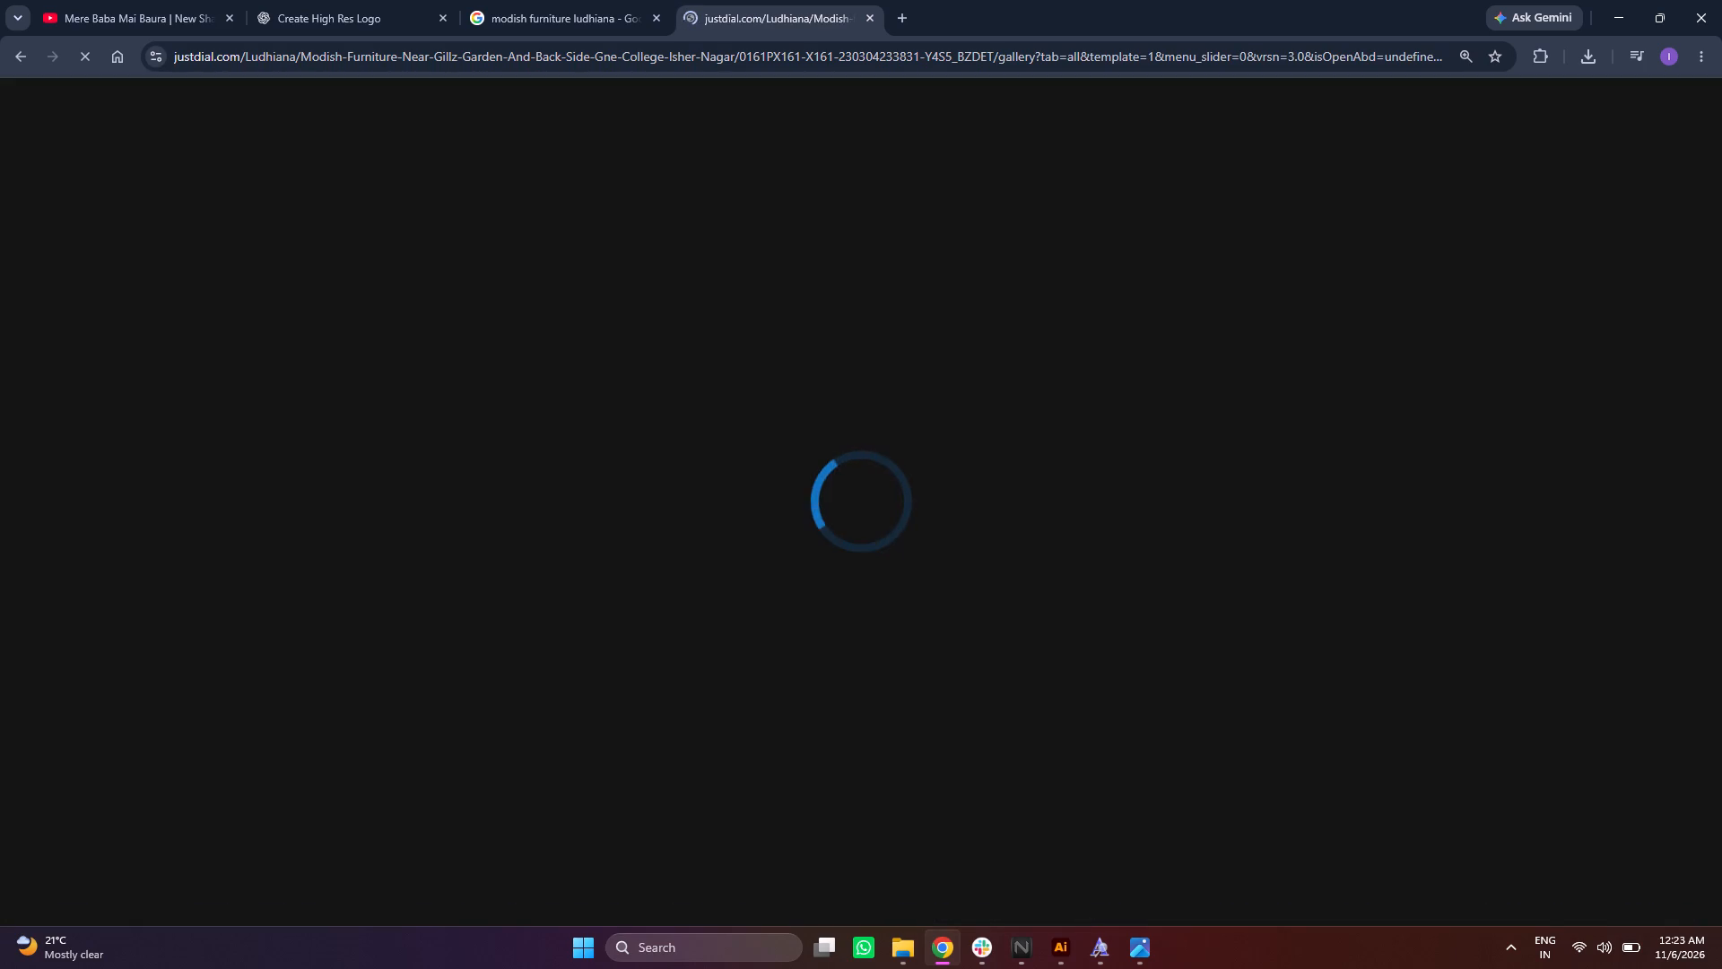
scroll(680, 701, down, 3)
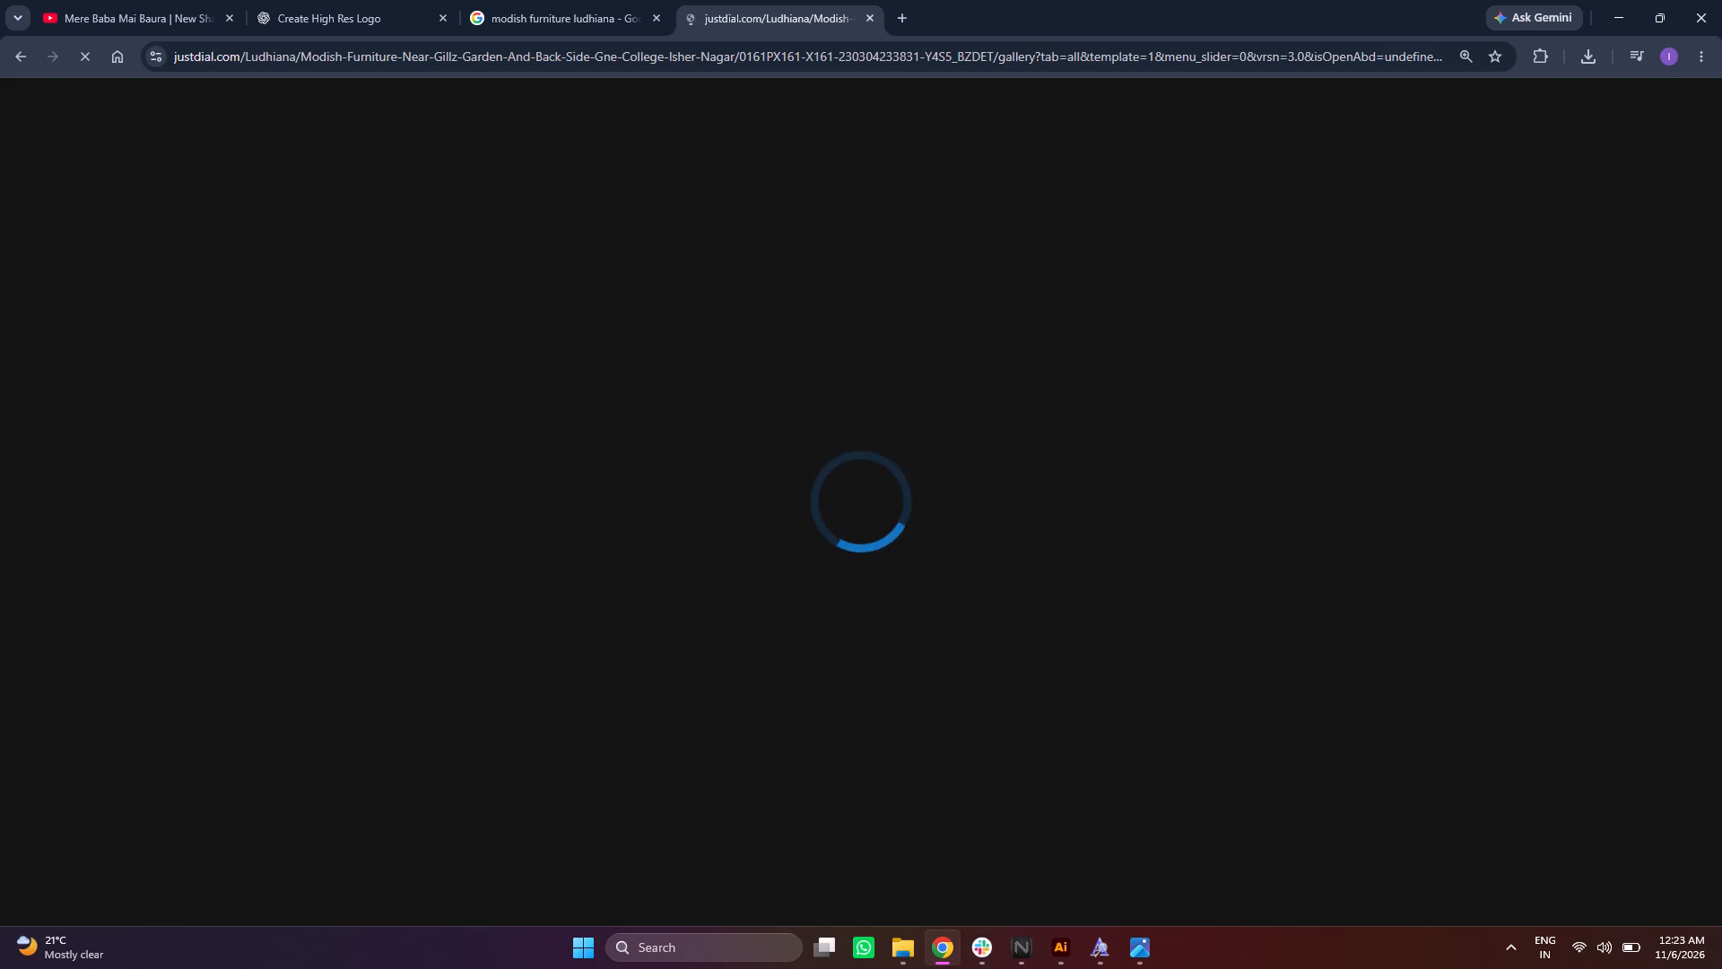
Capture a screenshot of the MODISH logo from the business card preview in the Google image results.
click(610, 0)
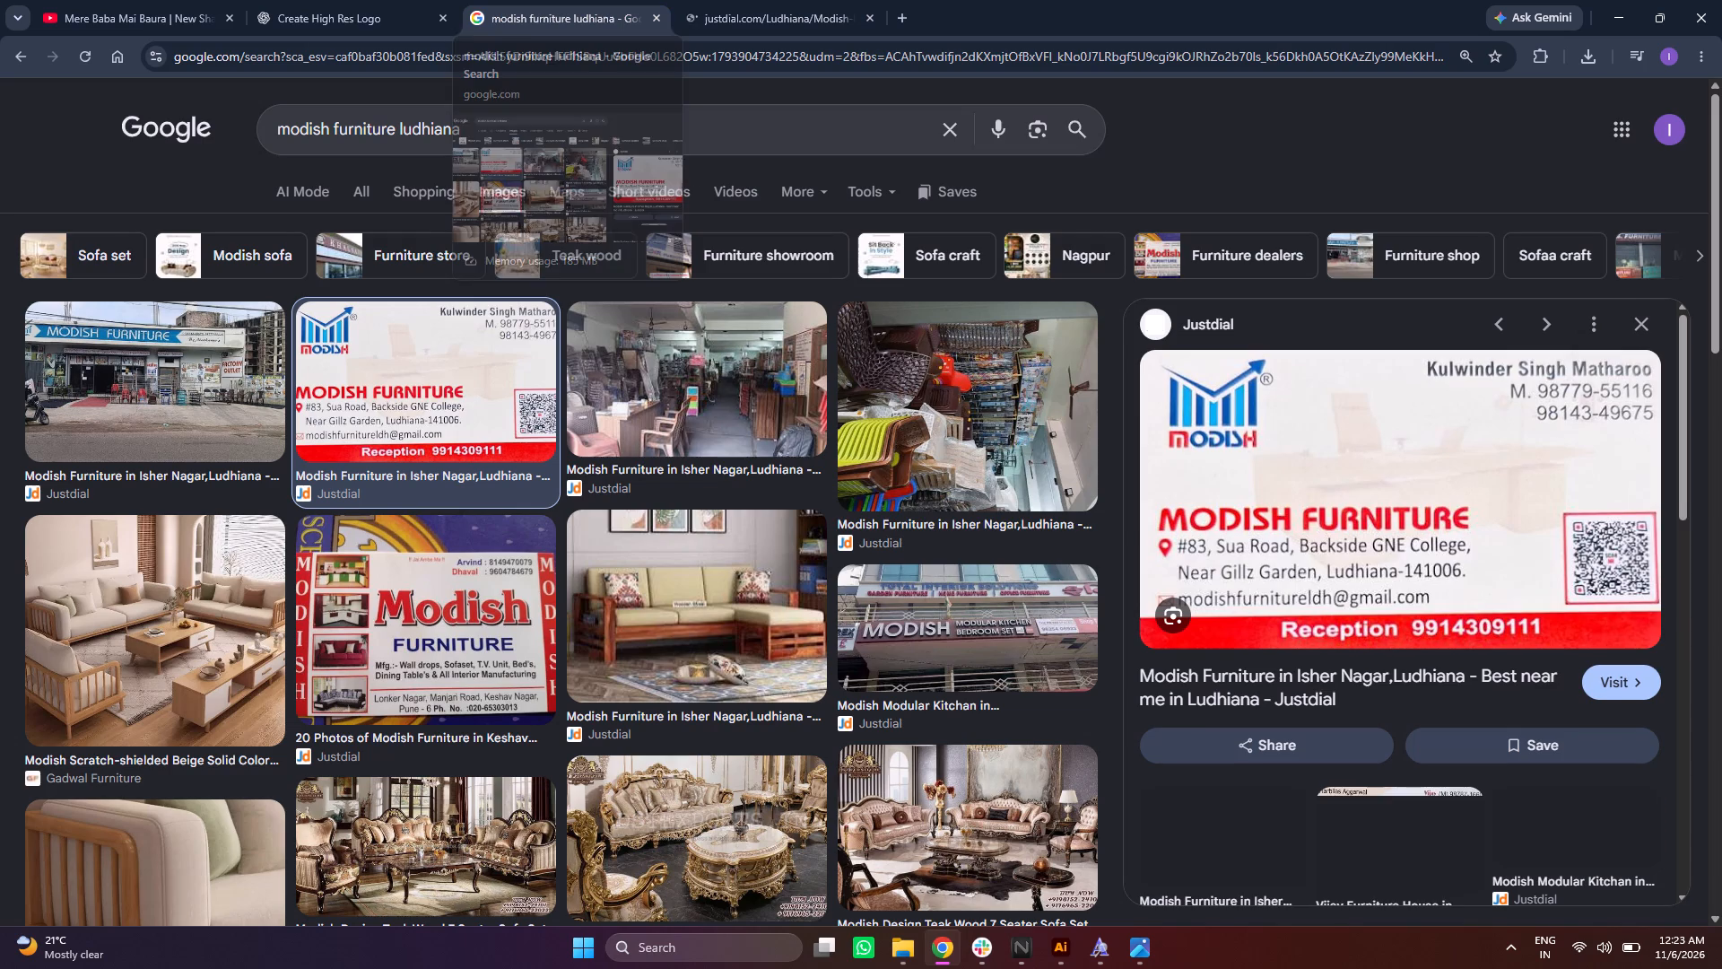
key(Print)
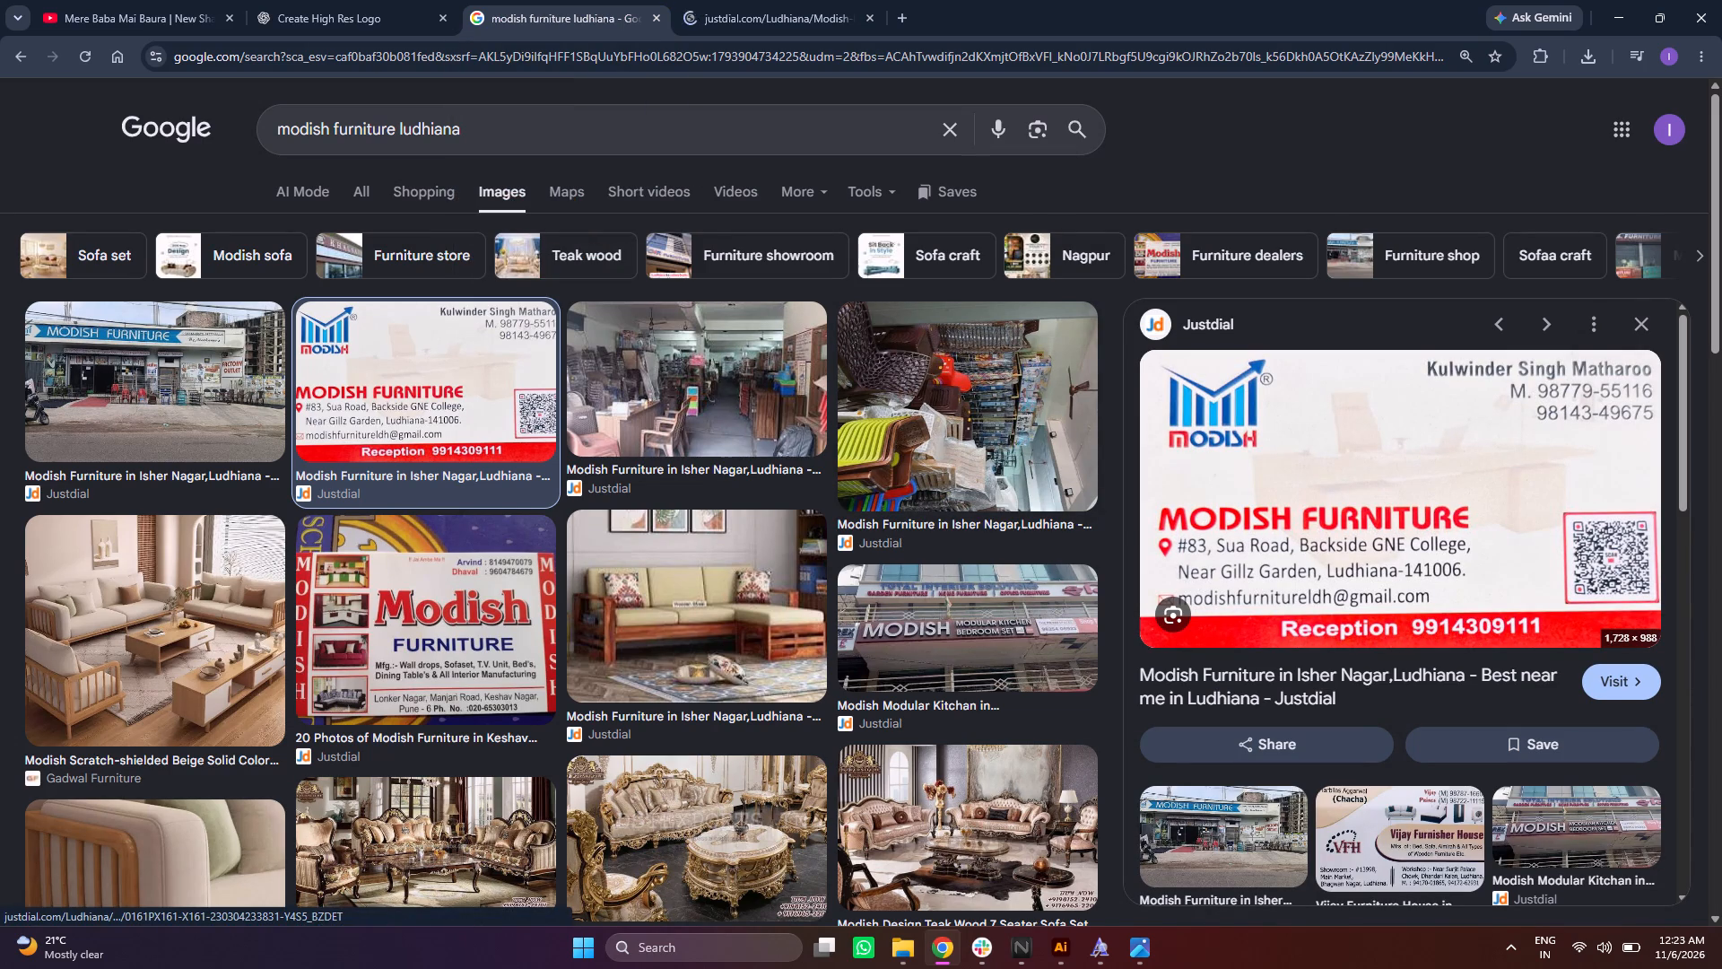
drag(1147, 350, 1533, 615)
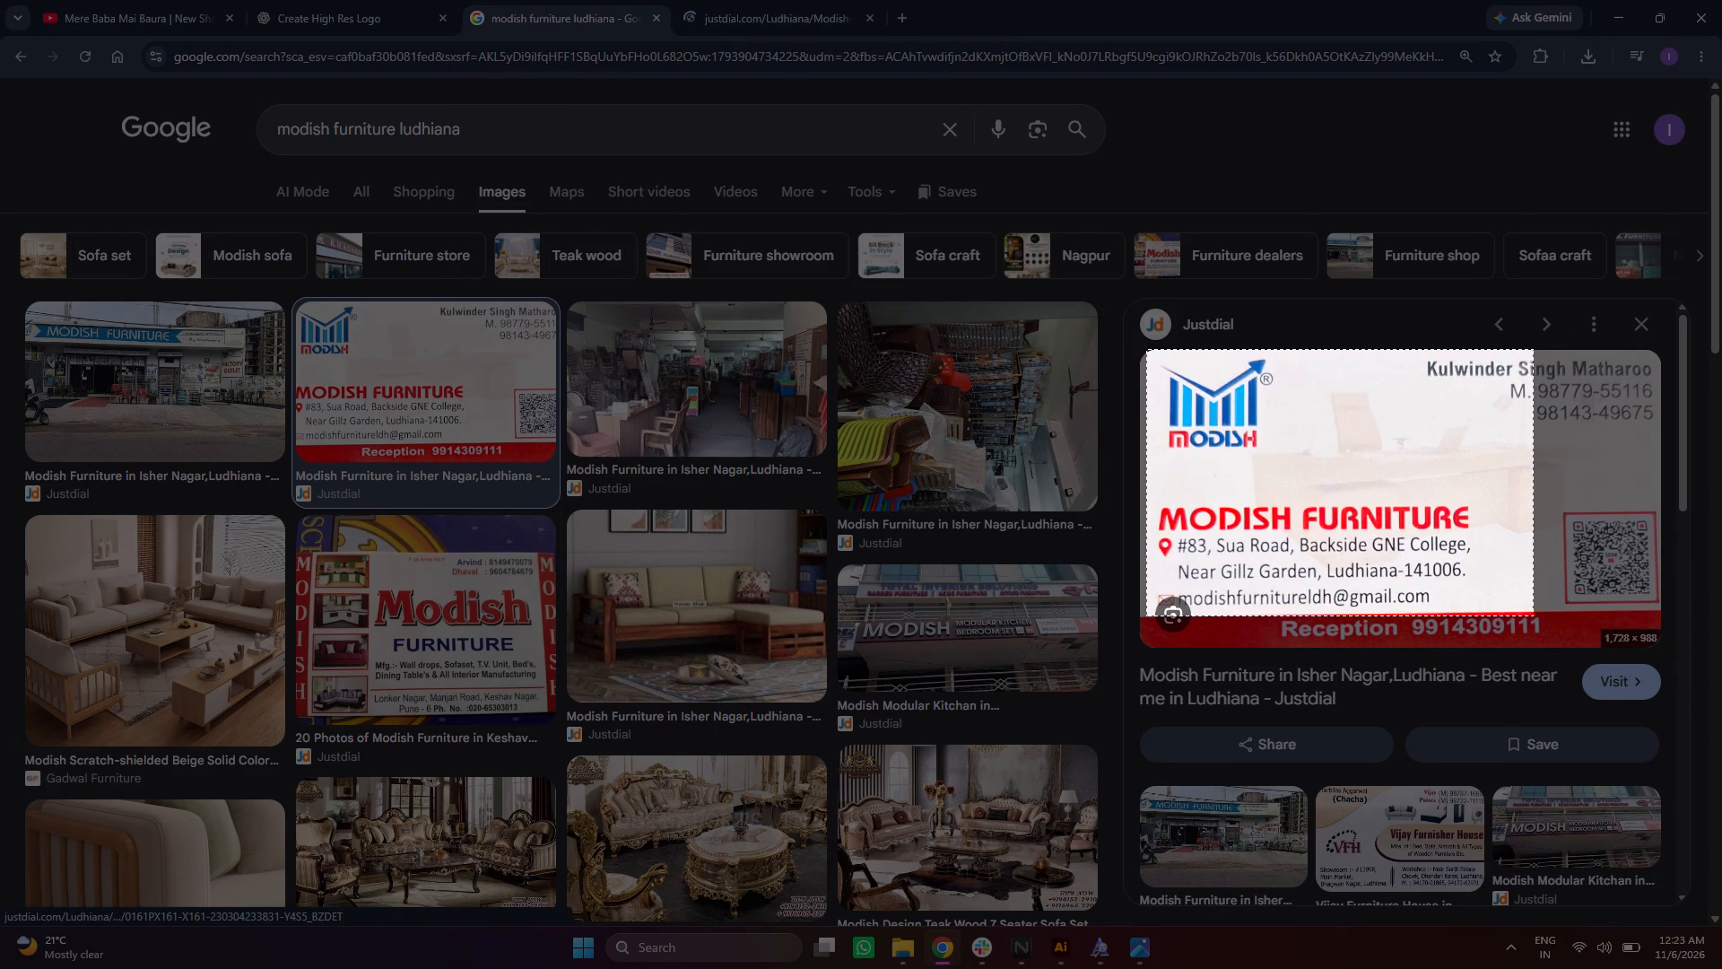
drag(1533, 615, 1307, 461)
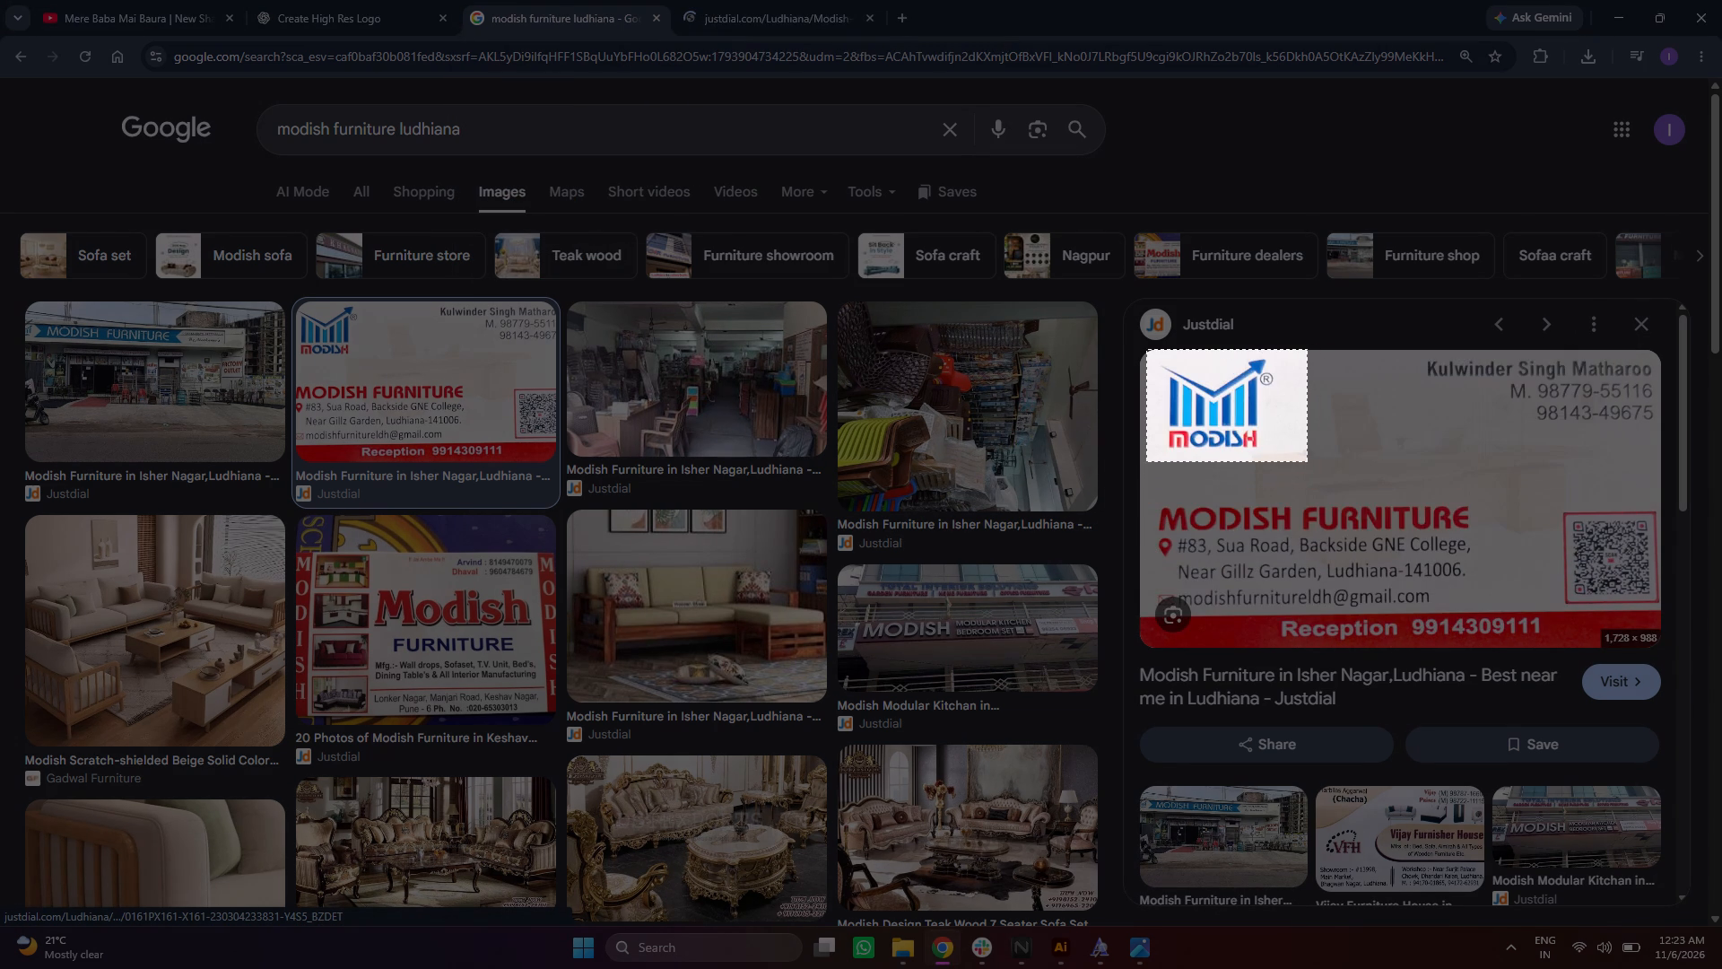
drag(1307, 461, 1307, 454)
Open the business card photo in the Justdial gallery and capture a screenshot of its MODISH logo.
click(677, 0)
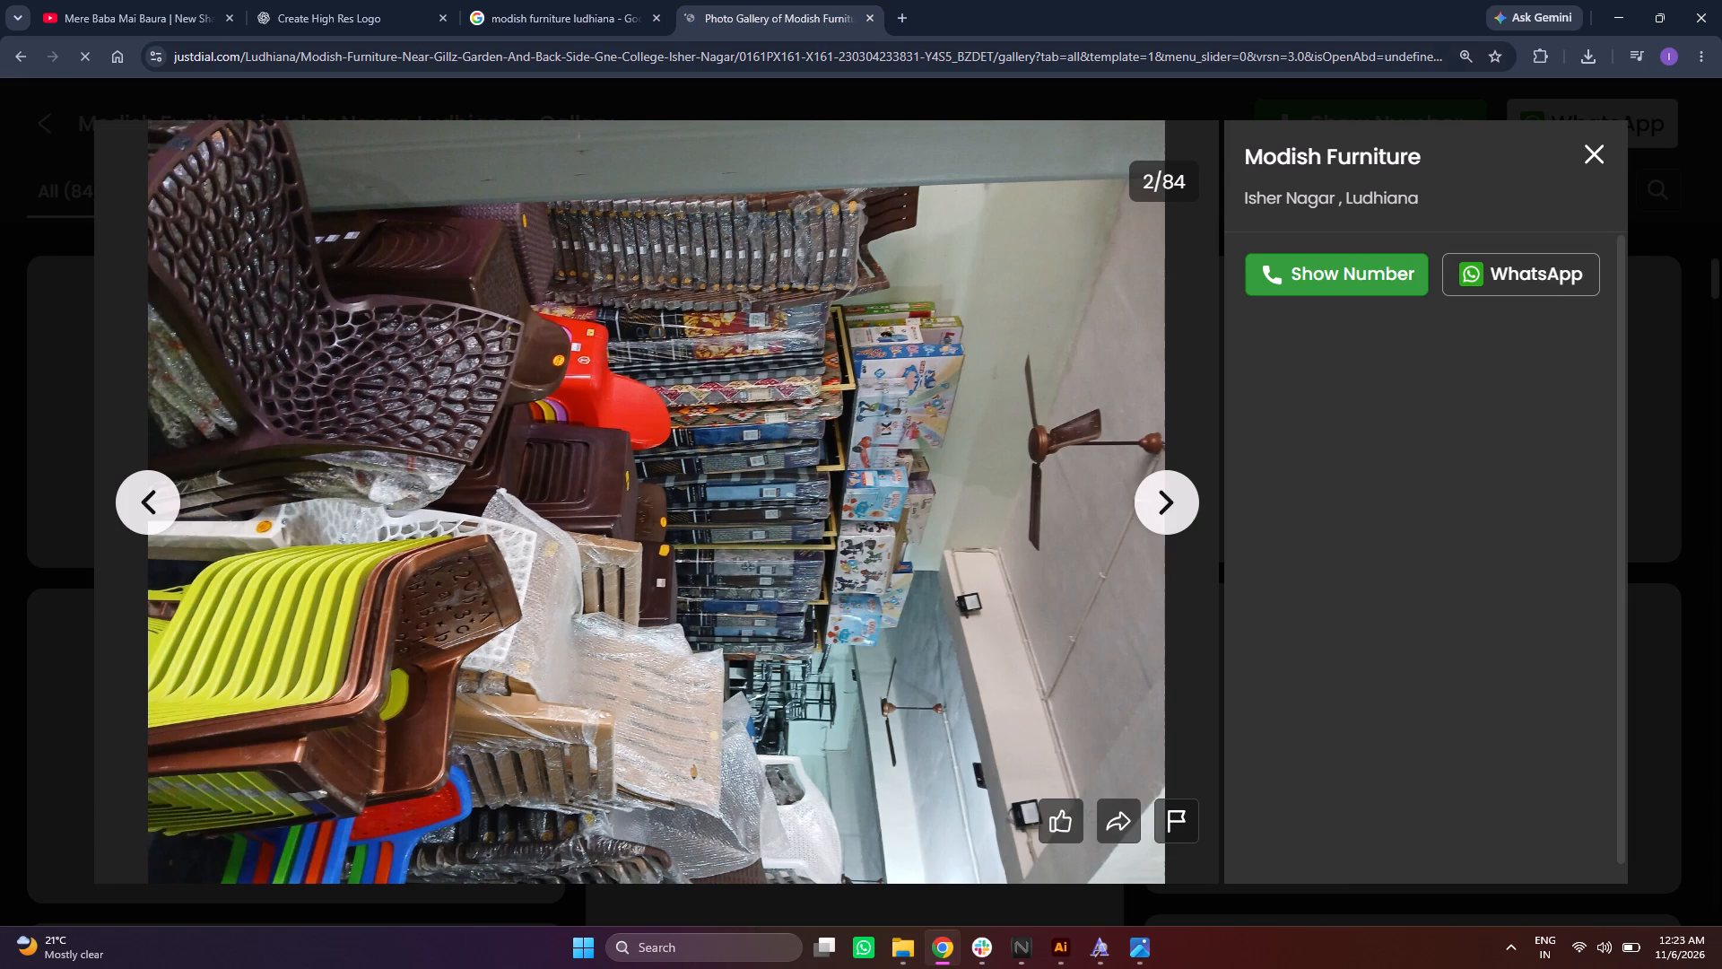
click(1173, 511)
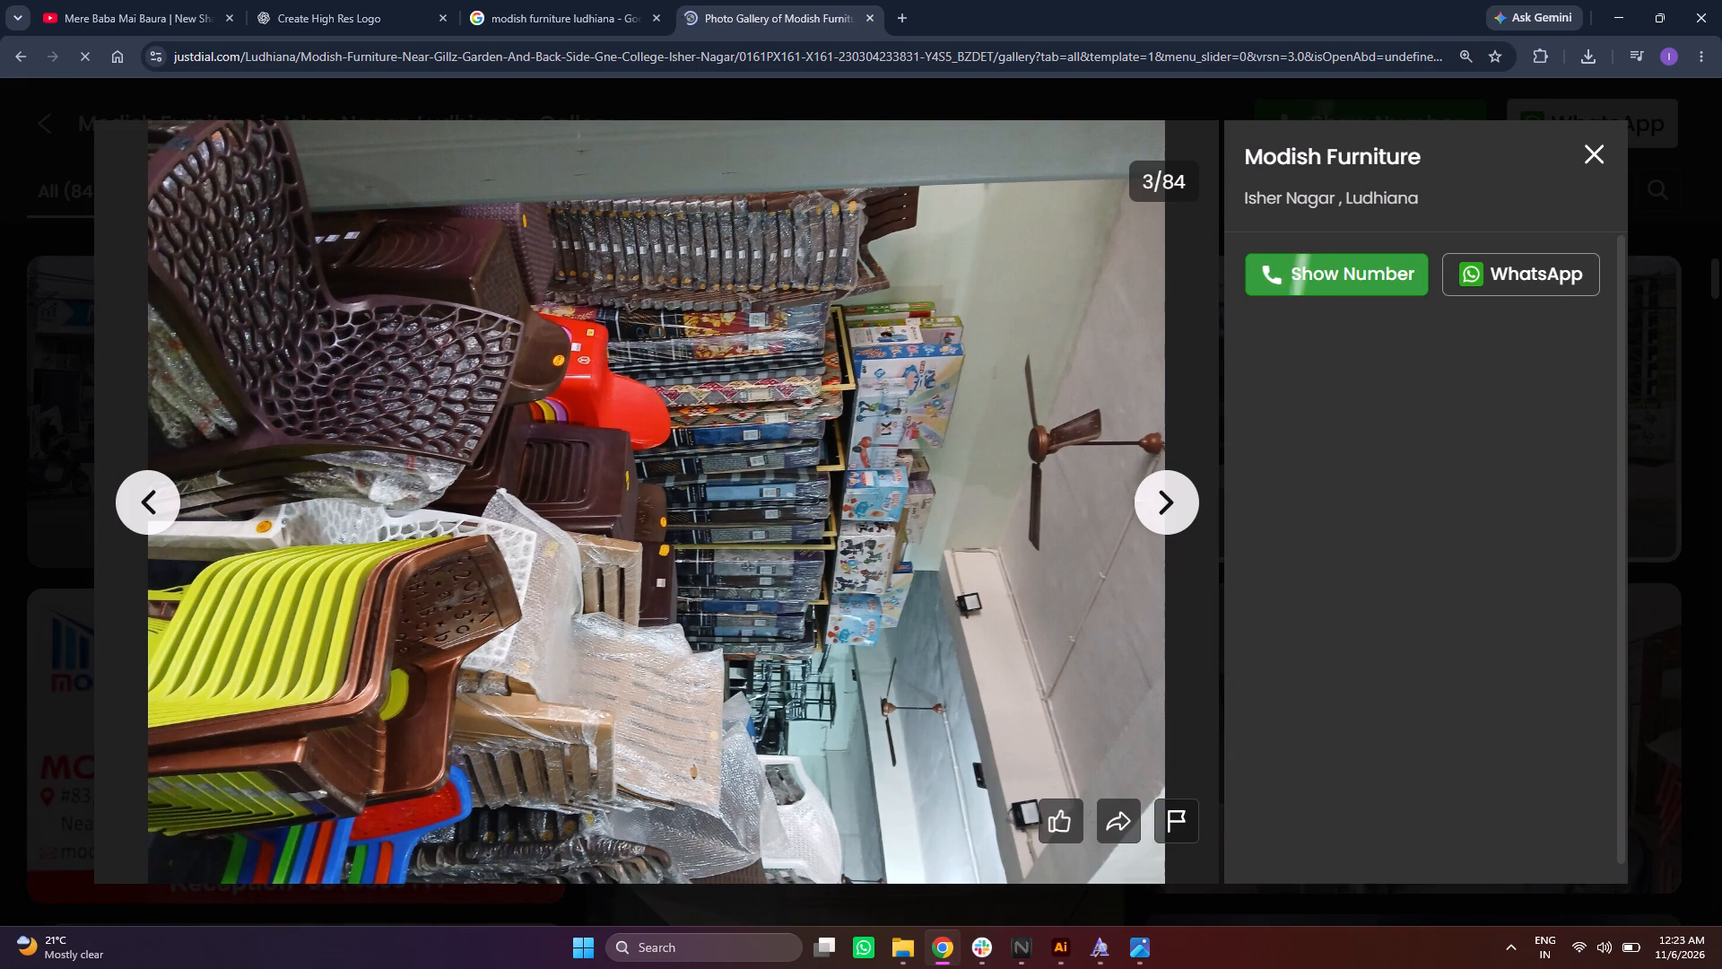
click(1577, 158)
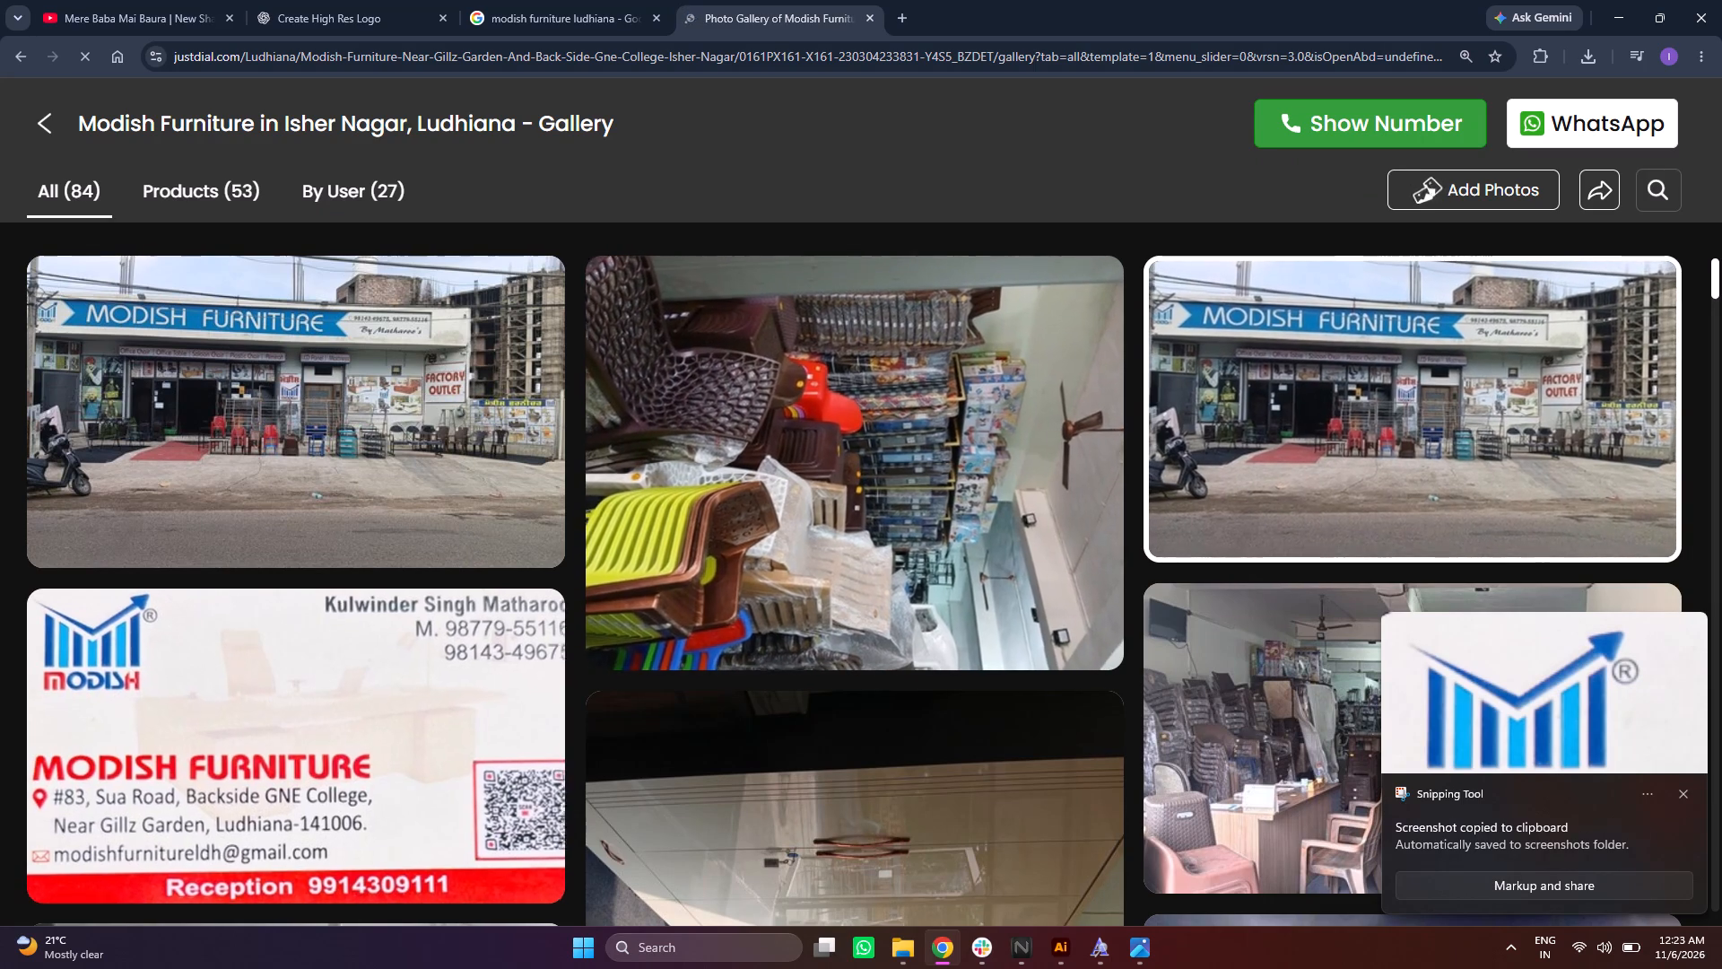
click(339, 694)
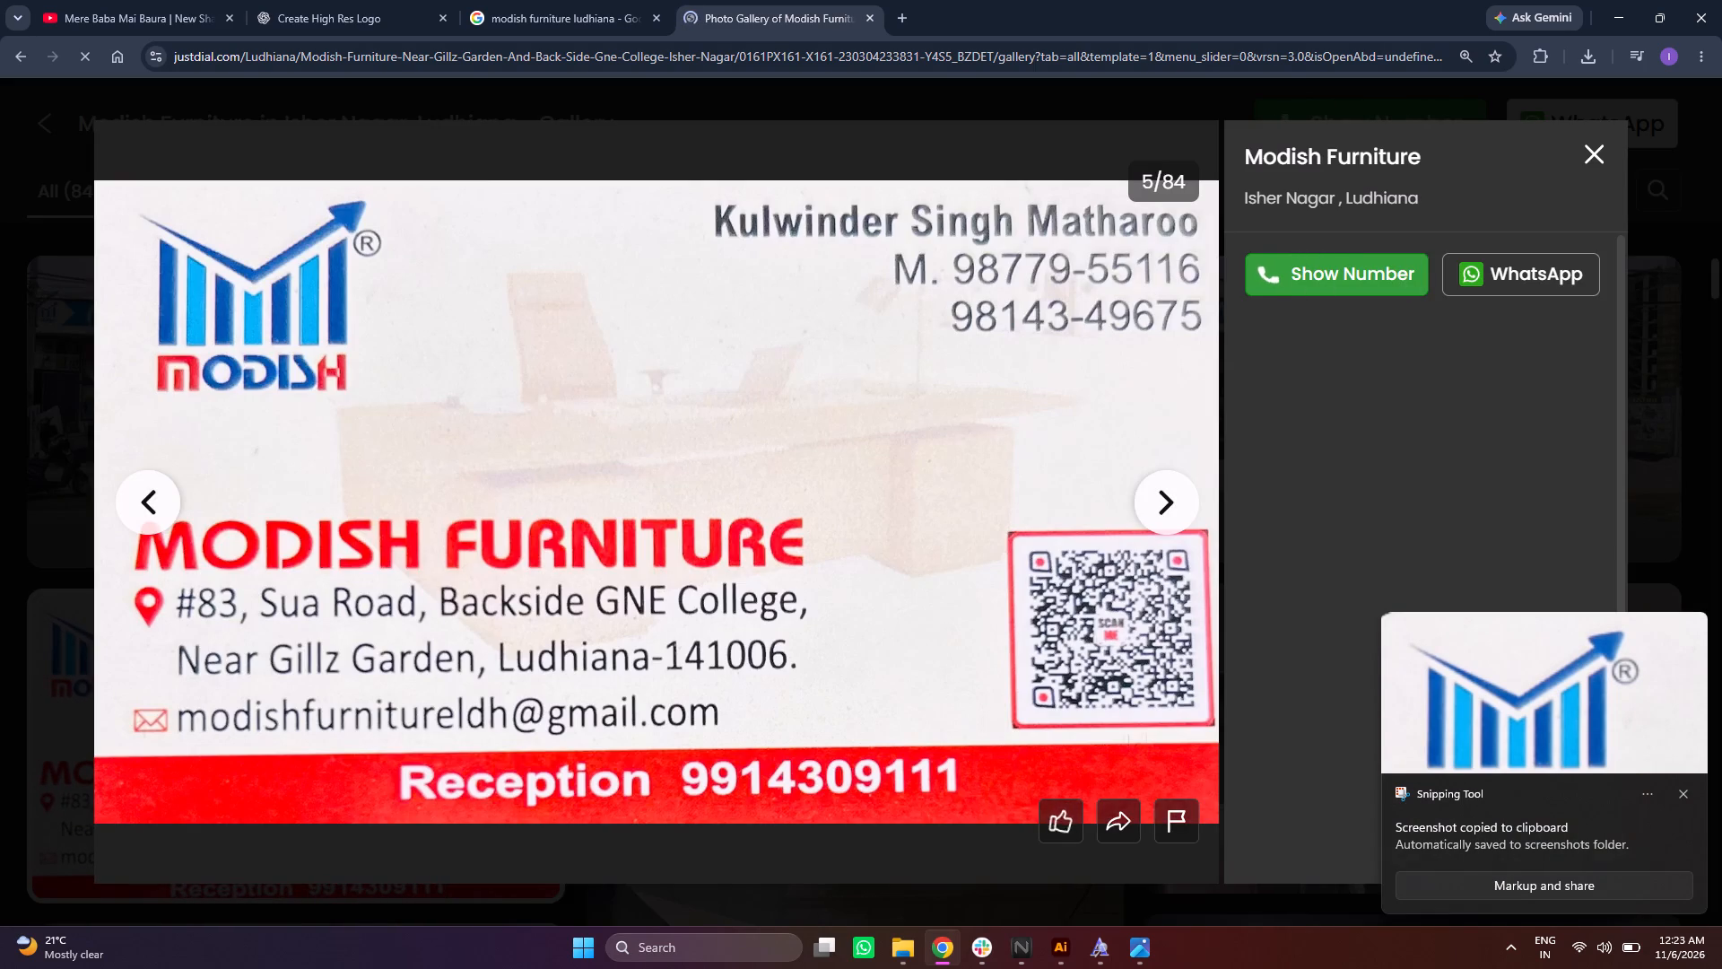
key(Print)
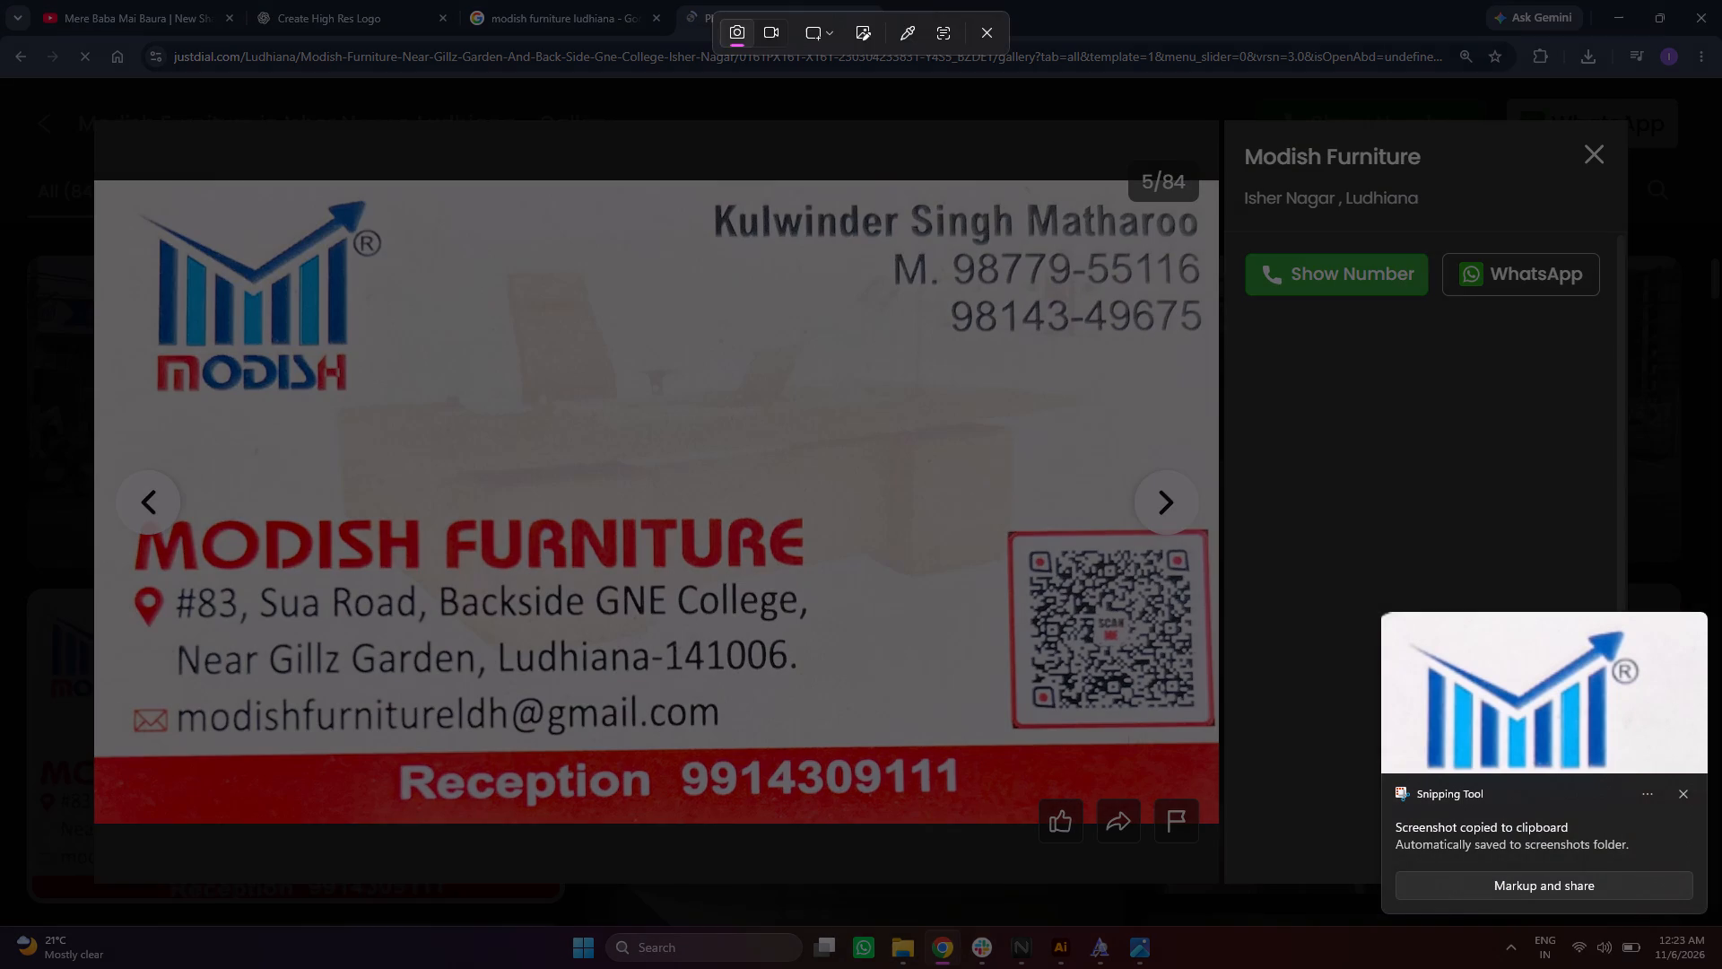
drag(121, 187, 435, 416)
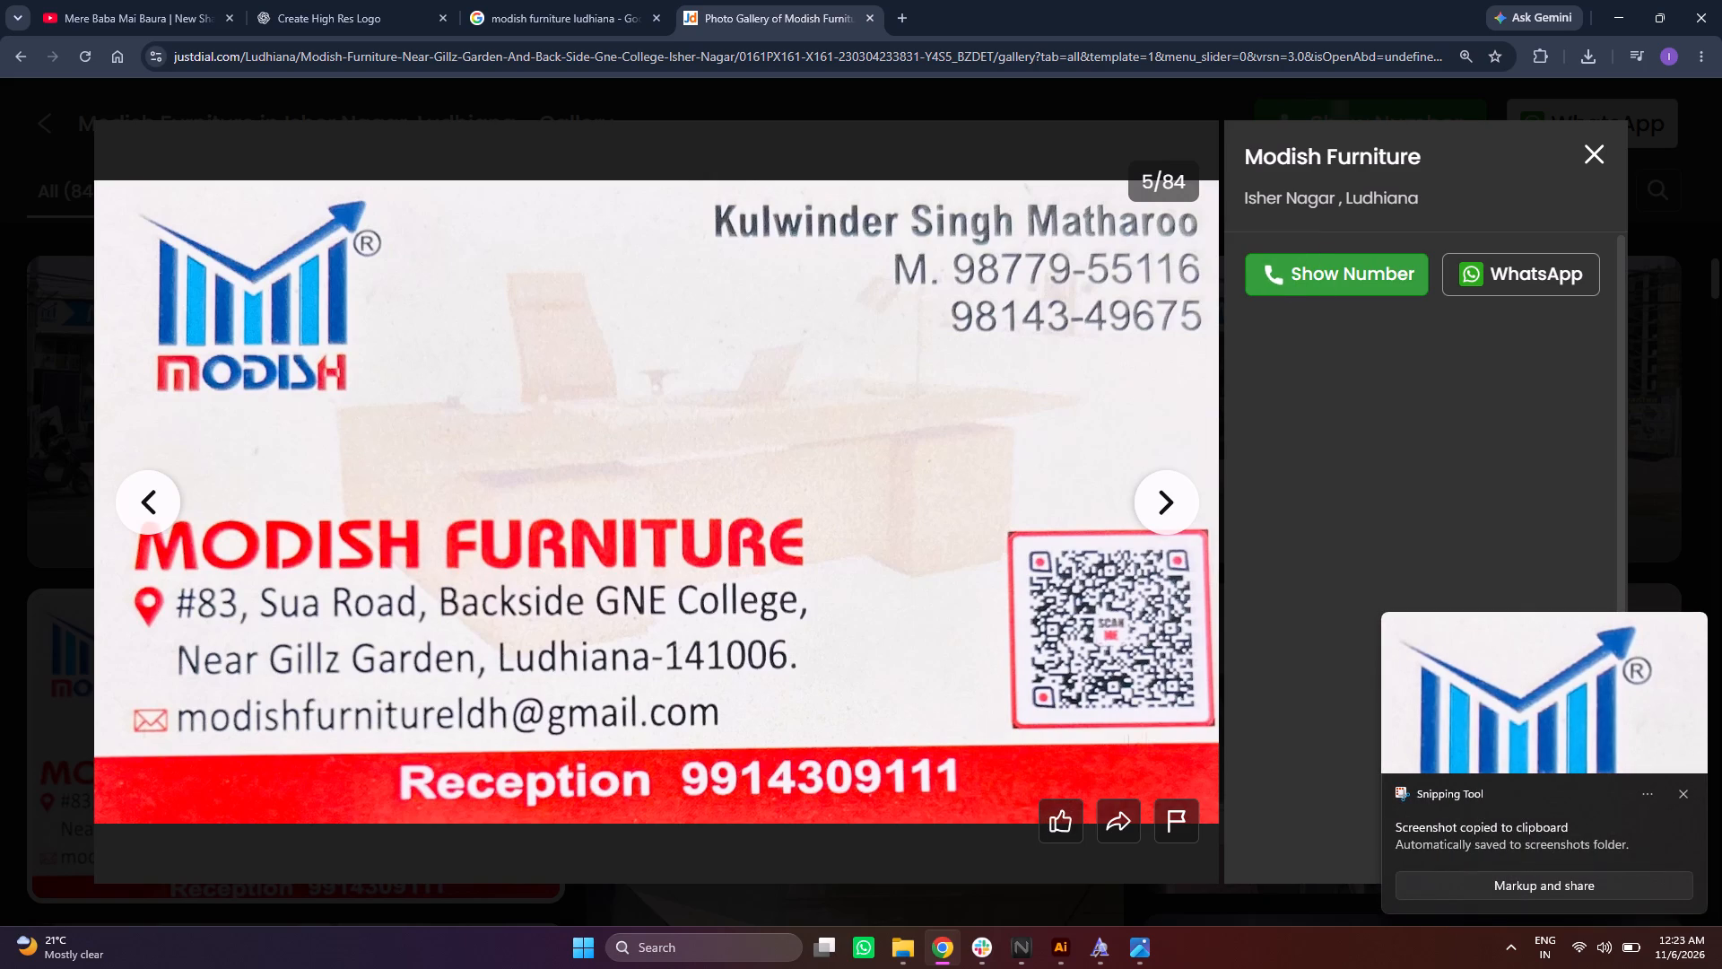
click(410, 0)
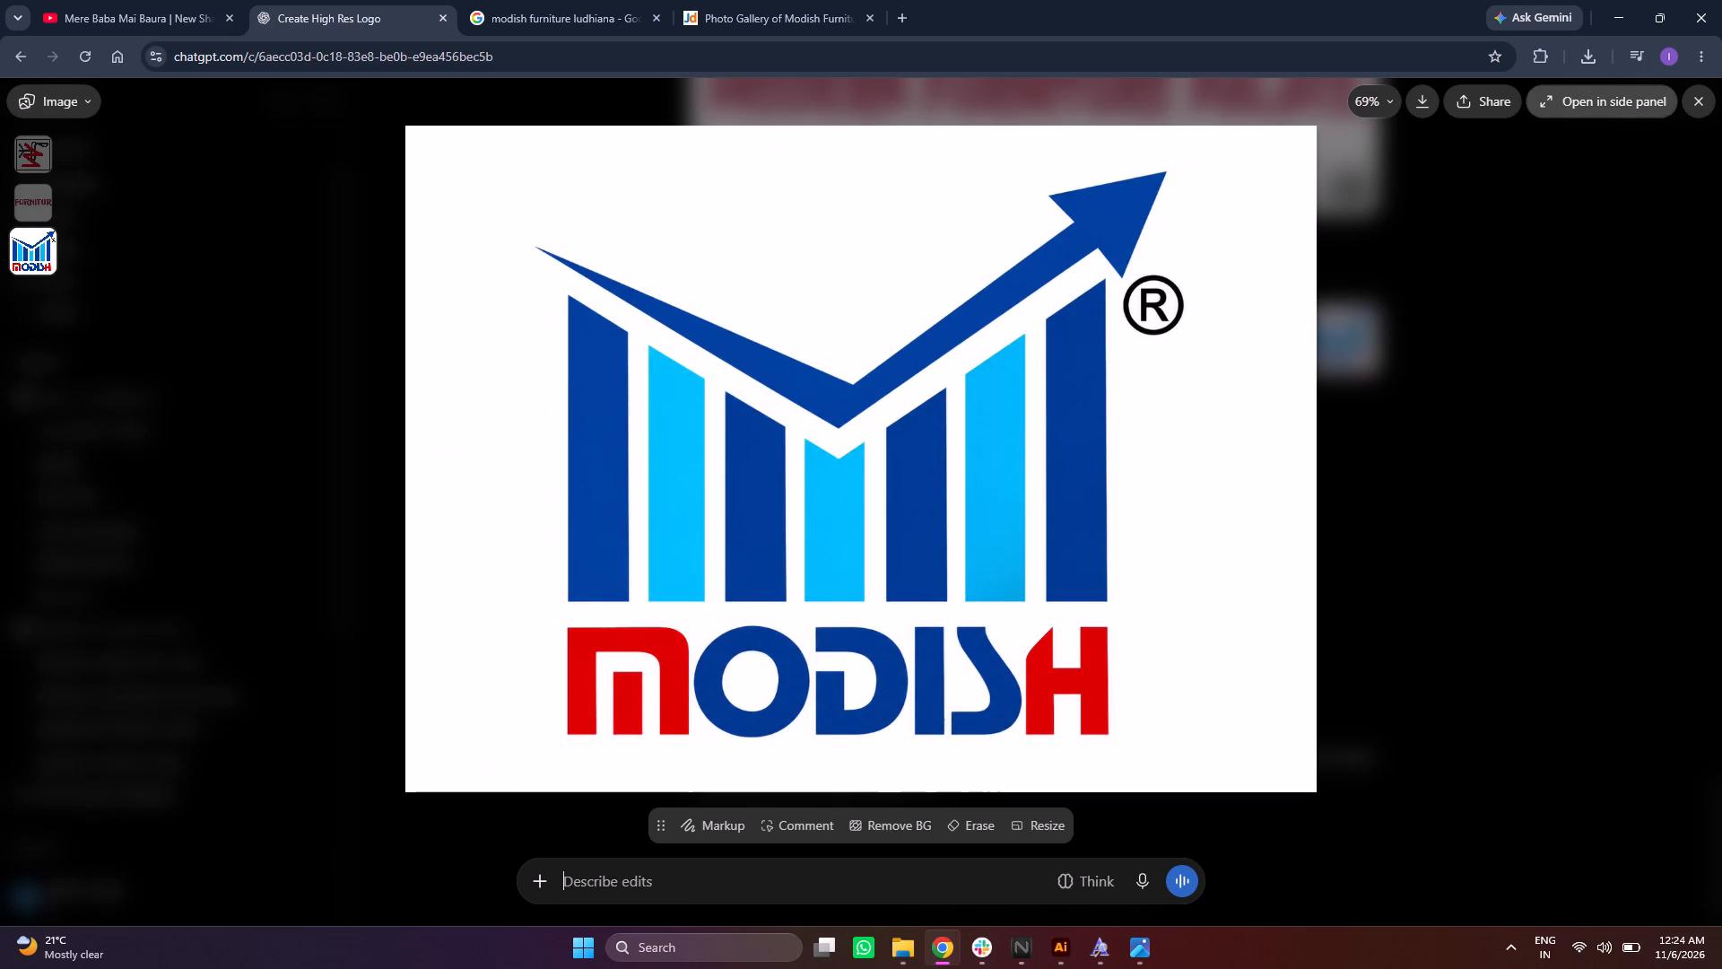
click(1422, 99)
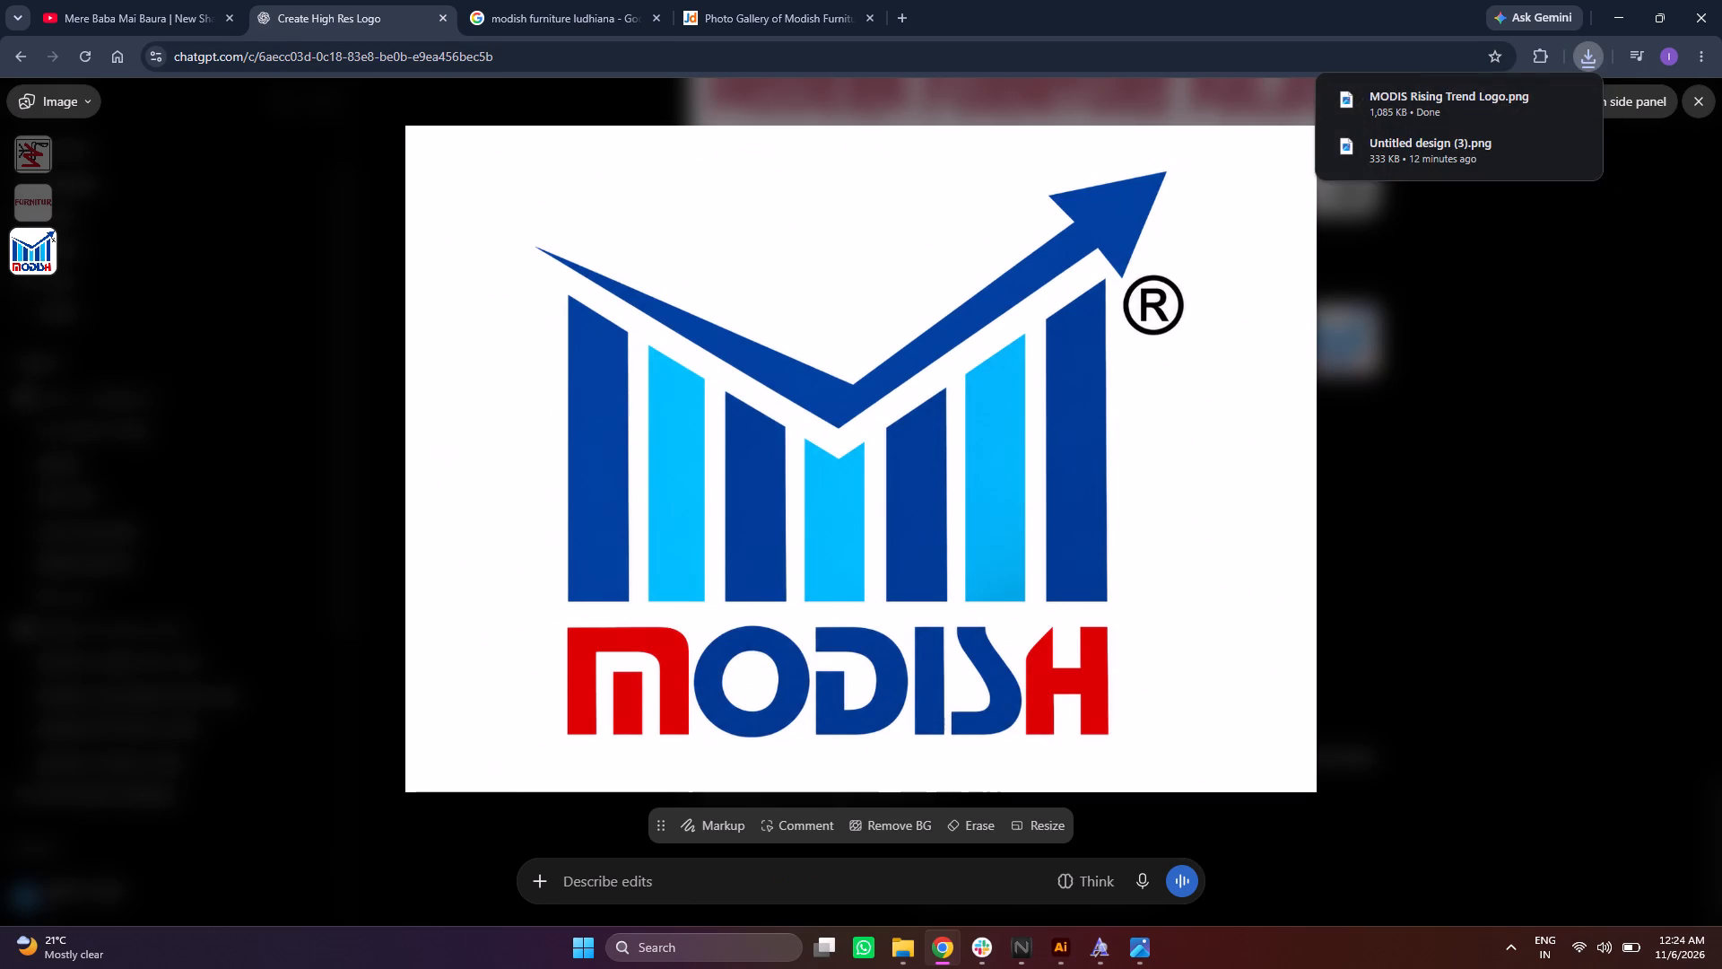
Open canva.com in a new browser tab.
click(898, 5)
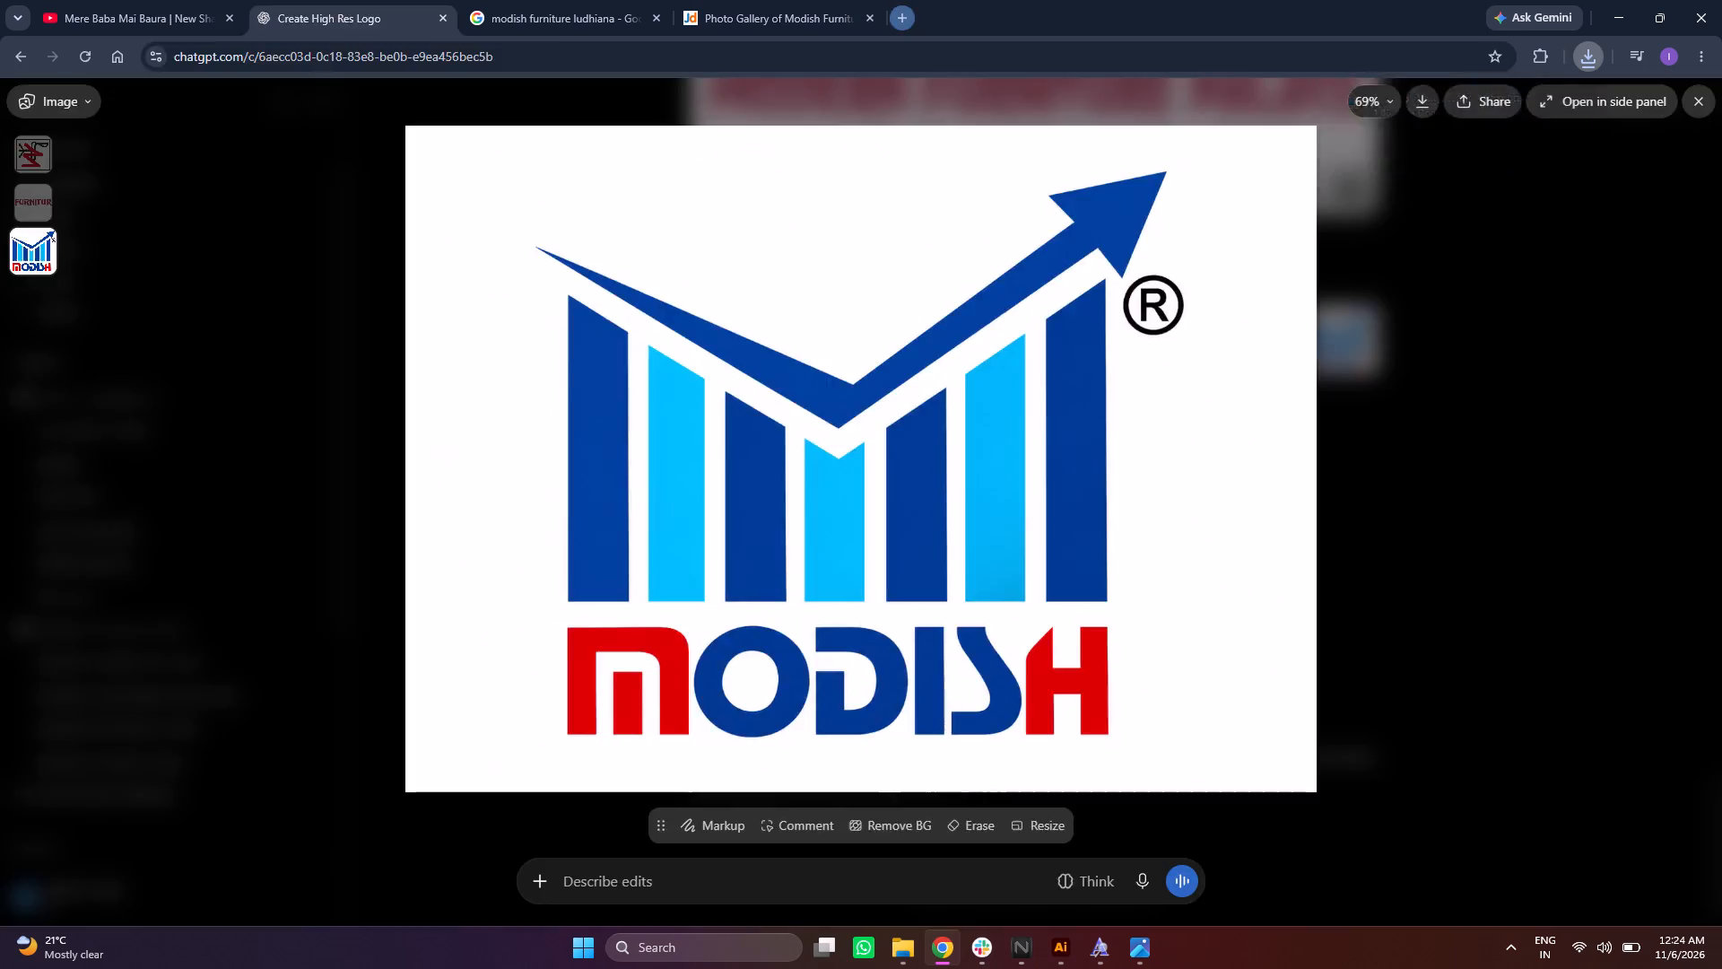
key(c)
click(523, 137)
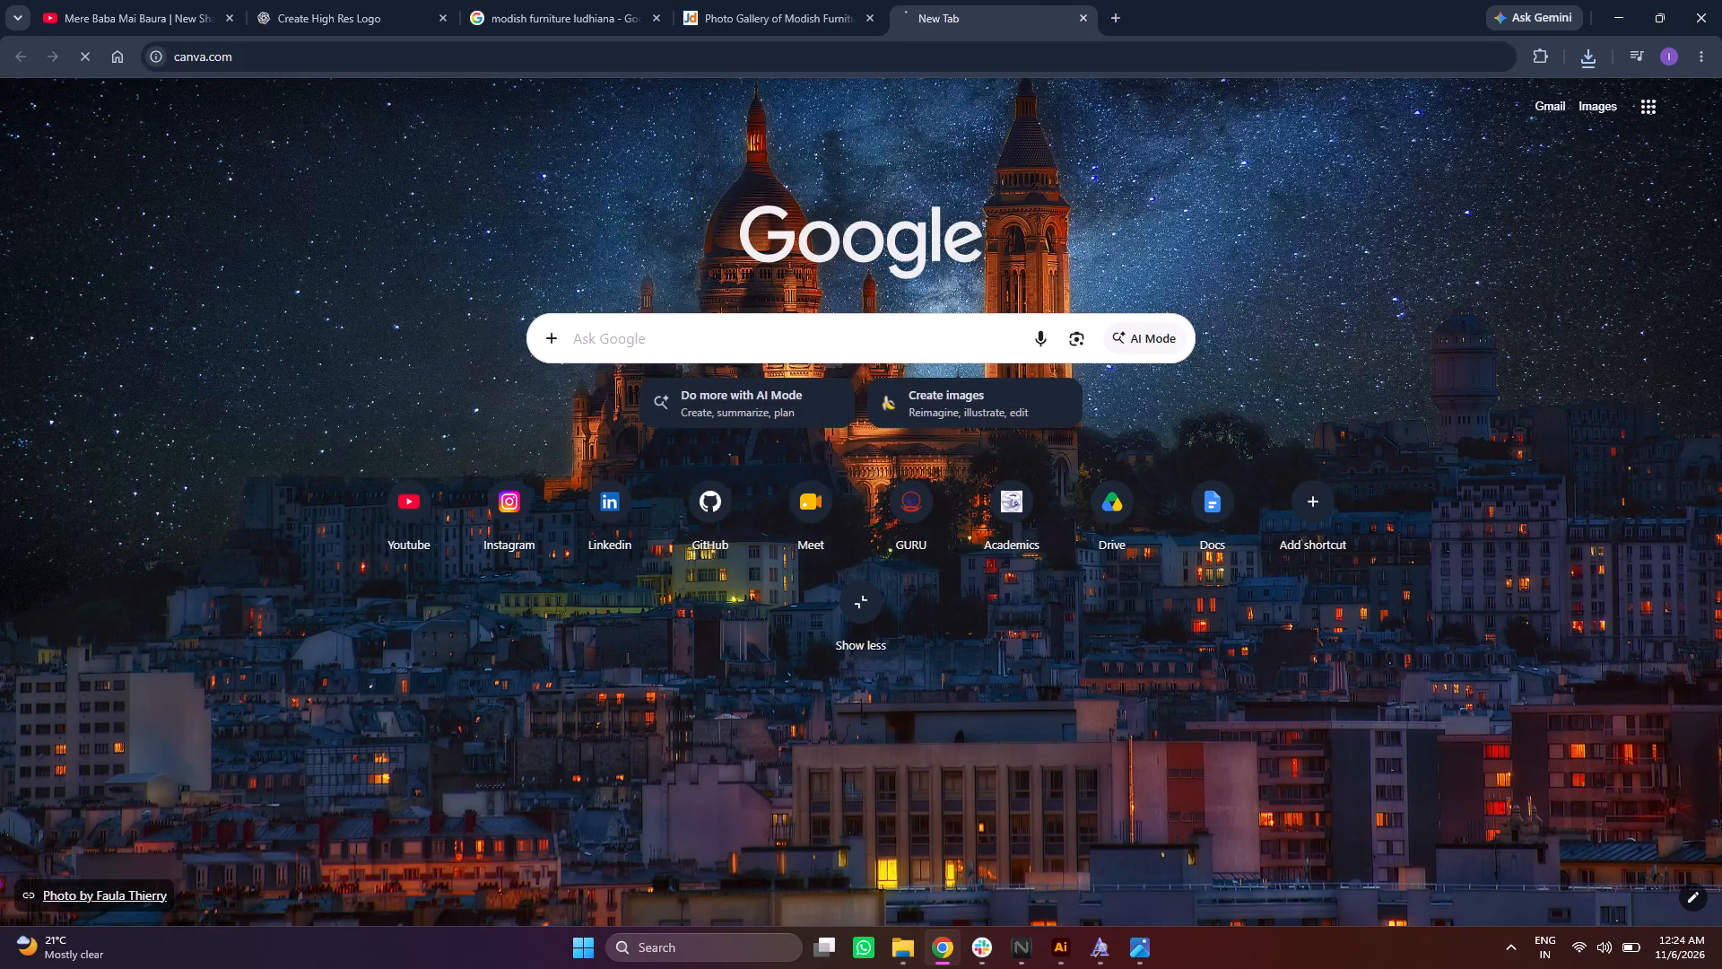